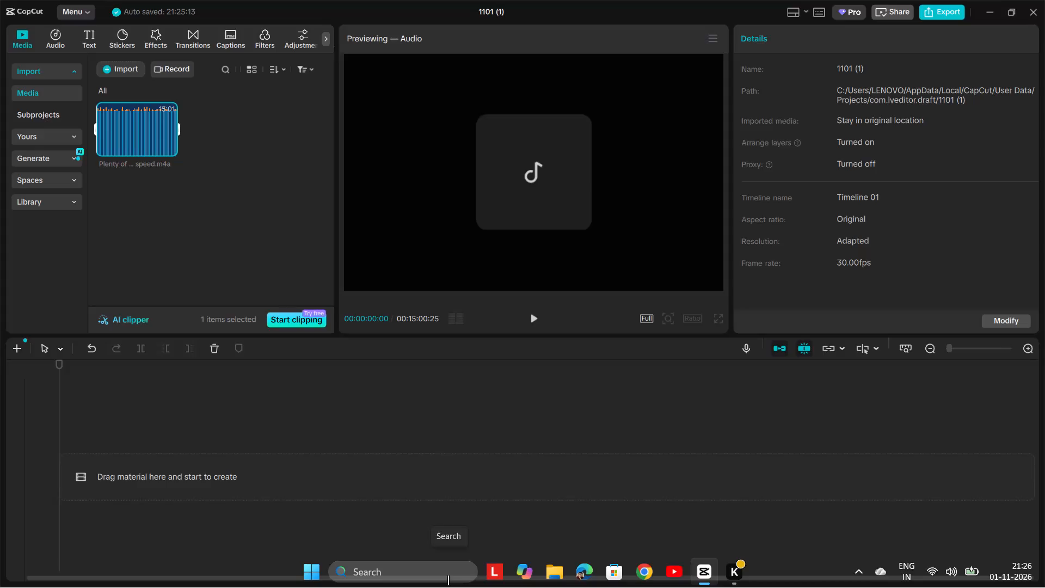
# Add the imported Volvo drivers audio file to the timeline.
pyautogui.click(168, 146)
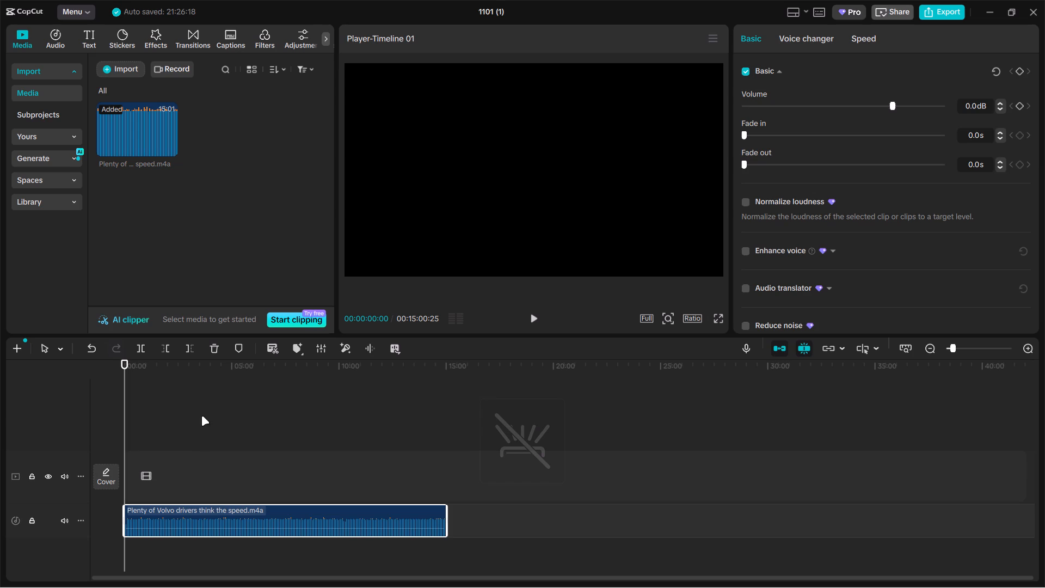
# Mute the empty main video track above the audio track.
pyautogui.keyDown('ctrl'); pyautogui.scroll(17, 275, 457); pyautogui.keyUp('ctrl')
pyautogui.press('space')
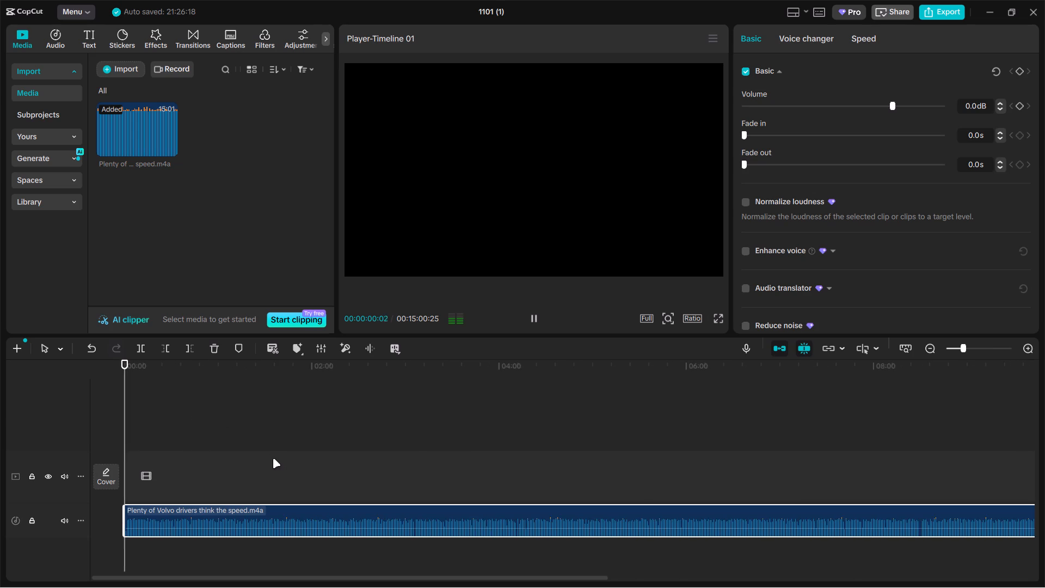
pyautogui.keyDown('ctrl'); pyautogui.scroll(8, 273, 458); pyautogui.keyUp('ctrl')
pyautogui.click(63, 480)
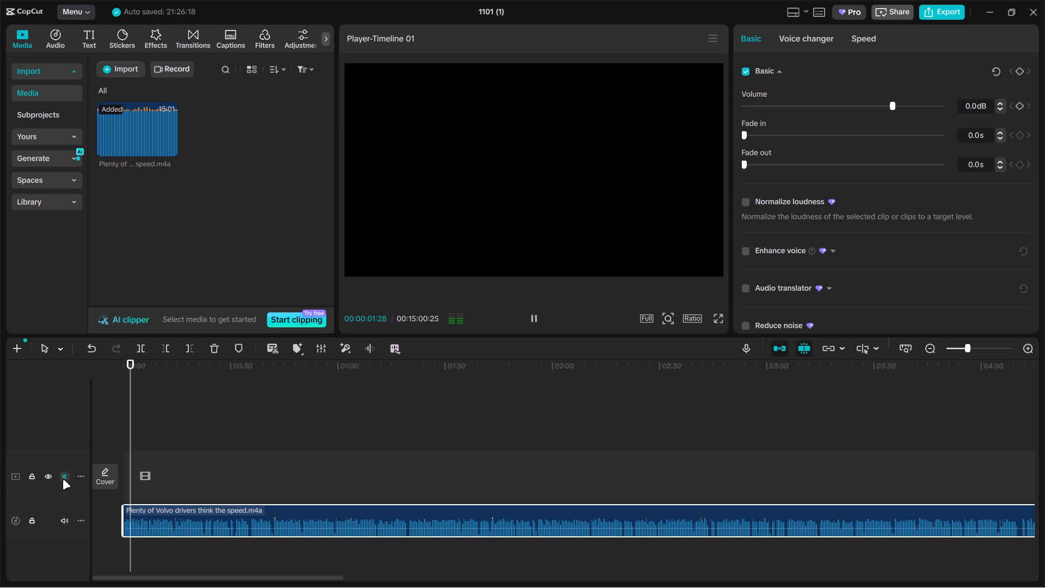
# Play the audio around the half-minute pause and place a timeline marker at 00:00:30:07.
pyautogui.click(271, 478)
pyautogui.press('space')
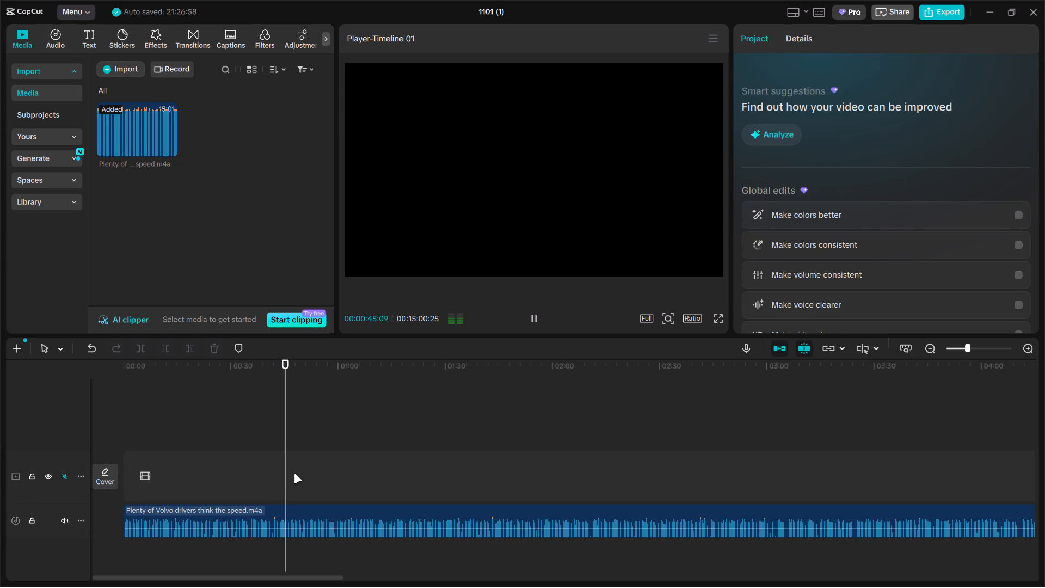
pyautogui.keyDown('ctrl'); pyautogui.scroll(3, 294, 474); pyautogui.keyUp('ctrl')
pyautogui.click(196, 474)
pyautogui.press('space')
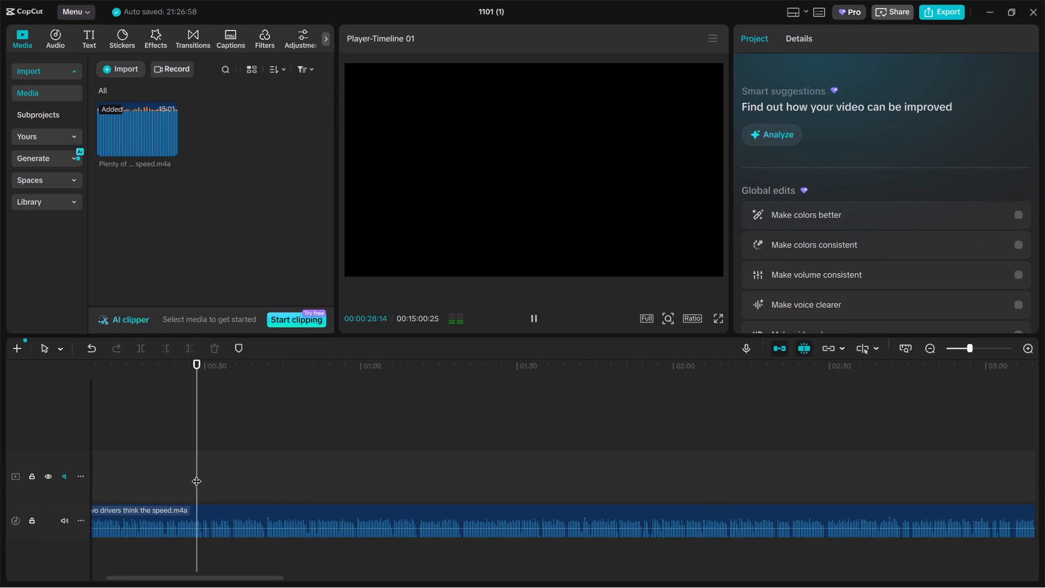
pyautogui.press('space')
pyautogui.write('m')
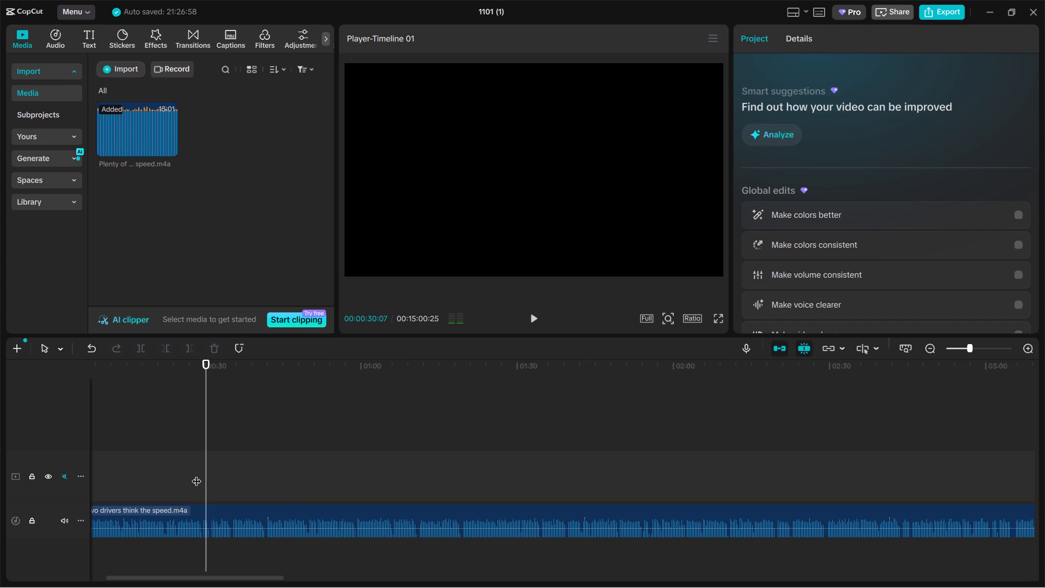
# Play the audio just before the two-minute point and place a timeline marker at 00:01:54:29.
pyautogui.click(637, 467)
pyautogui.press('space')
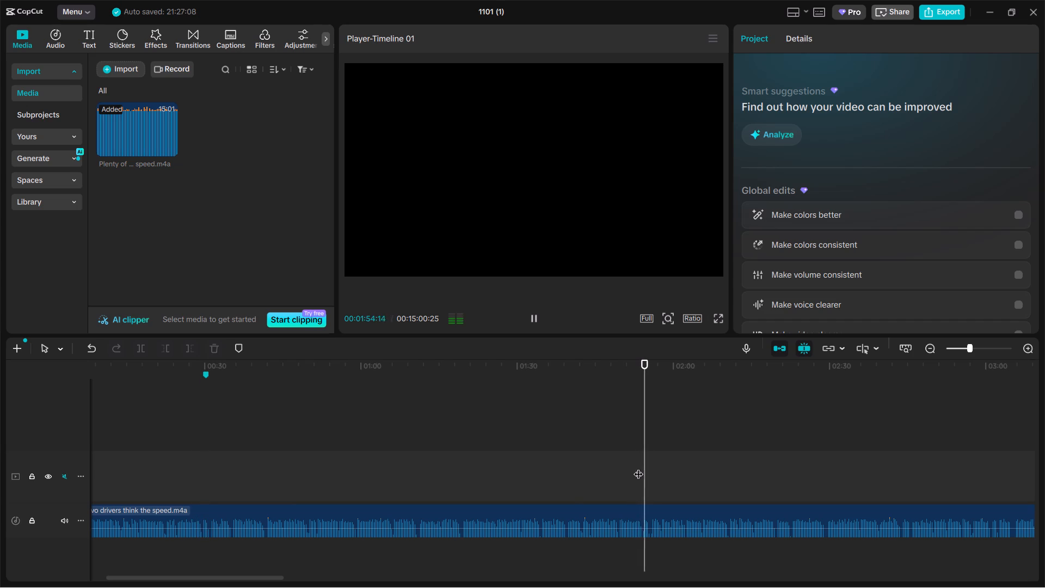
pyautogui.press('space')
pyautogui.write('m')
# Audition the audio between about 2:43 and 3:00 and place a timeline marker at about 00:03:02.
pyautogui.keyDown('ctrl'); pyautogui.scroll(-1, 640, 468); pyautogui.keyUp('ctrl')
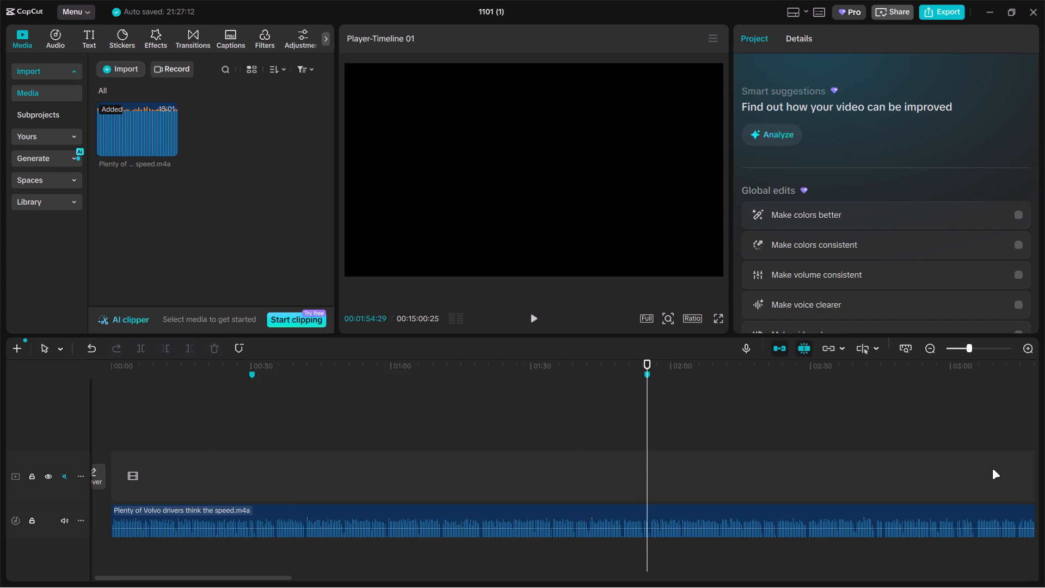
pyautogui.click(871, 466)
pyautogui.press('space')
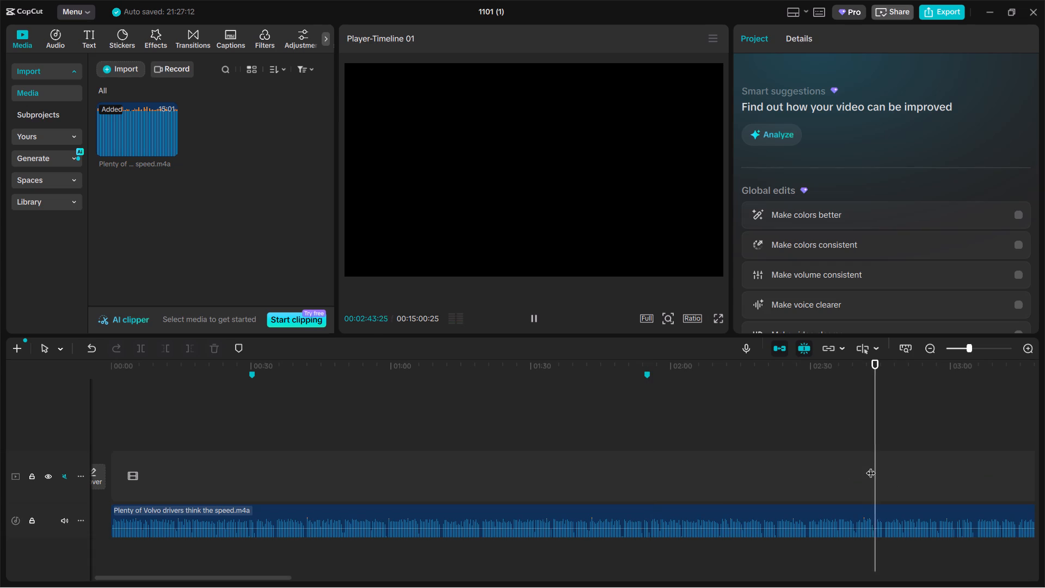
pyautogui.moveTo(871, 468); pyautogui.dragTo(867, 475)
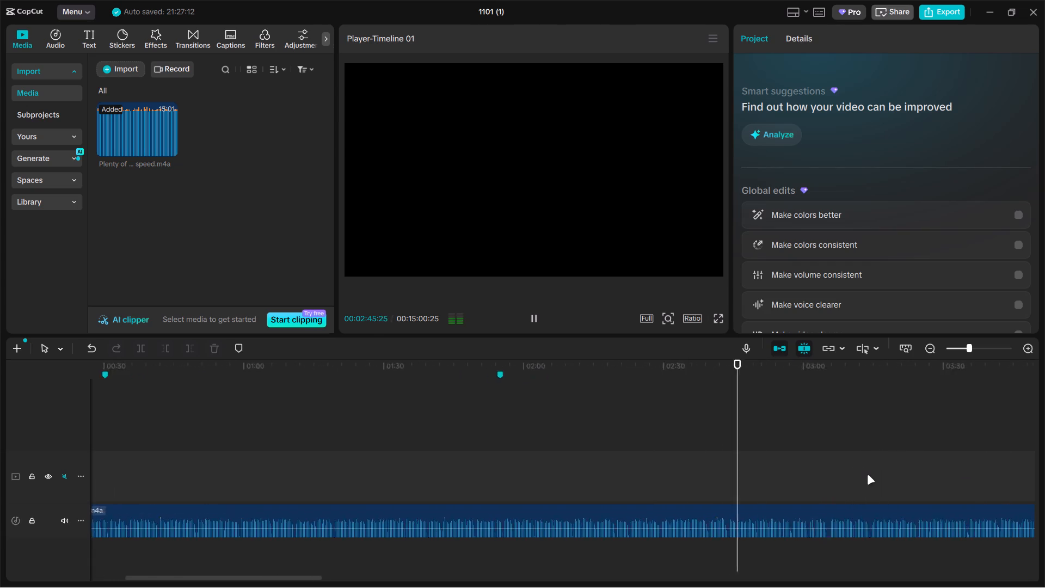
pyautogui.moveTo(867, 475); pyautogui.dragTo(866, 475)
pyautogui.click(564, 464)
pyautogui.press('space')
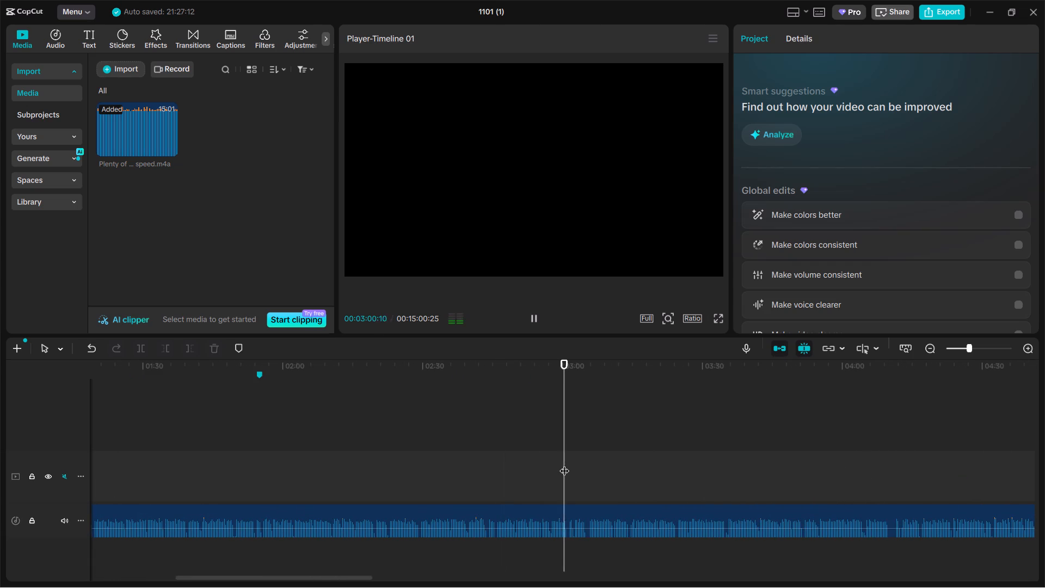
pyautogui.press('space')
pyautogui.write('m')
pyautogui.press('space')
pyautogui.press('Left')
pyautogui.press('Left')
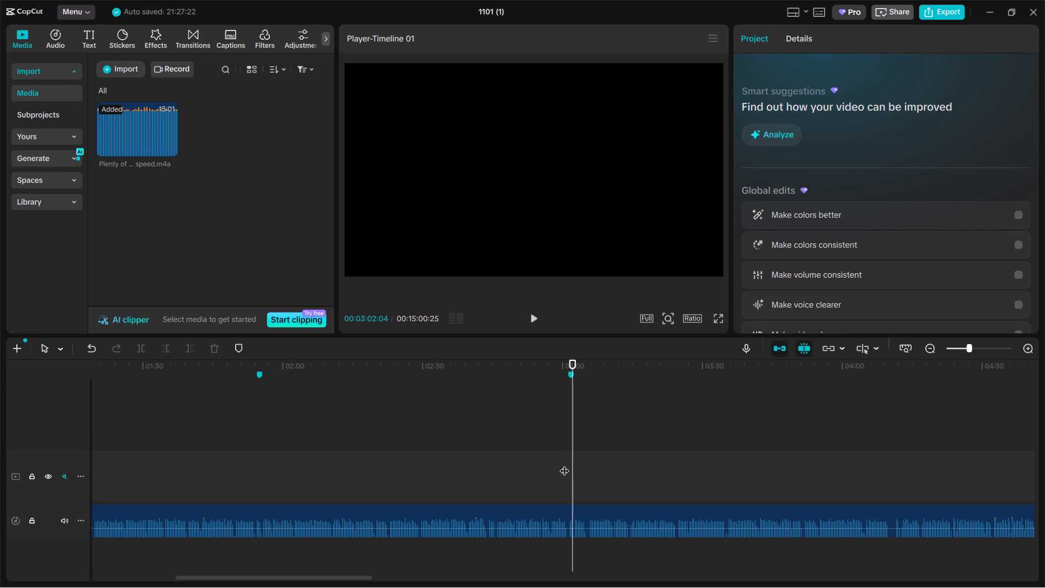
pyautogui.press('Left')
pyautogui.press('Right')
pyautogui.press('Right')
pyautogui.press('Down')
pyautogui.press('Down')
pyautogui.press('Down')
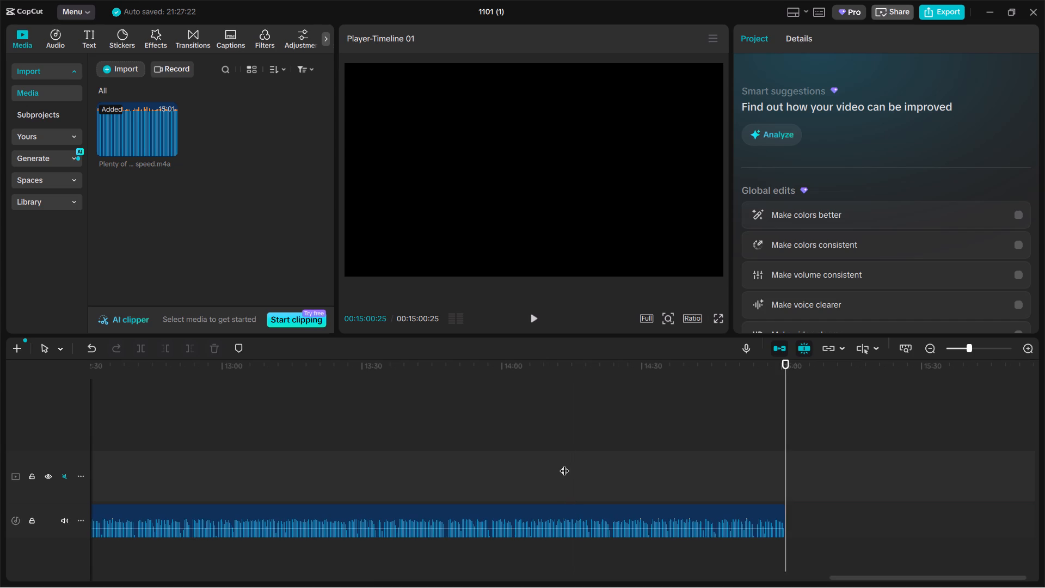
# Play the audio at the pause past the four-minute point and place a timeline marker at 00:04:11:27.
pyautogui.keyDown('ctrl'); pyautogui.scroll(-8, 564, 464); pyautogui.keyUp('ctrl')
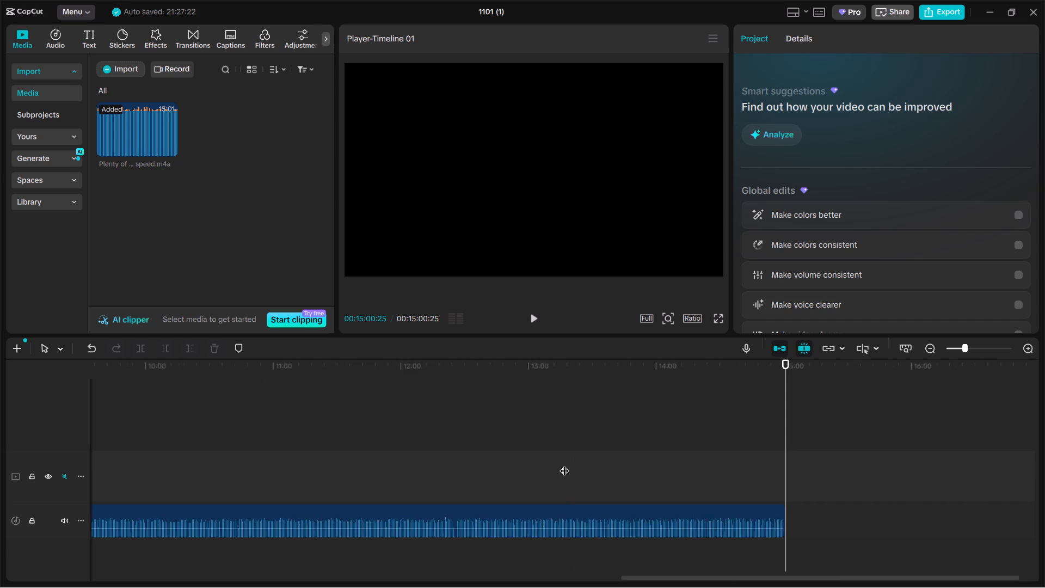
pyautogui.keyDown('ctrl'); pyautogui.scroll(-13, 564, 464); pyautogui.keyUp('ctrl')
pyautogui.click(269, 432)
pyautogui.keyDown('ctrl'); pyautogui.scroll(2, 290, 434); pyautogui.keyUp('ctrl')
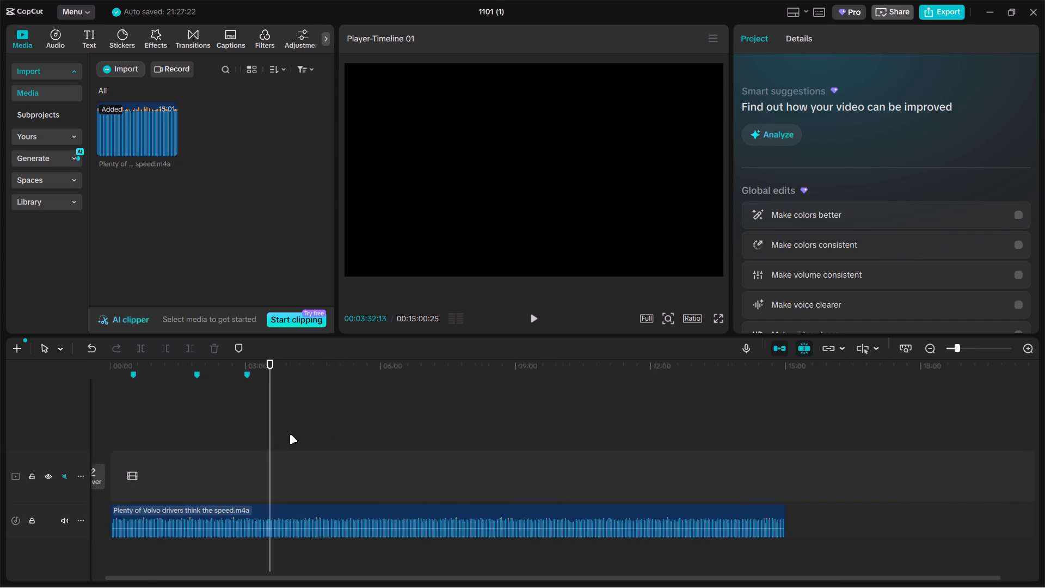
pyautogui.keyDown('ctrl'); pyautogui.scroll(16, 290, 434); pyautogui.keyUp('ctrl')
pyautogui.click(390, 441)
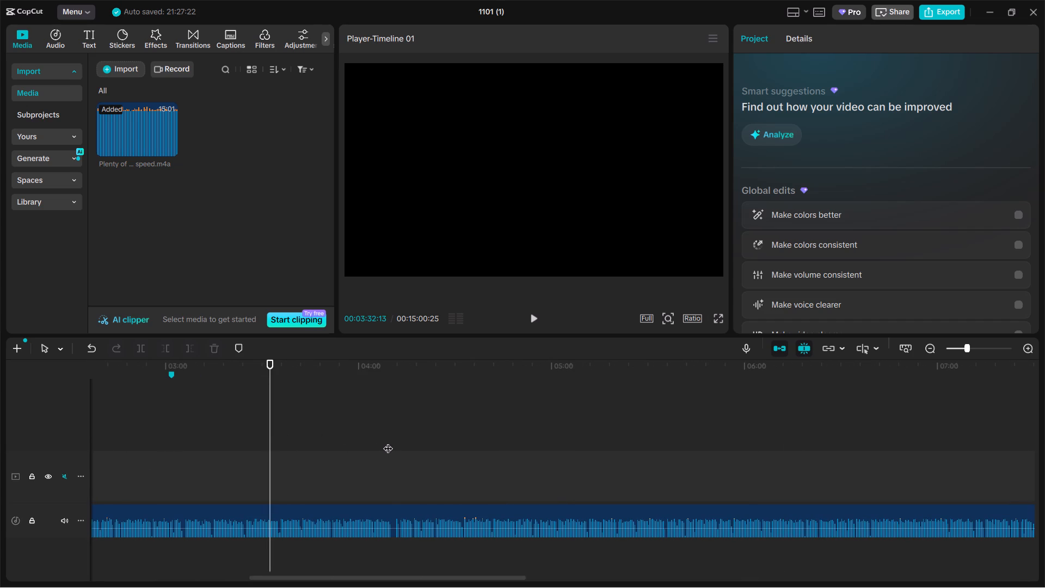
pyautogui.press('space')
pyautogui.keyDown('ctrl'); pyautogui.scroll(3, 388, 442); pyautogui.keyUp('ctrl')
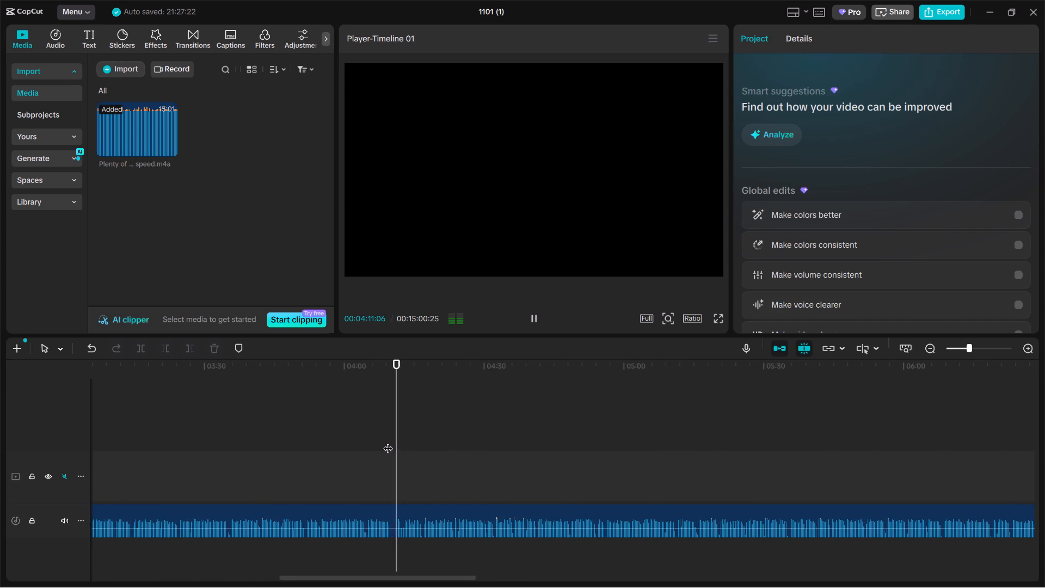
pyautogui.press('space')
pyautogui.write('m')
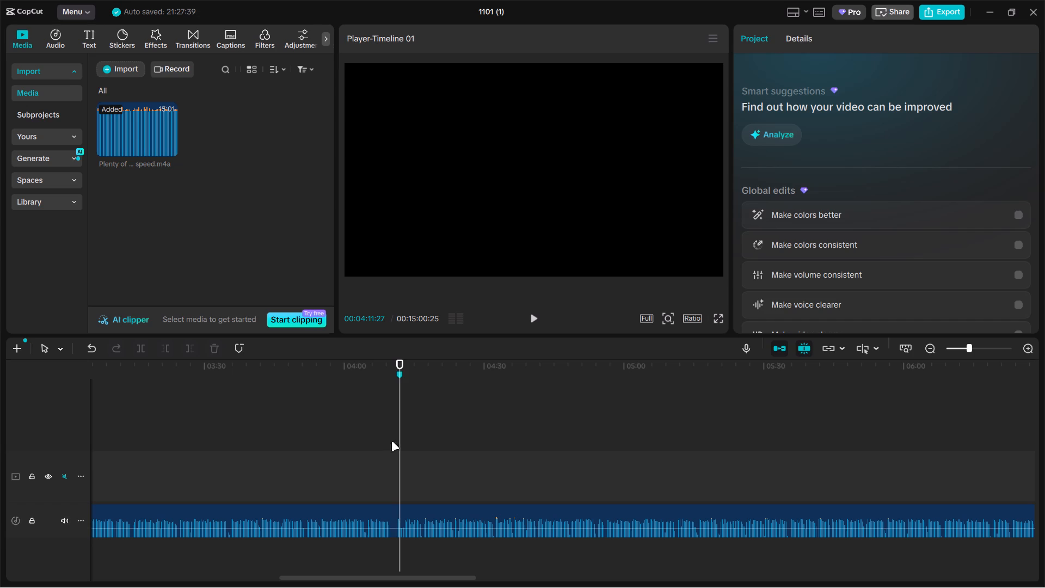
# Listen to the audio at several pauses between about 4:55 and 5:50 to look for the next section break.
pyautogui.click(592, 450)
pyautogui.press('space')
pyautogui.click(581, 451)
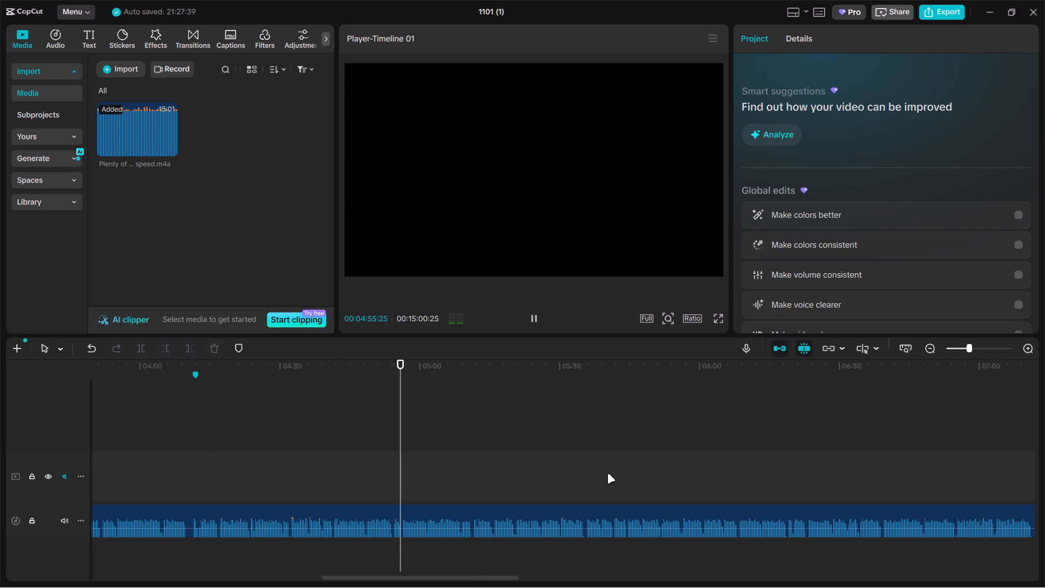
pyautogui.keyDown('ctrl'); pyautogui.scroll(1, 619, 477); pyautogui.keyUp('ctrl')
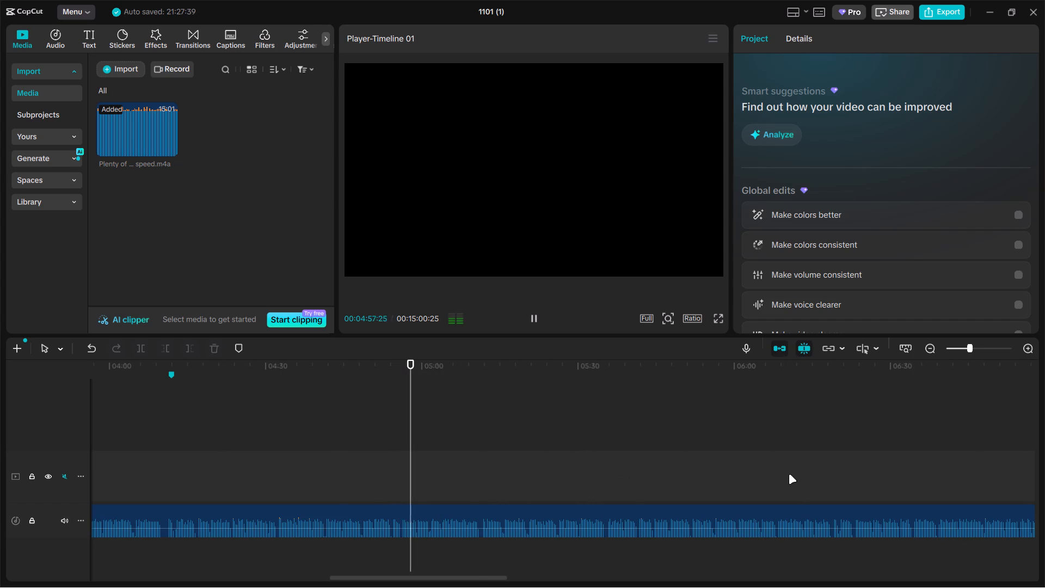
pyautogui.keyDown('ctrl'); pyautogui.scroll(-2, 789, 474); pyautogui.keyUp('ctrl')
pyautogui.click(741, 469)
pyautogui.click(741, 469)
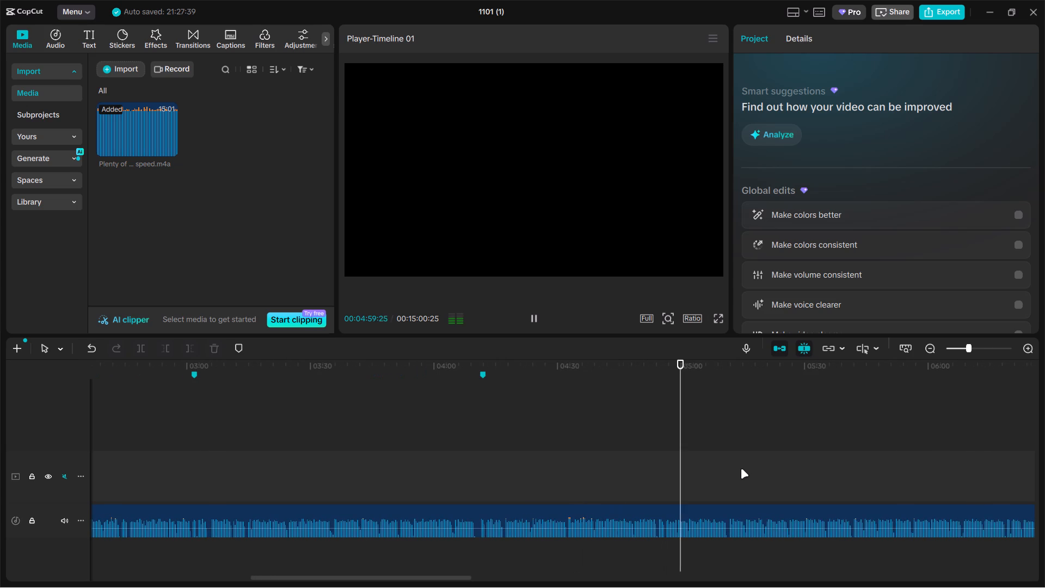
pyautogui.click(878, 449)
pyautogui.moveTo(878, 449); pyautogui.dragTo(890, 448)
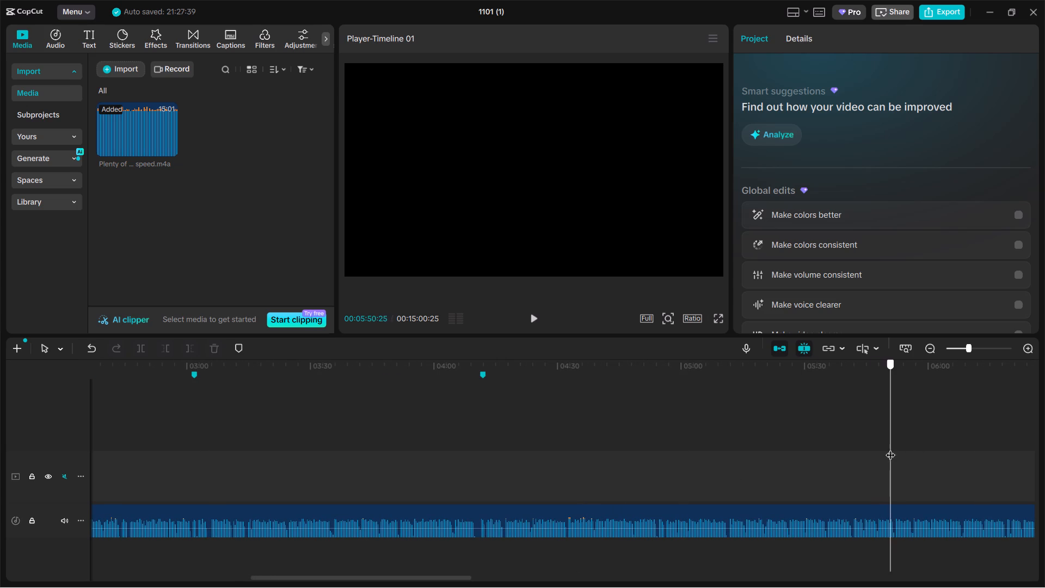
pyautogui.moveTo(890, 448); pyautogui.dragTo(845, 450)
pyautogui.press('space')
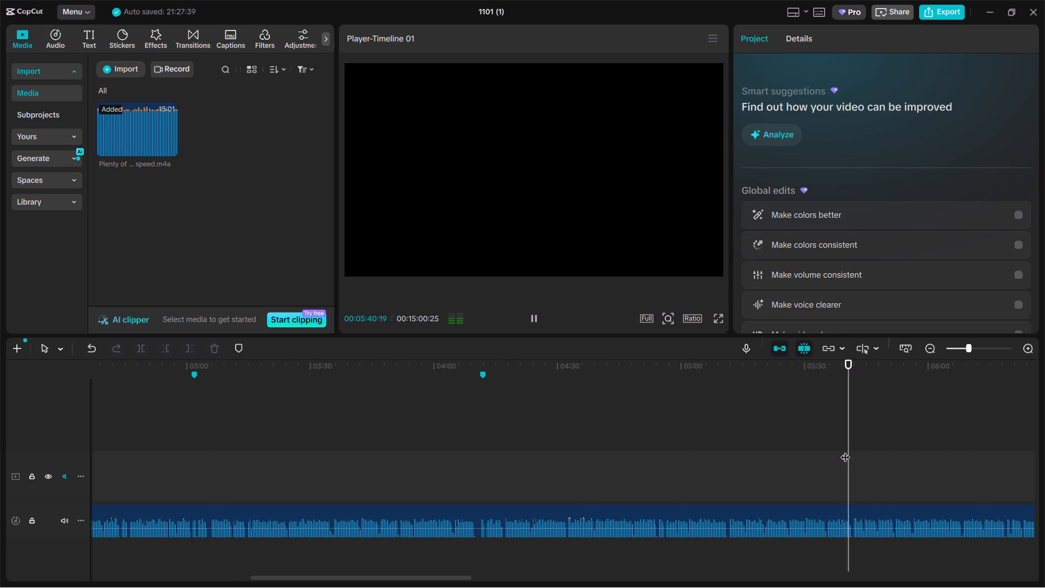
pyautogui.moveTo(841, 475); pyautogui.dragTo(803, 497)
pyautogui.keyDown('ctrl'); pyautogui.scroll(1, 710, 499); pyautogui.keyUp('ctrl')
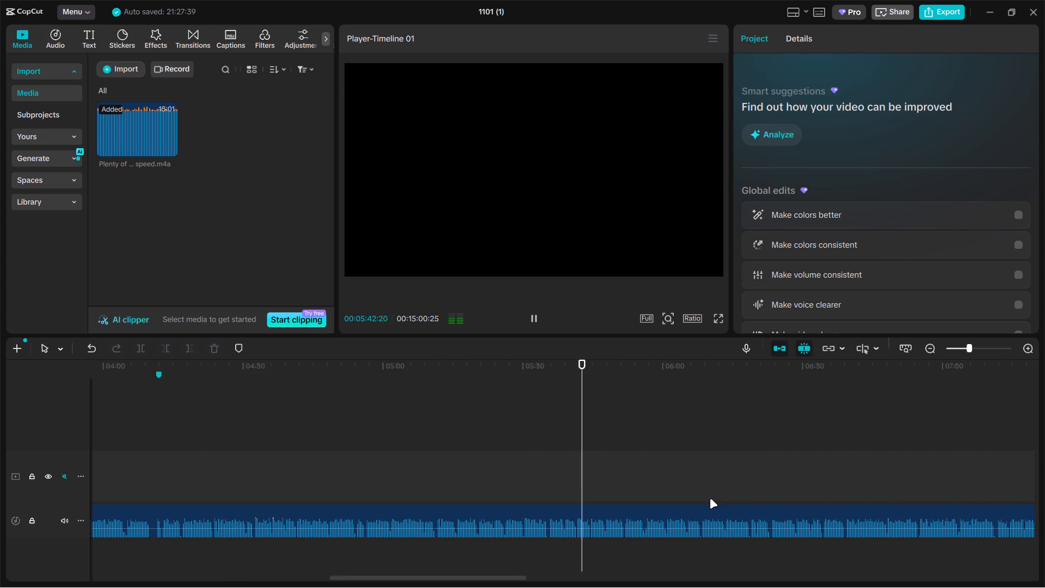
pyautogui.keyDown('ctrl'); pyautogui.scroll(2, 710, 499); pyautogui.keyUp('ctrl')
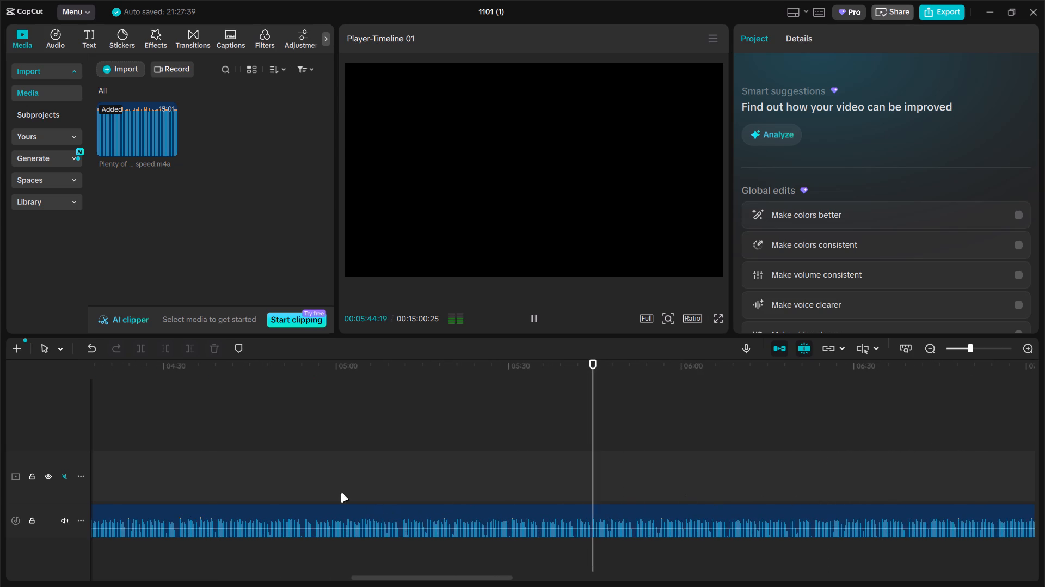
pyautogui.click(298, 482)
pyautogui.press('space')
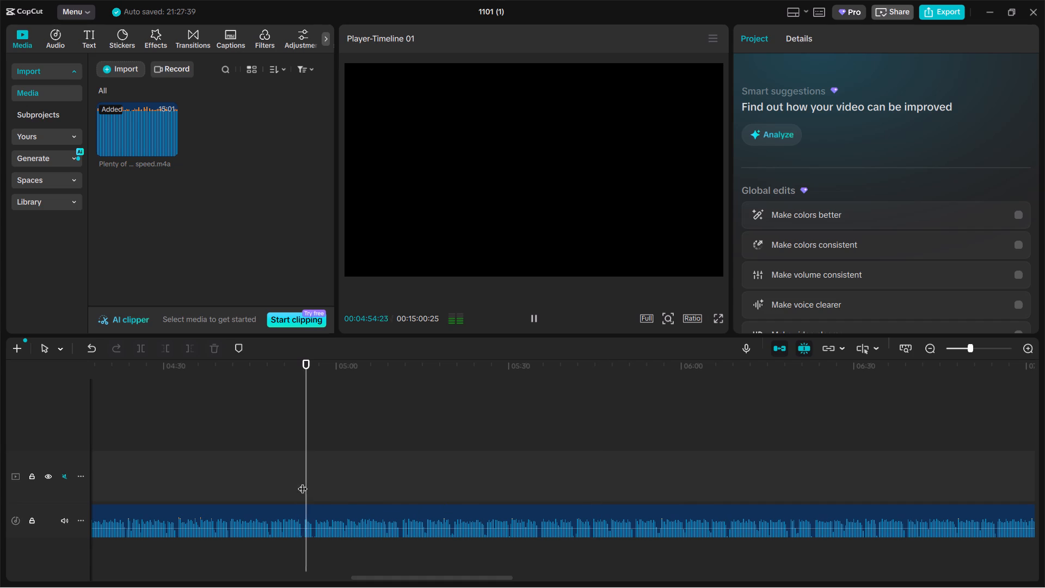
# Play the audio at the pause past the six-minute point and place a timeline marker at 00:06:19:14.
pyautogui.click(786, 483)
pyautogui.press('space')
pyautogui.press('space')
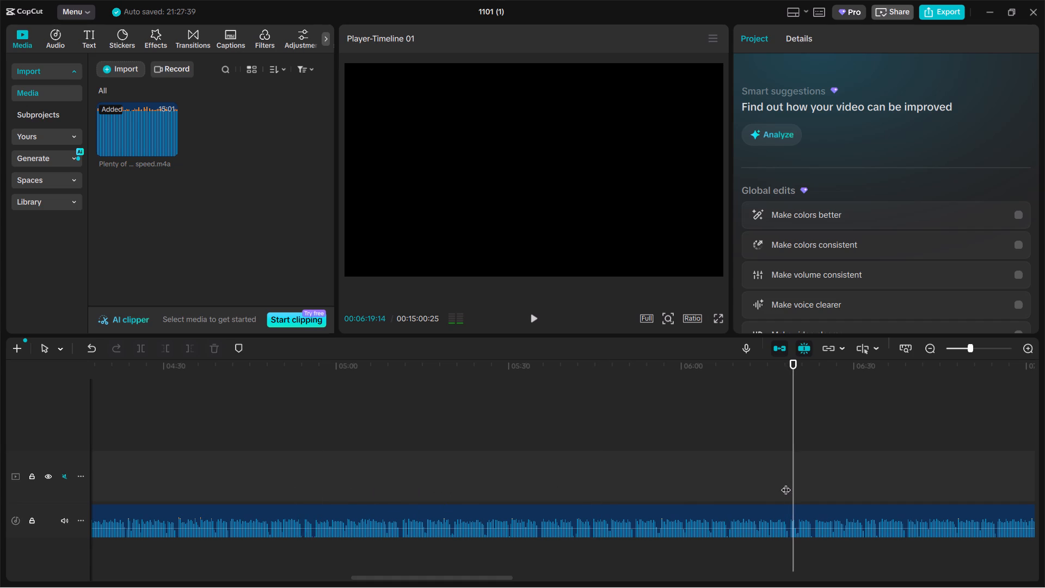
pyautogui.write('m')
# Audition the audio between the 4:11 and 6:19 markers and place a timeline marker at 00:05:11:29.
pyautogui.keyDown('ctrl'); pyautogui.scroll(-8, 784, 485); pyautogui.keyUp('ctrl')
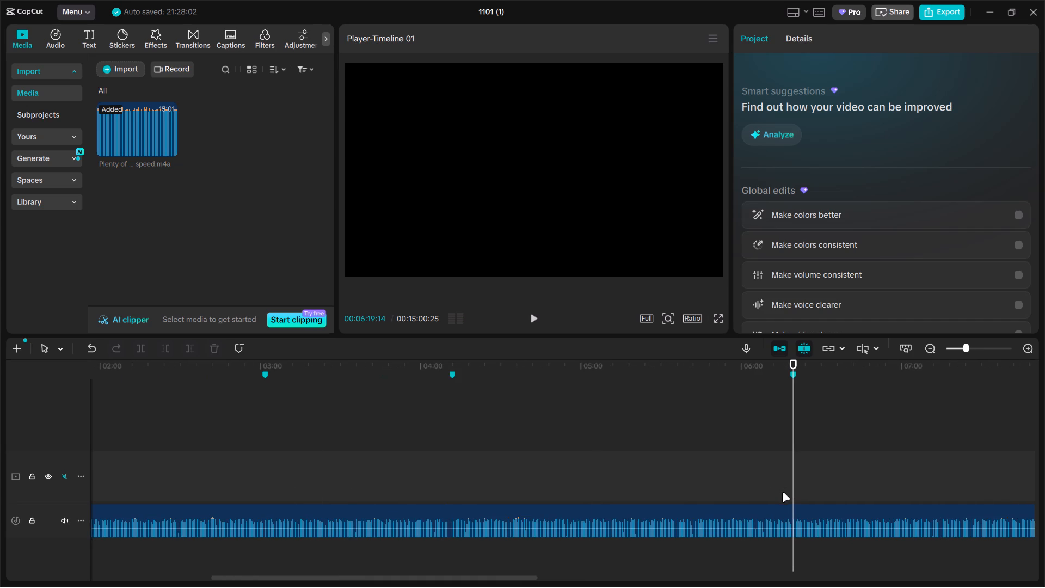
pyautogui.click(477, 461)
pyautogui.press('space')
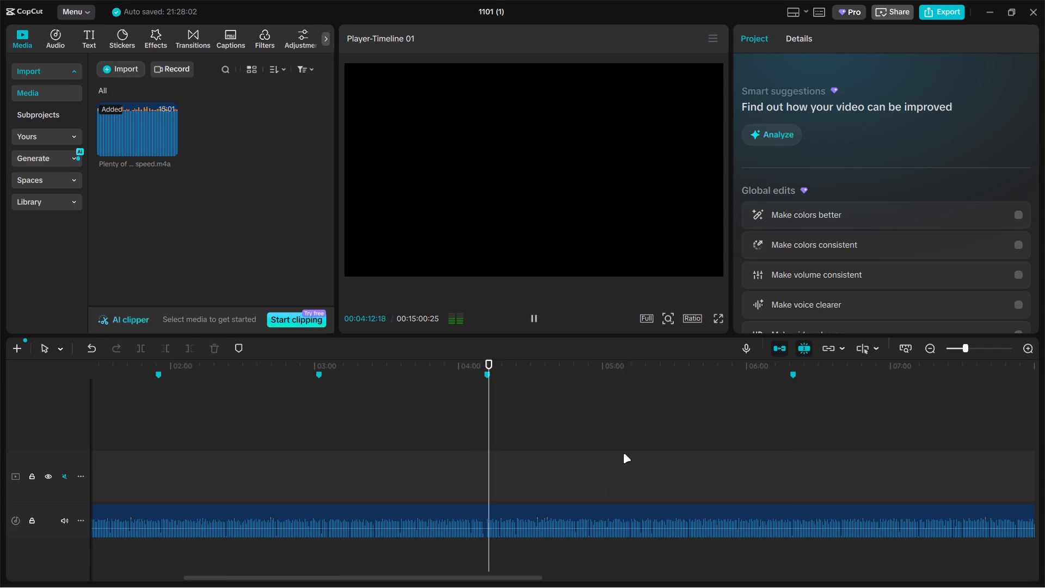
pyautogui.click(610, 455)
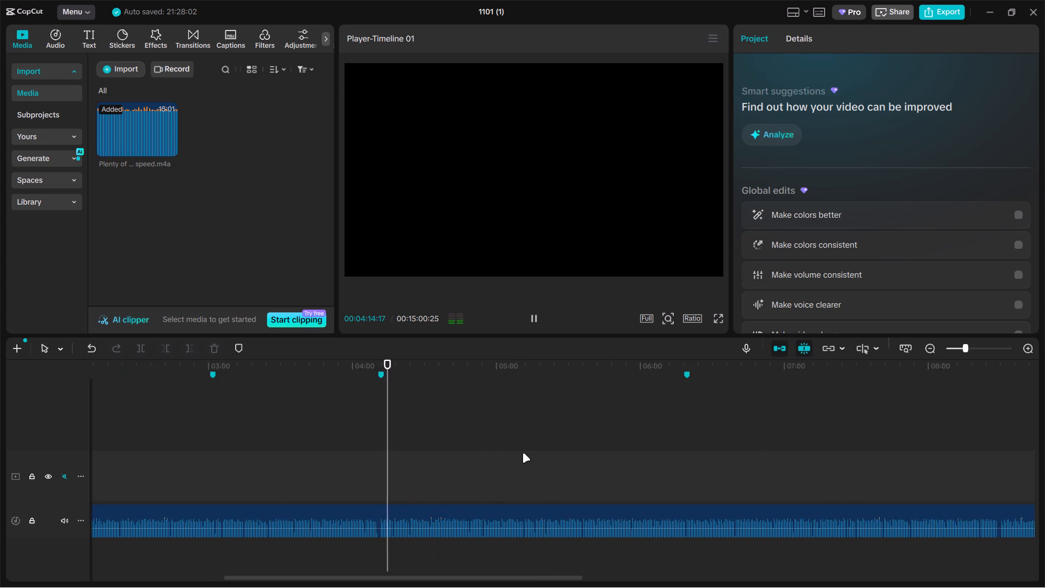
pyautogui.click(518, 451)
pyautogui.keyDown('ctrl'); pyautogui.scroll(8, 519, 448); pyautogui.keyUp('ctrl')
pyautogui.moveTo(515, 449); pyautogui.dragTo(390, 452)
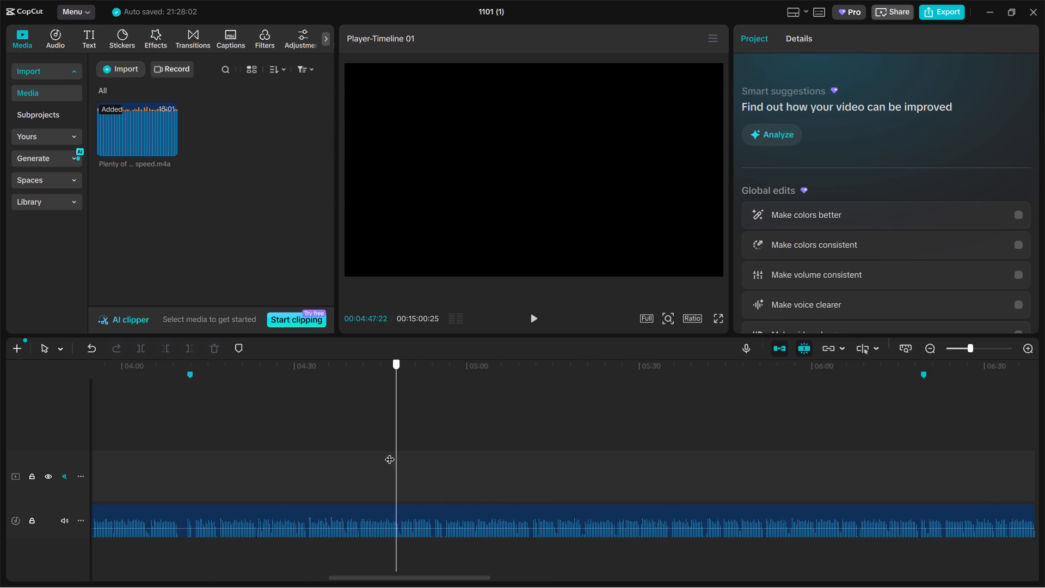
pyautogui.moveTo(390, 452); pyautogui.dragTo(432, 448)
pyautogui.press('space')
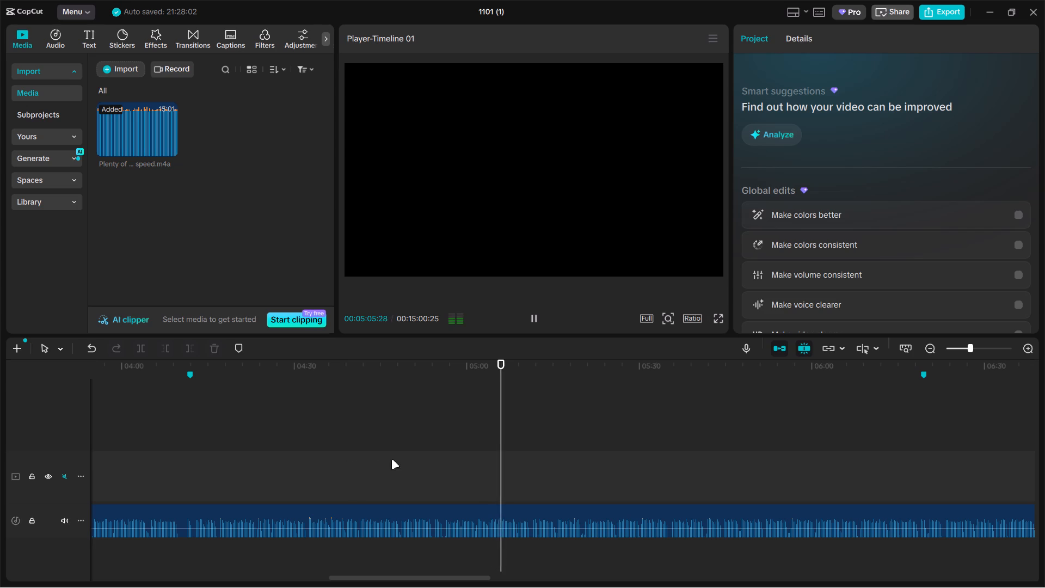
pyautogui.click(530, 479)
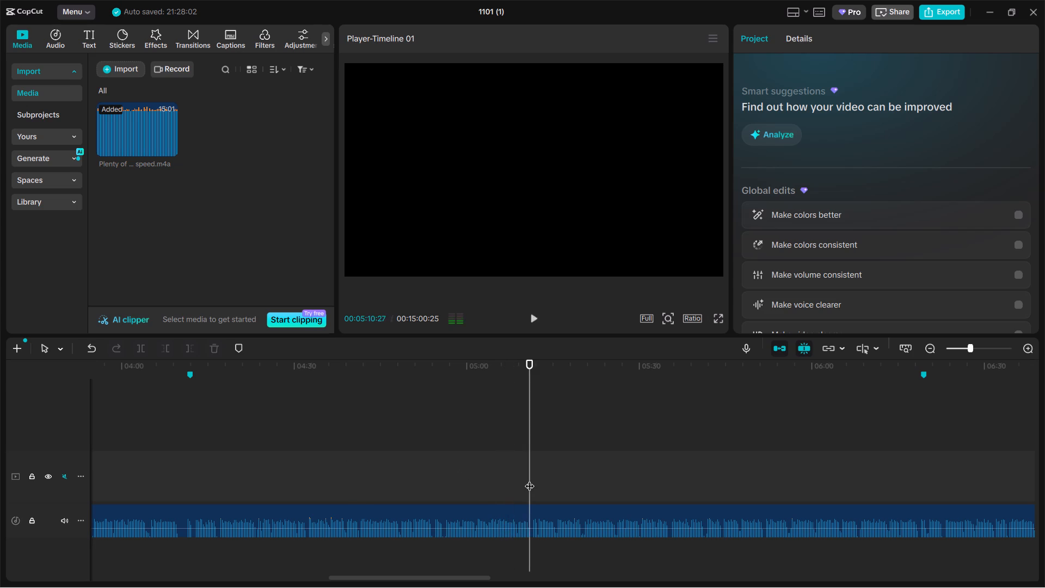
pyautogui.press('space')
pyautogui.press('space')
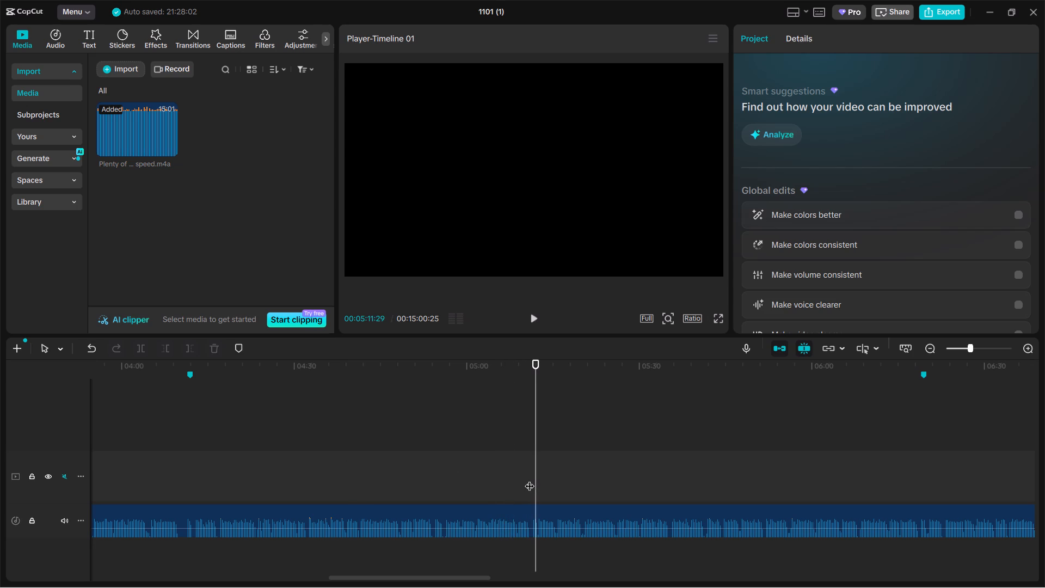
pyautogui.press('m')
# Listen to the audio at several pauses between about 5:40 and 6:20 to check for another section break.
pyautogui.click(760, 471)
pyautogui.press('space')
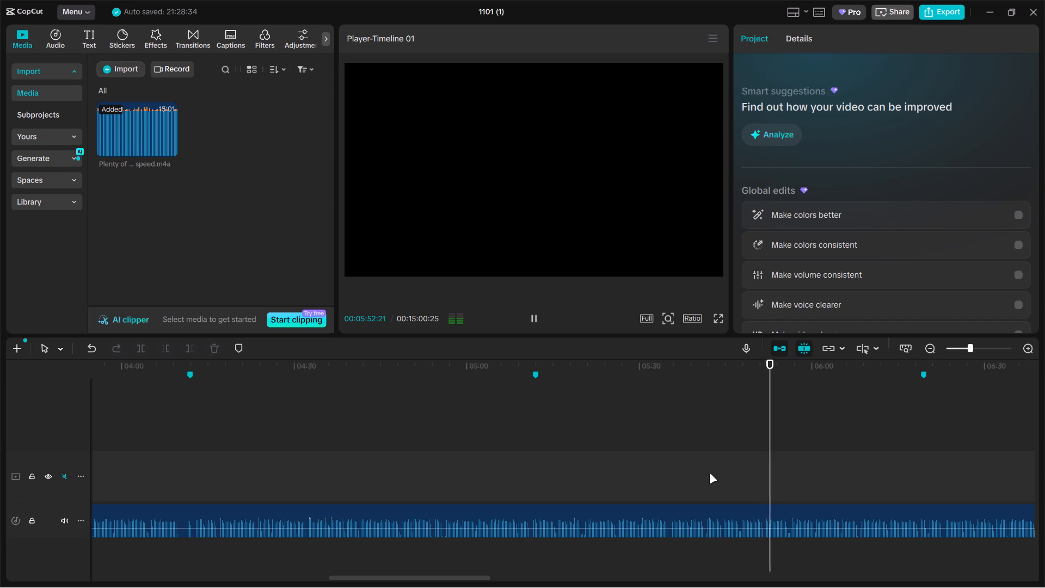
pyautogui.doubleClick(709, 474)
pyautogui.press('space')
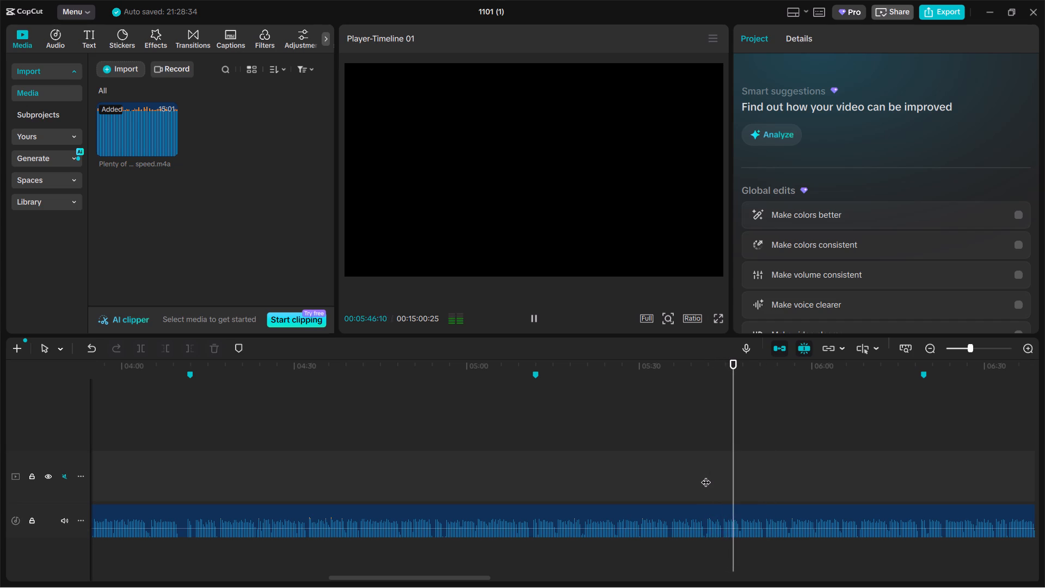
pyautogui.tripleClick(707, 508)
pyautogui.click(707, 509)
pyautogui.click(707, 509)
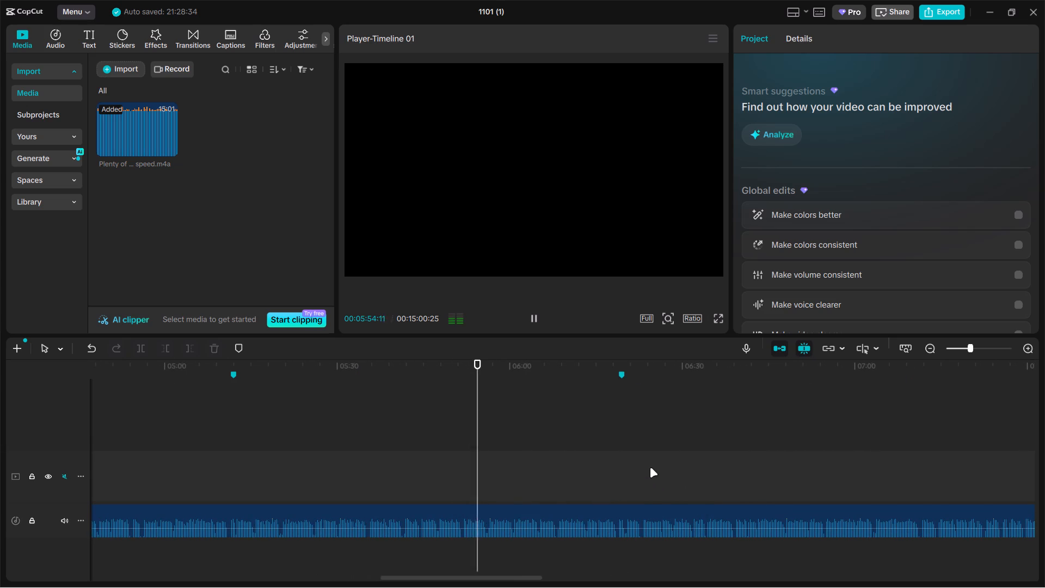
pyautogui.click(616, 467)
pyautogui.press('space')
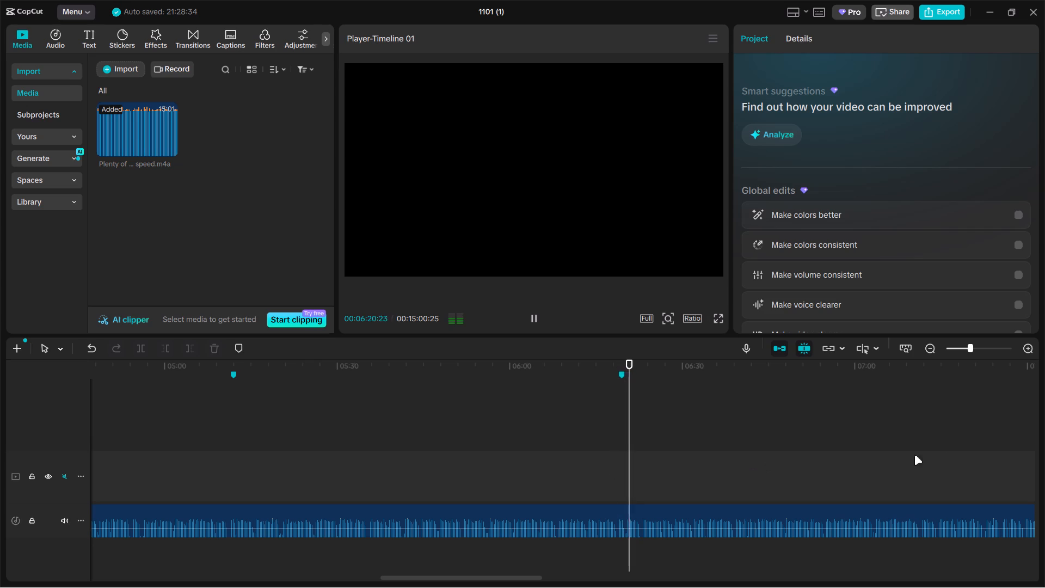
# Play the audio at the pause past 7:20 and place a timeline marker at 00:07:26:02.
pyautogui.scroll(-1, 929, 469)
pyautogui.click(995, 458)
pyautogui.press('space')
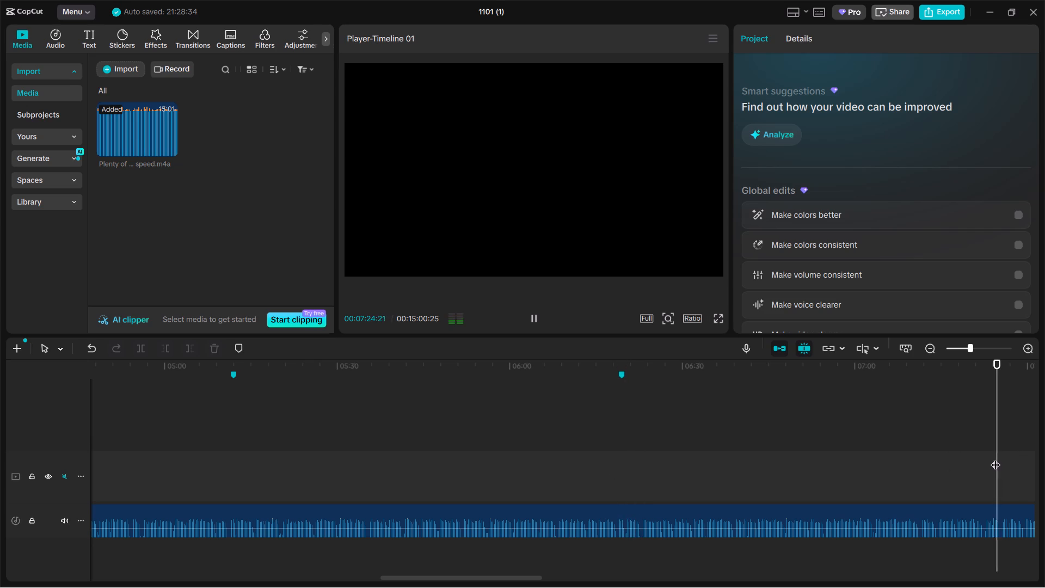
pyautogui.moveTo(1003, 455); pyautogui.dragTo(856, 473)
pyautogui.press('space')
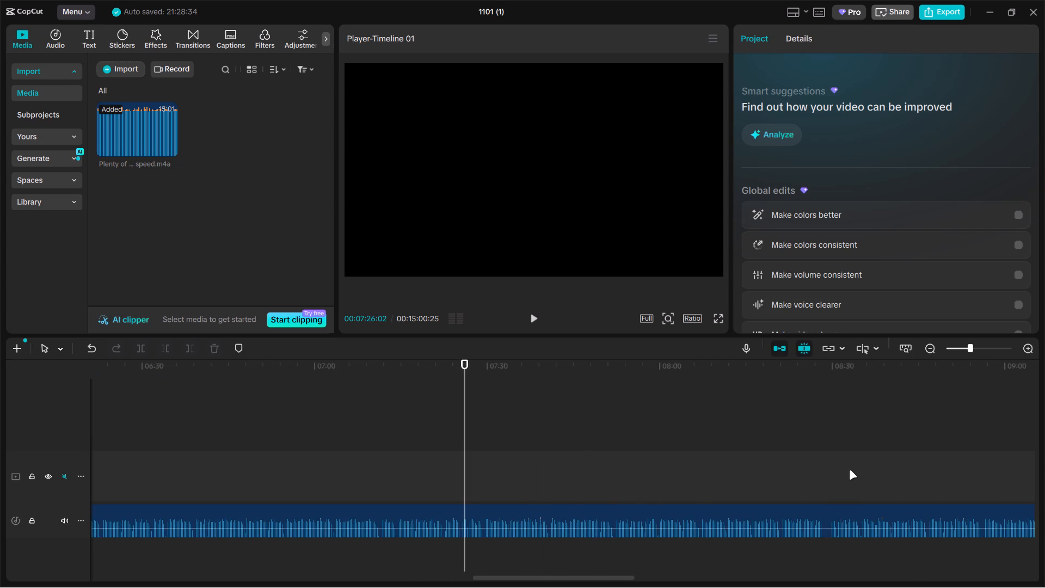
pyautogui.press('m')
# Play the audio at the long pause near 8:30 and place a timeline marker at 00:08:30:09.
pyautogui.click(831, 470)
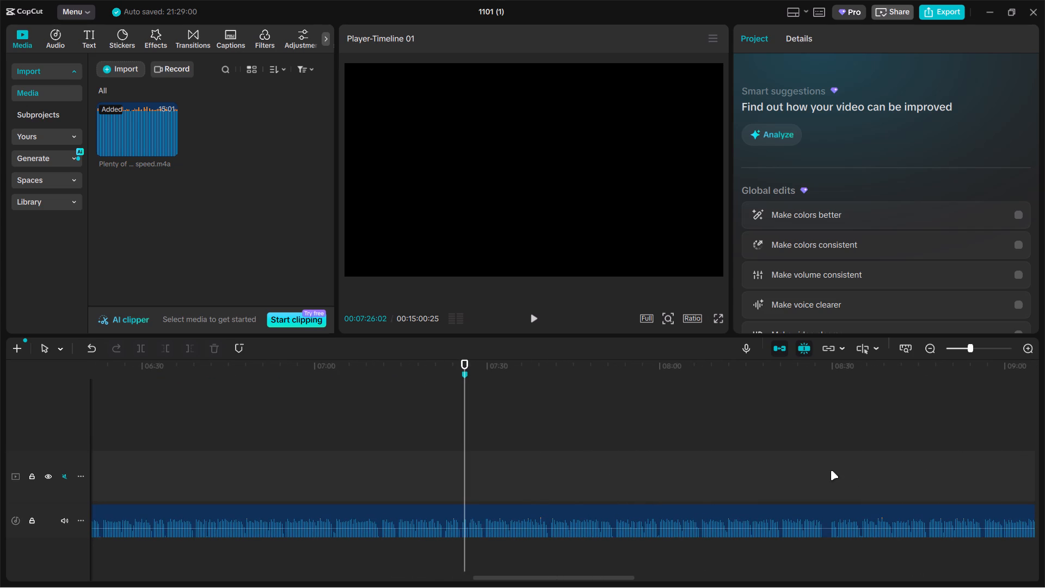
pyautogui.click(830, 470)
pyautogui.press('space')
pyautogui.press('space')
pyautogui.write('m')
# Audition the pauses between about 9:34 and 10:13 and place a timeline marker at 00:10:13:02.
pyautogui.moveTo(838, 469); pyautogui.dragTo(763, 487)
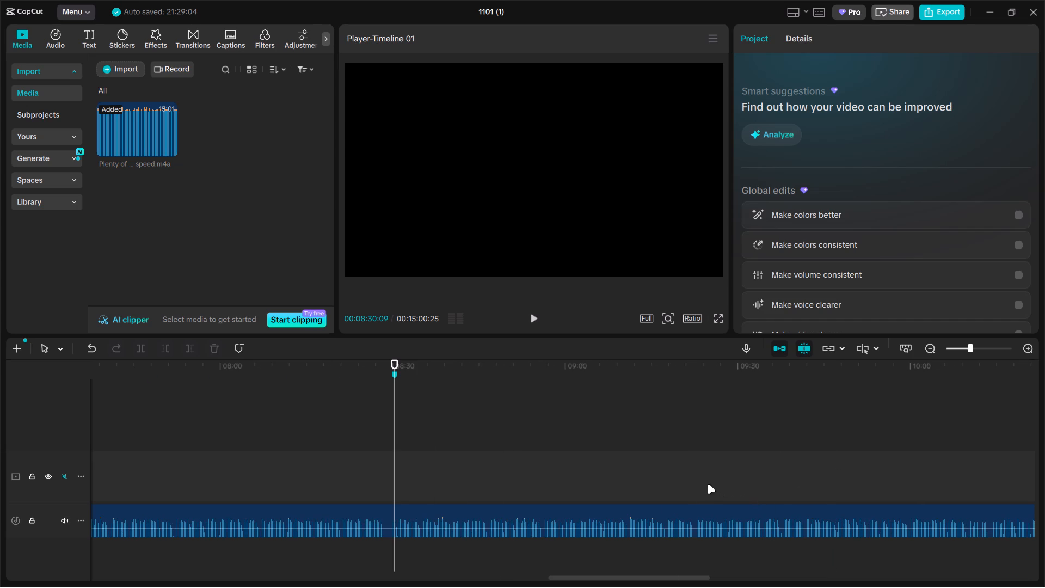
pyautogui.click(761, 472)
pyautogui.press('space')
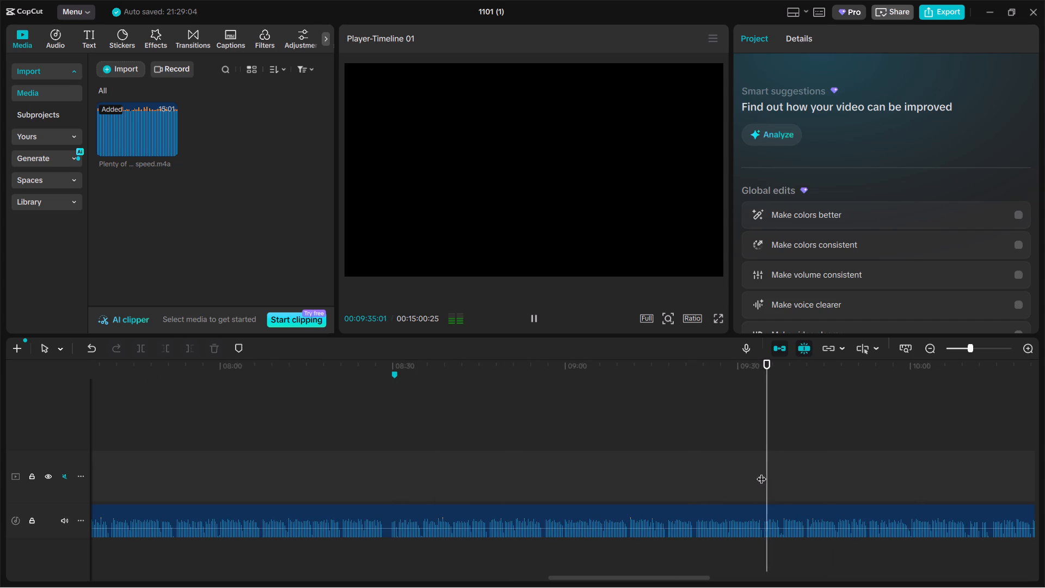
pyautogui.click(801, 467)
pyautogui.press('space')
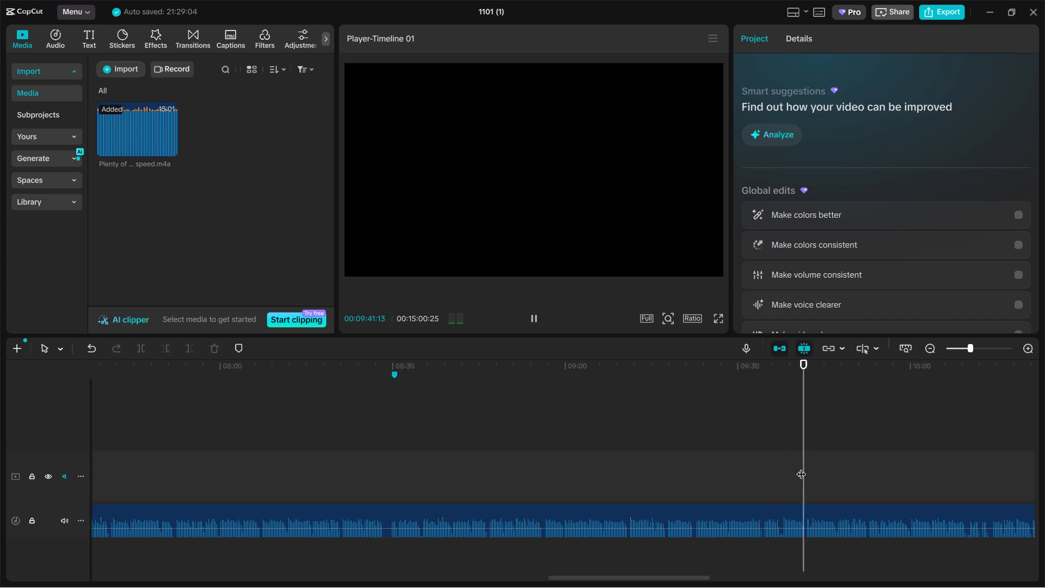
pyautogui.click(964, 469)
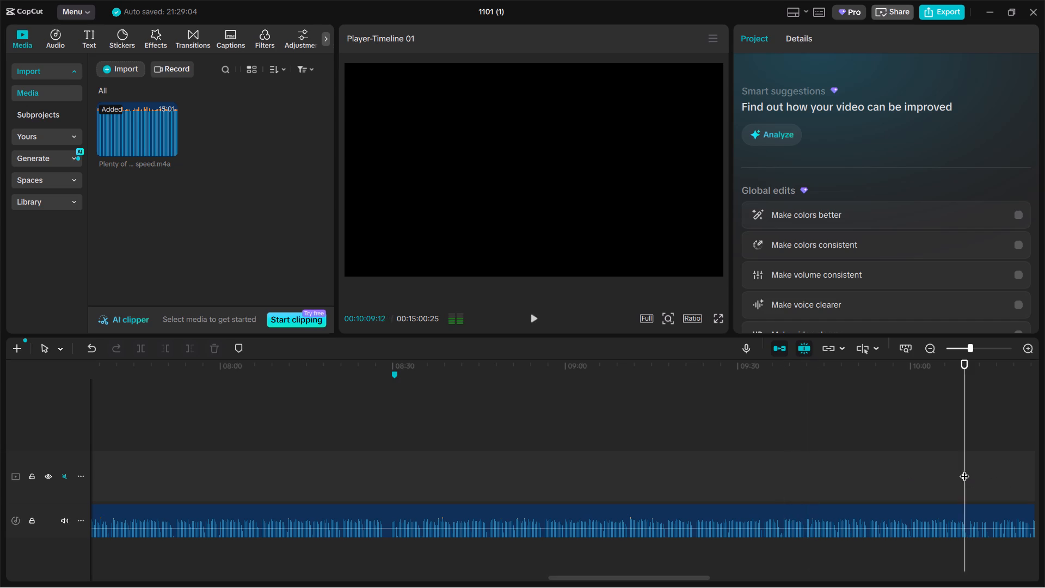
pyautogui.press('space')
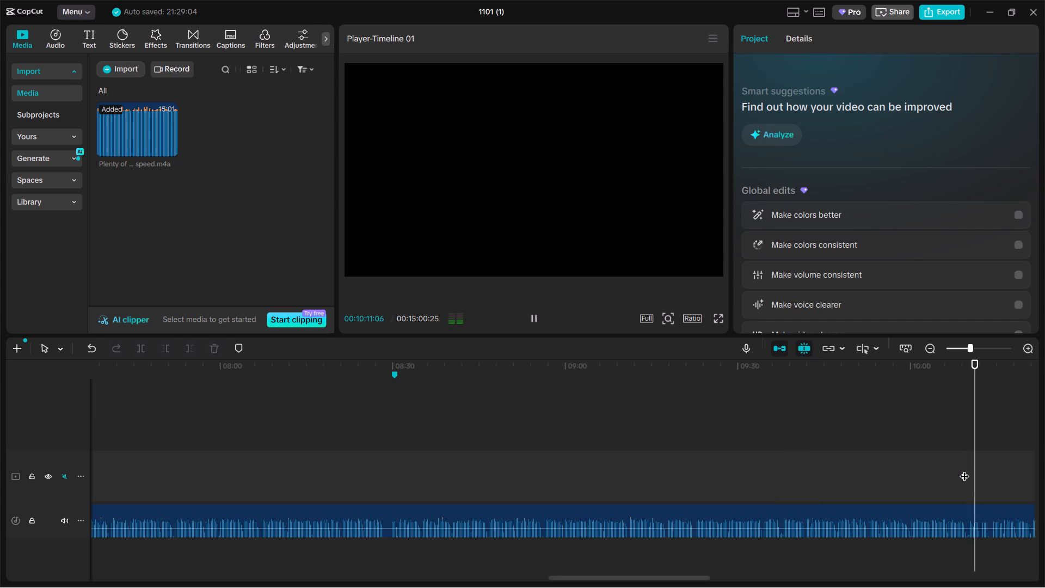
pyautogui.press('space')
pyautogui.write('m')
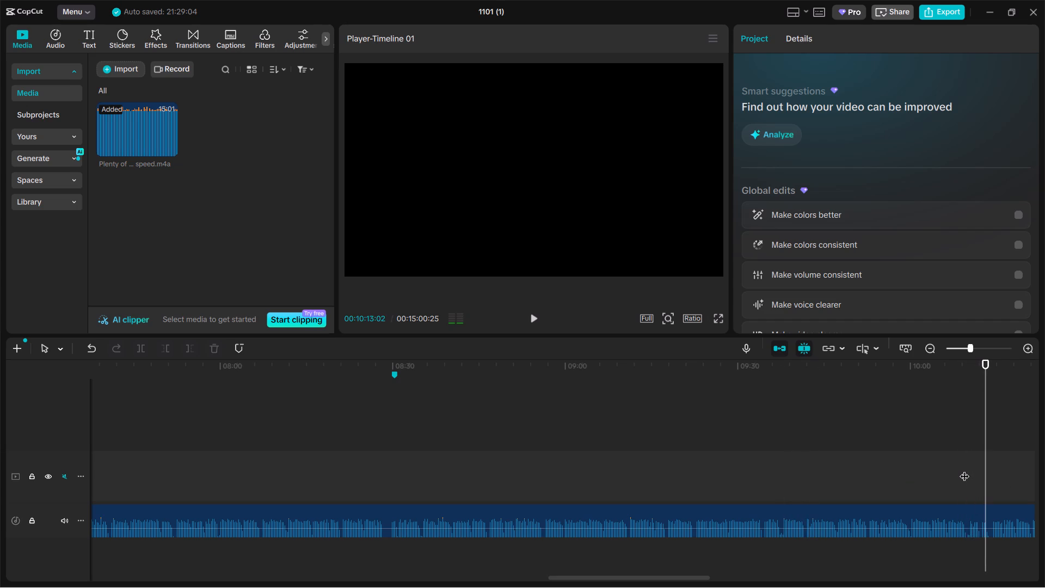
# Replay the audio at the 8:30 marker, audition the pauses past the eleven-minute point, and place a timeline marker at 00:11:24:12.
pyautogui.click(387, 469)
pyautogui.press('space')
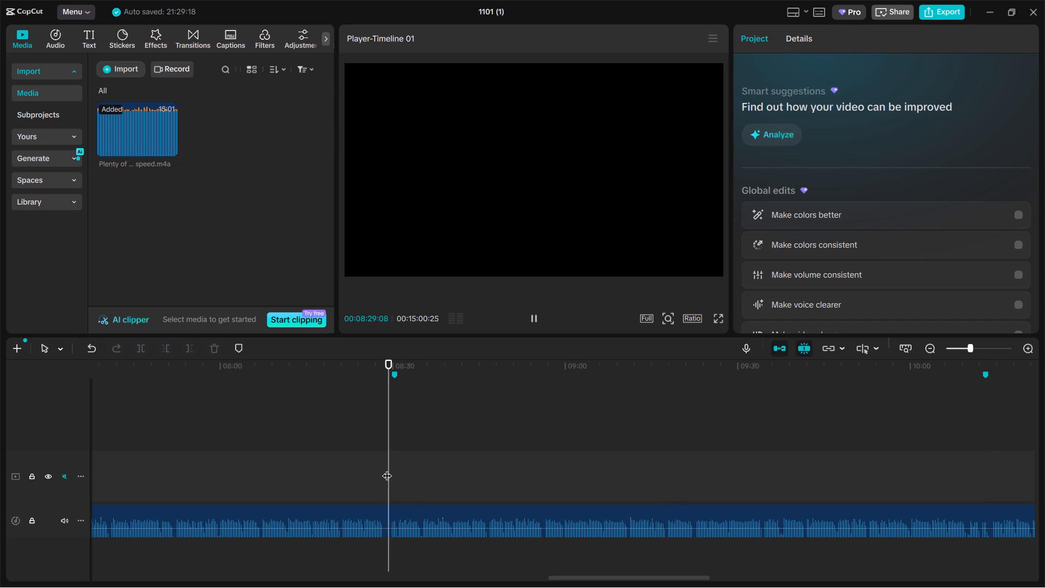
pyautogui.press('space')
pyautogui.keyDown('ctrl'); pyautogui.click(613, 498); pyautogui.keyUp('ctrl')
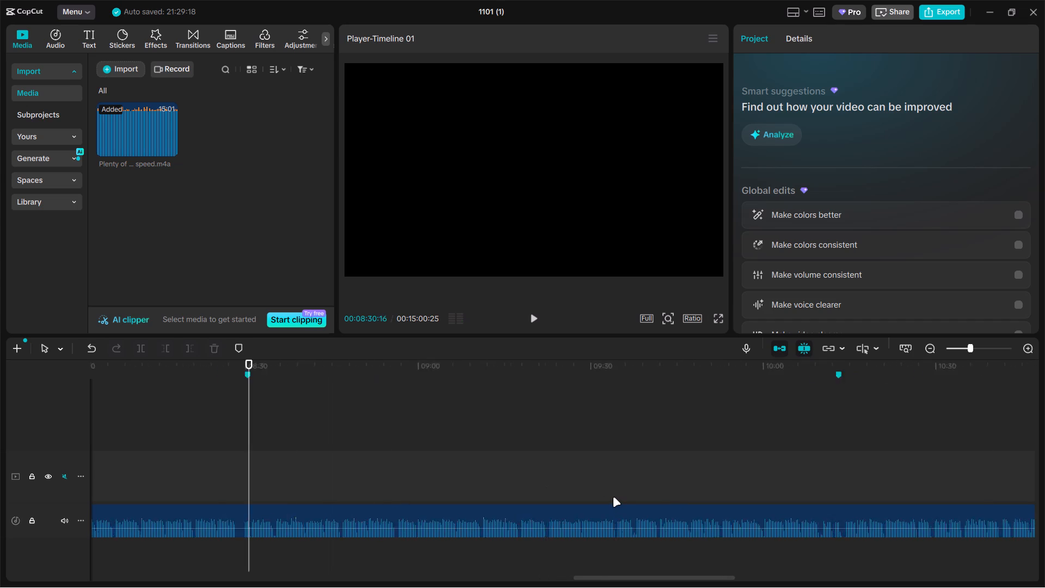
pyautogui.click(704, 477)
pyautogui.press('space')
pyautogui.click(702, 485)
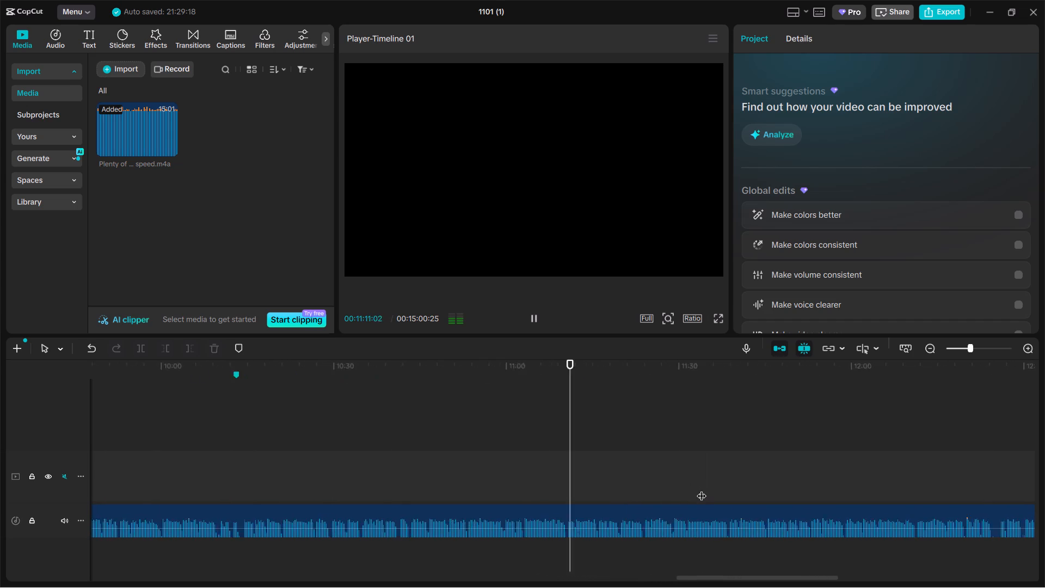
pyautogui.click(582, 467)
pyautogui.press('space')
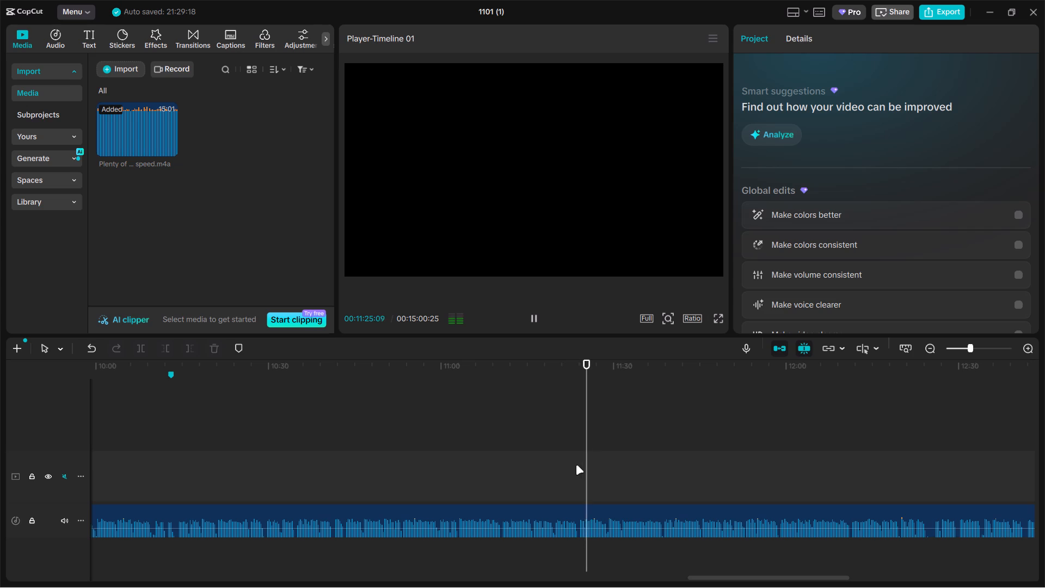
pyautogui.click(575, 464)
pyautogui.press('space')
pyautogui.keyDown('ctrl'); pyautogui.scroll(-1, 575, 464); pyautogui.keyUp('ctrl')
pyautogui.press('space')
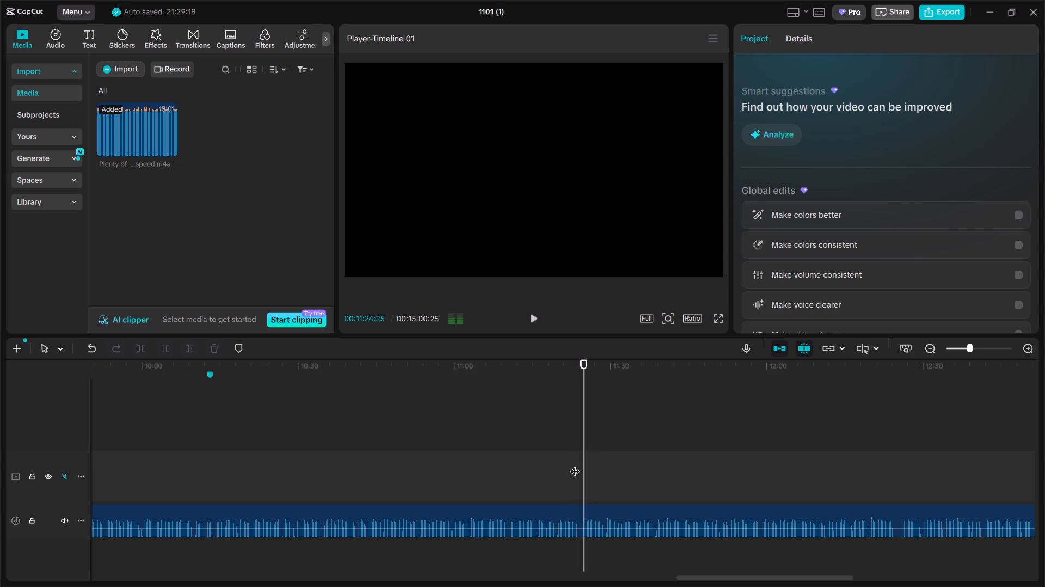
pyautogui.keyDown('ctrl'); pyautogui.scroll(4, 575, 464); pyautogui.keyUp('ctrl')
pyautogui.click(581, 462)
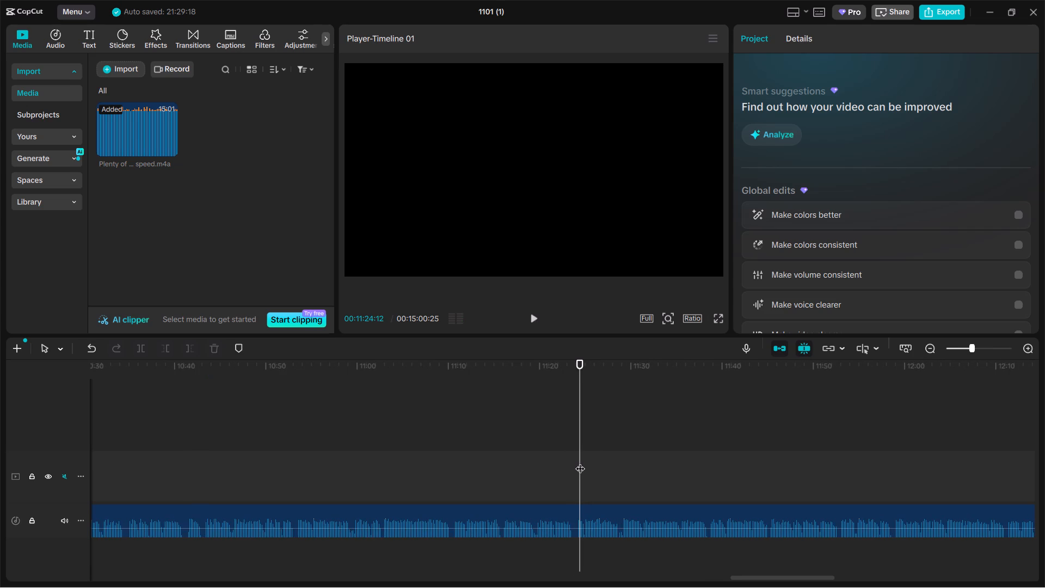
pyautogui.press('m')
# Audition the pauses between about 11:55 and 12:26 and place a timeline marker at 00:12:26:11.
pyautogui.click(865, 460)
pyautogui.press('space')
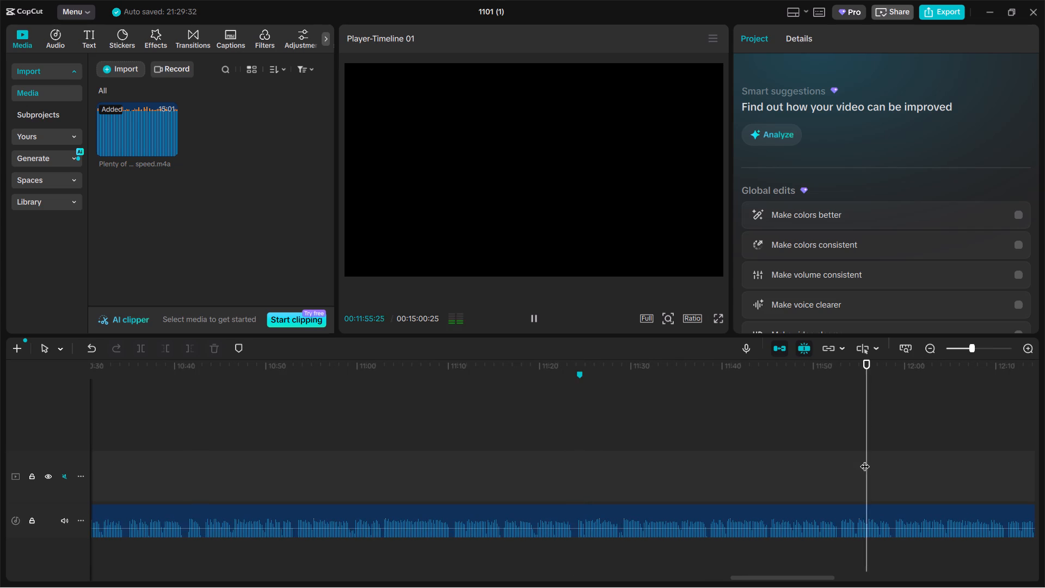
pyautogui.moveTo(876, 466); pyautogui.dragTo(798, 488)
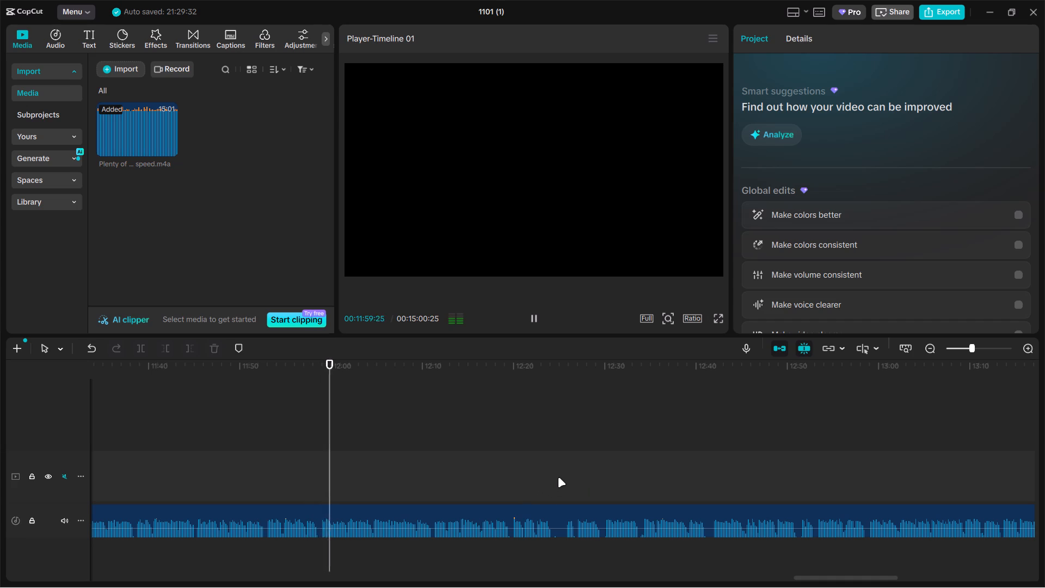
pyautogui.click(508, 468)
pyautogui.press('space')
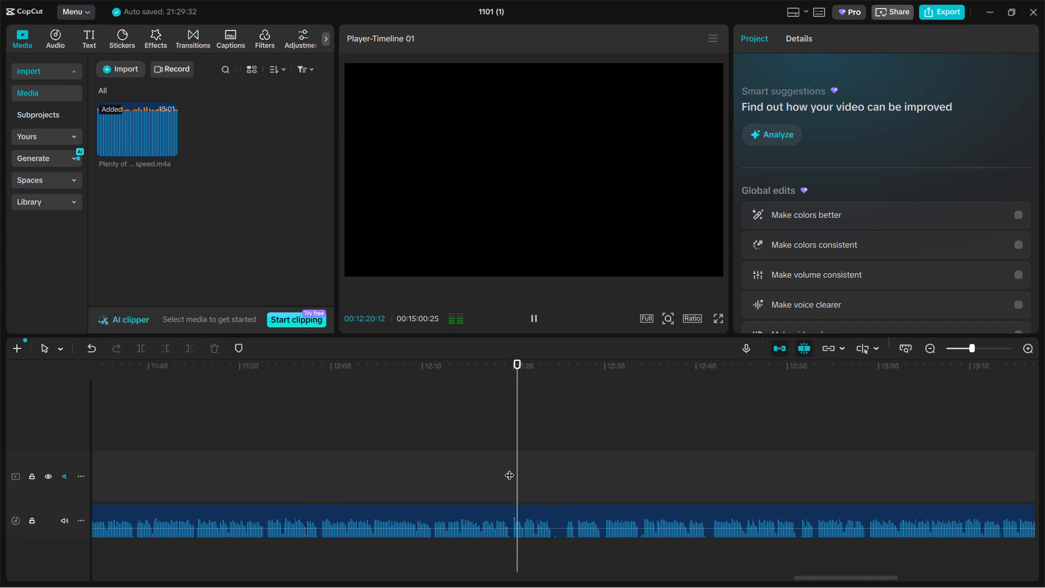
pyautogui.click(564, 467)
pyautogui.press('space')
pyautogui.press('space')
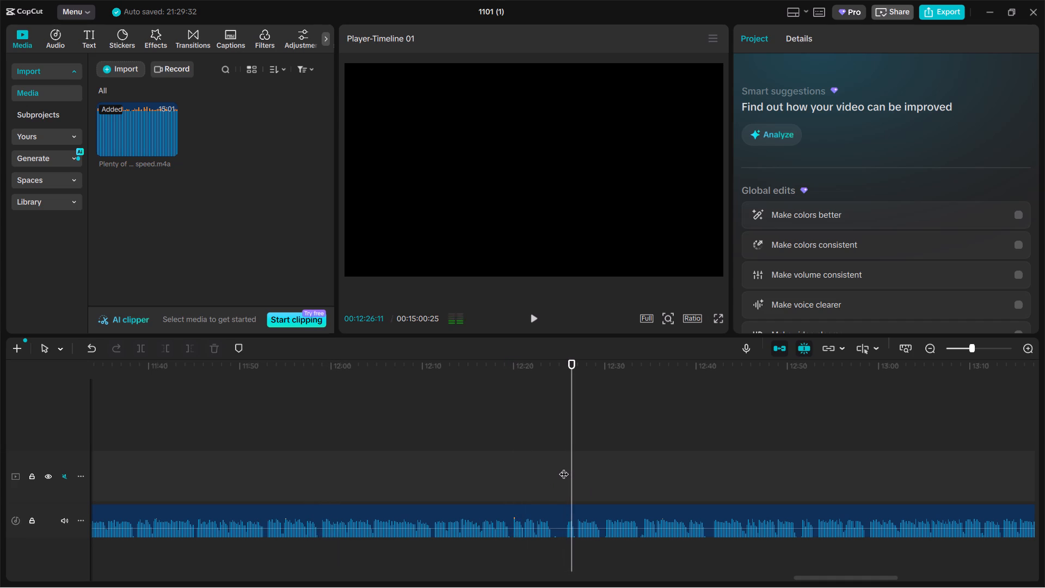
pyautogui.write('m')
# Audition the pause near 13:33 and place a timeline marker at 00:13:33:26.
pyautogui.moveTo(640, 475); pyautogui.dragTo(791, 471)
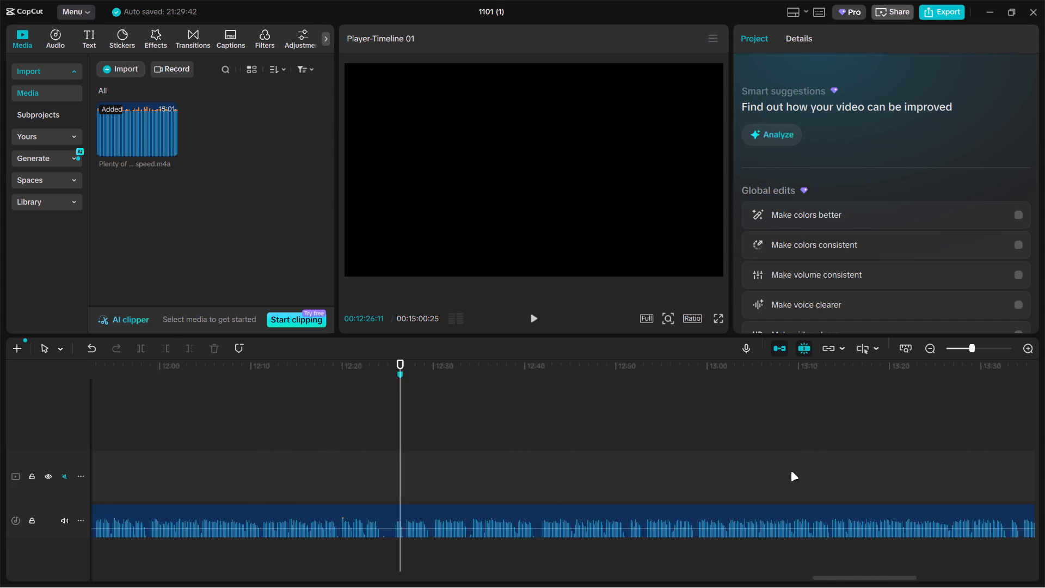
pyautogui.moveTo(791, 471); pyautogui.dragTo(775, 476)
pyautogui.keyDown('ctrl'); pyautogui.scroll(-3, 760, 476); pyautogui.keyUp('ctrl')
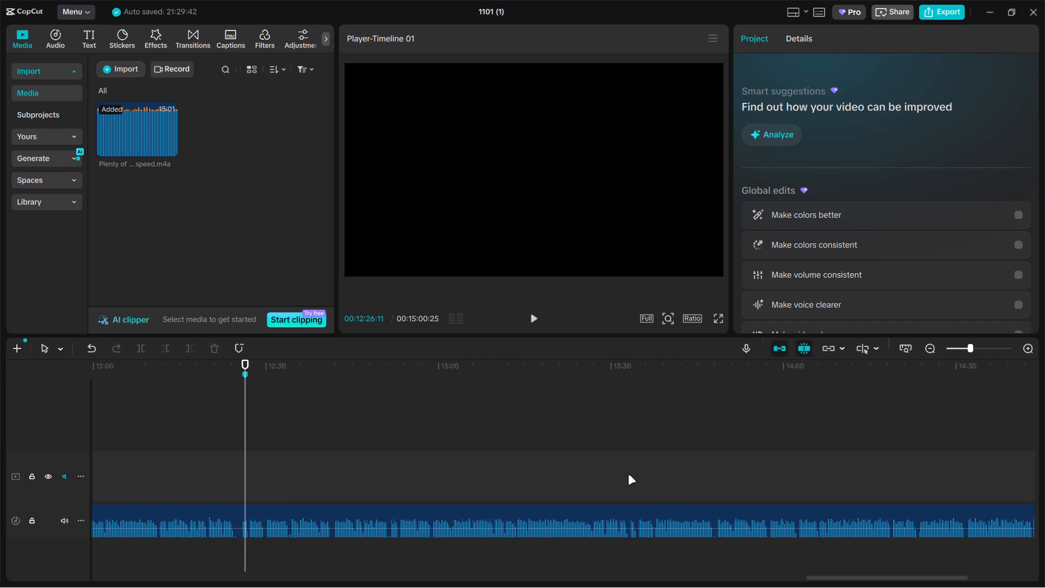
pyautogui.click(626, 471)
pyautogui.press('space')
pyautogui.press('space')
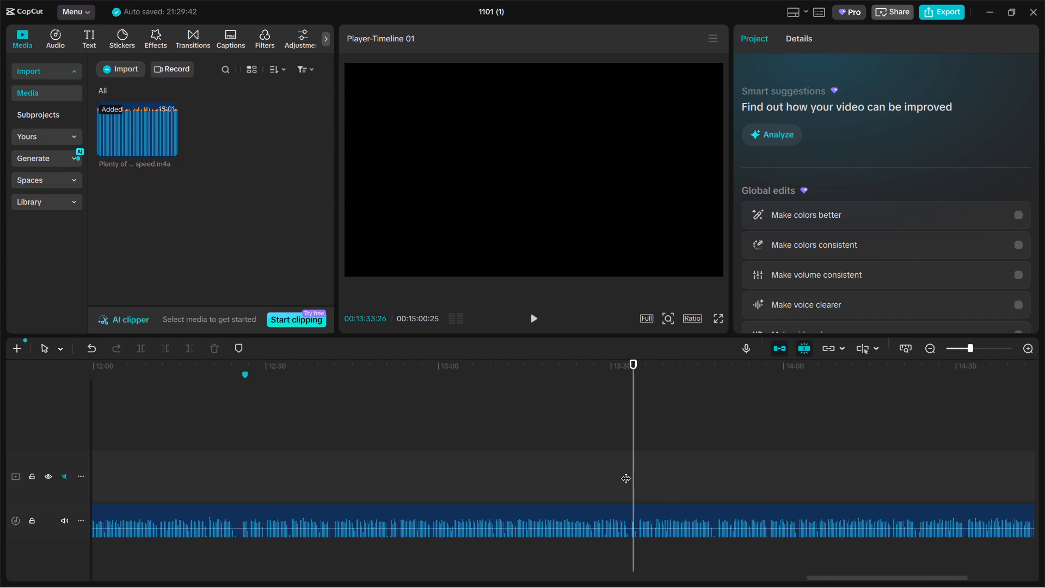
pyautogui.write('m')
# Import all the videos from the Downloads > EDIT > Intro folder and add them to the main track from 00:00:00:00.
pyautogui.keyDown('ctrl'); pyautogui.scroll(-20, 626, 471); pyautogui.keyUp('ctrl')
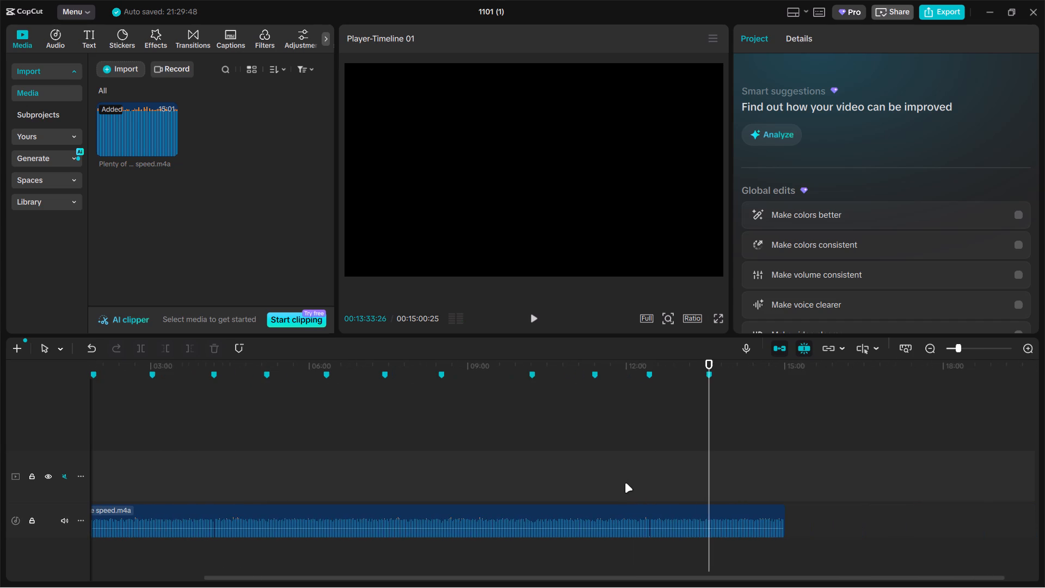
pyautogui.click(356, 436)
pyautogui.moveTo(356, 436); pyautogui.dragTo(75, 451)
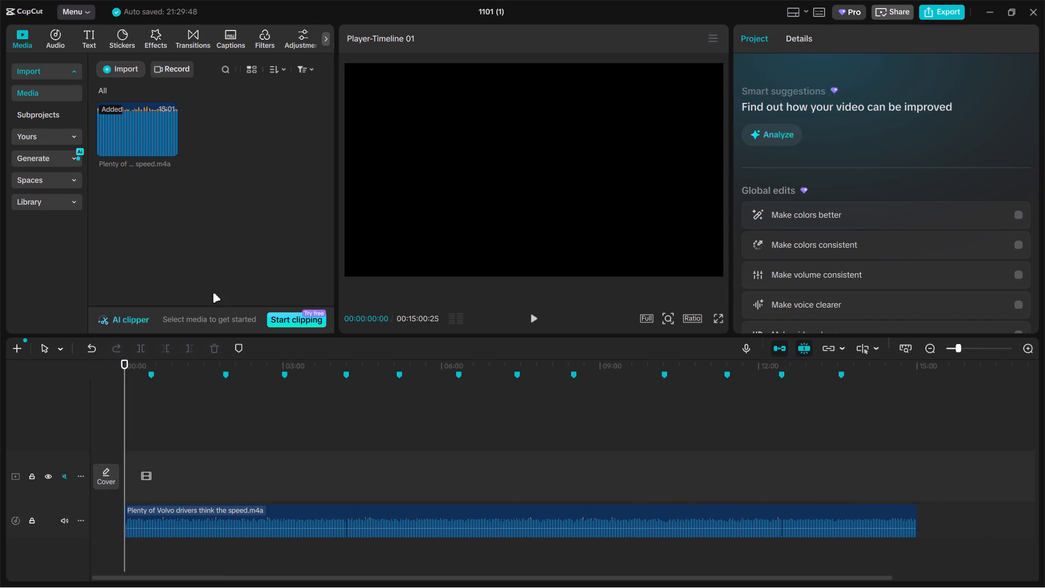
pyautogui.click(115, 72)
pyautogui.click(140, 85)
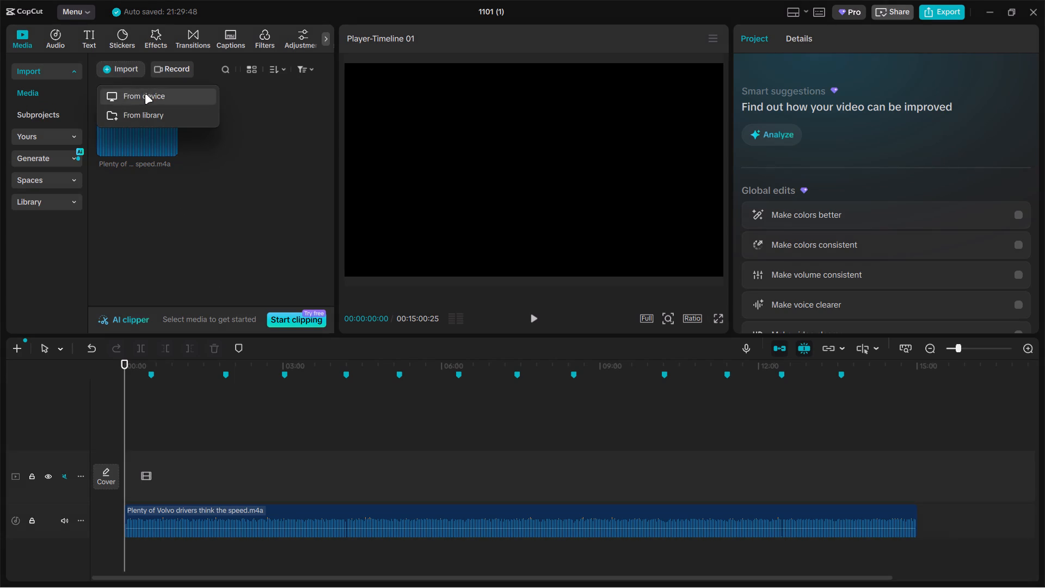
pyautogui.click(145, 94)
pyautogui.scroll(-4, 78, 307)
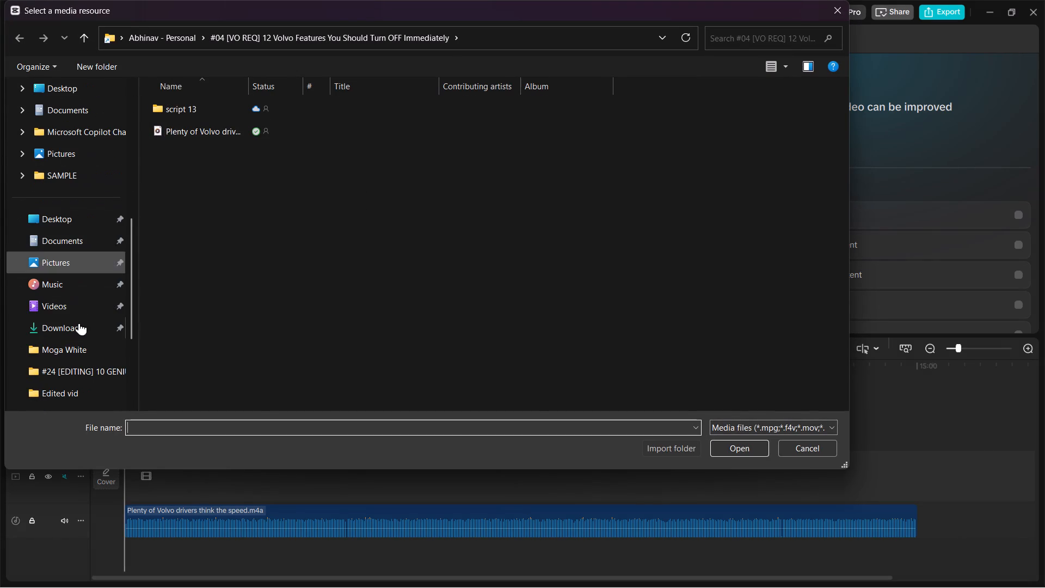
pyautogui.click(81, 338)
pyautogui.doubleClick(196, 153)
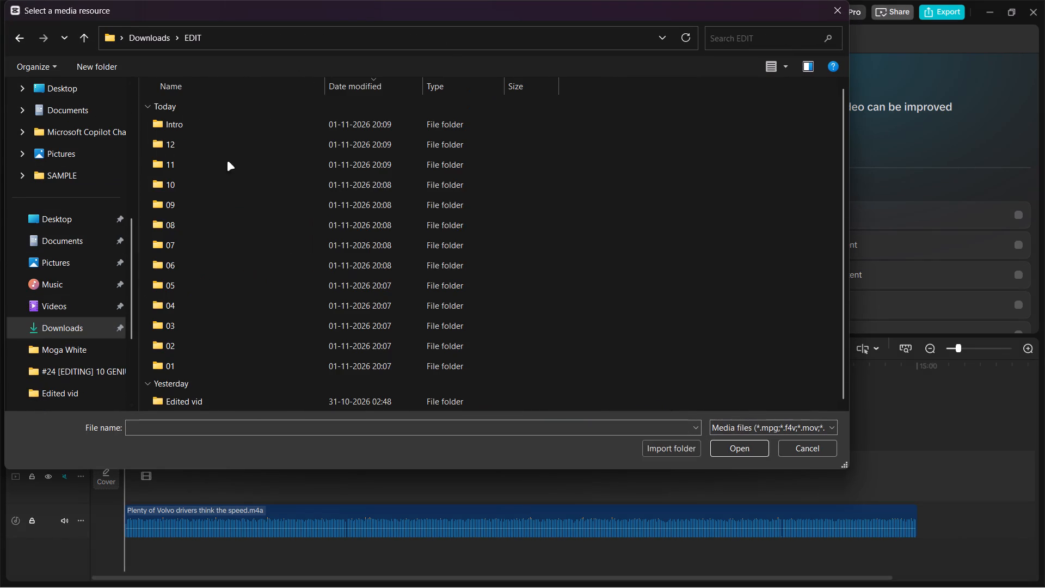
pyautogui.doubleClick(192, 128)
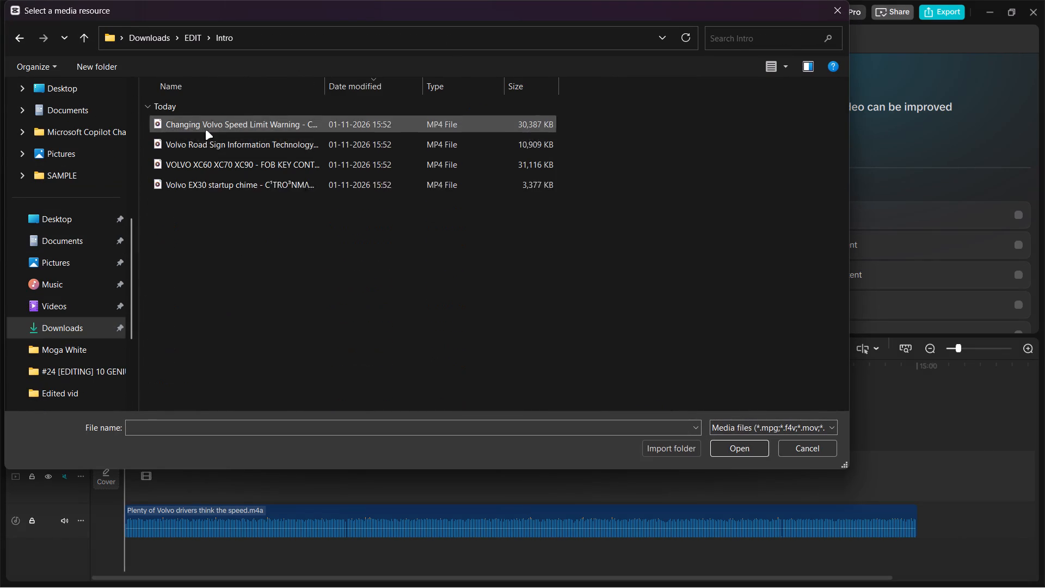
pyautogui.hotkey('ctrl', 'a')
pyautogui.press('Return')
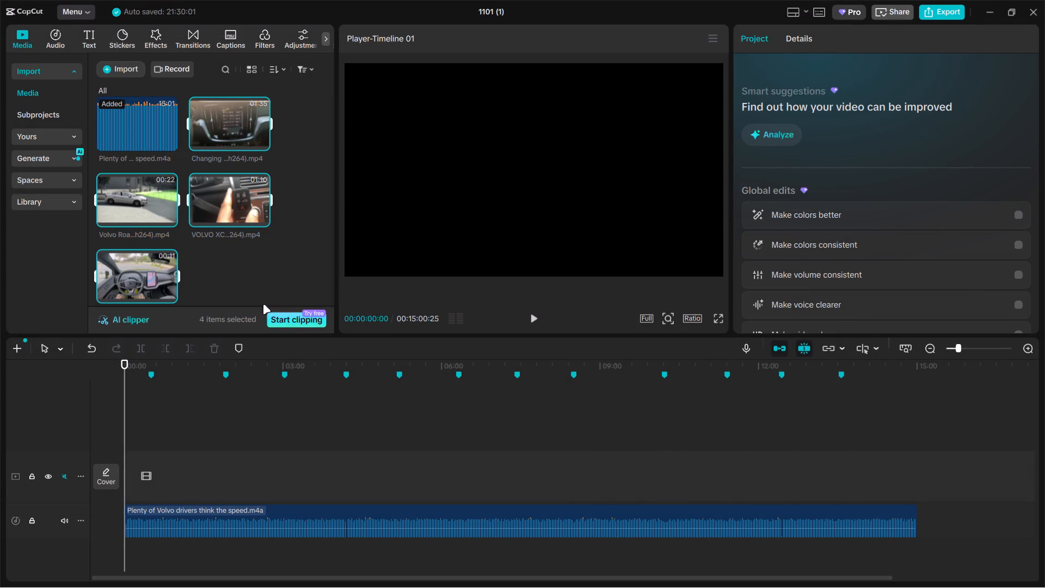
pyautogui.click(265, 140)
# Preview the added clips and move the Volvo Road Sign Information Technology Overview clip to the start of the main track.
pyautogui.keyDown('ctrl'); pyautogui.scroll(8, 302, 469); pyautogui.keyUp('ctrl')
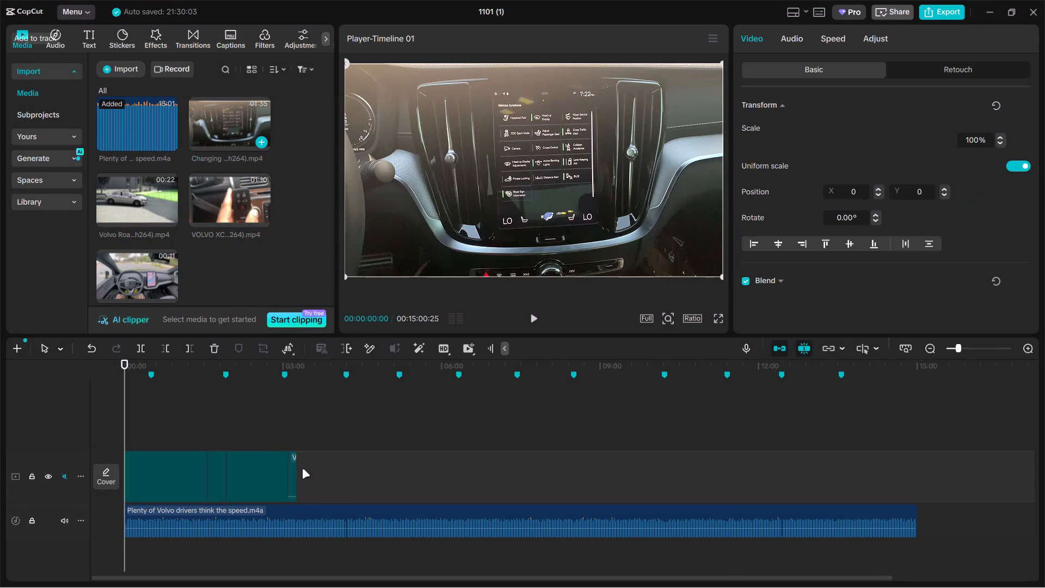
pyautogui.keyDown('ctrl'); pyautogui.scroll(12, 302, 469); pyautogui.keyUp('ctrl')
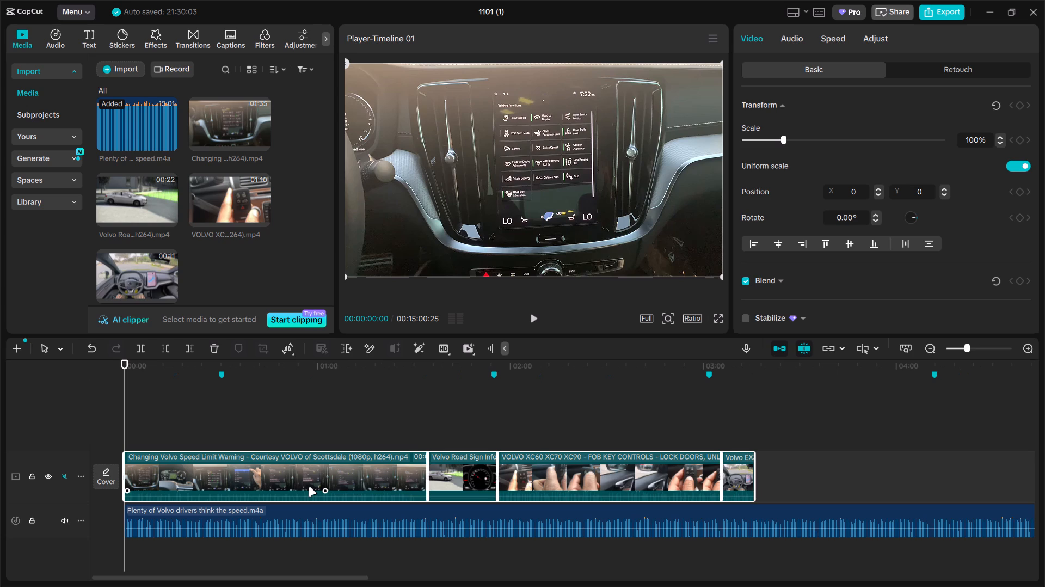
pyautogui.press('space')
pyautogui.click(206, 432)
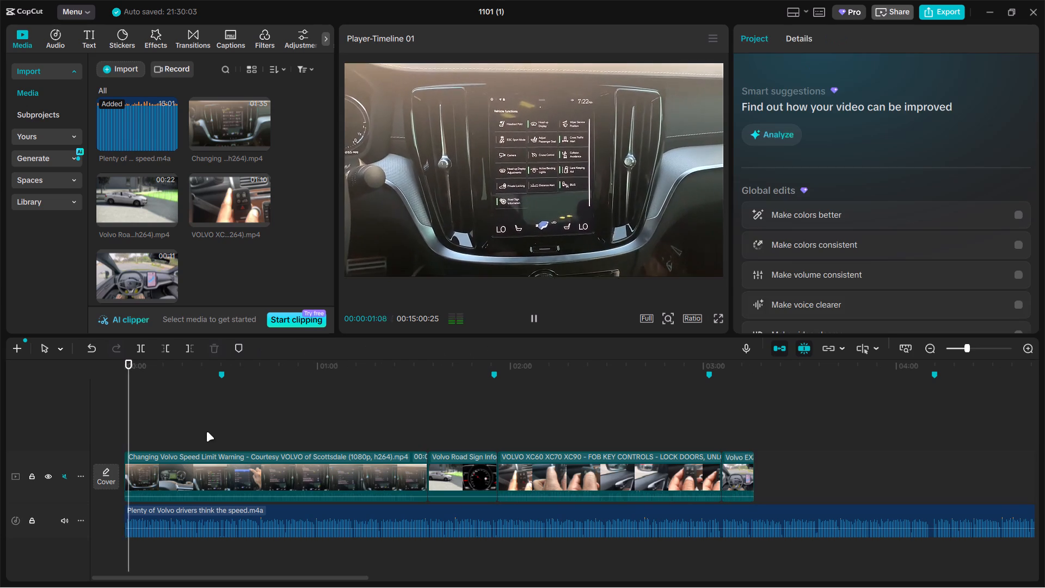
pyautogui.moveTo(206, 432); pyautogui.dragTo(470, 433)
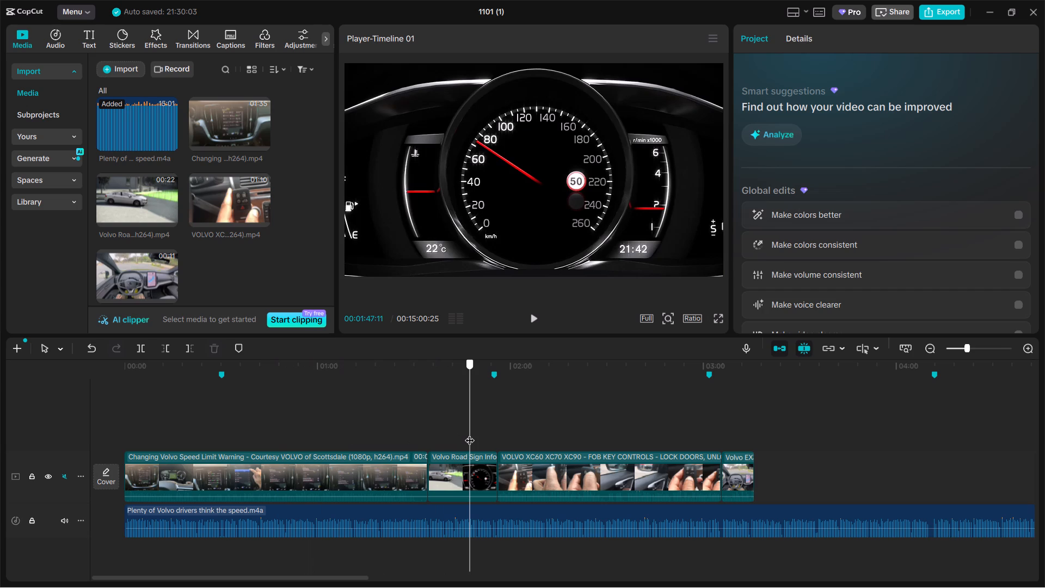
pyautogui.moveTo(470, 433); pyautogui.dragTo(452, 433)
pyautogui.moveTo(452, 433); pyautogui.dragTo(515, 431)
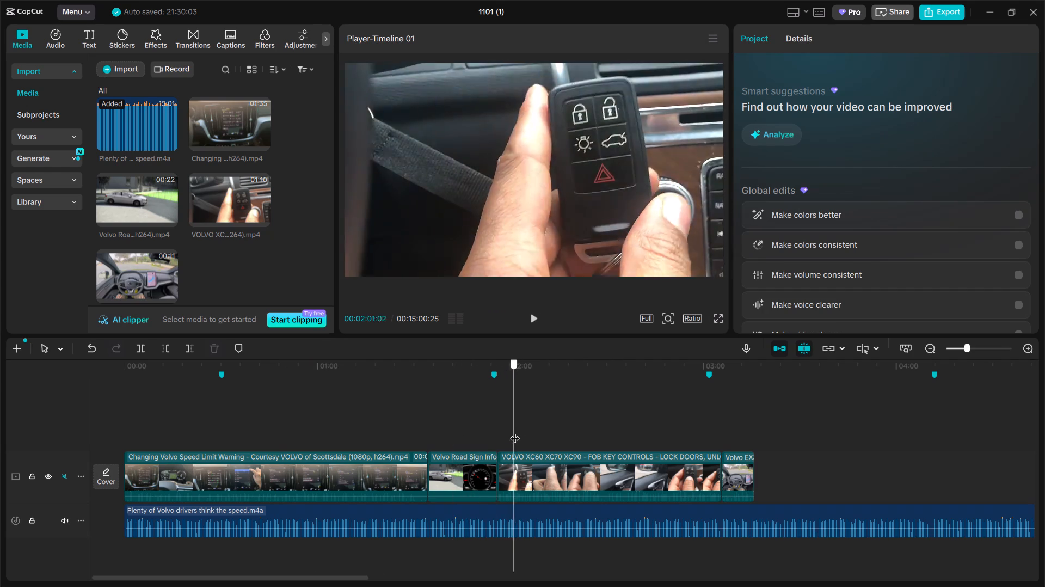
pyautogui.moveTo(515, 431); pyautogui.dragTo(537, 428)
pyautogui.moveTo(473, 479); pyautogui.dragTo(192, 491)
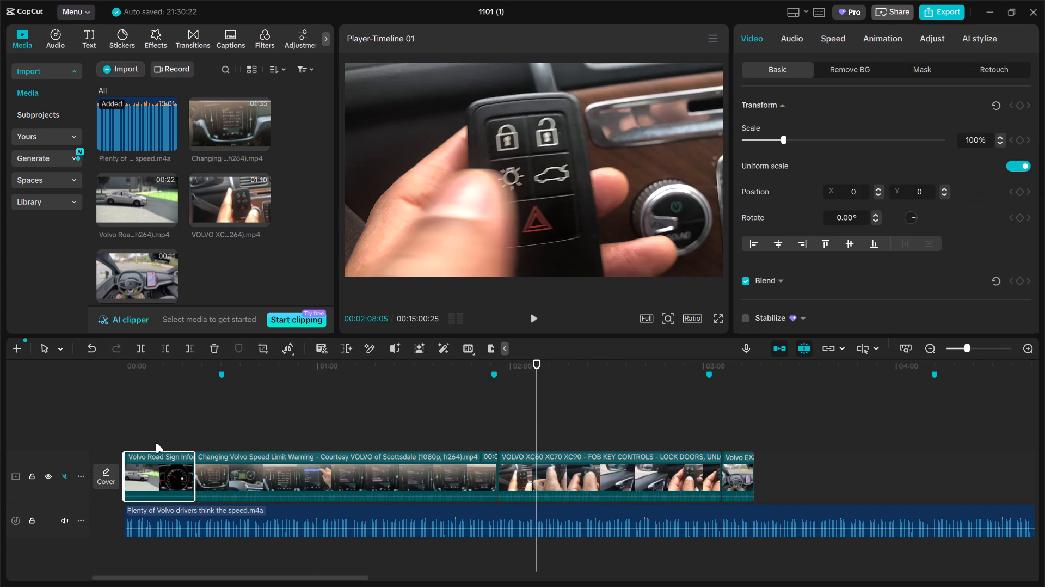
# Play the road sign clip from the start, split it at 00:00:07:07 and delete the part after the cut.
pyautogui.click(155, 443)
pyautogui.moveTo(154, 441); pyautogui.dragTo(111, 436)
pyautogui.keyDown('ctrl'); pyautogui.scroll(10, 162, 439); pyautogui.keyUp('ctrl')
pyautogui.press('space')
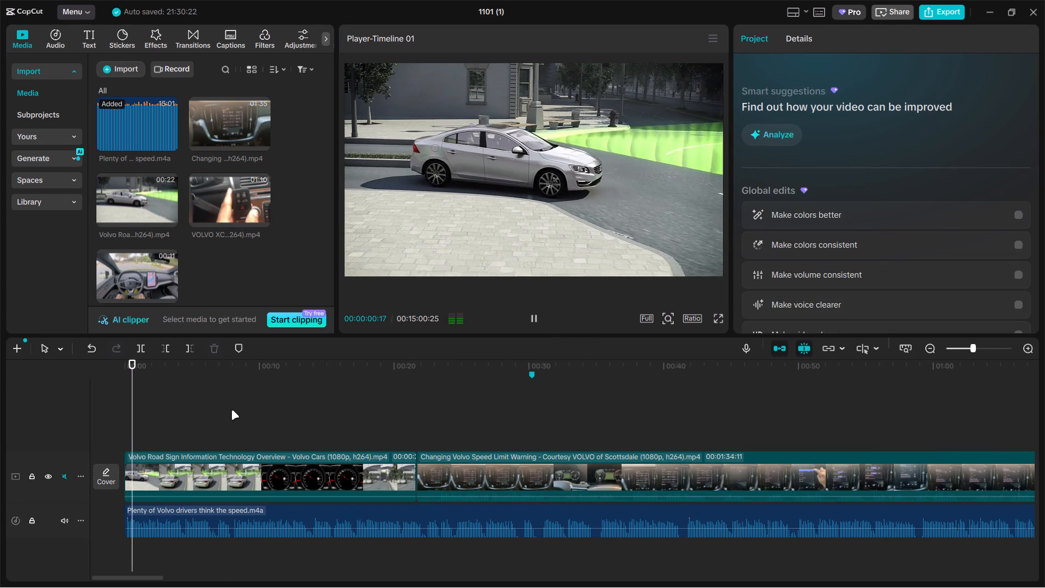
pyautogui.keyDown('ctrl'); pyautogui.scroll(1, 231, 410); pyautogui.keyUp('ctrl')
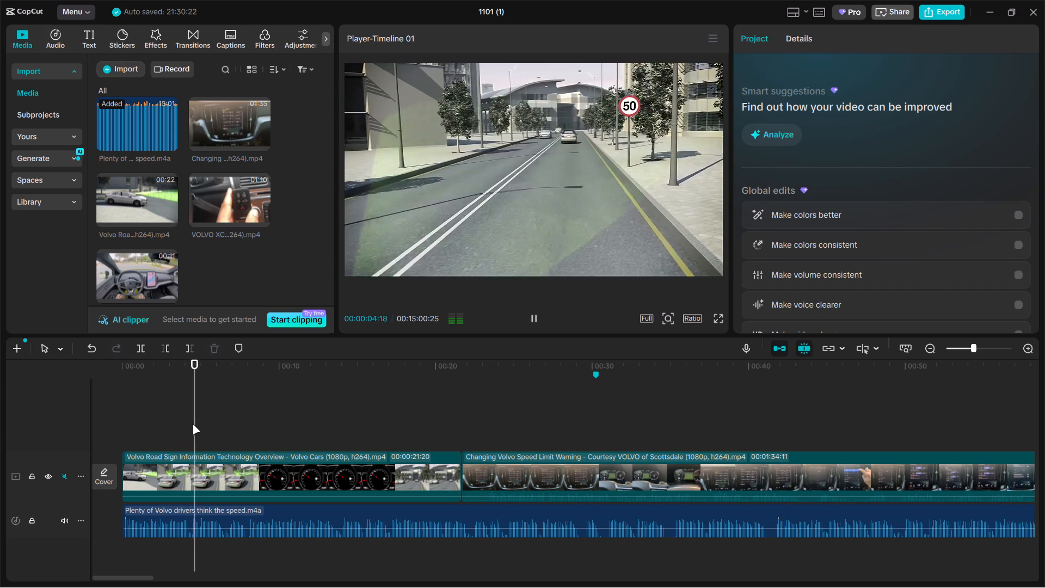
pyautogui.press('space')
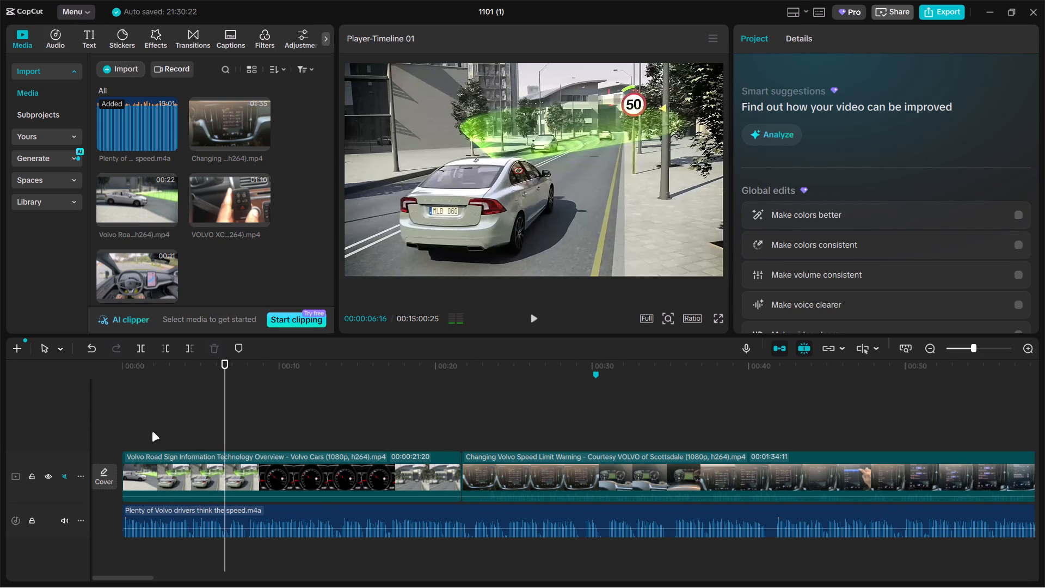
pyautogui.press('space')
pyautogui.press('space')
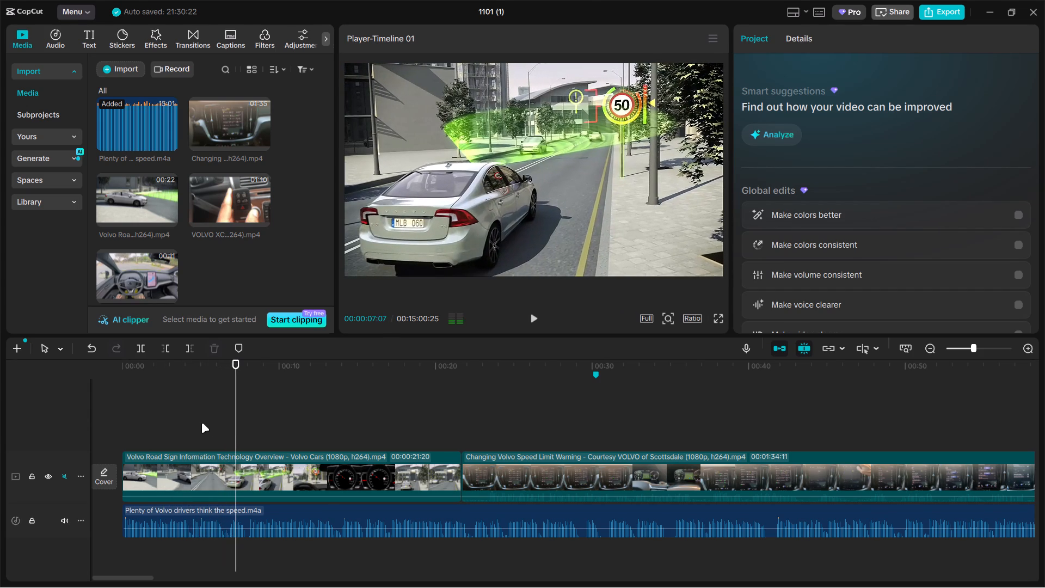
pyautogui.click(256, 469)
pyautogui.hotkey('ctrl', 'b')
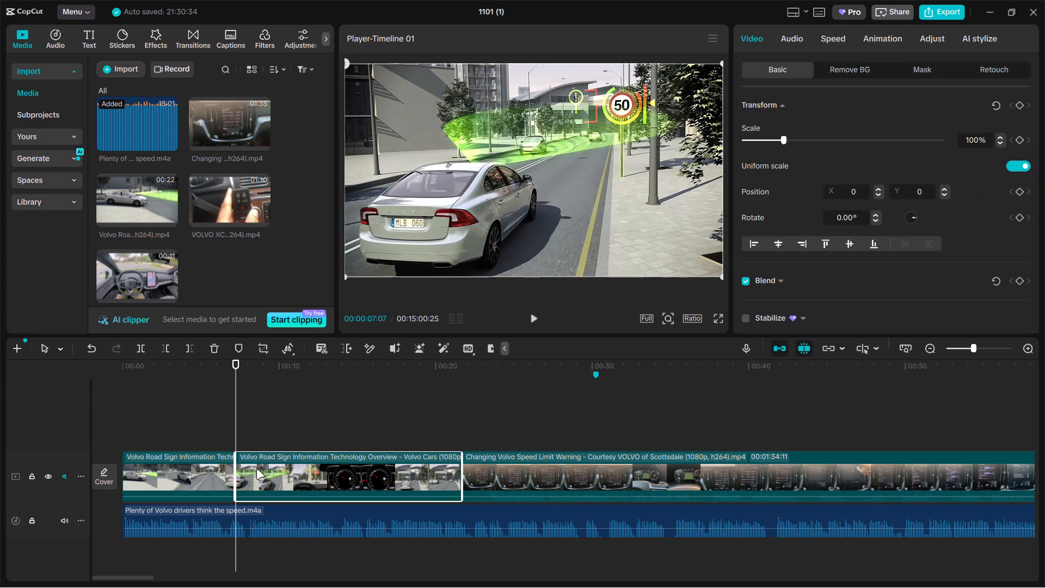
pyautogui.press('BackSpace')
# Review the Changing Volvo Speed Limit Warning clip, split it at 00:00:31:13 and delete the part before the cut.
pyautogui.keyDown('ctrl'); pyautogui.scroll(-8, 280, 460); pyautogui.keyUp('ctrl')
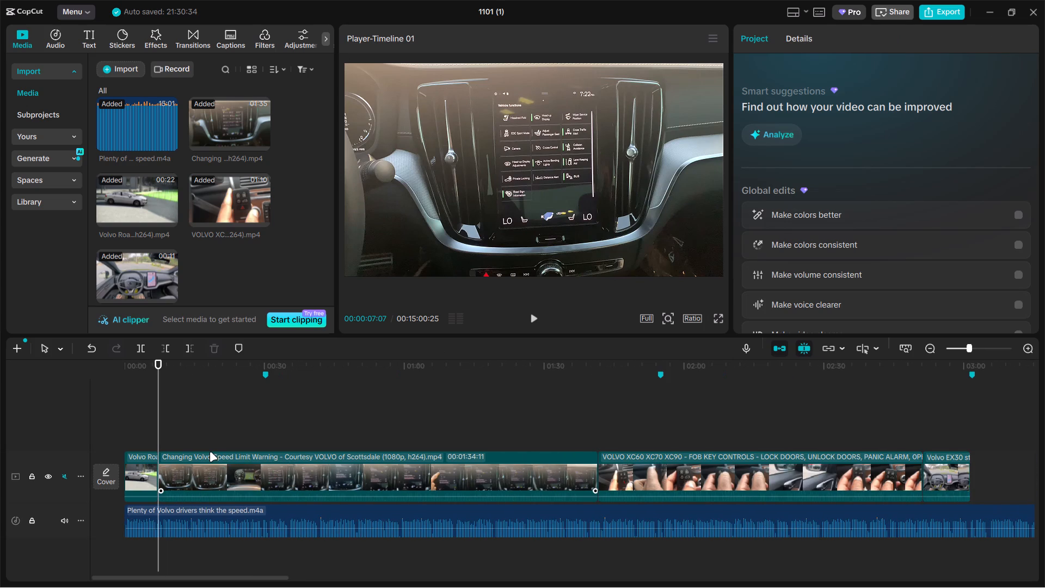
pyautogui.press('space')
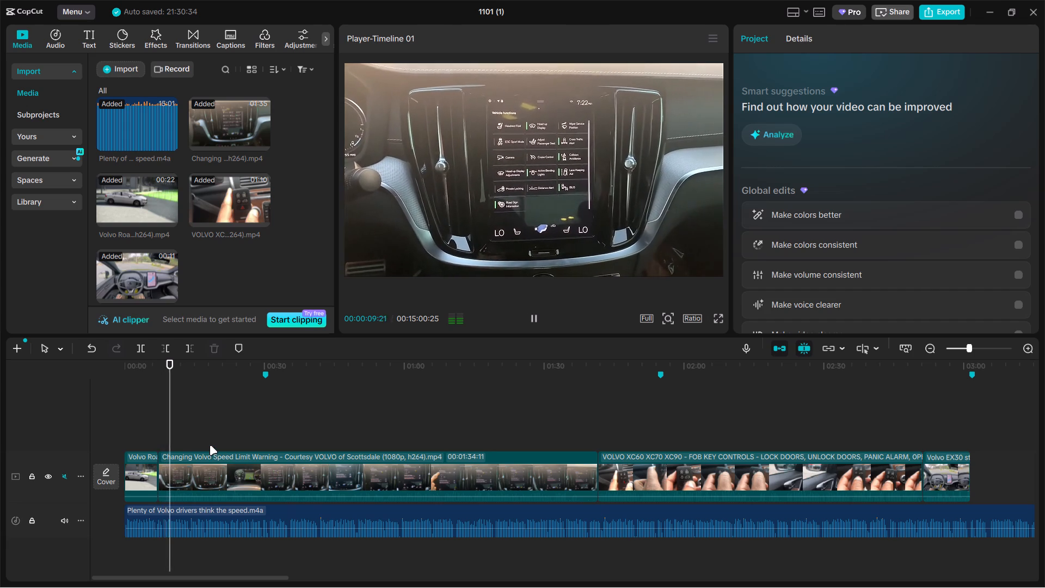
pyautogui.moveTo(177, 442); pyautogui.dragTo(327, 441)
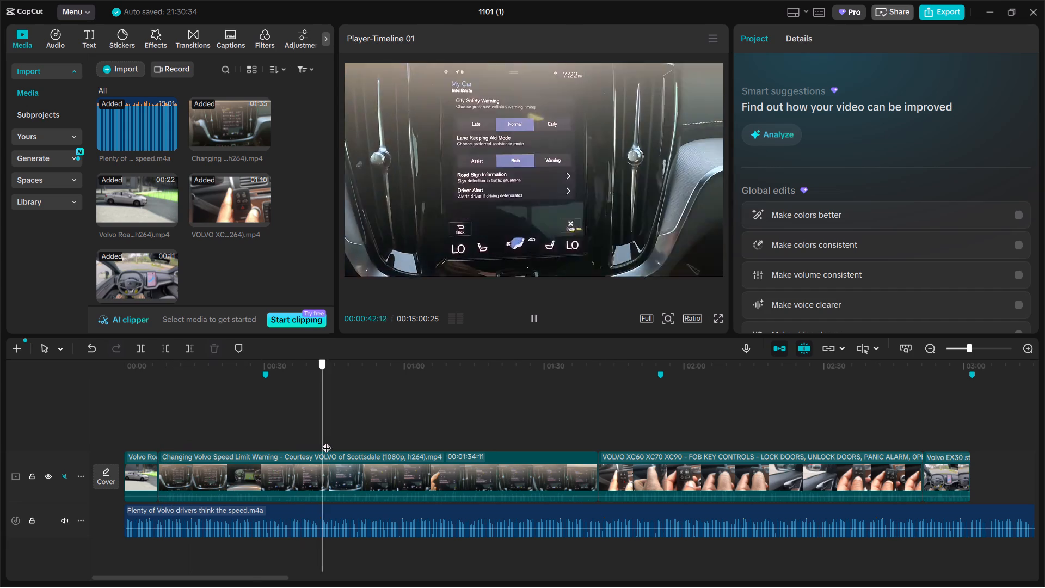
pyautogui.moveTo(327, 441); pyautogui.dragTo(271, 443)
pyautogui.click(300, 497)
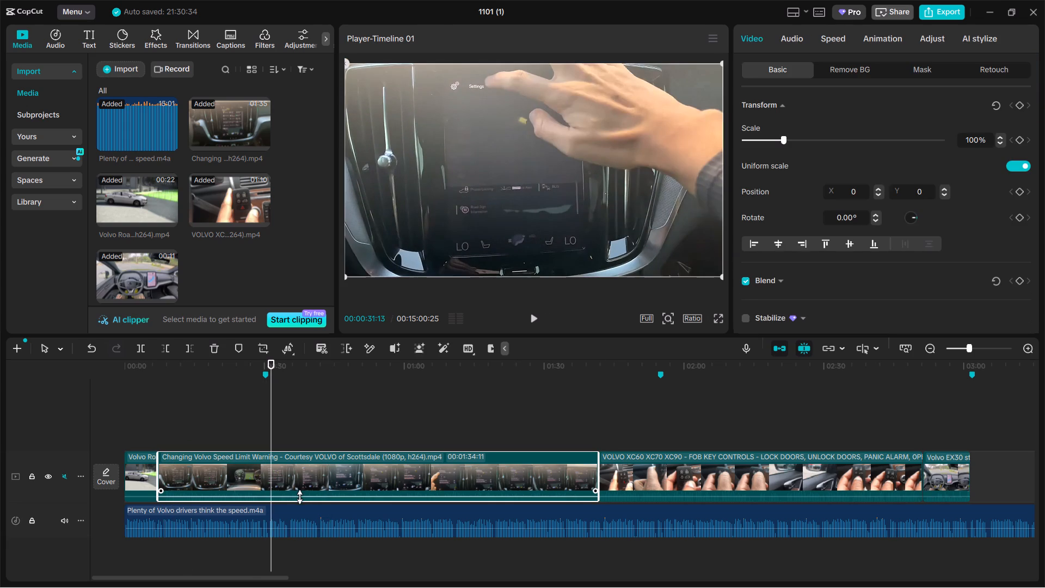
pyautogui.hotkey('ctrl', 'b')
pyautogui.click(267, 486)
pyautogui.press('BackSpace')
# Split the remaining Speed Limit Warning clip at 00:00:13:28 and delete the part after the cut.
pyautogui.click(156, 443)
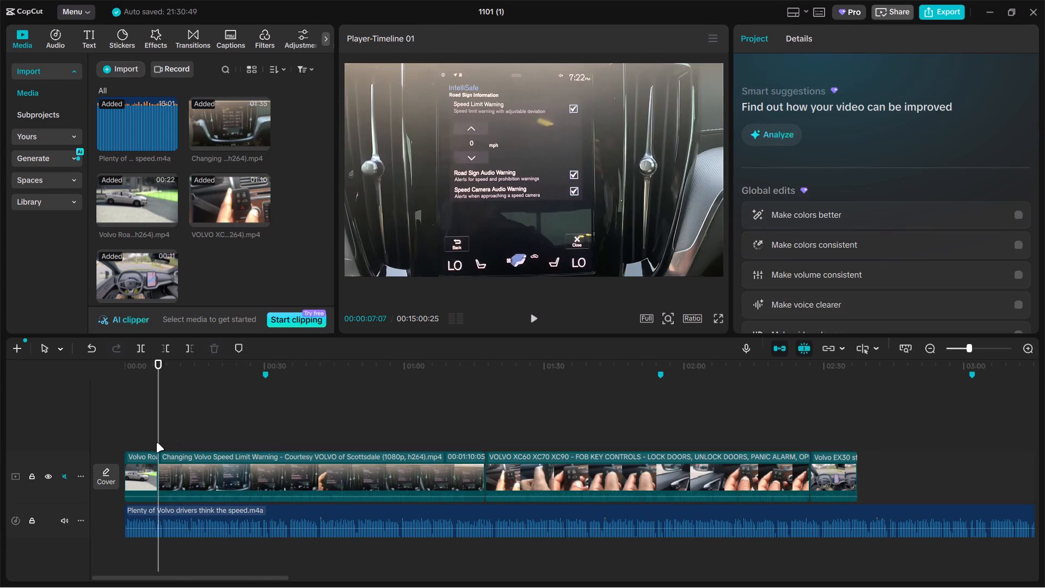
pyautogui.moveTo(156, 443); pyautogui.dragTo(189, 442)
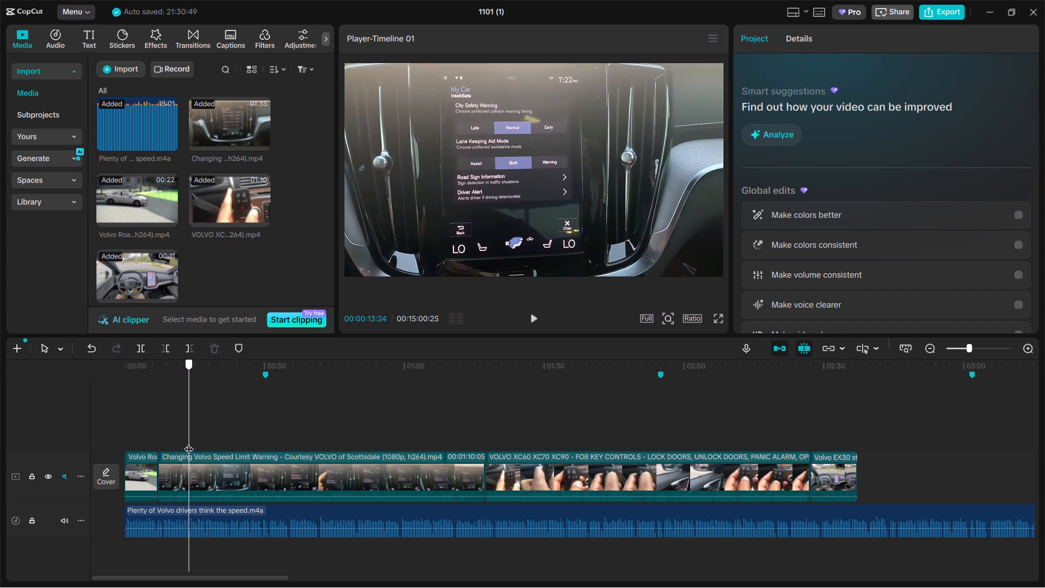
pyautogui.moveTo(189, 442); pyautogui.dragTo(189, 442)
pyautogui.click(221, 467)
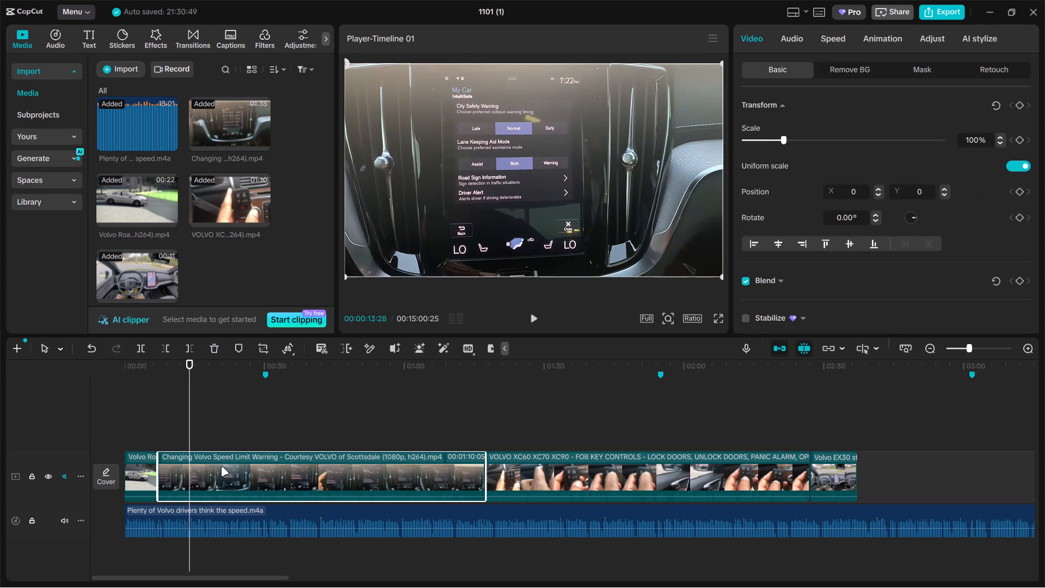
pyautogui.hotkey('ctrl', 'b')
pyautogui.press('BackSpace')
# Scrub through the XC60 XC70 XC90 fob key clip, split it at 00:00:40:02 and delete the part before the cut.
pyautogui.moveTo(191, 440); pyautogui.dragTo(194, 440)
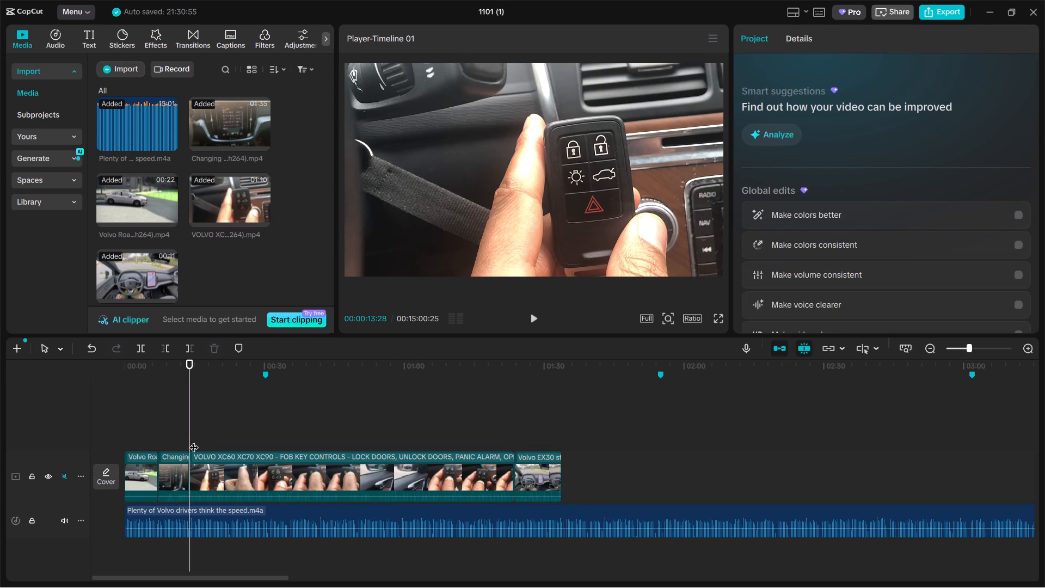
pyautogui.moveTo(194, 440); pyautogui.dragTo(370, 447)
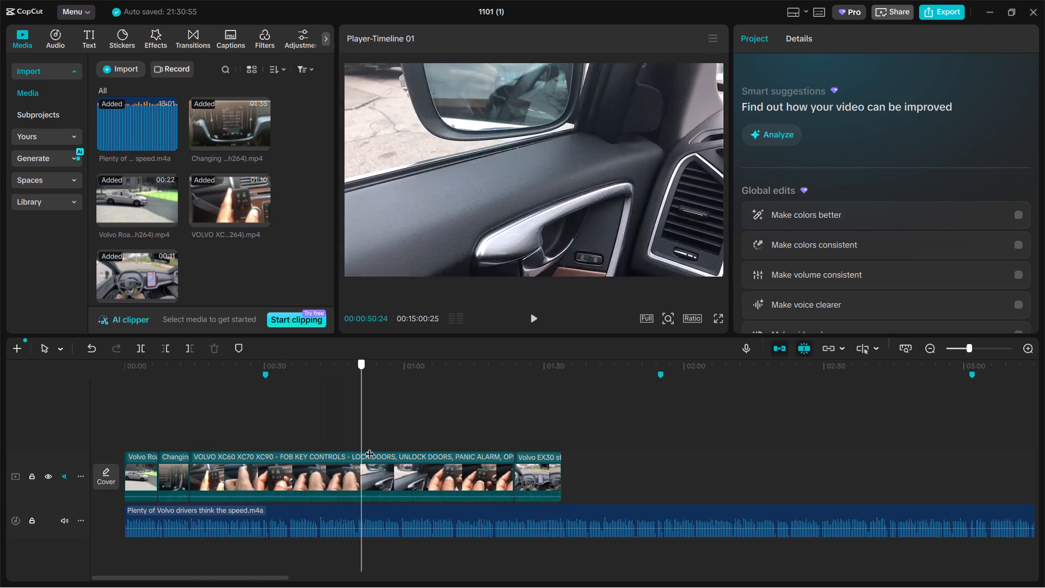
pyautogui.moveTo(370, 447); pyautogui.dragTo(354, 439)
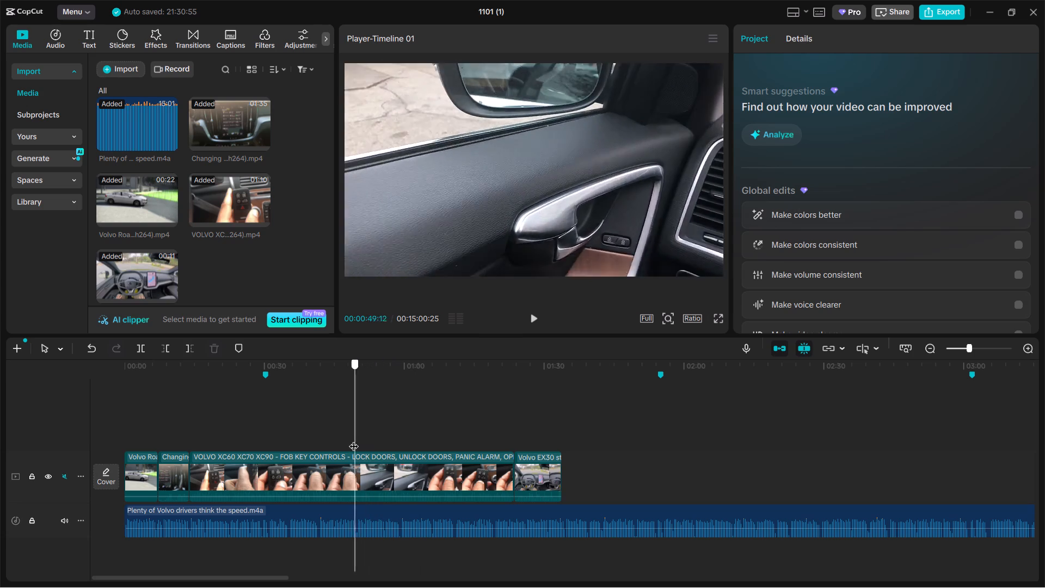
pyautogui.moveTo(354, 439); pyautogui.dragTo(311, 437)
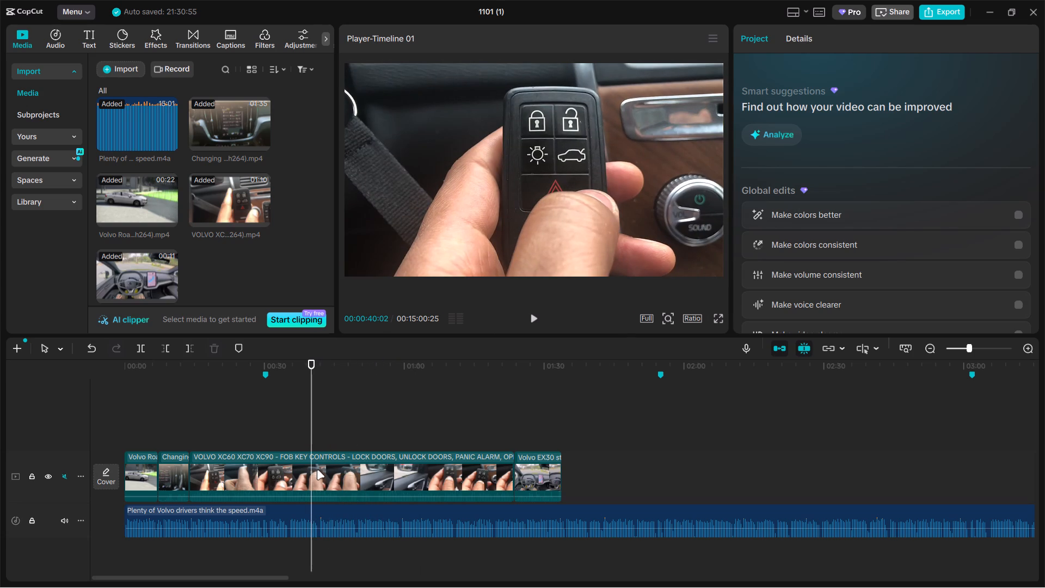
pyautogui.click(318, 472)
pyautogui.hotkey('ctrl', 'b')
pyautogui.click(266, 473)
pyautogui.press('BackSpace')
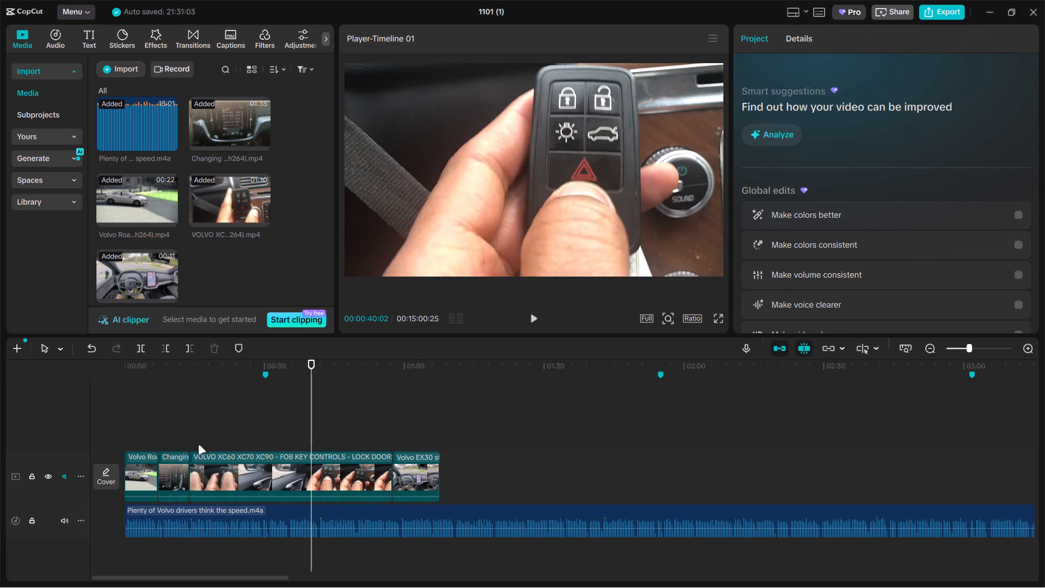
# Scrub the XC60 XC70 XC90 fob key clip, split it at 00:00:21:12 and delete the part after the cut.
pyautogui.click(192, 439)
pyautogui.moveTo(192, 439); pyautogui.dragTo(222, 438)
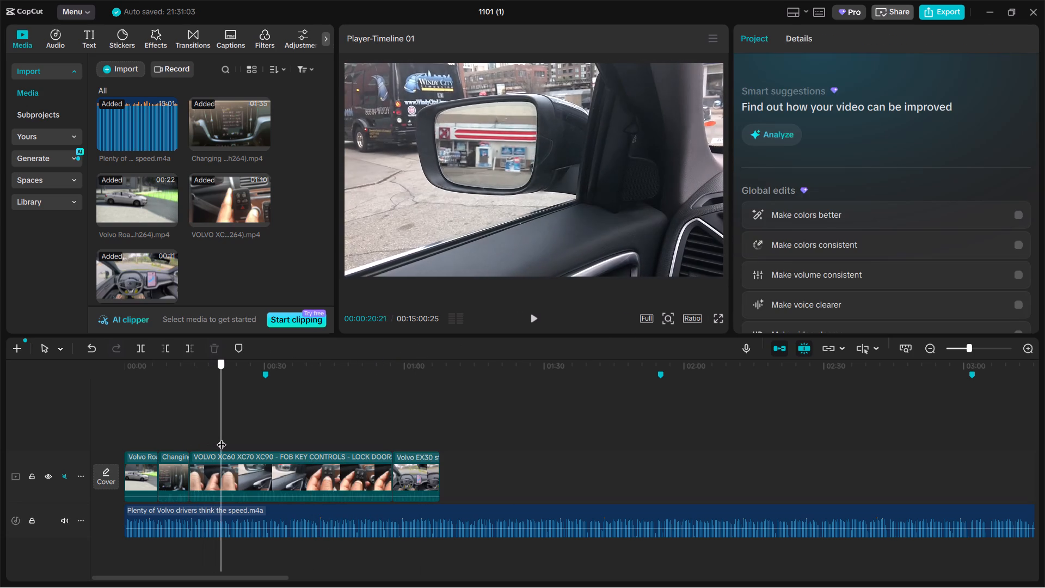
pyautogui.moveTo(222, 438); pyautogui.dragTo(224, 437)
pyautogui.click(259, 467)
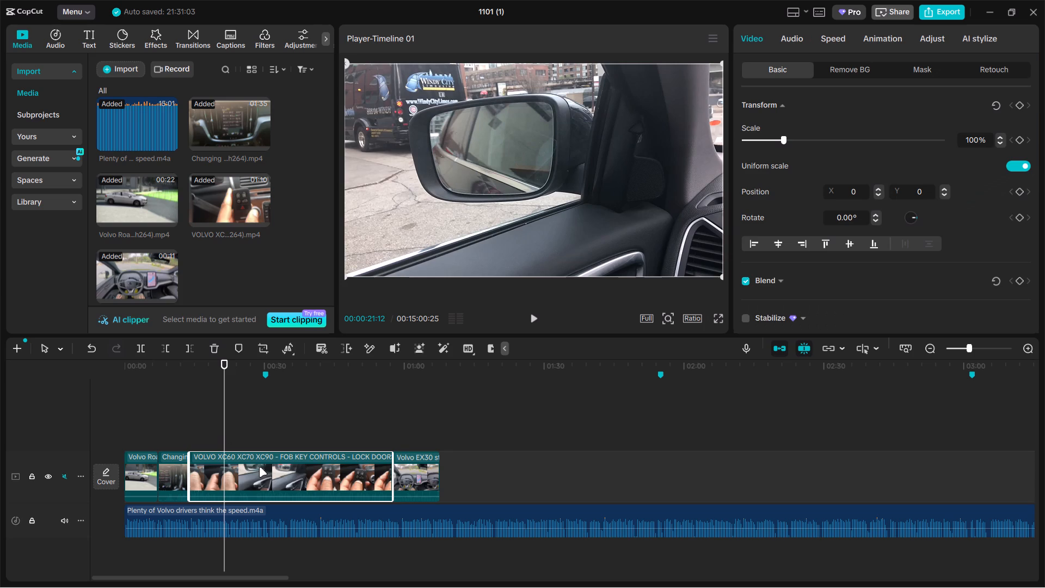
pyautogui.hotkey('ctrl', 'b')
pyautogui.press('BackSpace')
# Scrub through the Volvo EX30 startup chime clip and trim its end to the first section marker.
pyautogui.moveTo(226, 428); pyautogui.dragTo(234, 430)
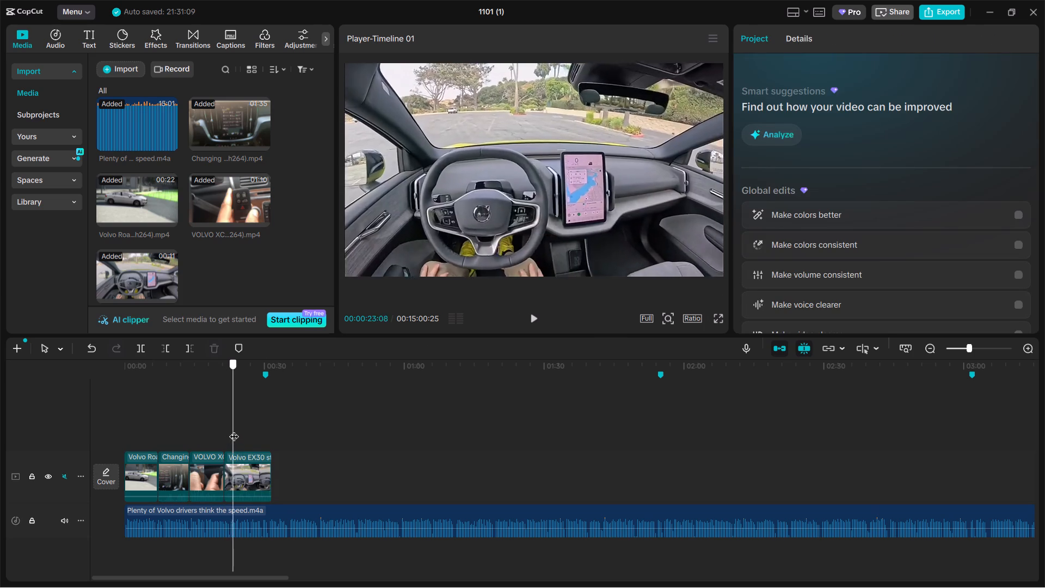
pyautogui.moveTo(234, 430); pyautogui.dragTo(267, 431)
pyautogui.click(262, 472)
pyautogui.moveTo(273, 469); pyautogui.dragTo(265, 469)
# Select the road sign, Speed Limit Warning and fob key clips together and lengthen each slightly, by about 0.4 seconds.
pyautogui.click(182, 437)
pyautogui.moveTo(182, 437); pyautogui.dragTo(172, 437)
pyautogui.moveTo(140, 433); pyautogui.dragTo(183, 455)
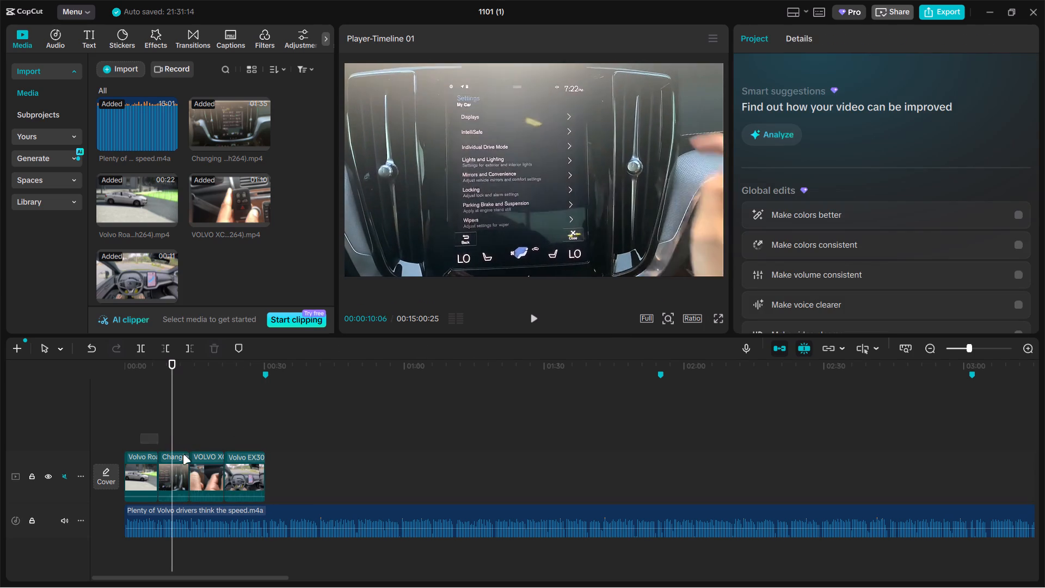
pyautogui.moveTo(183, 455); pyautogui.dragTo(207, 465)
pyautogui.keyDown('ctrl'); pyautogui.scroll(3, 209, 464); pyautogui.keyUp('ctrl')
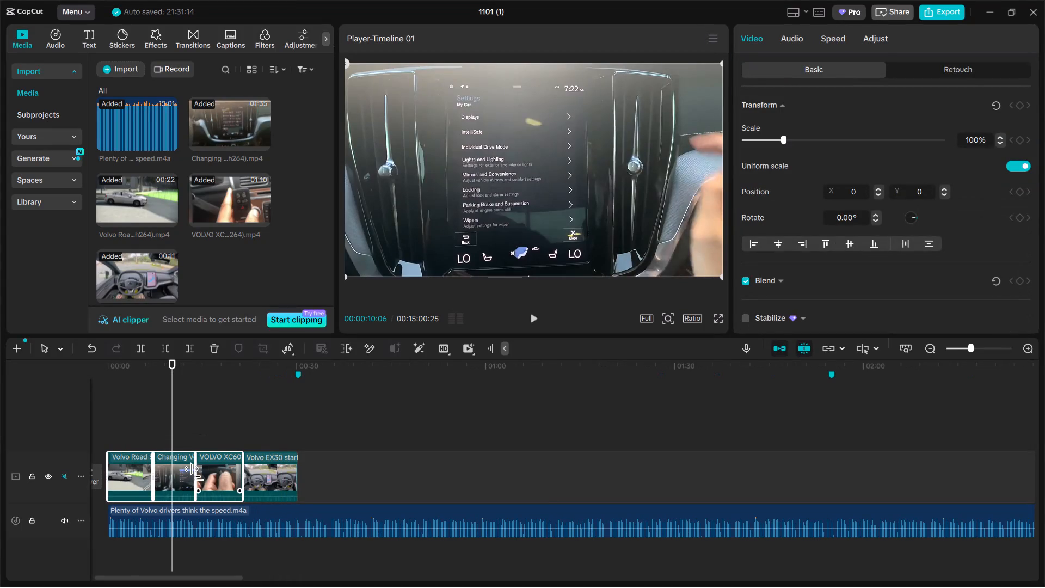
pyautogui.keyDown('ctrl'); pyautogui.scroll(8, 196, 474); pyautogui.keyUp('ctrl')
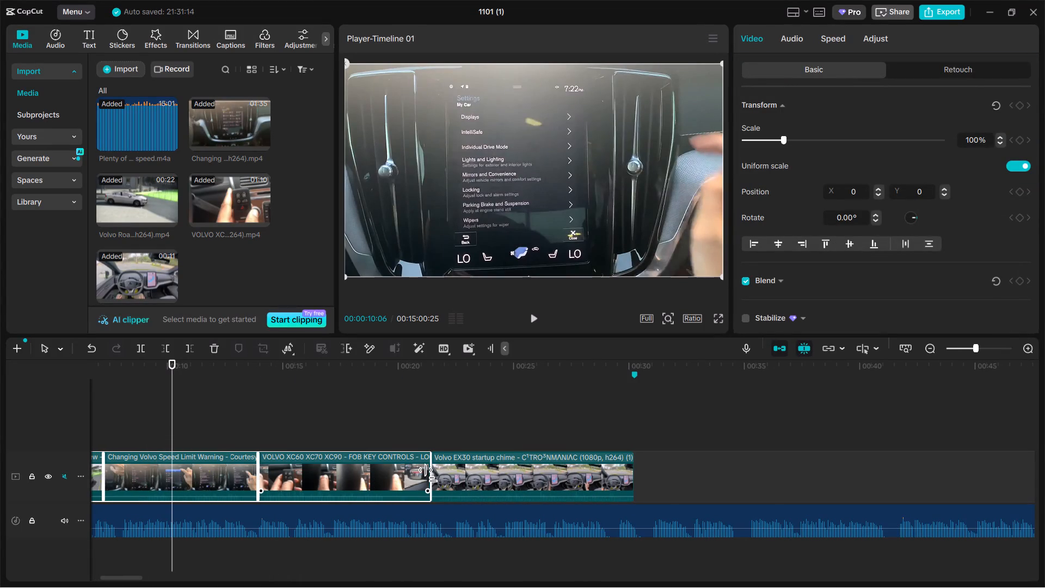
pyautogui.click(430, 475)
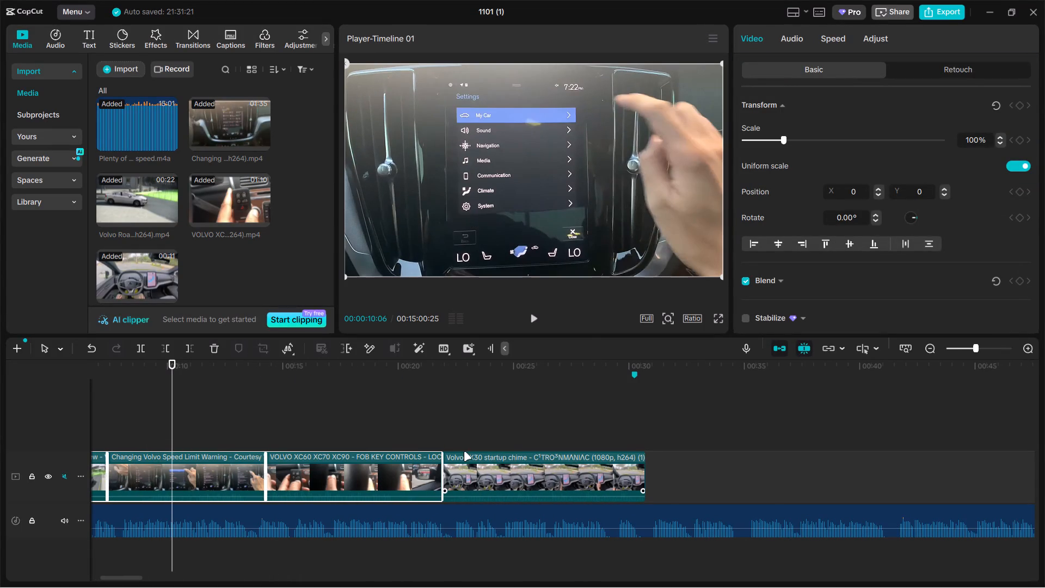
pyautogui.click(443, 476)
# Trim the end of the Volvo EX30 startup chime clip back to the first marker at 00:00:30:07.
pyautogui.click(618, 462)
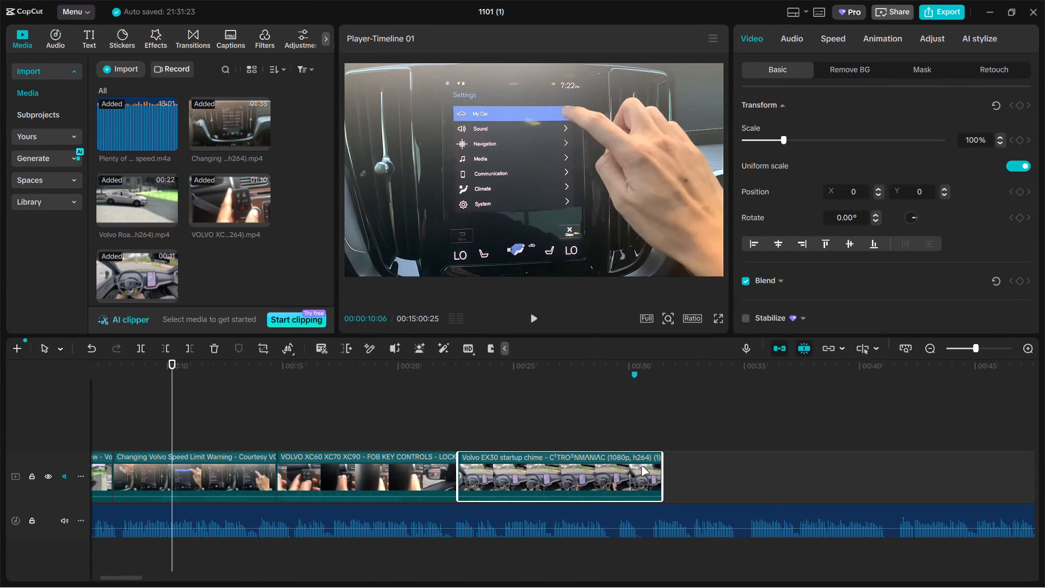
pyautogui.moveTo(663, 470); pyautogui.dragTo(636, 470)
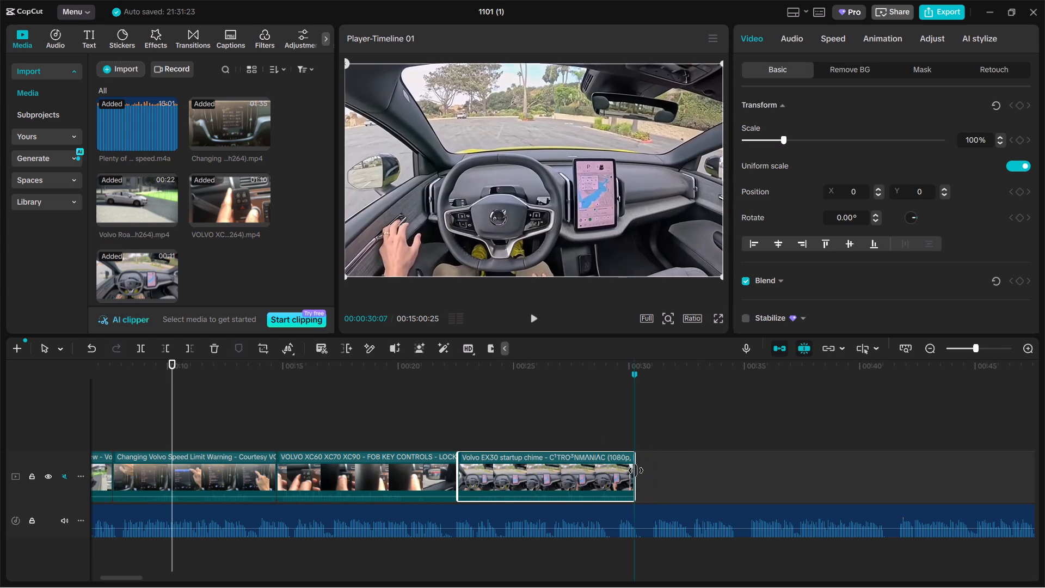
pyautogui.moveTo(636, 470); pyautogui.dragTo(634, 470)
# Scrub through the intro clips and play back the end of the intro across the first section marker.
pyautogui.keyDown('ctrl'); pyautogui.scroll(-9, 647, 466); pyautogui.keyUp('ctrl')
pyautogui.click(197, 421)
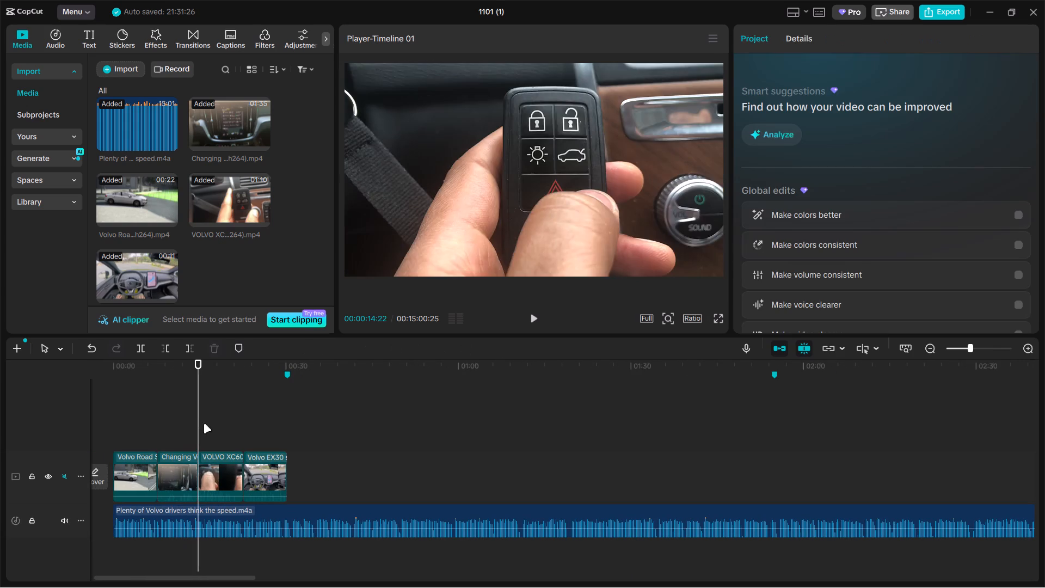
pyautogui.click(207, 425)
pyautogui.moveTo(206, 425); pyautogui.dragTo(278, 425)
pyautogui.press('space')
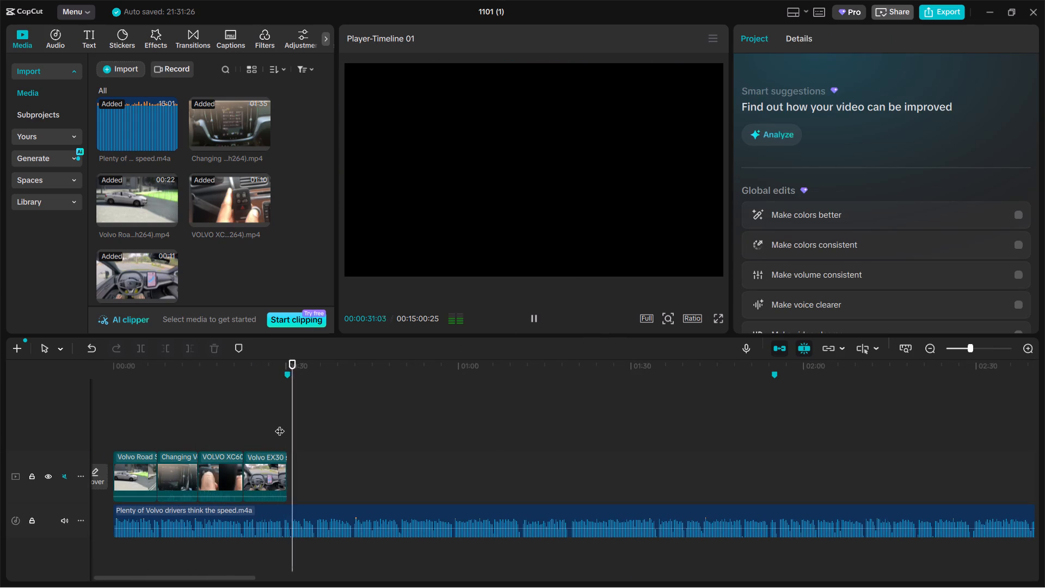
pyautogui.press('space')
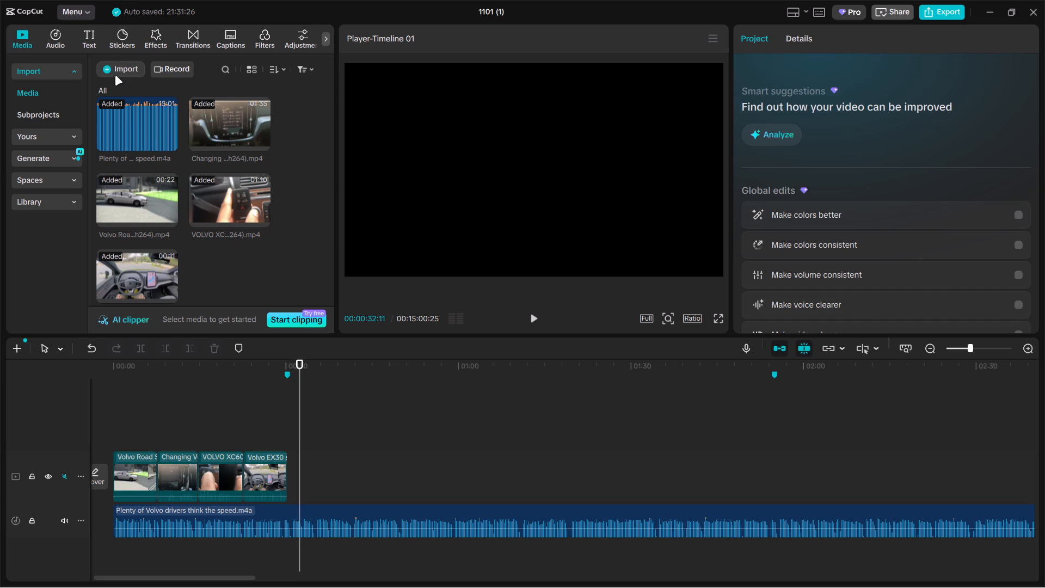
# Import all clips from the folder named 12 and place them on the video track directly after the intro clips.
pyautogui.click(115, 76)
pyautogui.click(134, 88)
pyautogui.click(84, 38)
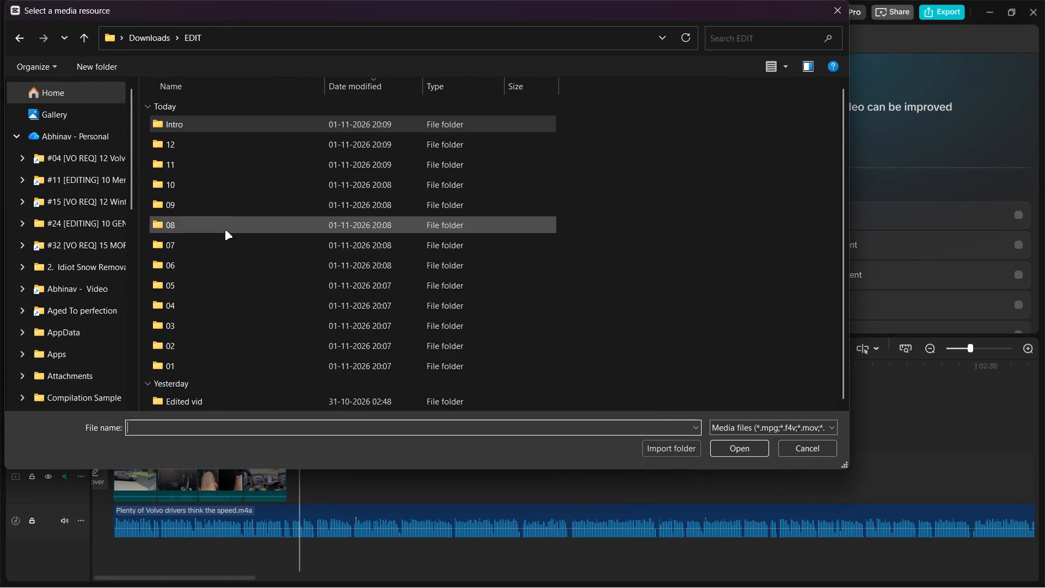
pyautogui.doubleClick(203, 144)
pyautogui.hotkey('ctrl', 'a')
pyautogui.press('Return')
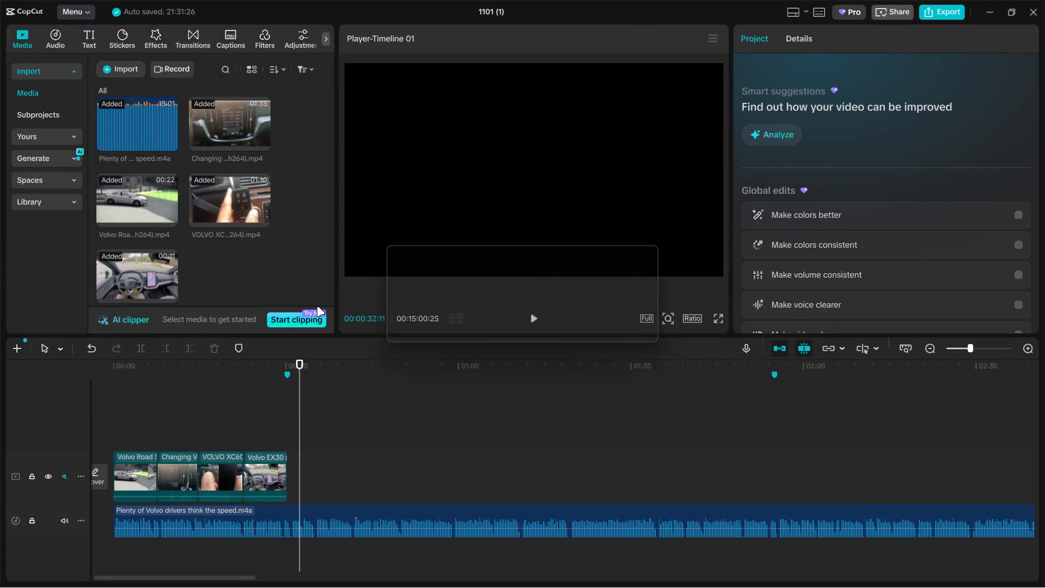
pyautogui.moveTo(220, 133); pyautogui.dragTo(367, 465)
# Move the last five clips, starting with Volvo Automatic Rain Sensor Windshield Wipers, directly after the intro and ahead of the Tech Tour clip.
pyautogui.keyDown('ctrl'); pyautogui.scroll(-16, 391, 446); pyautogui.keyUp('ctrl')
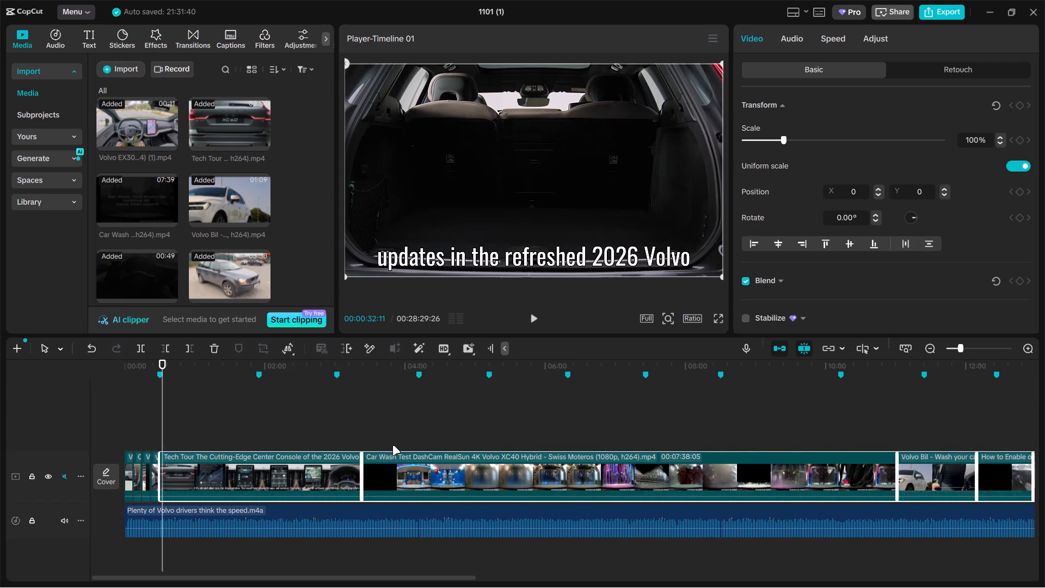
pyautogui.keyDown('ctrl'); pyautogui.scroll(-5, 392, 445); pyautogui.keyUp('ctrl')
pyautogui.keyDown('ctrl'); pyautogui.scroll(-5, 608, 441); pyautogui.keyUp('ctrl')
pyautogui.keyDown('ctrl'); pyautogui.scroll(-4, 655, 450); pyautogui.keyUp('ctrl')
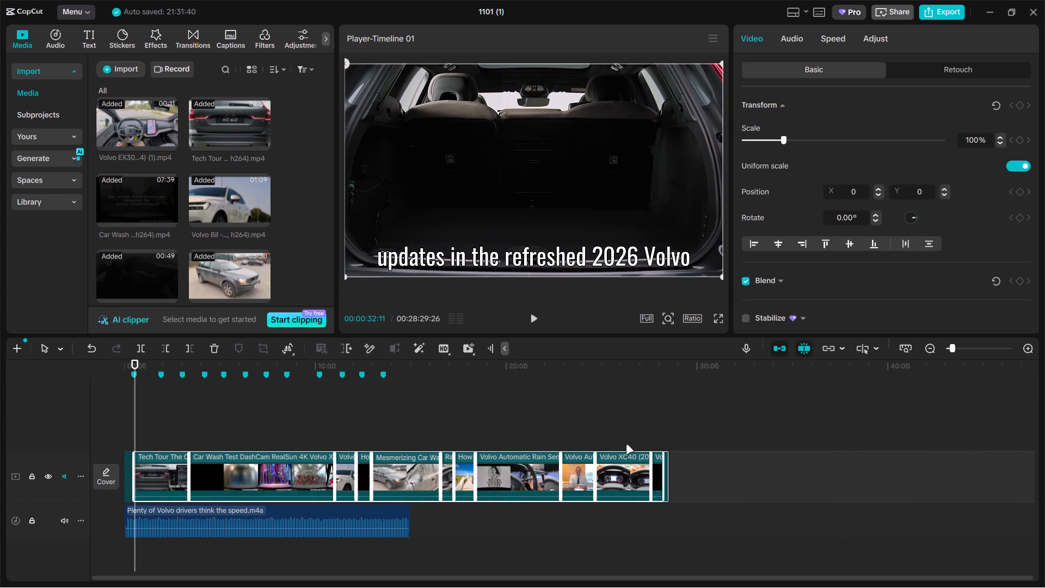
pyautogui.click(483, 428)
pyautogui.moveTo(560, 422); pyautogui.dragTo(707, 491)
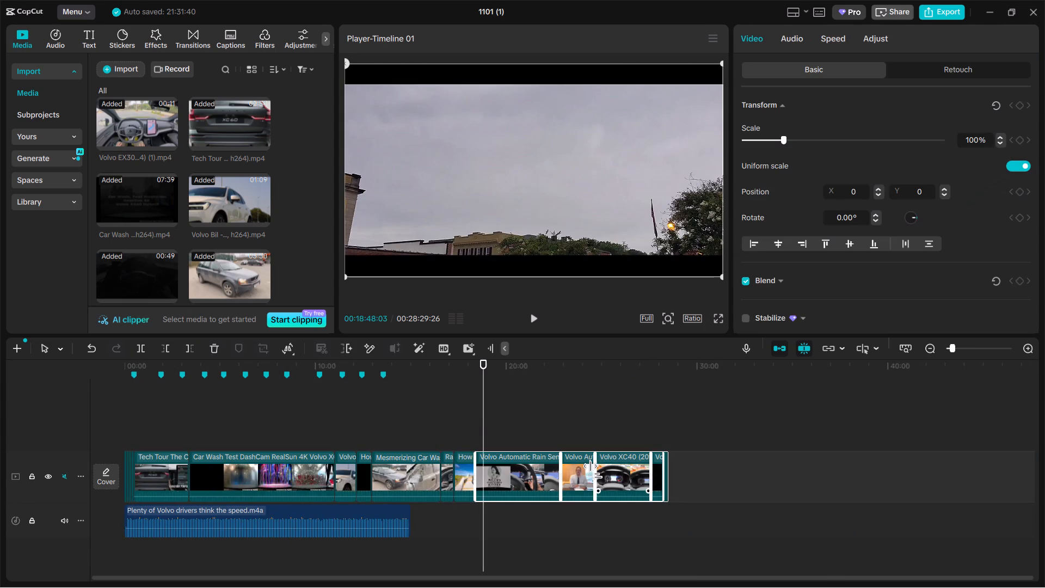
pyautogui.moveTo(615, 476); pyautogui.dragTo(175, 480)
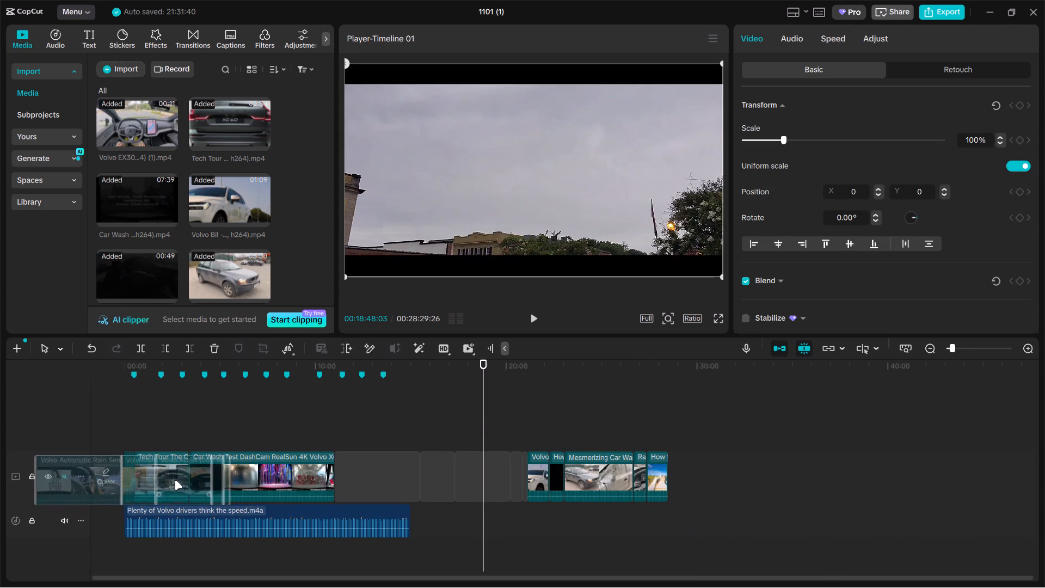
pyautogui.moveTo(175, 480); pyautogui.dragTo(285, 468)
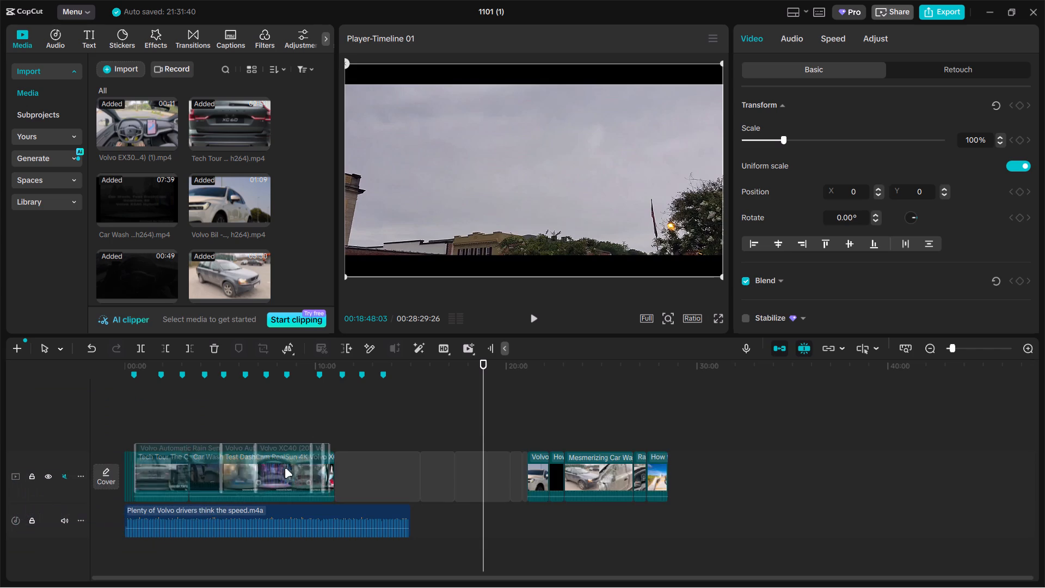
pyautogui.moveTo(285, 468); pyautogui.dragTo(156, 481)
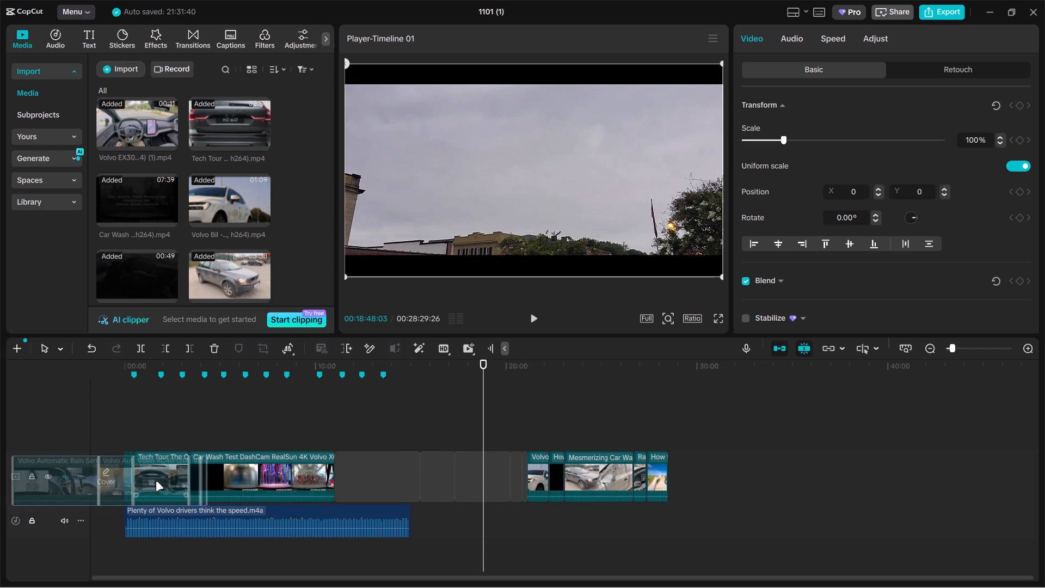
pyautogui.moveTo(156, 481); pyautogui.dragTo(0, 464)
pyautogui.keyDown('ctrl'); pyautogui.scroll(5, 190, 487); pyautogui.keyUp('ctrl')
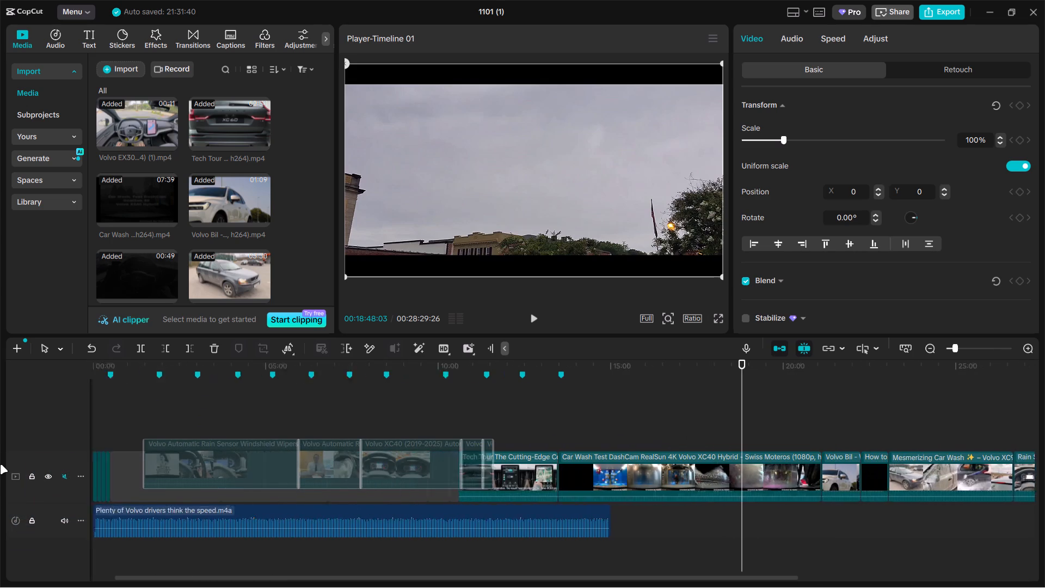
pyautogui.moveTo(0, 464); pyautogui.dragTo(188, 487)
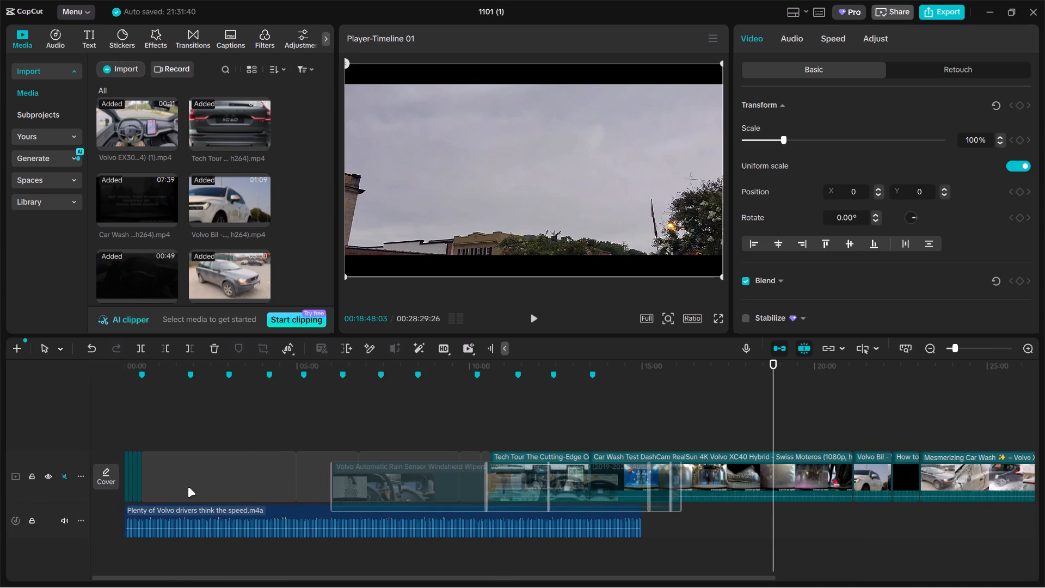
pyautogui.moveTo(188, 487); pyautogui.dragTo(170, 481)
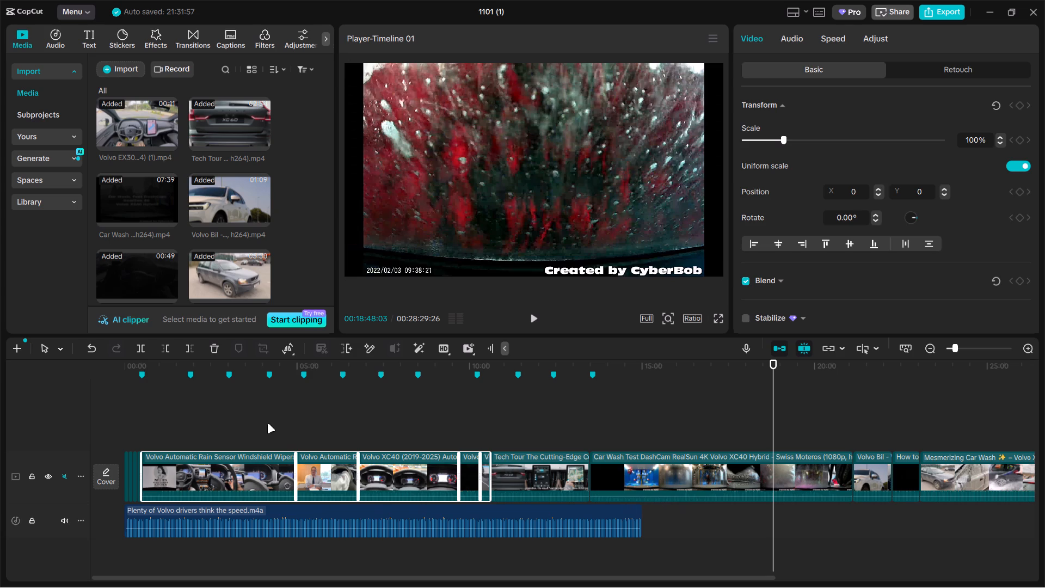
# Scrub through the Volvo Automatic Rain Sensor Windshield Wipers clip from 00:00:30:07 to examine its footage.
pyautogui.click(399, 425)
pyautogui.moveTo(399, 425); pyautogui.dragTo(145, 417)
pyautogui.keyDown('ctrl'); pyautogui.scroll(6, 171, 423); pyautogui.keyUp('ctrl')
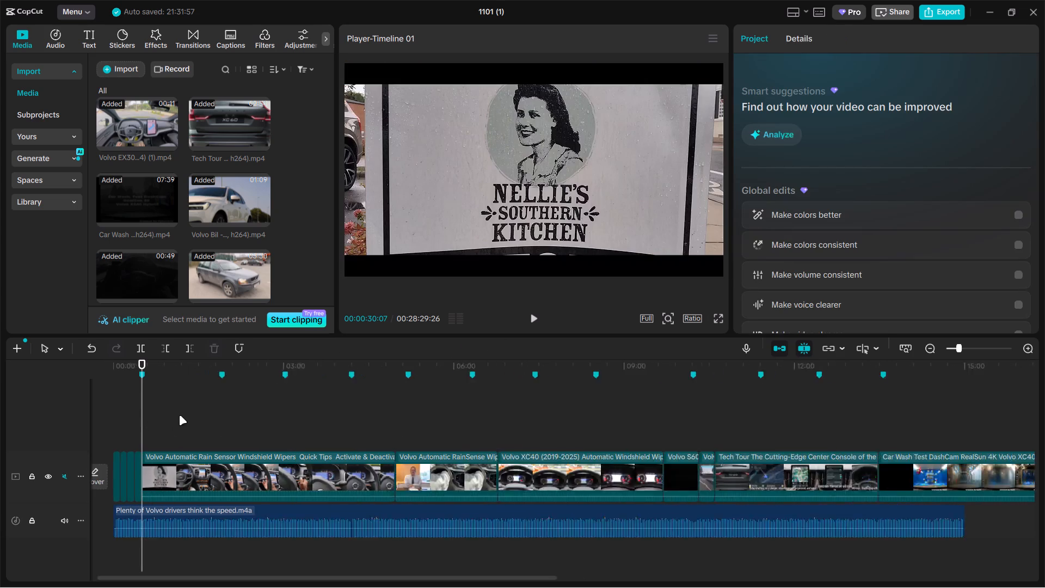
pyautogui.keyDown('ctrl'); pyautogui.scroll(15, 179, 415); pyautogui.keyUp('ctrl')
pyautogui.click(220, 413)
pyautogui.moveTo(220, 413); pyautogui.dragTo(310, 415)
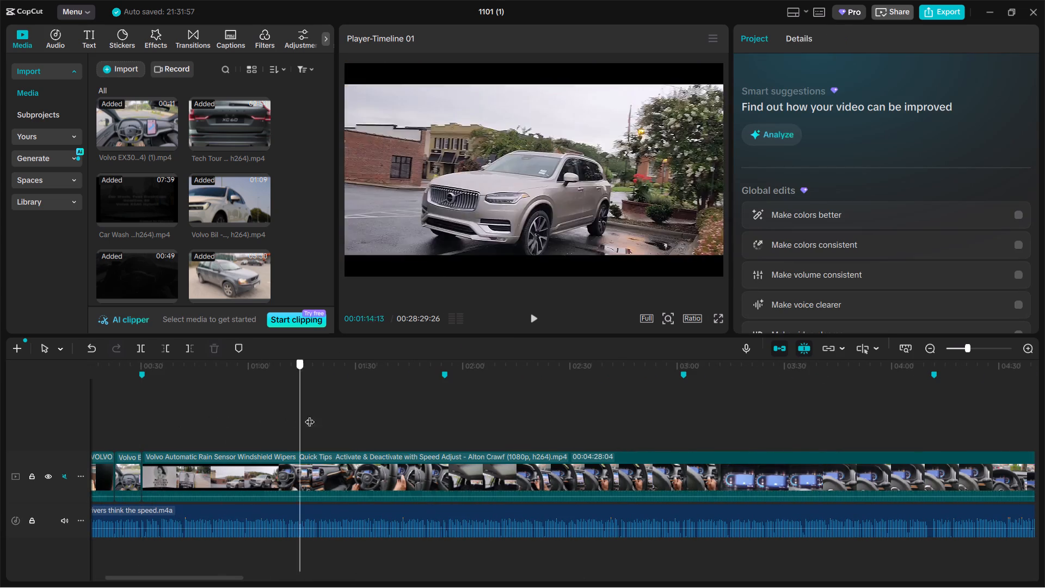
pyautogui.moveTo(310, 415); pyautogui.dragTo(724, 409)
pyautogui.keyDown('ctrl'); pyautogui.scroll(-6, 728, 408); pyautogui.keyUp('ctrl')
pyautogui.moveTo(679, 409); pyautogui.dragTo(650, 425)
pyautogui.click(463, 425)
pyautogui.moveTo(463, 425); pyautogui.dragTo(480, 427)
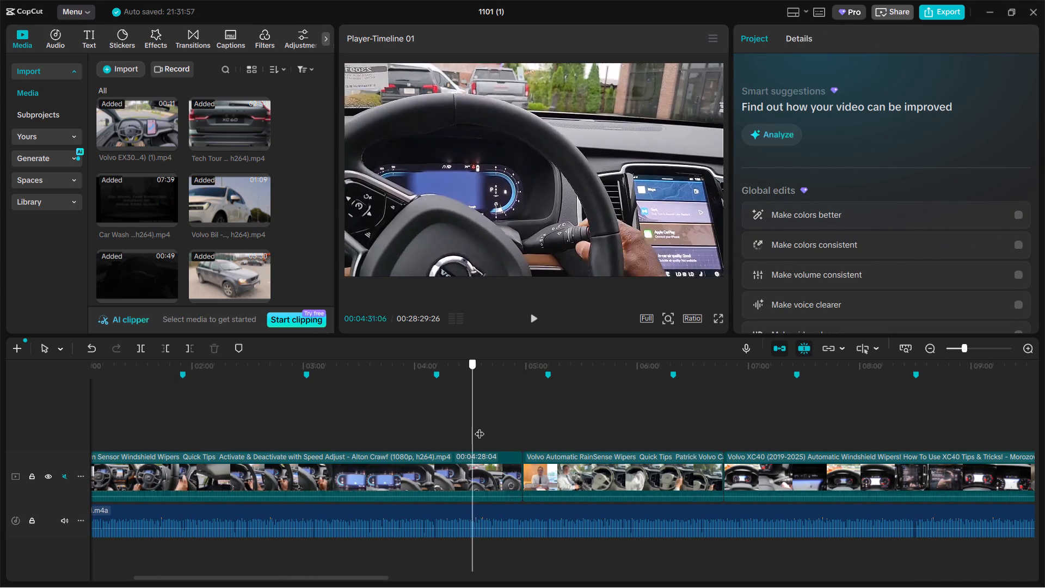
# Scrub through the RainSense Wipers, Volvo XC40 wipers and Volvo S60 II clips to examine their footage.
pyautogui.moveTo(480, 427); pyautogui.dragTo(564, 427)
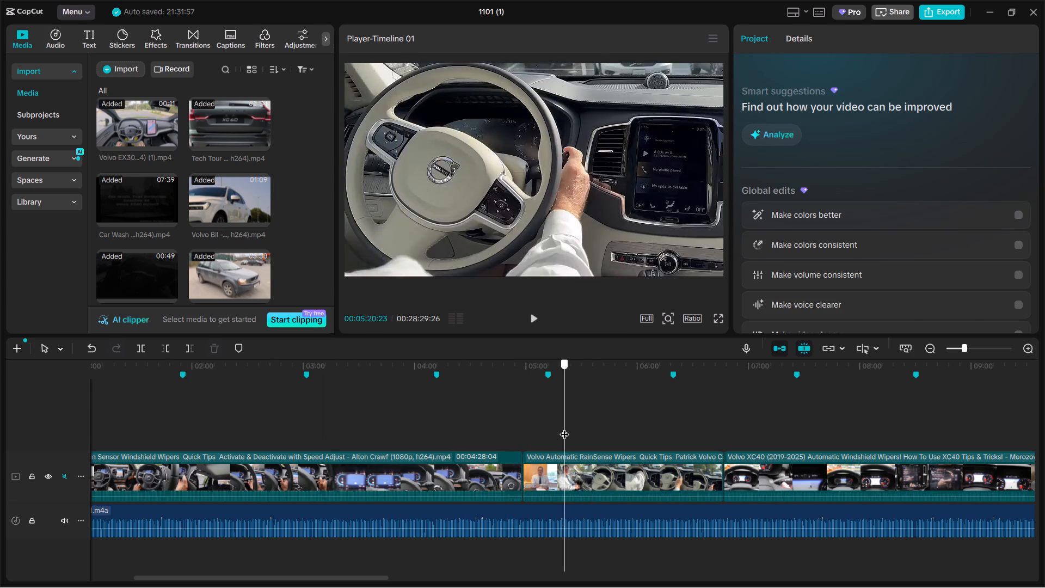
pyautogui.moveTo(564, 427); pyautogui.dragTo(565, 422)
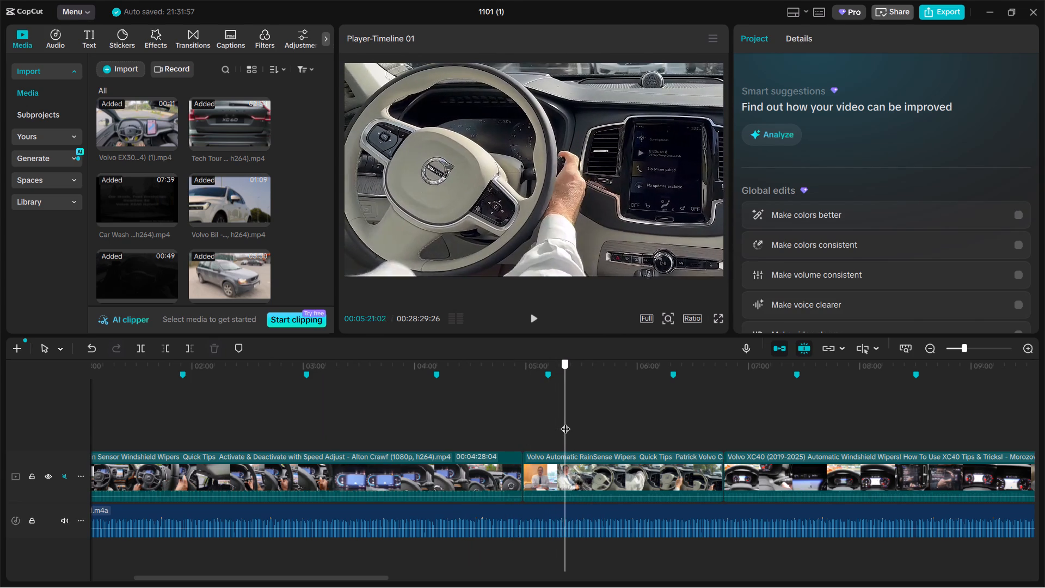
pyautogui.moveTo(565, 422); pyautogui.dragTo(640, 409)
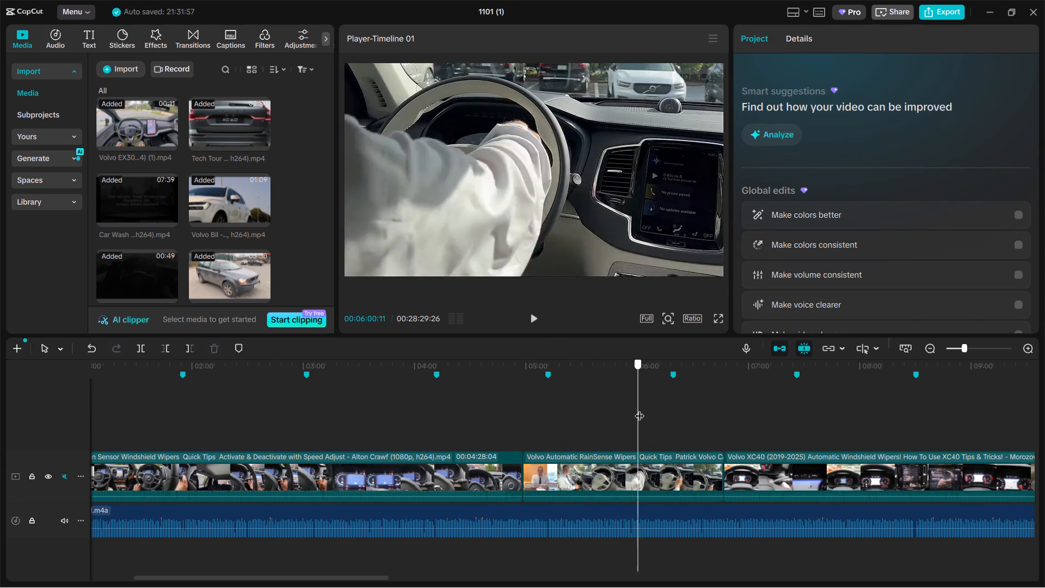
pyautogui.moveTo(640, 409); pyautogui.dragTo(751, 408)
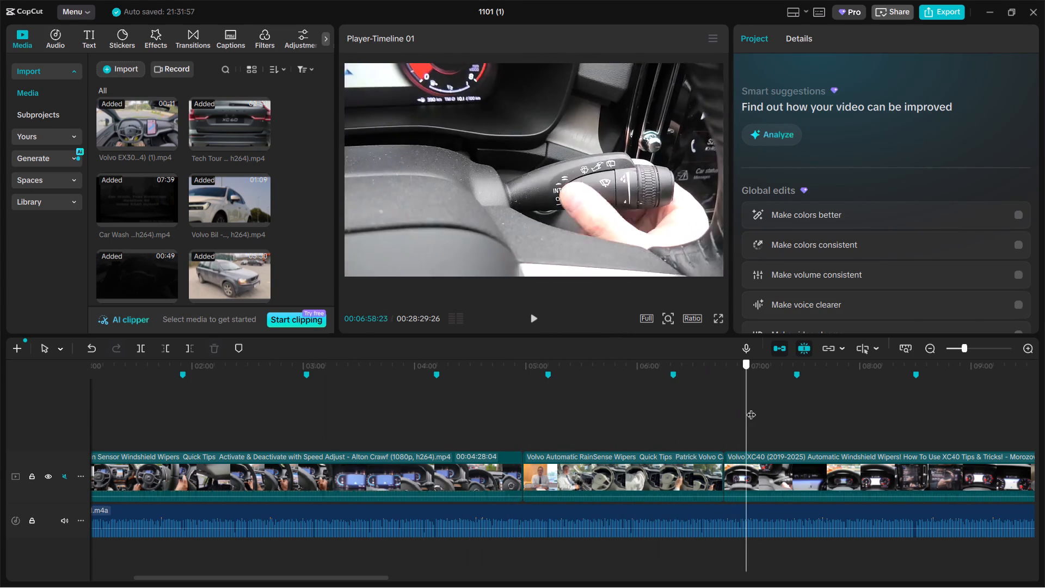
pyautogui.moveTo(751, 408); pyautogui.dragTo(773, 415)
pyautogui.keyDown('ctrl'); pyautogui.scroll(4, 800, 428); pyautogui.keyUp('ctrl')
pyautogui.keyDown('ctrl'); pyautogui.scroll(-9, 789, 431); pyautogui.keyUp('ctrl')
pyautogui.click(761, 451)
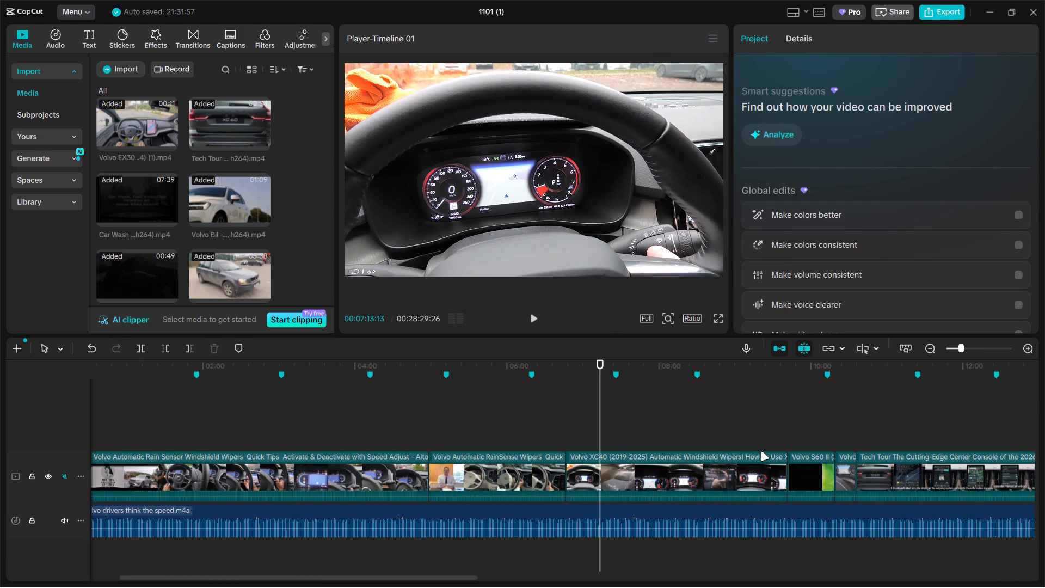
pyautogui.click(696, 428)
pyautogui.moveTo(697, 428); pyautogui.dragTo(716, 424)
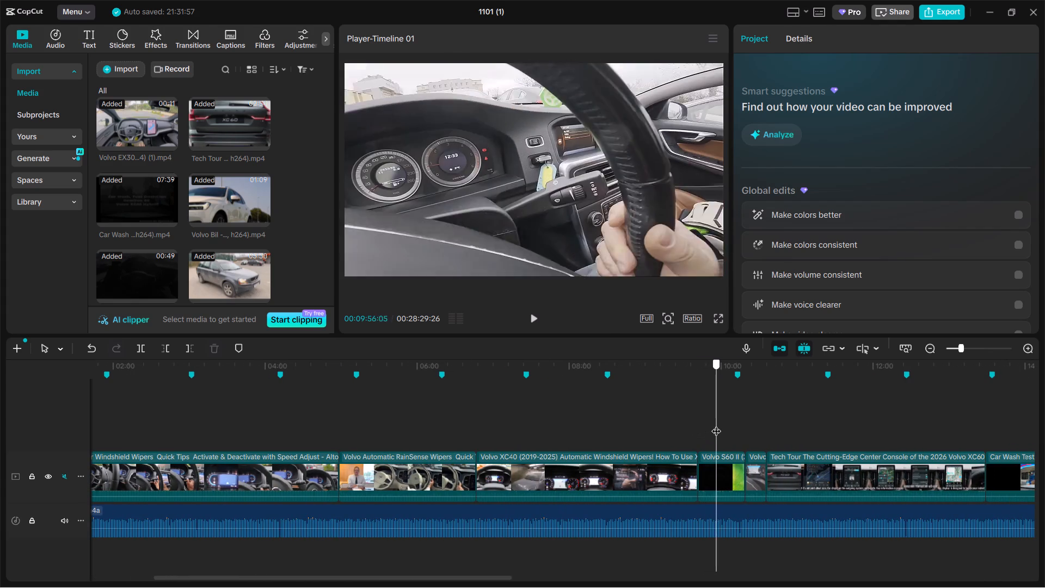
pyautogui.moveTo(716, 424); pyautogui.dragTo(735, 416)
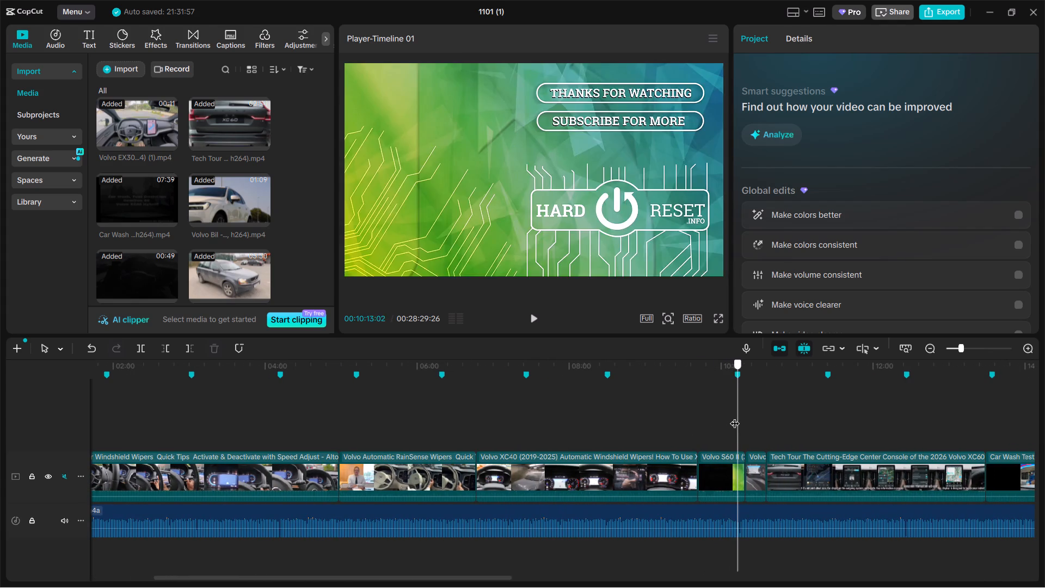
pyautogui.moveTo(735, 416); pyautogui.dragTo(560, 406)
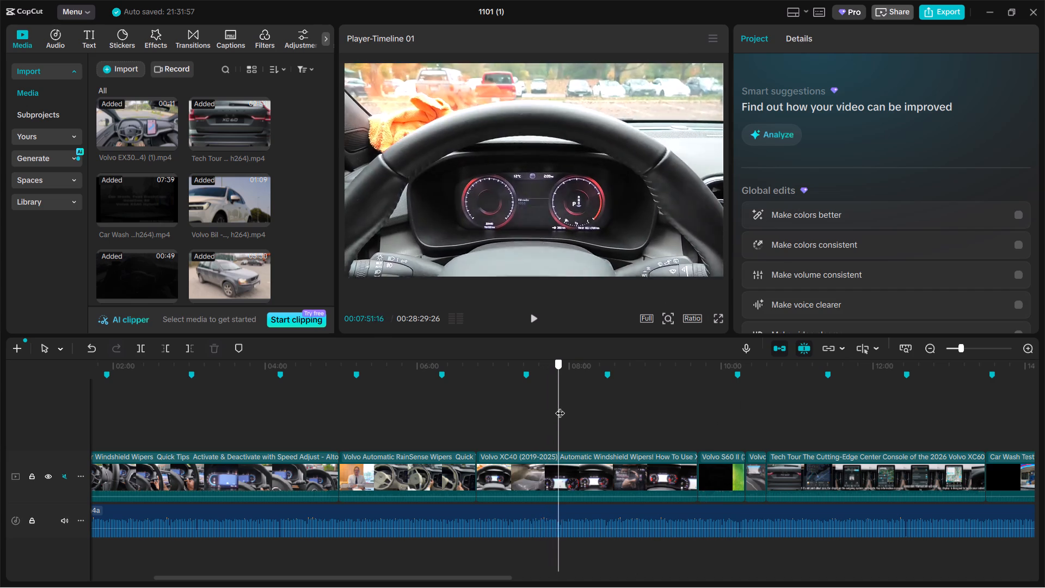
pyautogui.moveTo(560, 406); pyautogui.dragTo(592, 396)
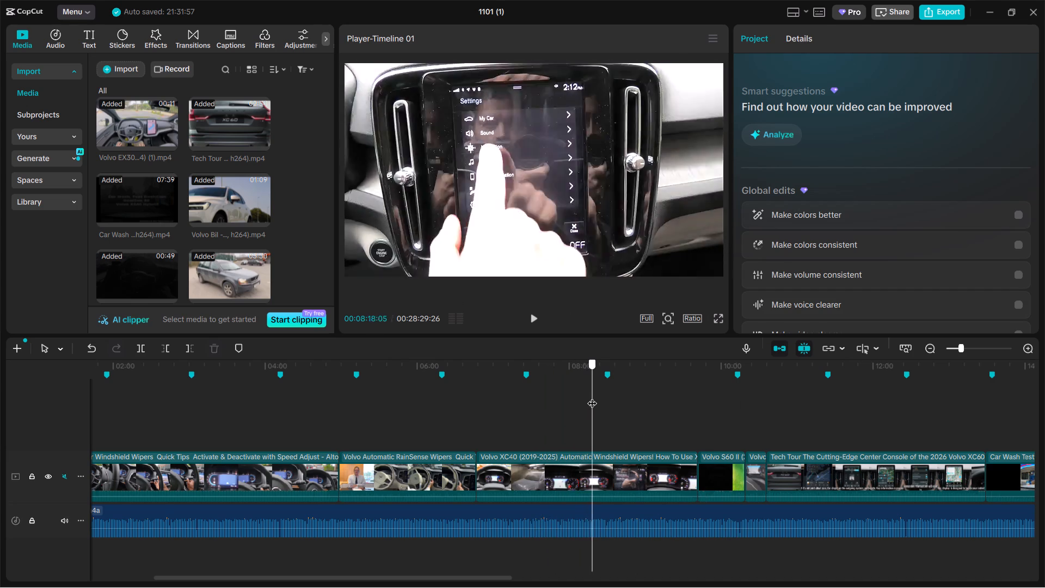
pyautogui.moveTo(592, 396); pyautogui.dragTo(661, 385)
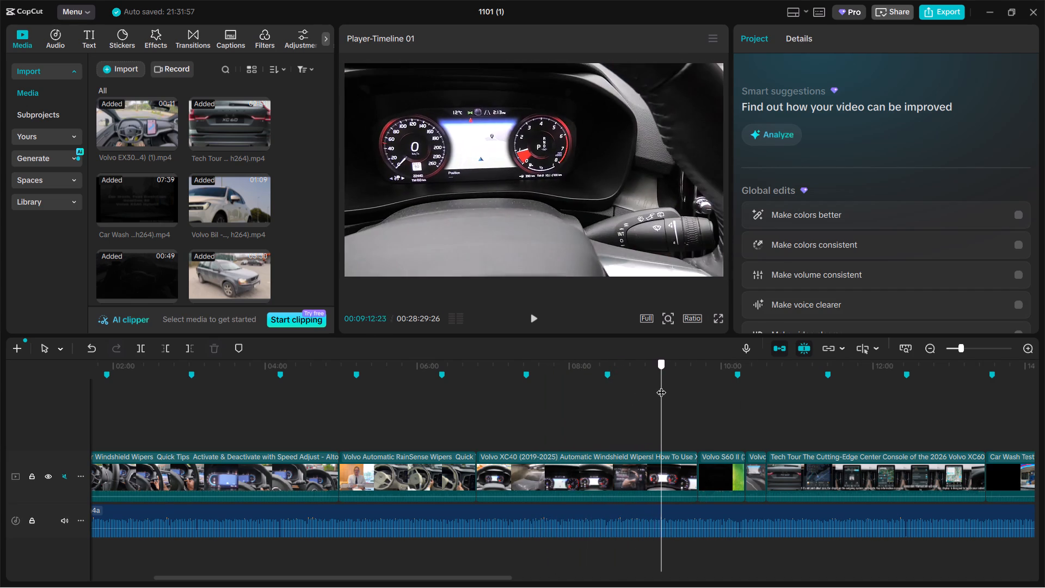
# Trim the beginning of the Volvo Automatic RainSense Wipers clip up to 00:05:37:14.
pyautogui.moveTo(661, 385); pyautogui.dragTo(390, 394)
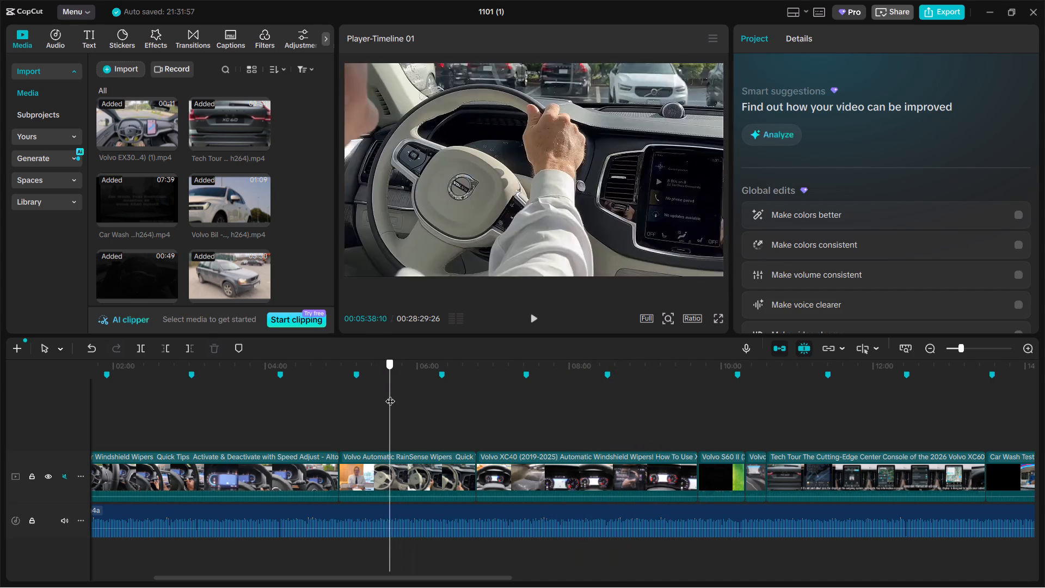
pyautogui.moveTo(390, 394); pyautogui.dragTo(389, 387)
pyautogui.click(382, 466)
pyautogui.click(334, 464)
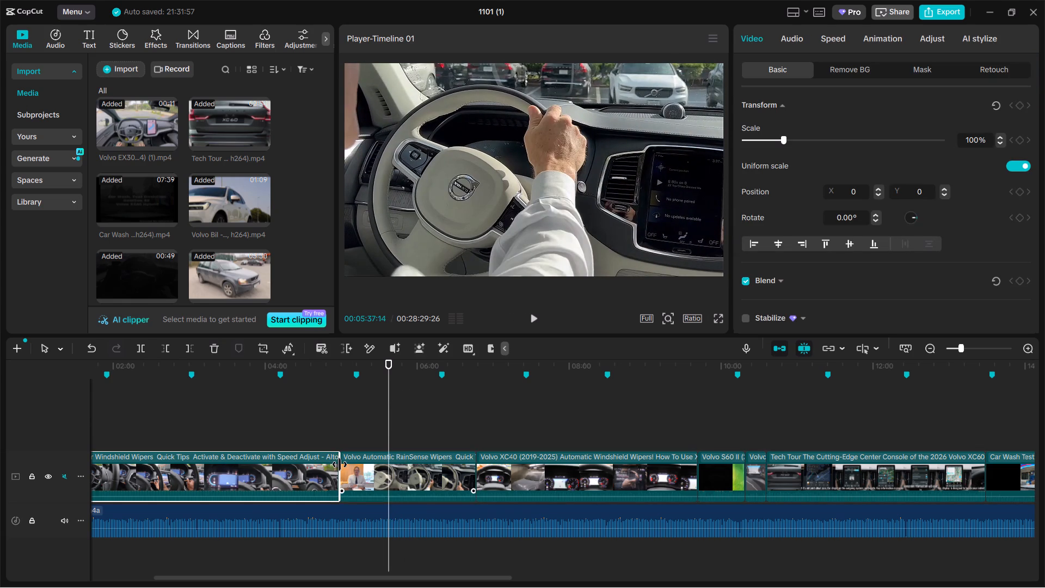
pyautogui.click(353, 463)
pyautogui.moveTo(336, 465); pyautogui.dragTo(389, 468)
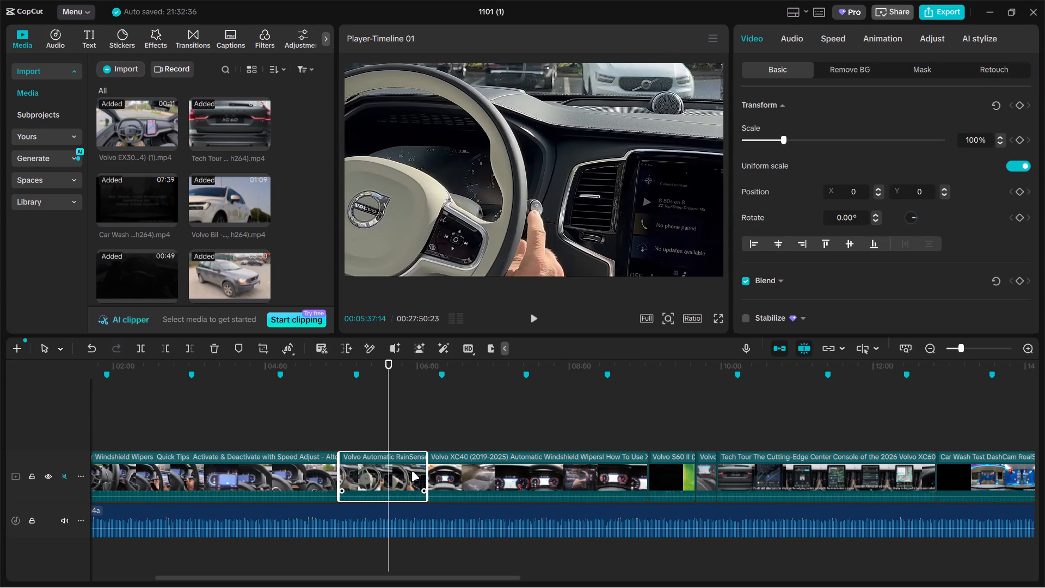
# Move the trimmed RainSense Wipers clip directly after the intro, ahead of the Volvo Automatic Rain Sensor Windshield Wipers clip.
pyautogui.click(410, 471)
pyautogui.moveTo(405, 473); pyautogui.dragTo(259, 499)
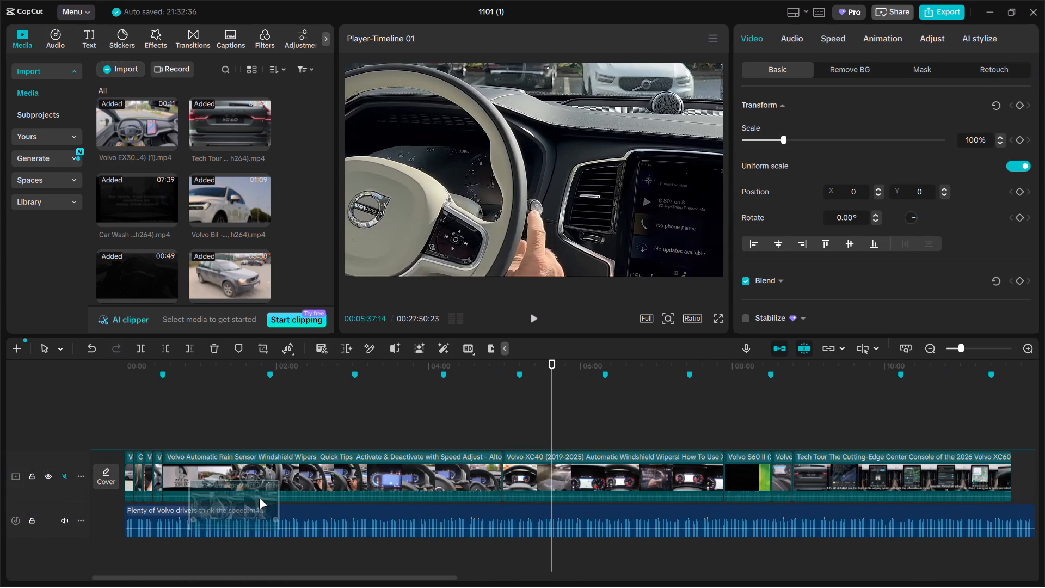
pyautogui.moveTo(259, 499); pyautogui.dragTo(246, 489)
# Split the RainSense Wipers clip at 00:00:38:11 and delete the remainder after the cut.
pyautogui.click(161, 434)
pyautogui.keyDown('ctrl'); pyautogui.scroll(5, 161, 434); pyautogui.keyUp('ctrl')
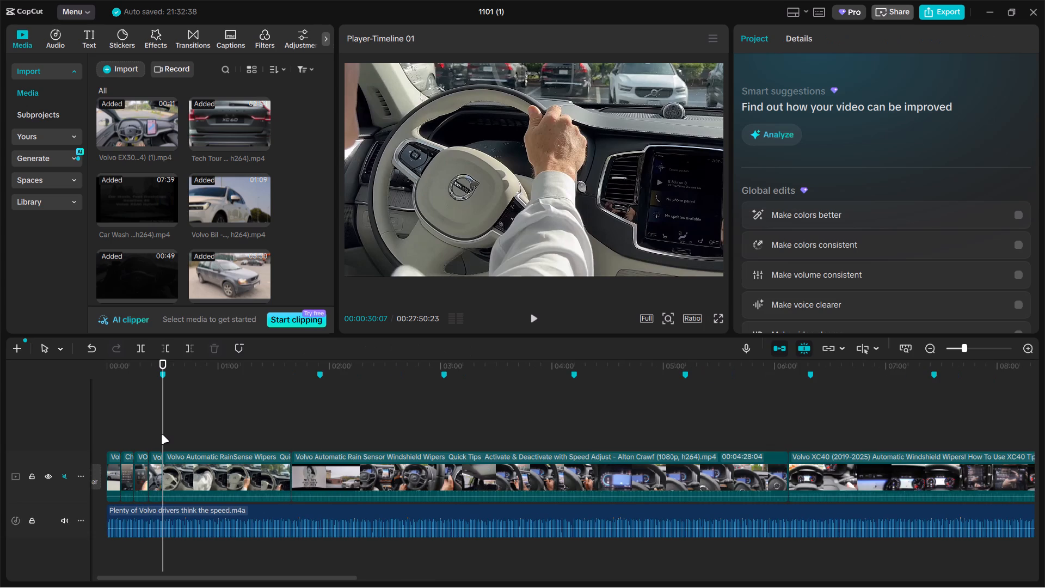
pyautogui.keyDown('ctrl'); pyautogui.scroll(2, 161, 434); pyautogui.keyUp('ctrl')
pyautogui.moveTo(164, 434); pyautogui.dragTo(190, 436)
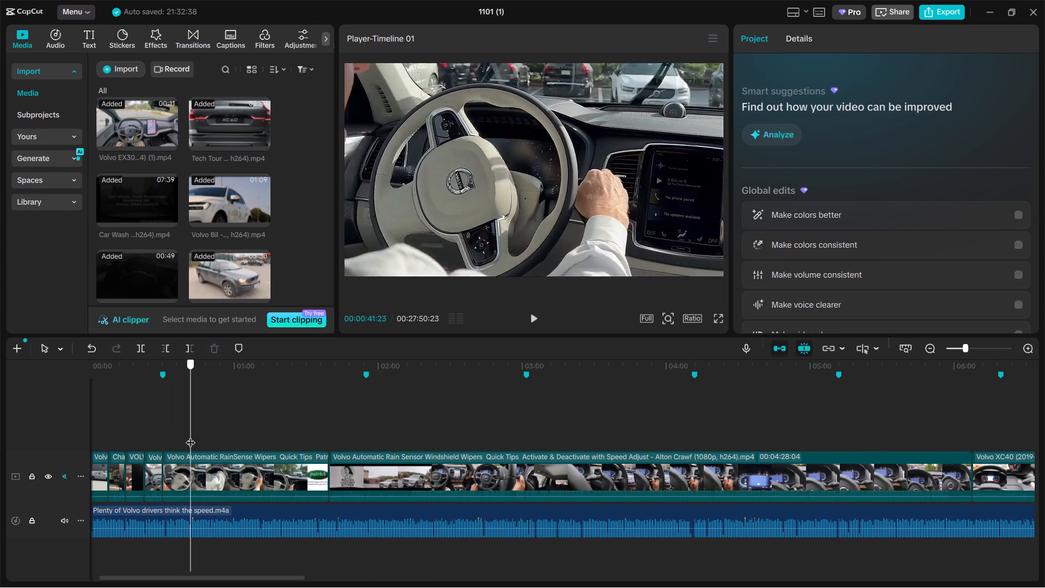
pyautogui.moveTo(190, 436); pyautogui.dragTo(182, 445)
pyautogui.click(199, 468)
pyautogui.hotkey('ctrl', 'b')
pyautogui.press('BackSpace')
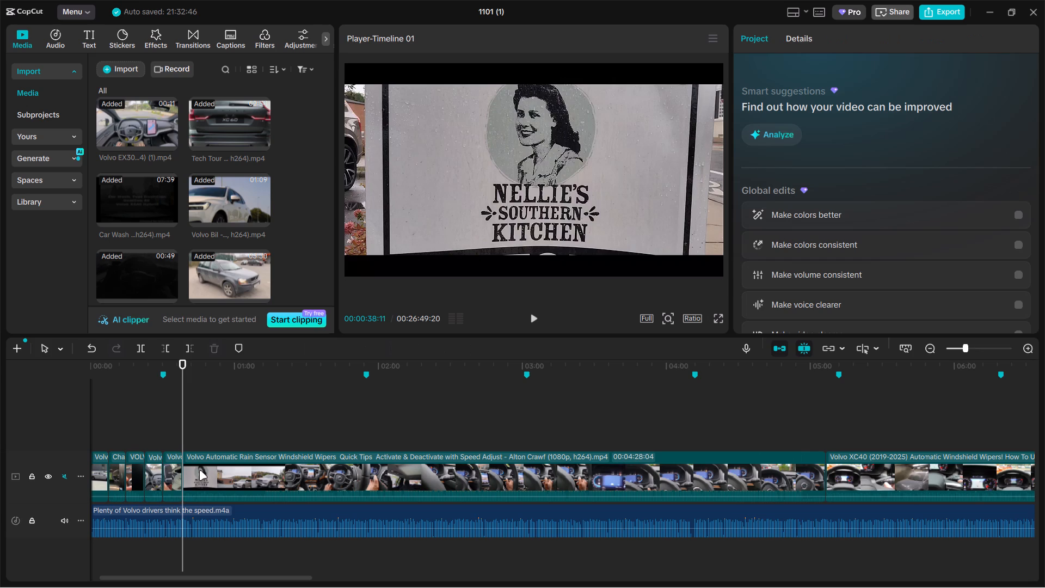
# Find the wiper stalk footage in the Rain Sensor Windshield Wipers clip, split it at 00:02:19:20 and delete the part before the cut.
pyautogui.click(248, 433)
pyautogui.moveTo(248, 433); pyautogui.dragTo(407, 454)
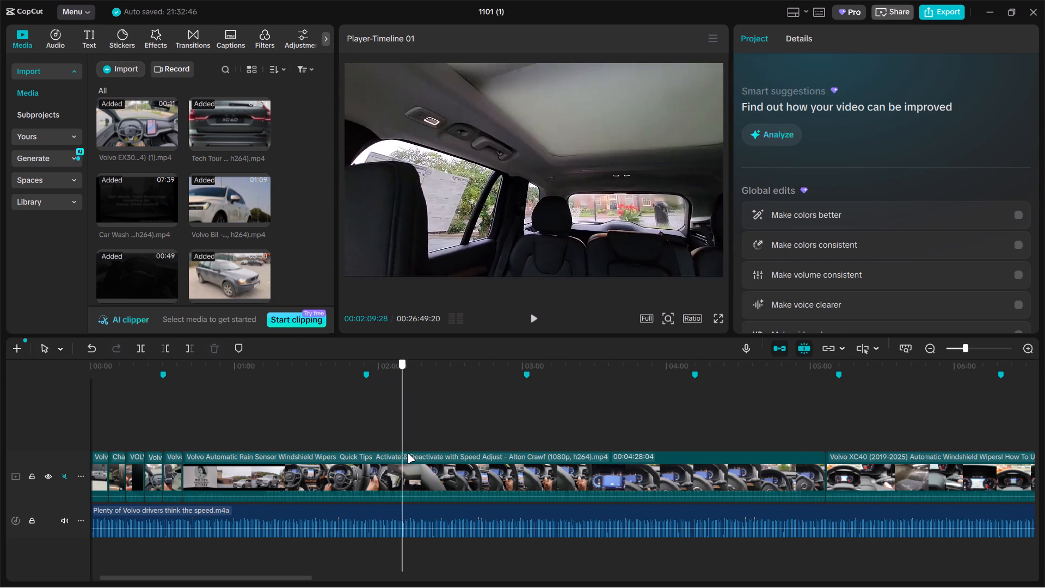
pyautogui.moveTo(407, 454); pyautogui.dragTo(589, 448)
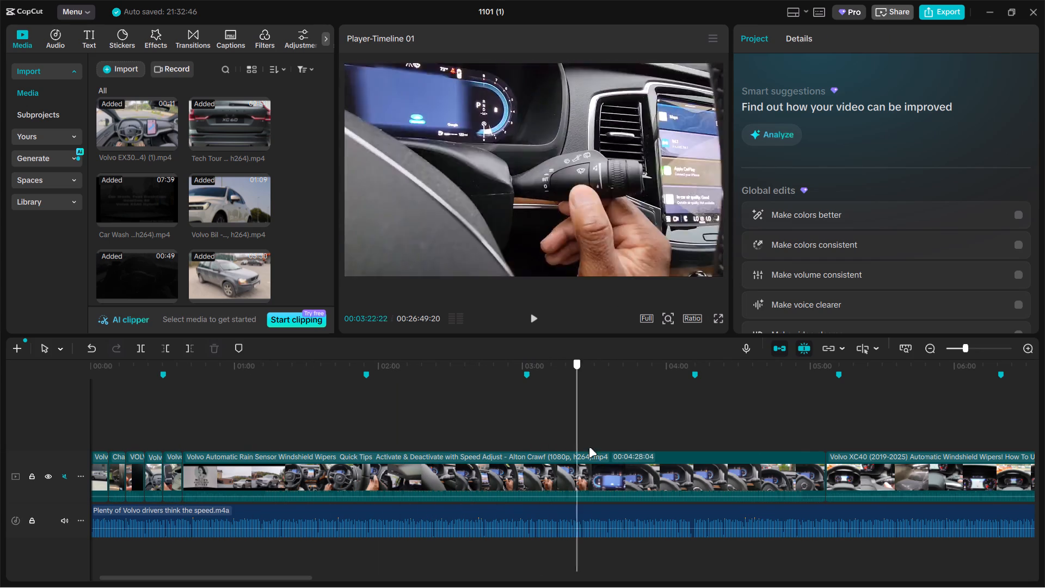
pyautogui.moveTo(589, 448); pyautogui.dragTo(690, 444)
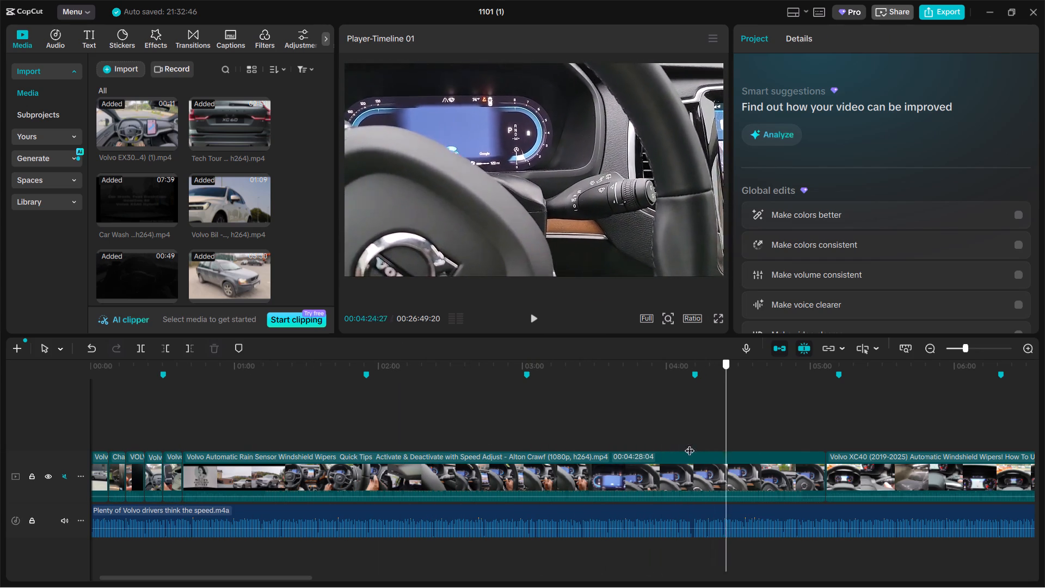
pyautogui.moveTo(690, 444); pyautogui.dragTo(372, 425)
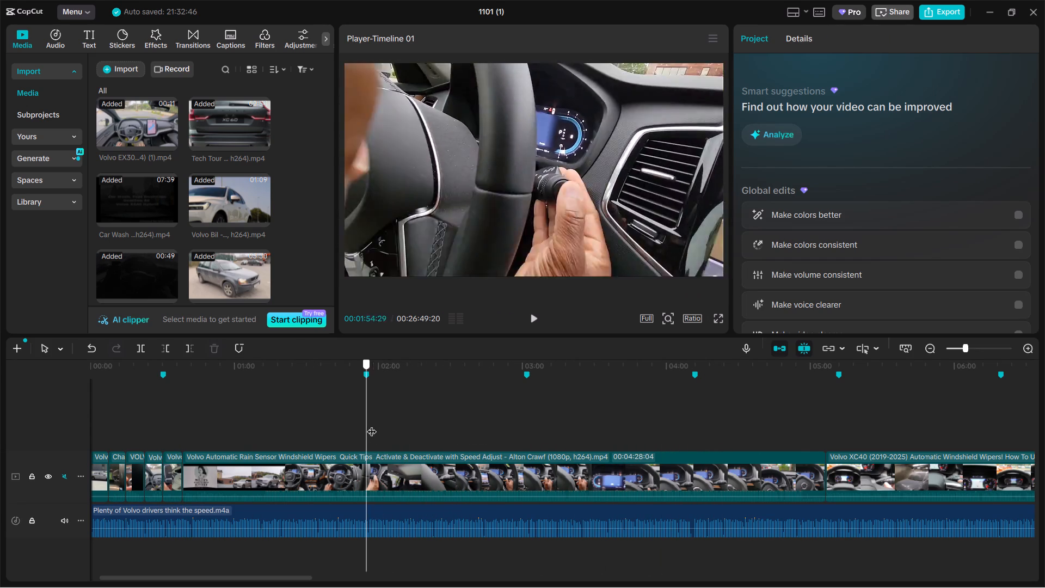
pyautogui.moveTo(372, 425); pyautogui.dragTo(452, 422)
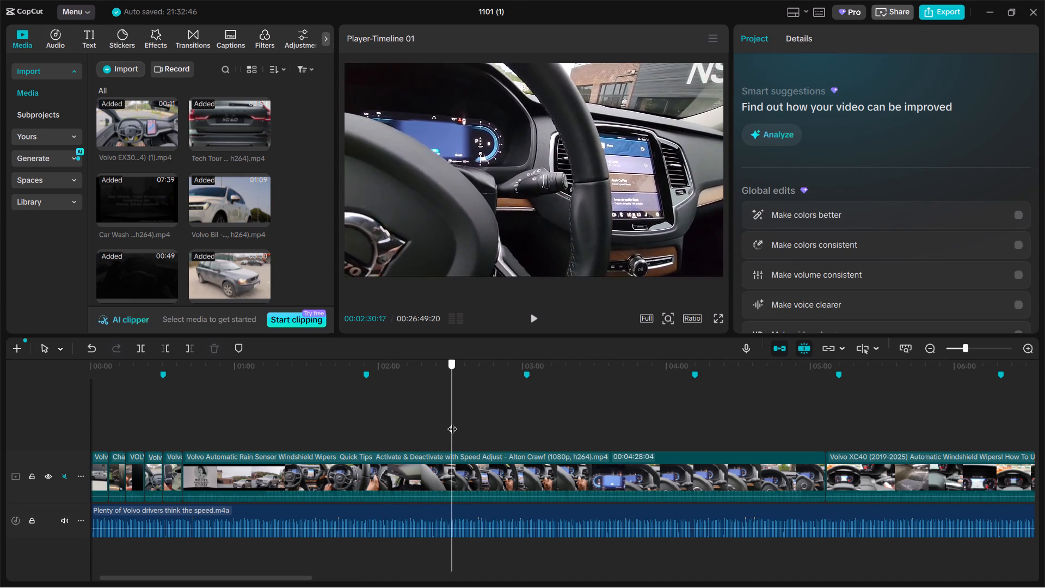
pyautogui.moveTo(452, 422); pyautogui.dragTo(426, 421)
pyautogui.click(437, 483)
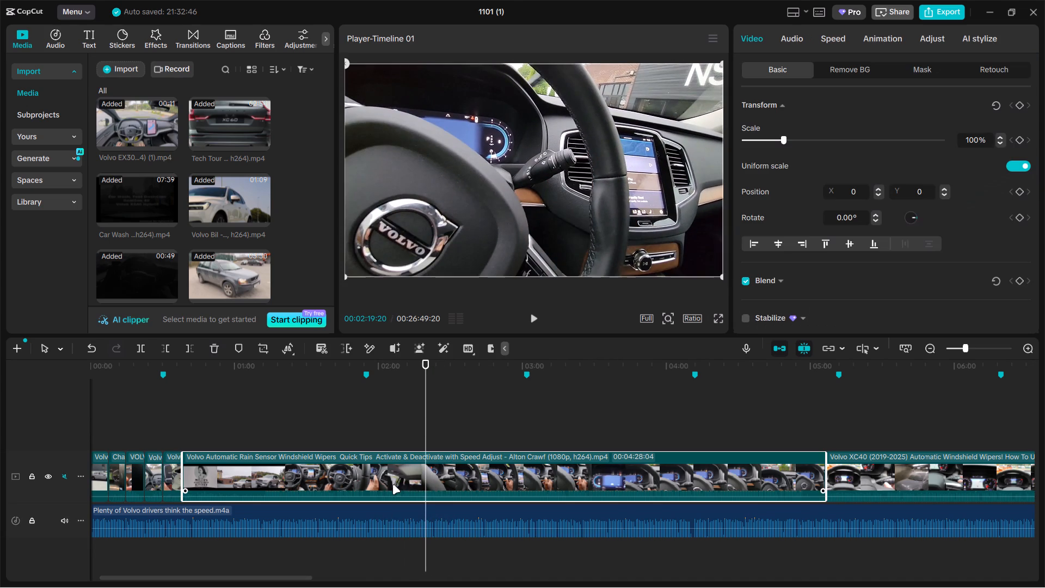
pyautogui.hotkey('ctrl', 'b')
pyautogui.click(364, 487)
pyautogui.press('BackSpace')
# Split the Rain Sensor Windshield Wipers clip at 00:00:46:13 and delete the remainder after the cut.
pyautogui.click(196, 442)
pyautogui.moveTo(196, 442); pyautogui.dragTo(199, 441)
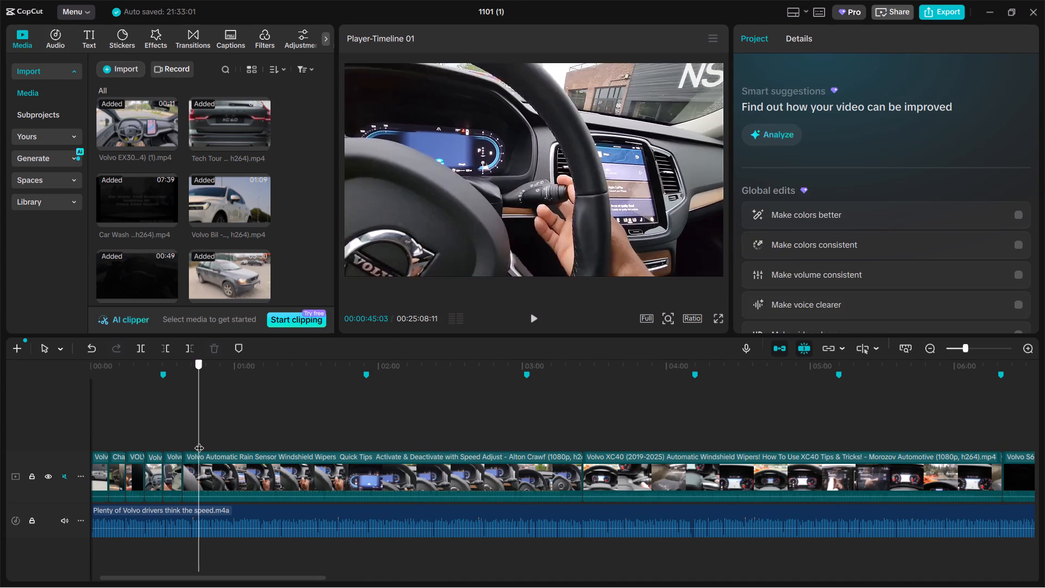
pyautogui.moveTo(199, 441); pyautogui.dragTo(202, 441)
pyautogui.click(239, 475)
pyautogui.hotkey('ctrl', 'b')
pyautogui.press('BackSpace')
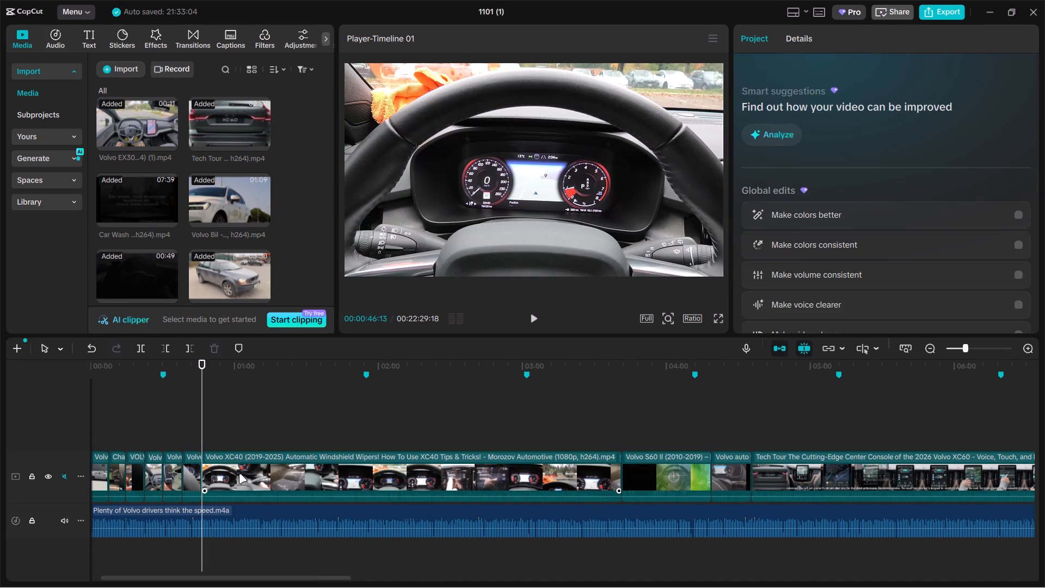
pyautogui.moveTo(205, 424); pyautogui.dragTo(349, 430)
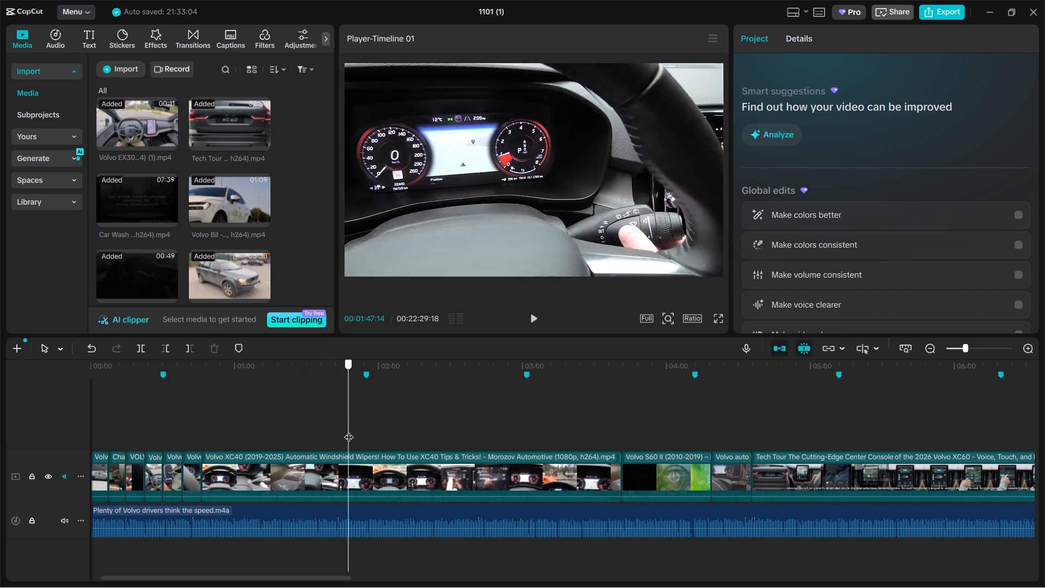
pyautogui.moveTo(349, 430); pyautogui.dragTo(444, 421)
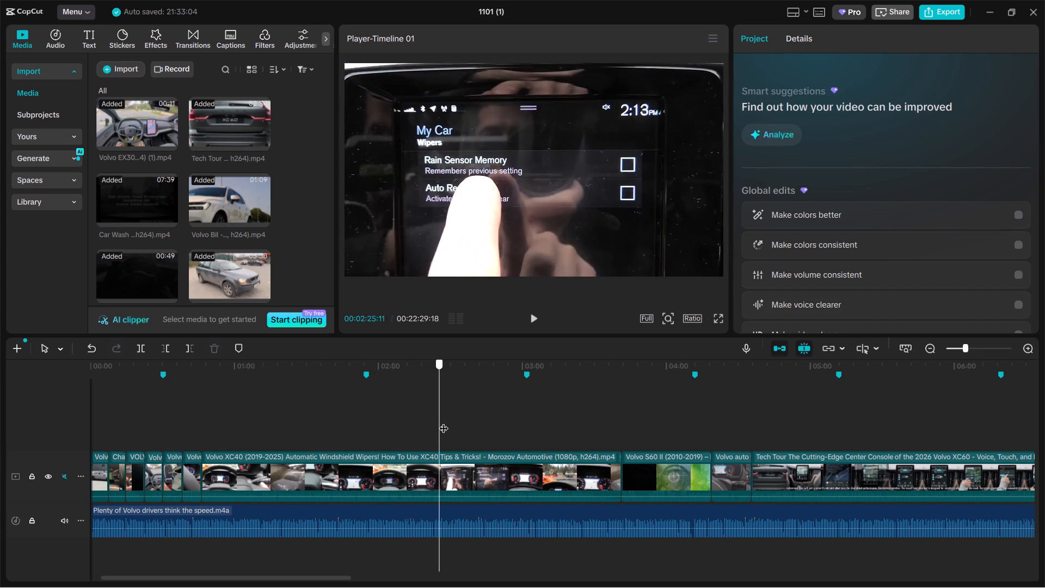
pyautogui.moveTo(444, 421); pyautogui.dragTo(550, 414)
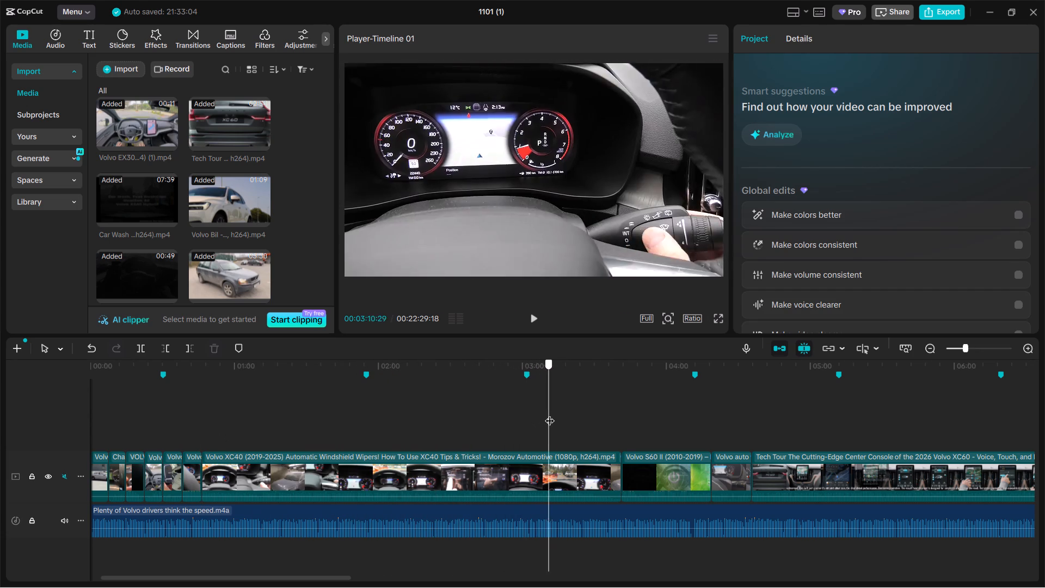
pyautogui.moveTo(550, 414); pyautogui.dragTo(272, 404)
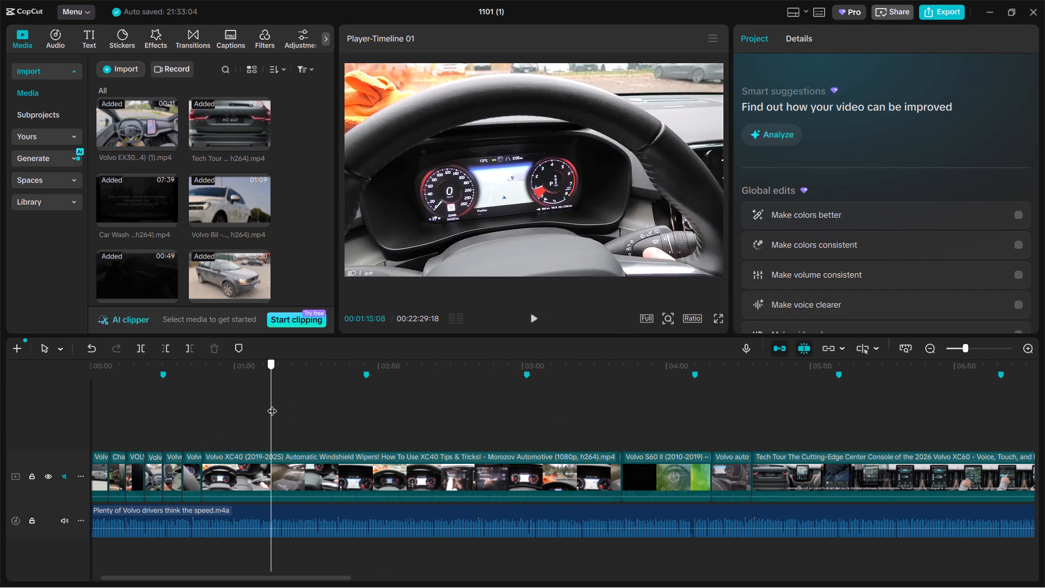
pyautogui.moveTo(272, 404); pyautogui.dragTo(253, 401)
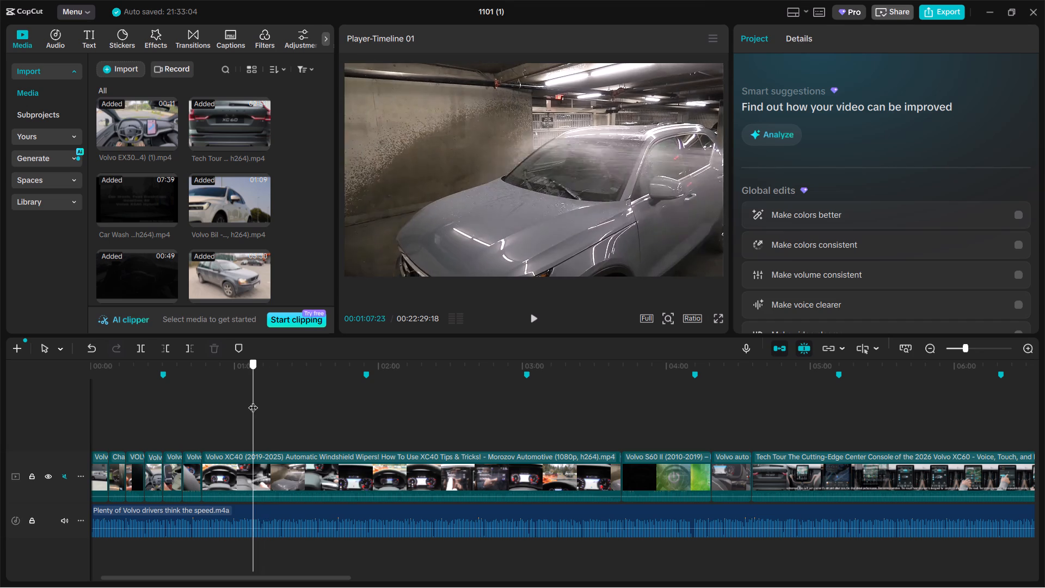
pyautogui.moveTo(253, 401); pyautogui.dragTo(243, 401)
pyautogui.click(257, 471)
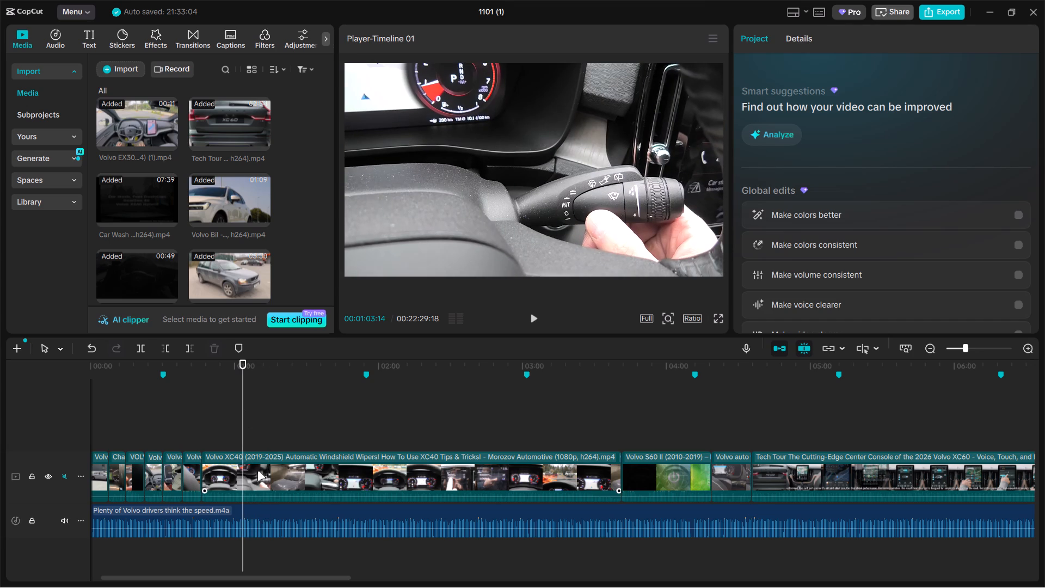
pyautogui.hotkey('ctrl', 'b')
pyautogui.click(214, 461)
pyautogui.press('BackSpace')
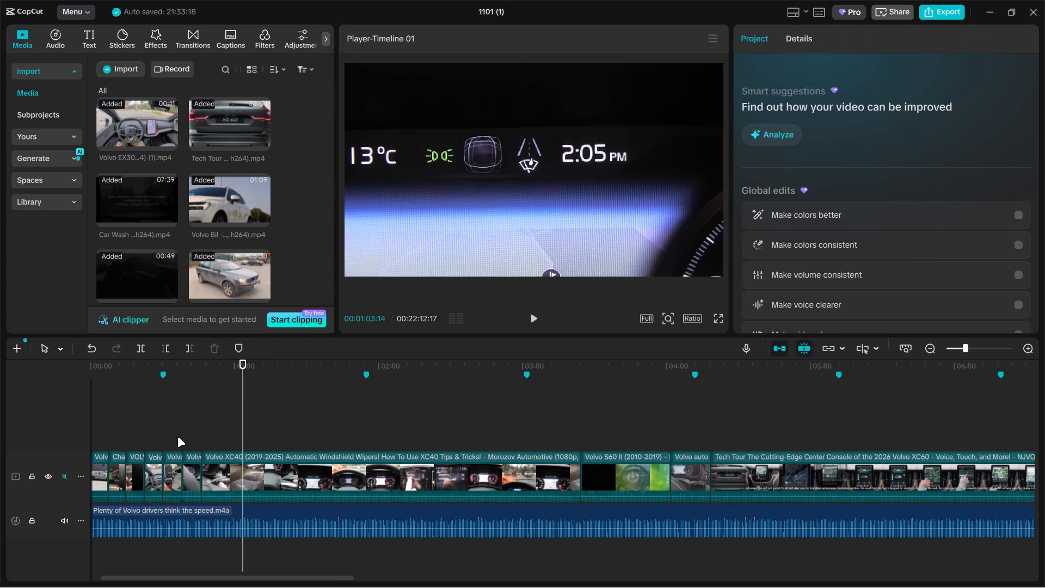
# Split the Volvo XC40 wipers clip at 00:00:55:16 and delete the remainder after the cut.
pyautogui.click(200, 432)
pyautogui.moveTo(200, 432); pyautogui.dragTo(218, 432)
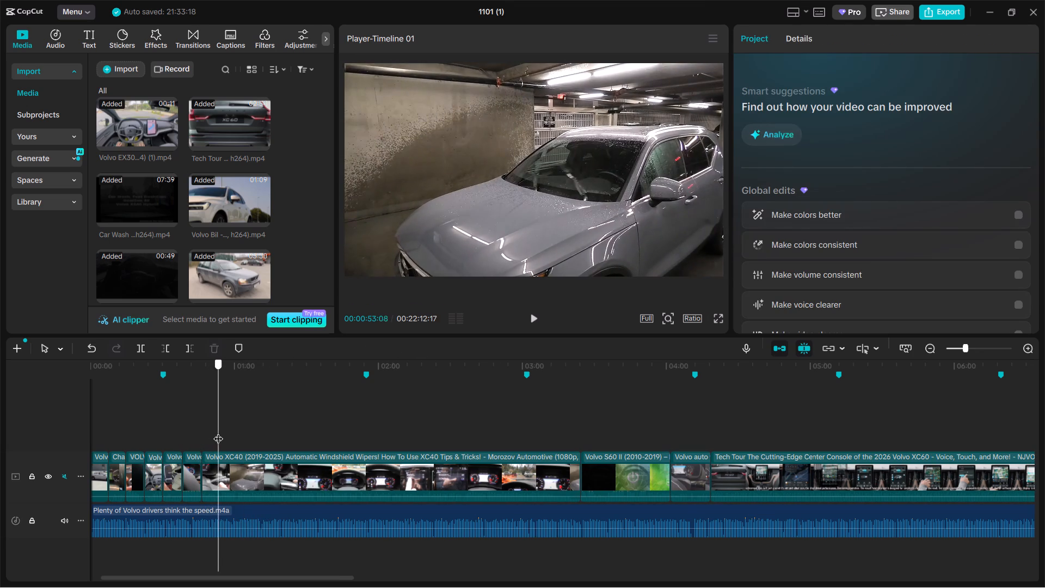
pyautogui.moveTo(218, 432); pyautogui.dragTo(224, 431)
pyautogui.click(249, 465)
pyautogui.hotkey('ctrl', 'b')
pyautogui.press('BackSpace')
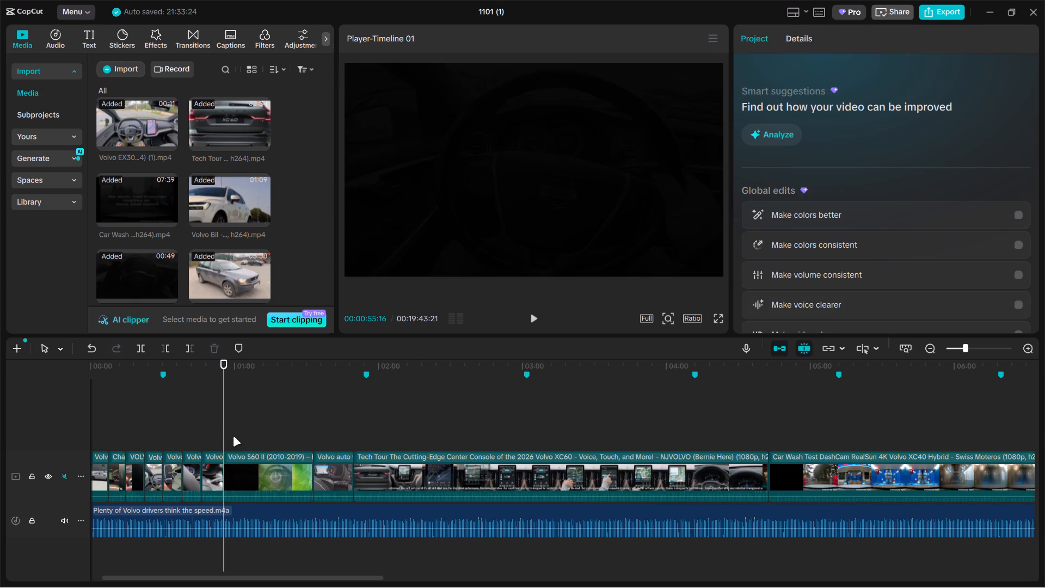
# Review the Volvo S60 II (2010-2019) clip and trim about 15 seconds off its start.
pyautogui.moveTo(226, 427); pyautogui.dragTo(248, 430)
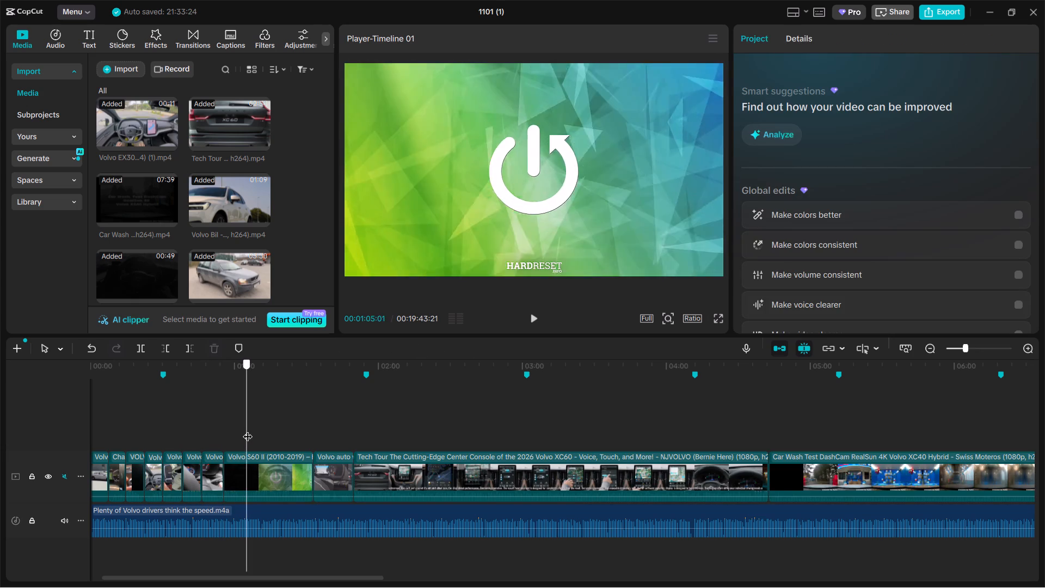
pyautogui.moveTo(248, 430); pyautogui.dragTo(250, 428)
pyautogui.click(253, 464)
pyautogui.moveTo(226, 464); pyautogui.dragTo(255, 465)
pyautogui.click(223, 439)
pyautogui.moveTo(223, 439); pyautogui.dragTo(251, 439)
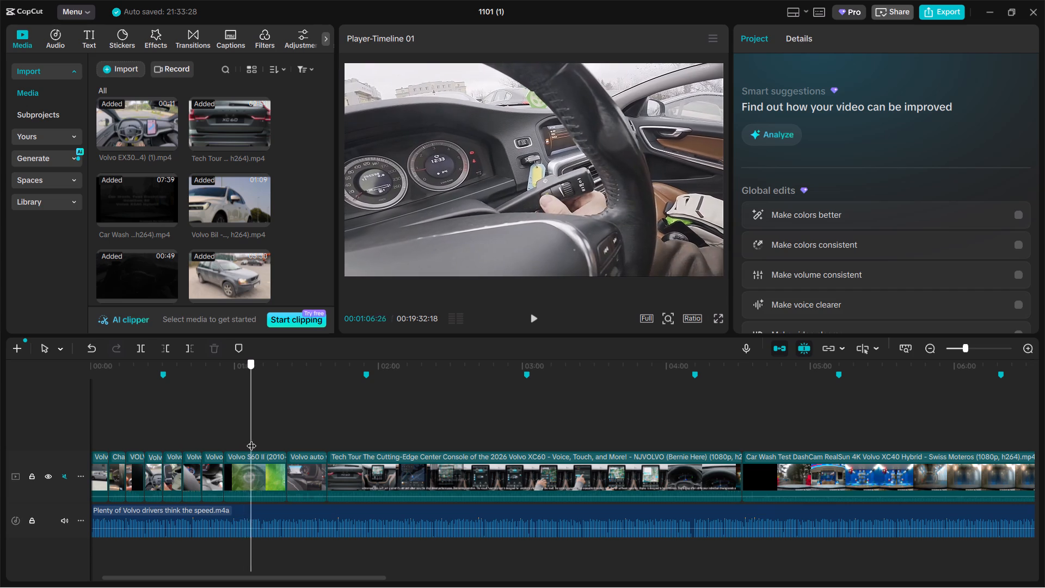
pyautogui.moveTo(251, 439); pyautogui.dragTo(266, 436)
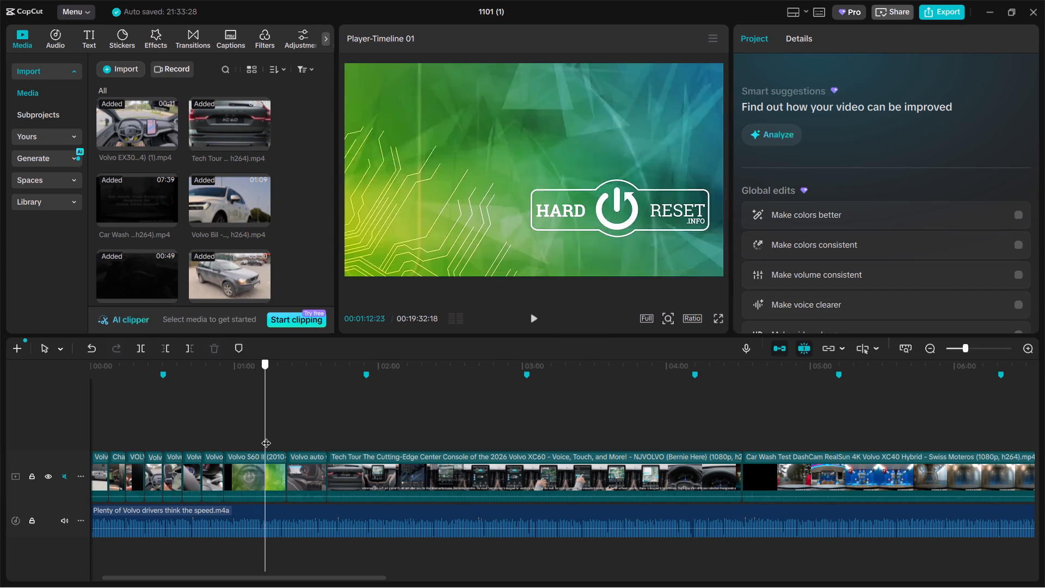
pyautogui.moveTo(266, 436); pyautogui.dragTo(257, 440)
pyautogui.click(243, 476)
pyautogui.moveTo(224, 471); pyautogui.dragTo(233, 469)
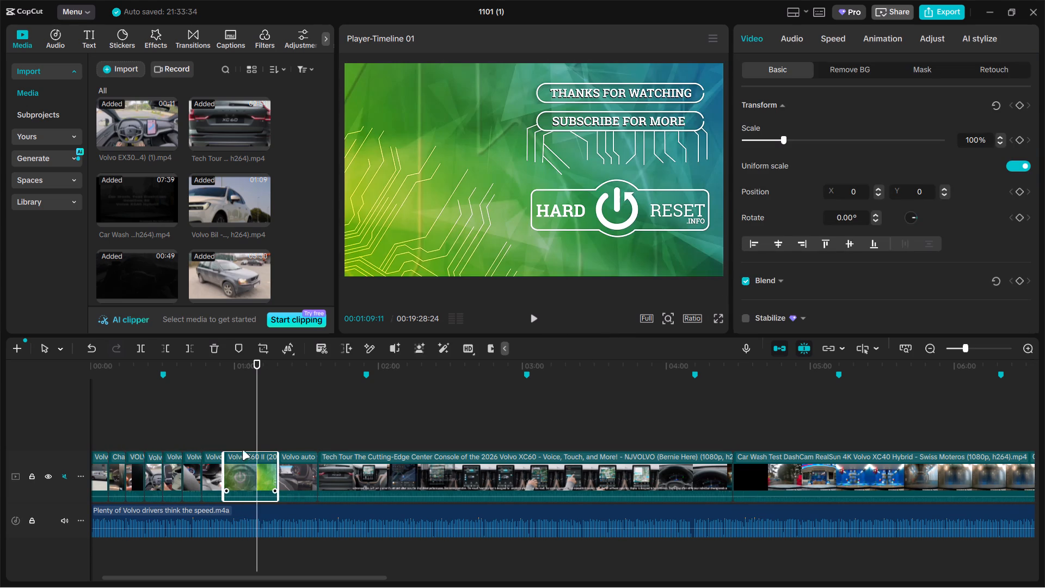
# Split the Volvo S60 II clip at 00:01:09:11 and delete the remainder after the cut.
pyautogui.hotkey('ctrl', 'b')
pyautogui.press('BackSpace')
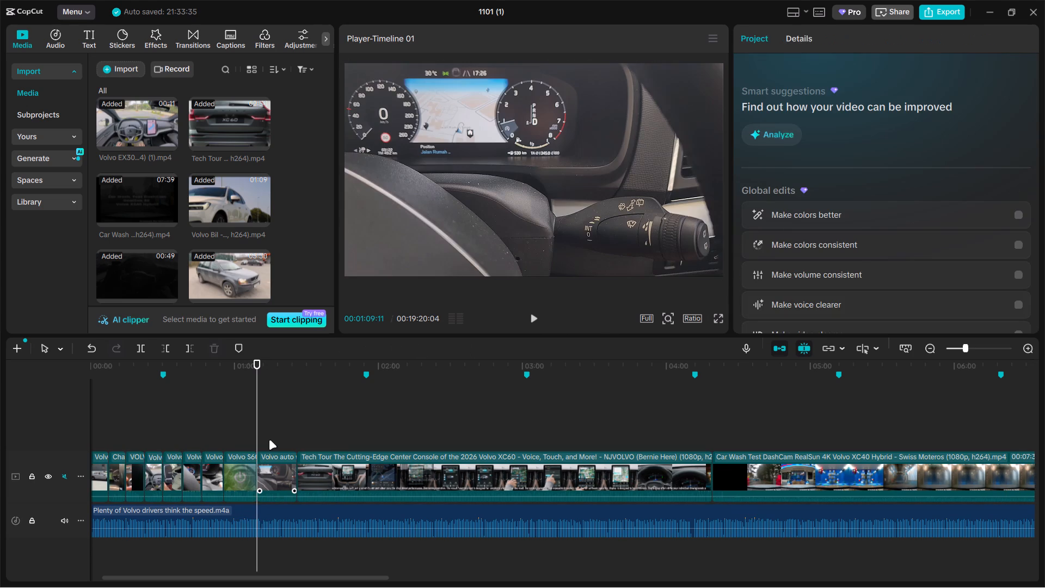
# Check the Volvo auto windshield clip, then lengthen the three clips following the first marker together by about 5 seconds in total.
pyautogui.click(269, 440)
pyautogui.moveTo(269, 440); pyautogui.dragTo(282, 439)
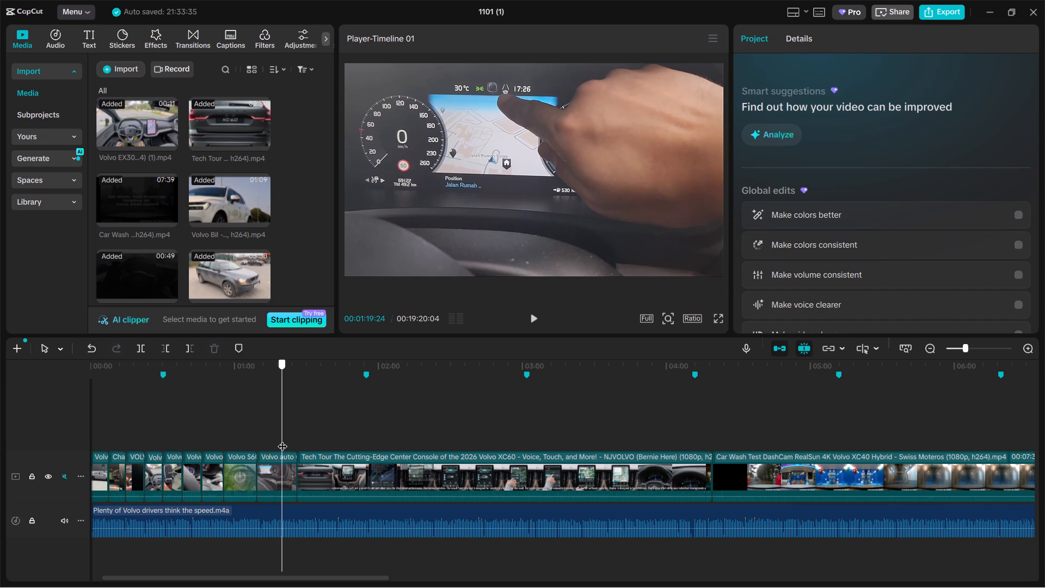
pyautogui.moveTo(282, 439); pyautogui.dragTo(288, 437)
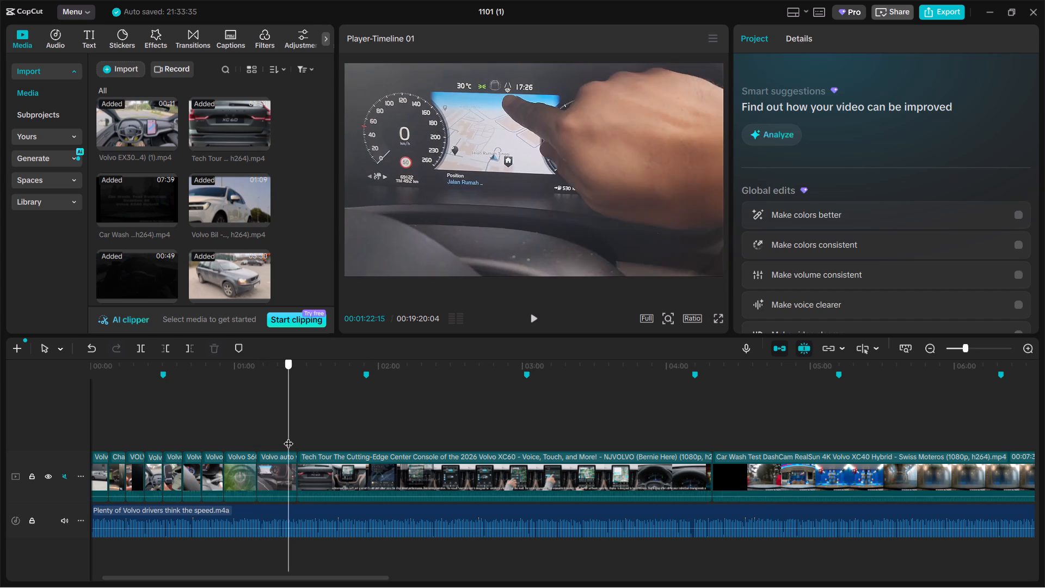
pyautogui.moveTo(288, 437); pyautogui.dragTo(296, 437)
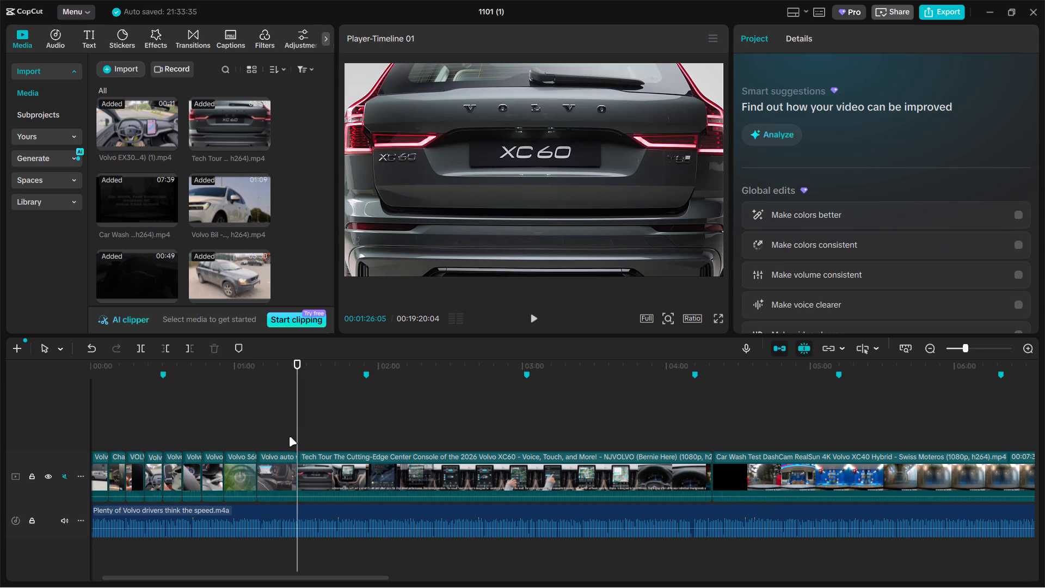
pyautogui.moveTo(174, 439); pyautogui.dragTo(217, 462)
pyautogui.moveTo(217, 462); pyautogui.dragTo(220, 465)
pyautogui.keyDown('ctrl'); pyautogui.scroll(4, 228, 454); pyautogui.keyUp('ctrl')
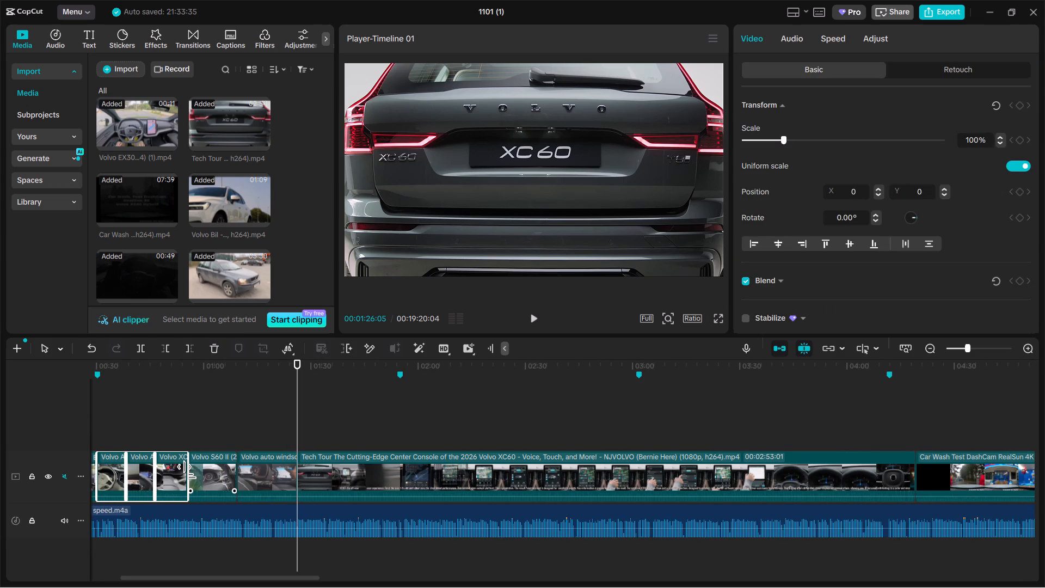
pyautogui.click(189, 471)
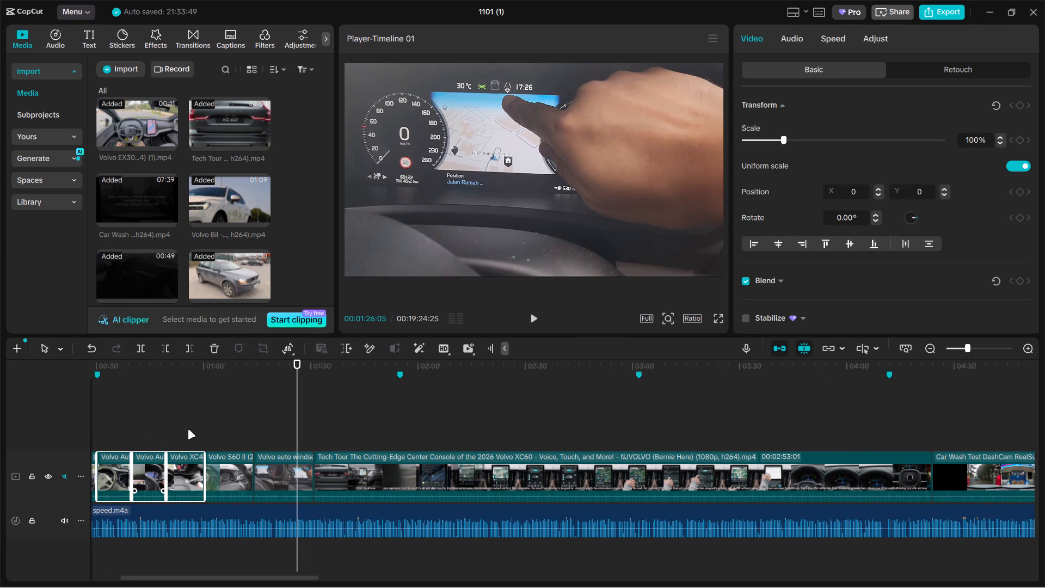
# Find the centre-screen footage in the Tech Tour XC60 clip, split it at 00:02:15:15 and delete the part before the cut.
pyautogui.click(188, 430)
pyautogui.moveTo(188, 430); pyautogui.dragTo(499, 422)
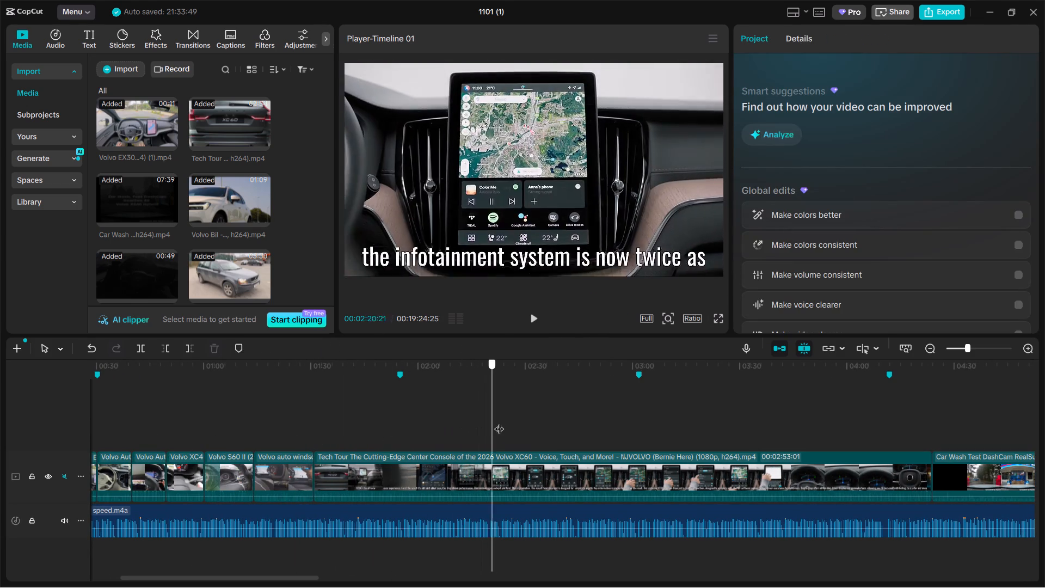
pyautogui.moveTo(499, 422); pyautogui.dragTo(672, 425)
pyautogui.keyDown('ctrl'); pyautogui.scroll(-4, 665, 436); pyautogui.keyUp('ctrl')
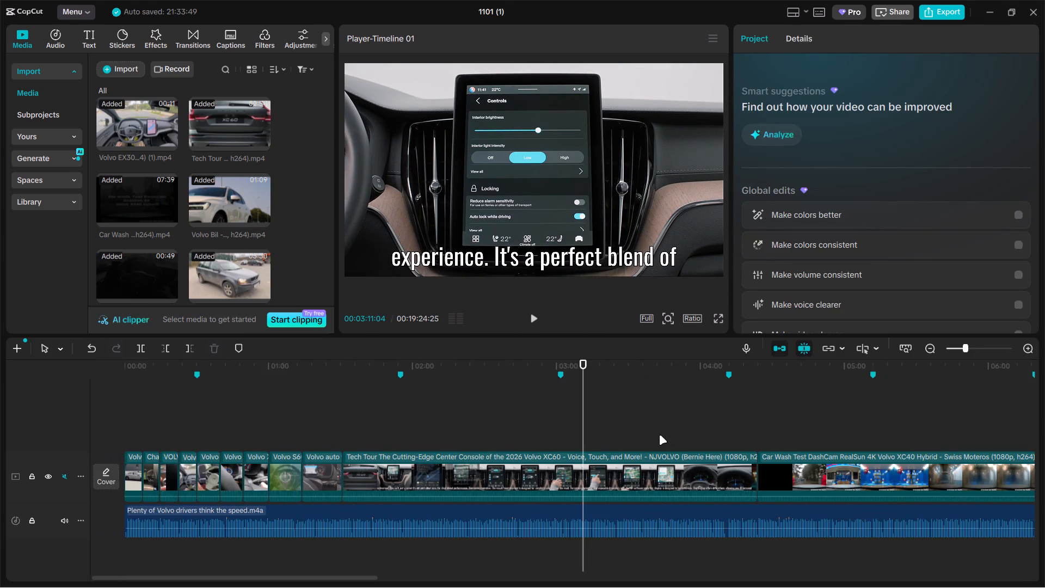
pyautogui.moveTo(659, 435); pyautogui.dragTo(644, 432)
pyautogui.moveTo(440, 427); pyautogui.dragTo(465, 424)
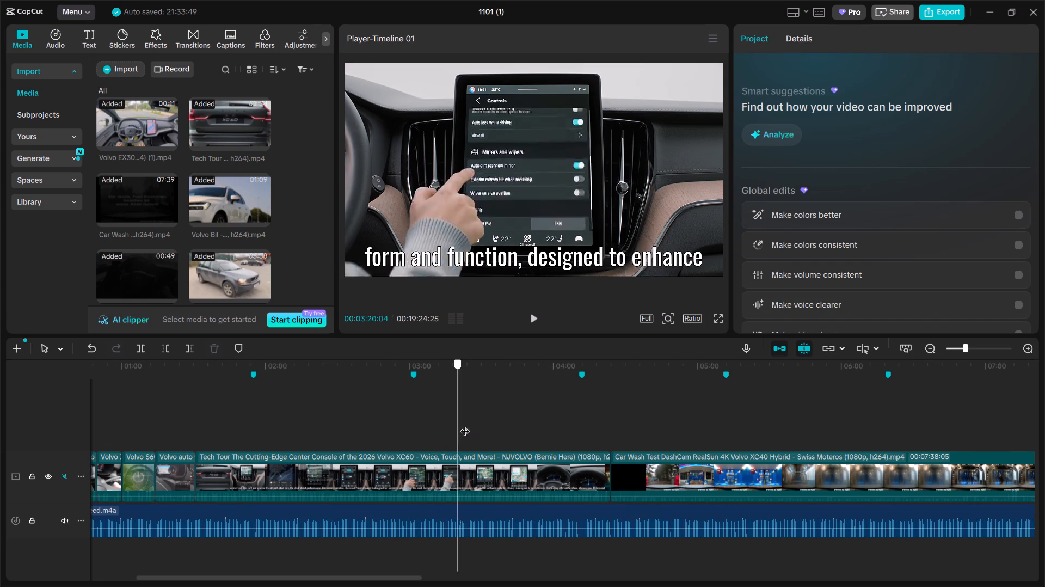
pyautogui.moveTo(465, 424); pyautogui.dragTo(317, 410)
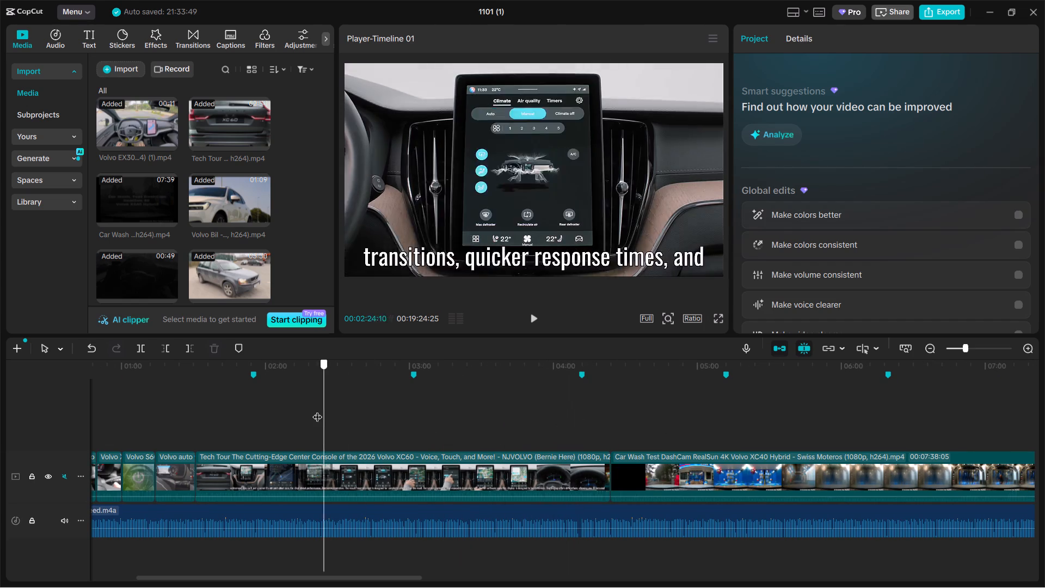
pyautogui.moveTo(317, 410); pyautogui.dragTo(303, 410)
pyautogui.click(324, 472)
pyautogui.hotkey('ctrl', 'b')
pyautogui.click(251, 479)
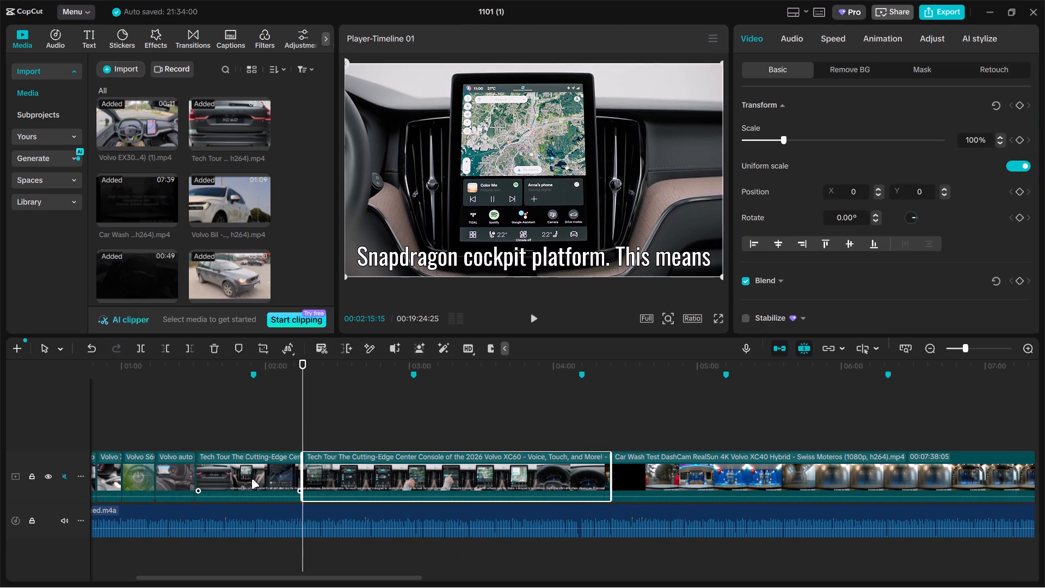
pyautogui.press('BackSpace')
# Split the Tech Tour XC60 clip at 00:01:44:19 and delete the remainder after the cut.
pyautogui.click(229, 433)
pyautogui.click(246, 477)
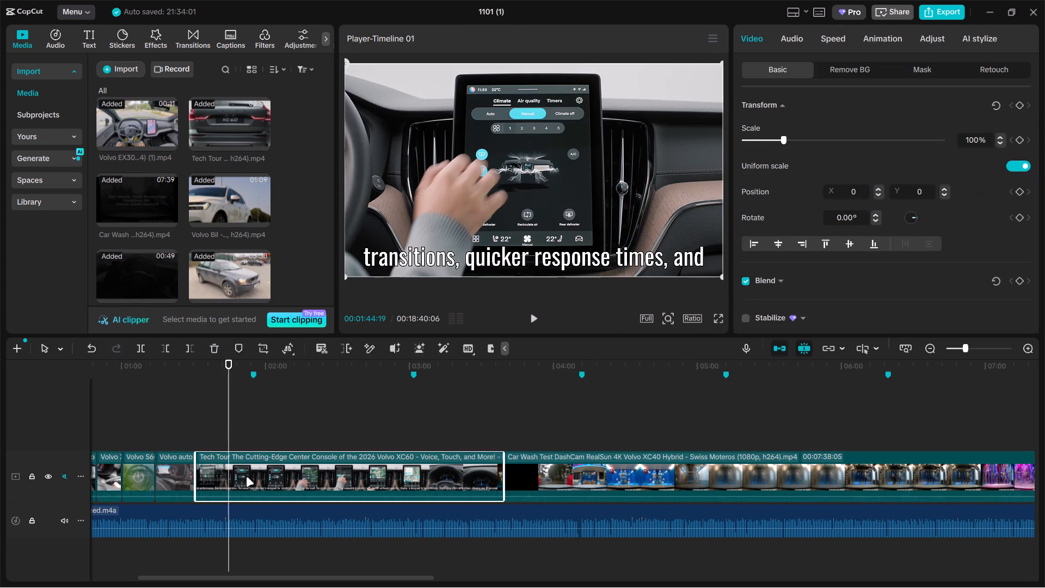
pyautogui.hotkey('ctrl', 'b')
pyautogui.press('BackSpace')
# Scale the trimmed Tech Tour XC60 clip up to 148% so its burned-in captions fall outside the frame.
pyautogui.click(213, 434)
pyautogui.click(499, 182)
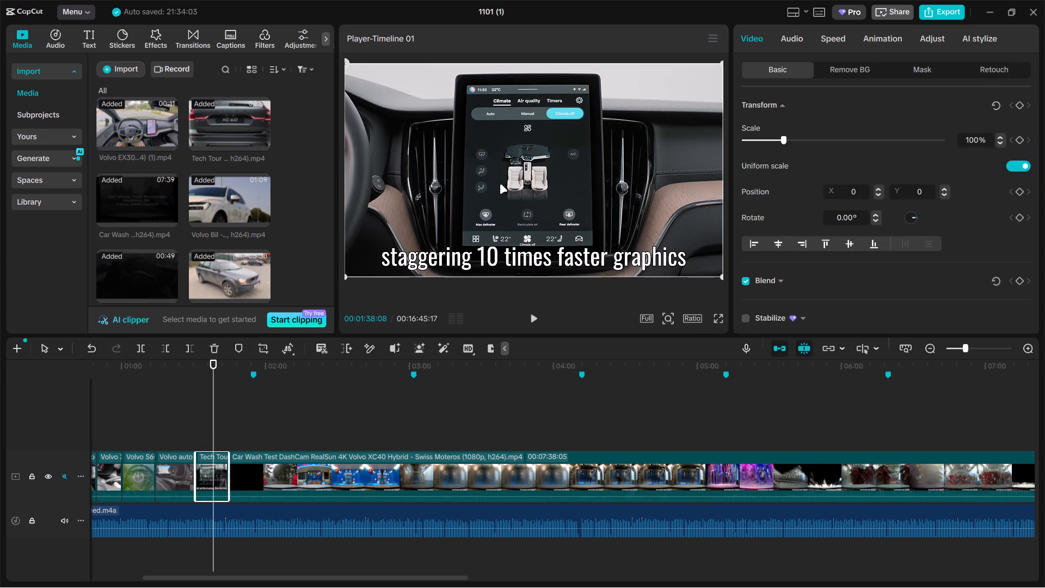
pyautogui.moveTo(785, 137); pyautogui.dragTo(804, 131)
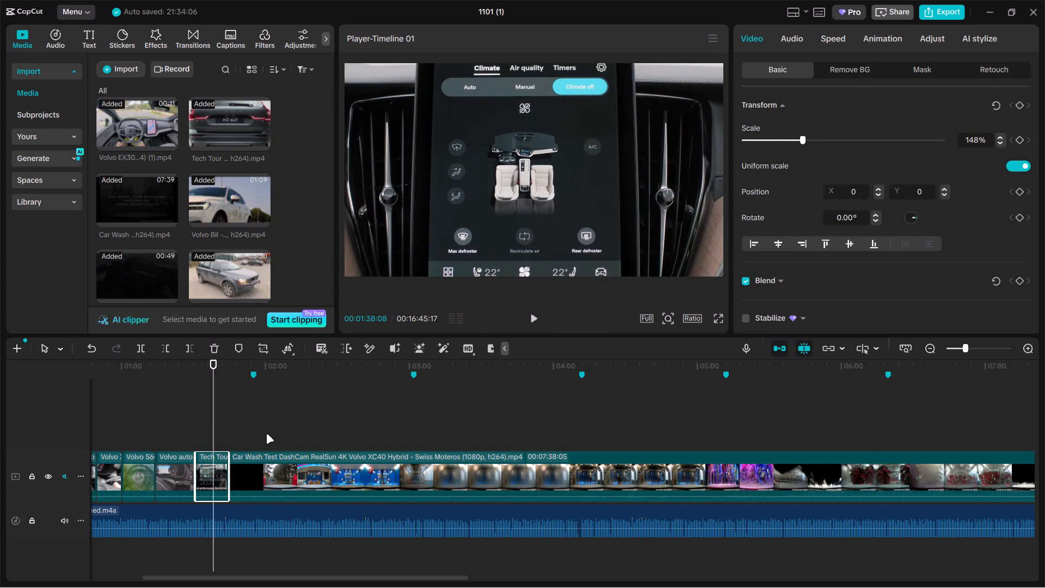
pyautogui.press('+')
# Review the Car Wash Test DashCam clip, split it at 00:05:07:24 and delete the part before the cut.
pyautogui.click(278, 426)
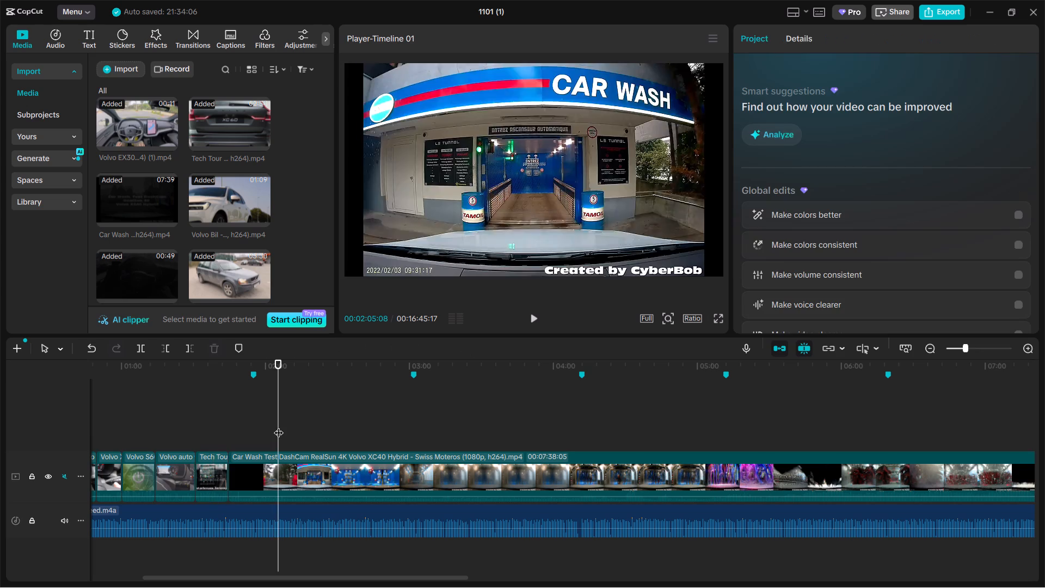
pyautogui.moveTo(279, 426); pyautogui.dragTo(649, 428)
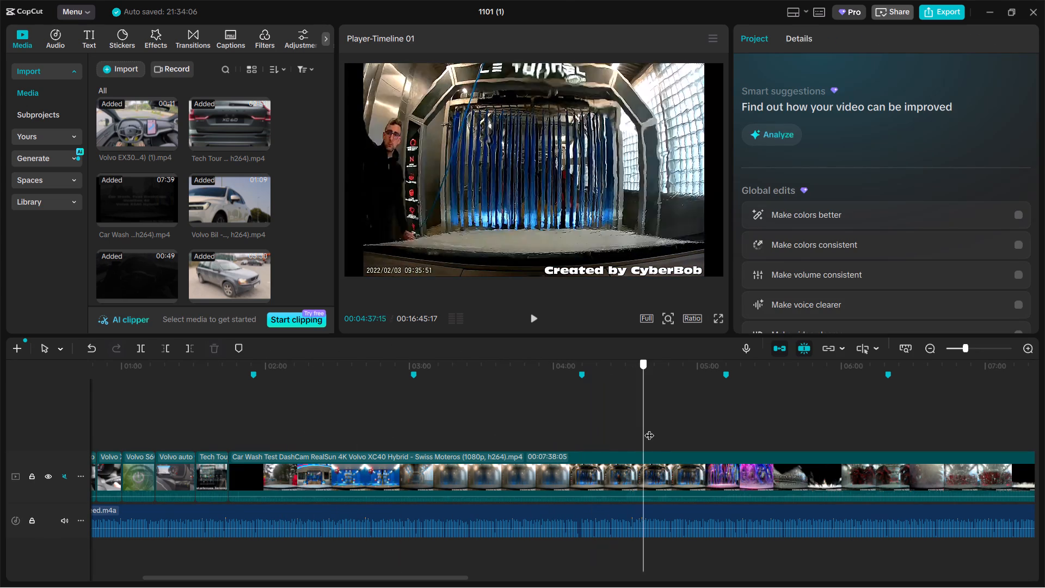
pyautogui.moveTo(649, 428); pyautogui.dragTo(822, 404)
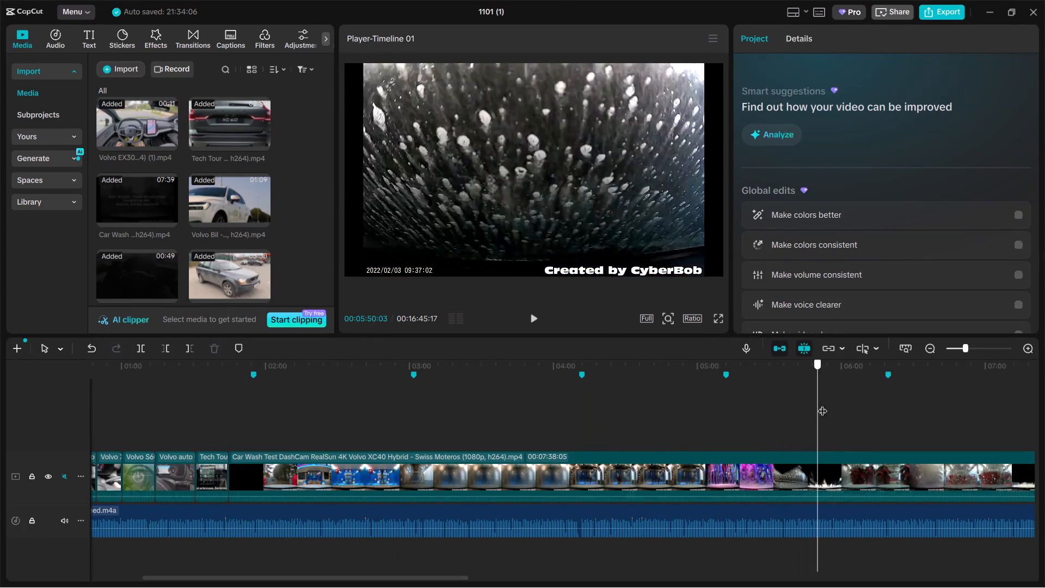
pyautogui.moveTo(822, 404); pyautogui.dragTo(940, 377)
pyautogui.moveTo(783, 455); pyautogui.dragTo(780, 461)
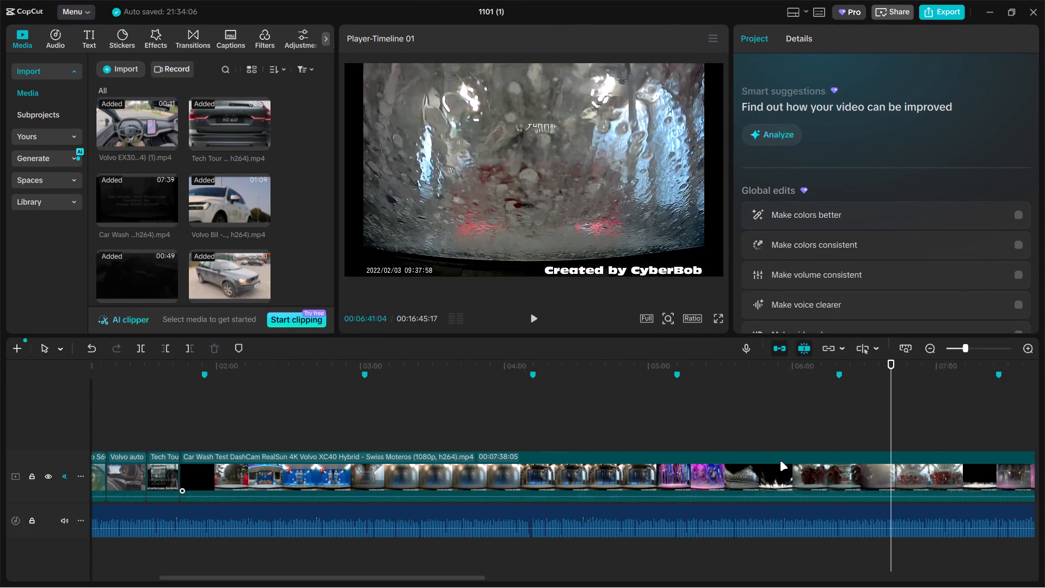
pyautogui.moveTo(780, 461); pyautogui.dragTo(765, 467)
pyautogui.keyDown('ctrl'); pyautogui.scroll(-7, 752, 470); pyautogui.keyUp('ctrl')
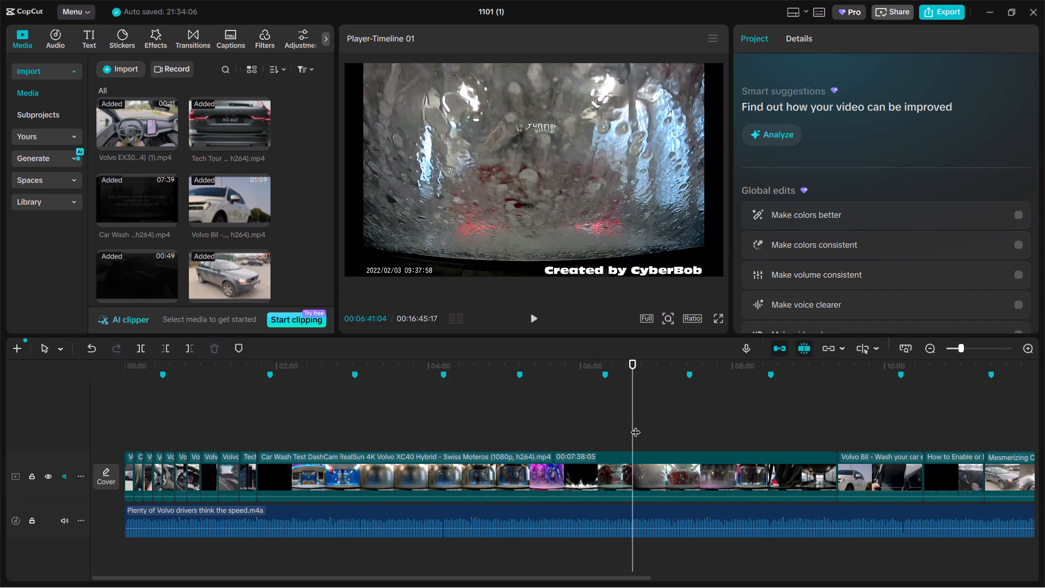
pyautogui.moveTo(636, 425); pyautogui.dragTo(742, 408)
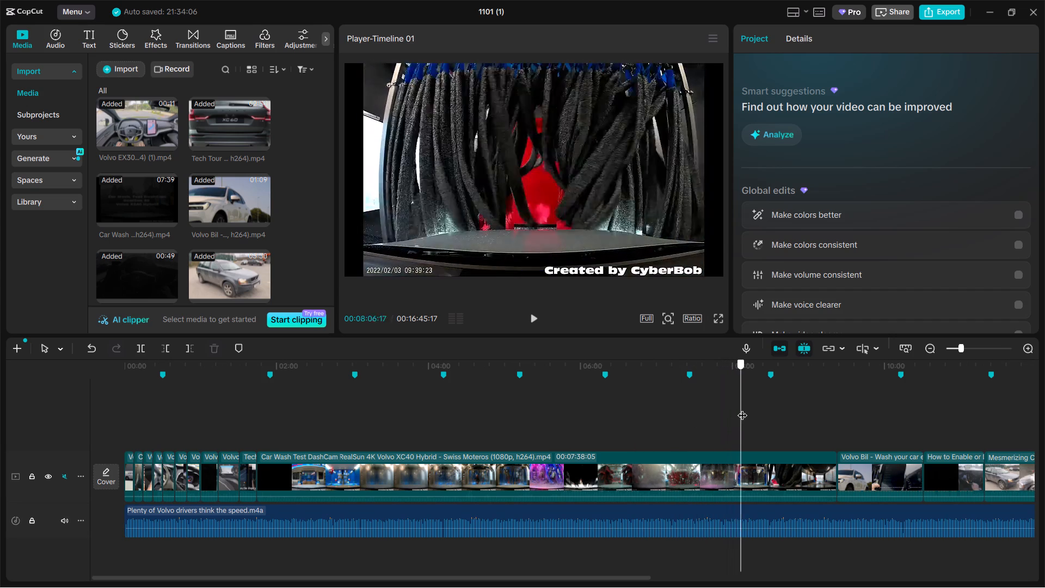
pyautogui.moveTo(742, 408); pyautogui.dragTo(814, 397)
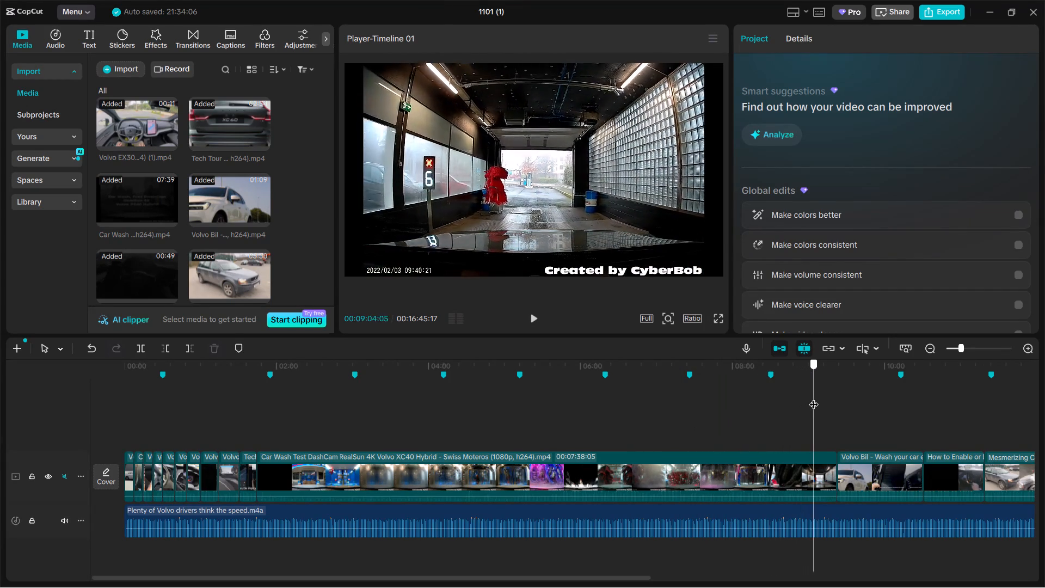
pyautogui.moveTo(814, 397); pyautogui.dragTo(339, 399)
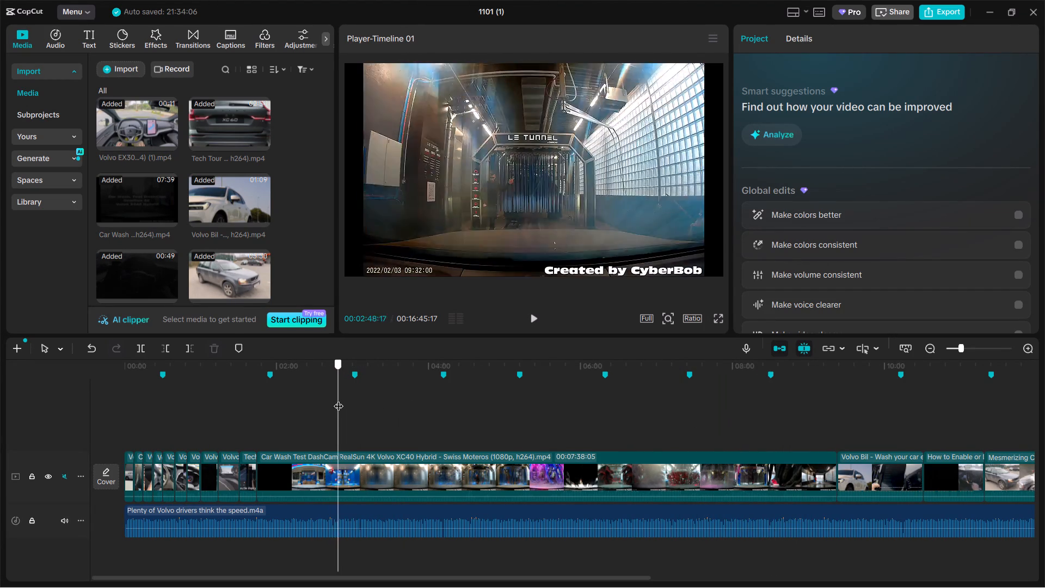
pyautogui.moveTo(339, 399); pyautogui.dragTo(441, 388)
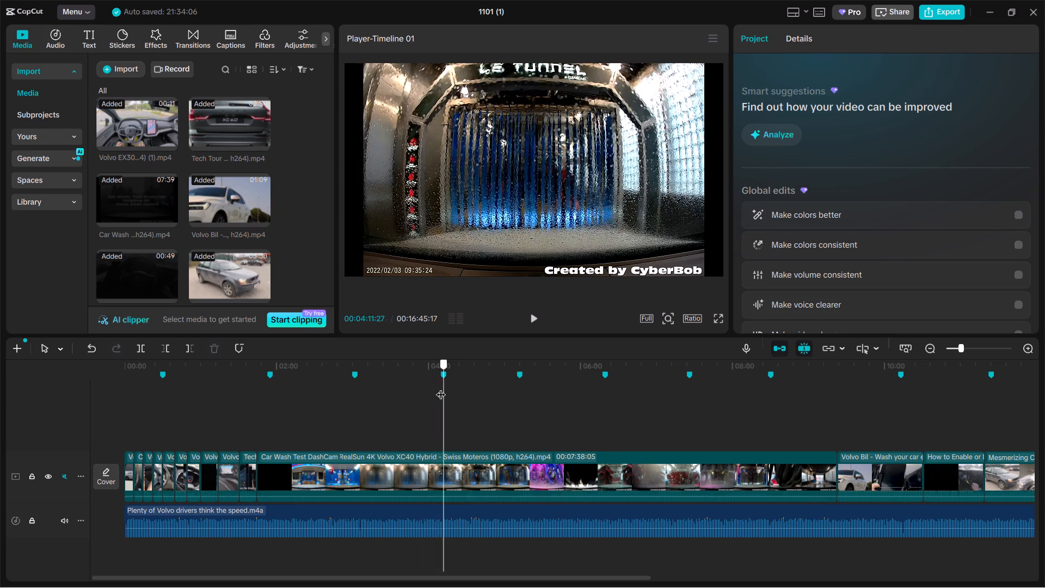
pyautogui.moveTo(441, 388); pyautogui.dragTo(514, 379)
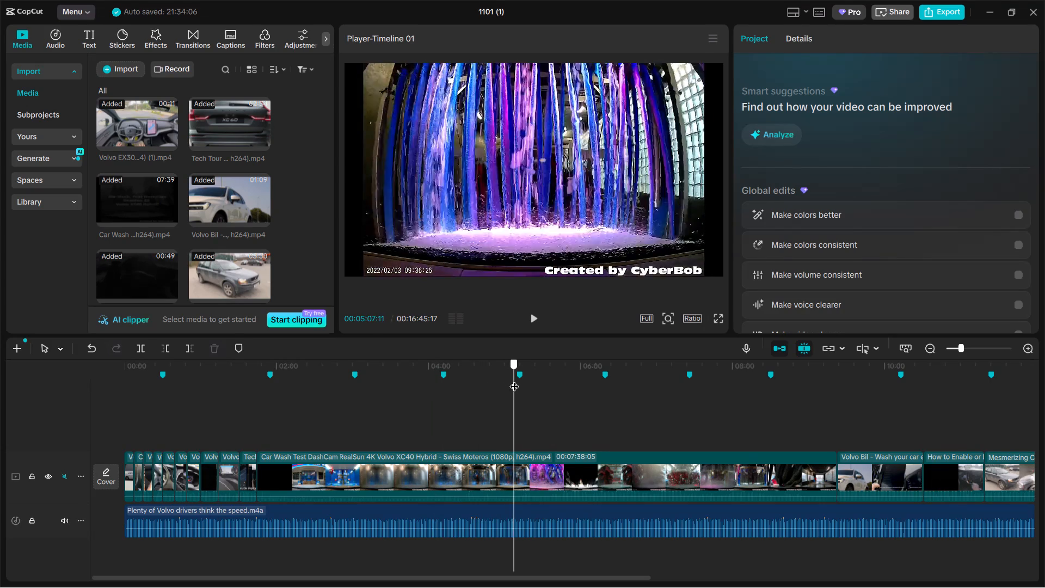
pyautogui.moveTo(514, 379); pyautogui.dragTo(514, 378)
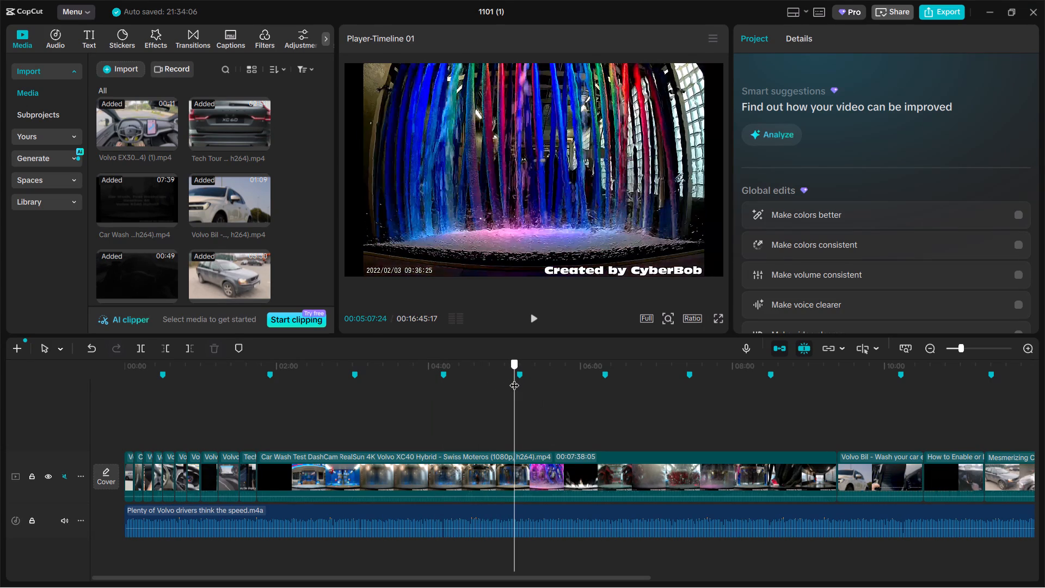
pyautogui.moveTo(514, 378); pyautogui.dragTo(514, 379)
pyautogui.click(548, 471)
pyautogui.hotkey('ctrl', 'b')
pyautogui.click(443, 486)
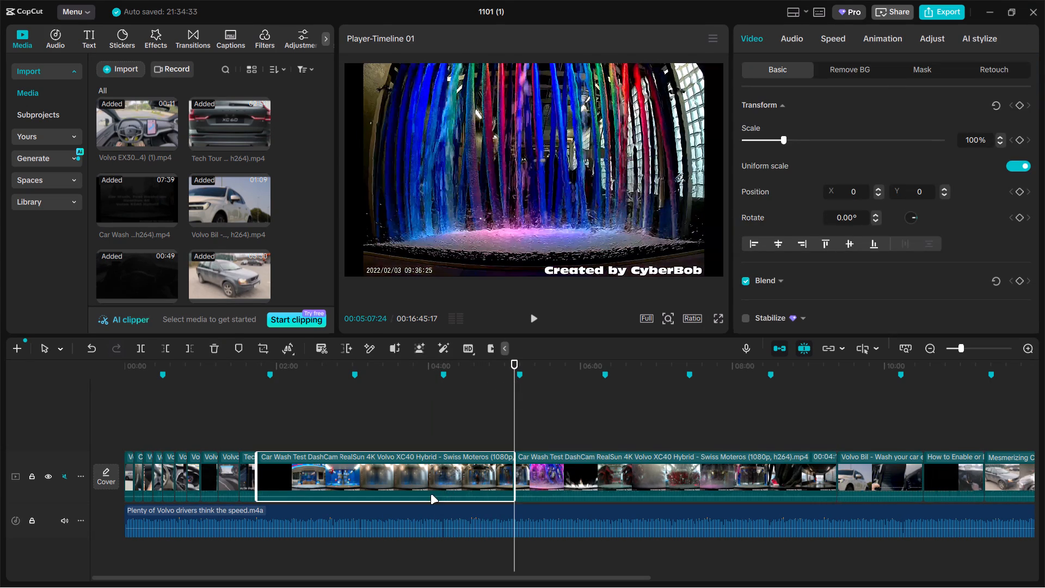
pyautogui.press('BackSpace')
# Split the Car Wash Test DashCam clip at 00:02:02:18 and delete the remainder after the cut.
pyautogui.click(280, 436)
pyautogui.click(291, 474)
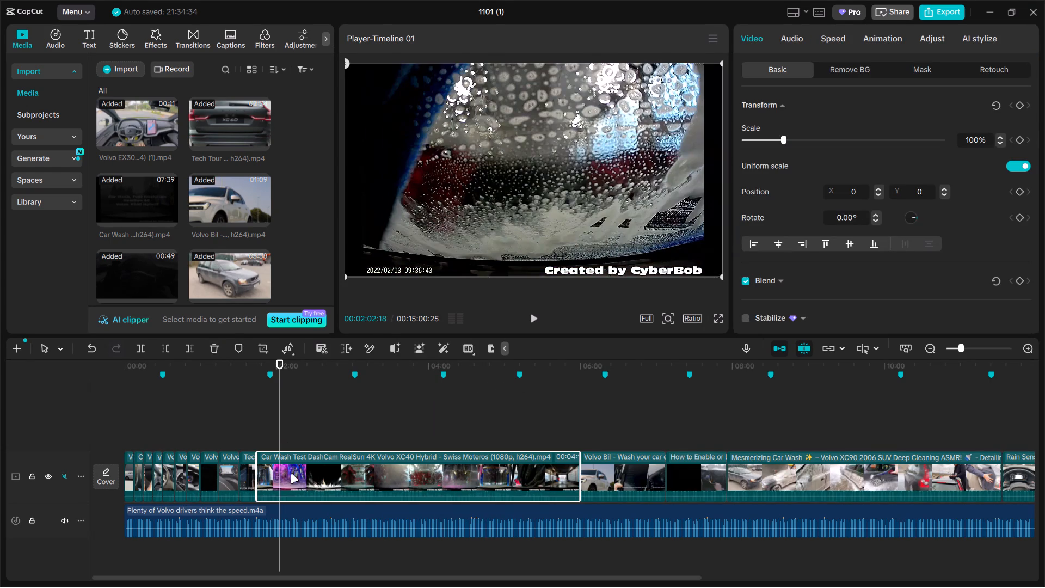
pyautogui.hotkey('ctrl', 'v')
pyautogui.hotkey('ctrl', 'b')
pyautogui.keyDown('ctrl'); pyautogui.scroll(5, 296, 474); pyautogui.keyUp('ctrl')
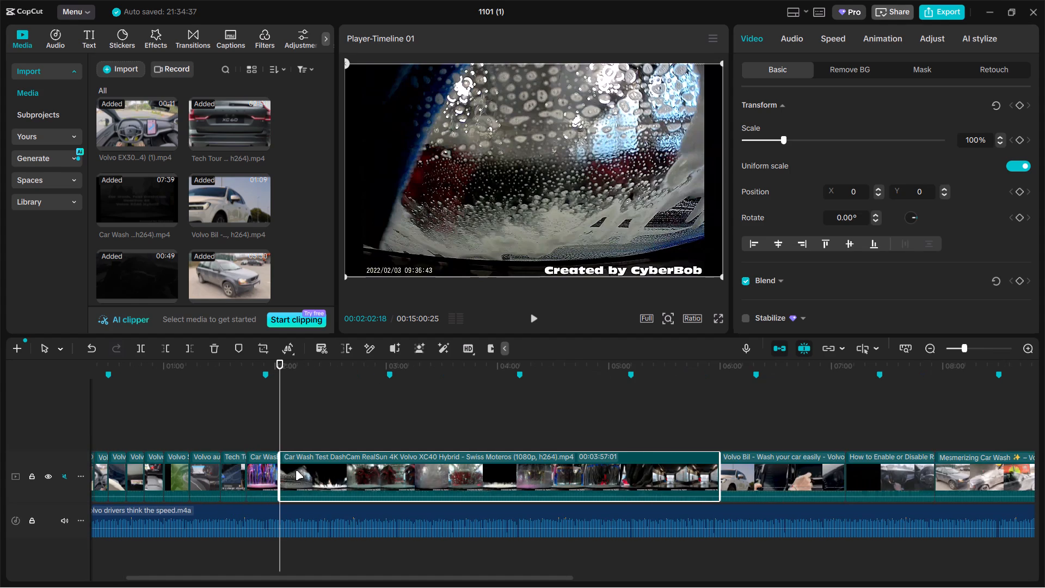
pyautogui.press('BackSpace')
# Trim about 5 seconds off the end of the Car Wash Test DashCam clip, close to the second marker.
pyautogui.click(255, 469)
pyautogui.moveTo(278, 469); pyautogui.dragTo(268, 471)
# Split the Volvo Bil - Wash your car easily clip at 00:02:34:26 and delete the part before the cut.
pyautogui.click(315, 438)
pyautogui.moveTo(315, 438); pyautogui.dragTo(358, 435)
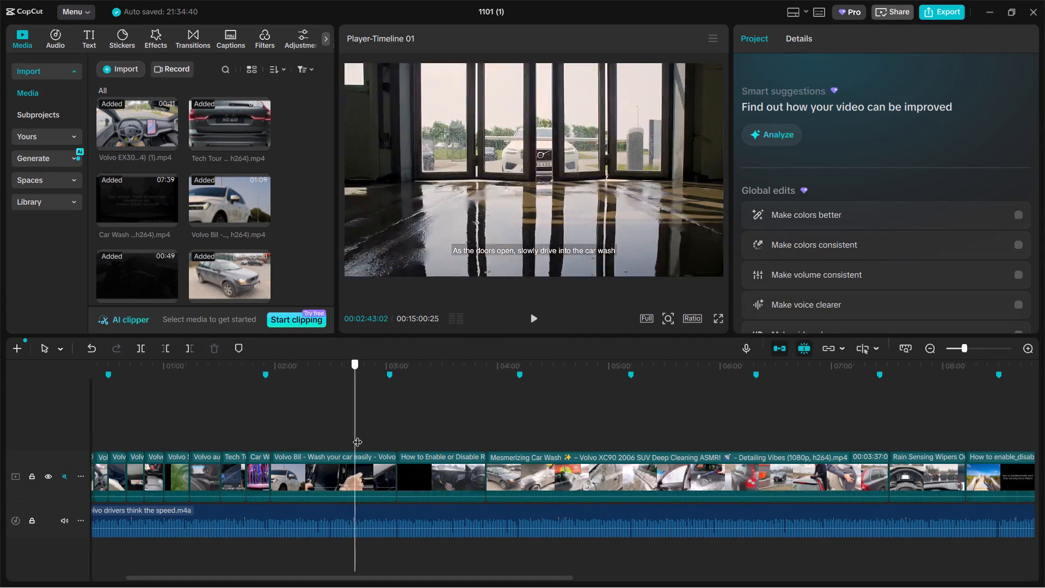
pyautogui.moveTo(358, 435); pyautogui.dragTo(340, 433)
pyautogui.click(343, 487)
pyautogui.hotkey('ctrl', 'b')
pyautogui.click(318, 481)
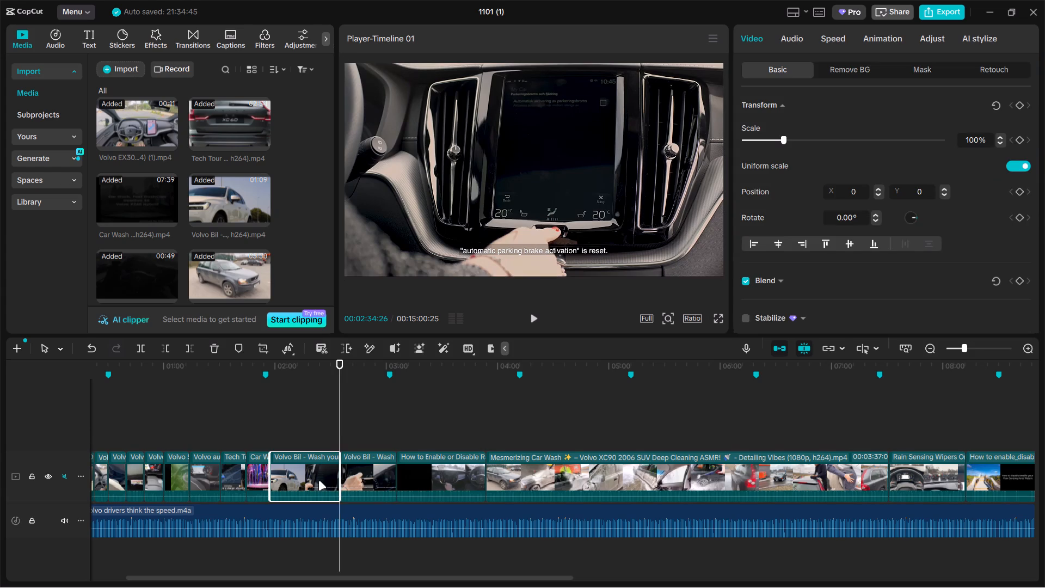
pyautogui.press('BackSpace')
# Split the remaining Volvo Bil clip at 00:02:10:07 and delete the part after the cut.
pyautogui.doubleClick(299, 441)
pyautogui.click(302, 470)
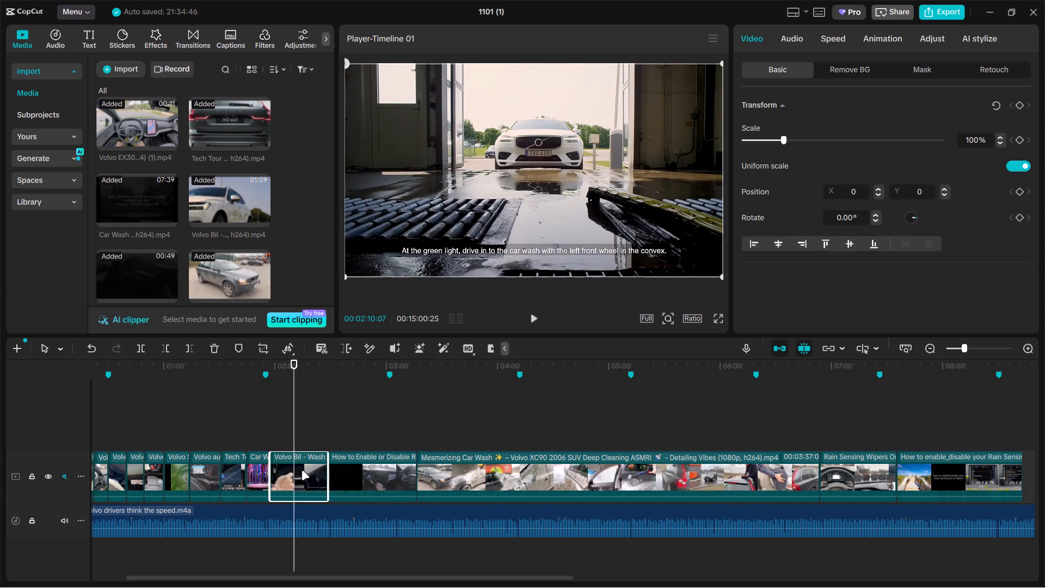
pyautogui.hotkey('ctrl', 'b')
pyautogui.press('BackSpace')
# Review the How to Enable or Disable clip with the HardReset branding and delete it from the track.
pyautogui.click(309, 437)
pyautogui.moveTo(310, 437); pyautogui.dragTo(325, 437)
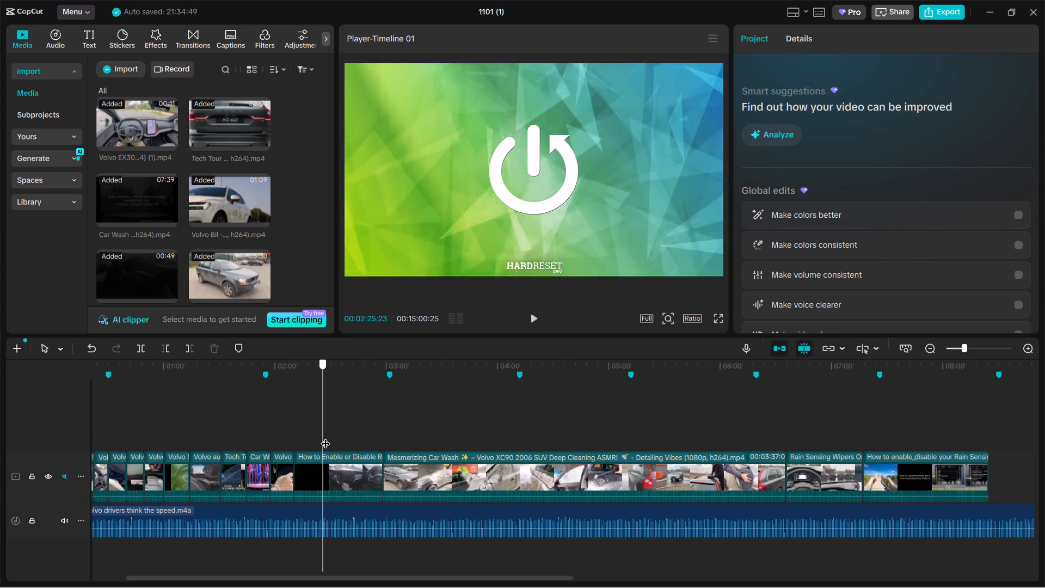
pyautogui.moveTo(325, 437); pyautogui.dragTo(370, 429)
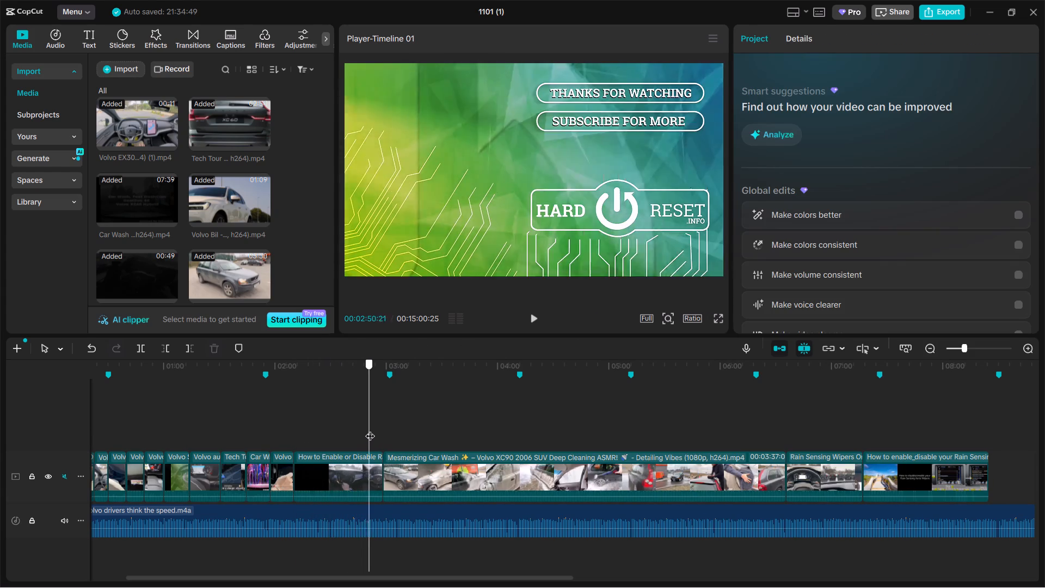
pyautogui.moveTo(370, 429); pyautogui.dragTo(330, 438)
pyautogui.click(342, 470)
pyautogui.press('BackSpace')
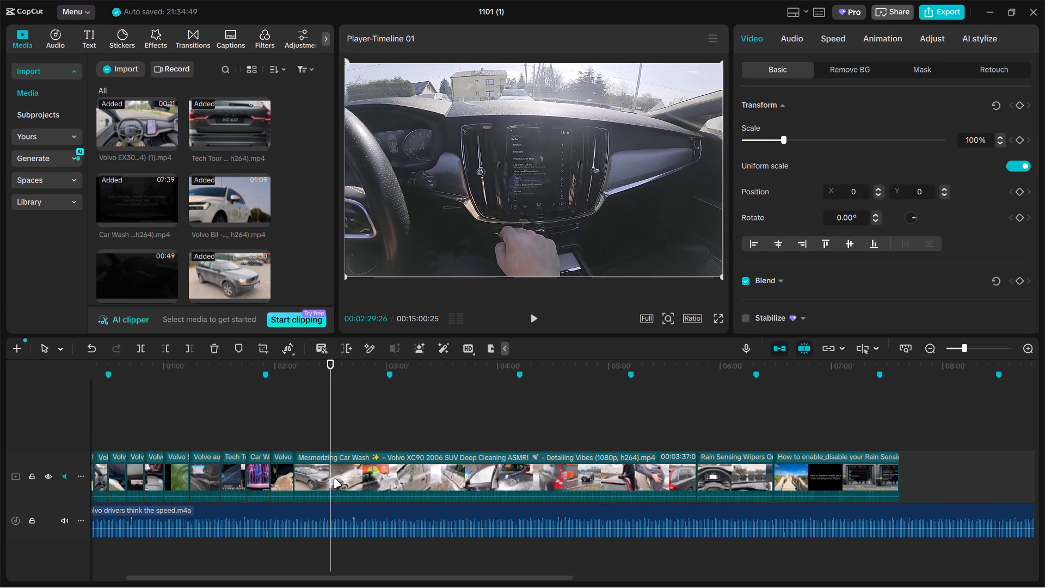
# Review the Mesmerizing Car Wash clip, split it at 00:03:28:08 and delete the part before the cut.
pyautogui.click(309, 439)
pyautogui.moveTo(308, 439); pyautogui.dragTo(382, 440)
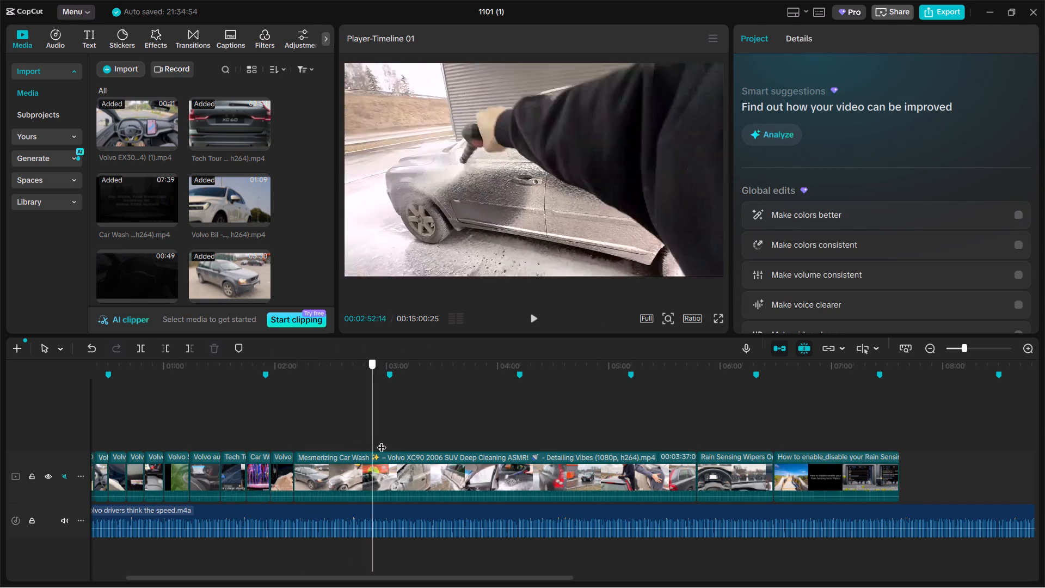
pyautogui.moveTo(382, 440); pyautogui.dragTo(499, 417)
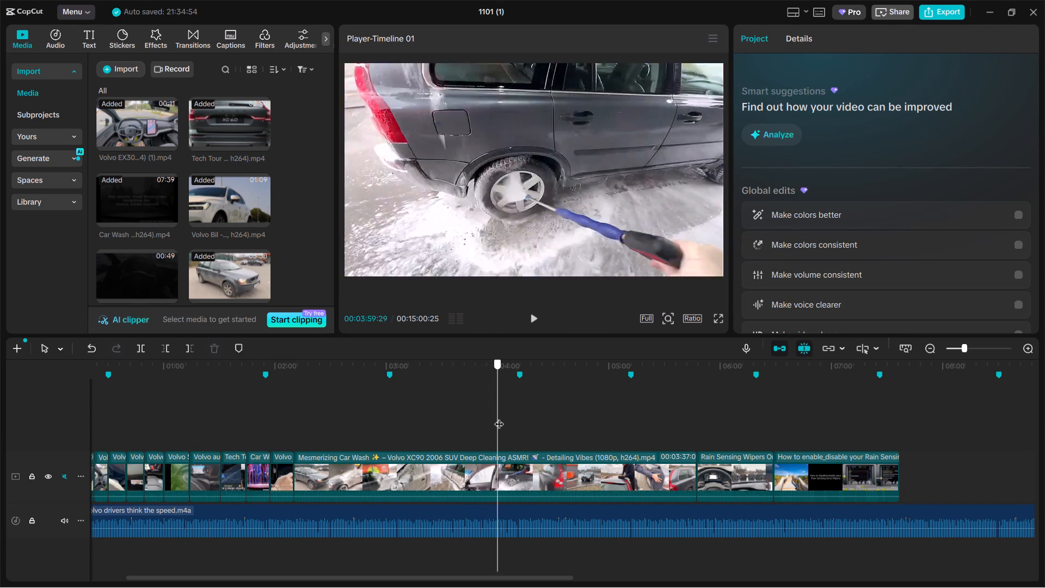
pyautogui.moveTo(499, 417); pyautogui.dragTo(598, 402)
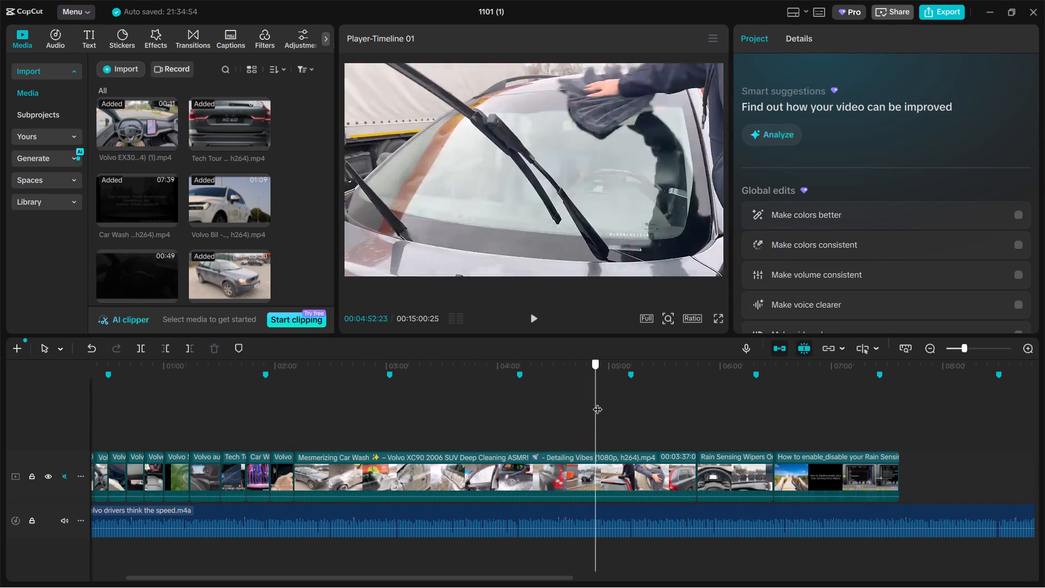
pyautogui.moveTo(598, 402); pyautogui.dragTo(660, 399)
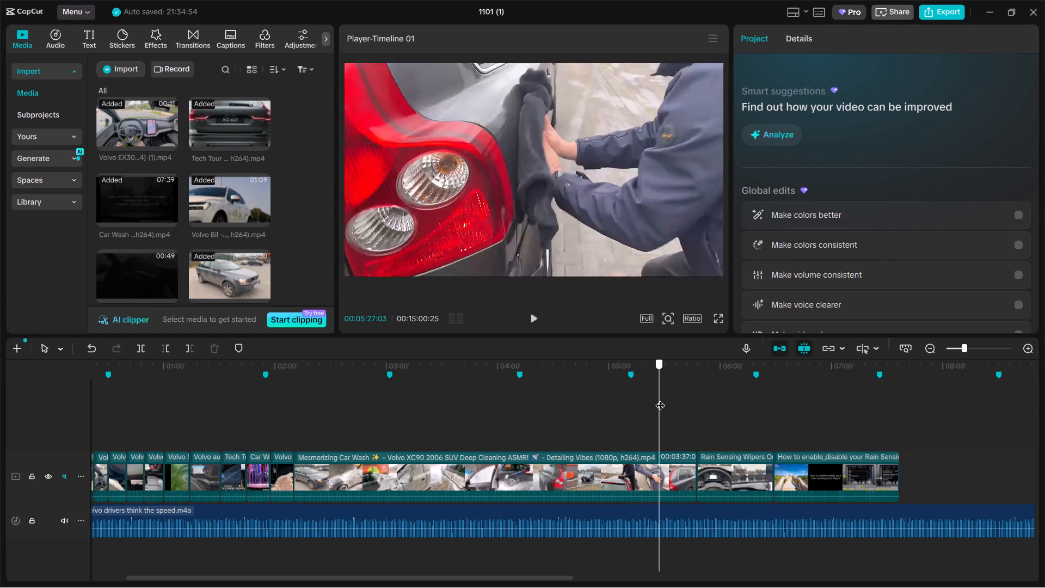
pyautogui.moveTo(660, 399); pyautogui.dragTo(444, 379)
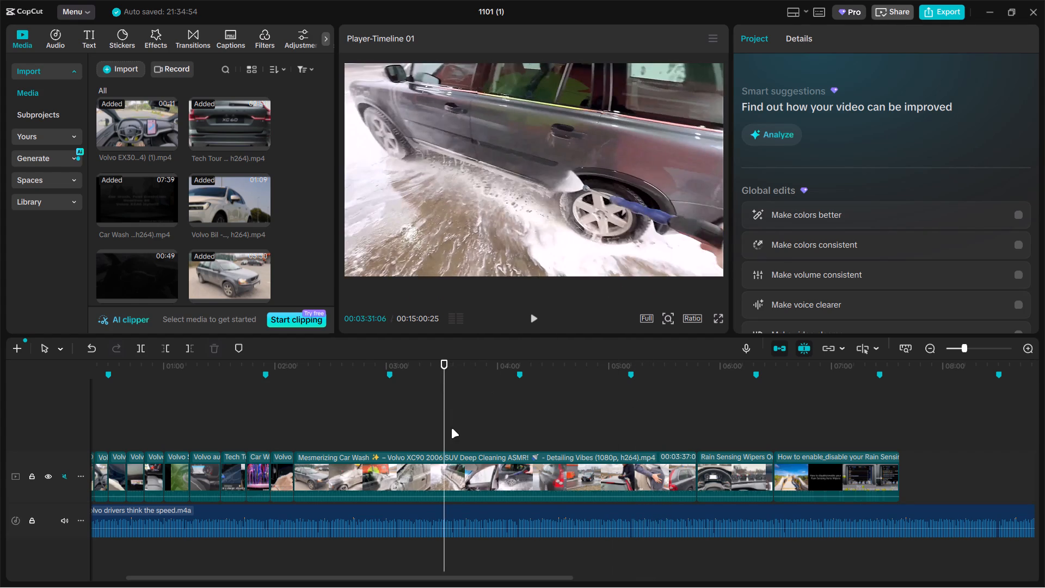
pyautogui.click(453, 432)
pyautogui.click(439, 437)
pyautogui.click(440, 488)
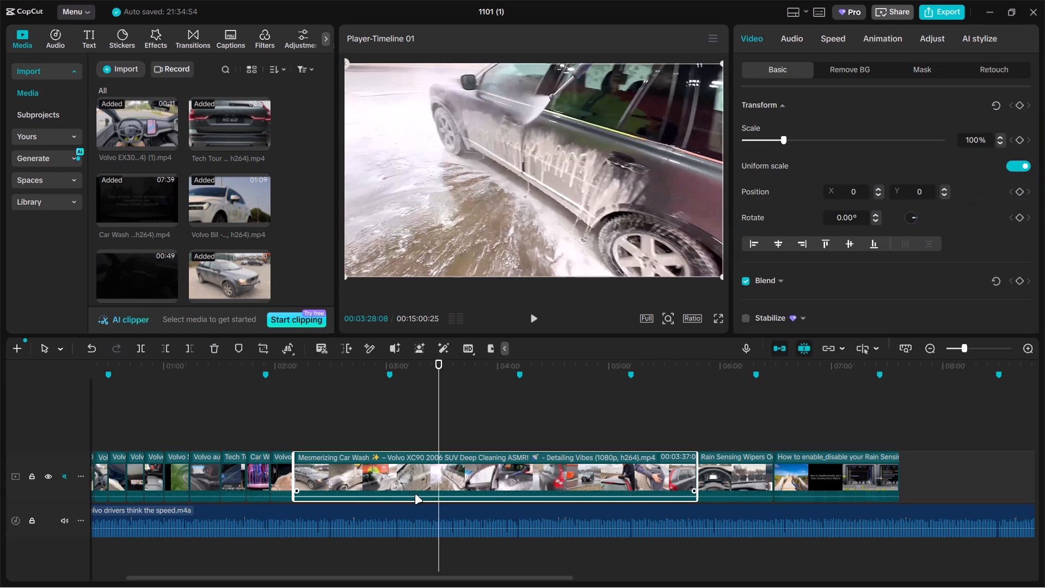
pyautogui.hotkey('ctrl', 'b')
pyautogui.keyDown('ctrl'); pyautogui.click(407, 494); pyautogui.keyUp('ctrl')
pyautogui.press('BackSpace')
# Split the Mesmerizing Car Wash clip at 00:02:24:18 and delete the remainder after the cut.
pyautogui.click(329, 439)
pyautogui.moveTo(329, 439); pyautogui.dragTo(321, 439)
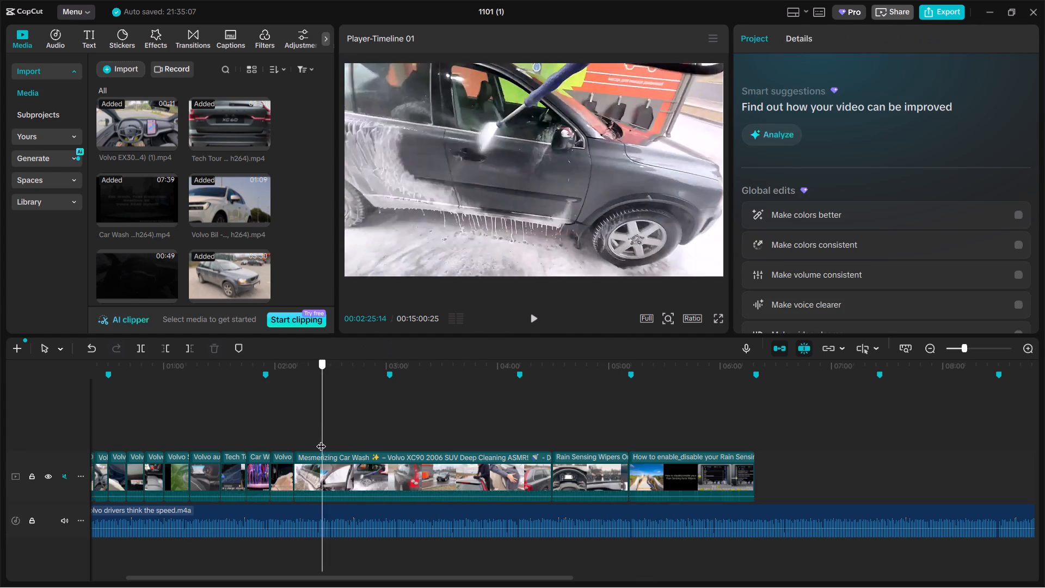
pyautogui.moveTo(321, 439); pyautogui.dragTo(321, 439)
pyautogui.click(338, 470)
pyautogui.hotkey('ctrl', 'b')
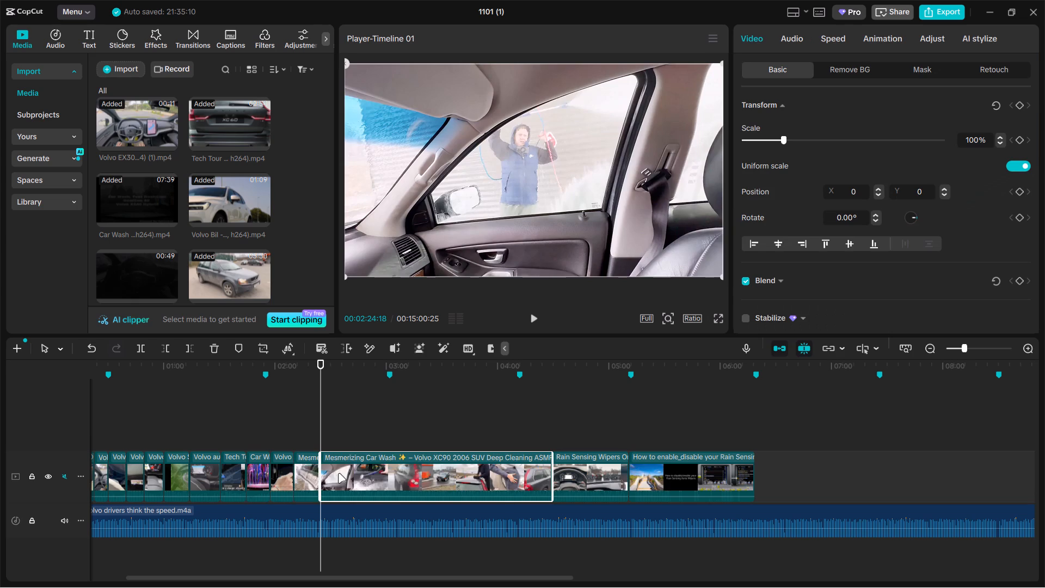
pyautogui.press('BackSpace')
# Trim the Rain Sensing Wipers clip by about 10 seconds at its start and about 17 seconds at its end.
pyautogui.moveTo(324, 434); pyautogui.dragTo(356, 433)
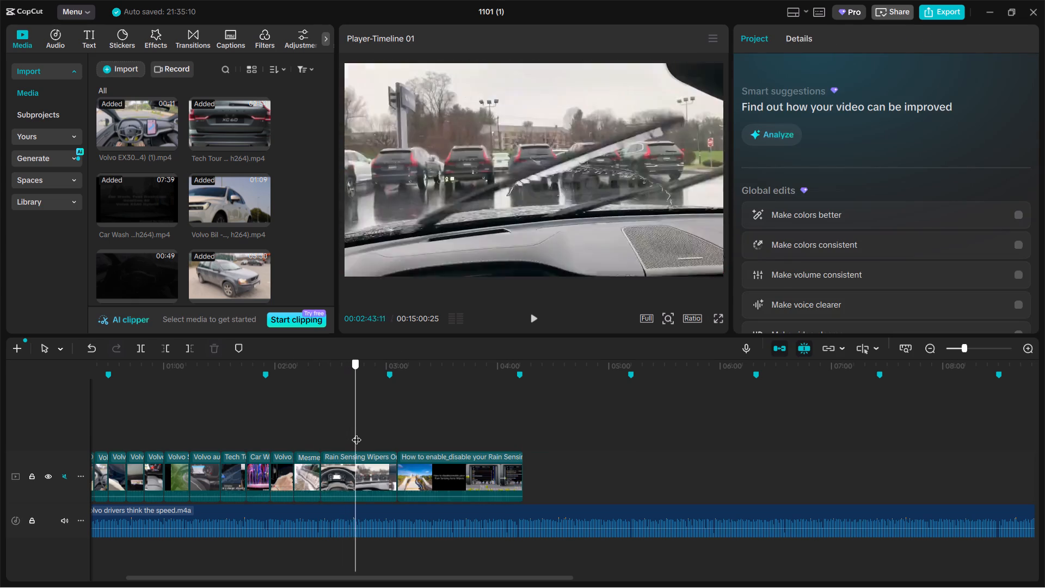
pyautogui.moveTo(356, 433); pyautogui.dragTo(352, 438)
pyautogui.click(352, 475)
pyautogui.moveTo(323, 471); pyautogui.dragTo(344, 471)
pyautogui.click(351, 480)
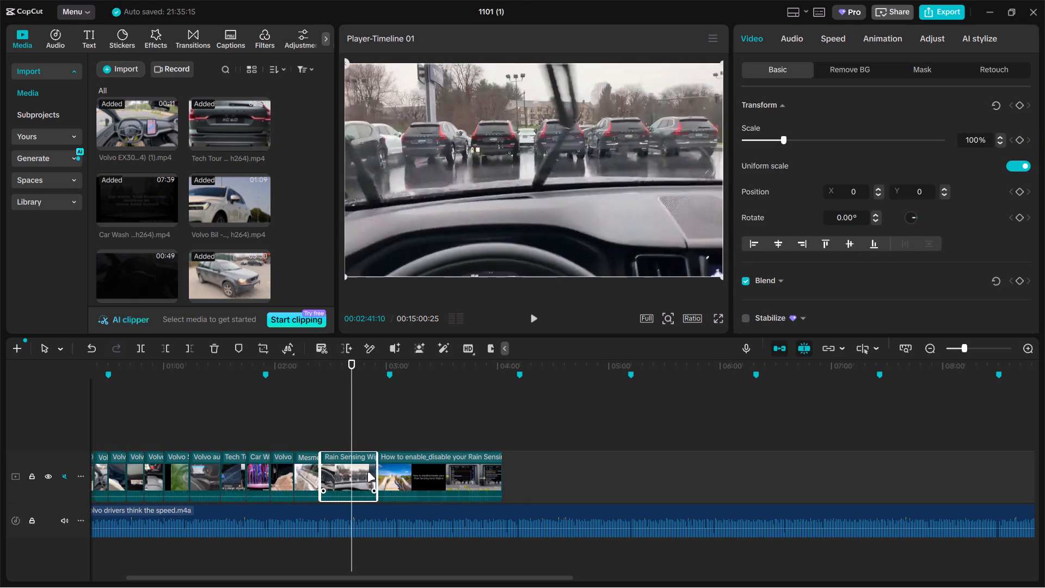
pyautogui.moveTo(374, 472); pyautogui.dragTo(343, 474)
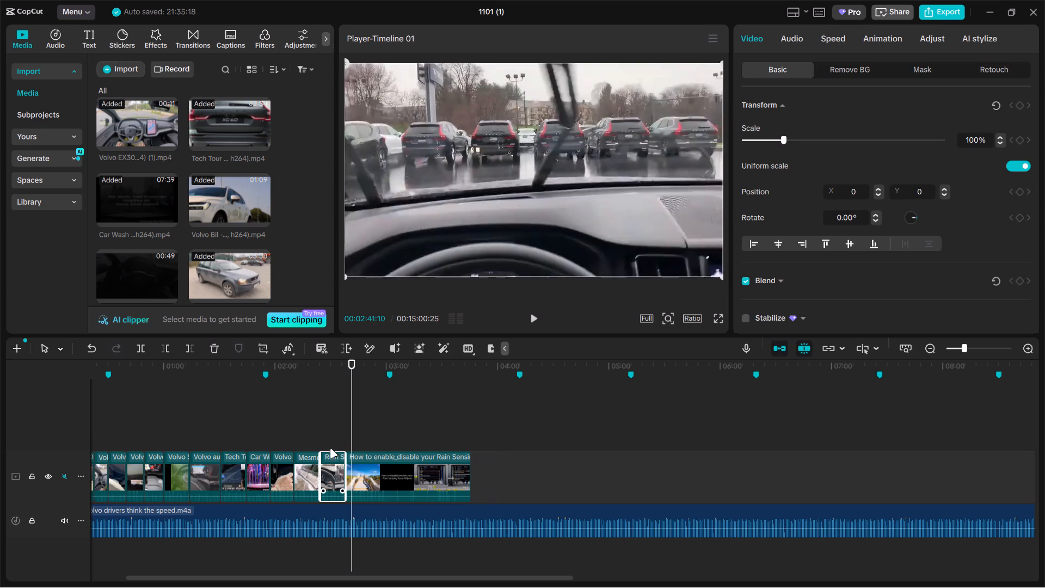
# Move the trimmed Rain Sensing Wipers clip back into the first section, at about 00:00:50 before the XC40 clip.
pyautogui.click(325, 437)
pyautogui.moveTo(325, 437); pyautogui.dragTo(336, 436)
pyautogui.moveTo(334, 476); pyautogui.dragTo(218, 491)
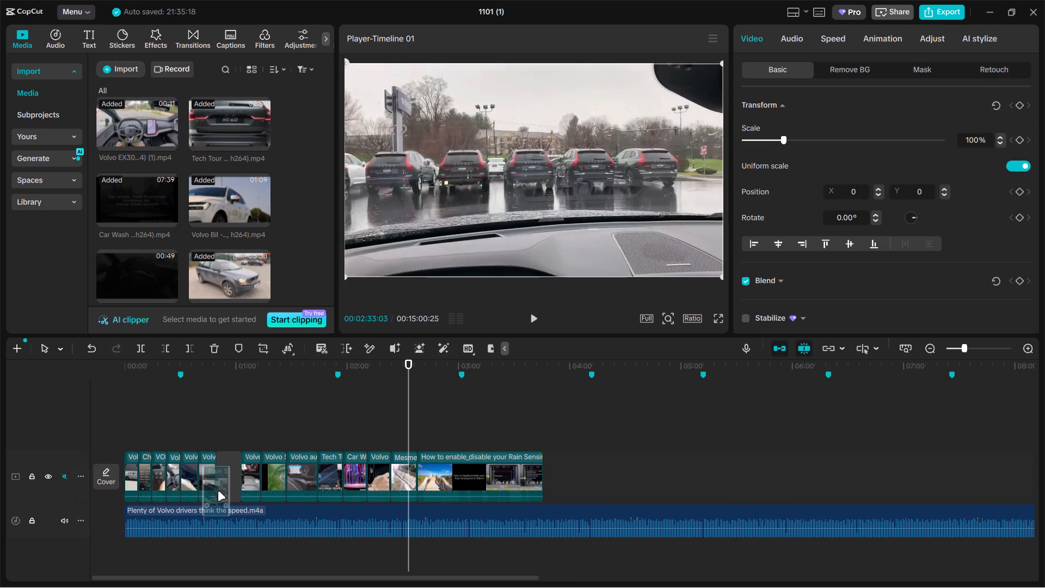
pyautogui.moveTo(218, 491); pyautogui.dragTo(218, 488)
# Review the last How to enable_disable your Rain Sensing clip and trim about 35 seconds off its start.
pyautogui.click(434, 445)
pyautogui.moveTo(434, 445); pyautogui.dragTo(487, 442)
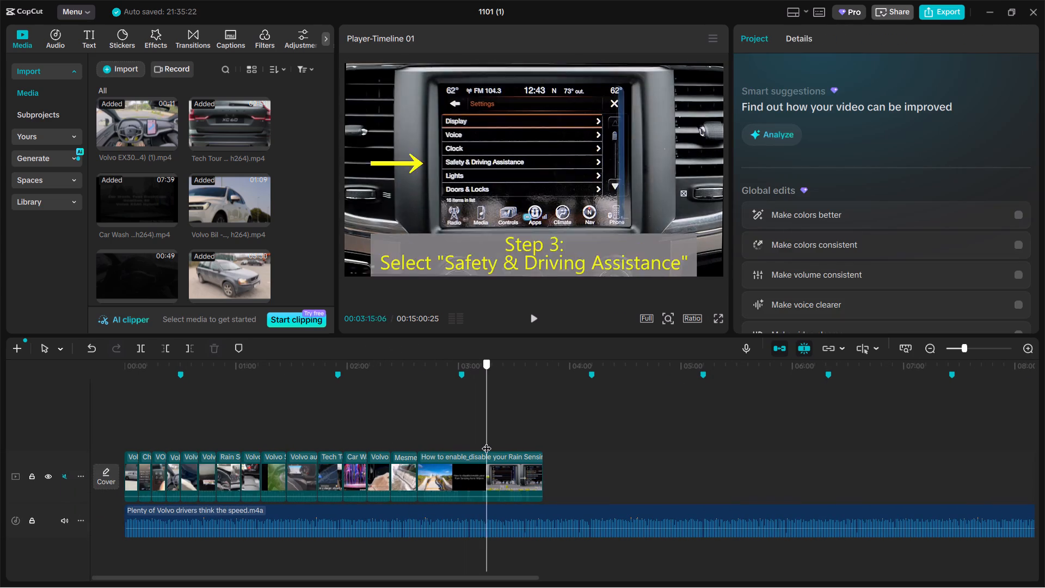
pyautogui.moveTo(487, 442); pyautogui.dragTo(484, 442)
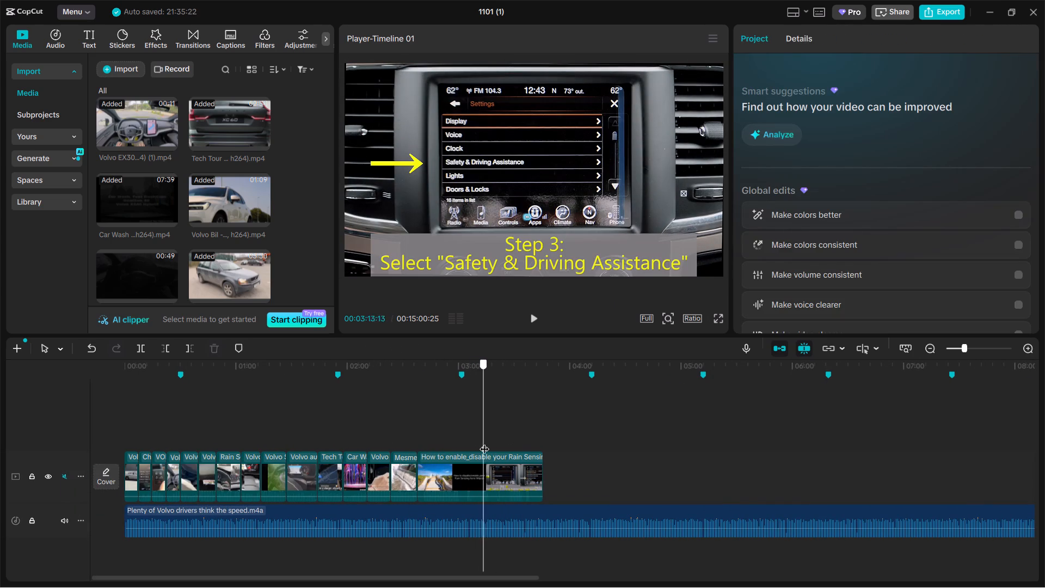
pyautogui.moveTo(484, 442); pyautogui.dragTo(485, 442)
pyautogui.click(494, 486)
pyautogui.moveTo(419, 469); pyautogui.dragTo(480, 470)
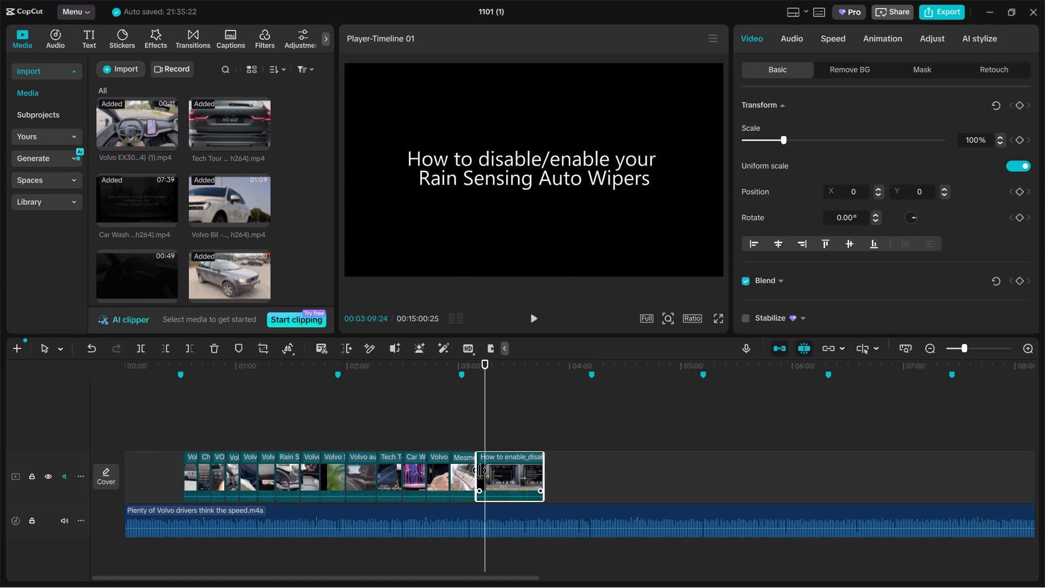
pyautogui.moveTo(480, 470); pyautogui.dragTo(483, 470)
# Split the How to enable_disable clip at 00:02:49:11 and delete the part after the cut.
pyautogui.doubleClick(443, 441)
pyautogui.click(456, 470)
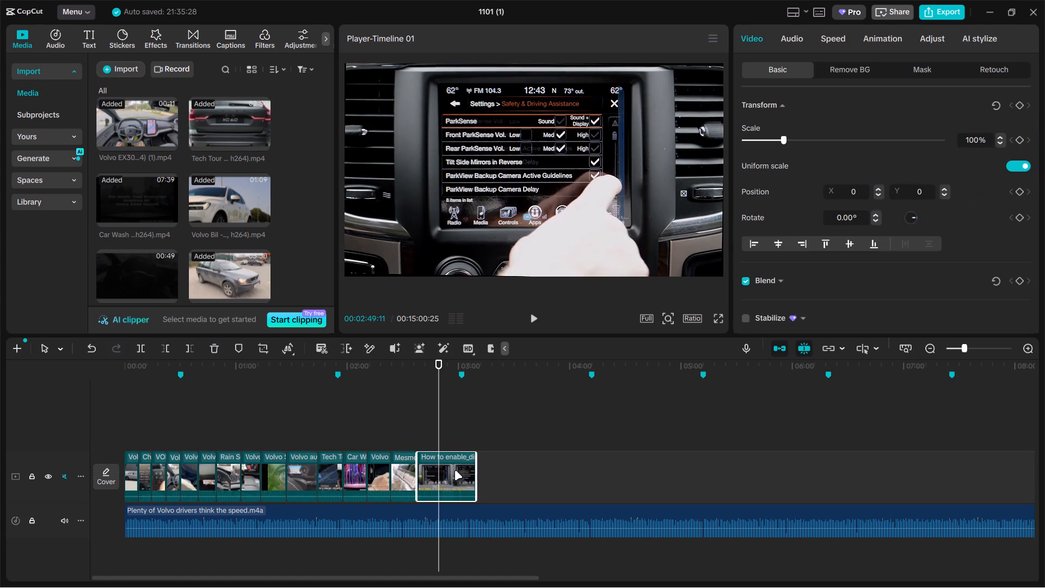
pyautogui.hotkey('ctrl', 'b')
pyautogui.press('BackSpace')
# Scale the shortened How to enable_disable clip up to 143% so its step caption falls outside the frame.
pyautogui.click(429, 434)
pyautogui.click(490, 216)
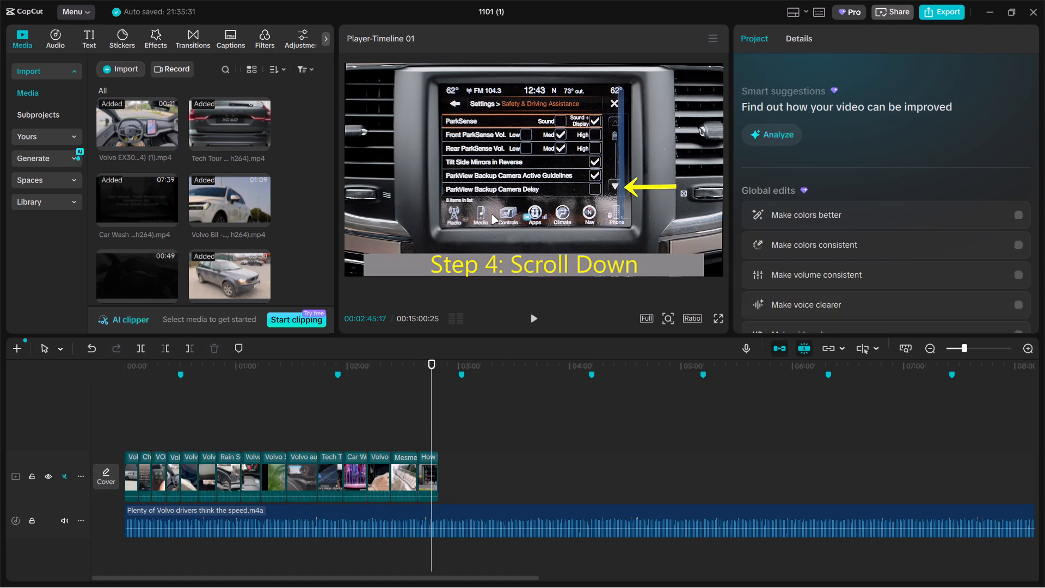
pyautogui.click(429, 465)
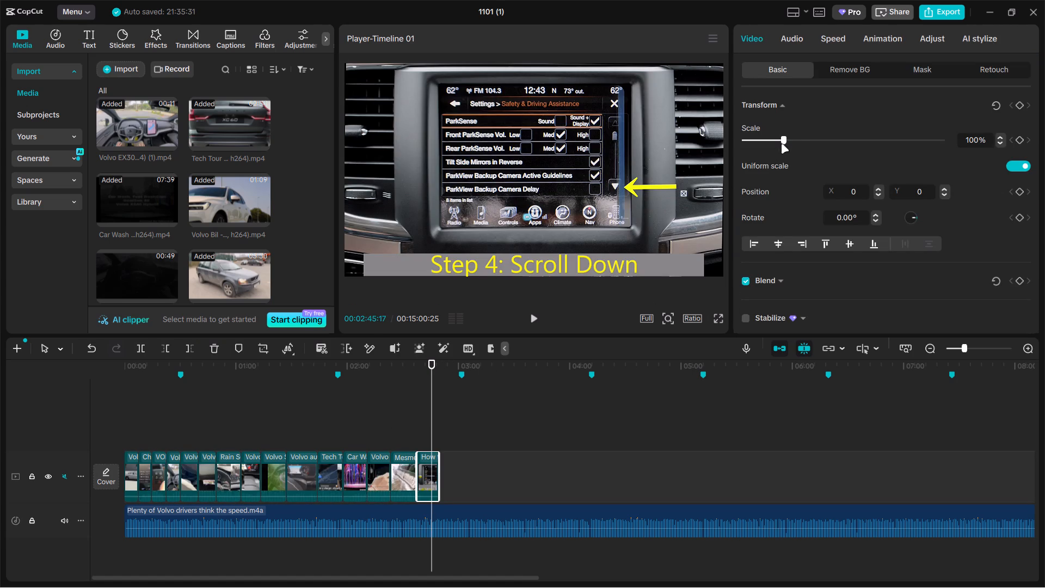
pyautogui.moveTo(782, 144); pyautogui.dragTo(798, 140)
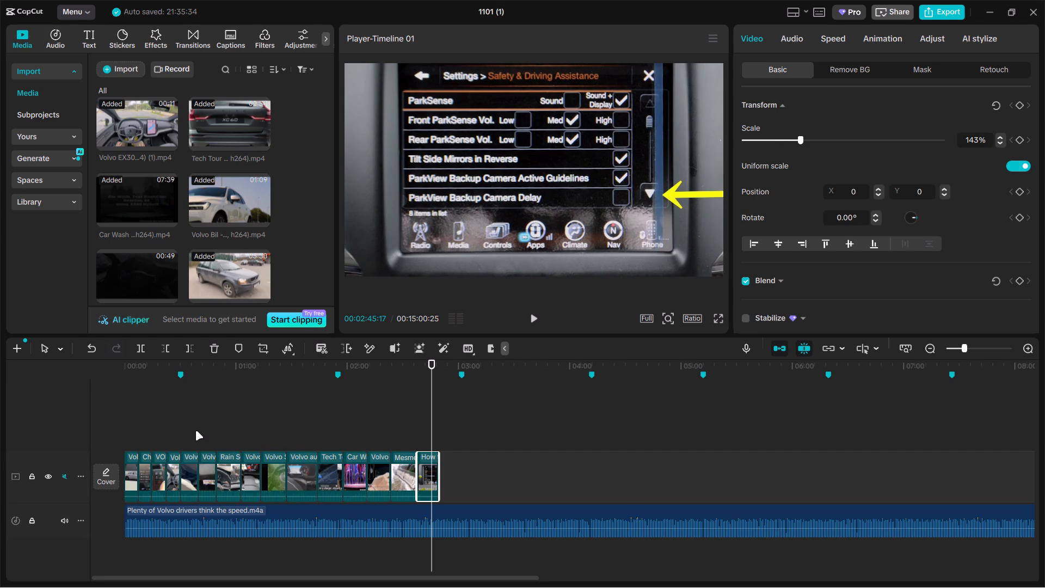
# Play the first section from just after its marker and examine how its opening clips match the voice-over.
pyautogui.click(303, 463)
pyautogui.click(297, 431)
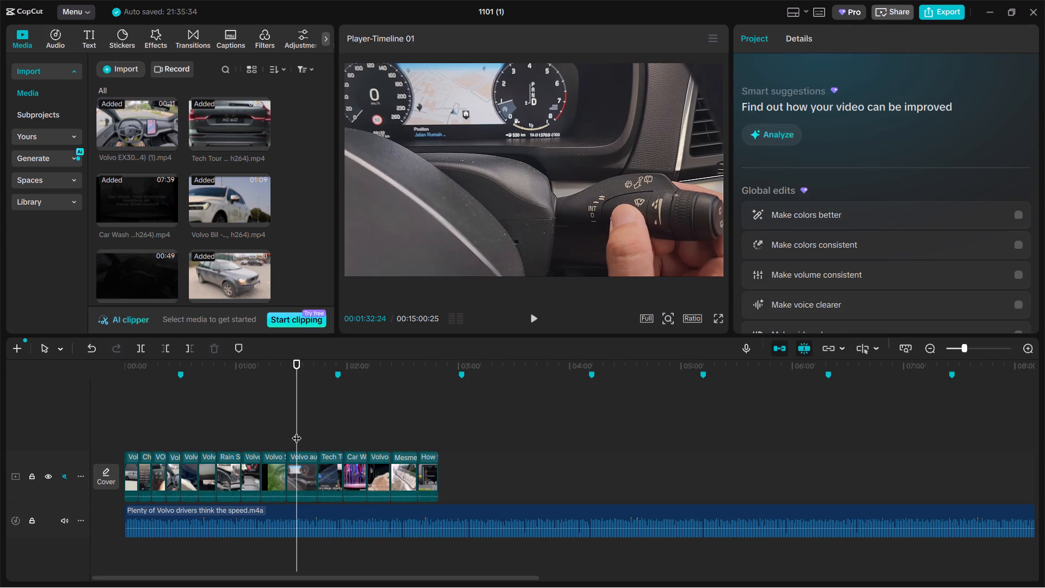
pyautogui.keyDown('ctrl'); pyautogui.scroll(4, 298, 431); pyautogui.keyUp('ctrl')
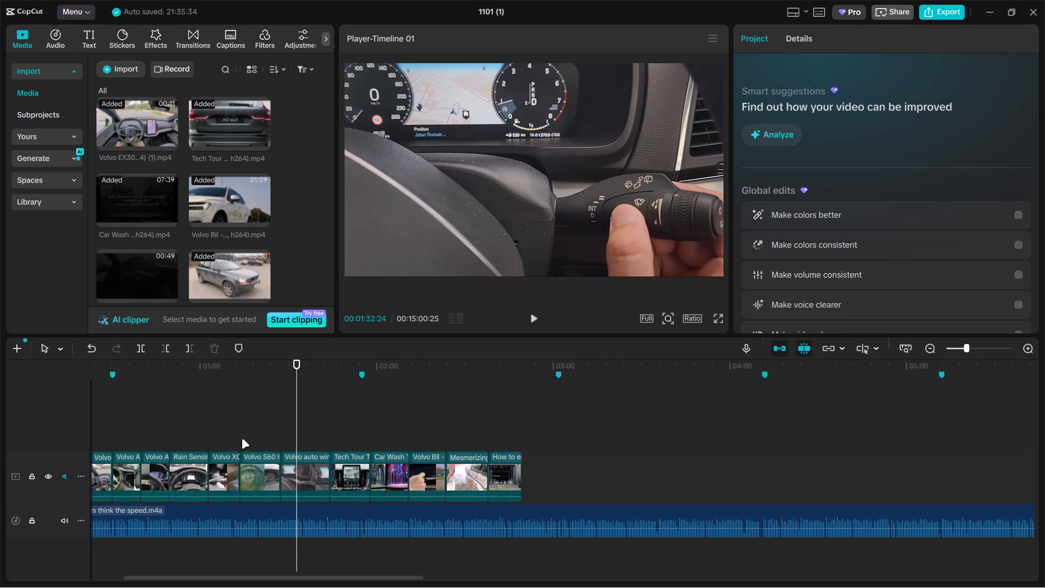
pyautogui.click(116, 433)
pyautogui.press('space')
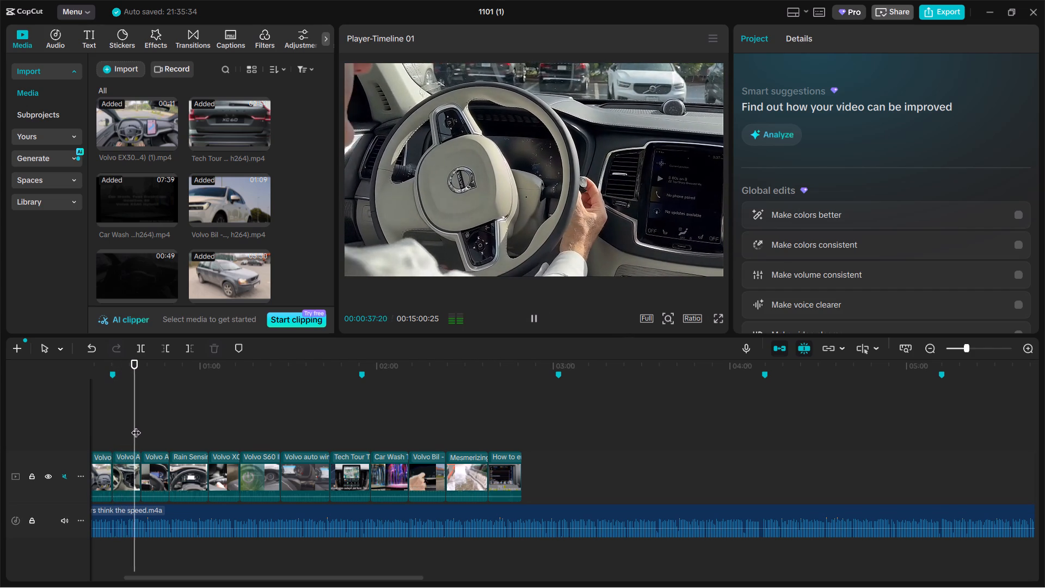
pyautogui.keyDown('ctrl'); pyautogui.scroll(2, 136, 426); pyautogui.keyUp('ctrl')
pyautogui.press('space')
pyautogui.click(162, 425)
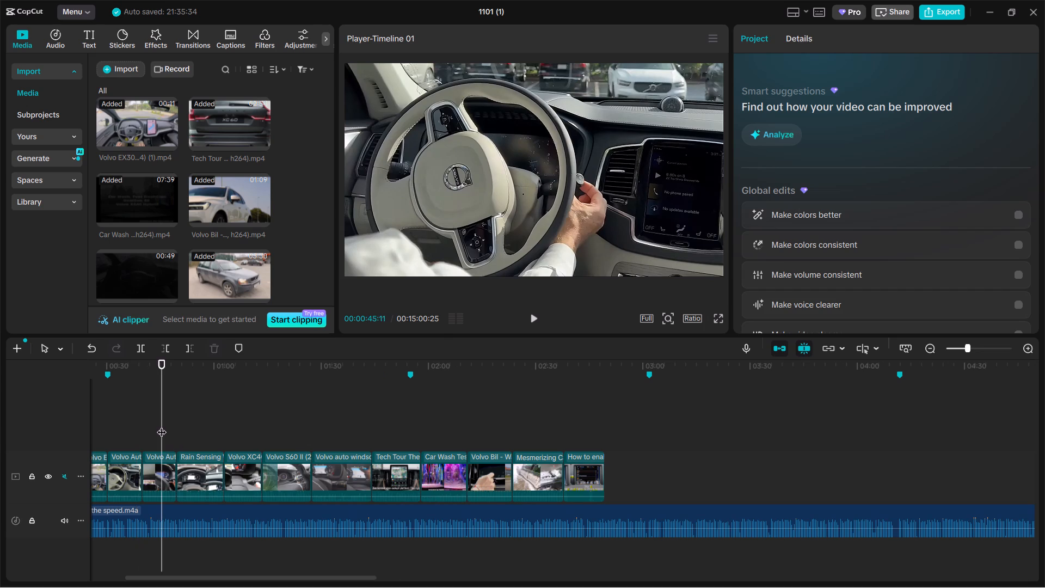
pyautogui.moveTo(162, 425); pyautogui.dragTo(170, 425)
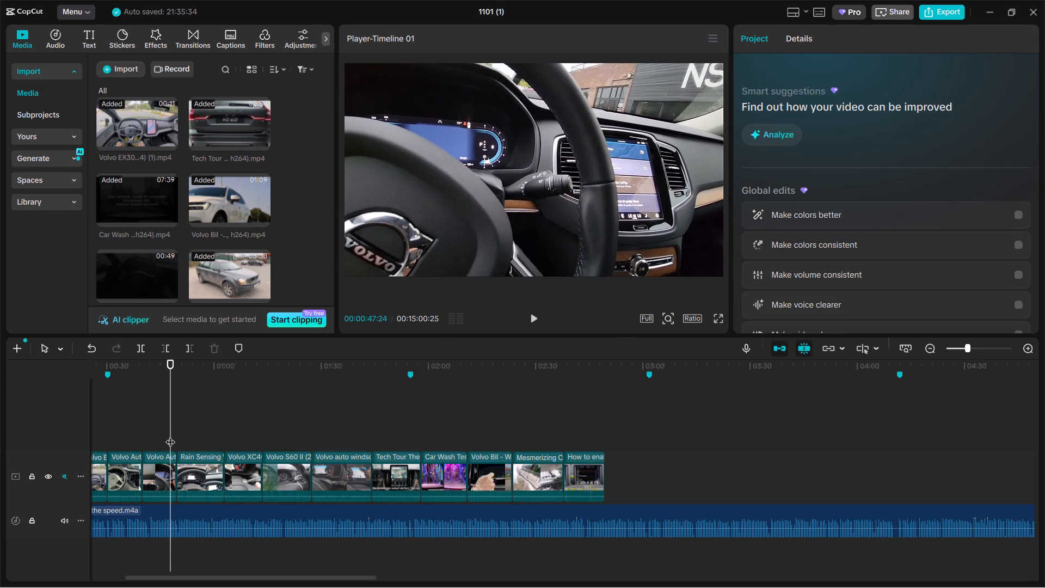
# Preview the Rain Sensing Wipers clip and move it to the first marker, ahead of the two Volvo Automatic clips.
pyautogui.click(198, 430)
pyautogui.moveTo(198, 430); pyautogui.dragTo(214, 427)
pyautogui.moveTo(199, 479); pyautogui.dragTo(120, 487)
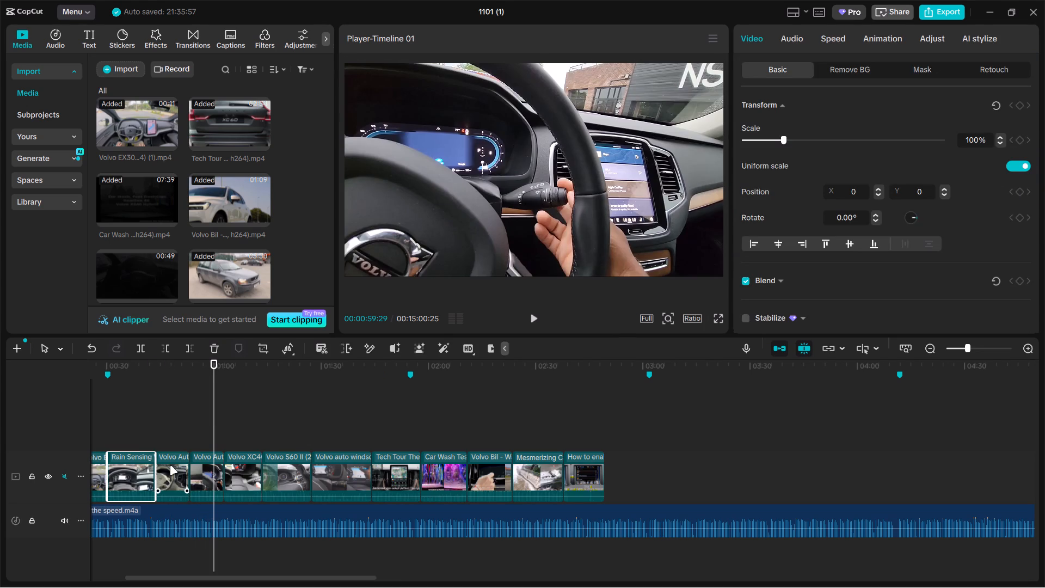
# Extend the end of the first Volvo Automatic RainSense clip and trim its start so it uses later footage.
pyautogui.click(170, 465)
pyautogui.moveTo(189, 465); pyautogui.dragTo(206, 464)
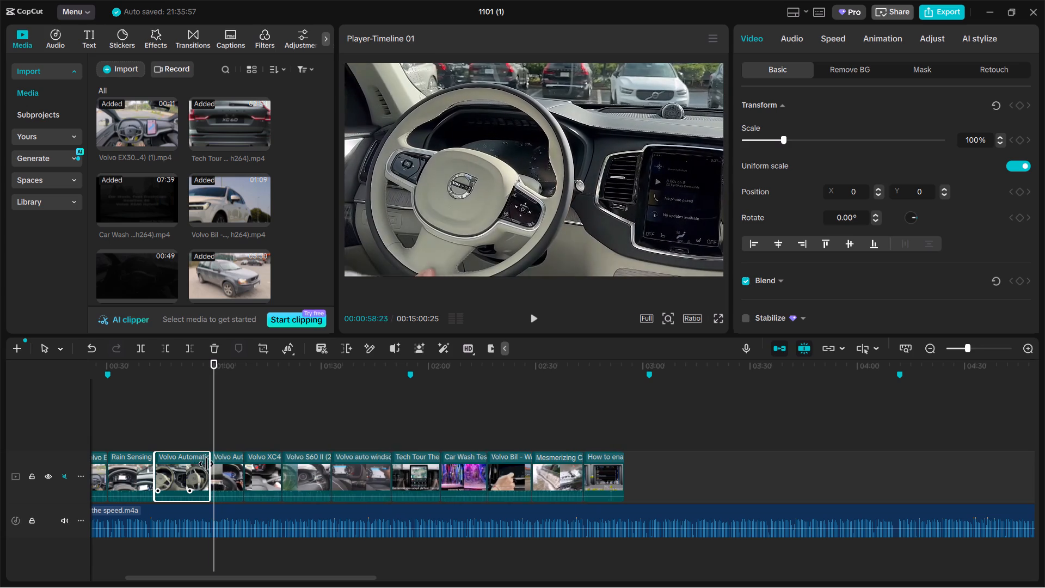
pyautogui.moveTo(206, 464); pyautogui.dragTo(213, 461)
pyautogui.click(197, 434)
pyautogui.click(206, 474)
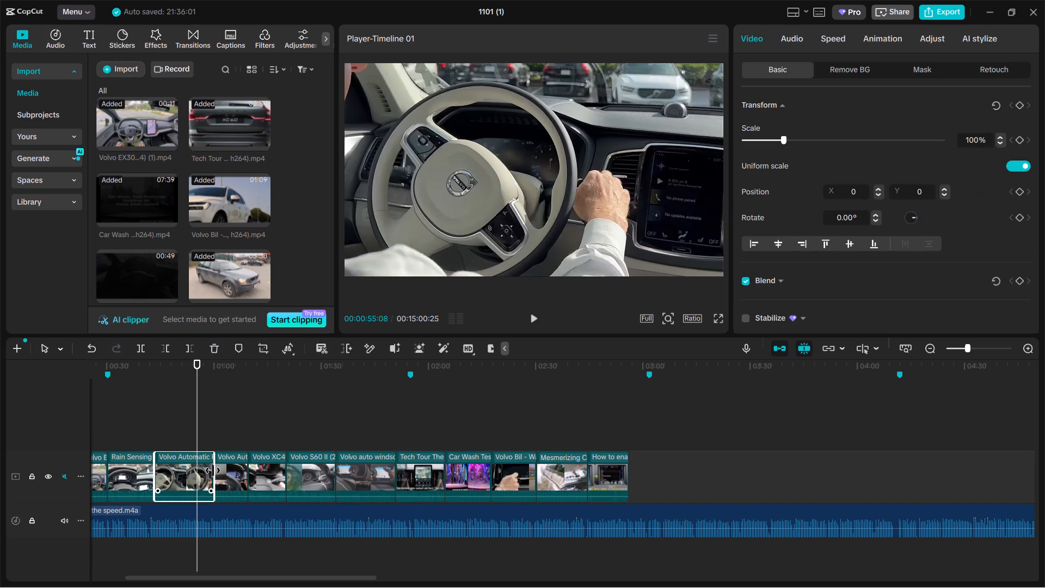
pyautogui.moveTo(213, 470); pyautogui.dragTo(223, 462)
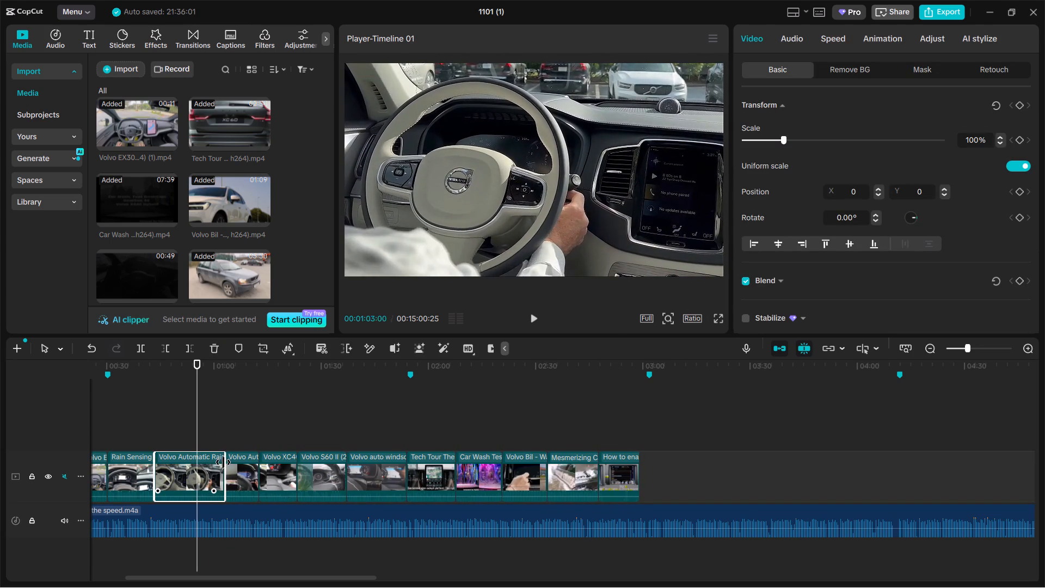
pyautogui.moveTo(223, 462); pyautogui.dragTo(223, 462)
pyautogui.moveTo(155, 470); pyautogui.dragTo(186, 470)
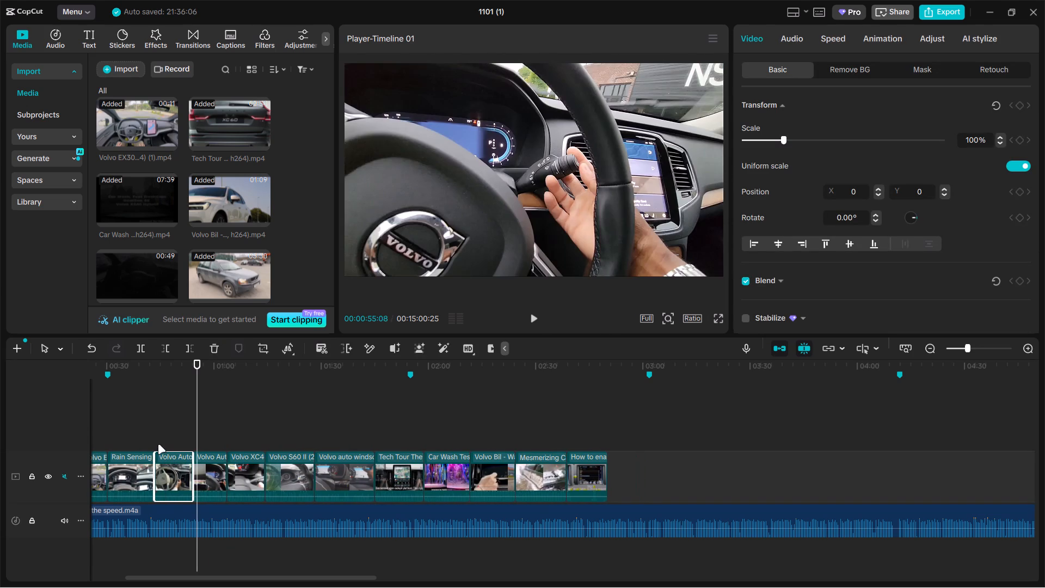
# Play from the end of the retrimmed Volvo Automatic clip into the Volvo XC40 clip to check the sequence.
pyautogui.click(156, 438)
pyautogui.moveTo(156, 438); pyautogui.dragTo(169, 434)
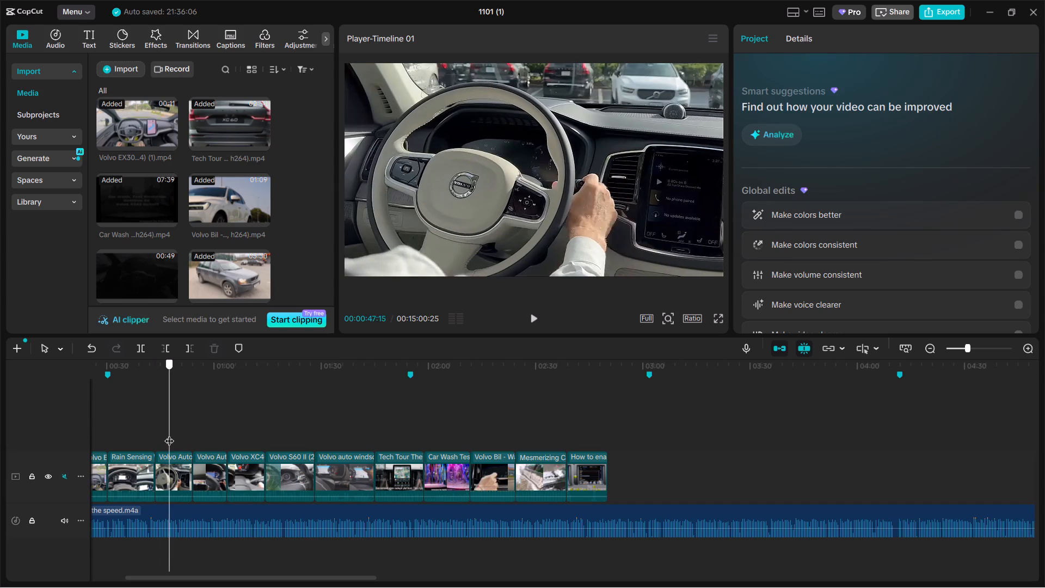
pyautogui.moveTo(169, 434); pyautogui.dragTo(193, 432)
pyautogui.press('space')
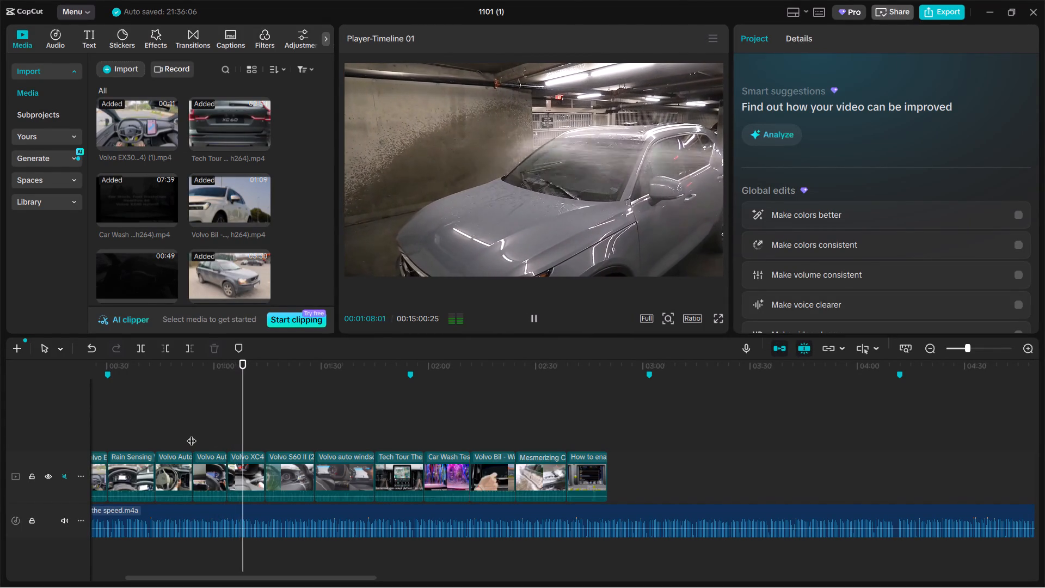
pyautogui.press('space')
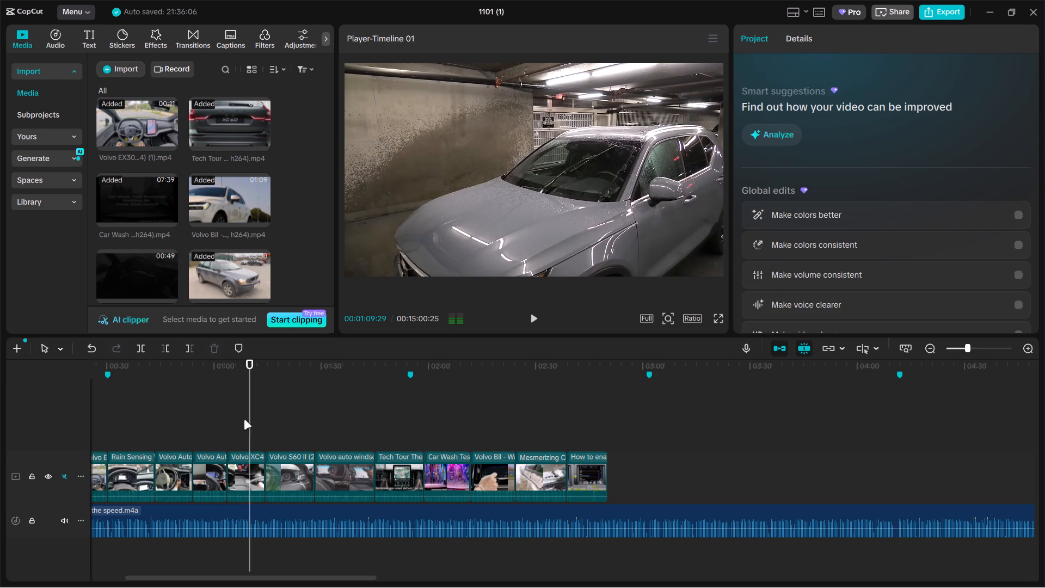
# Delete the How to enable_disable clip at the end of the clip row.
pyautogui.moveTo(130, 439); pyautogui.dragTo(691, 475)
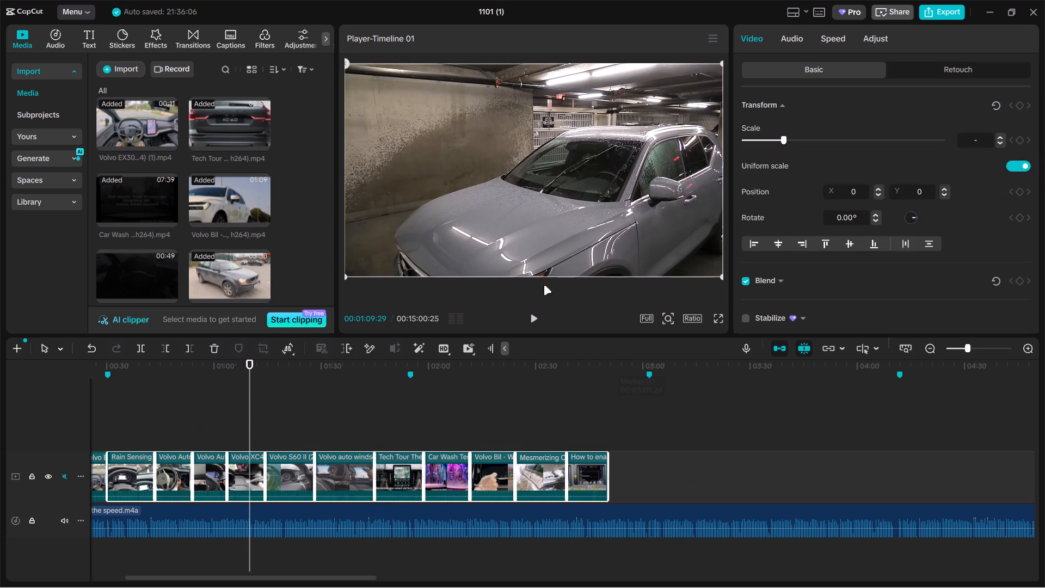
pyautogui.click(577, 428)
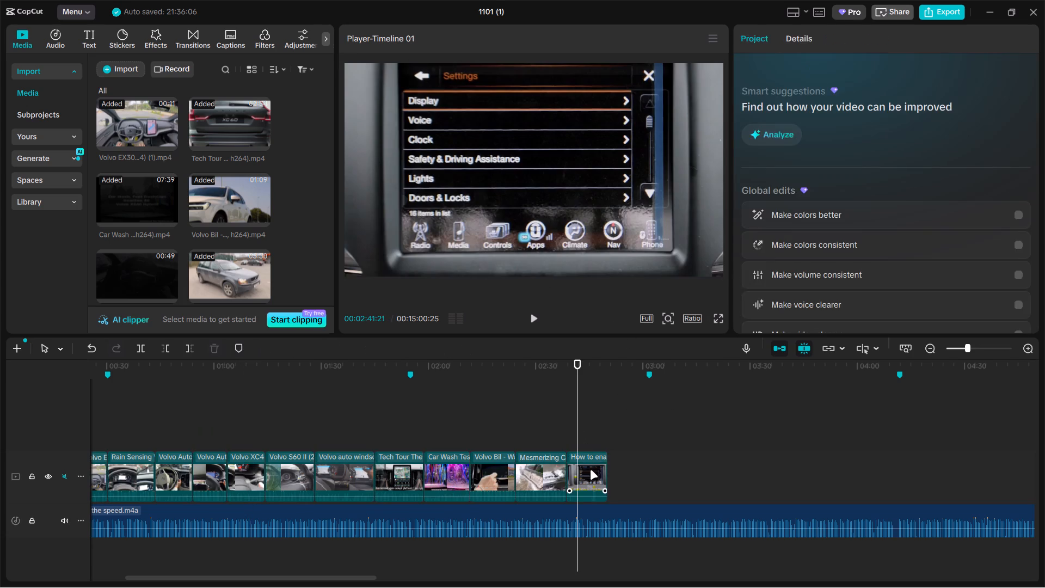
pyautogui.click(590, 470)
pyautogui.press('BackSpace')
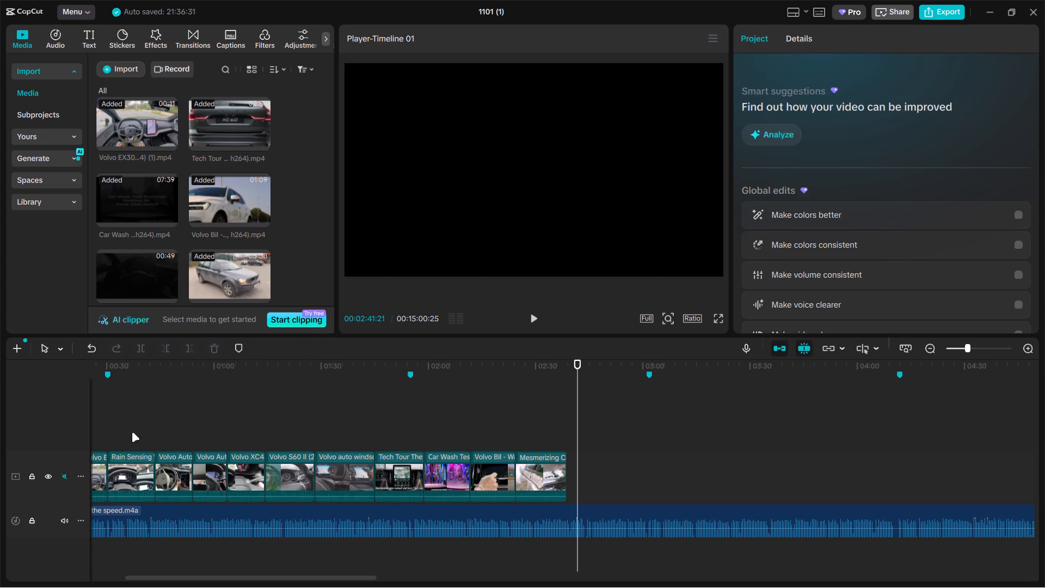
# Shorten all clips from Rain Sensing Wipers to Mesmerizing Car Wash together, except the two Volvo Automatic clips, until the row ends near the second marker.
pyautogui.moveTo(131, 432); pyautogui.dragTo(627, 474)
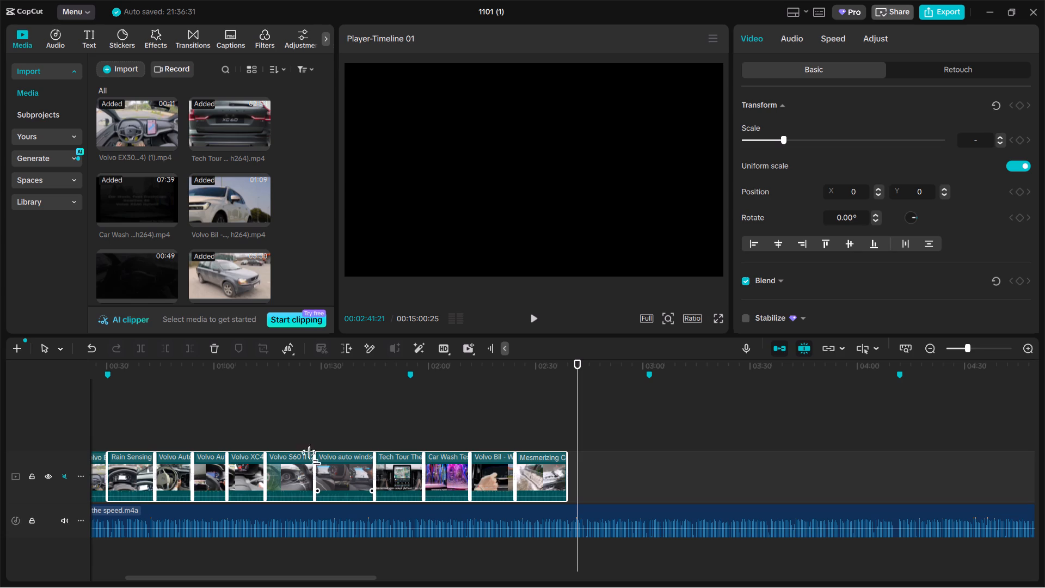
pyautogui.keyDown('ctrl'); pyautogui.click(176, 475); pyautogui.keyUp('ctrl')
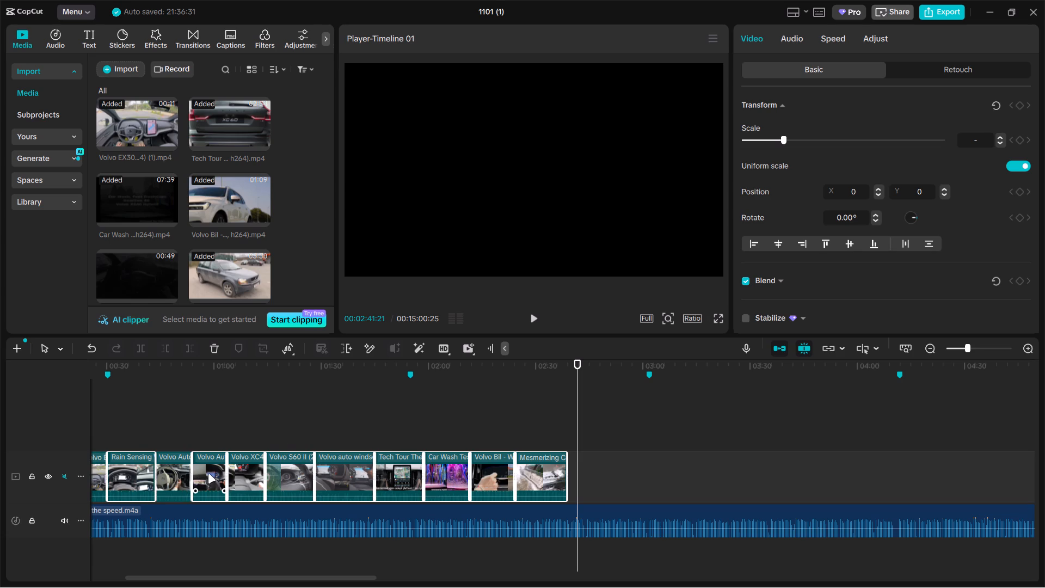
pyautogui.keyDown('ctrl'); pyautogui.click(208, 474); pyautogui.keyUp('ctrl')
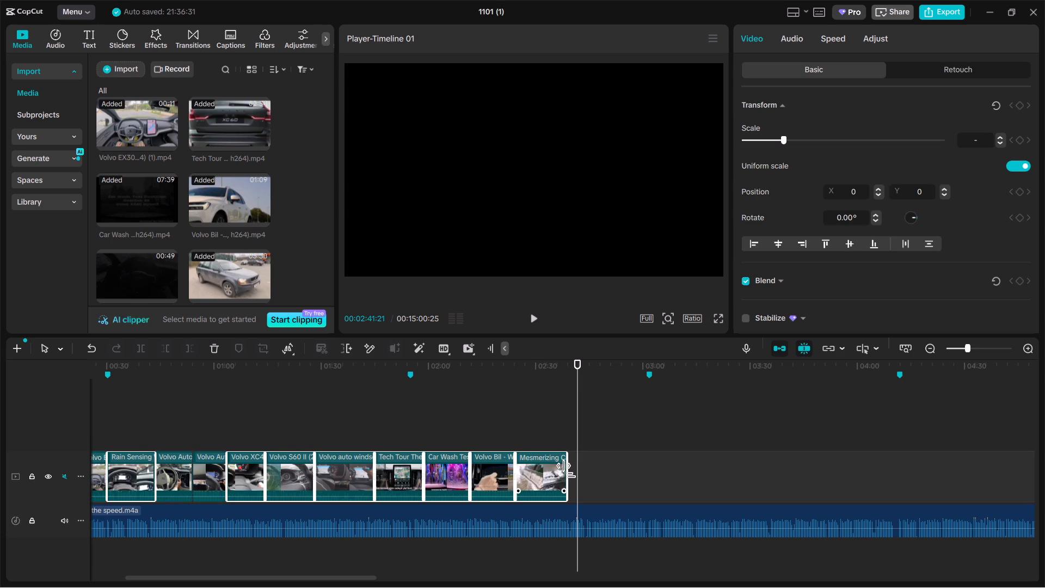
pyautogui.moveTo(568, 470); pyautogui.dragTo(551, 471)
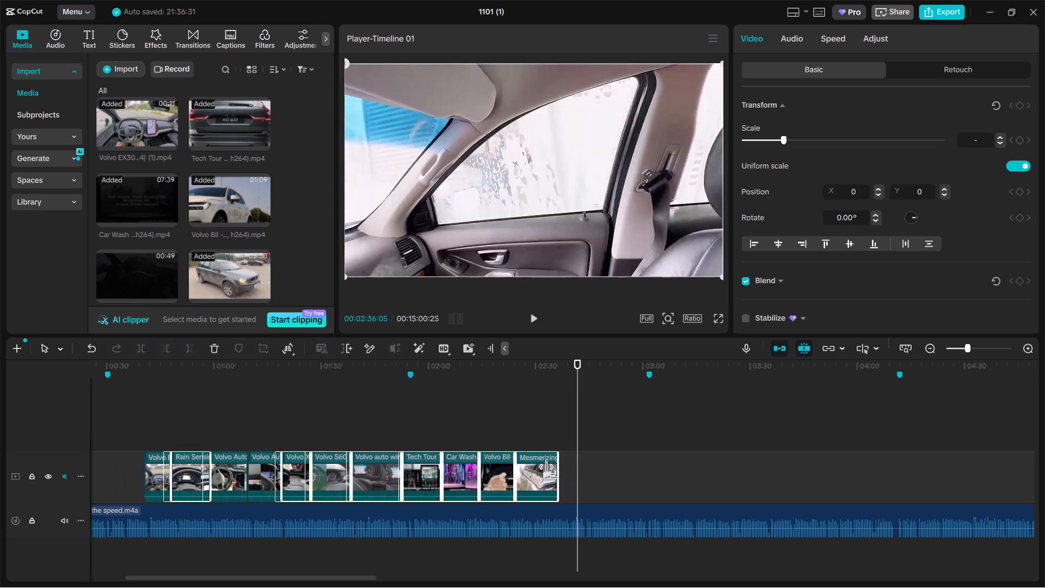
pyautogui.moveTo(551, 471); pyautogui.dragTo(547, 471)
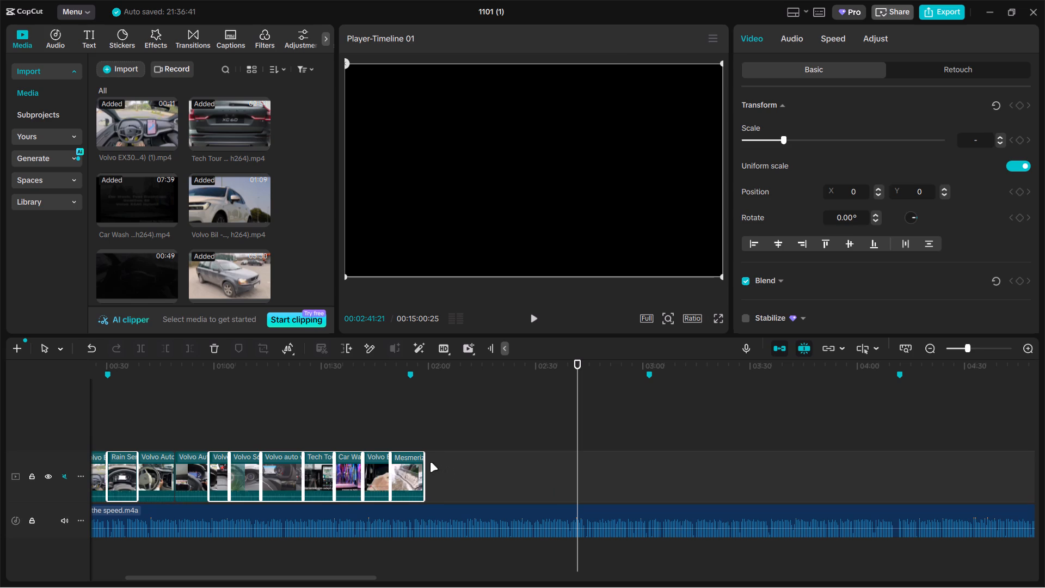
pyautogui.moveTo(426, 471); pyautogui.dragTo(420, 471)
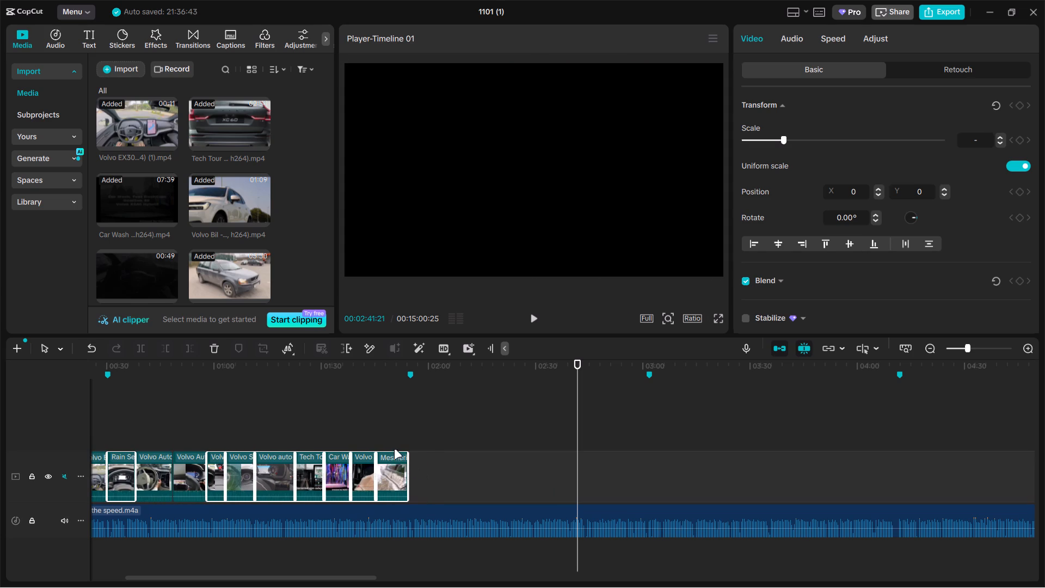
# Fine-tune the length of the selected clips so the Mesmerizing Car Wash clip ends at the second marker, near 00:01:55.
pyautogui.keyDown('ctrl'); pyautogui.scroll(10, 410, 463); pyautogui.keyUp('ctrl')
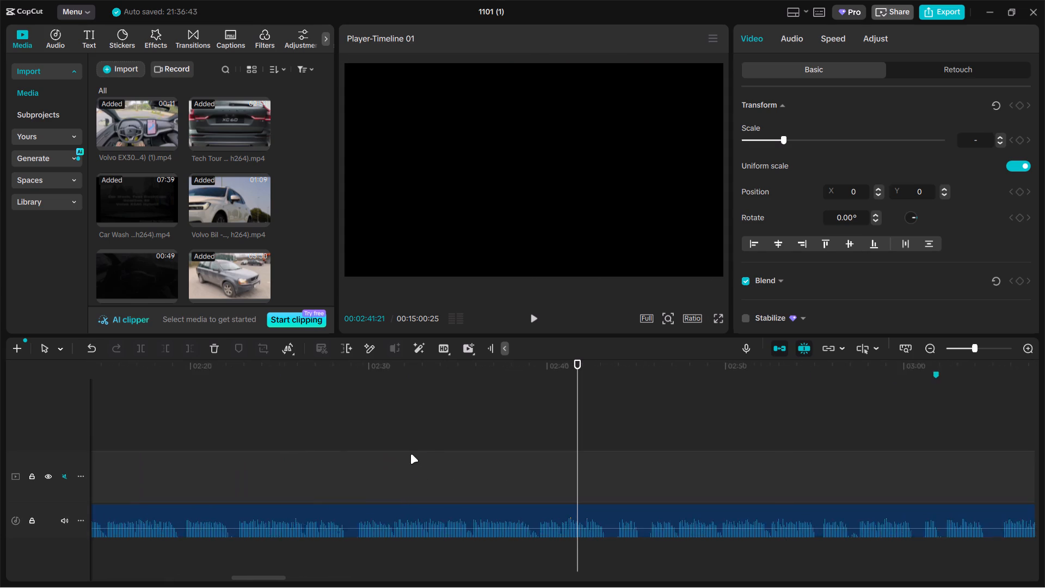
pyautogui.keyDown('ctrl'); pyautogui.scroll(2, 410, 454); pyautogui.keyUp('ctrl')
pyautogui.moveTo(272, 576); pyautogui.dragTo(251, 577)
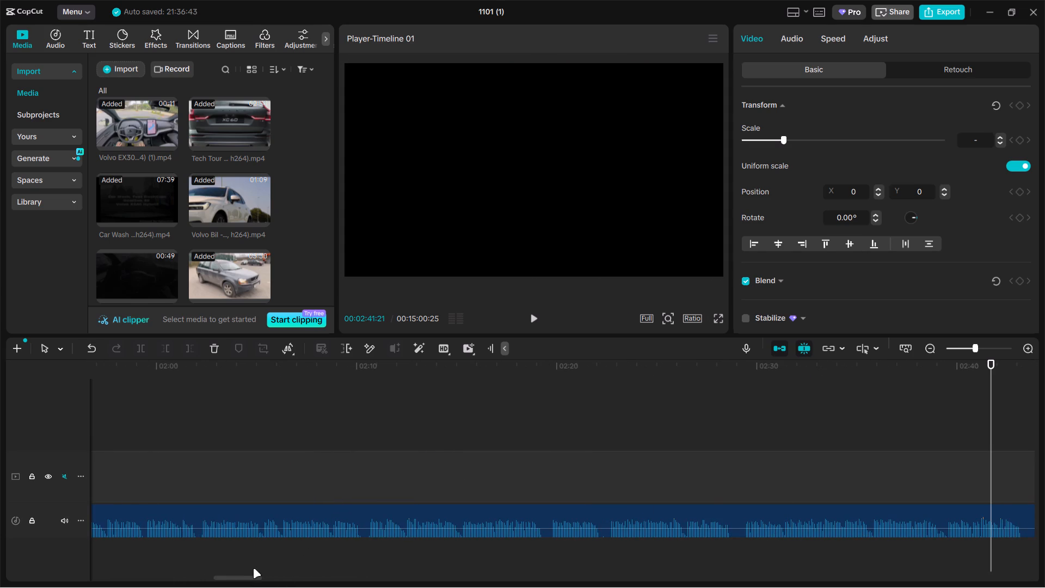
pyautogui.click(258, 568)
pyautogui.click(262, 568)
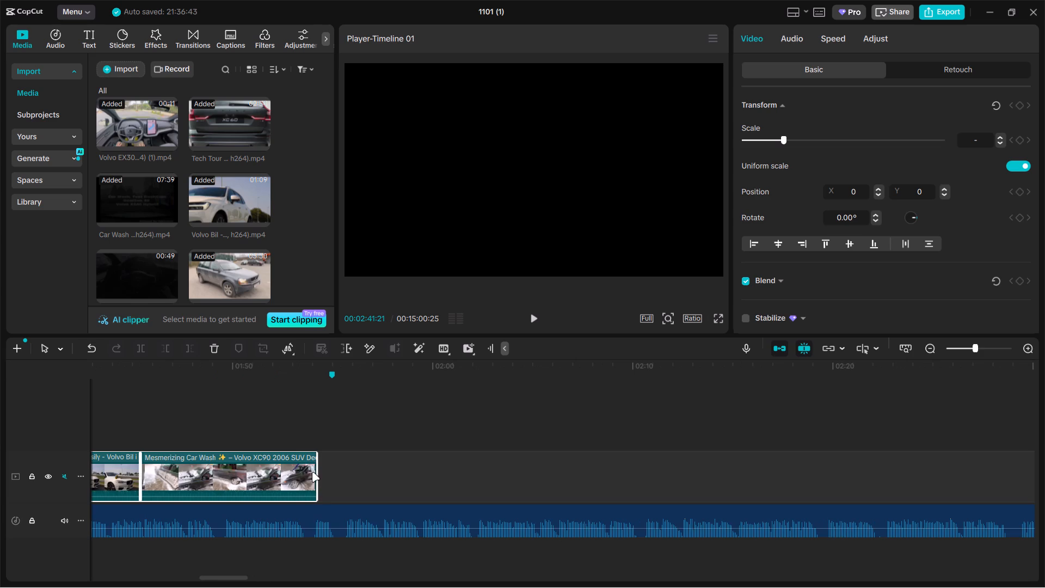
pyautogui.keyDown('ctrl'); pyautogui.scroll(8, 322, 464); pyautogui.keyUp('ctrl')
pyautogui.click(320, 463)
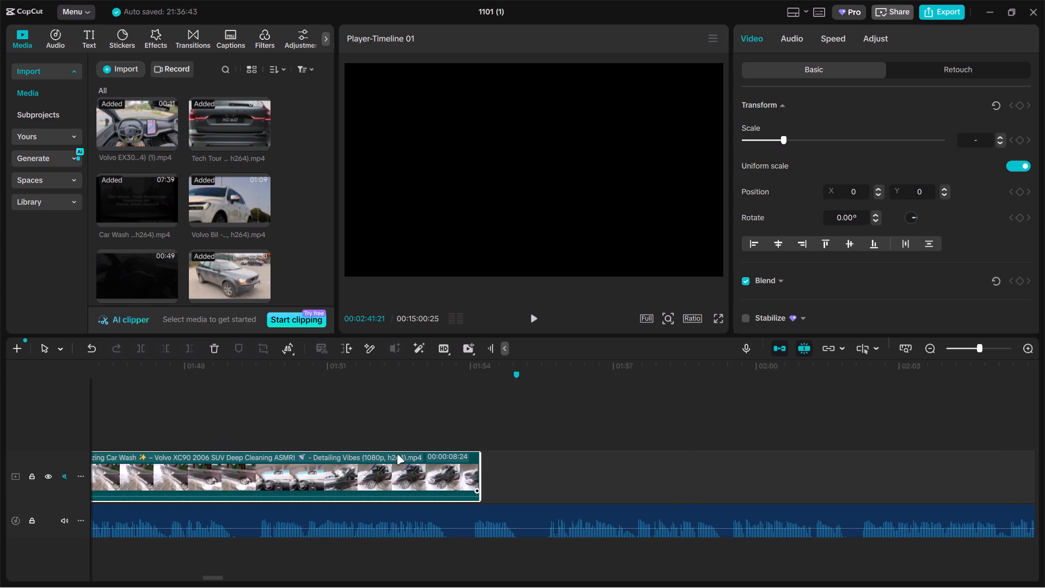
pyautogui.doubleClick(429, 451)
pyautogui.keyDown('ctrl'); pyautogui.scroll(2, 429, 451); pyautogui.keyUp('ctrl')
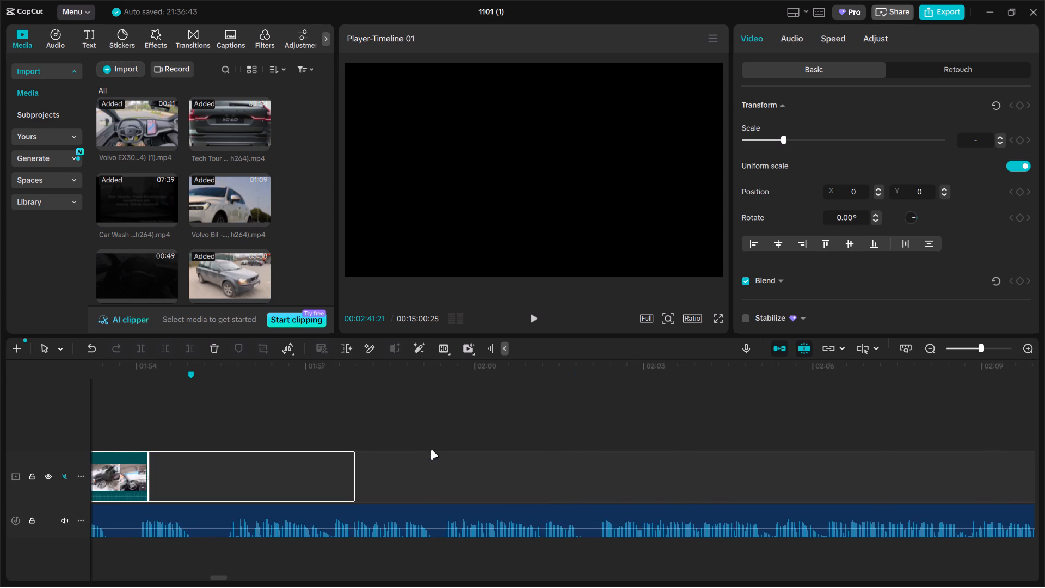
pyautogui.click(431, 450)
pyautogui.keyDown('ctrl'); pyautogui.scroll(2, 431, 450); pyautogui.keyUp('ctrl')
pyautogui.tripleClick(430, 450)
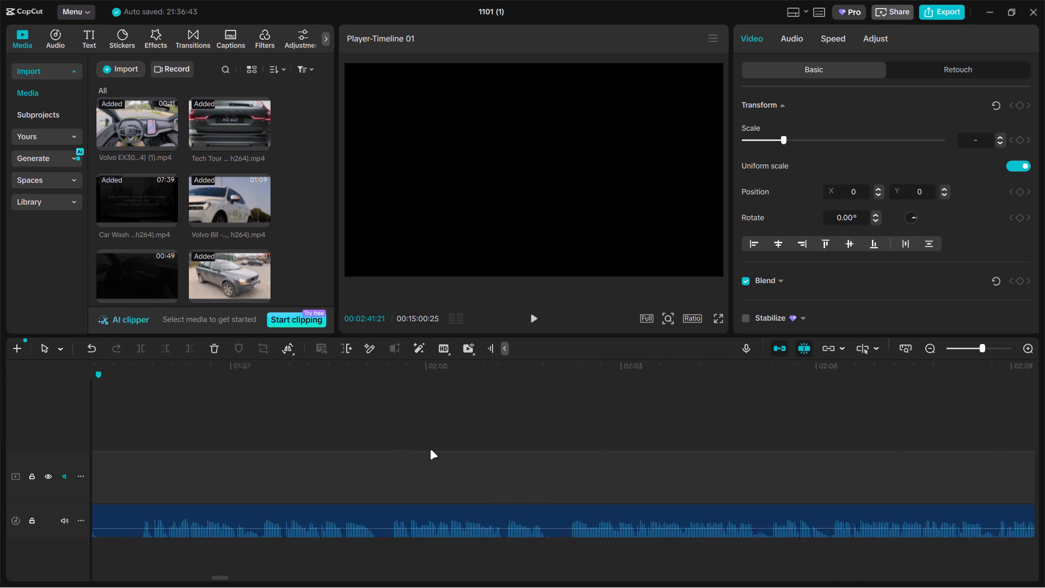
pyautogui.tripleClick(430, 450)
pyautogui.click(269, 477)
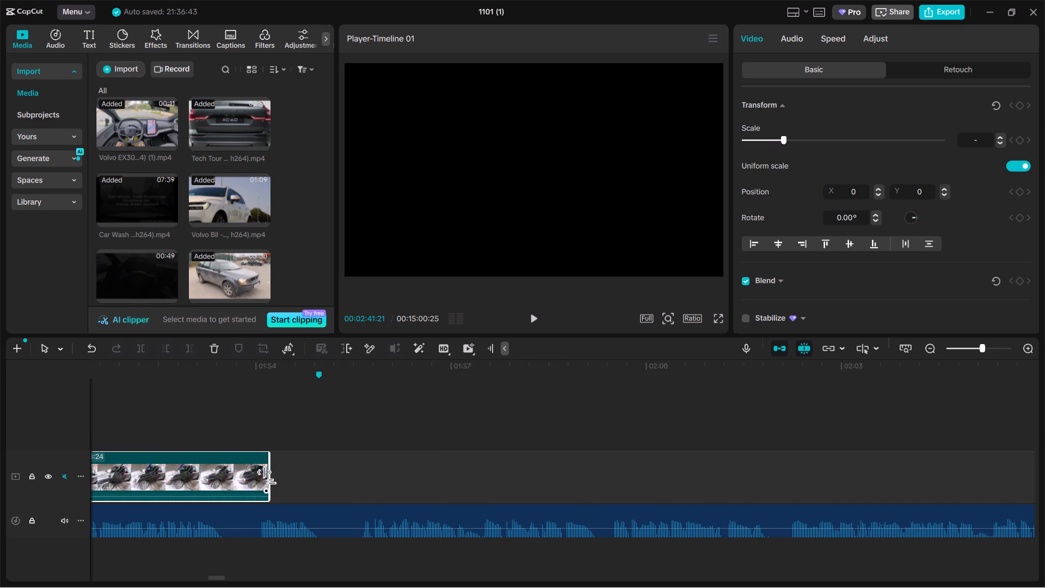
pyautogui.click(274, 422)
pyautogui.keyDown('ctrl'); pyautogui.scroll(-18, 279, 422); pyautogui.keyUp('ctrl')
pyautogui.moveTo(271, 425); pyautogui.dragTo(274, 426)
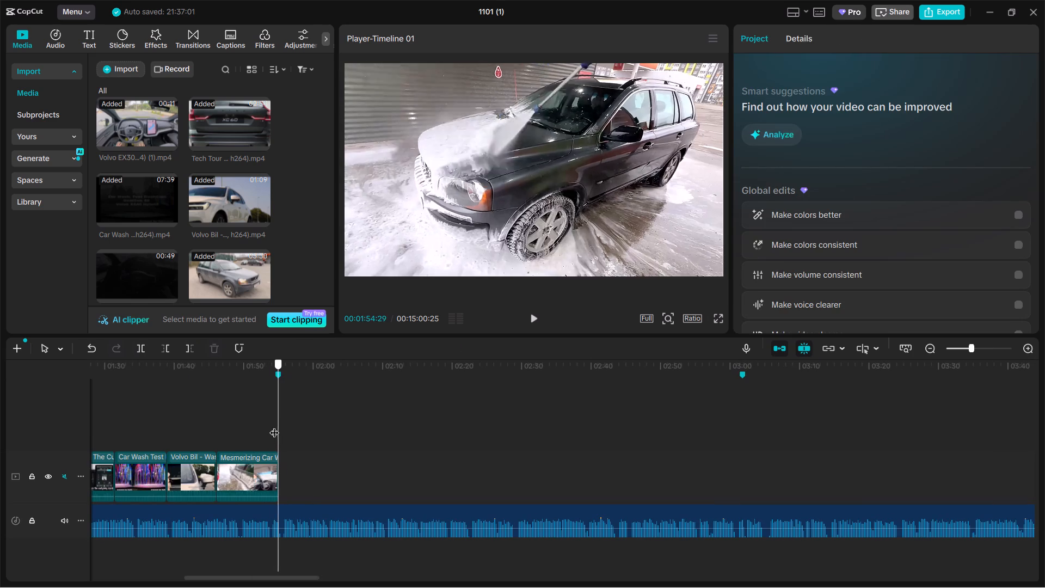
# Play the first section from just after its marker and examine how the shortened clips follow the voice-over.
pyautogui.moveTo(274, 426); pyautogui.dragTo(342, 426)
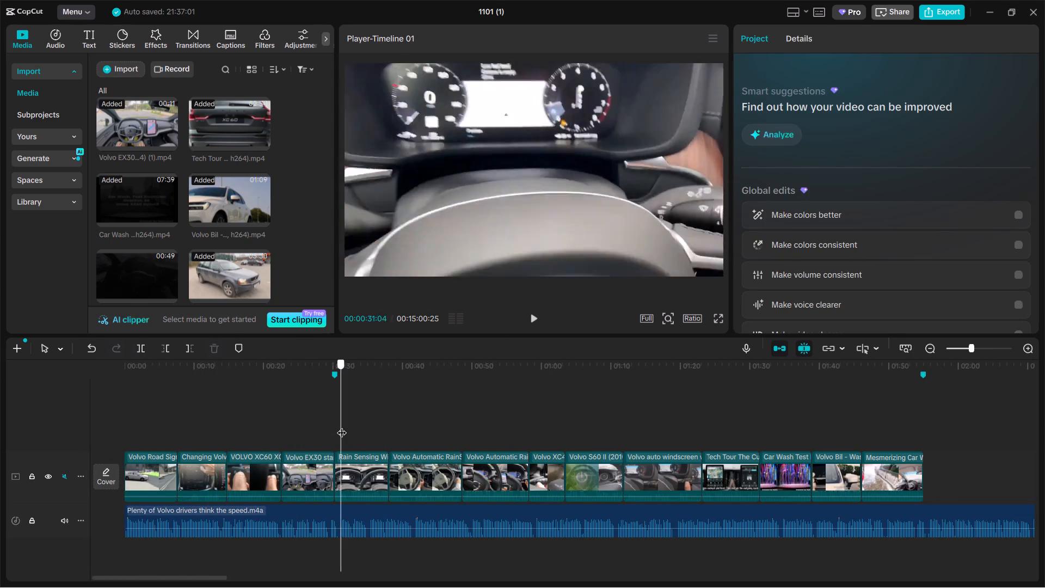
pyautogui.moveTo(342, 426); pyautogui.dragTo(343, 426)
pyautogui.press('space')
pyautogui.keyDown('ctrl'); pyautogui.scroll(-5, 358, 426); pyautogui.keyUp('ctrl')
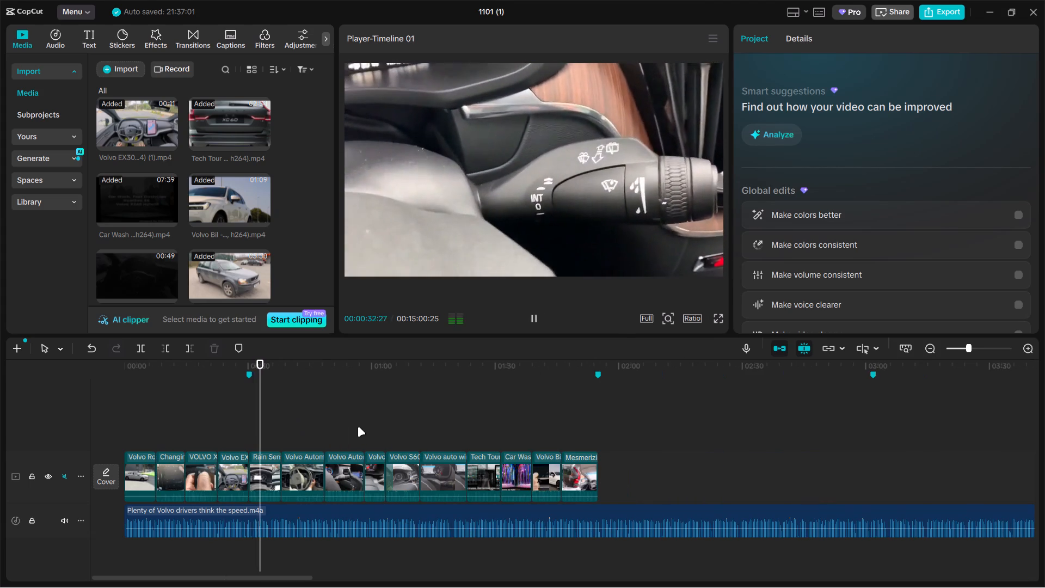
pyautogui.tripleClick(359, 427)
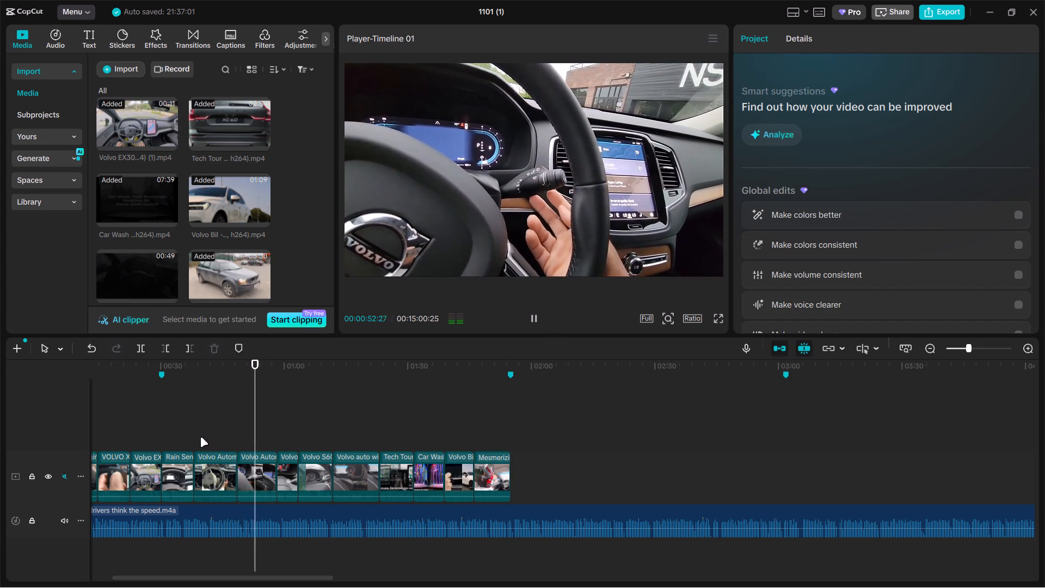
# Copy the Rain Sensing Wipers and first Volvo Automatic clips and paste them at the first marker on a track above.
pyautogui.moveTo(179, 440); pyautogui.dragTo(189, 447)
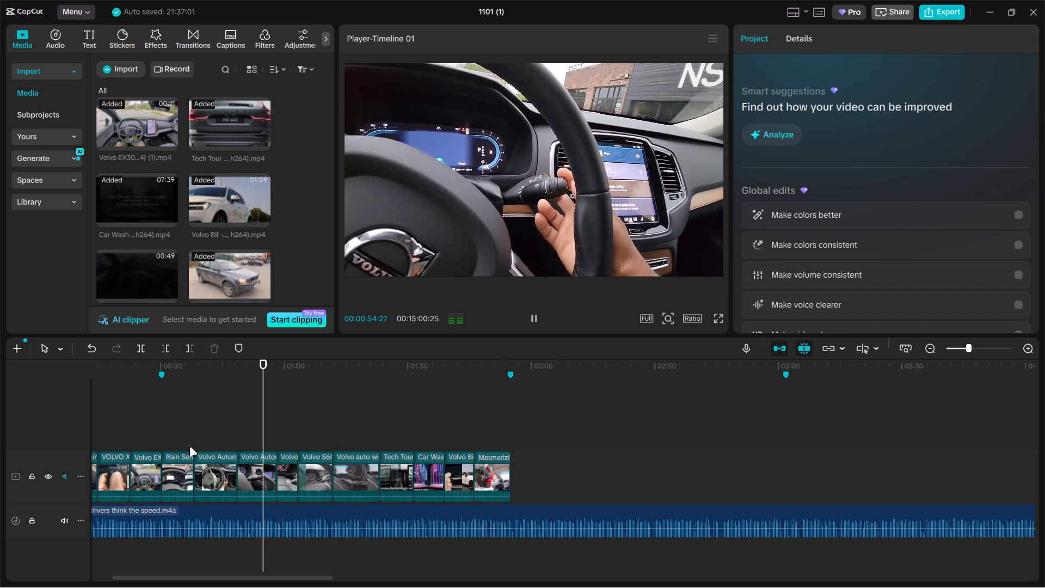
pyautogui.moveTo(189, 447); pyautogui.dragTo(222, 473)
pyautogui.hotkey('ctrl', 'c')
pyautogui.click(161, 436)
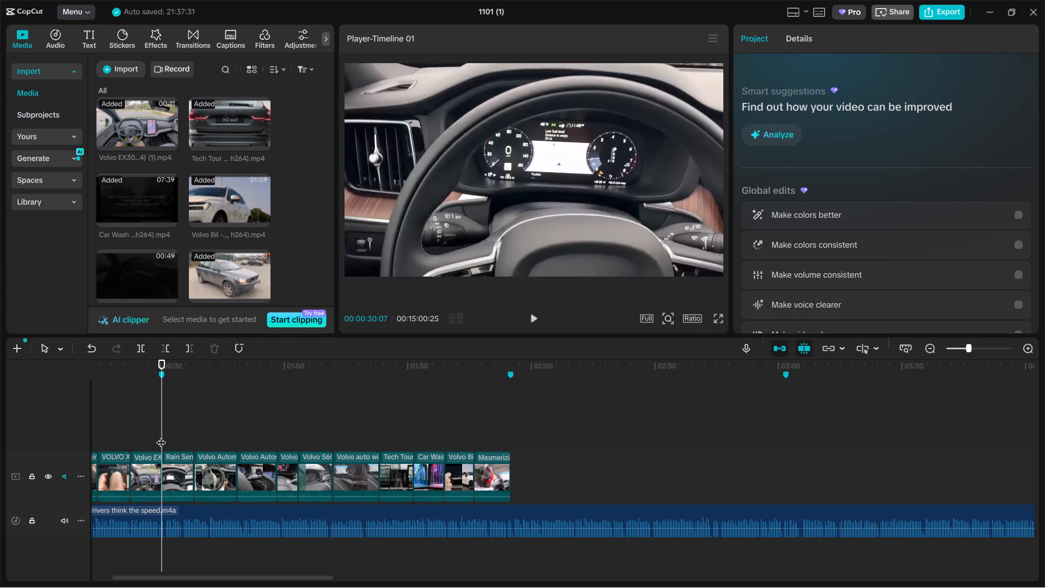
pyautogui.hotkey('ctrl', 'v')
# Shorten the end of the pasted Volvo Automatic clip, shift it later, and extend the pasted Rain Sensing Wipers clip to meet it.
pyautogui.keyDown('ctrl'); pyautogui.scroll(6, 168, 436); pyautogui.keyUp('ctrl')
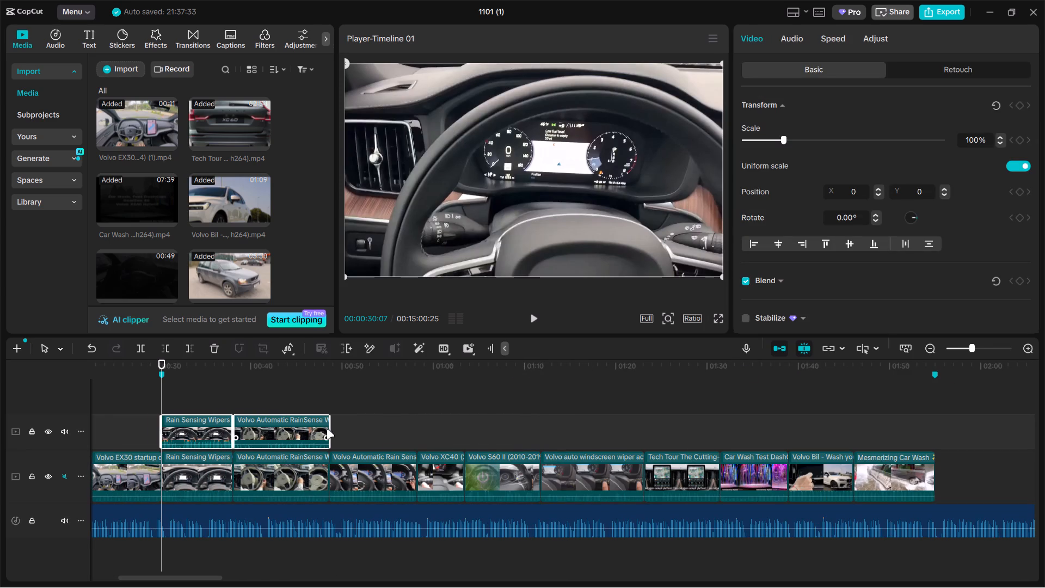
pyautogui.click(279, 412)
pyautogui.click(296, 434)
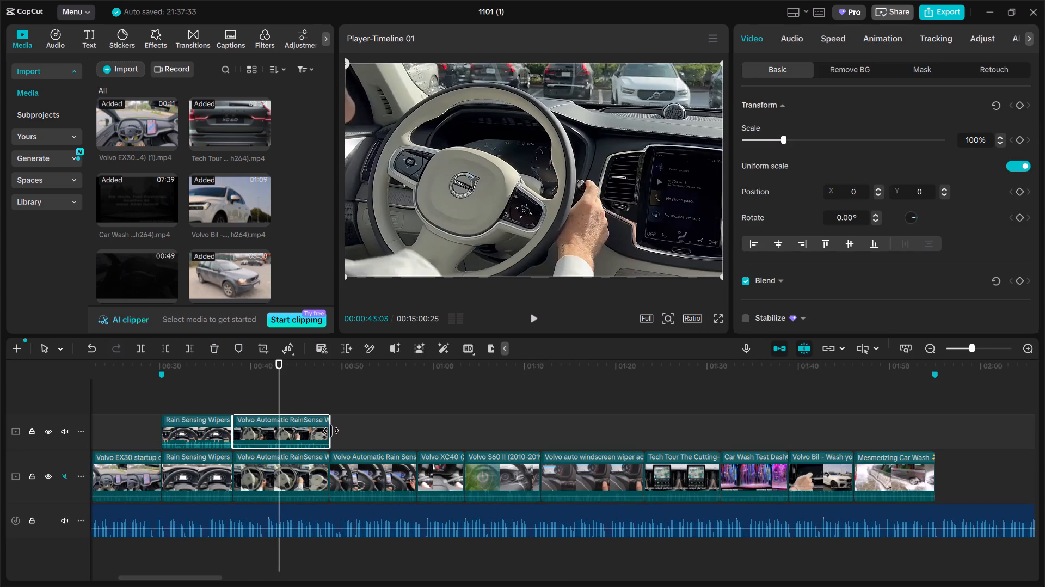
pyautogui.moveTo(331, 431); pyautogui.dragTo(306, 431)
pyautogui.moveTo(286, 432); pyautogui.dragTo(308, 432)
pyautogui.click(224, 427)
pyautogui.moveTo(235, 432); pyautogui.dragTo(257, 432)
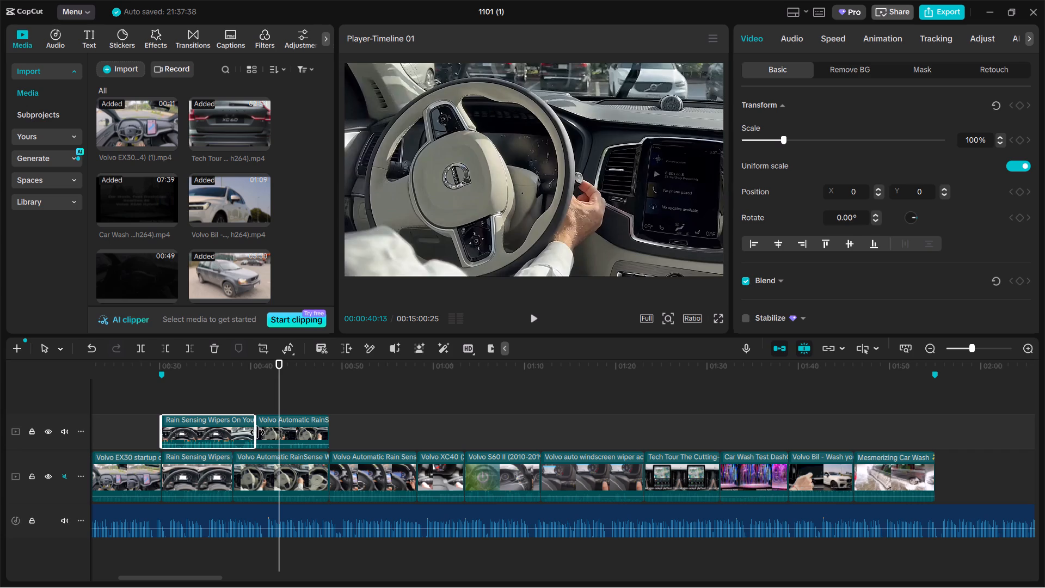
pyautogui.moveTo(257, 432); pyautogui.dragTo(259, 432)
# Move both pasted clips down to the main track at the first marker, ahead of the original Rain Sensing Wipers clip.
pyautogui.moveTo(212, 394); pyautogui.dragTo(302, 425)
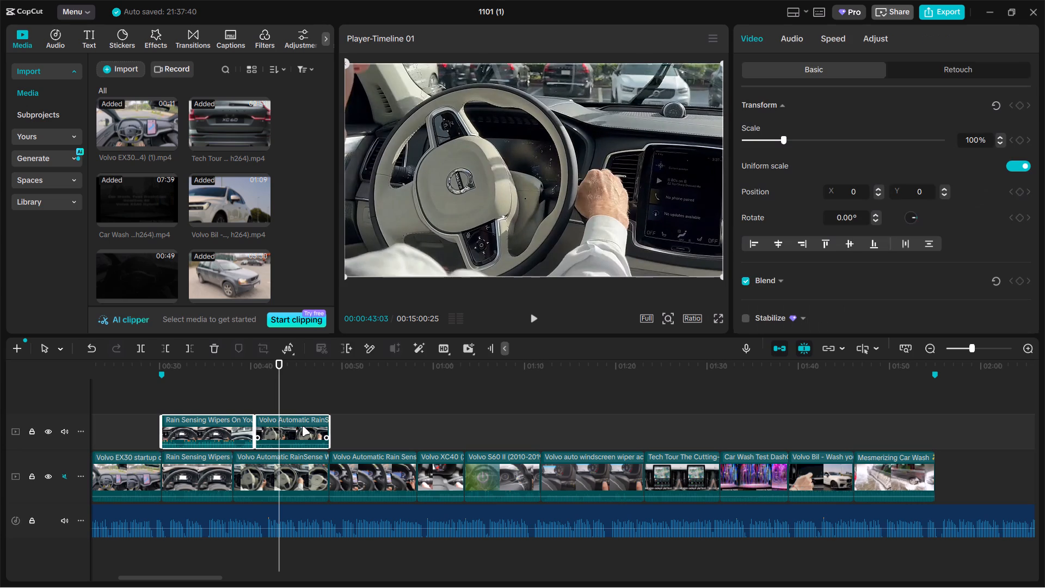
pyautogui.hotkey('ctrl', 'c')
pyautogui.moveTo(219, 431); pyautogui.dragTo(181, 478)
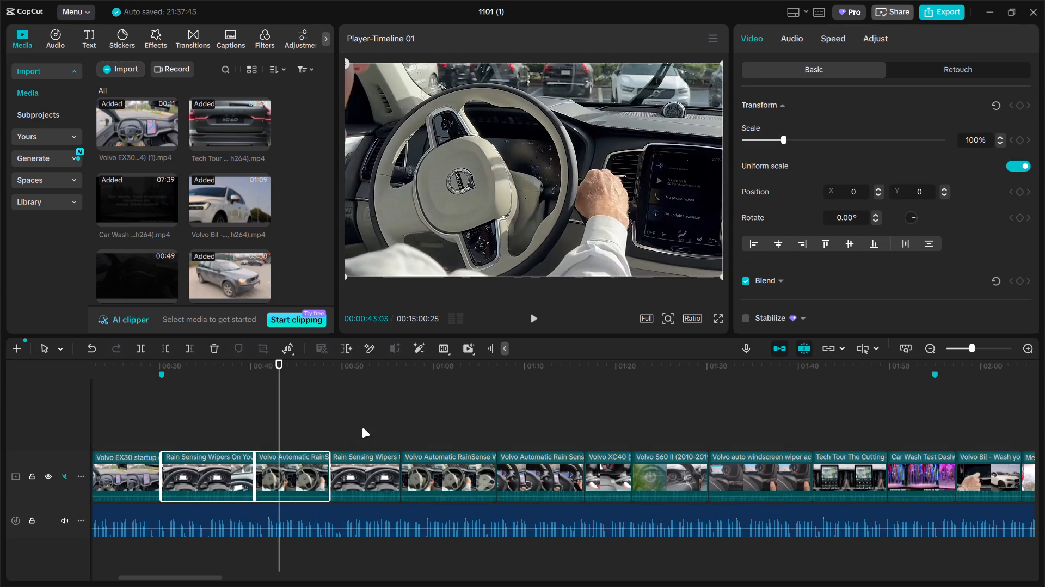
# Delete the original Rain Sensing Wipers clip and the Volvo Automatic RainSense clip that follow the two pasted clips on the main track.
pyautogui.moveTo(360, 428); pyautogui.dragTo(446, 483)
pyautogui.press('BackSpace')
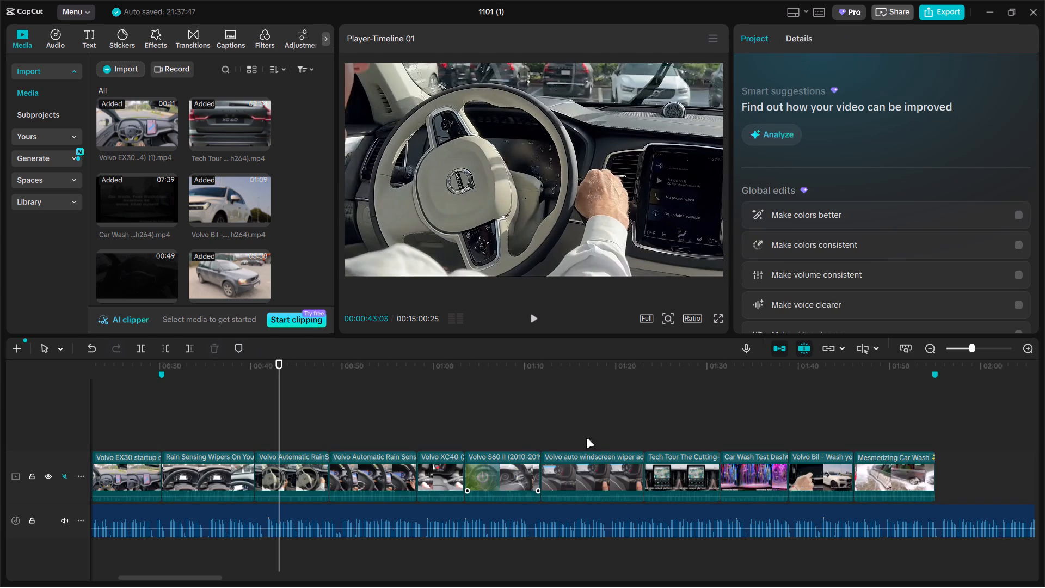
# Import all media from the EDIT folder's subfolder 11 and append it to the main track after the Mesmerizing Car Wash clip.
pyautogui.keyDown('ctrl'); pyautogui.scroll(-6, 603, 434); pyautogui.keyUp('ctrl')
pyautogui.click(570, 428)
pyautogui.press('space')
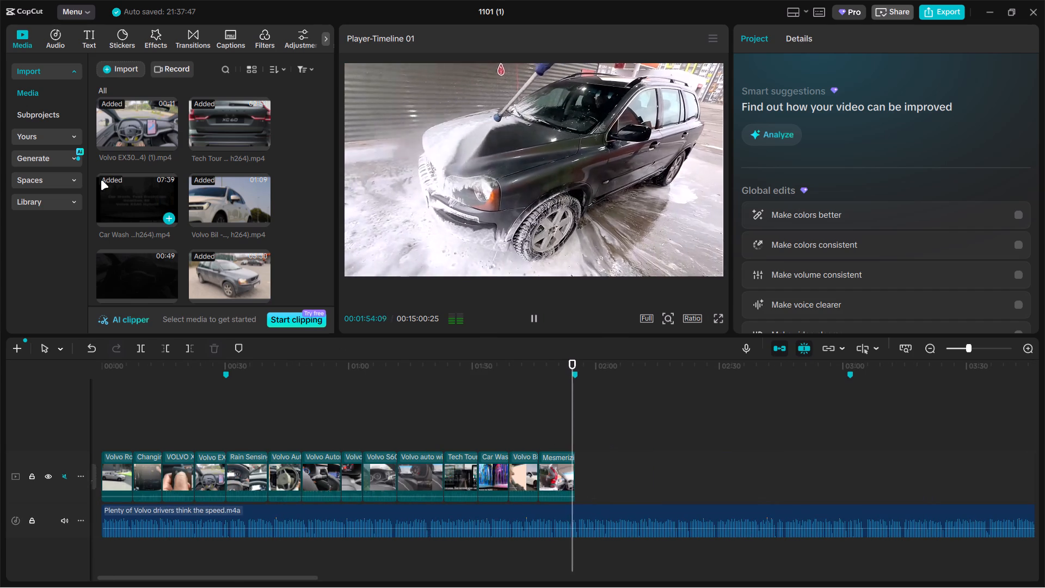
pyautogui.press('space')
pyautogui.click(142, 66)
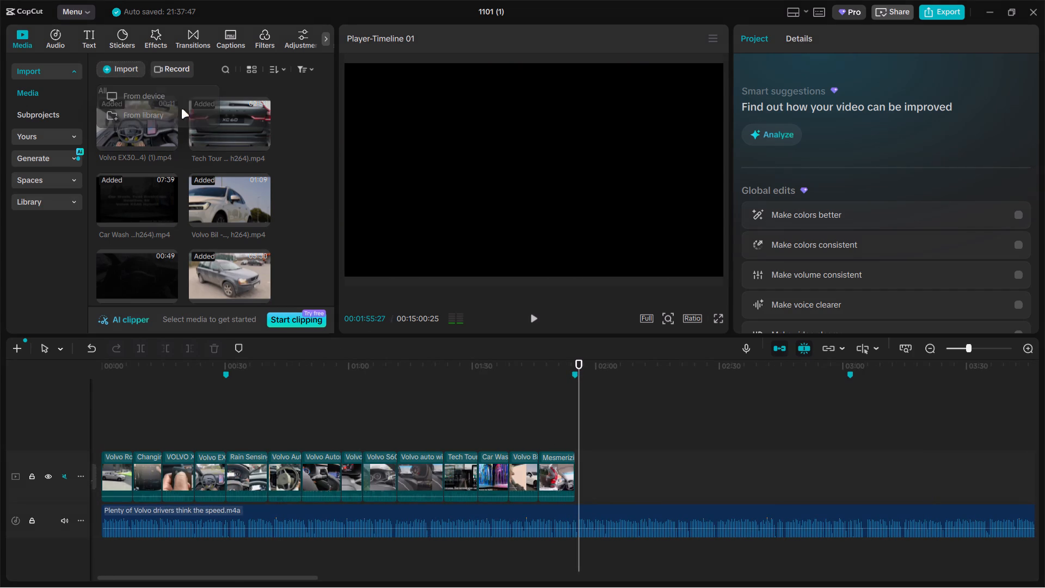
pyautogui.click(168, 89)
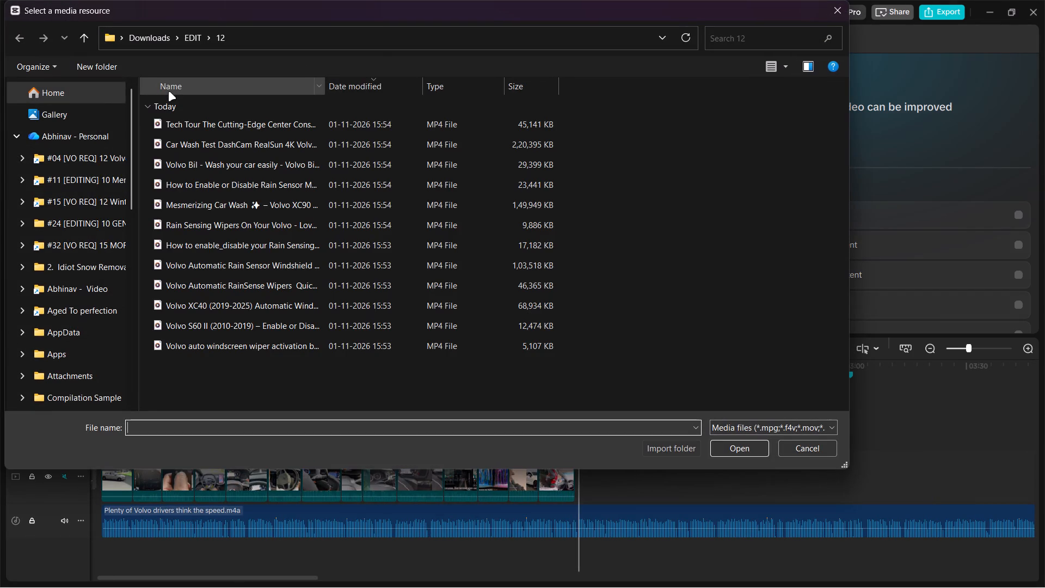
pyautogui.click(83, 42)
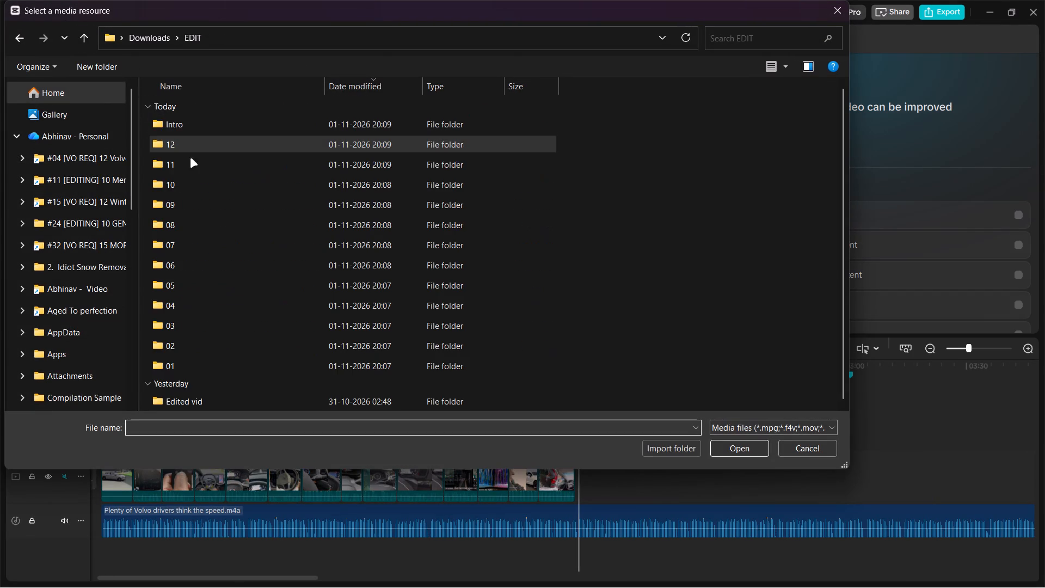
pyautogui.doubleClick(196, 165)
pyautogui.hotkey('ctrl', 'a')
pyautogui.press('Return')
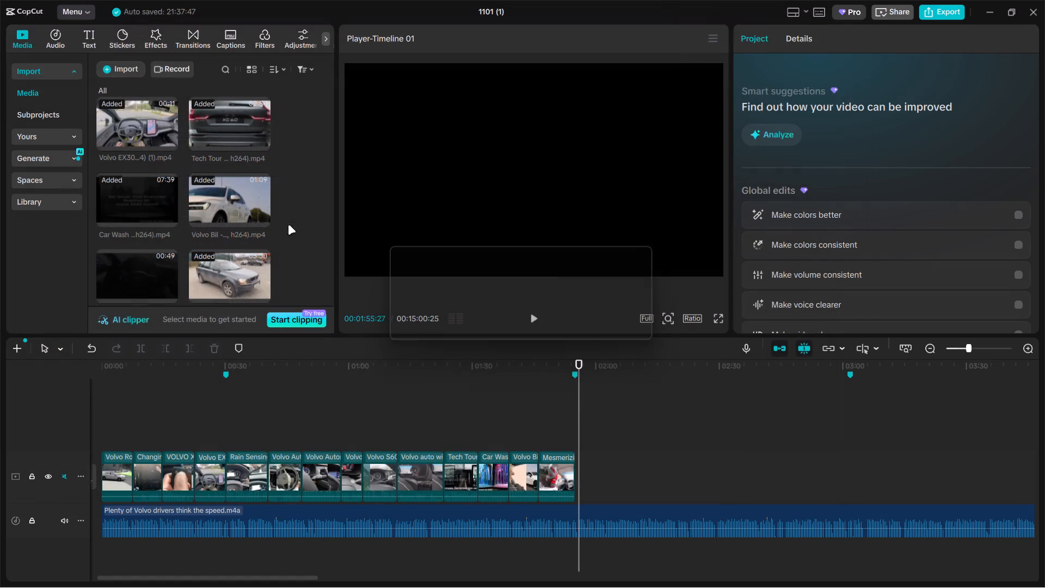
pyautogui.moveTo(205, 128); pyautogui.dragTo(644, 470)
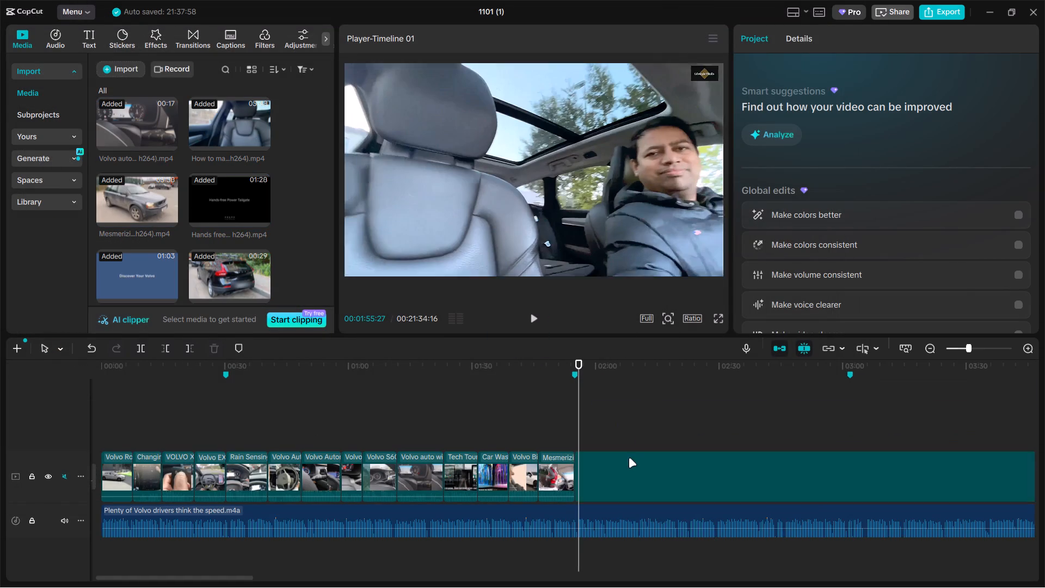
# Move the last tailgate clips, from Volvo Power Operated onward, to the second section's marker, ahead of the self wash dirty car clip.
pyautogui.moveTo(629, 462); pyautogui.dragTo(502, 429)
pyautogui.keyDown('ctrl'); pyautogui.scroll(-2, 502, 429); pyautogui.keyUp('ctrl')
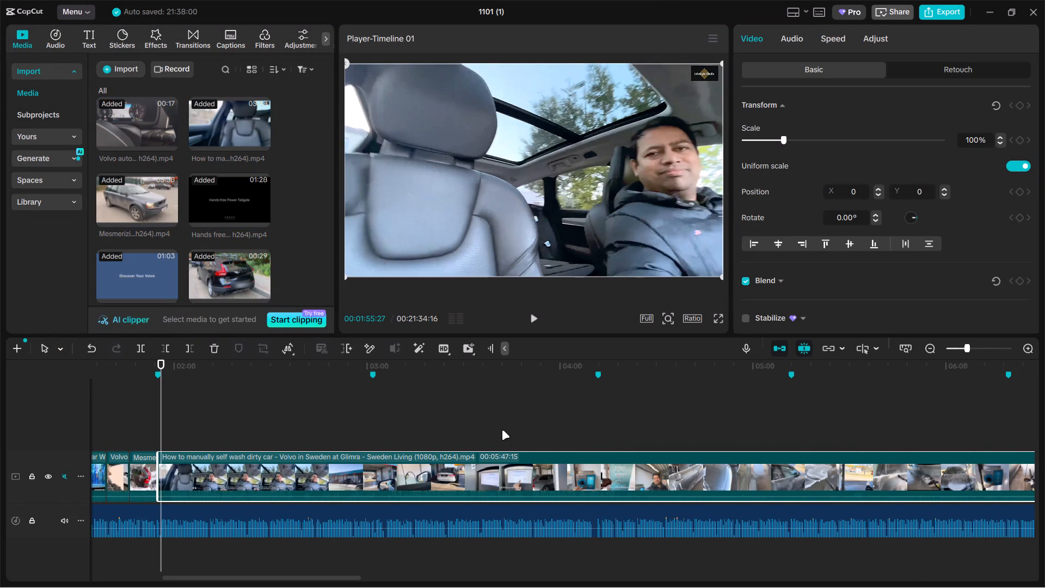
pyautogui.keyDown('ctrl'); pyautogui.scroll(-17, 521, 402); pyautogui.keyUp('ctrl')
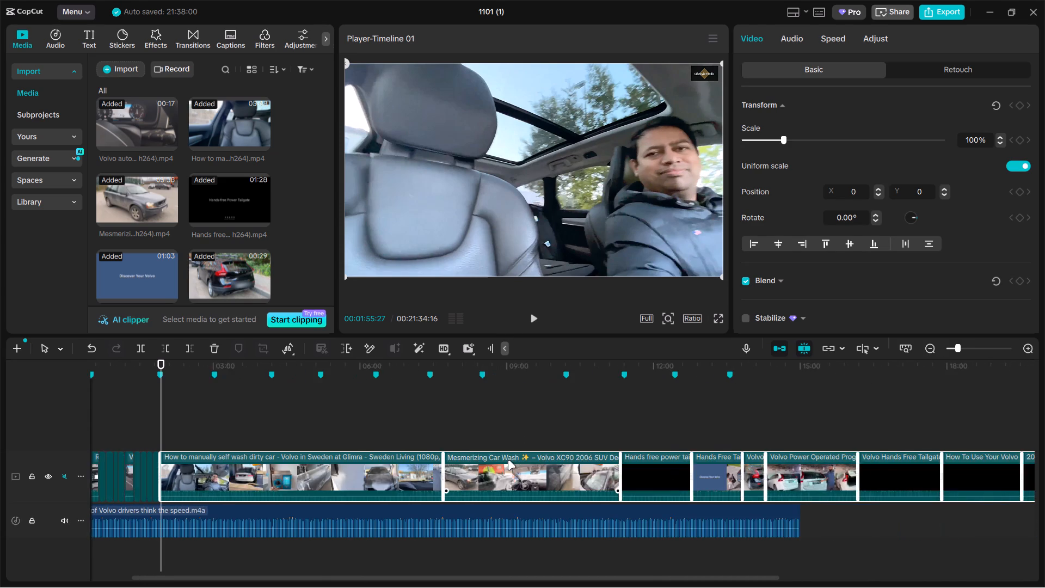
pyautogui.keyDown('ctrl'); pyautogui.scroll(-5, 508, 460); pyautogui.keyUp('ctrl')
pyautogui.click(673, 438)
pyautogui.moveTo(629, 428); pyautogui.dragTo(976, 486)
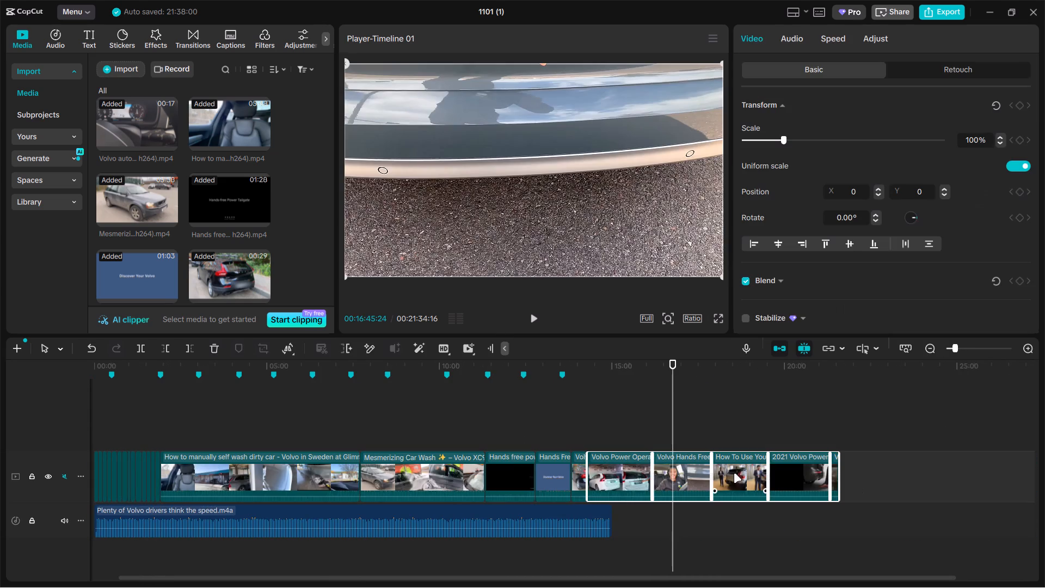
pyautogui.moveTo(808, 473); pyautogui.dragTo(193, 479)
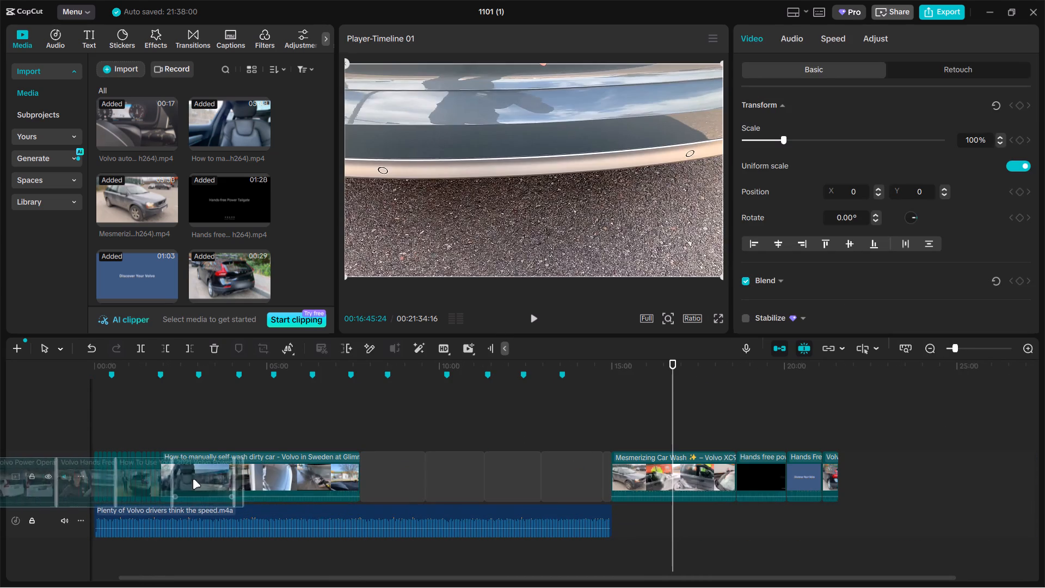
pyautogui.moveTo(193, 479); pyautogui.dragTo(422, 488)
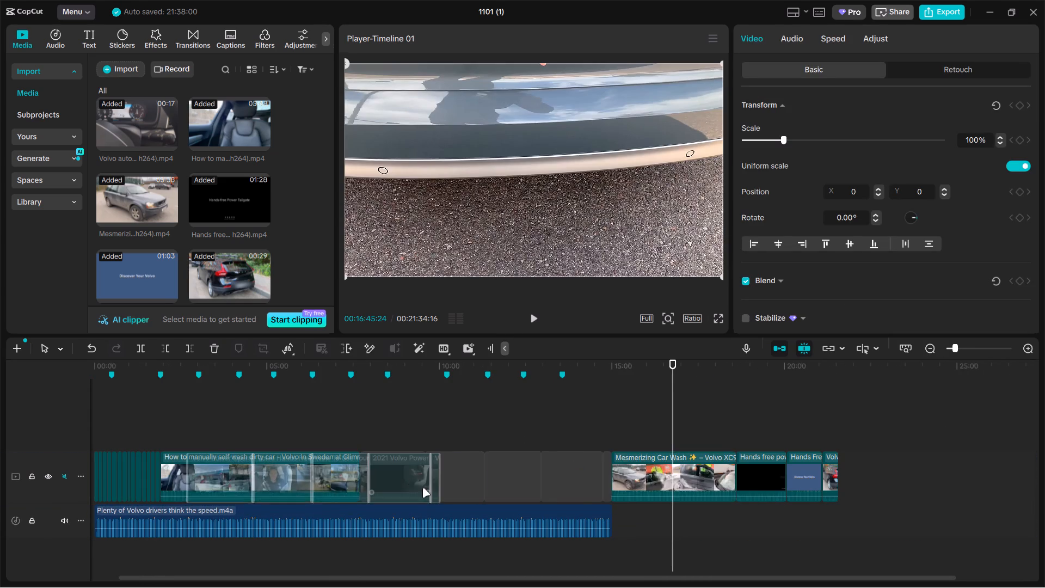
pyautogui.moveTo(422, 488); pyautogui.dragTo(139, 462)
pyautogui.keyDown('ctrl'); pyautogui.scroll(2, 468, 480); pyautogui.keyUp('ctrl')
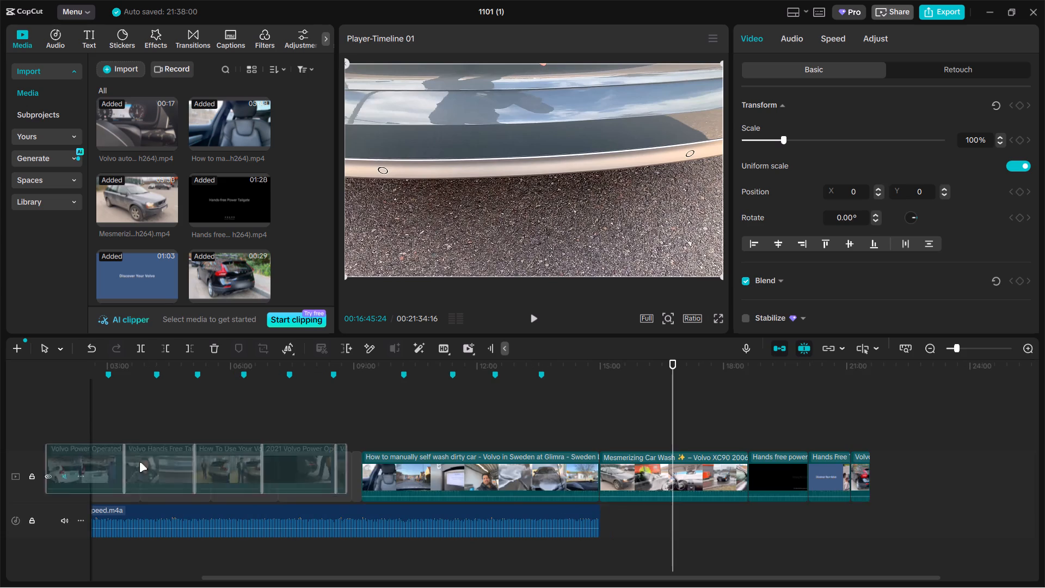
pyautogui.moveTo(139, 462); pyautogui.dragTo(298, 479)
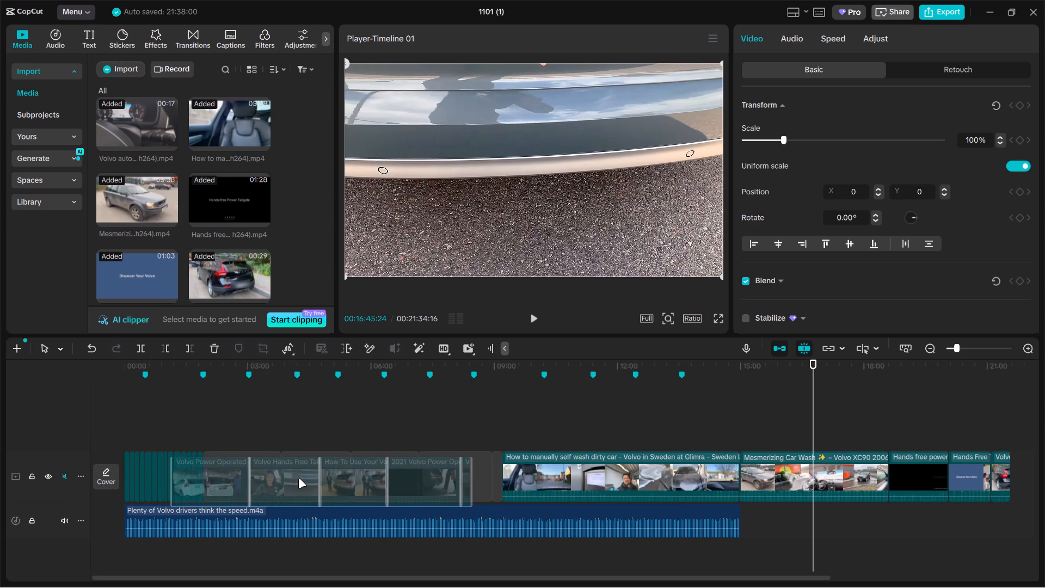
pyautogui.moveTo(298, 479); pyautogui.dragTo(303, 479)
# Play and skim the moved tailgate clips to examine which footage suits the second section.
pyautogui.click(392, 425)
pyautogui.click(485, 432)
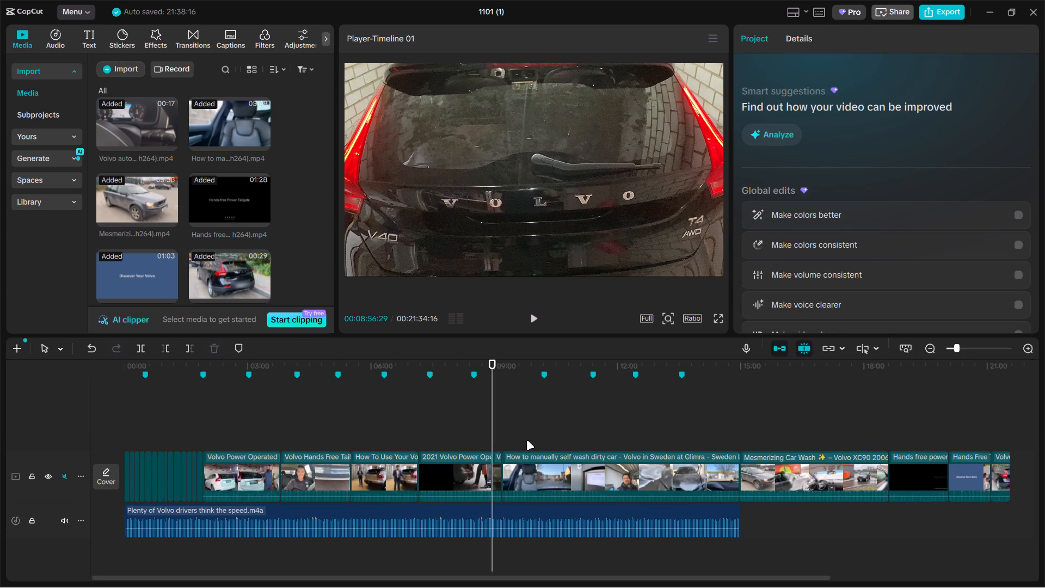
pyautogui.keyDown('ctrl'); pyautogui.scroll(6, 526, 440); pyautogui.keyUp('ctrl')
pyautogui.press('space')
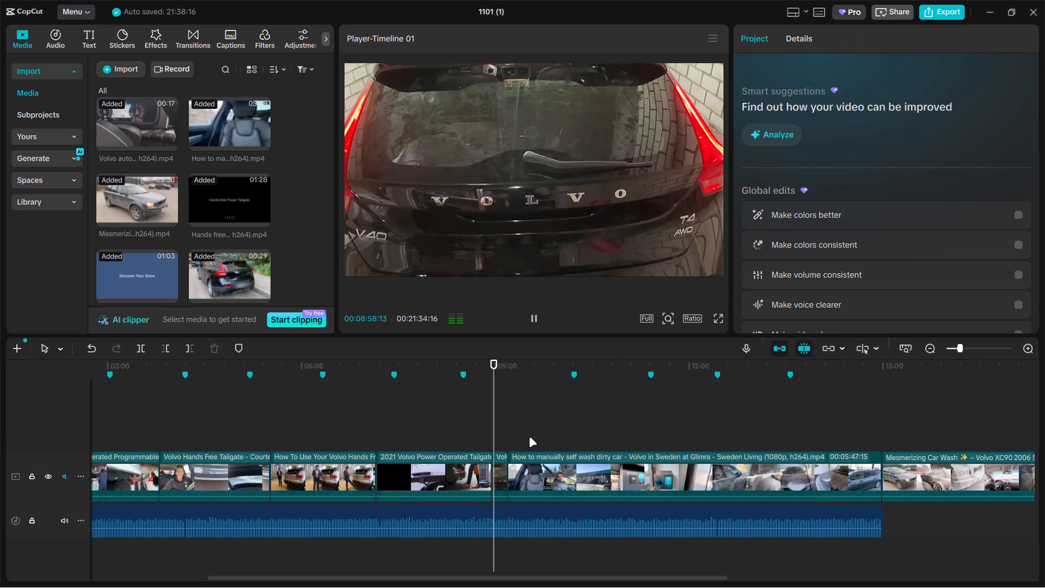
pyautogui.keyDown('ctrl'); pyautogui.scroll(4, 529, 437); pyautogui.keyUp('ctrl')
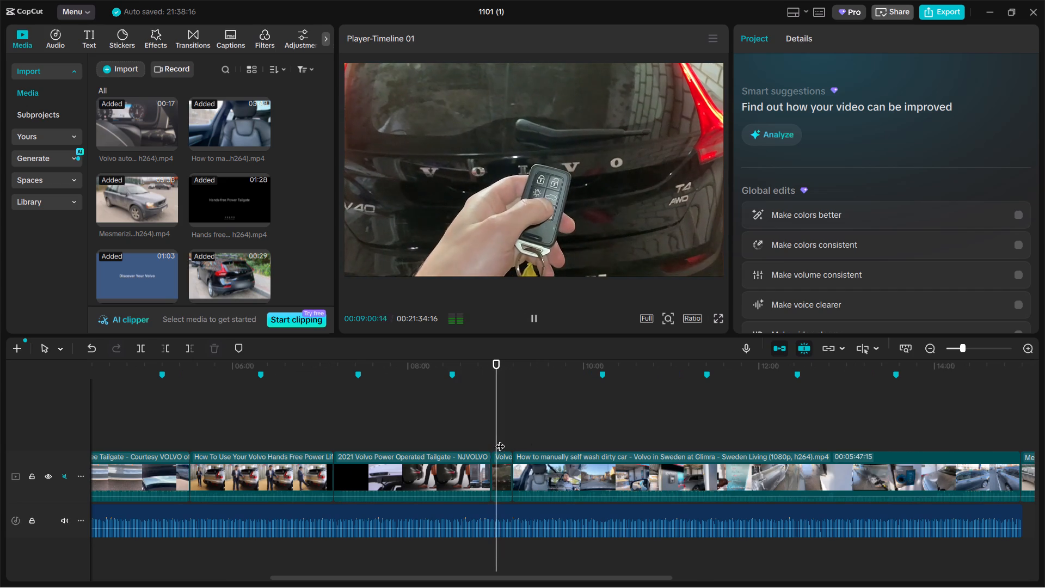
pyautogui.moveTo(497, 436); pyautogui.dragTo(281, 433)
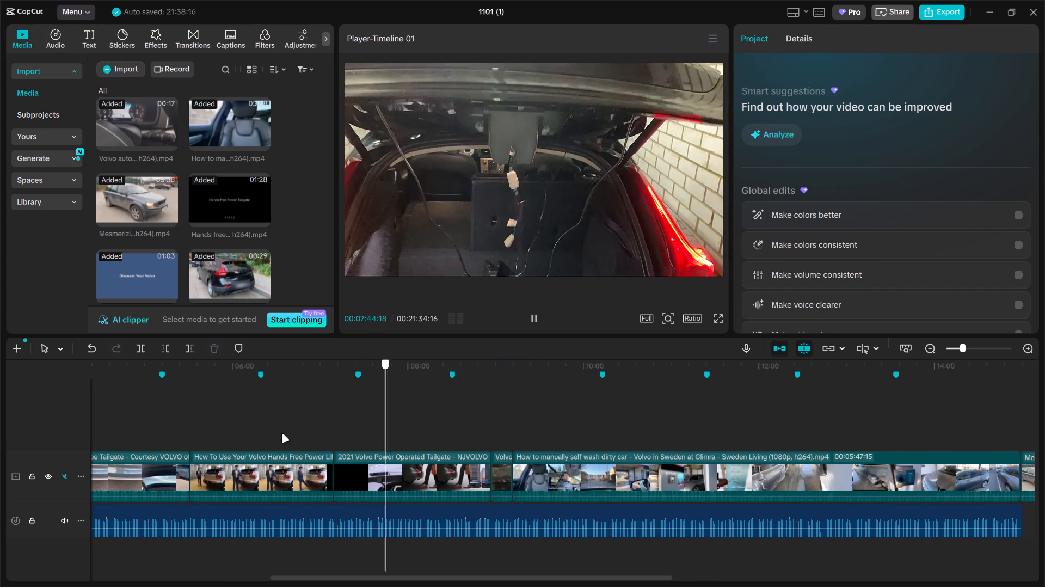
pyautogui.moveTo(281, 433); pyautogui.dragTo(363, 433)
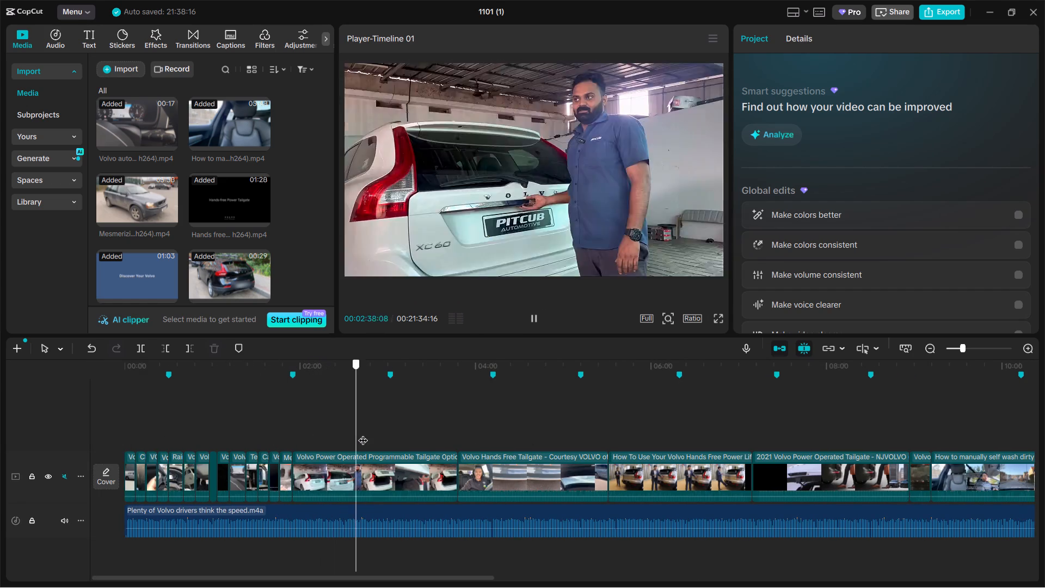
# Split the Volvo Hands Free Tailgate clip at about 00:04:33 and delete the part before the cut.
pyautogui.moveTo(363, 433); pyautogui.dragTo(517, 434)
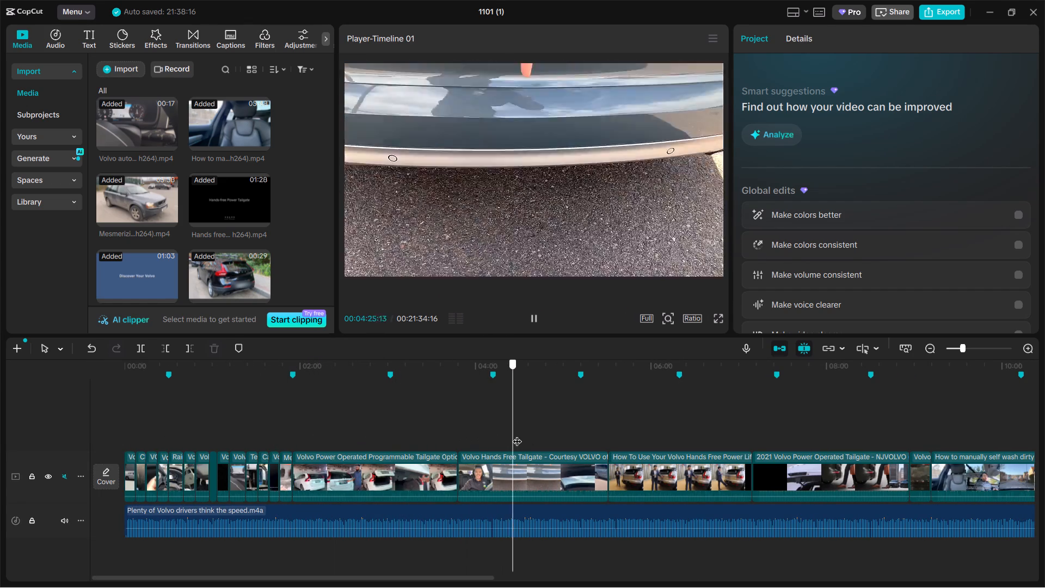
pyautogui.moveTo(517, 434); pyautogui.dragTo(524, 438)
pyautogui.click(525, 477)
pyautogui.hotkey('ctrl', 'b')
pyautogui.click(510, 476)
pyautogui.press('BackSpace')
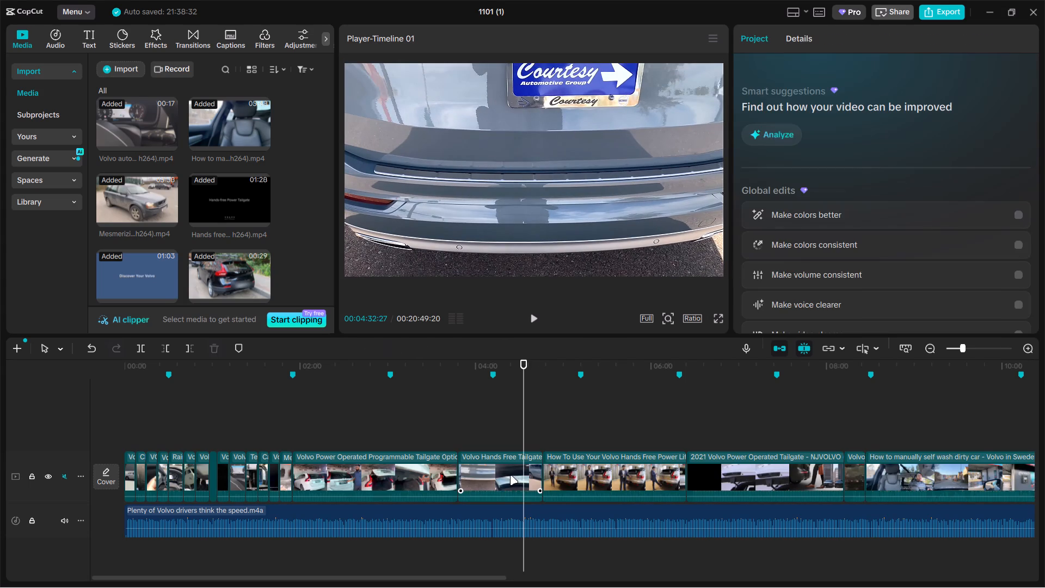
# Move the trimmed Volvo Hands Free Tailgate clip ahead of the Volvo Power Operated Programmable Tailgate clip, at the second section's marker.
pyautogui.moveTo(512, 470); pyautogui.dragTo(333, 475)
pyautogui.keyDown('ctrl'); pyautogui.scroll(5, 316, 446); pyautogui.keyUp('ctrl')
# Cut the Volvo Hands Free Tailgate clip at 00:02:08:13, delete the rest, and shorten its end to about 00:02:05.
pyautogui.click(204, 431)
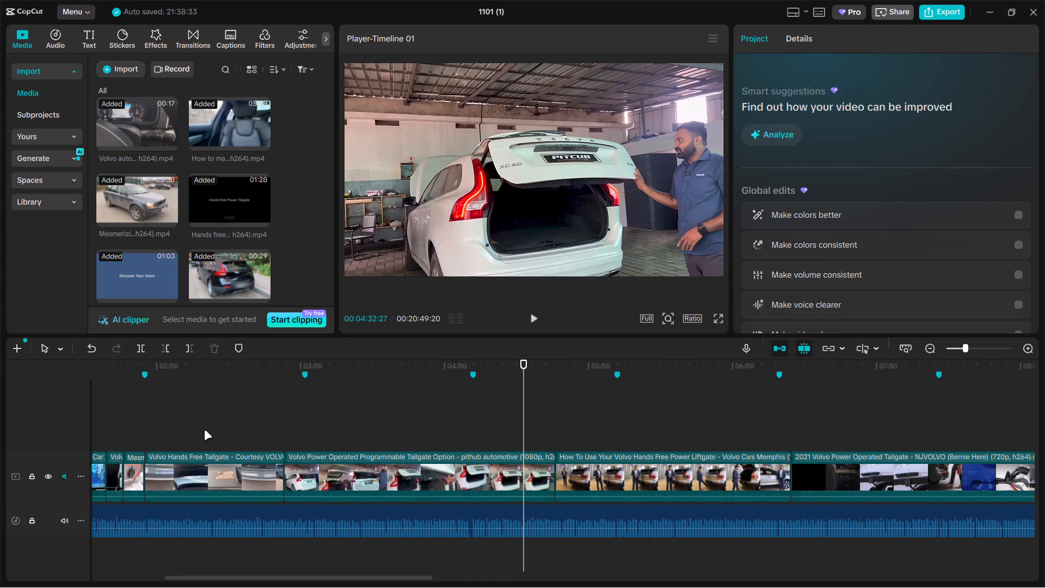
pyautogui.moveTo(201, 431); pyautogui.dragTo(260, 430)
pyautogui.keyDown('ctrl'); pyautogui.scroll(6, 294, 429); pyautogui.keyUp('ctrl')
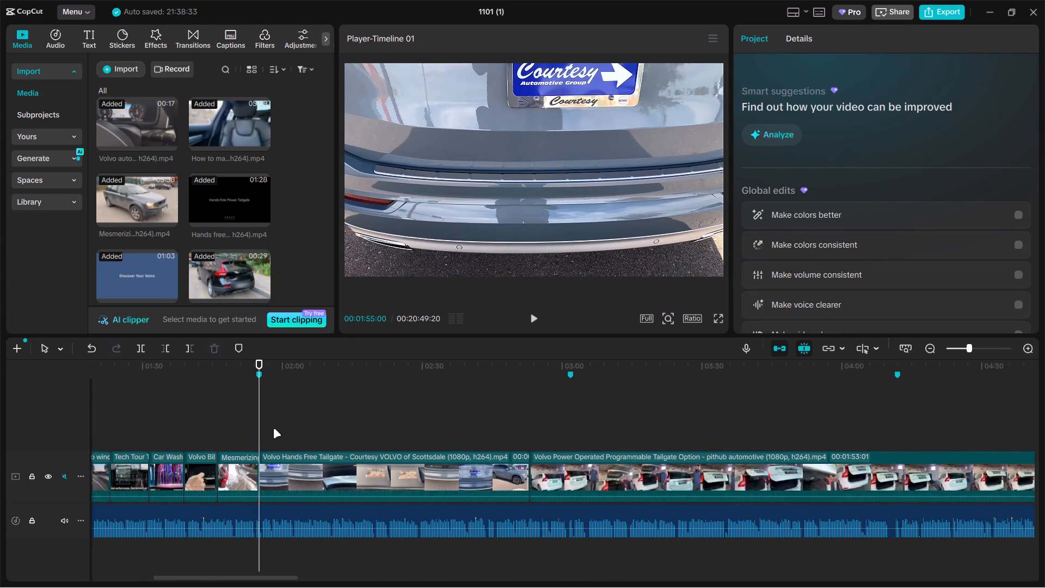
pyautogui.moveTo(262, 425); pyautogui.dragTo(293, 435)
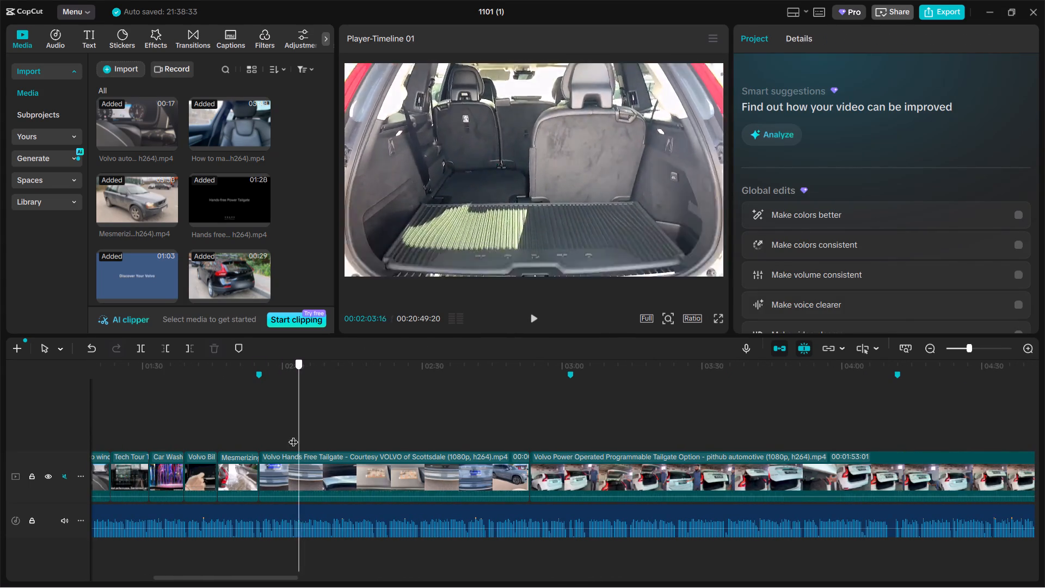
pyautogui.moveTo(293, 435); pyautogui.dragTo(302, 435)
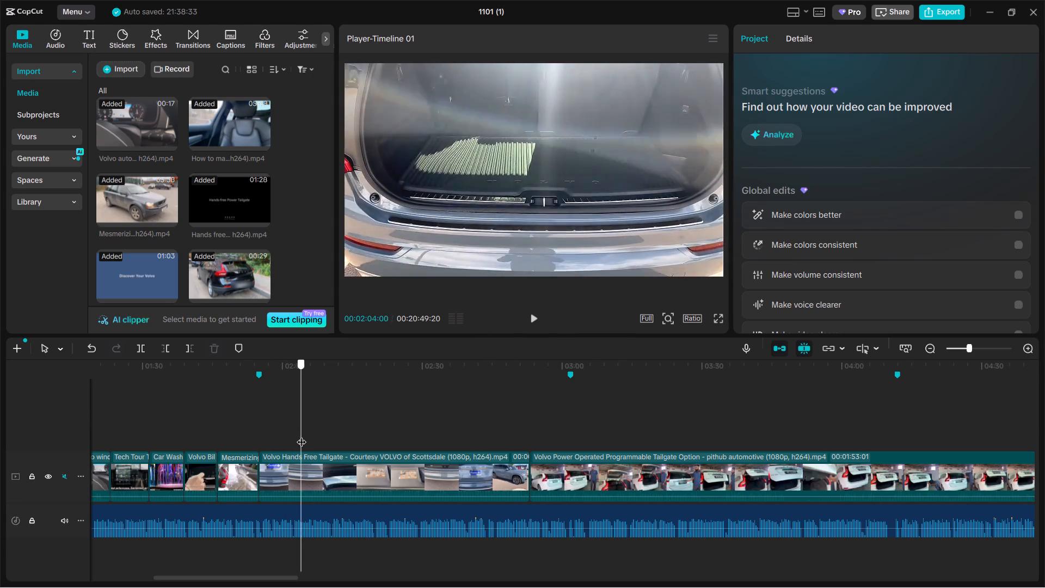
pyautogui.moveTo(302, 435); pyautogui.dragTo(322, 435)
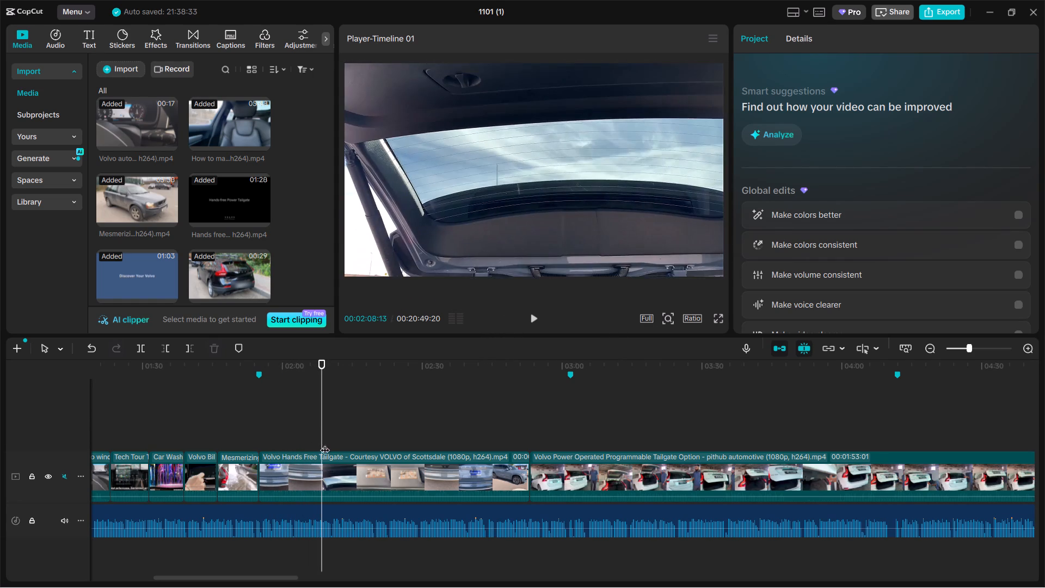
pyautogui.click(348, 475)
pyautogui.hotkey('ctrl', 'b')
pyautogui.press('BackSpace')
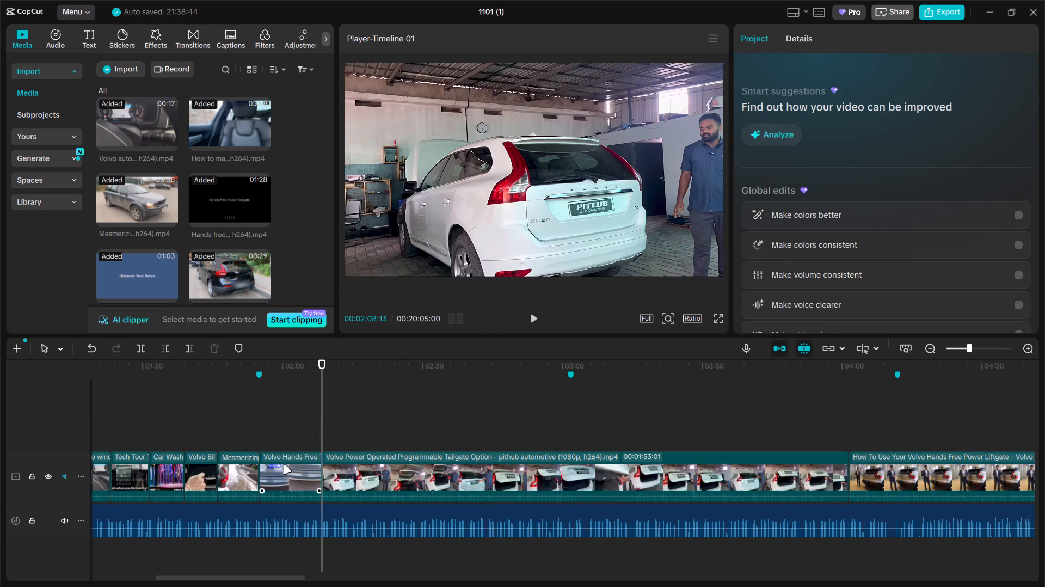
pyautogui.click(287, 462)
pyautogui.moveTo(322, 468); pyautogui.dragTo(302, 469)
# Split the Volvo Power Operated Programmable Tailgate clip at 00:02:51:00 and delete the part before the cut.
pyautogui.moveTo(323, 435); pyautogui.dragTo(469, 434)
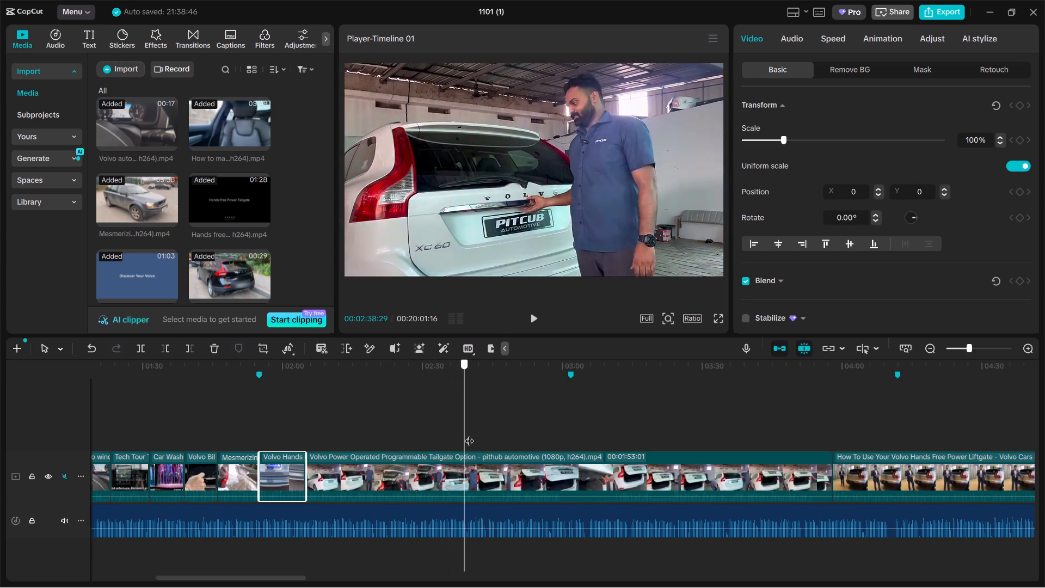
pyautogui.moveTo(469, 434); pyautogui.dragTo(619, 431)
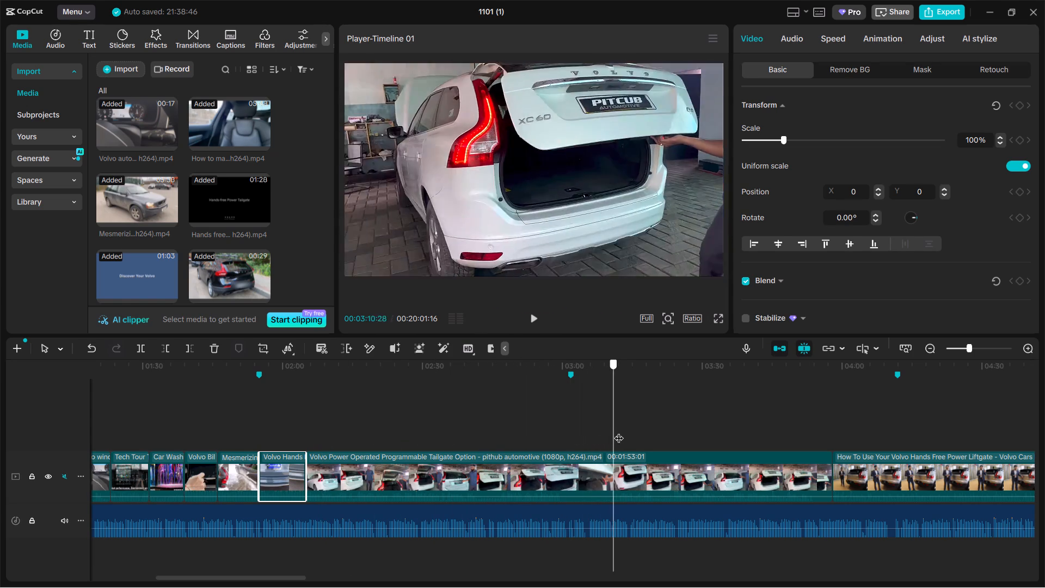
pyautogui.moveTo(619, 431); pyautogui.dragTo(764, 432)
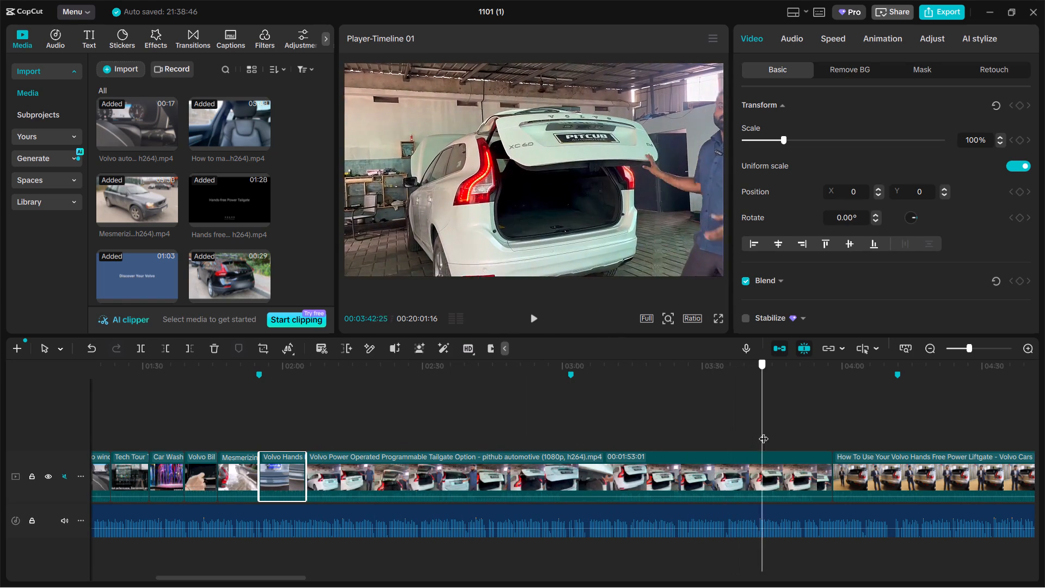
pyautogui.moveTo(764, 432); pyautogui.dragTo(505, 410)
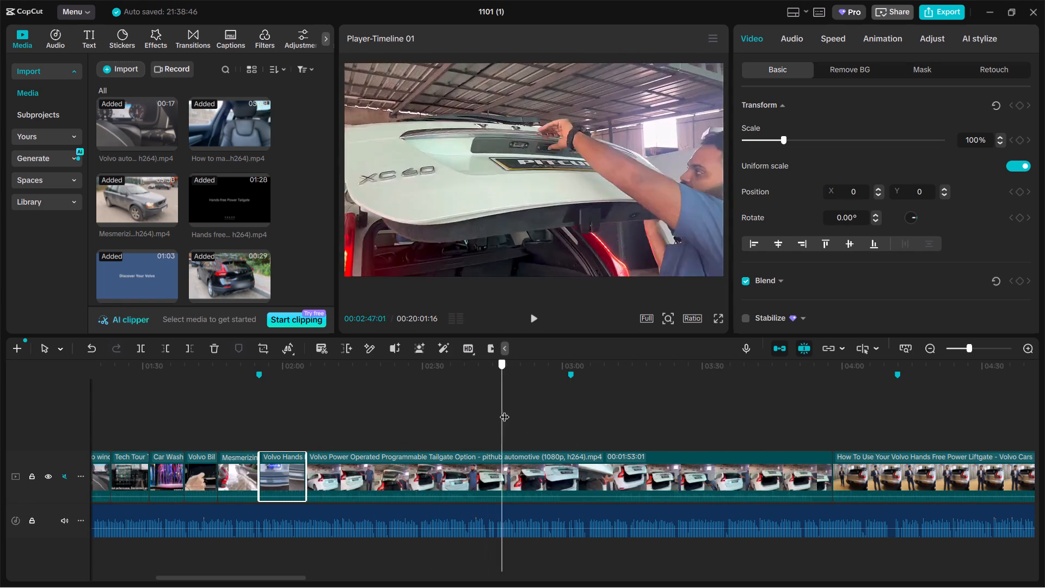
pyautogui.moveTo(505, 410); pyautogui.dragTo(534, 412)
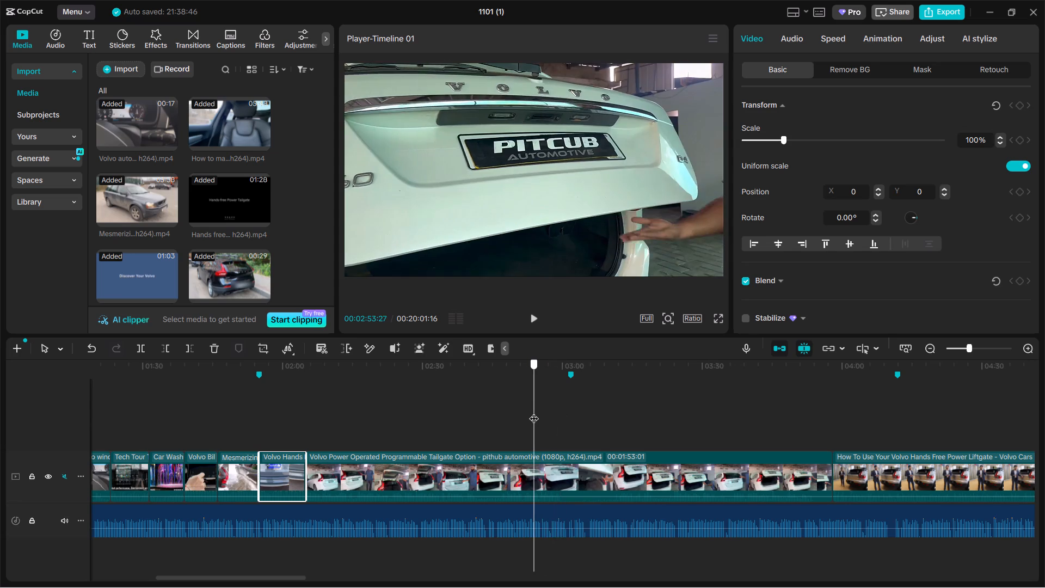
pyautogui.moveTo(534, 412); pyautogui.dragTo(520, 416)
pyautogui.click(532, 469)
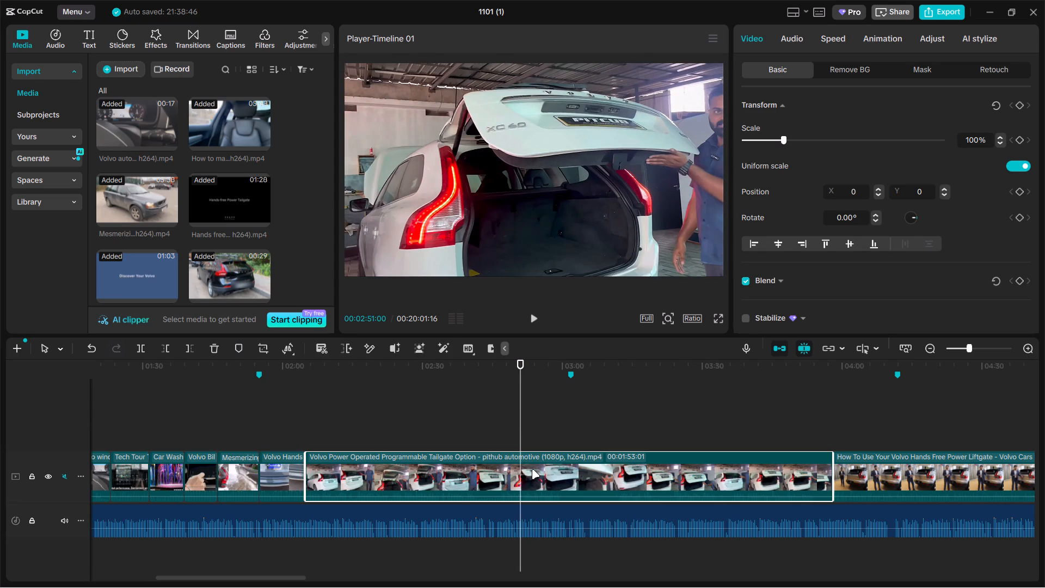
pyautogui.hotkey('ctrl', 'b')
pyautogui.click(493, 469)
pyautogui.press('BackSpace')
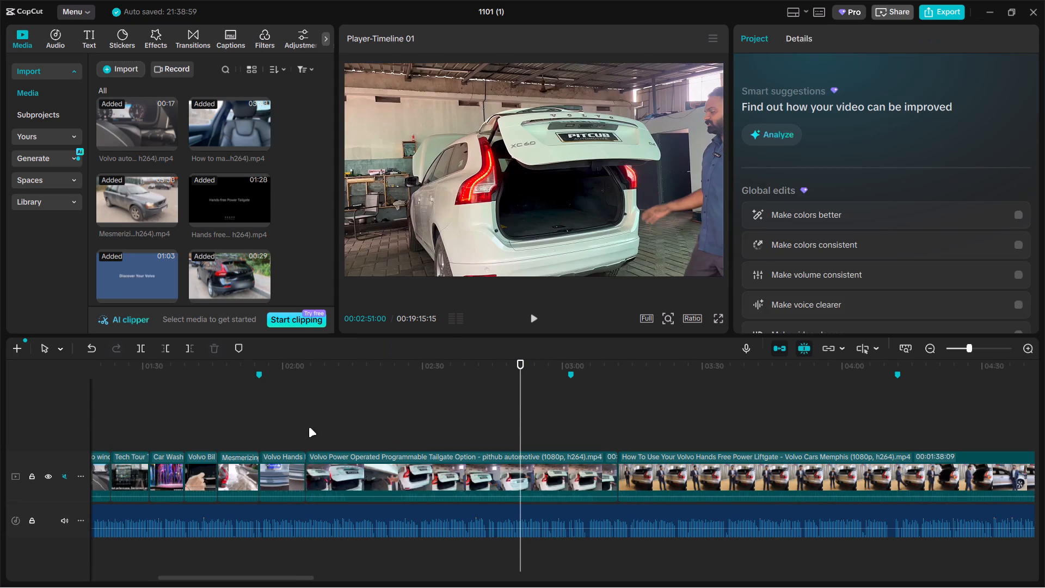
# Split the Volvo Power Operated Programmable Tailgate clip at 00:02:14:20 and delete the part after the cut.
pyautogui.click(309, 427)
pyautogui.moveTo(309, 427); pyautogui.dragTo(343, 422)
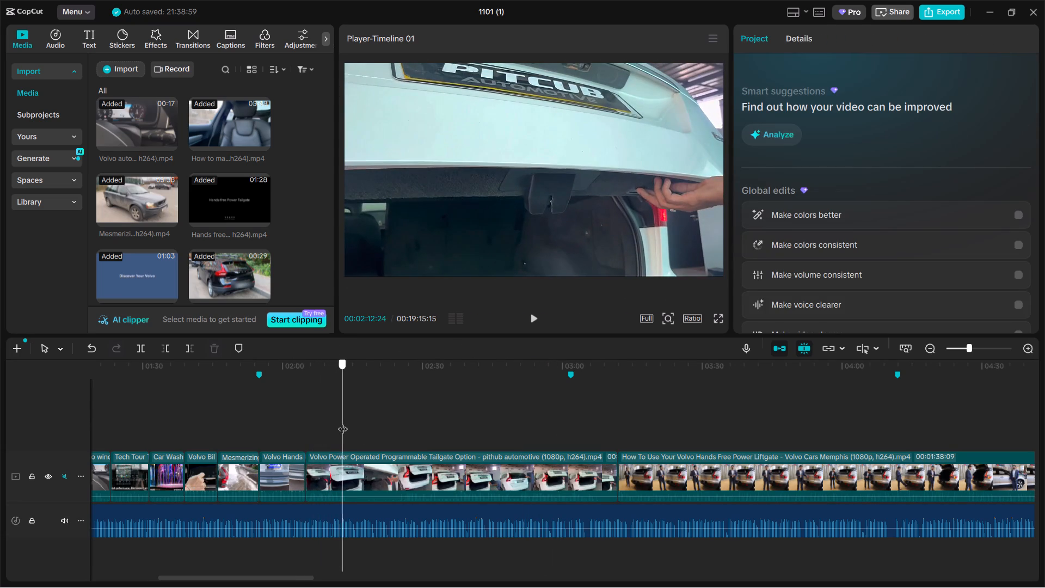
pyautogui.moveTo(343, 422); pyautogui.dragTo(351, 421)
pyautogui.click(383, 473)
pyautogui.hotkey('ctrl', 'b')
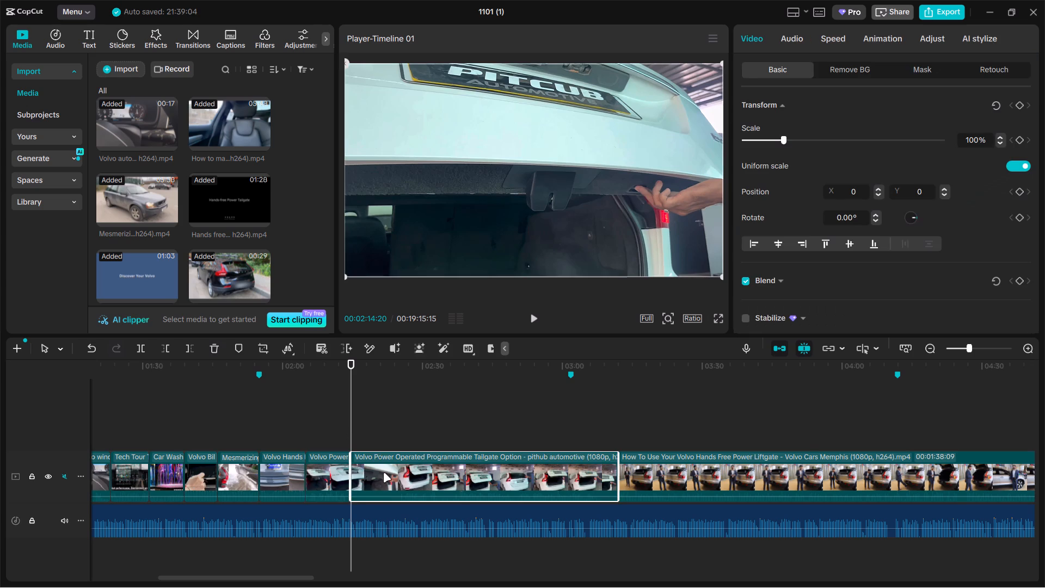
pyautogui.press('BackSpace')
# Split the How To Use Your Volvo Hands Free Power Liftgate clip at 00:03:09:13 and delete the part before the cut.
pyautogui.moveTo(355, 427); pyautogui.dragTo(469, 422)
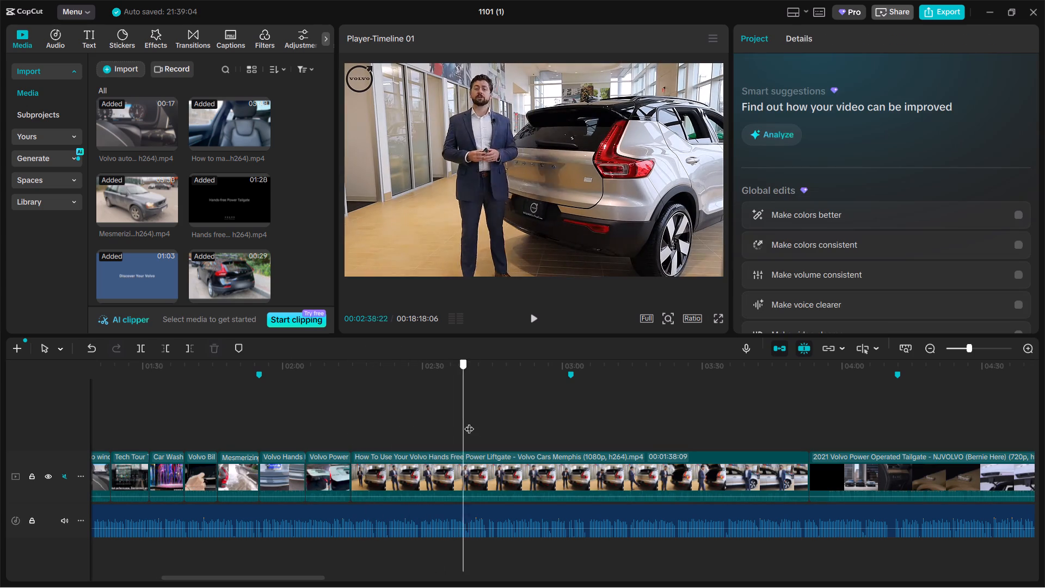
pyautogui.moveTo(469, 422); pyautogui.dragTo(653, 422)
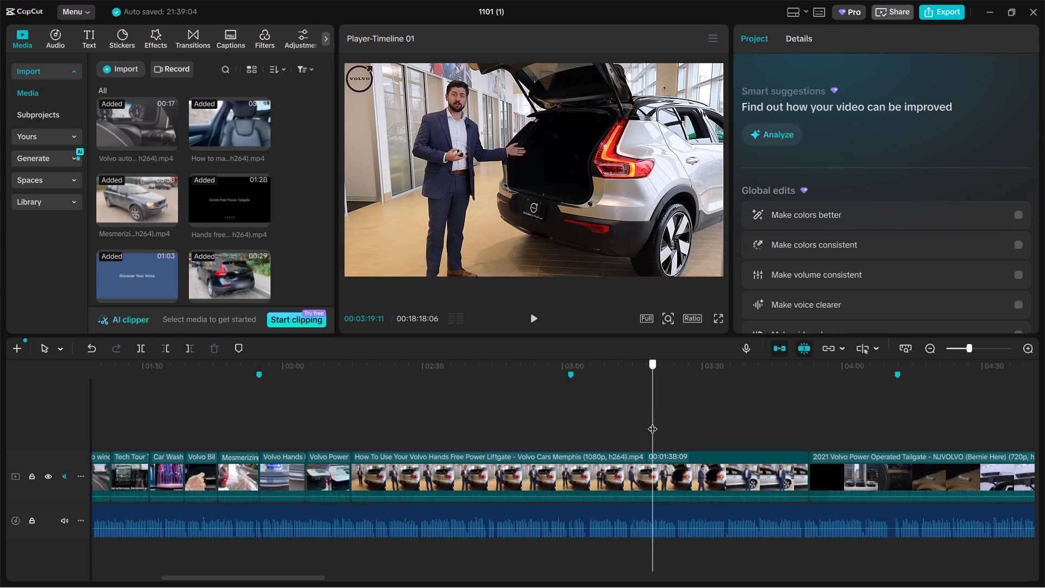
pyautogui.moveTo(653, 422); pyautogui.dragTo(606, 424)
pyautogui.click(610, 468)
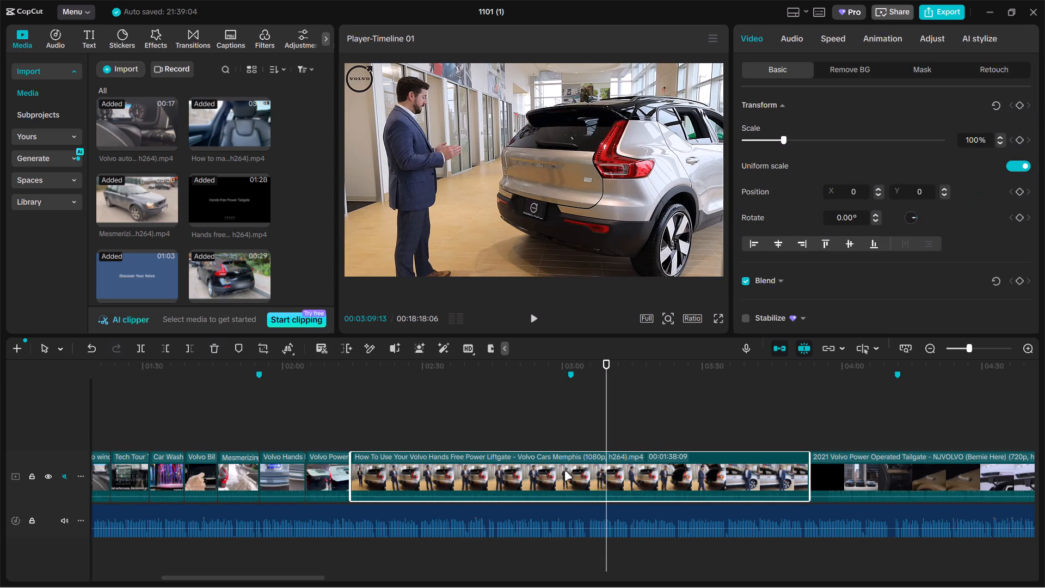
pyautogui.hotkey('ctrl', 'b')
pyautogui.click(557, 471)
pyautogui.press('BackSpace')
# Trim a little off the Hands Free Power Liftgate clip's start, then cut it at 00:02:22:12 and delete the rest.
pyautogui.click(353, 428)
pyautogui.moveTo(353, 428); pyautogui.dragTo(371, 424)
pyautogui.click(360, 463)
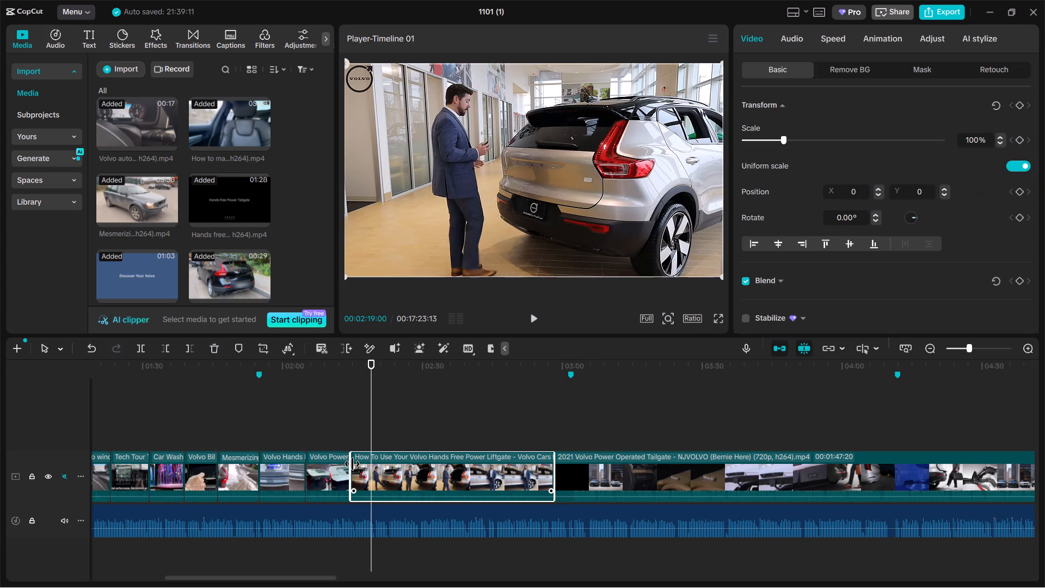
pyautogui.moveTo(352, 464); pyautogui.dragTo(359, 463)
pyautogui.click(351, 435)
pyautogui.moveTo(348, 435); pyautogui.dragTo(382, 433)
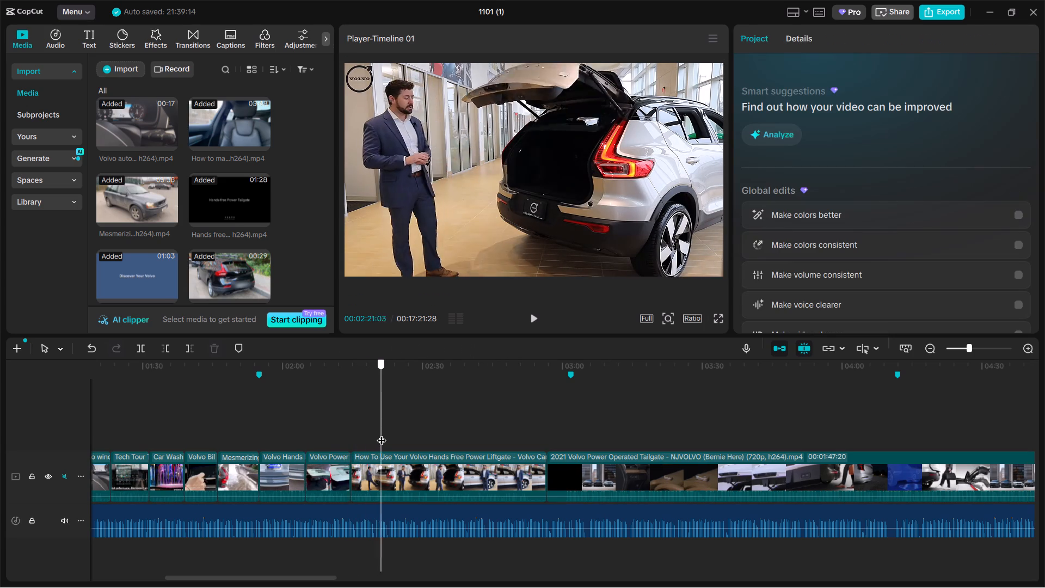
pyautogui.moveTo(382, 433); pyautogui.dragTo(387, 433)
pyautogui.click(428, 475)
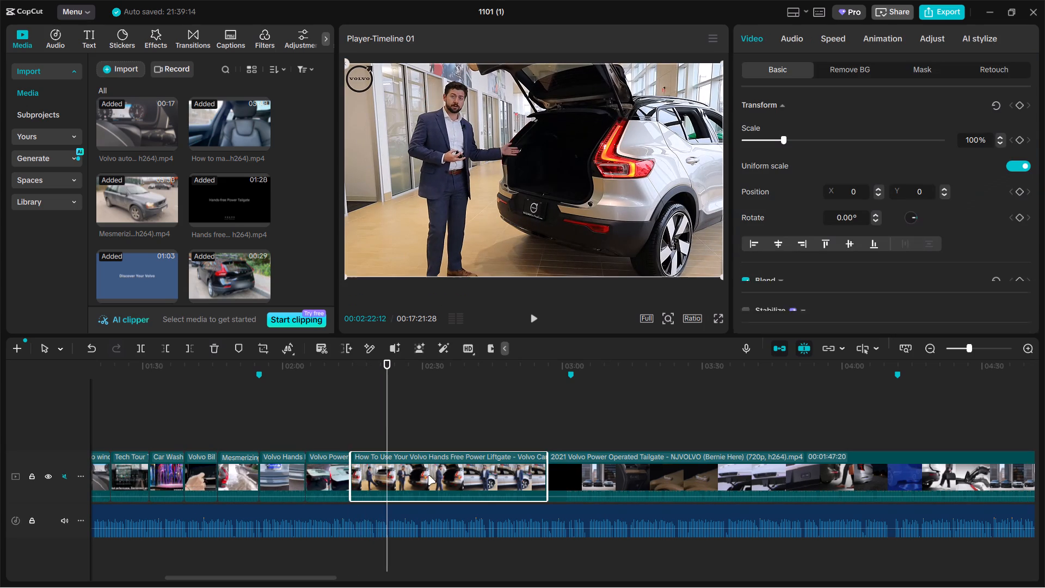
pyautogui.hotkey('ctrl', 'b')
pyautogui.press('BackSpace')
# Scale the trimmed Hands Free Power Liftgate clip to 165% and reposition it to X -483, Y 358 to frame the tailgate.
pyautogui.click(365, 433)
pyautogui.click(551, 180)
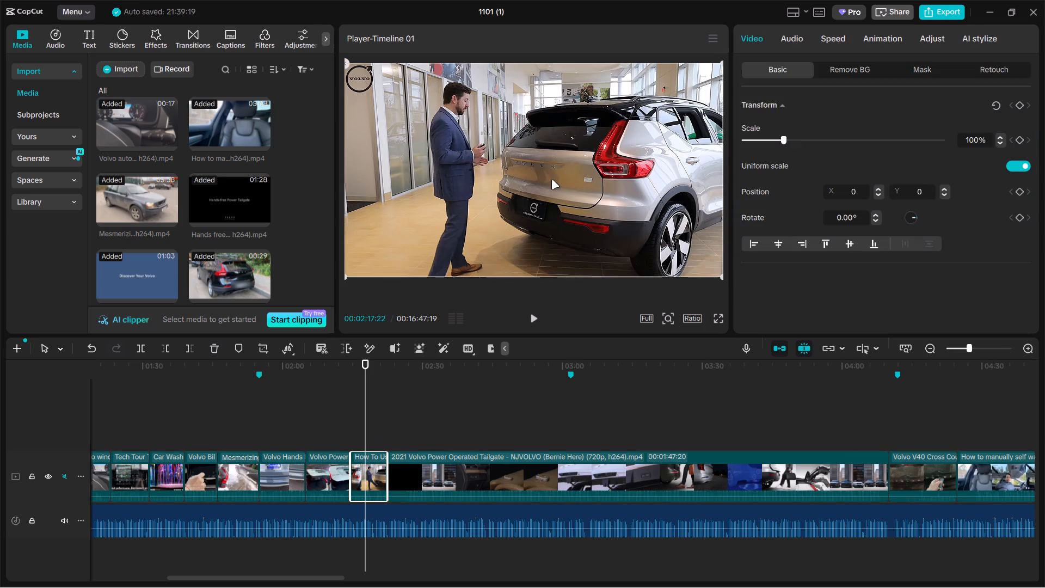
pyautogui.moveTo(795, 139); pyautogui.dragTo(809, 134)
pyautogui.moveTo(638, 178); pyautogui.dragTo(590, 161)
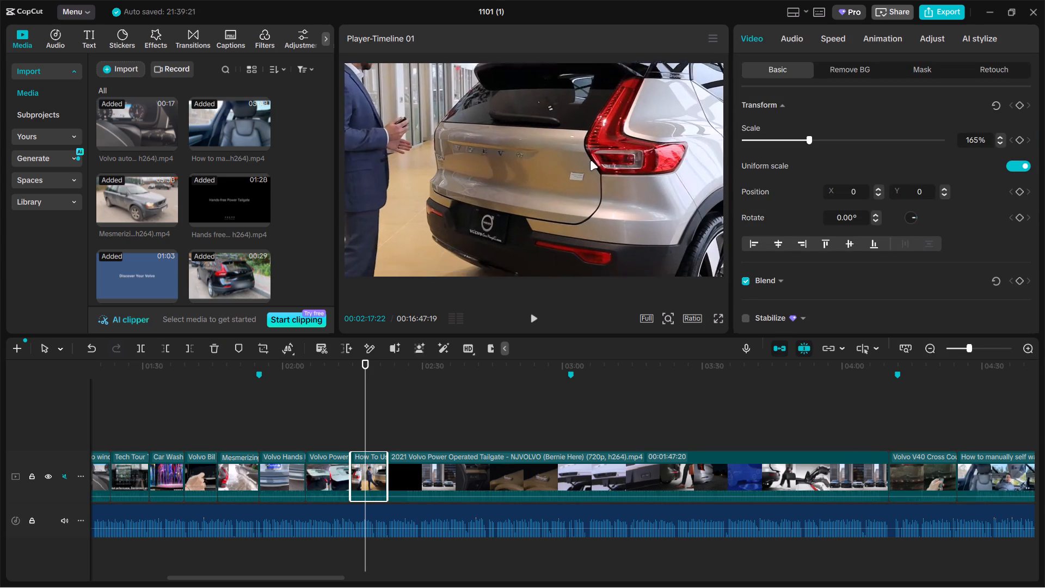
pyautogui.moveTo(590, 161); pyautogui.dragTo(590, 158)
pyautogui.click(342, 415)
pyautogui.moveTo(343, 415); pyautogui.dragTo(362, 407)
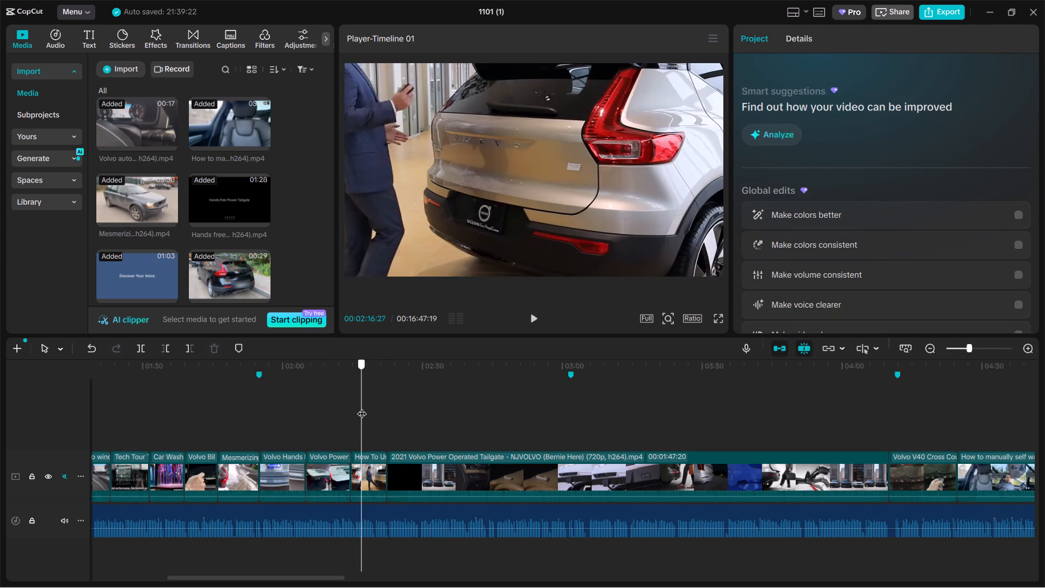
pyautogui.moveTo(362, 407); pyautogui.dragTo(373, 402)
pyautogui.click(512, 235)
pyautogui.moveTo(512, 235); pyautogui.dragTo(514, 219)
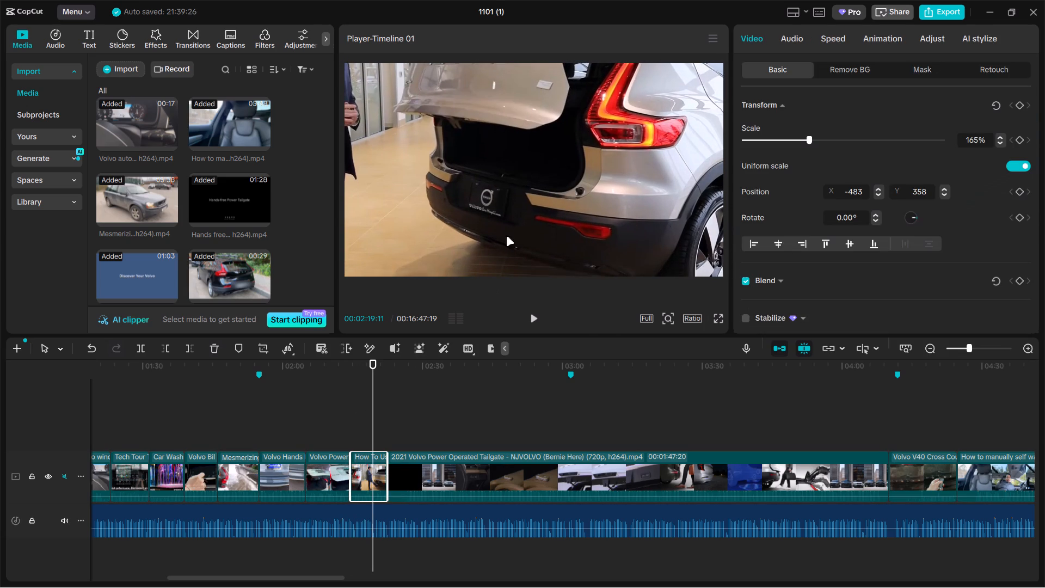
# Split the 2021 Volvo Power Operated Tailgate clip at 00:03:27:09 and delete the part before the cut.
pyautogui.moveTo(375, 403); pyautogui.dragTo(524, 407)
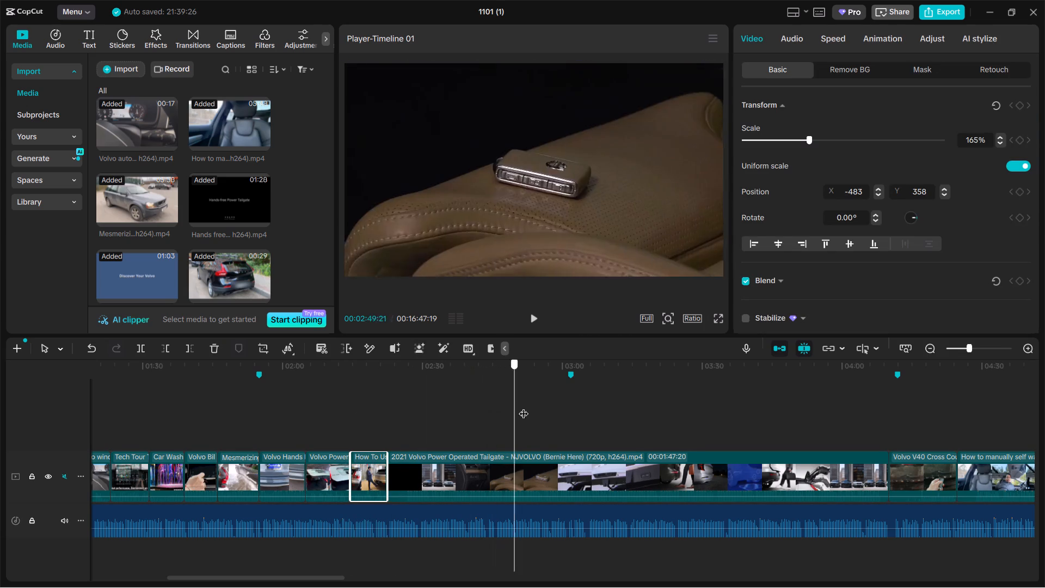
pyautogui.moveTo(524, 407); pyautogui.dragTo(718, 414)
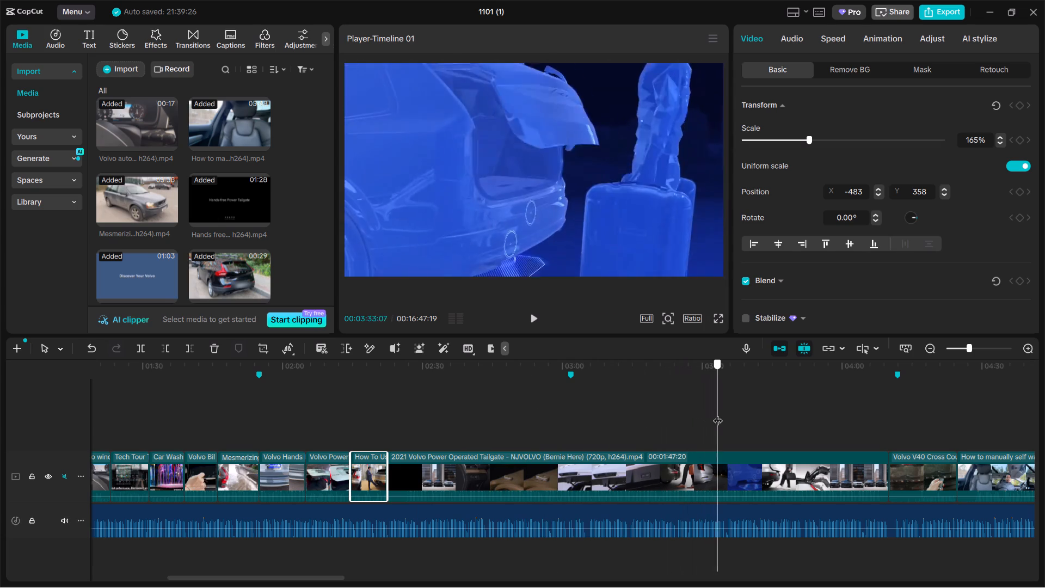
pyautogui.moveTo(718, 414); pyautogui.dragTo(711, 407)
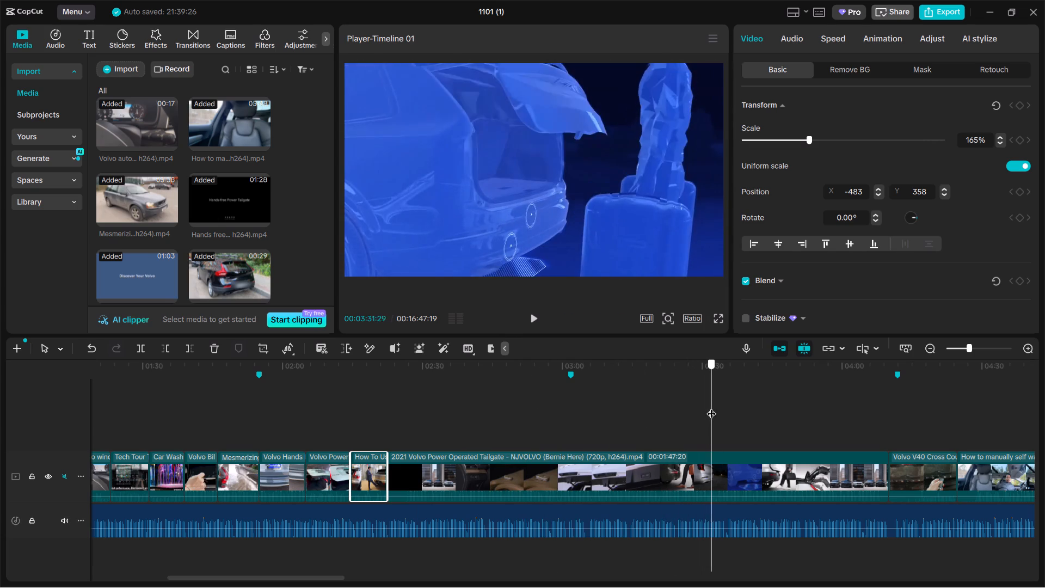
pyautogui.moveTo(711, 407); pyautogui.dragTo(690, 415)
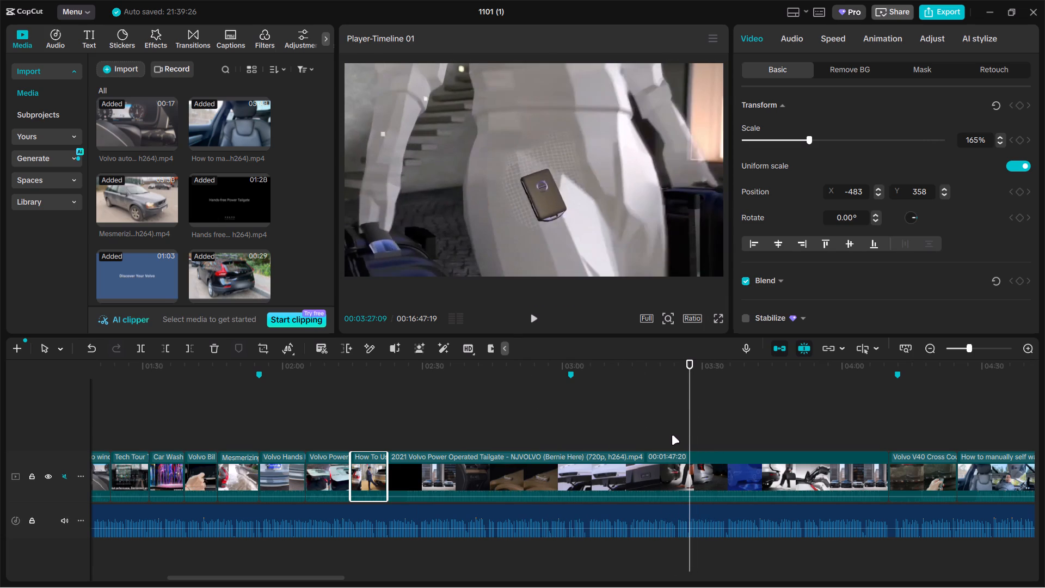
pyautogui.click(685, 468)
pyautogui.hotkey('ctrl', 'b')
pyautogui.click(651, 462)
pyautogui.press('BackSpace')
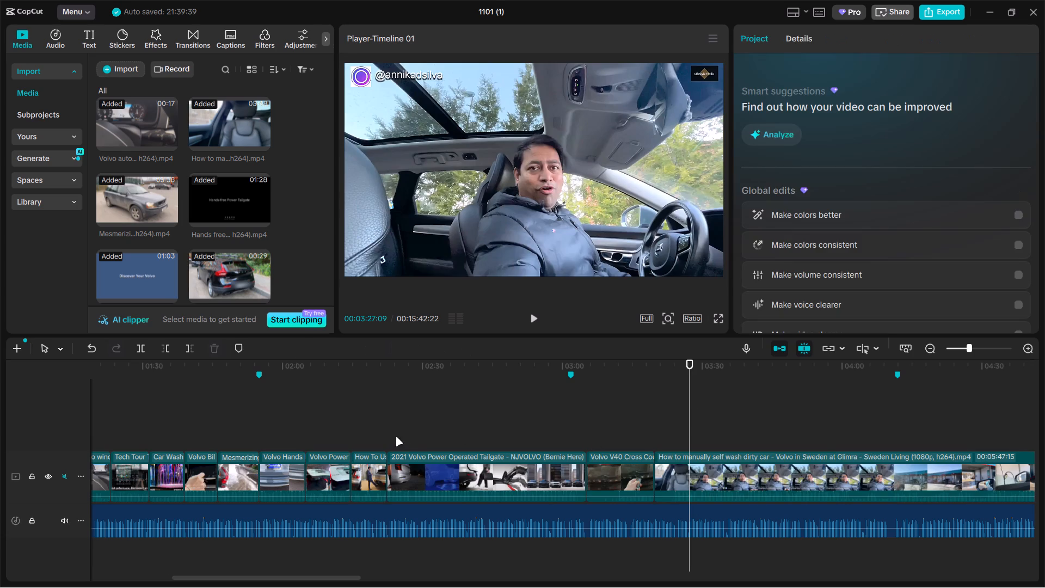
# Split the 2021 Volvo Power Operated Tailgate clip at 00:02:31:08 and delete the part after the cut.
pyautogui.click(386, 433)
pyautogui.moveTo(386, 433); pyautogui.dragTo(420, 428)
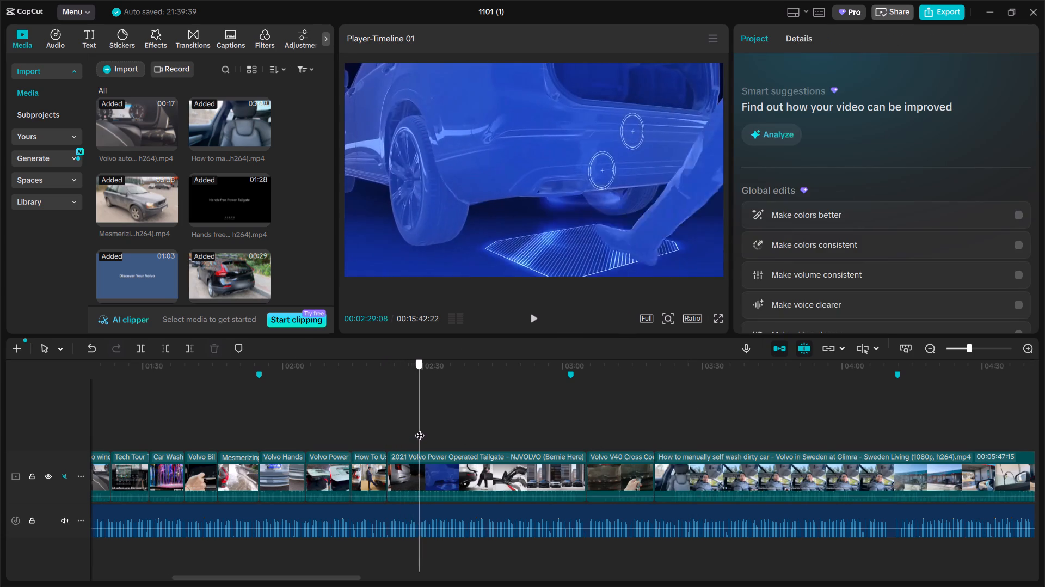
pyautogui.moveTo(420, 428); pyautogui.dragTo(428, 428)
pyautogui.click(460, 462)
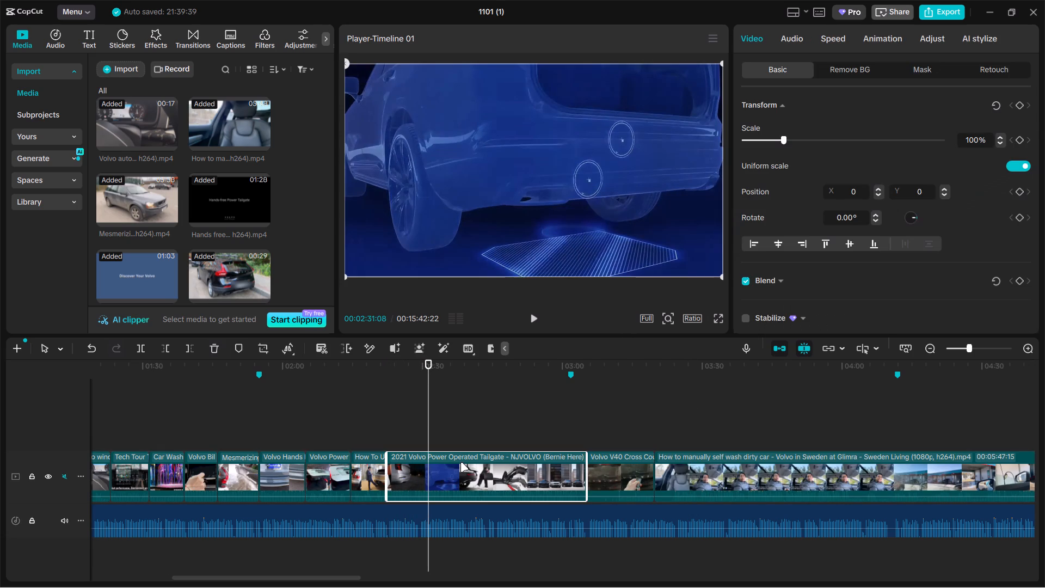
pyautogui.hotkey('ctrl', 'b')
pyautogui.press('BackSpace')
# Trim both ends of the Volvo V40 Cross Country clip to keep about 6 seconds of the tailgate opening.
pyautogui.moveTo(428, 428); pyautogui.dragTo(445, 428)
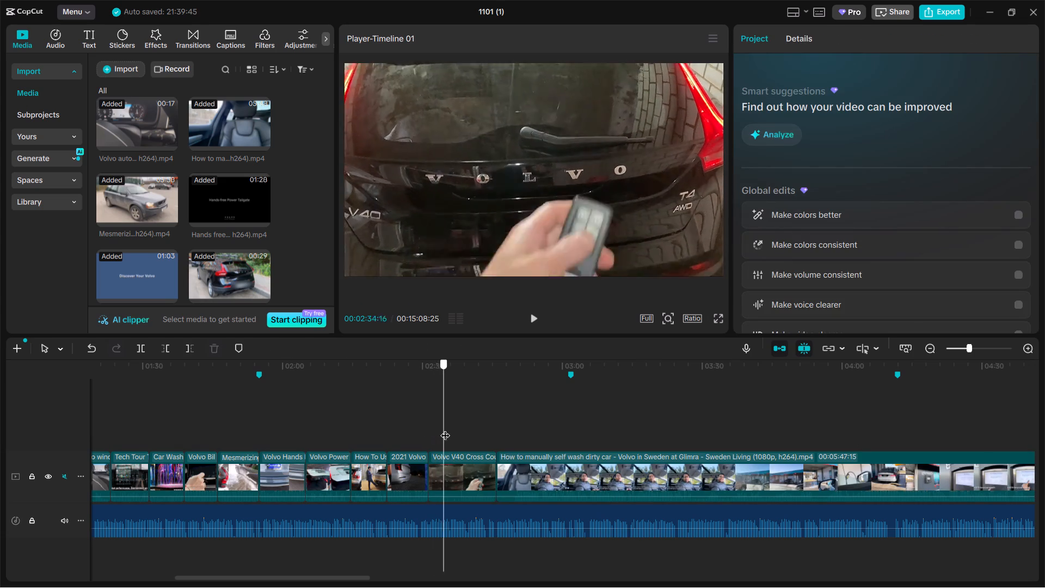
pyautogui.moveTo(445, 428); pyautogui.dragTo(470, 430)
pyautogui.click(462, 471)
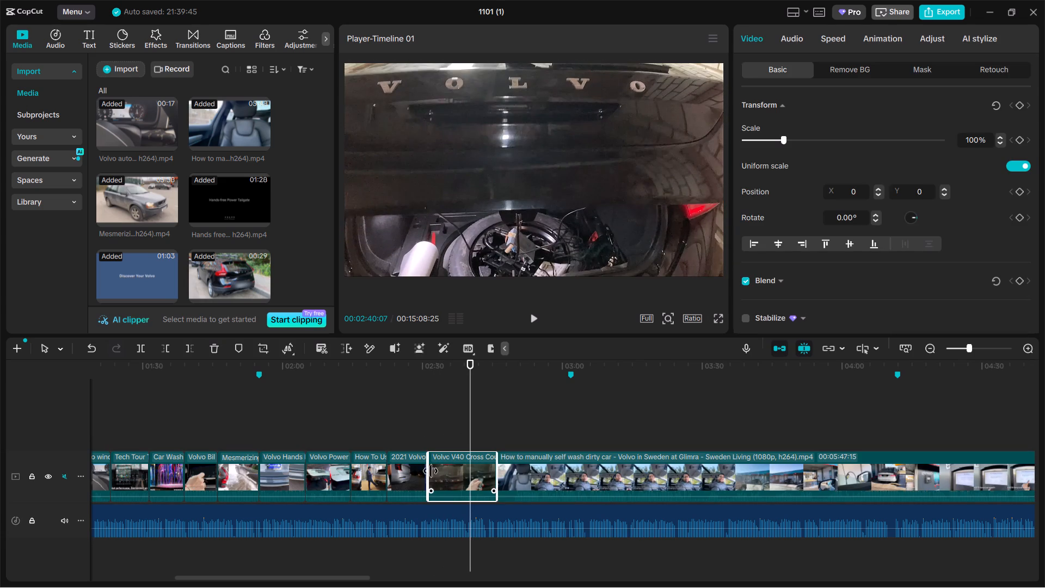
pyautogui.moveTo(431, 471); pyautogui.dragTo(445, 468)
pyautogui.moveTo(484, 473); pyautogui.dragTo(457, 473)
# Look through the How to manually self wash dirty car clip and delete it from the timeline.
pyautogui.click(458, 426)
pyautogui.moveTo(458, 426); pyautogui.dragTo(544, 425)
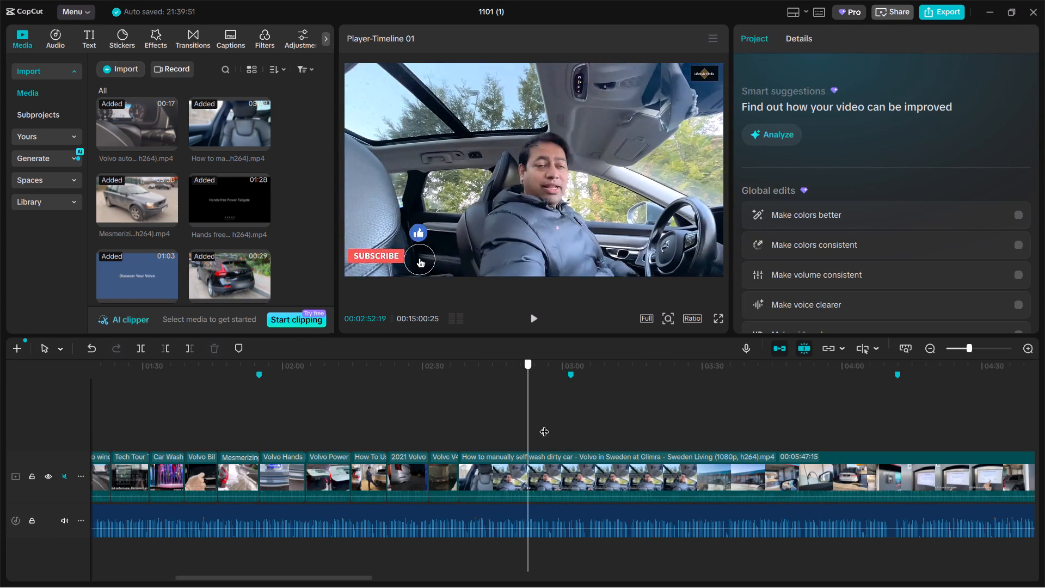
pyautogui.moveTo(544, 425); pyautogui.dragTo(739, 434)
pyautogui.keyDown('ctrl'); pyautogui.scroll(-6, 702, 456); pyautogui.keyUp('ctrl')
pyautogui.click(658, 460)
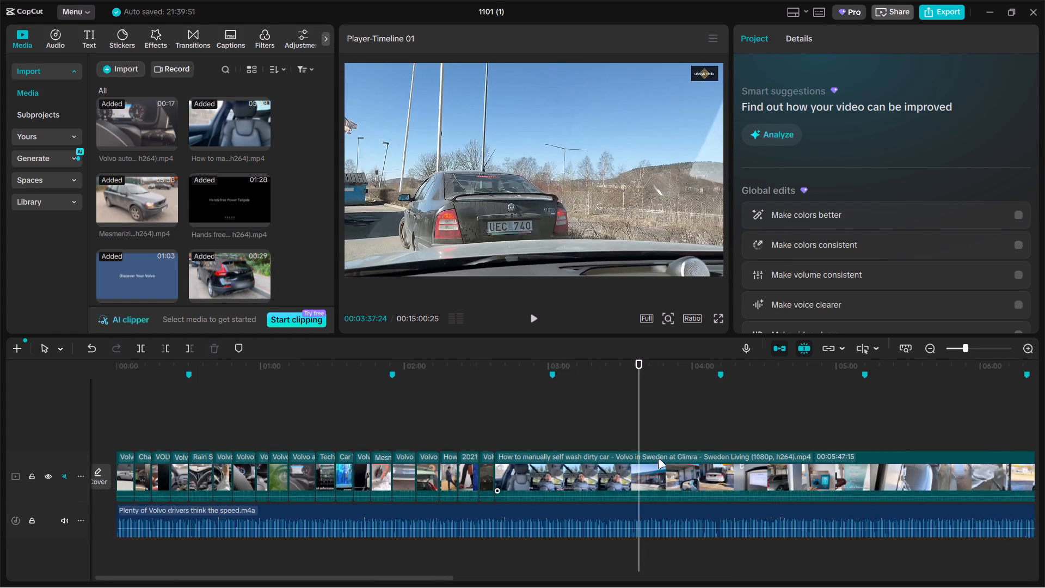
pyautogui.click(520, 434)
pyautogui.moveTo(520, 434); pyautogui.dragTo(449, 433)
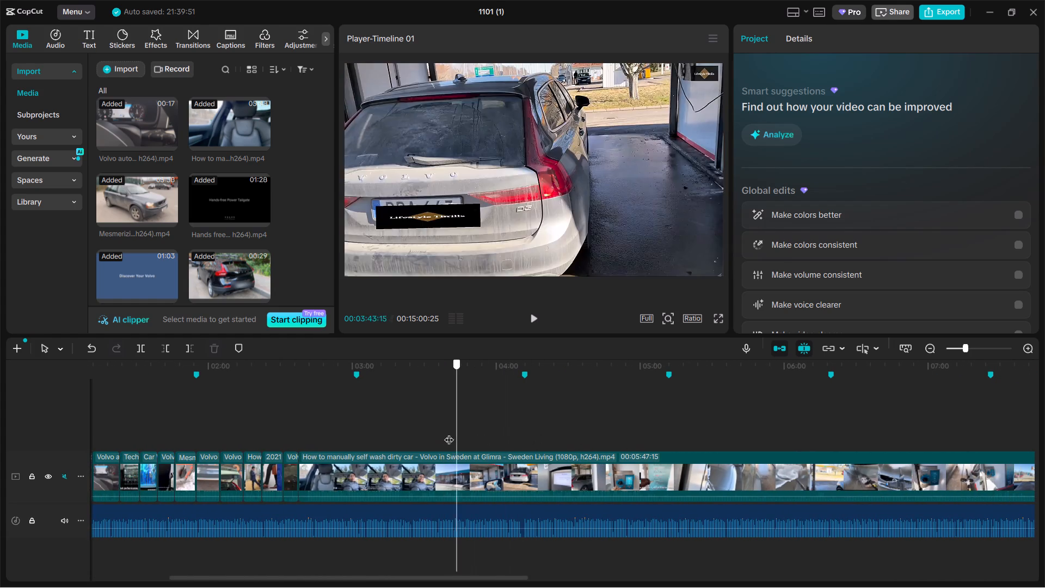
pyautogui.moveTo(449, 433); pyautogui.dragTo(623, 422)
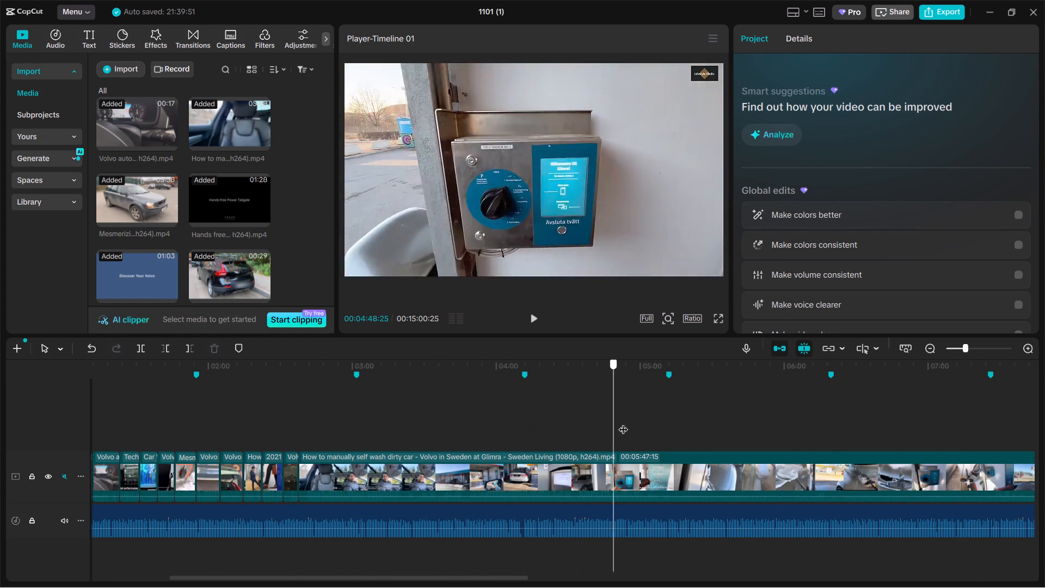
pyautogui.moveTo(623, 422); pyautogui.dragTo(678, 421)
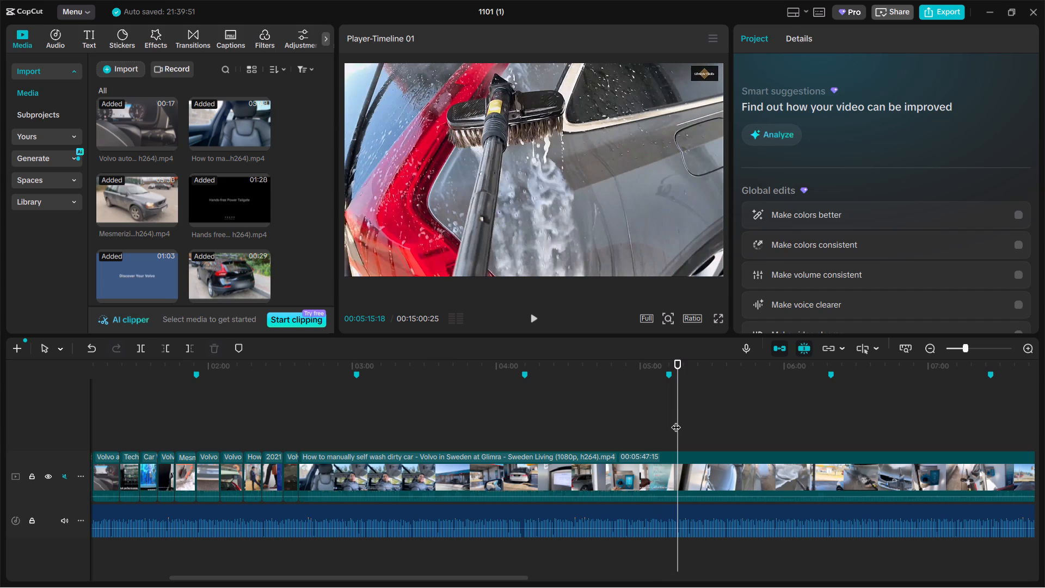
pyautogui.click(584, 483)
pyautogui.press('BackSpace')
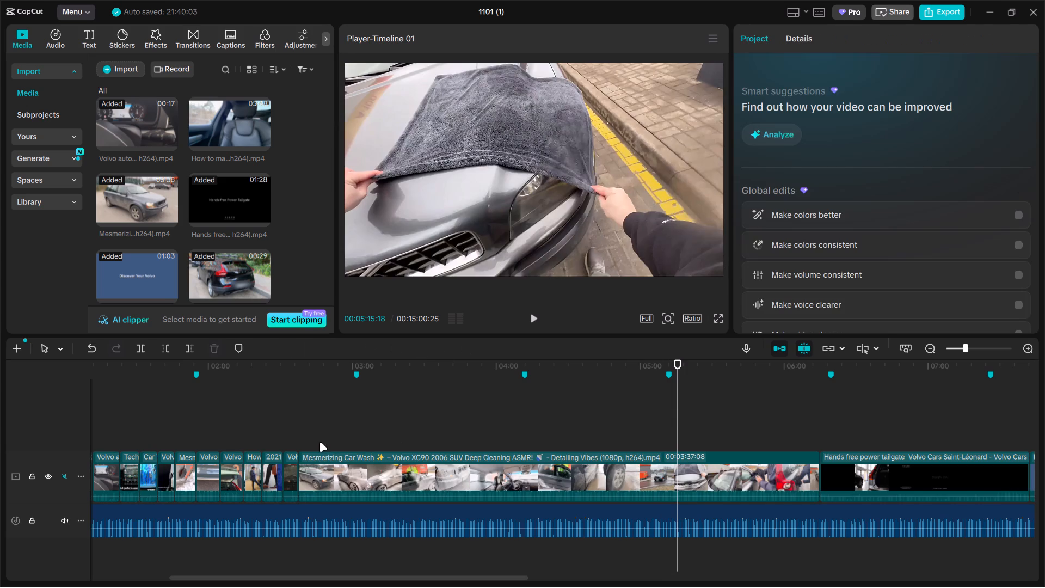
# Review the Mesmerizing Car Wash clip, split it at 00:03:16:15 and delete the part before the cut.
pyautogui.click(329, 434)
pyautogui.moveTo(329, 434); pyautogui.dragTo(434, 428)
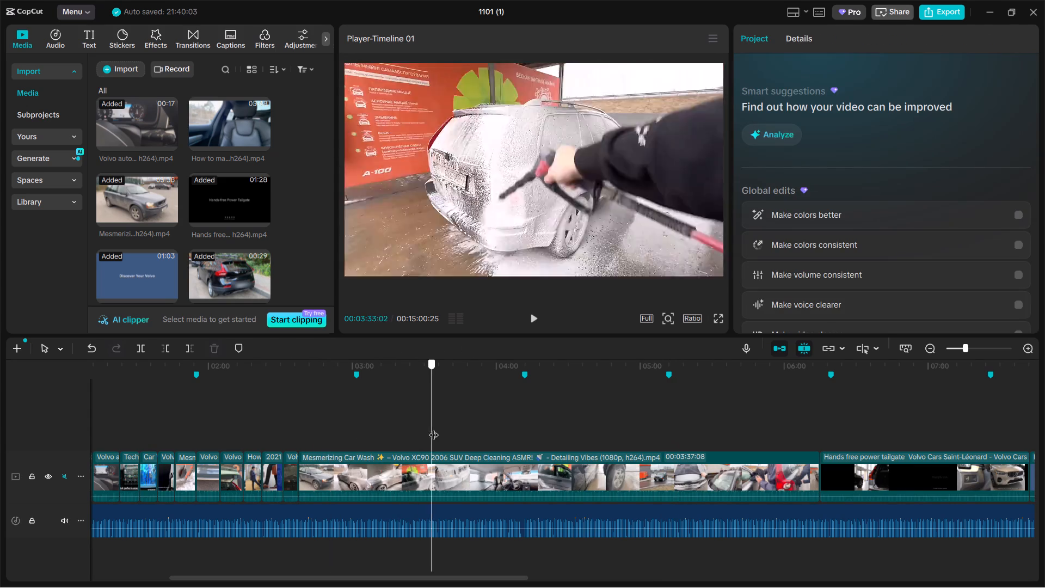
pyautogui.moveTo(434, 428); pyautogui.dragTo(615, 420)
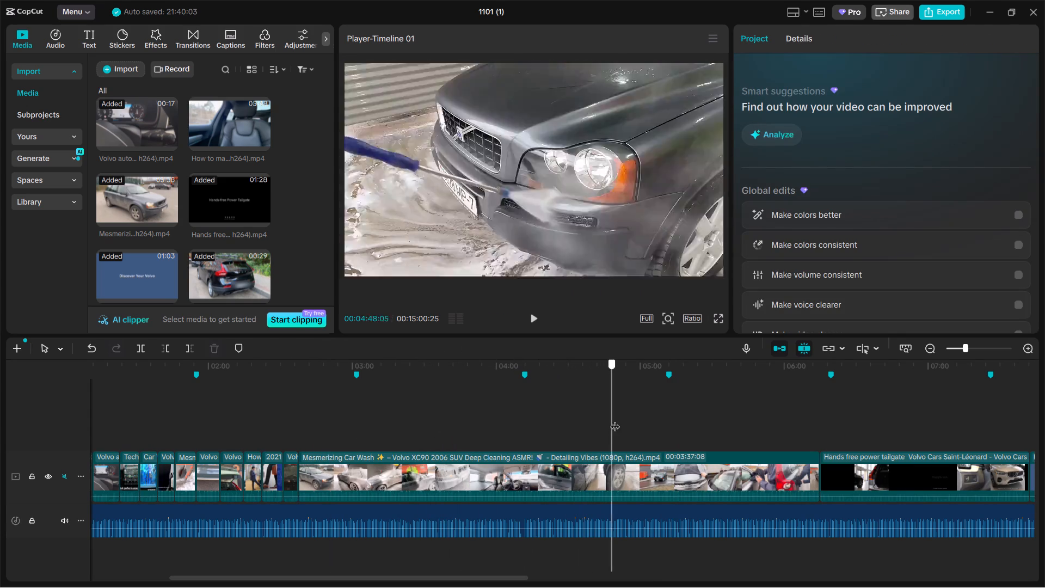
pyautogui.moveTo(615, 420); pyautogui.dragTo(711, 413)
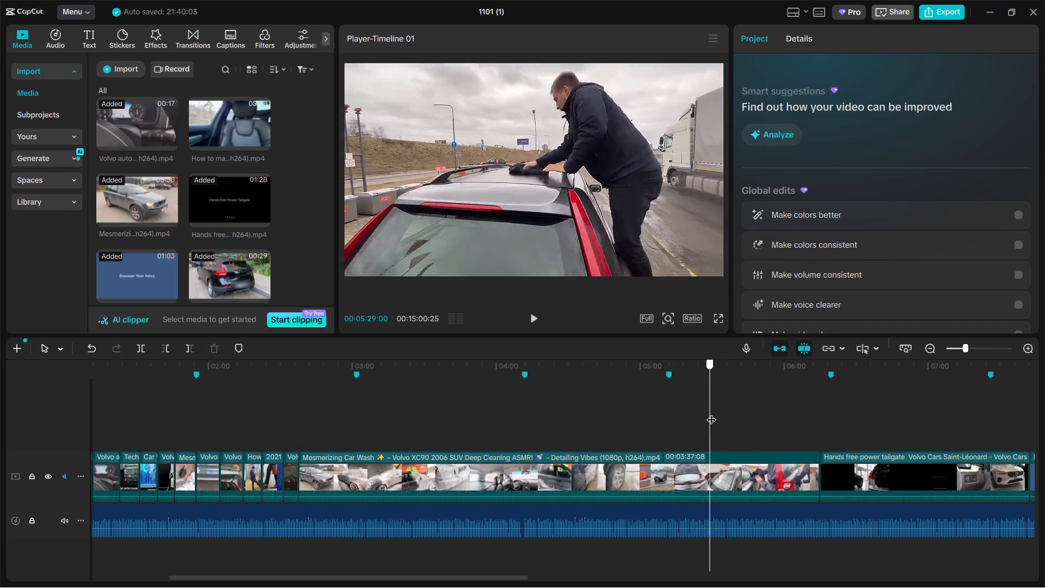
pyautogui.moveTo(711, 413); pyautogui.dragTo(791, 408)
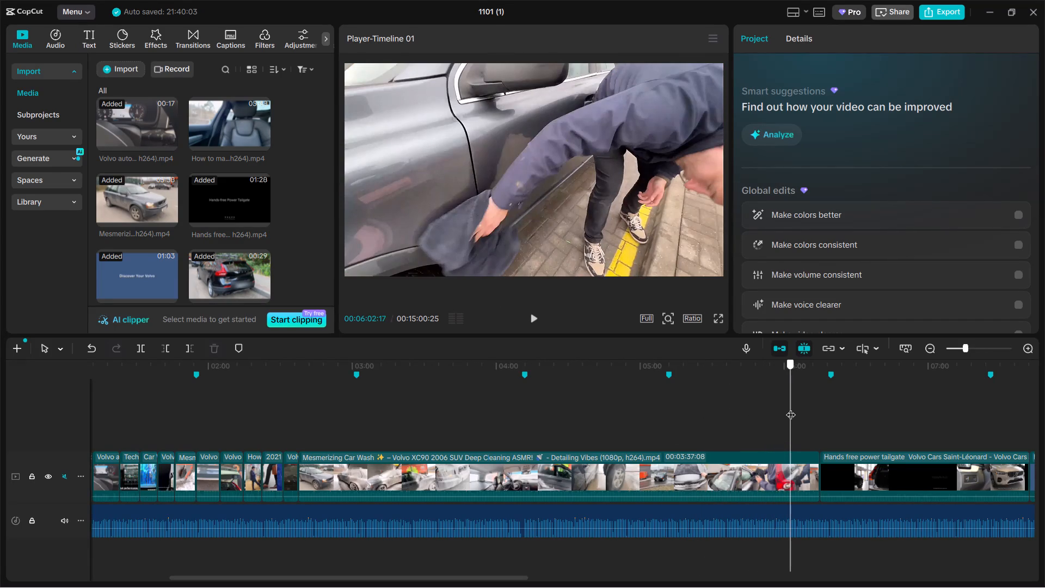
pyautogui.moveTo(791, 408); pyautogui.dragTo(422, 409)
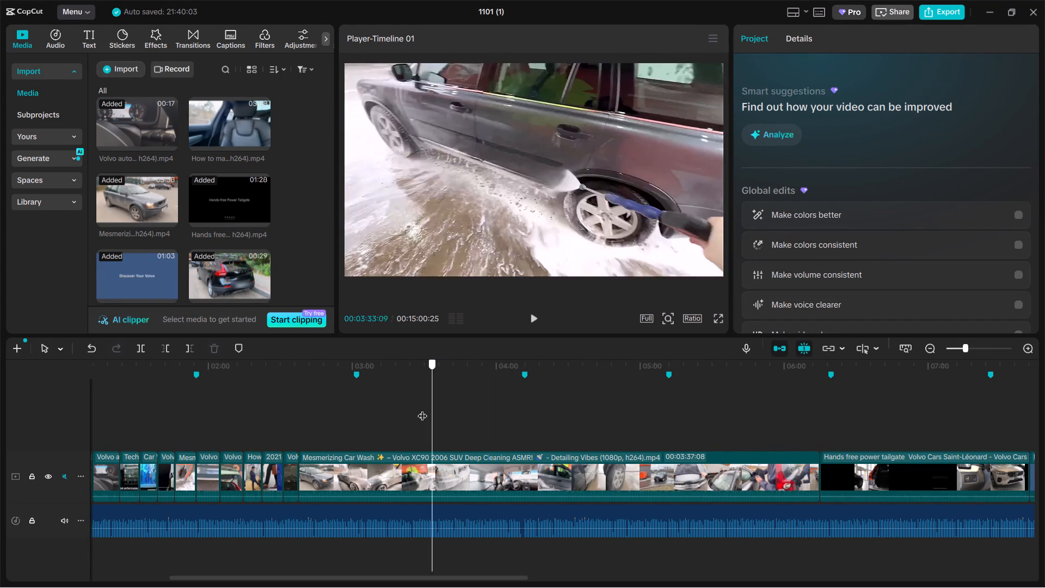
pyautogui.moveTo(422, 409); pyautogui.dragTo(392, 408)
pyautogui.click(401, 471)
pyautogui.hotkey('ctrl', 'b')
pyautogui.click(356, 483)
pyautogui.press('BackSpace')
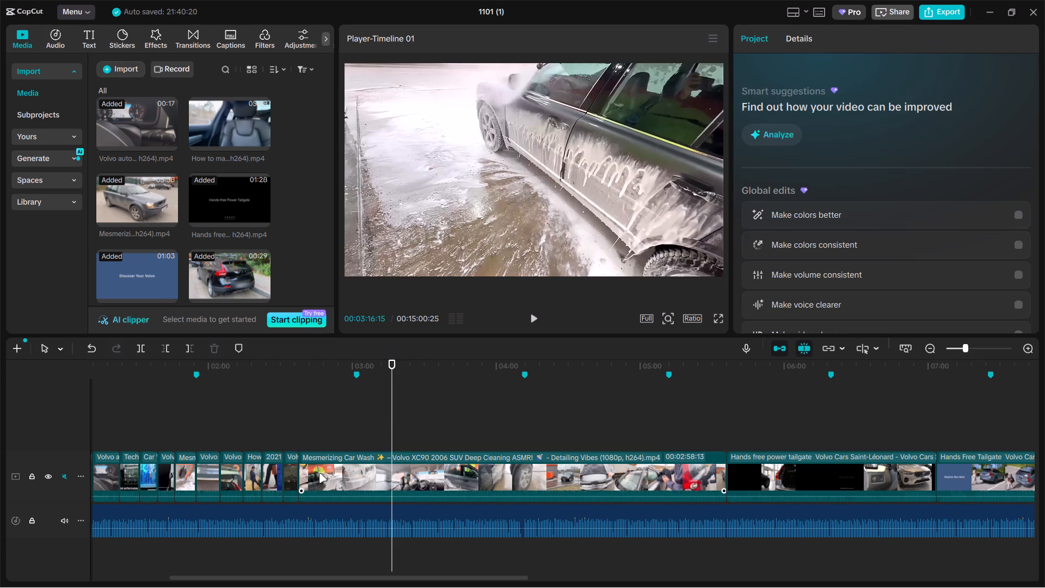
# Trim the start of the Mesmerizing Car Wash clip, split it at 00:02:46:17 and delete the part after the cut.
pyautogui.click(297, 438)
pyautogui.moveTo(297, 438); pyautogui.dragTo(315, 438)
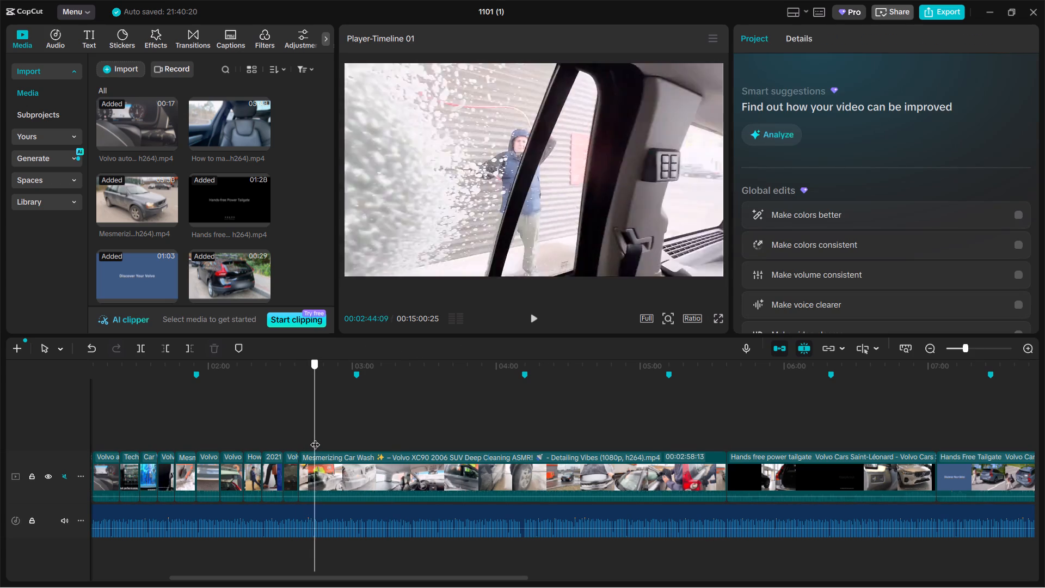
pyautogui.moveTo(315, 438); pyautogui.dragTo(320, 437)
pyautogui.click(329, 471)
pyautogui.moveTo(299, 470); pyautogui.dragTo(312, 470)
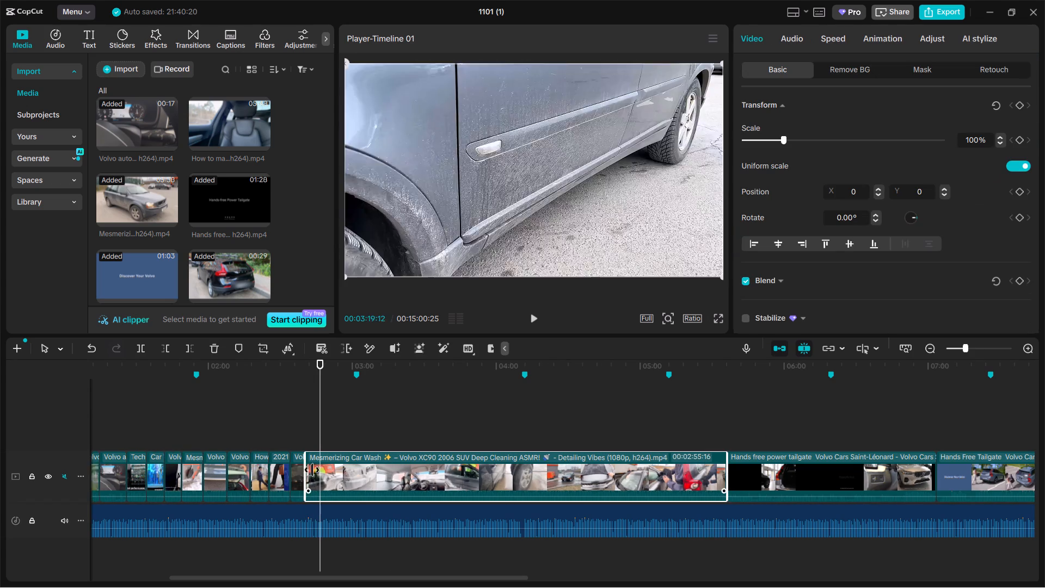
pyautogui.moveTo(312, 470); pyautogui.dragTo(322, 470)
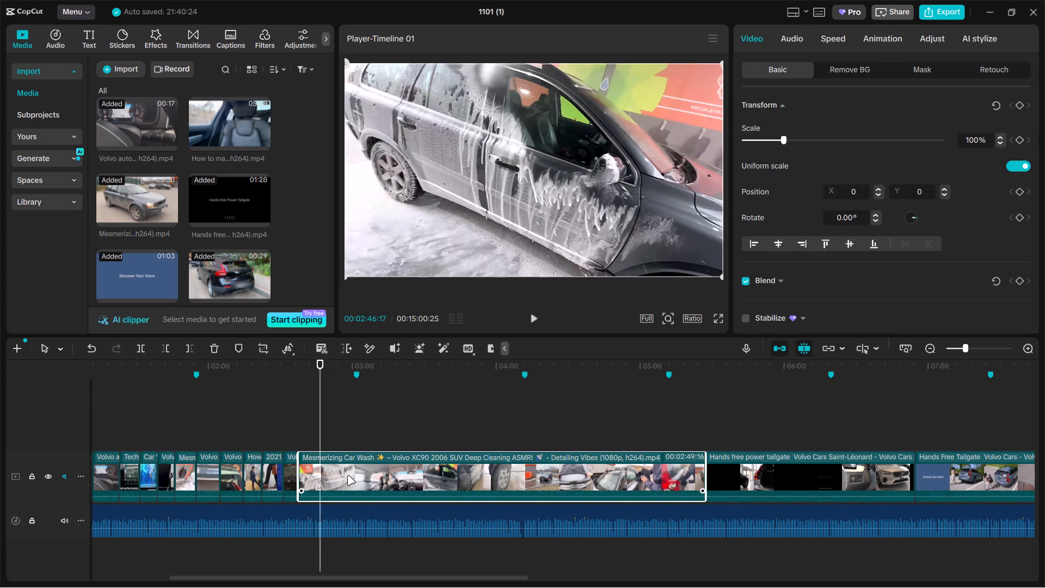
pyautogui.hotkey('ctrl', 'b')
pyautogui.press('BackSpace')
# Review the Hands free power tailgate clip, split it at 00:03:35:17 and delete the part before the cut.
pyautogui.moveTo(321, 429); pyautogui.dragTo(383, 430)
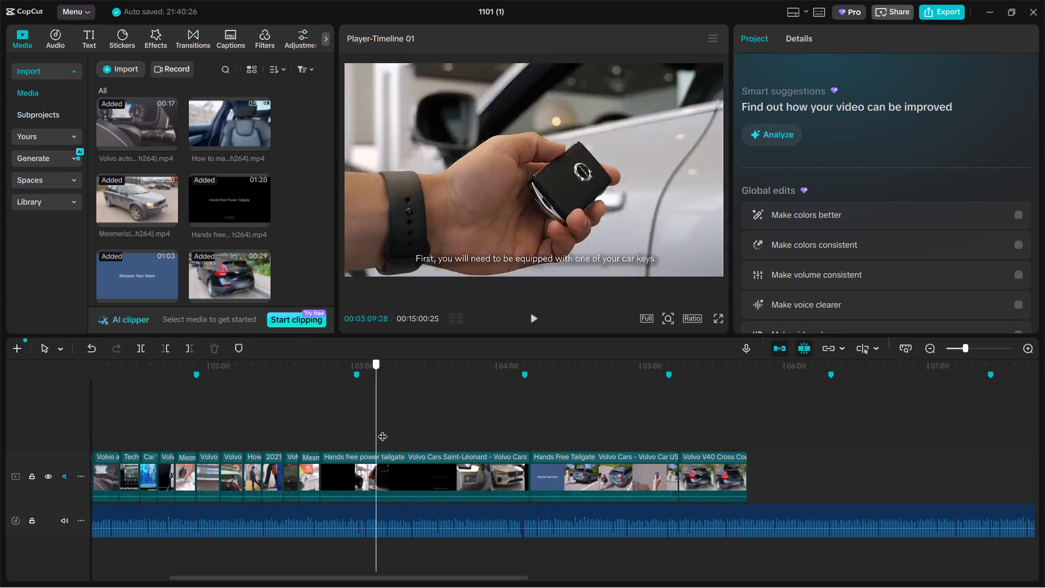
pyautogui.moveTo(383, 430); pyautogui.dragTo(450, 430)
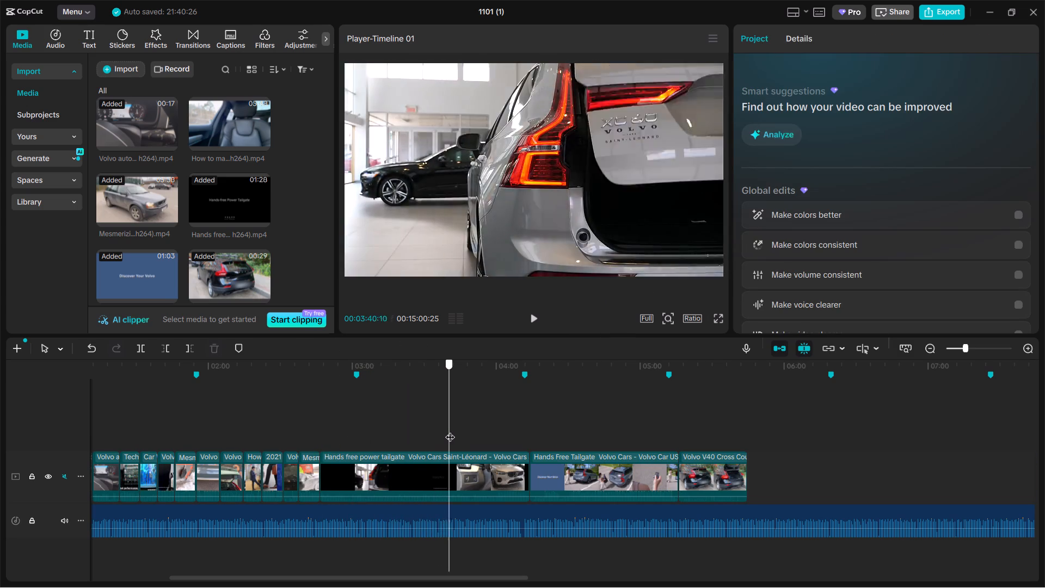
pyautogui.moveTo(450, 430); pyautogui.dragTo(487, 428)
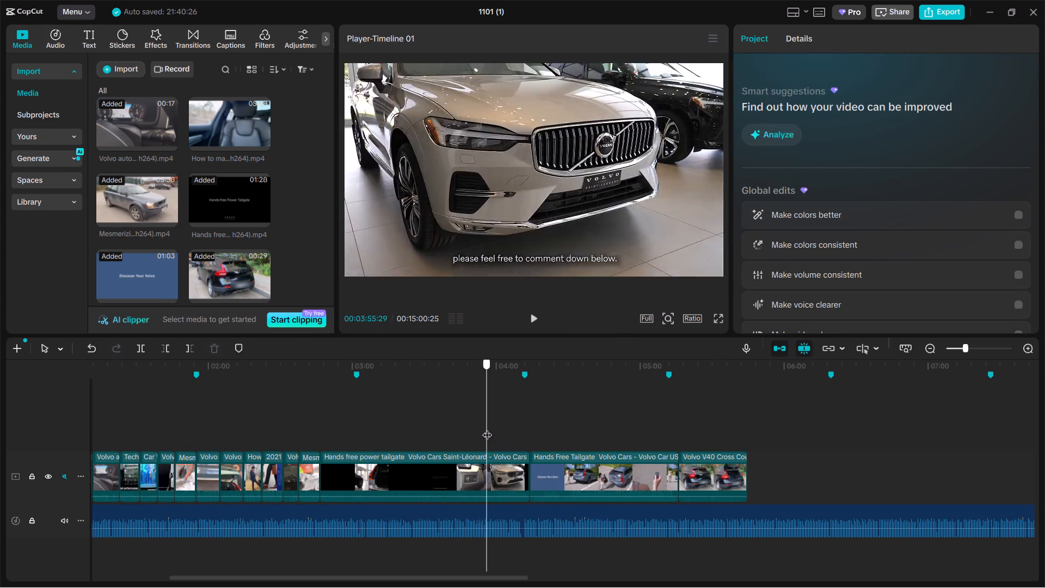
pyautogui.moveTo(487, 428); pyautogui.dragTo(438, 430)
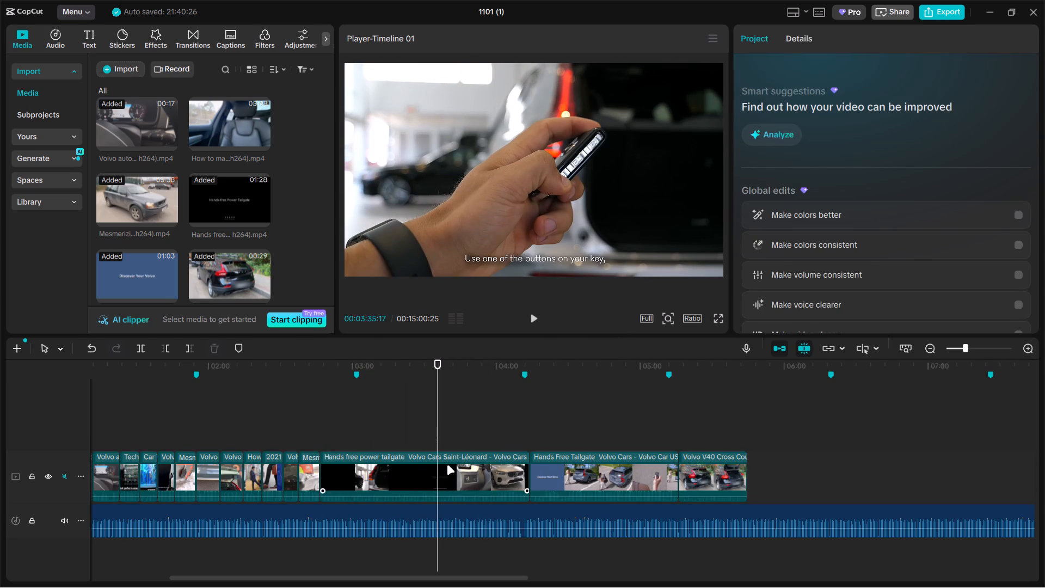
pyautogui.click(447, 465)
pyautogui.hotkey('ctrl', 'b')
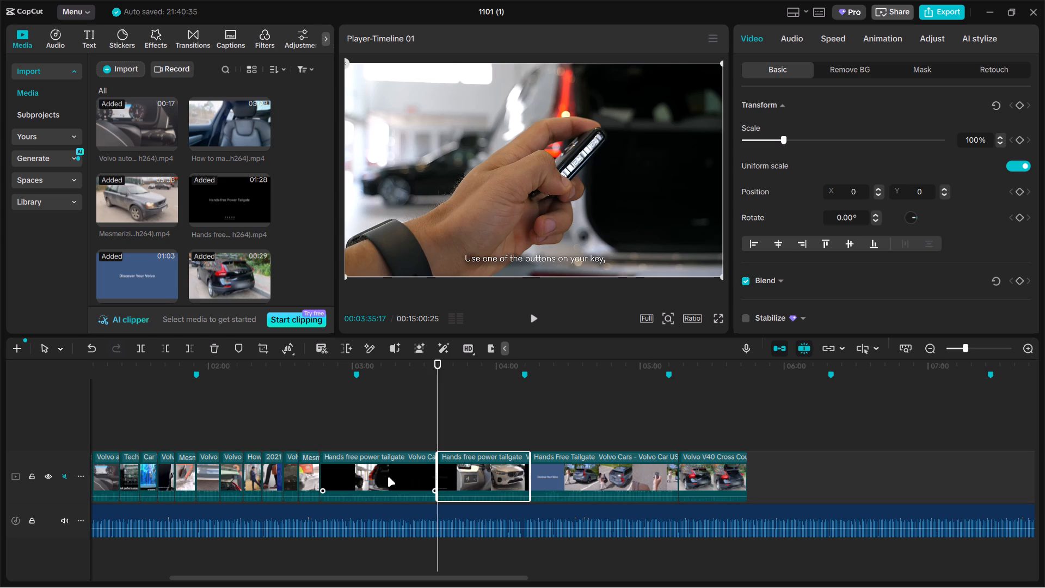
pyautogui.click(388, 477)
pyautogui.press('BackSpace')
# Split the remaining Hands free power tailgate clip at 00:02:56:26 and delete the part after the cut.
pyautogui.click(321, 442)
pyautogui.keyDown('ctrl'); pyautogui.scroll(5, 322, 442); pyautogui.keyUp('ctrl')
pyautogui.moveTo(319, 428); pyautogui.dragTo(352, 428)
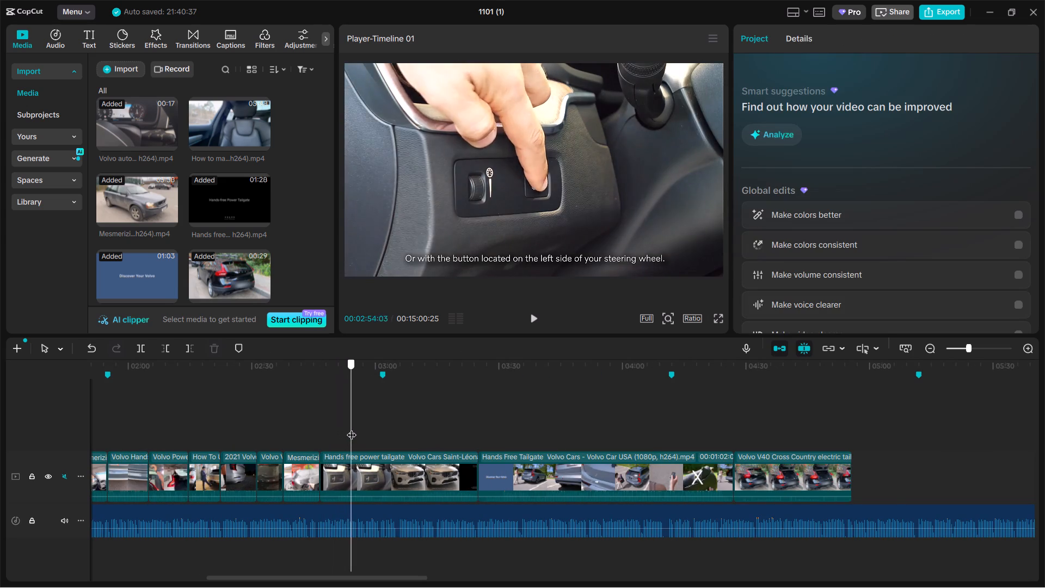
pyautogui.moveTo(352, 428); pyautogui.dragTo(362, 428)
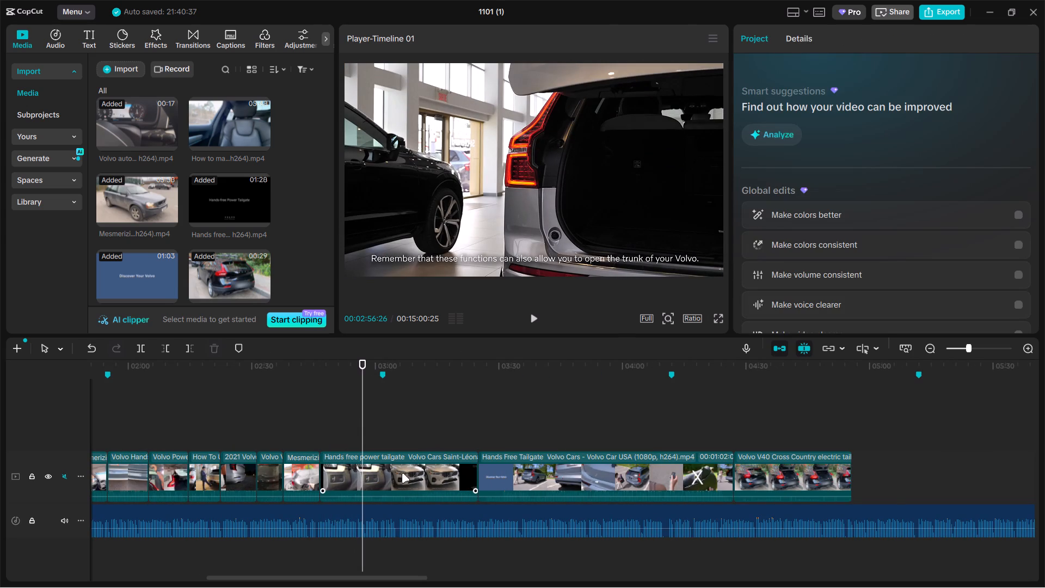
pyautogui.click(403, 475)
pyautogui.hotkey('ctrl', 'b')
pyautogui.press('BackSpace')
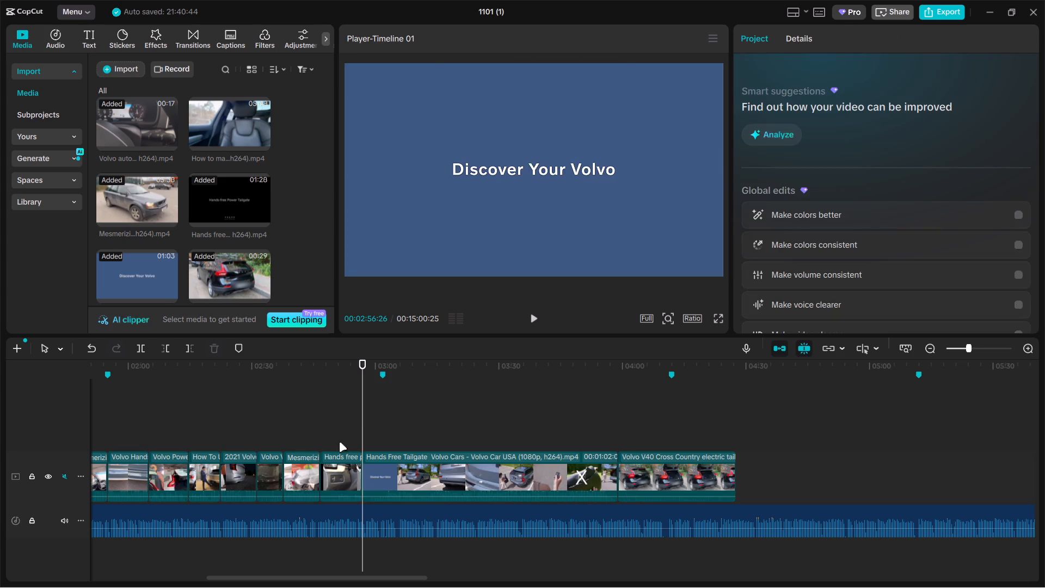
# Scale the Hands free power tailgate clip to 124% and shift the picture down so the burned-in caption falls outside the frame.
pyautogui.click(337, 439)
pyautogui.click(512, 167)
pyautogui.moveTo(339, 416); pyautogui.dragTo(342, 412)
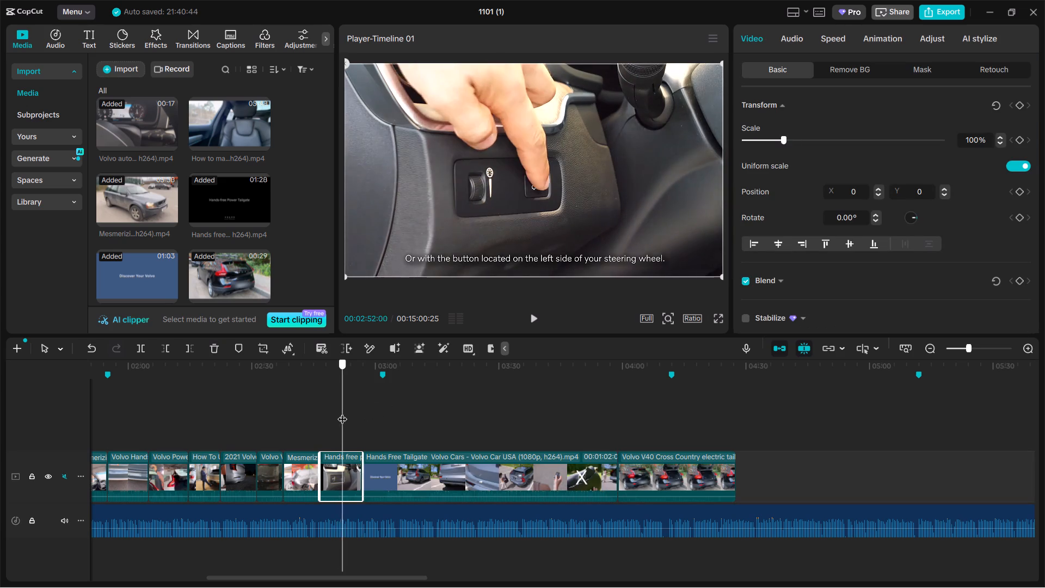
pyautogui.moveTo(342, 412); pyautogui.dragTo(344, 412)
pyautogui.moveTo(782, 134); pyautogui.dragTo(793, 134)
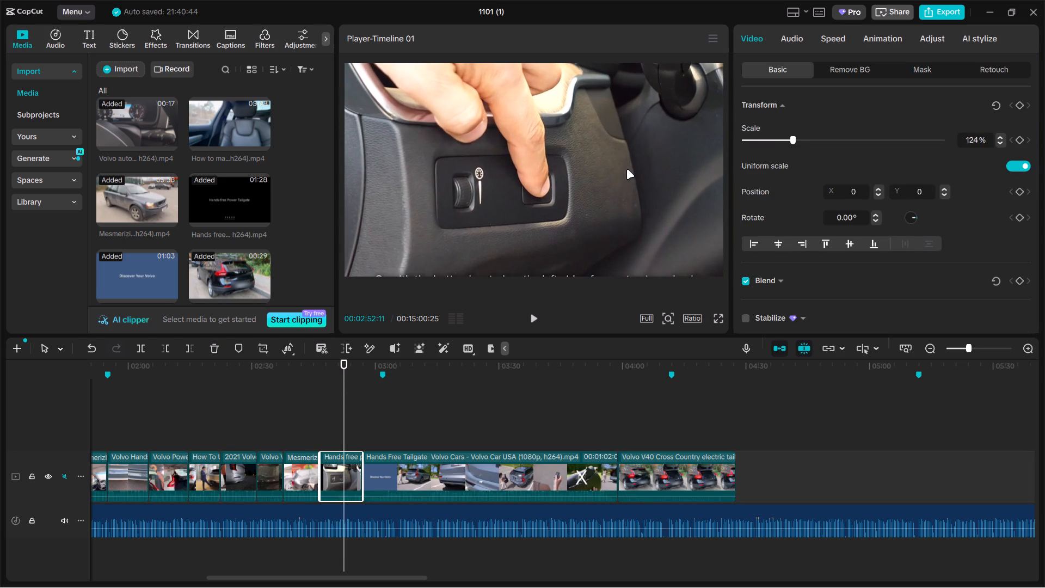
pyautogui.moveTo(626, 169); pyautogui.dragTo(627, 194)
pyautogui.click(384, 422)
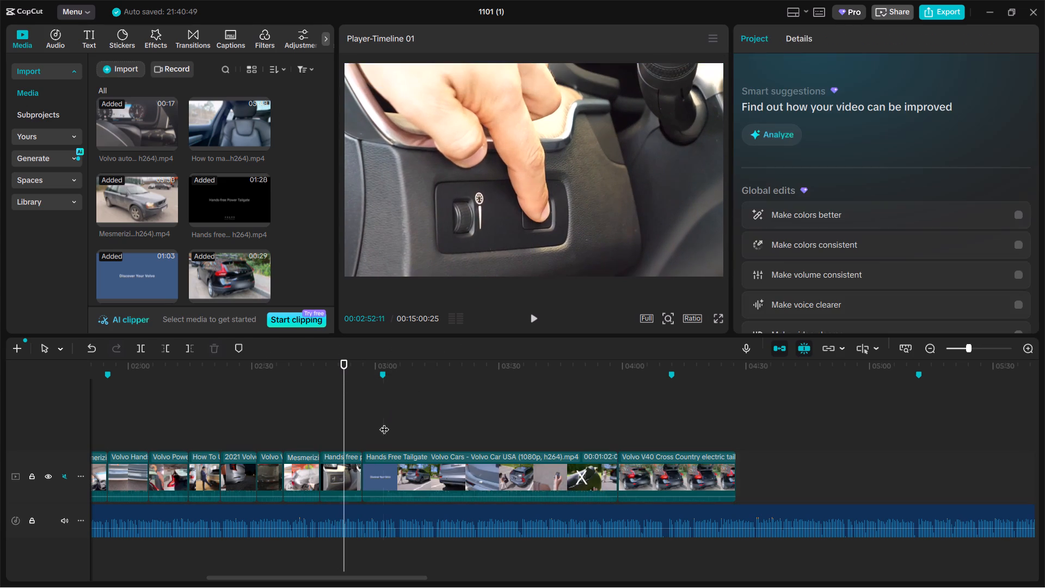
# Review the Hands Free Tailgate clip from Volvo Car USA, split it at 00:03:28:06 and delete the part before the cut.
pyautogui.moveTo(384, 422); pyautogui.dragTo(484, 432)
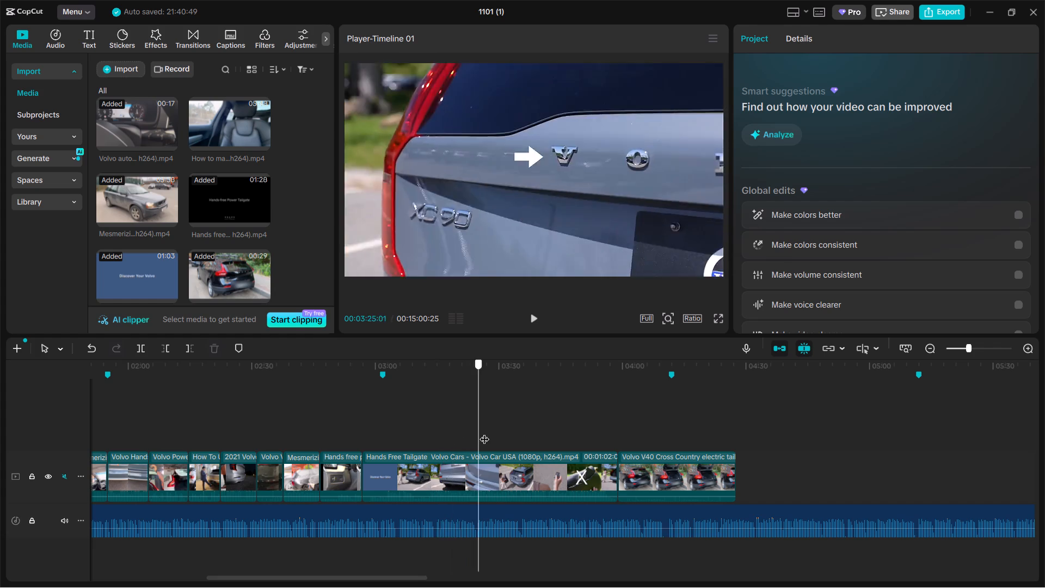
pyautogui.moveTo(484, 432); pyautogui.dragTo(491, 434)
pyautogui.click(491, 473)
pyautogui.hotkey('ctrl', 'b')
pyautogui.click(459, 482)
pyautogui.press('BackSpace')
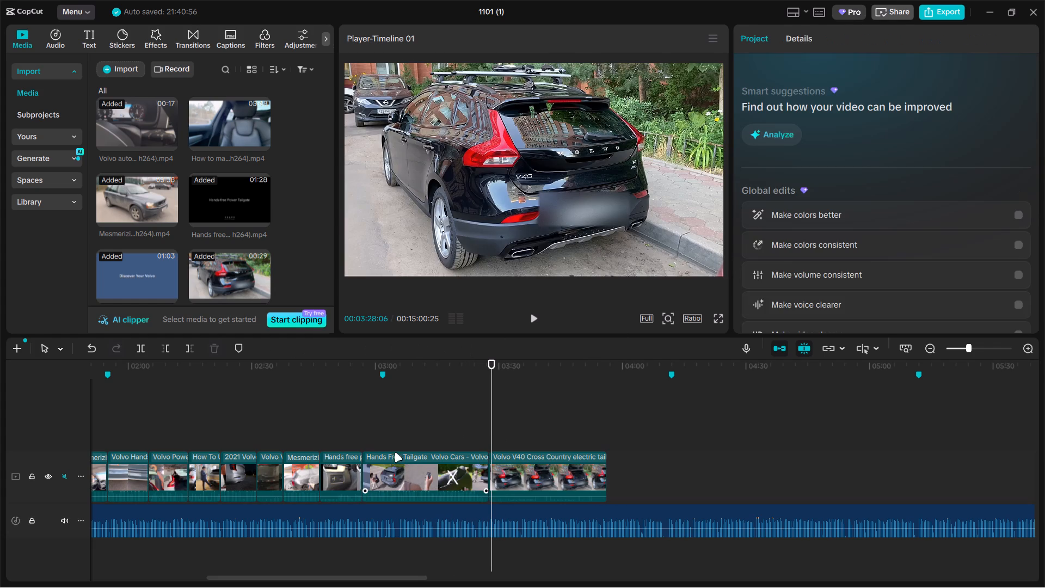
# Split the remaining Hands Free Tailgate clip at 00:03:06:08 and delete the part after the cut.
pyautogui.click(363, 438)
pyautogui.moveTo(363, 438); pyautogui.dragTo(391, 434)
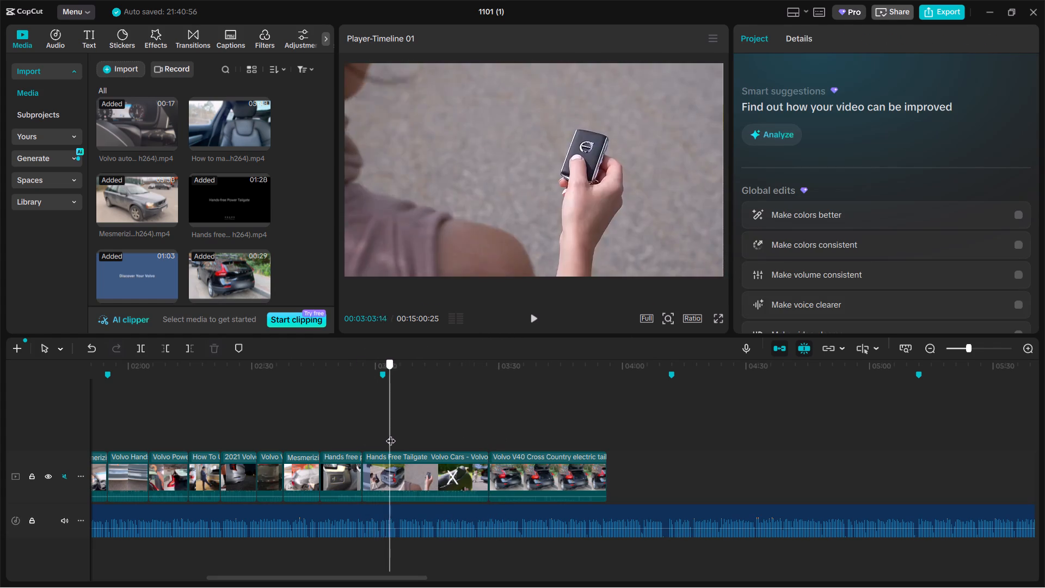
pyautogui.moveTo(391, 434); pyautogui.dragTo(401, 433)
pyautogui.click(419, 482)
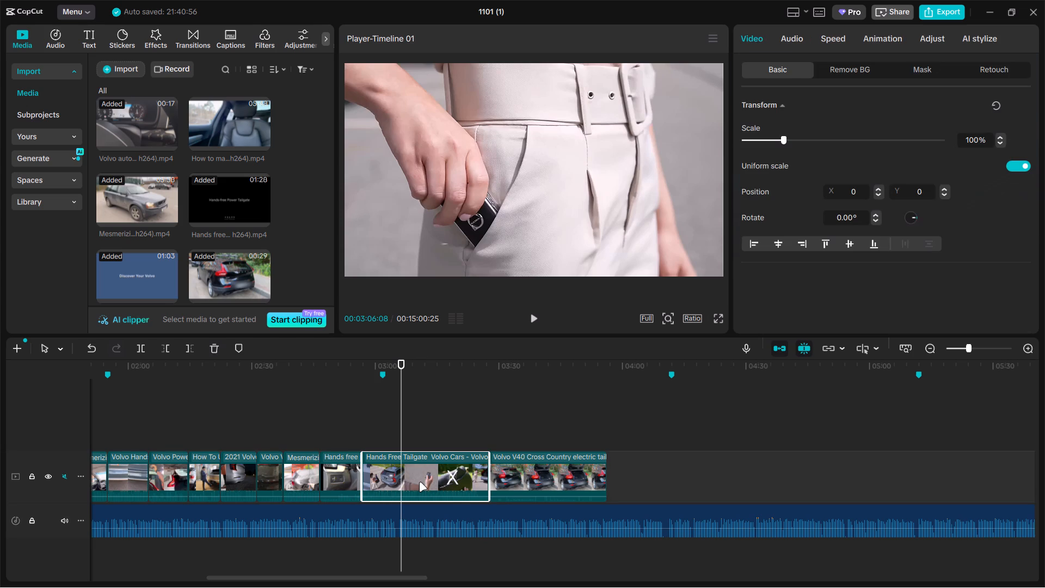
pyautogui.hotkey('ctrl', 'b')
pyautogui.press('BackSpace')
# Split the last Volvo V40 Cross Country electric tailgate clip at 00:03:17:27 and delete the part after the cut.
pyautogui.moveTo(404, 440); pyautogui.dragTo(422, 438)
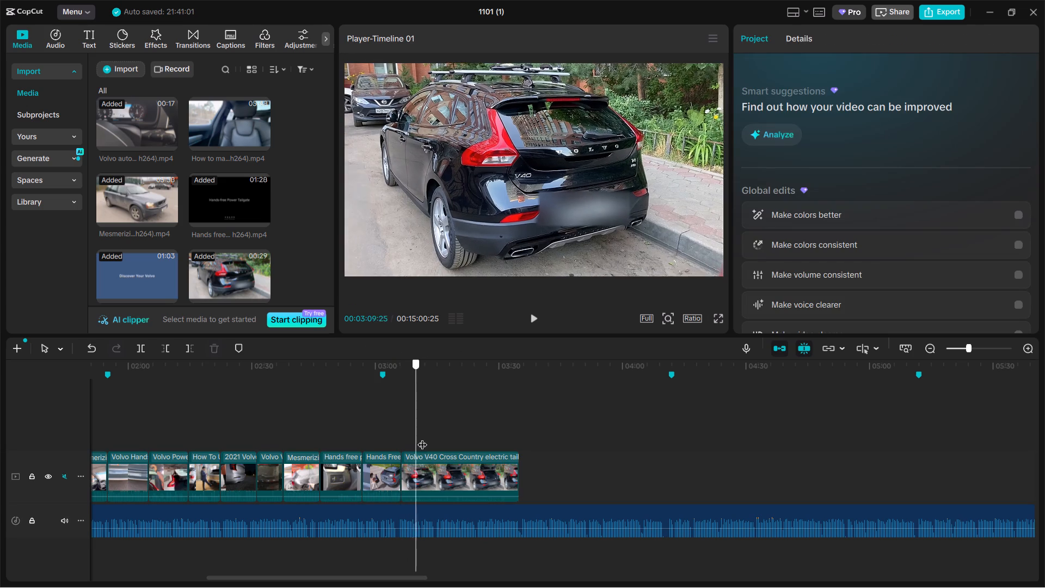
pyautogui.moveTo(422, 438); pyautogui.dragTo(449, 443)
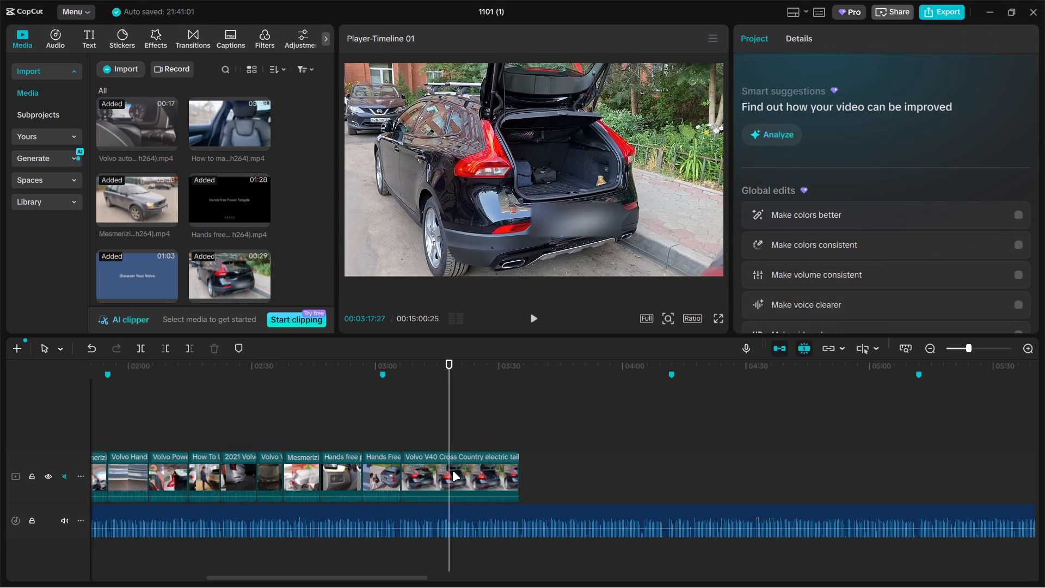
pyautogui.click(452, 471)
pyautogui.hotkey('ctrl', 'b')
pyautogui.press('BackSpace')
# Play the Hands Free Tailgate clip and move it to the start of the second section, right after the first Mesmerizing Car Wash clip.
pyautogui.click(367, 438)
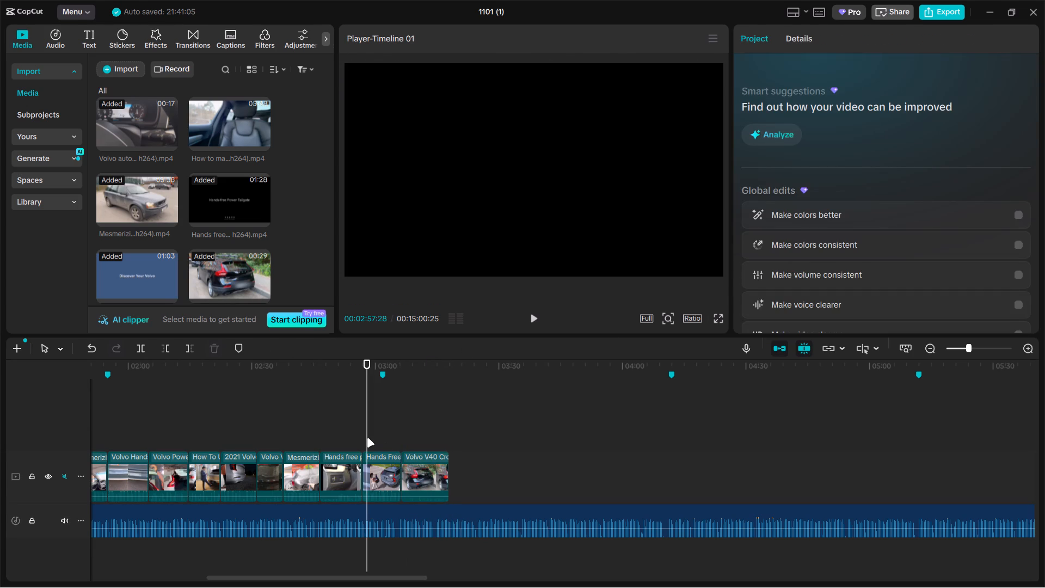
pyautogui.click(366, 438)
pyautogui.press('space')
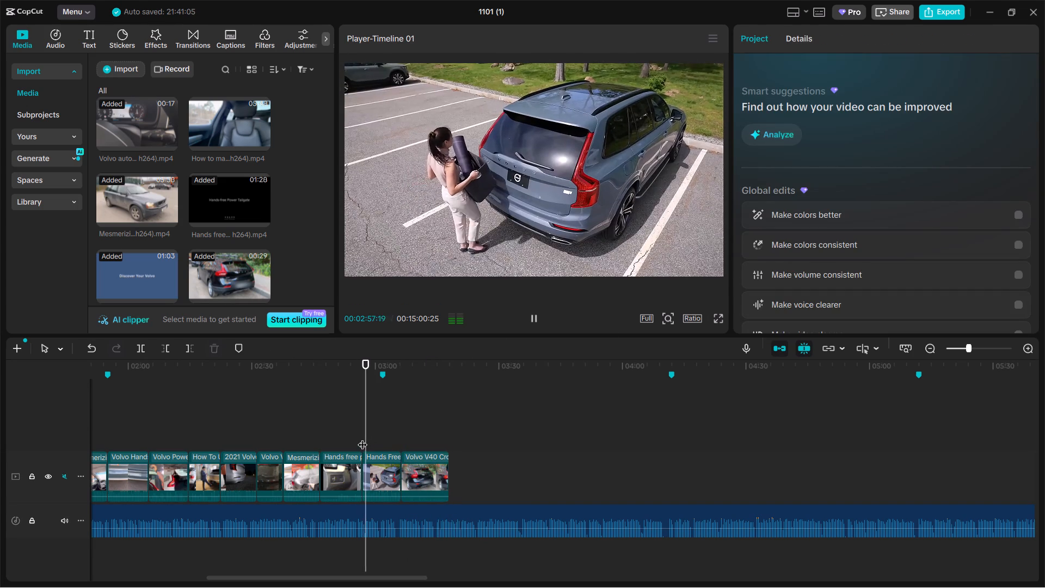
pyautogui.keyDown('ctrl'); pyautogui.scroll(-5, 389, 439); pyautogui.keyUp('ctrl')
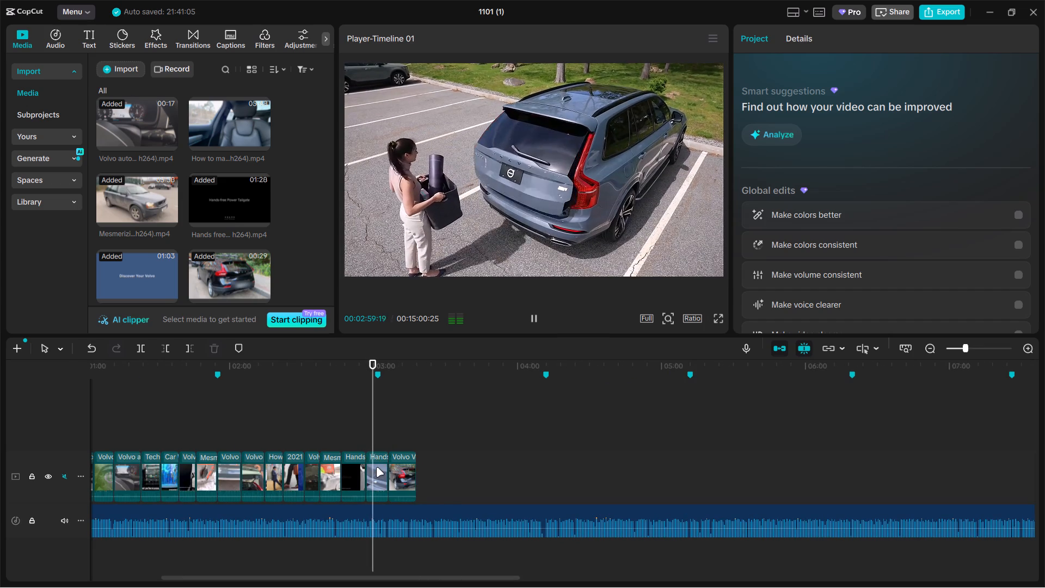
pyautogui.moveTo(376, 467); pyautogui.dragTo(220, 468)
# Select the nine clips of the second section and trim them together, shortening the last Volvo V40 clip to about 11 seconds.
pyautogui.moveTo(230, 434); pyautogui.dragTo(319, 459)
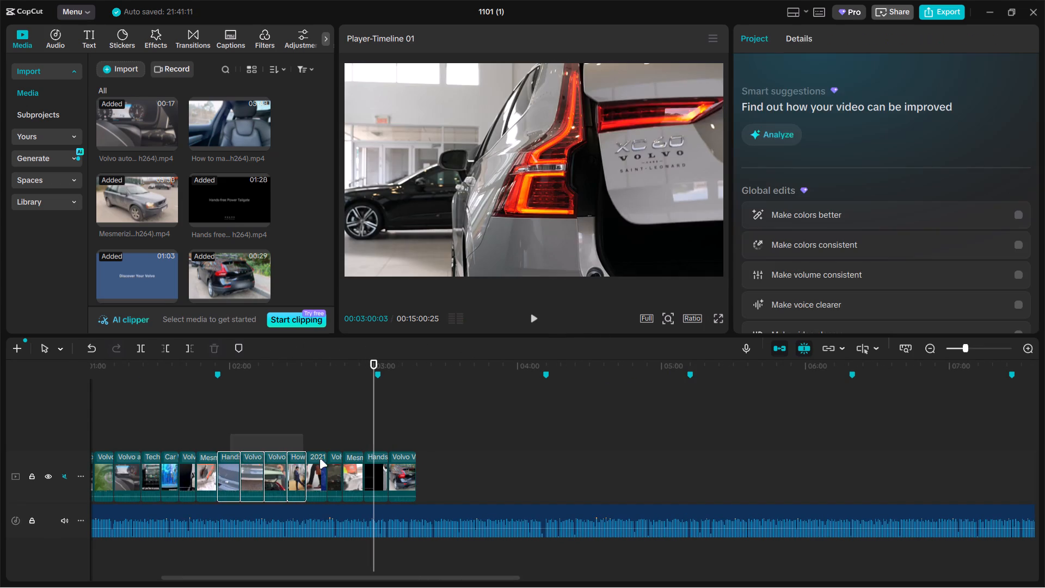
pyautogui.moveTo(319, 459); pyautogui.dragTo(436, 484)
pyautogui.keyDown('ctrl'); pyautogui.scroll(3, 437, 484); pyautogui.keyUp('ctrl')
pyautogui.keyDown('ctrl'); pyautogui.click(325, 465); pyautogui.keyUp('ctrl')
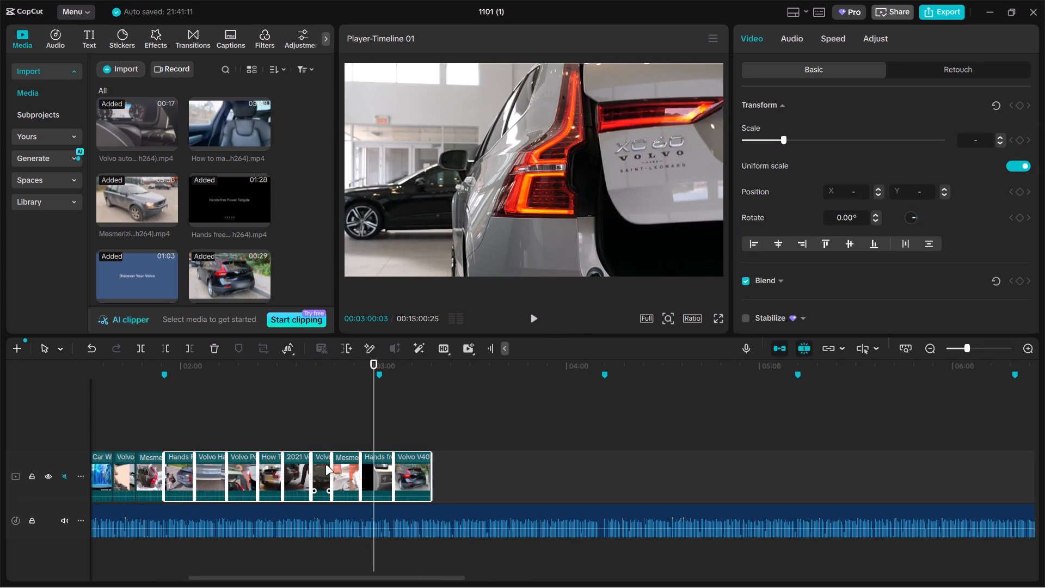
pyautogui.keyDown('ctrl'); pyautogui.scroll(10, 473, 454); pyautogui.keyUp('ctrl')
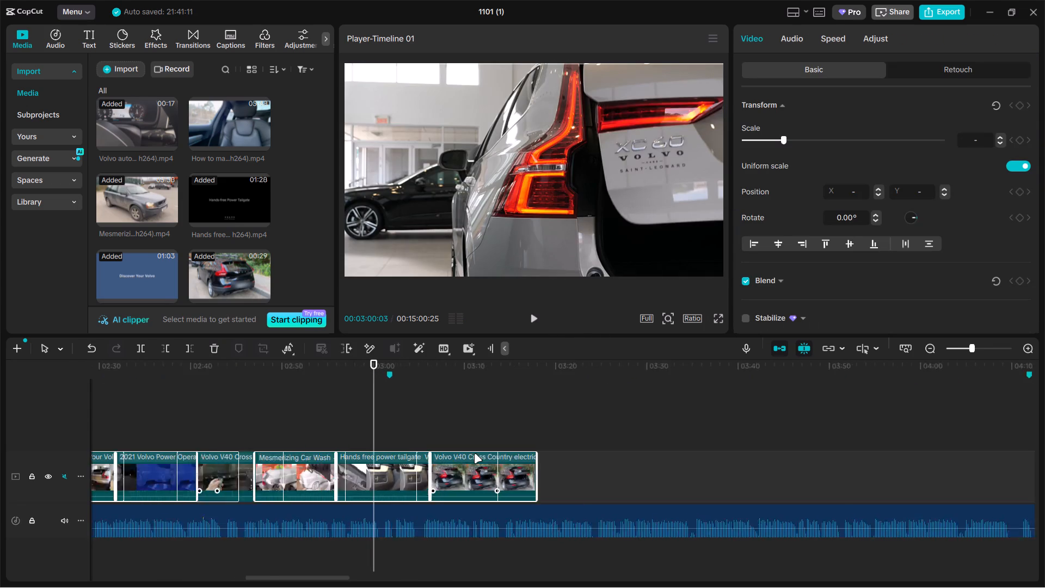
pyautogui.keyDown('ctrl'); pyautogui.scroll(10, 474, 454); pyautogui.keyUp('ctrl')
pyautogui.moveTo(642, 477); pyautogui.dragTo(622, 477)
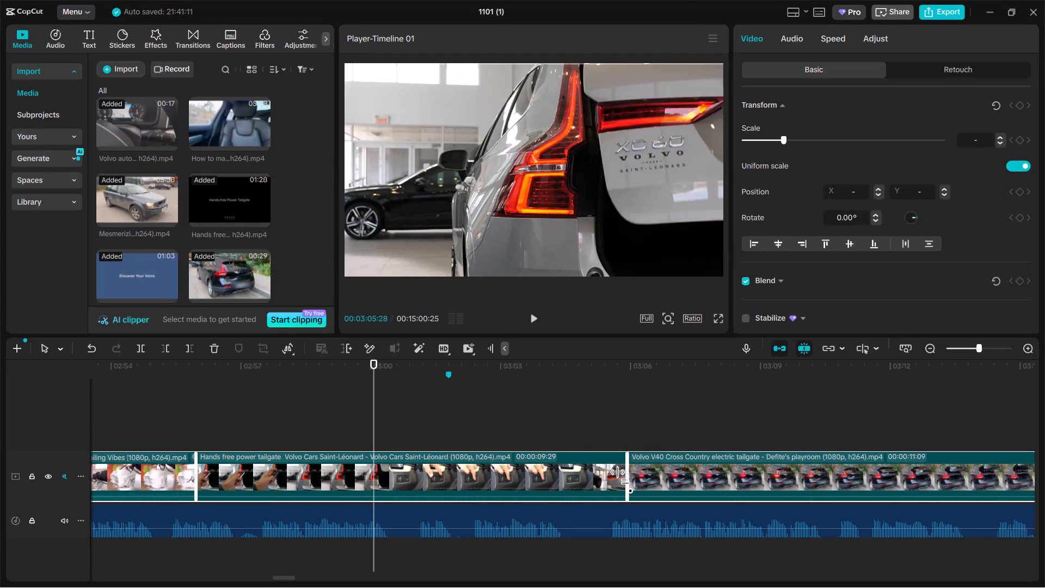
pyautogui.moveTo(622, 477); pyautogui.dragTo(611, 477)
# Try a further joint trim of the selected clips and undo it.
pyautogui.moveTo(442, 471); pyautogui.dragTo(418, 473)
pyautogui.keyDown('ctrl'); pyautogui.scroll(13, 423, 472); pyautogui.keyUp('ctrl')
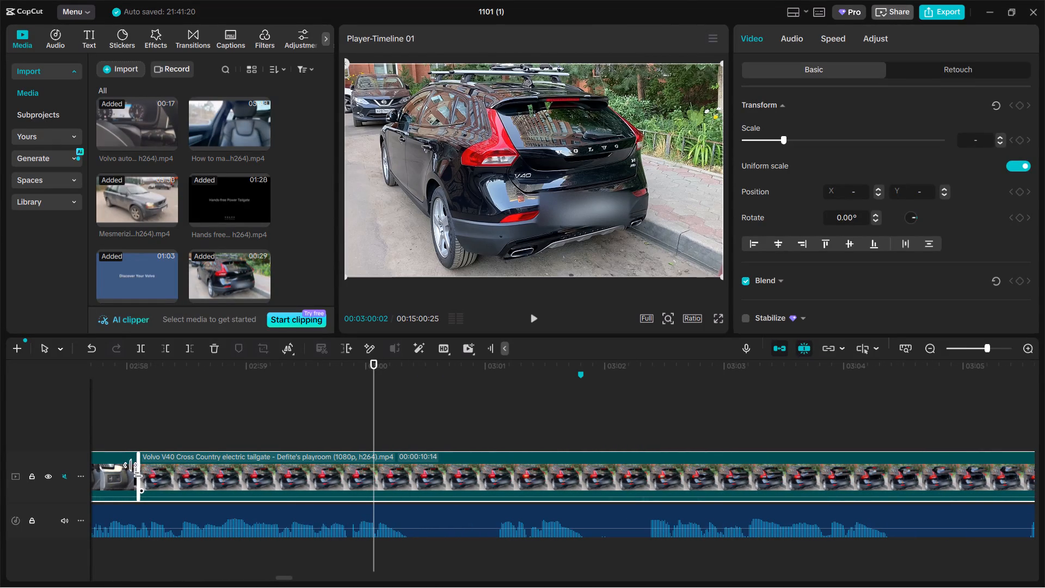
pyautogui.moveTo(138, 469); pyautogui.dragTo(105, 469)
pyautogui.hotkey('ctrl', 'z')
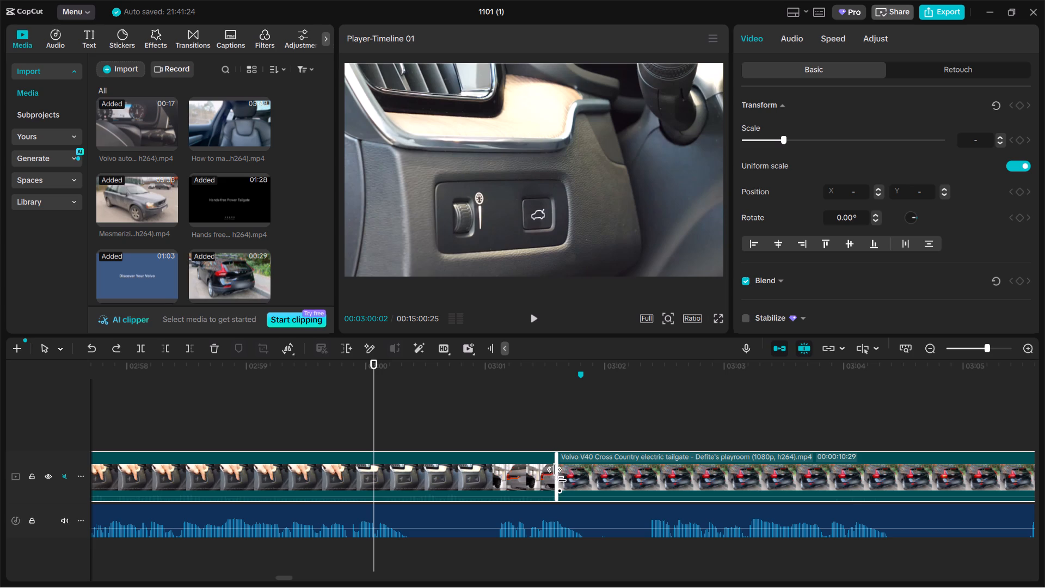
# Adjust the joint trim of the nine selected clips so the section ends just past the marker before 00:03:02.
pyautogui.moveTo(559, 474); pyautogui.dragTo(379, 474)
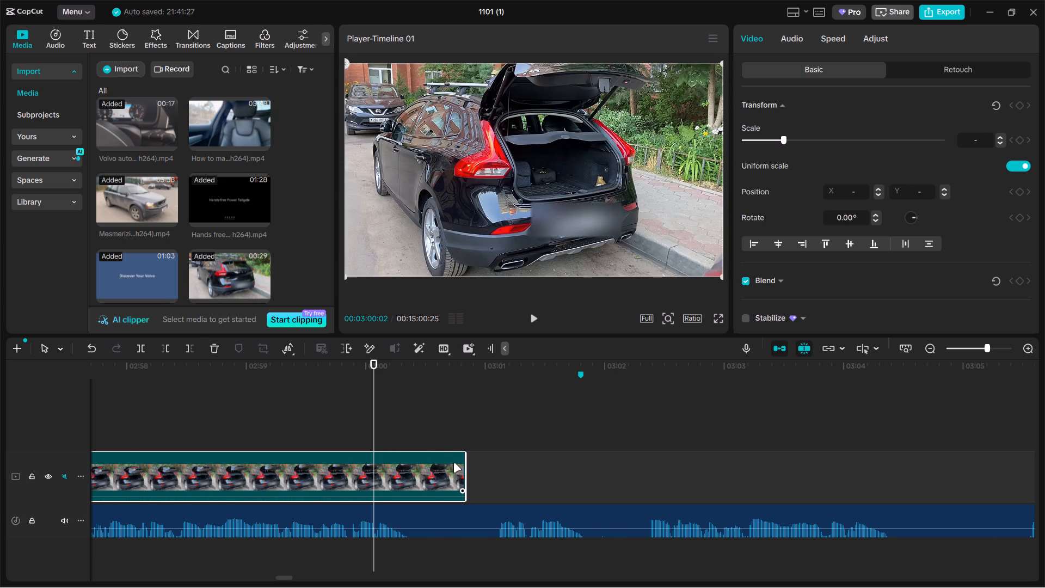
pyautogui.moveTo(467, 464); pyautogui.dragTo(473, 464)
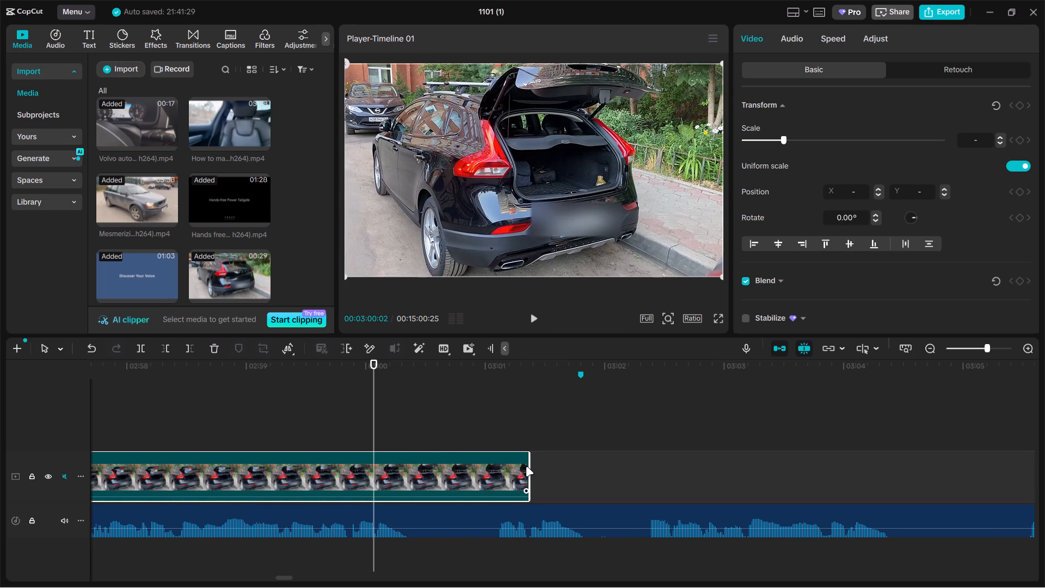
pyautogui.moveTo(530, 467); pyautogui.dragTo(534, 467)
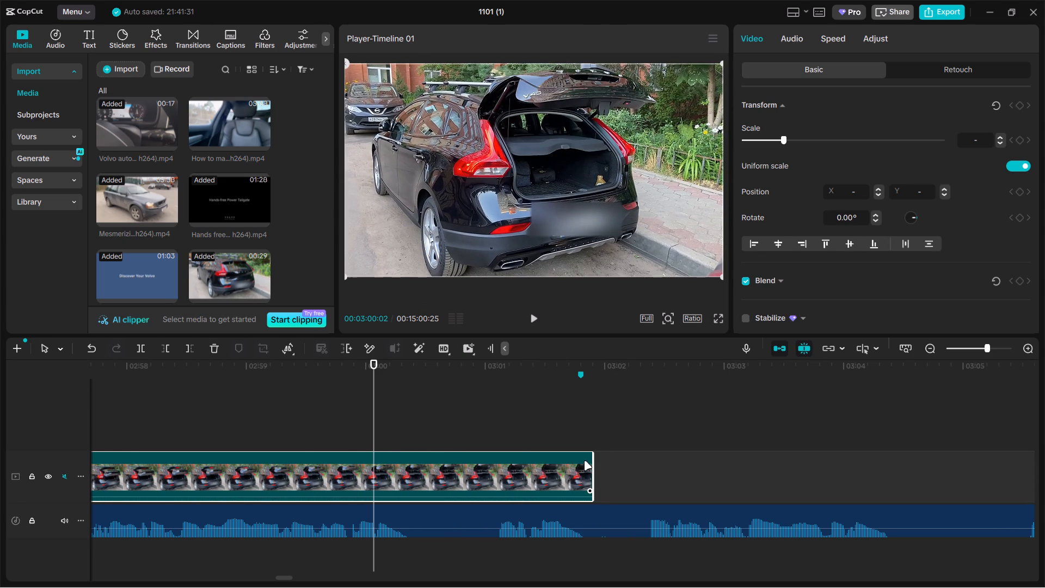
# Trim only the end of the last Volvo V40 clip back to the section marker just before 00:03:02.
pyautogui.click(565, 435)
pyautogui.click(577, 468)
pyautogui.moveTo(593, 465); pyautogui.dragTo(580, 465)
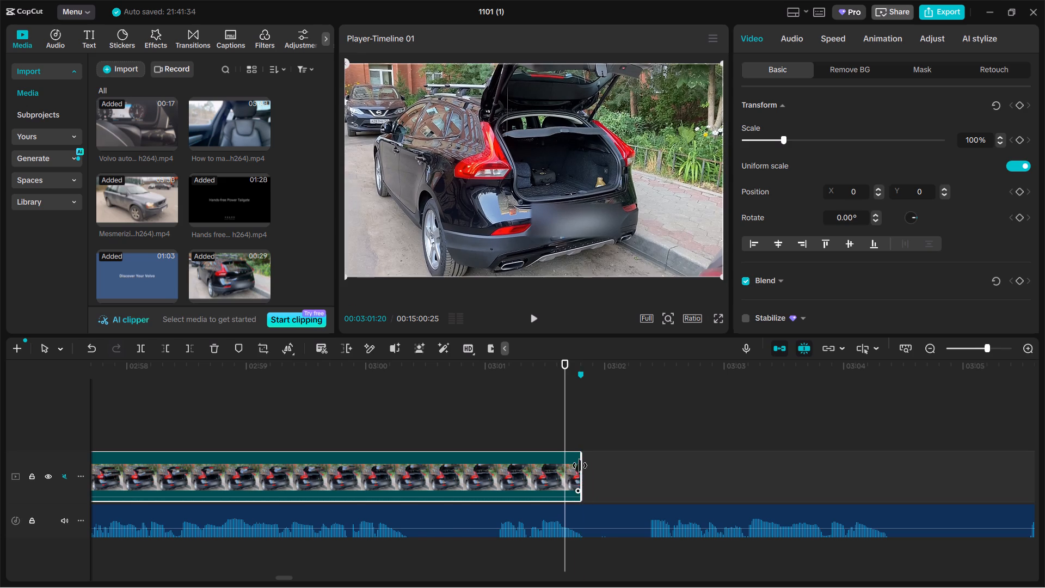
pyautogui.keyDown('ctrl'); pyautogui.scroll(-20, 580, 465); pyautogui.keyUp('ctrl')
pyautogui.keyDown('ctrl'); pyautogui.scroll(-10, 580, 465); pyautogui.keyUp('ctrl')
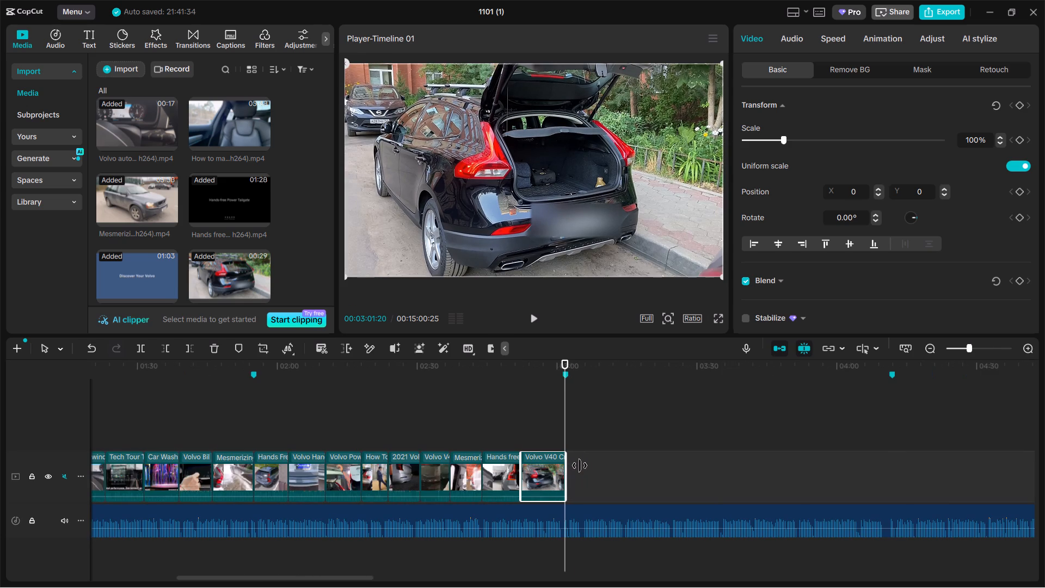
# Play back the second section from its start marker, checking its end and the start of the next voice-over section.
pyautogui.click(256, 437)
pyautogui.press('space')
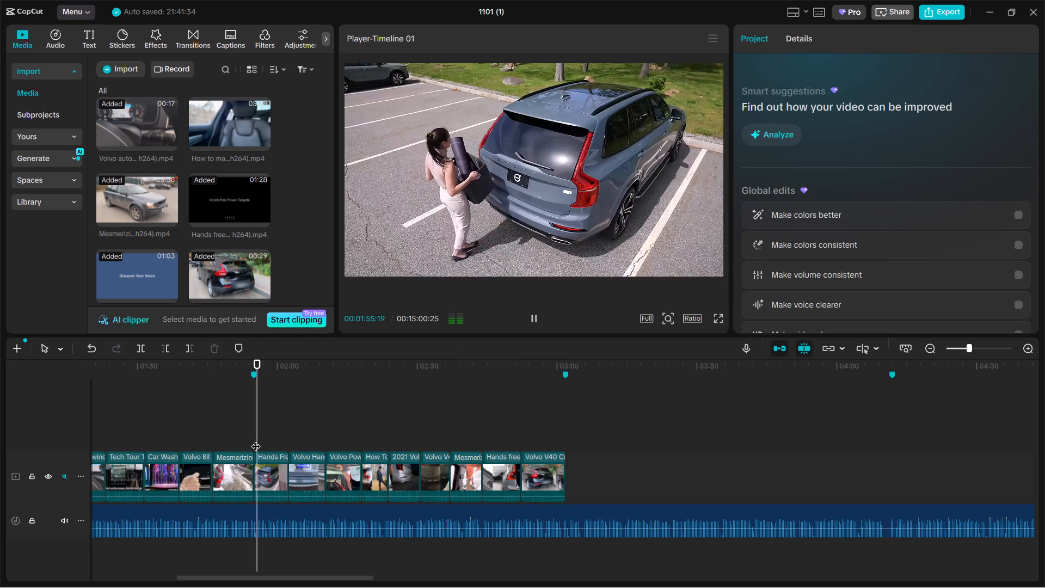
pyautogui.moveTo(294, 428); pyautogui.dragTo(304, 430)
pyautogui.doubleClick(304, 430)
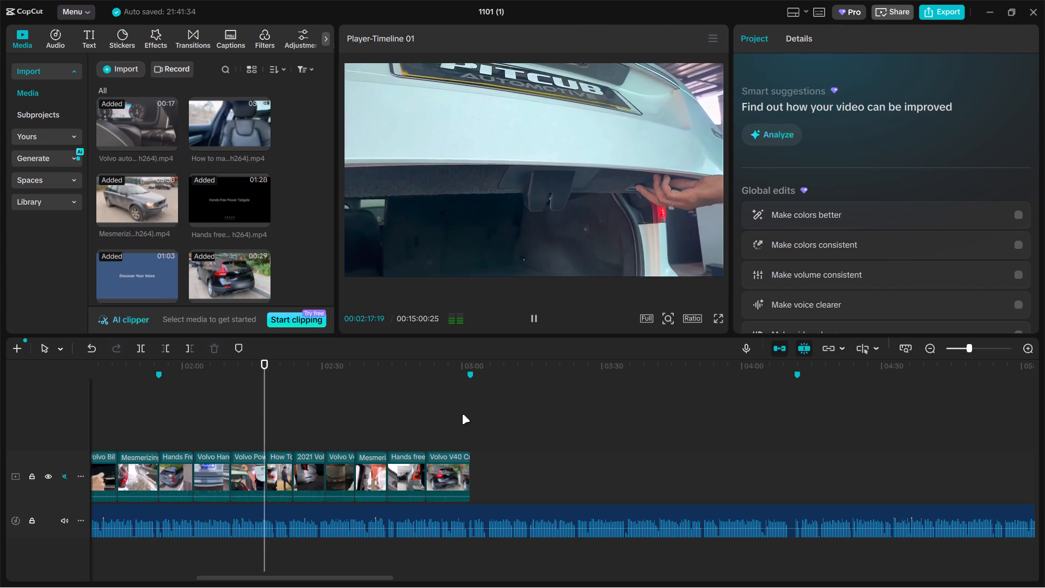
pyautogui.click(462, 414)
pyautogui.press('space')
pyautogui.click(444, 420)
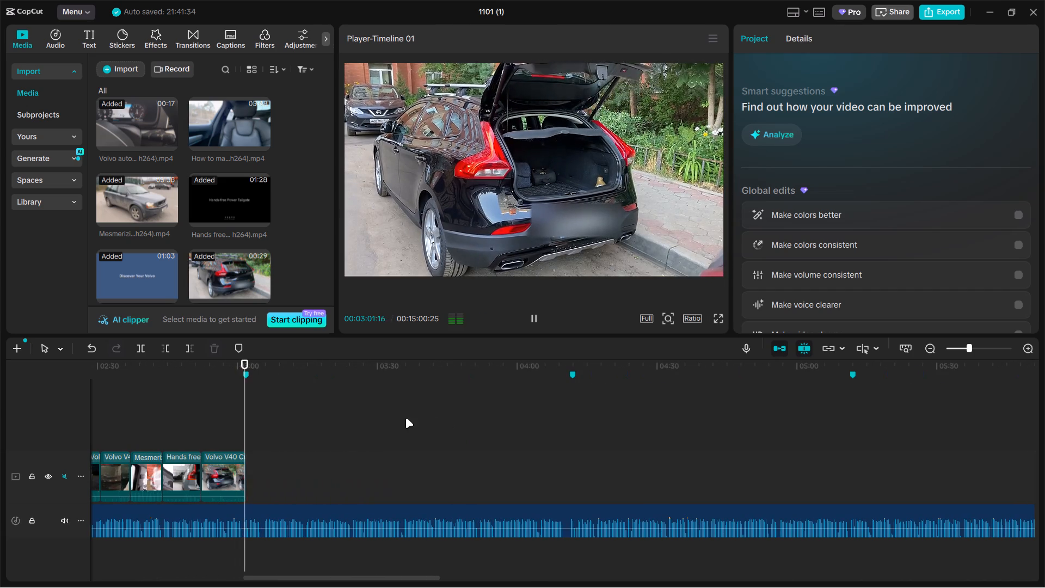
pyautogui.press('space')
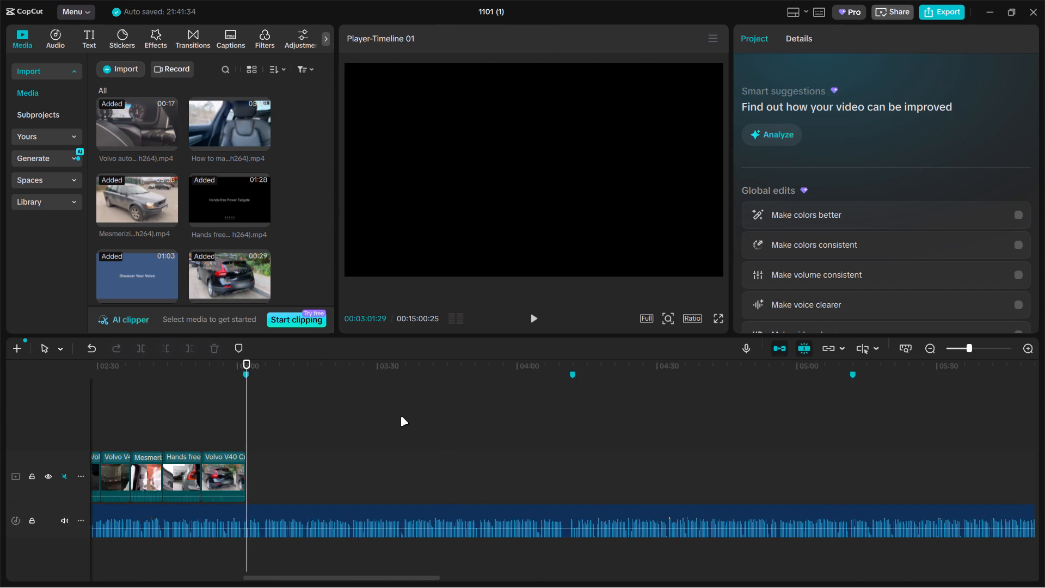
pyautogui.press('space')
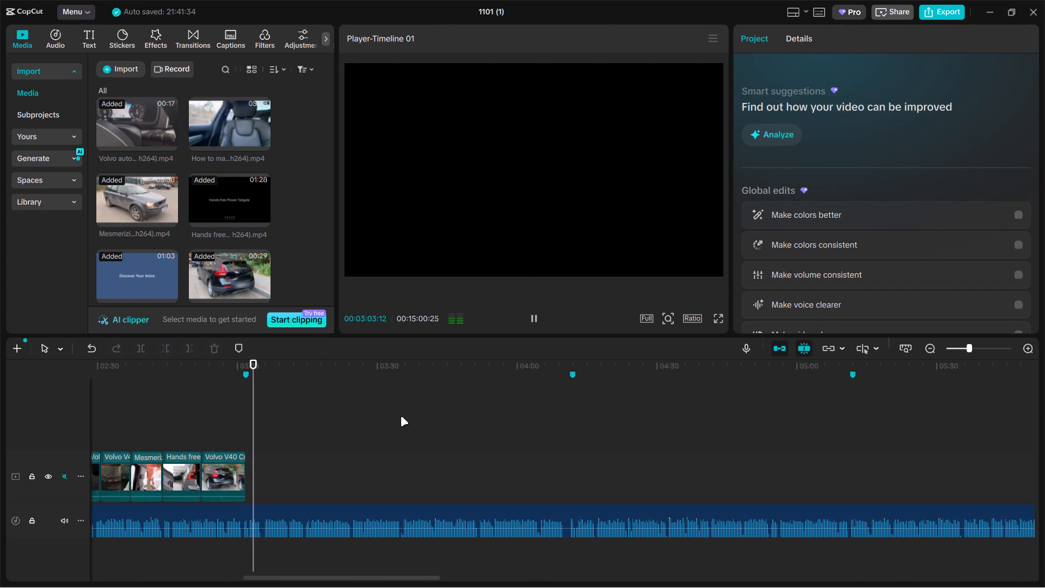
pyautogui.press('space')
# Import all the video files from folder 10 inside Downloads > EDIT into the project media.
pyautogui.click(138, 70)
pyautogui.click(161, 85)
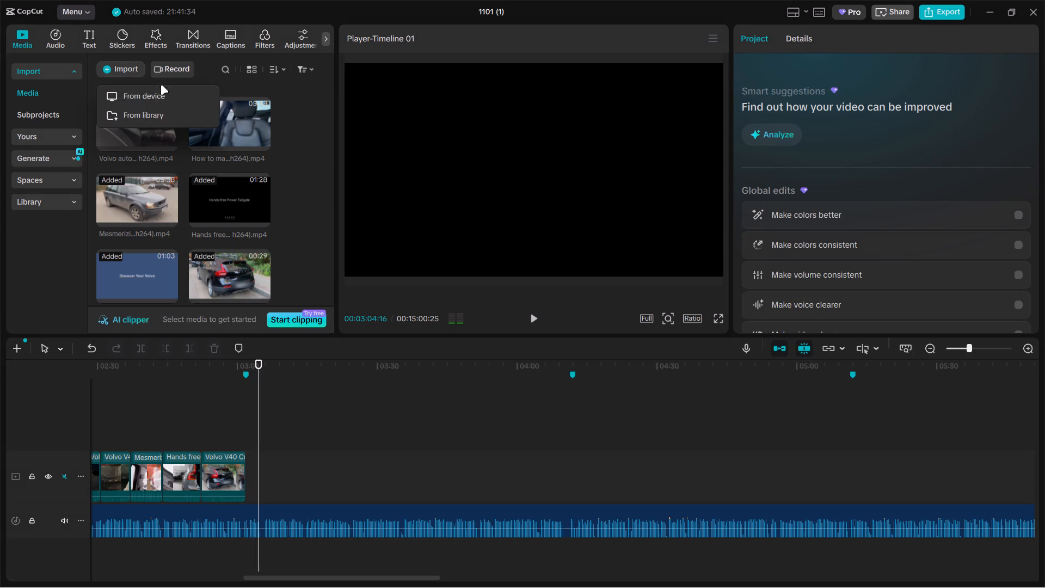
pyautogui.click(162, 93)
pyautogui.click(74, 32)
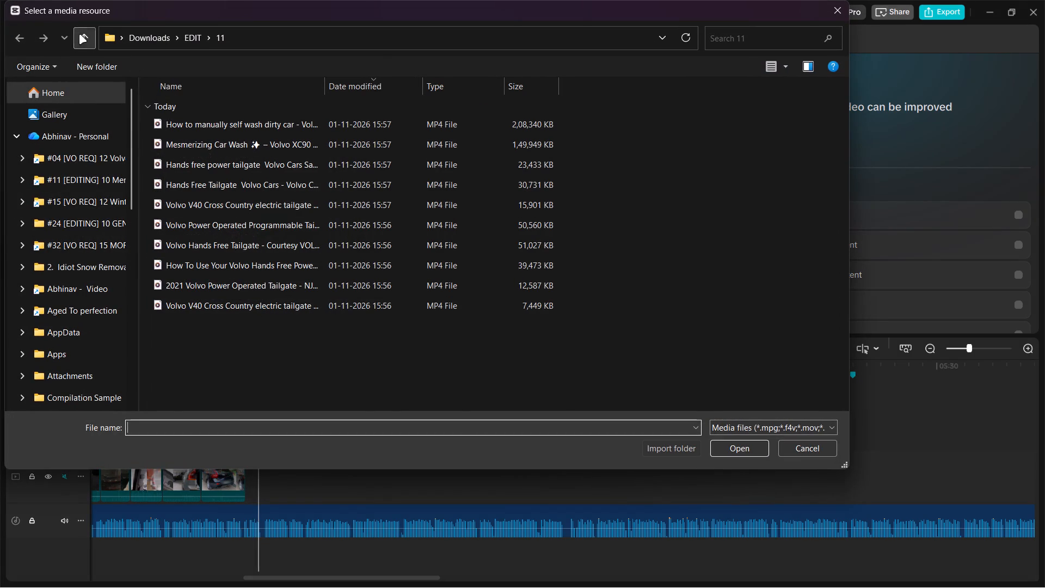
pyautogui.tripleClick(185, 193)
pyautogui.click(186, 190)
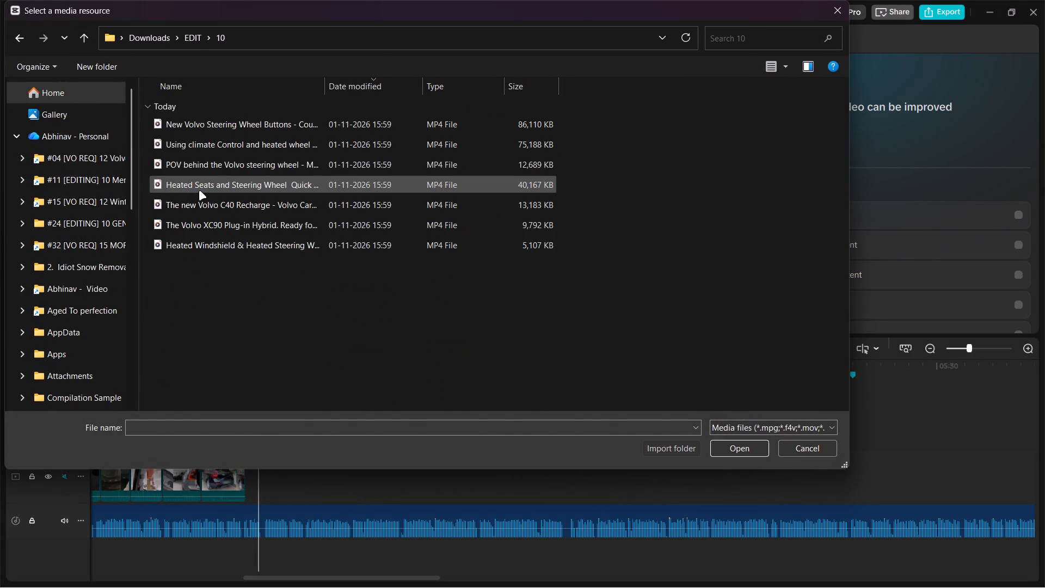
pyautogui.hotkey('ctrl', 'a')
pyautogui.press('Return')
# Place the seven imported clips on the main video track directly after the last Volvo V40 clip, starting with New Volvo Steering Wheel Buttons.
pyautogui.moveTo(220, 134); pyautogui.dragTo(222, 139)
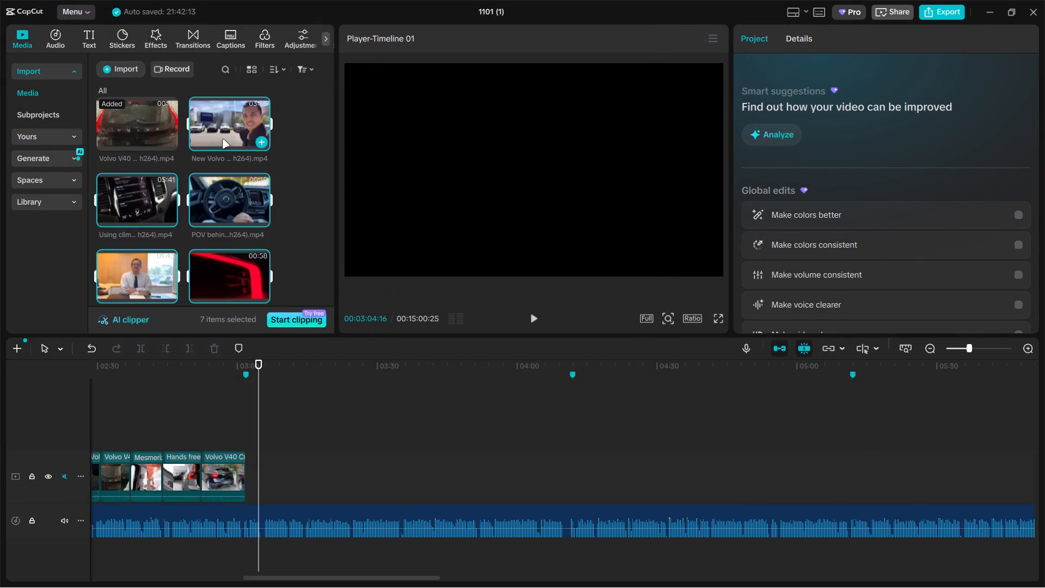
pyautogui.moveTo(222, 139); pyautogui.dragTo(356, 480)
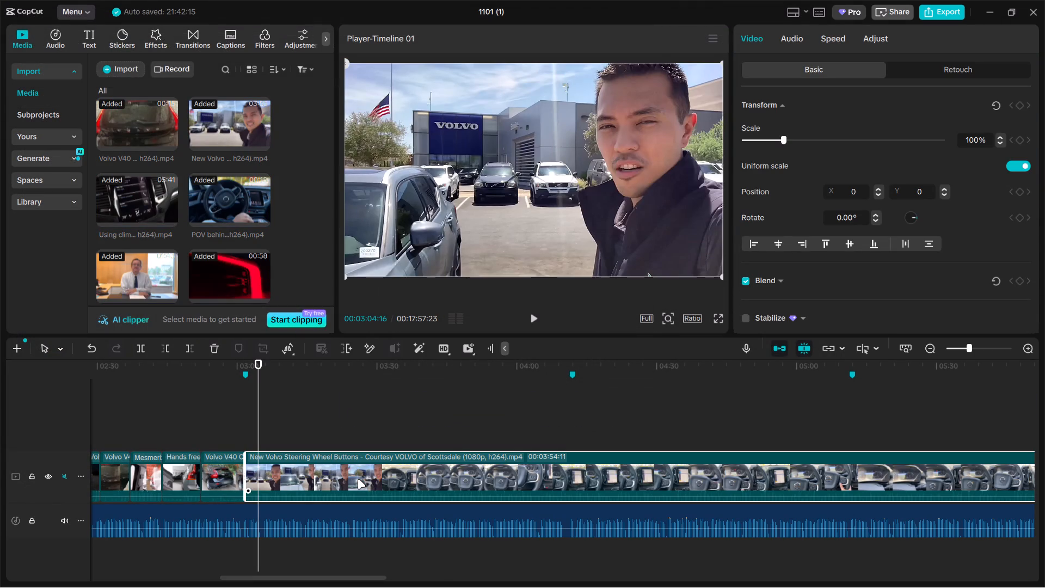
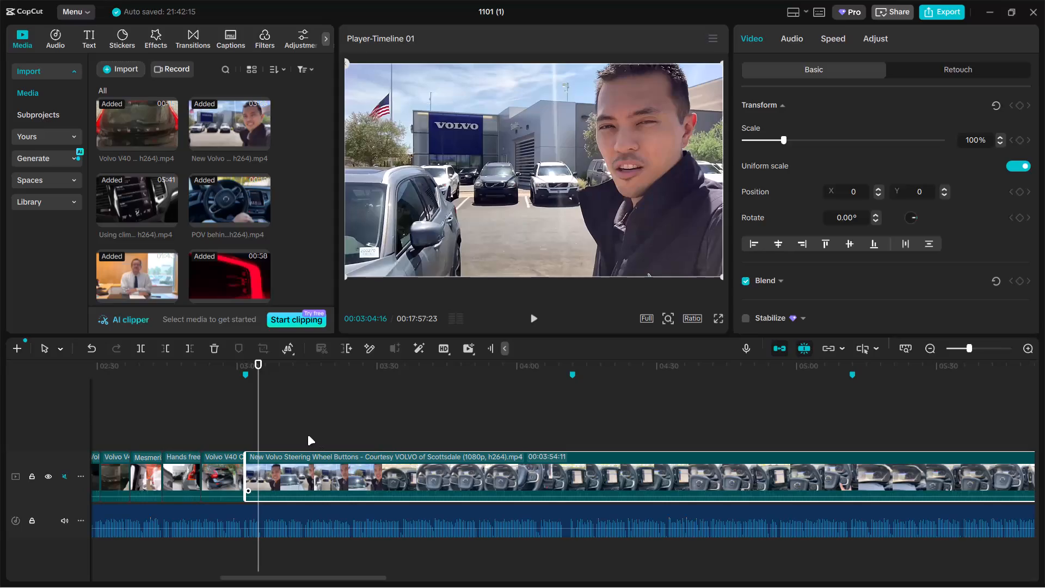
# Move the five shorter clips, from POV behind the Volvo through Heated Windshield, to directly before New Volvo Steering Wheel Buttons at the section marker.
pyautogui.keyDown('ctrl'); pyautogui.scroll(-15, 389, 422); pyautogui.keyUp('ctrl')
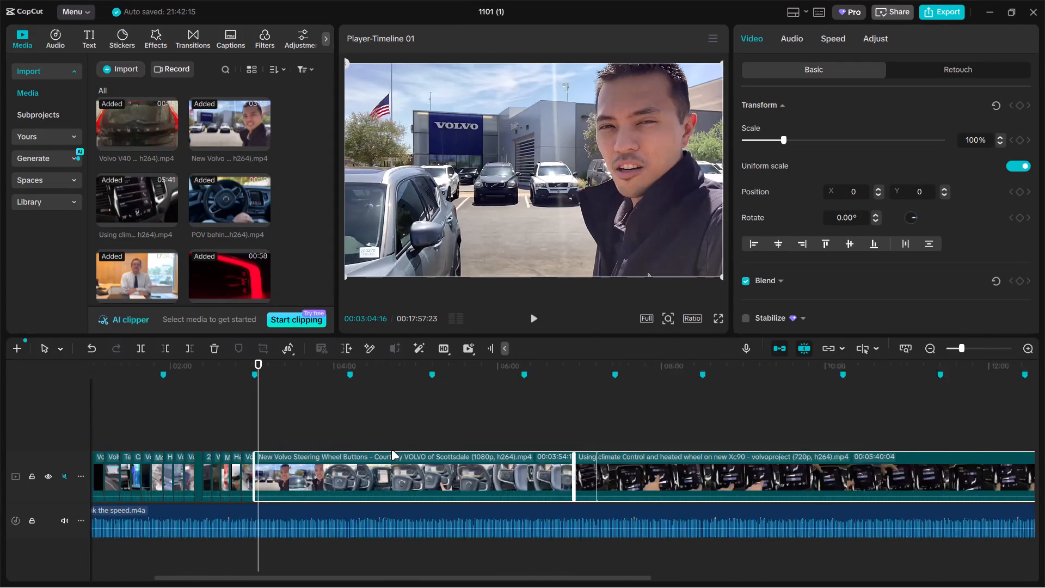
pyautogui.keyDown('ctrl'); pyautogui.scroll(-13, 391, 450); pyautogui.keyUp('ctrl')
pyautogui.moveTo(438, 434); pyautogui.dragTo(469, 448)
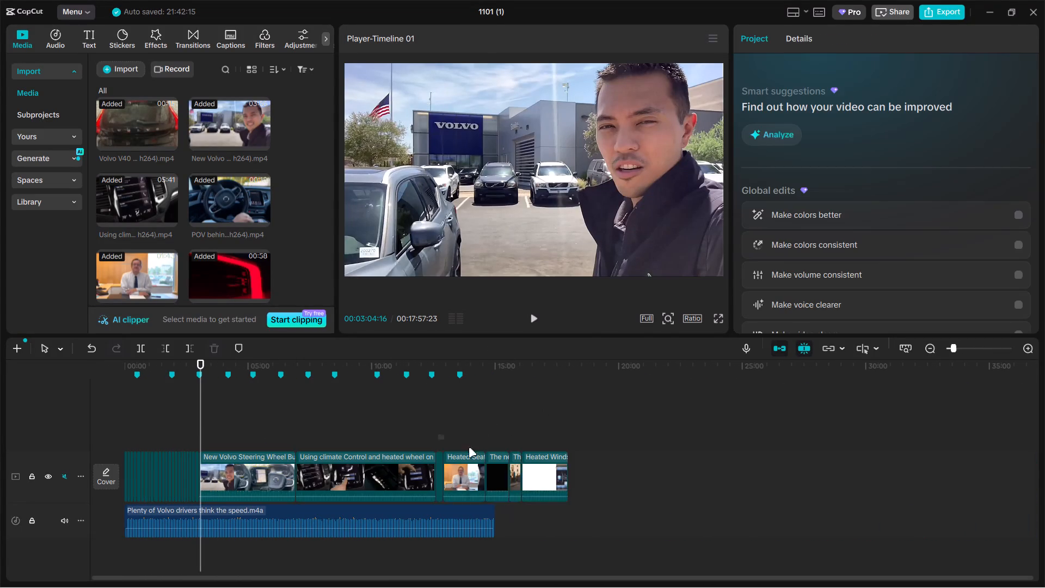
pyautogui.moveTo(469, 448); pyautogui.dragTo(591, 471)
pyautogui.moveTo(540, 475); pyautogui.dragTo(260, 481)
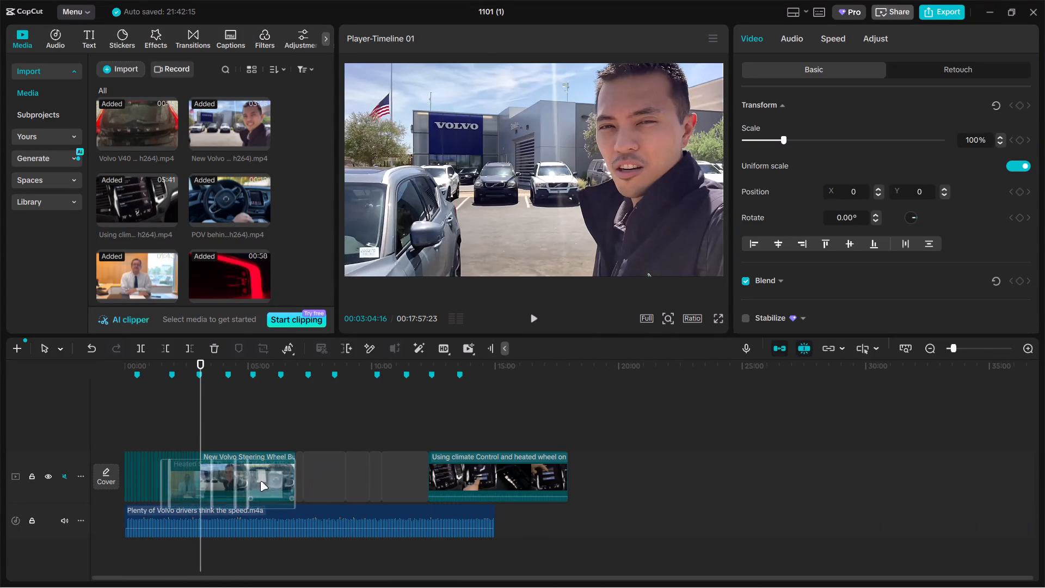
pyautogui.moveTo(260, 481); pyautogui.dragTo(306, 473)
pyautogui.keyDown('ctrl'); pyautogui.scroll(10, 306, 473); pyautogui.keyUp('ctrl')
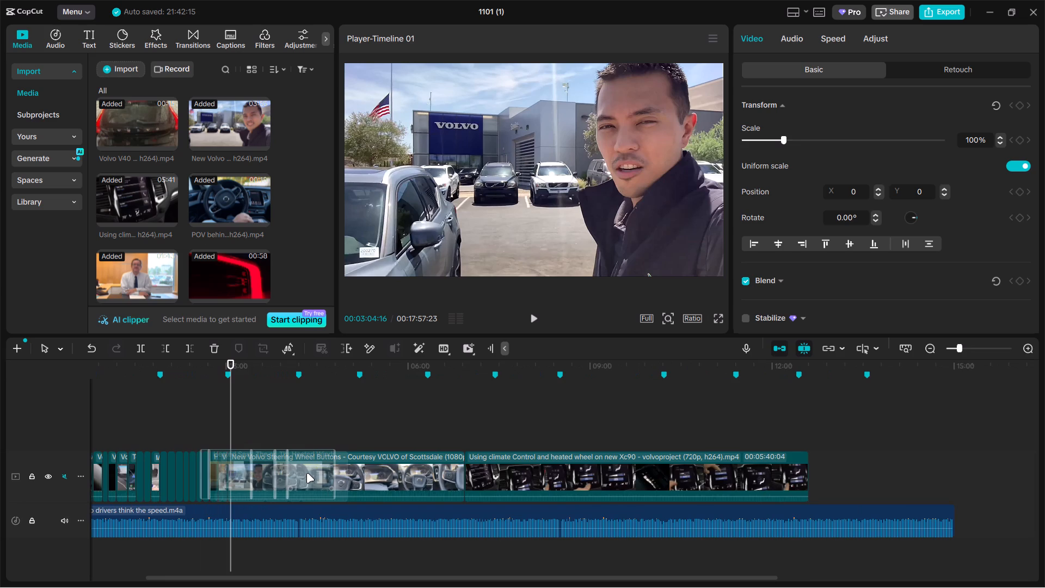
pyautogui.moveTo(306, 473); pyautogui.dragTo(456, 484)
pyautogui.keyDown('ctrl'); pyautogui.scroll(4, 306, 473); pyautogui.keyUp('ctrl')
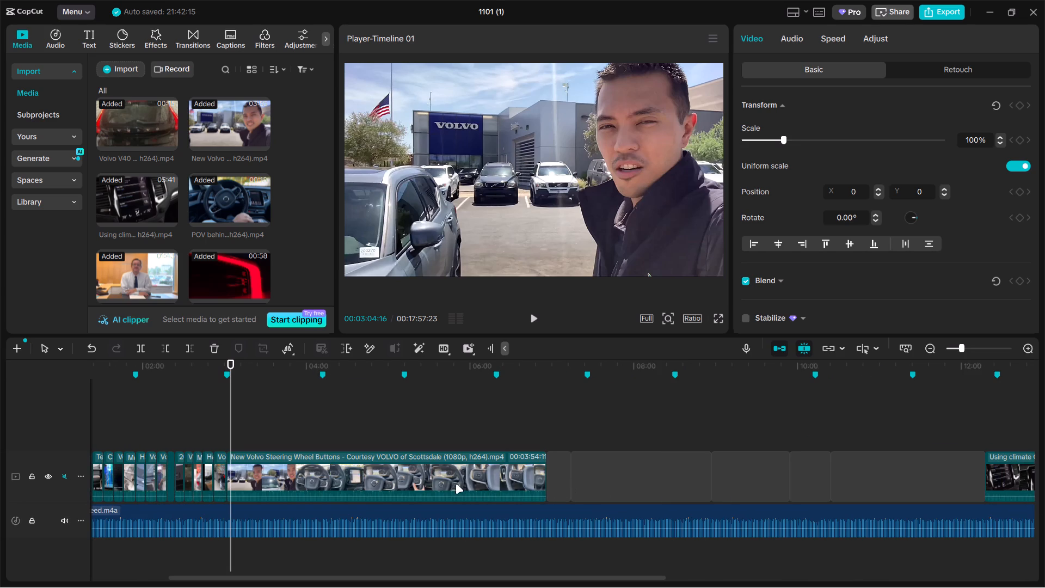
pyautogui.moveTo(456, 484); pyautogui.dragTo(309, 481)
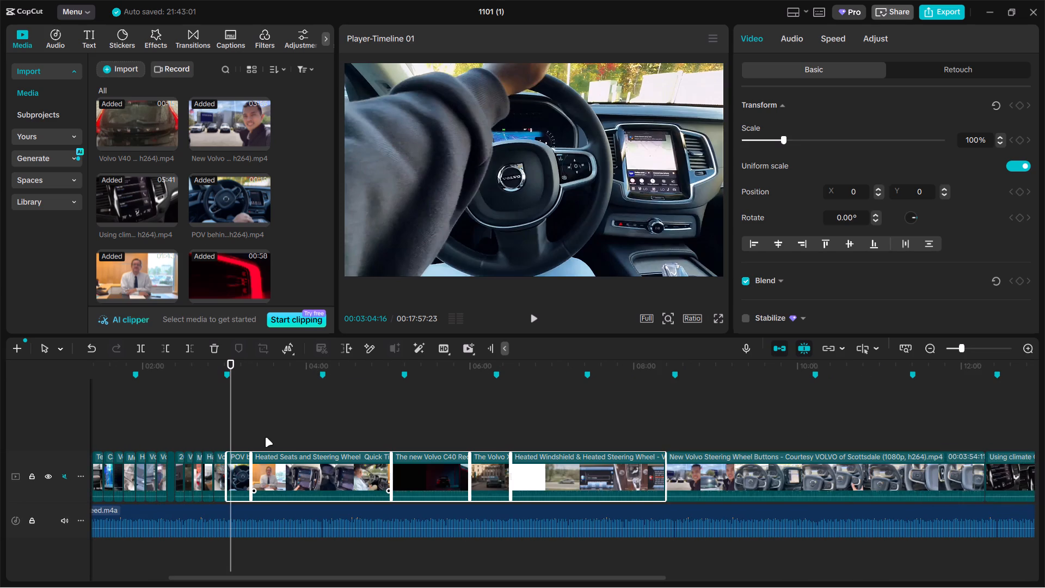
# Trim about 3 seconds off the start of the POV behind the Volvo clip and bring its end back to about 00:03:12.
pyautogui.keyDown('ctrl'); pyautogui.scroll(12, 265, 437); pyautogui.keyUp('ctrl')
pyautogui.moveTo(233, 433); pyautogui.dragTo(243, 432)
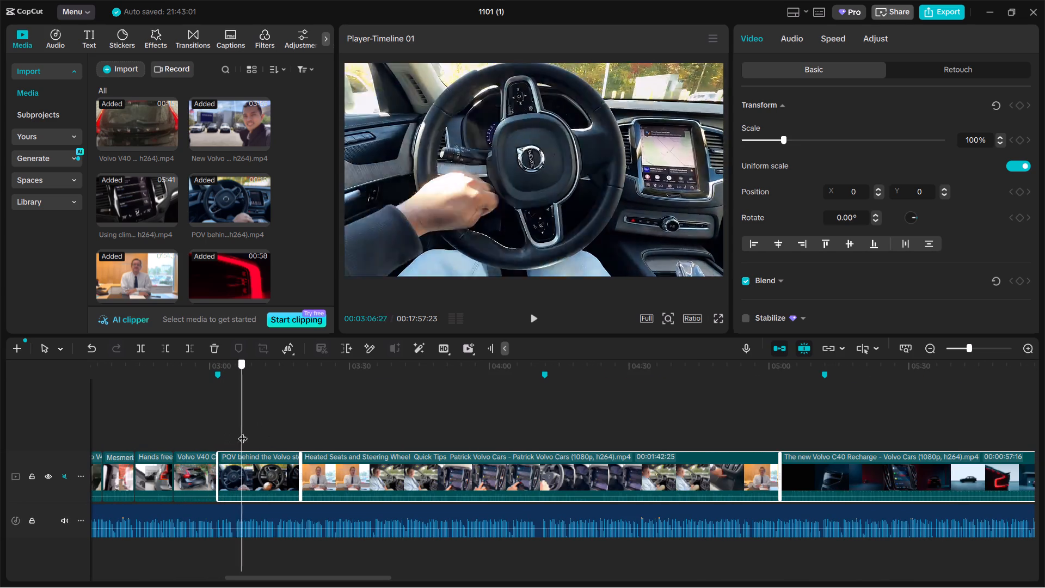
pyautogui.moveTo(243, 432); pyautogui.dragTo(410, 430)
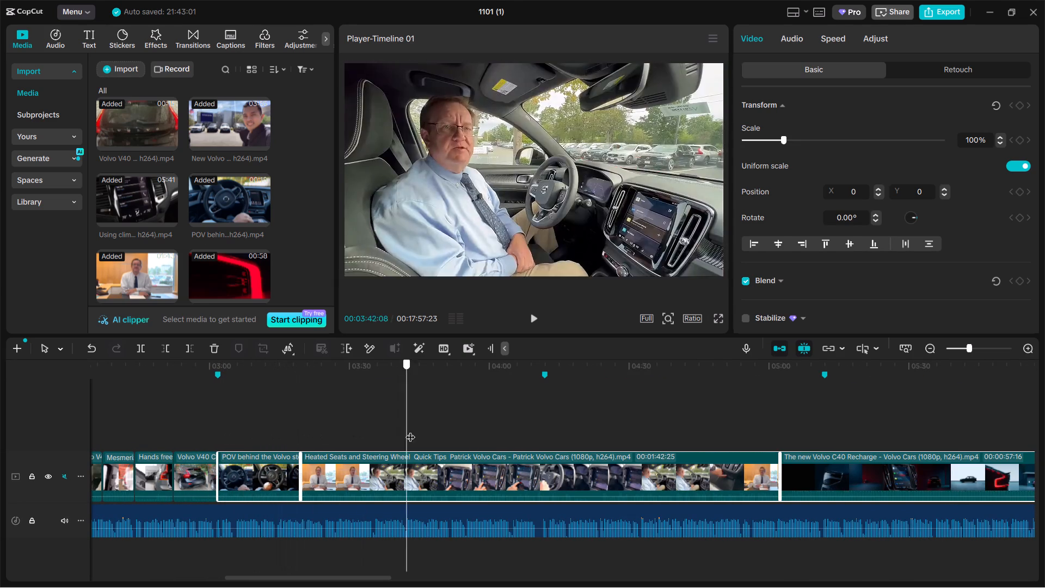
pyautogui.moveTo(410, 430); pyautogui.dragTo(245, 438)
pyautogui.click(254, 460)
pyautogui.click(233, 468)
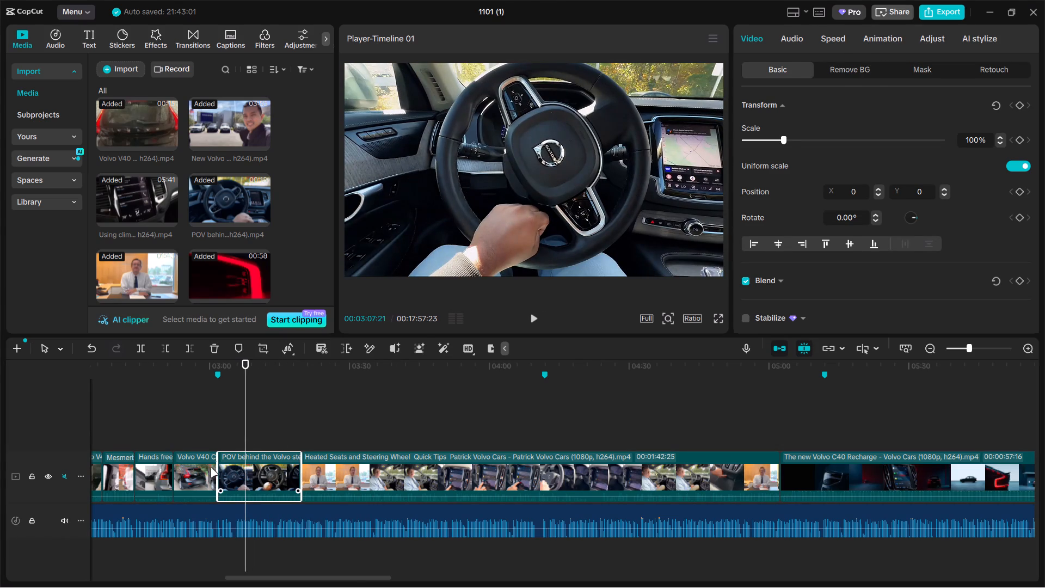
pyautogui.moveTo(220, 466); pyautogui.dragTo(236, 466)
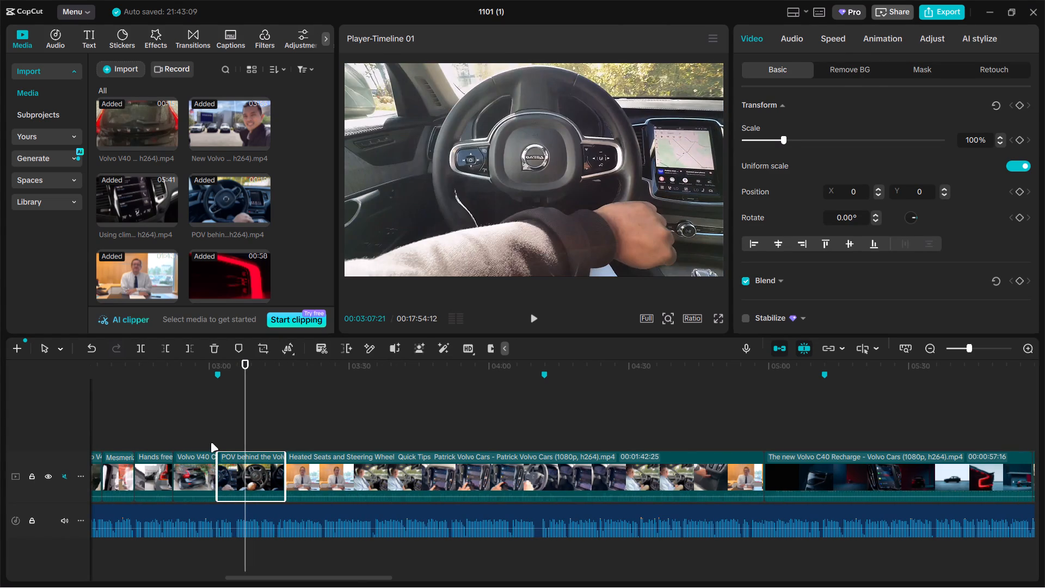
pyautogui.click(222, 439)
pyautogui.moveTo(218, 440); pyautogui.dragTo(260, 440)
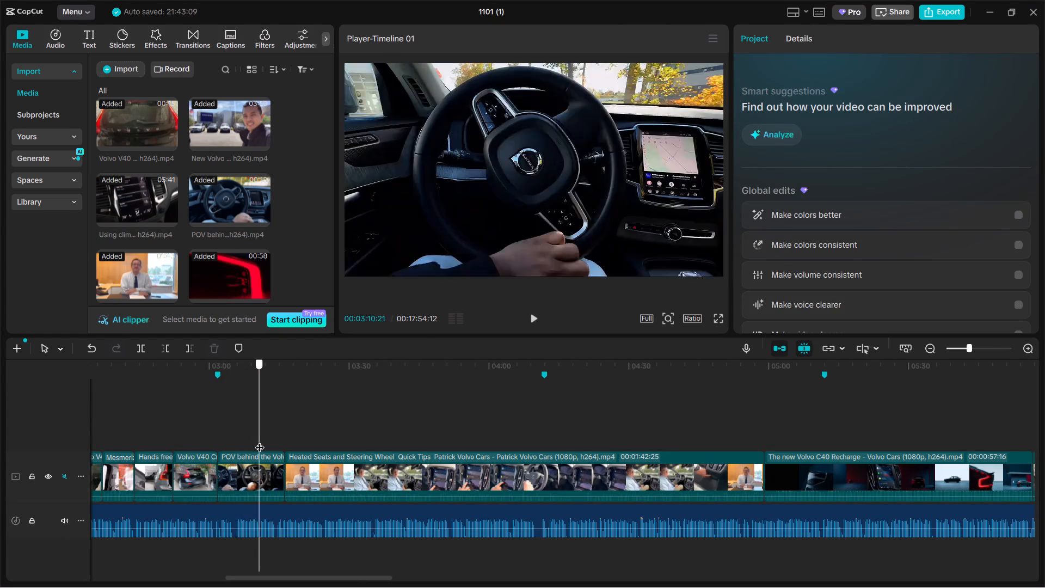
pyautogui.moveTo(260, 440); pyautogui.dragTo(266, 440)
pyautogui.click(265, 469)
pyautogui.moveTo(286, 469); pyautogui.dragTo(265, 466)
# Split the Heated Seats and Steering Wheel clip at about 00:03:55 and delete the part before the cut.
pyautogui.click(311, 428)
pyautogui.moveTo(311, 428); pyautogui.dragTo(414, 436)
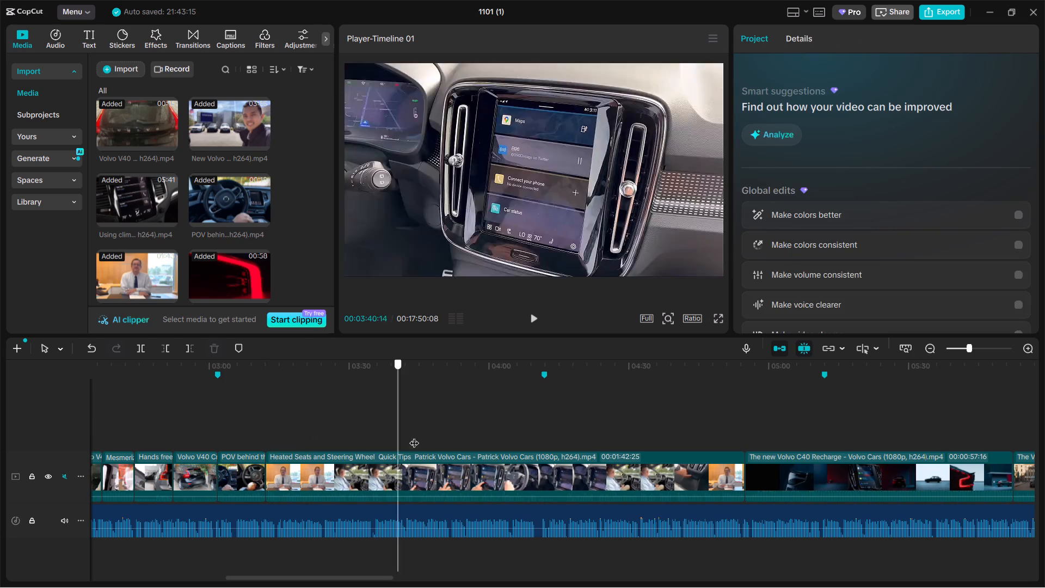
pyautogui.moveTo(414, 436); pyautogui.dragTo(604, 422)
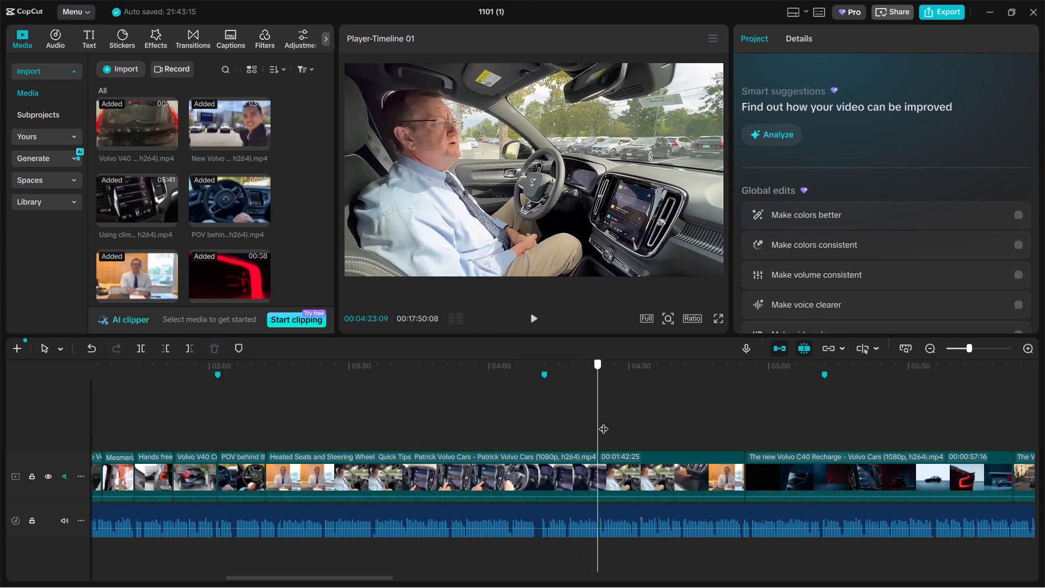
pyautogui.moveTo(604, 422); pyautogui.dragTo(444, 416)
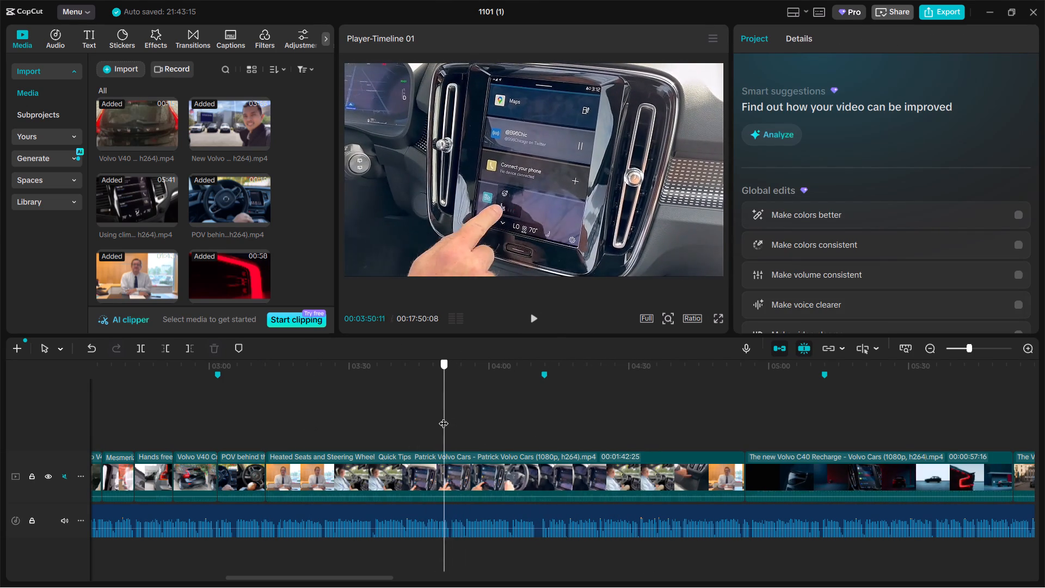
pyautogui.moveTo(444, 416); pyautogui.dragTo(482, 407)
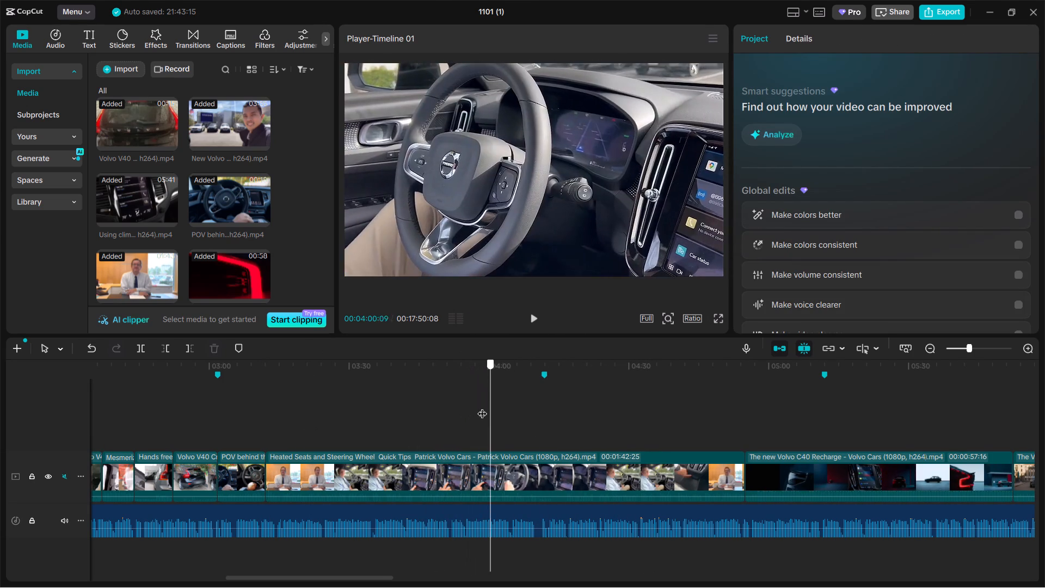
pyautogui.moveTo(482, 407); pyautogui.dragTo(469, 408)
pyautogui.click(480, 469)
pyautogui.hotkey('ctrl', 'b')
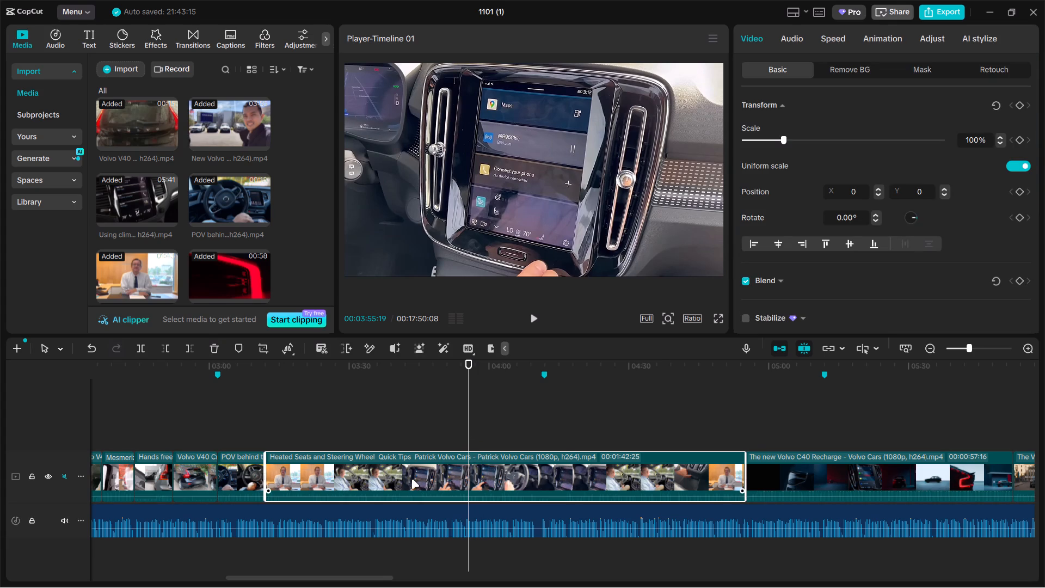
pyautogui.click(411, 479)
pyautogui.press('BackSpace')
# Split the remaining Heated Seats and Steering Wheel clip at about 00:03:24 and delete the part after the cut.
pyautogui.doubleClick(319, 436)
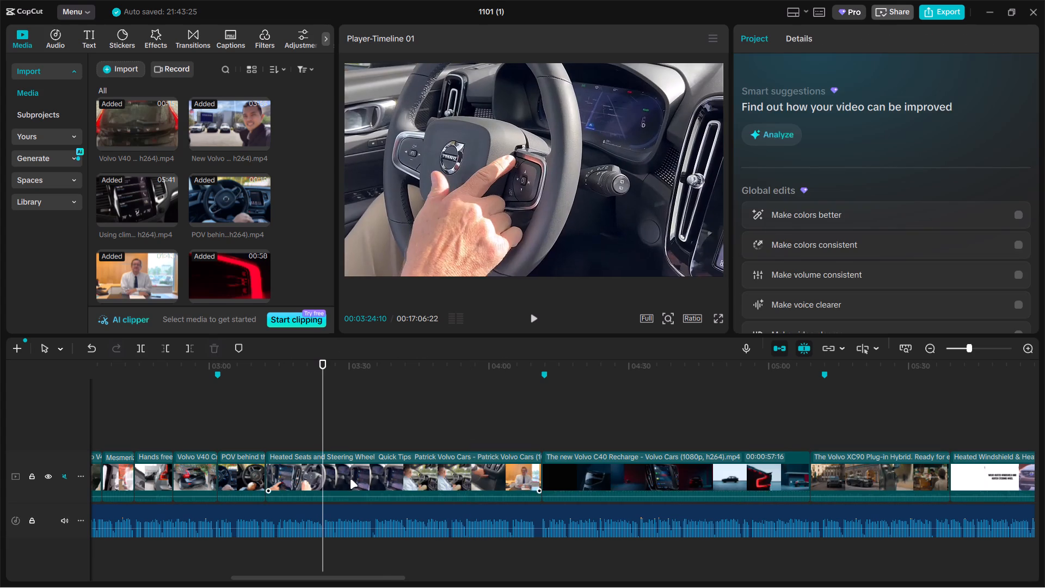
pyautogui.click(350, 479)
pyautogui.hotkey('ctrl', 'b')
pyautogui.press('BackSpace')
# Split The new Volvo C40 Recharge clip at about 00:03:42, just before its interior shots, and delete the part before the cut.
pyautogui.click(329, 433)
pyautogui.moveTo(330, 433); pyautogui.dragTo(388, 426)
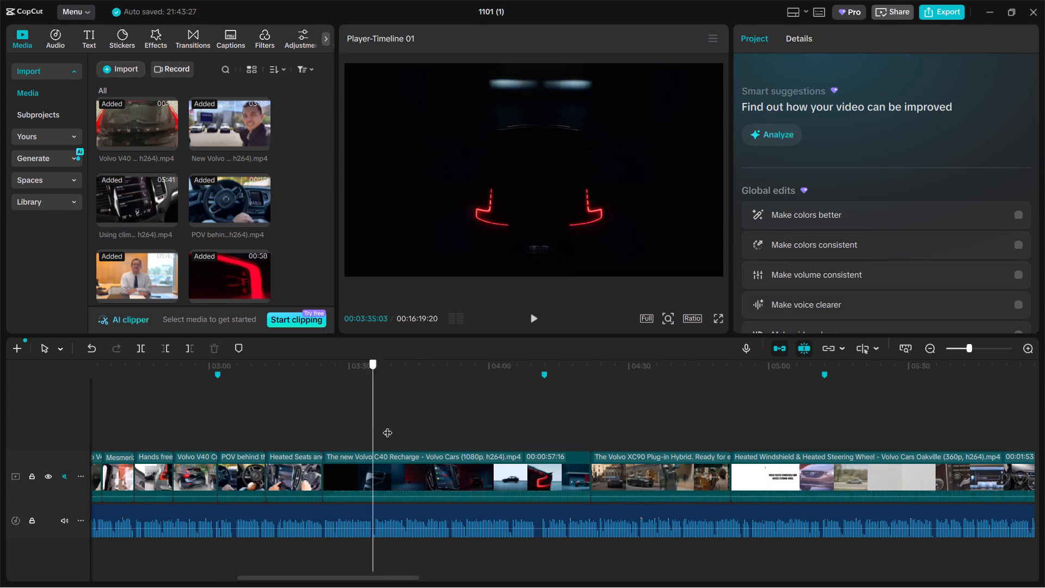
pyautogui.moveTo(388, 426); pyautogui.dragTo(539, 414)
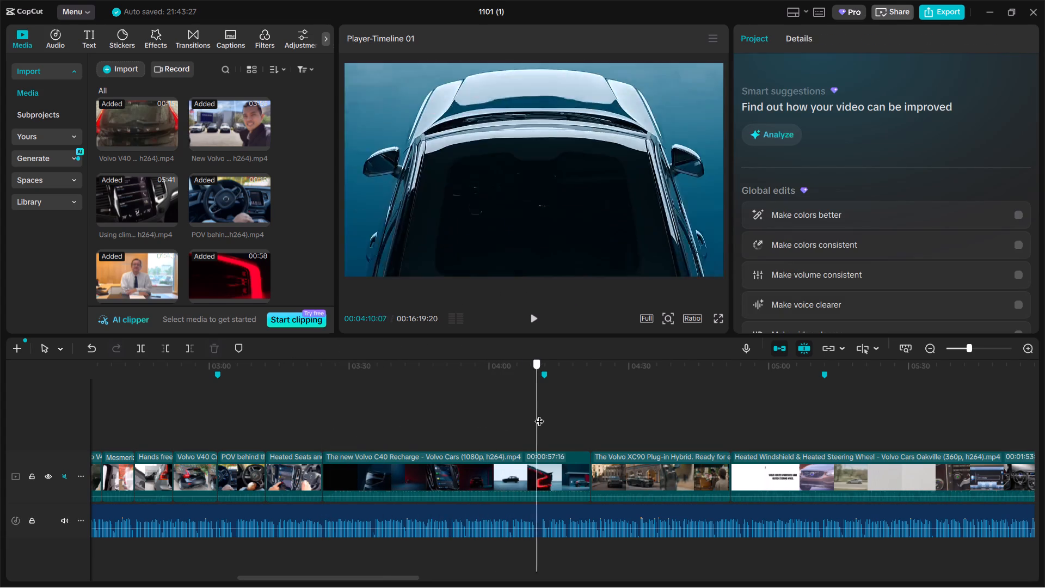
pyautogui.moveTo(539, 414); pyautogui.dragTo(424, 415)
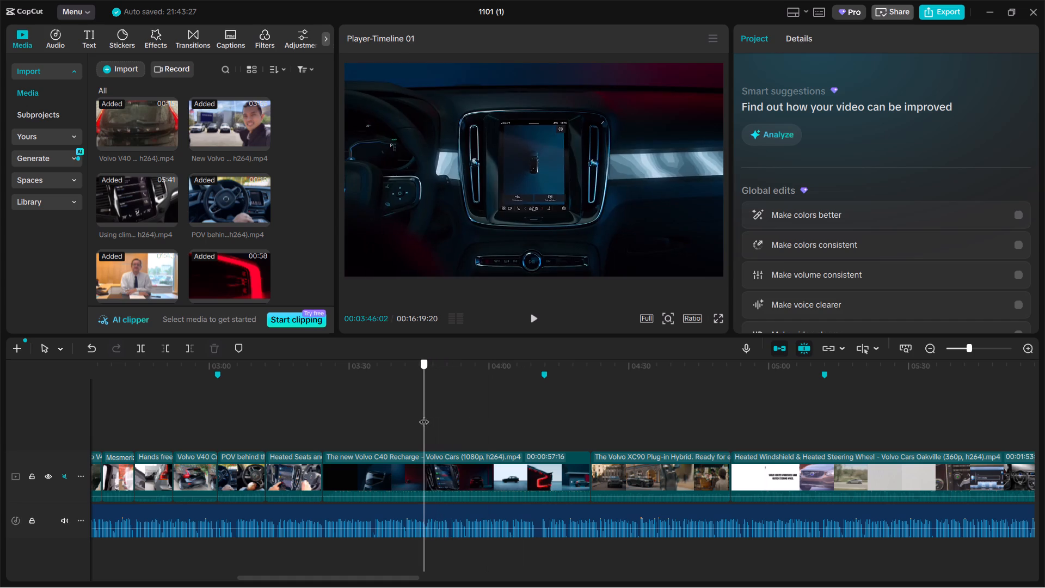
pyautogui.moveTo(424, 415); pyautogui.dragTo(409, 415)
pyautogui.click(414, 463)
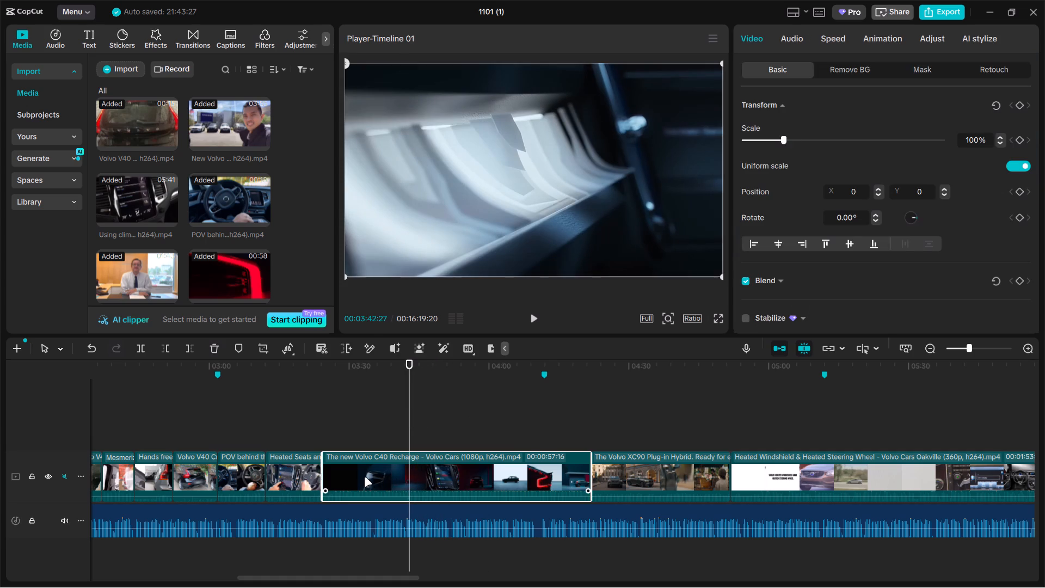
pyautogui.hotkey('ctrl', 'b')
pyautogui.click(361, 477)
pyautogui.press('BackSpace')
# Split the remaining Volvo C40 Recharge clip at about 00:03:34 and delete the part after the cut.
pyautogui.click(371, 447)
pyautogui.click(388, 476)
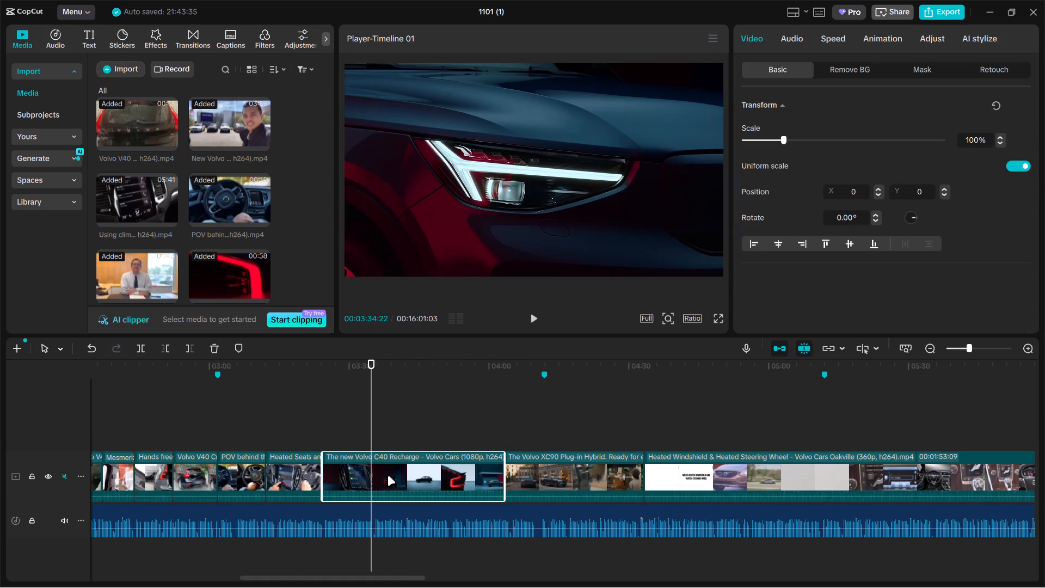
pyautogui.hotkey('ctrl', 'b')
pyautogui.press('BackSpace')
# Split The Volvo XC90 Plug-in Hybrid clip at about 00:03:48 and delete the part before the cut.
pyautogui.click(389, 442)
pyautogui.moveTo(389, 442); pyautogui.dragTo(417, 435)
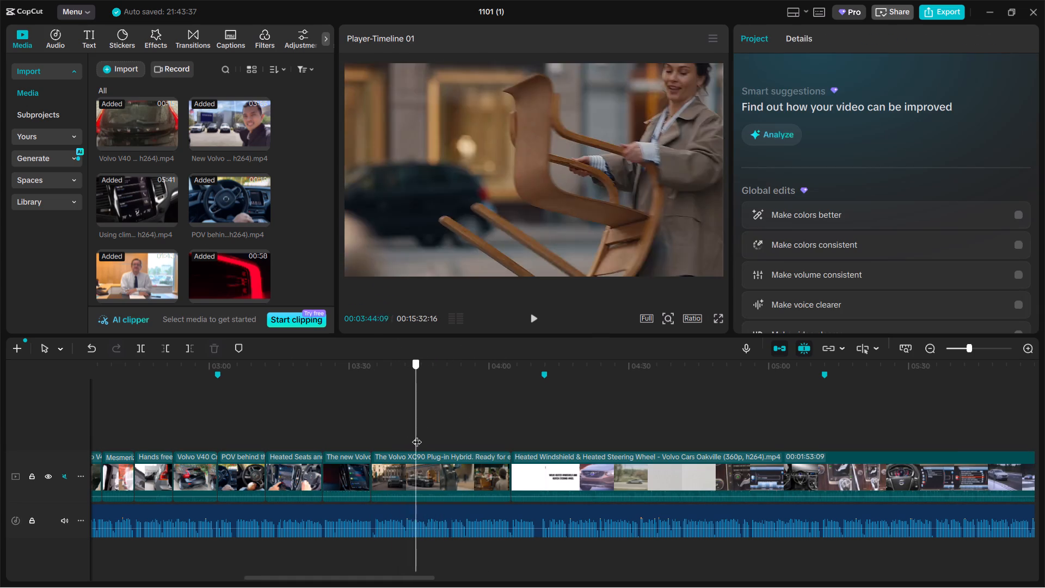
pyautogui.moveTo(417, 435); pyautogui.dragTo(468, 423)
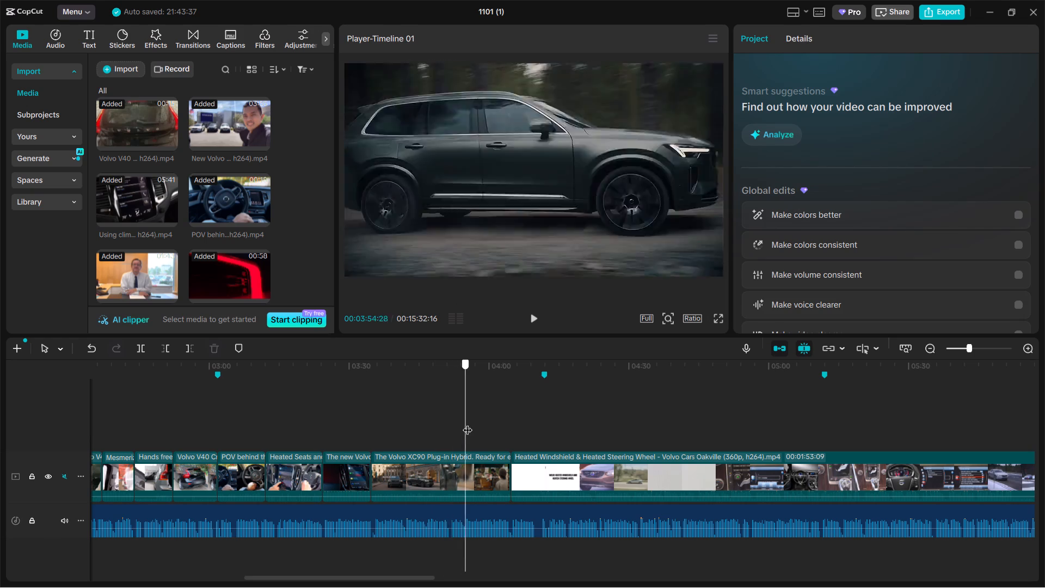
pyautogui.moveTo(468, 423); pyautogui.dragTo(437, 424)
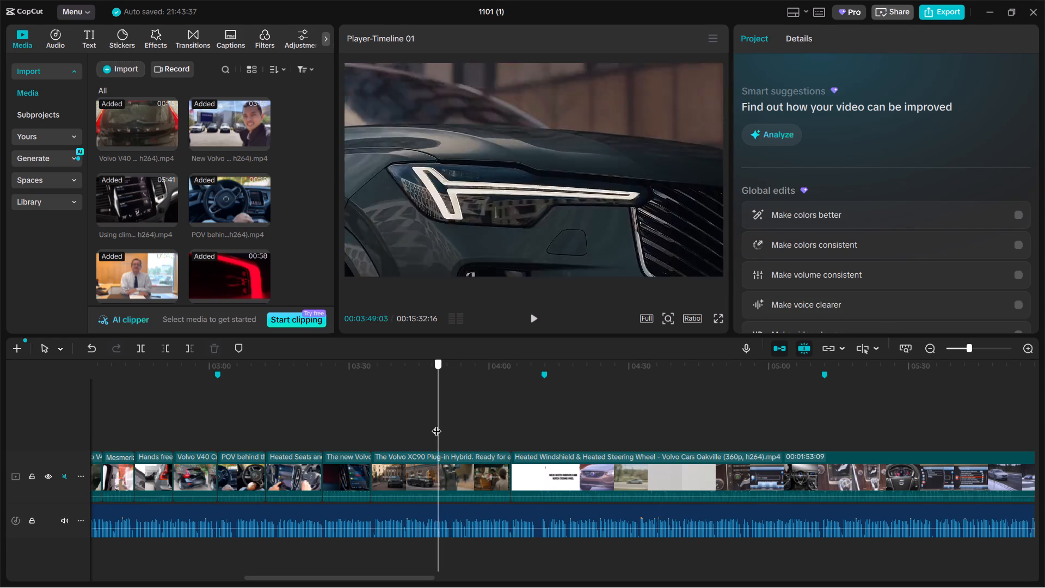
pyautogui.moveTo(437, 424); pyautogui.dragTo(433, 424)
pyautogui.click(444, 471)
pyautogui.hotkey('ctrl', 'b')
pyautogui.click(411, 473)
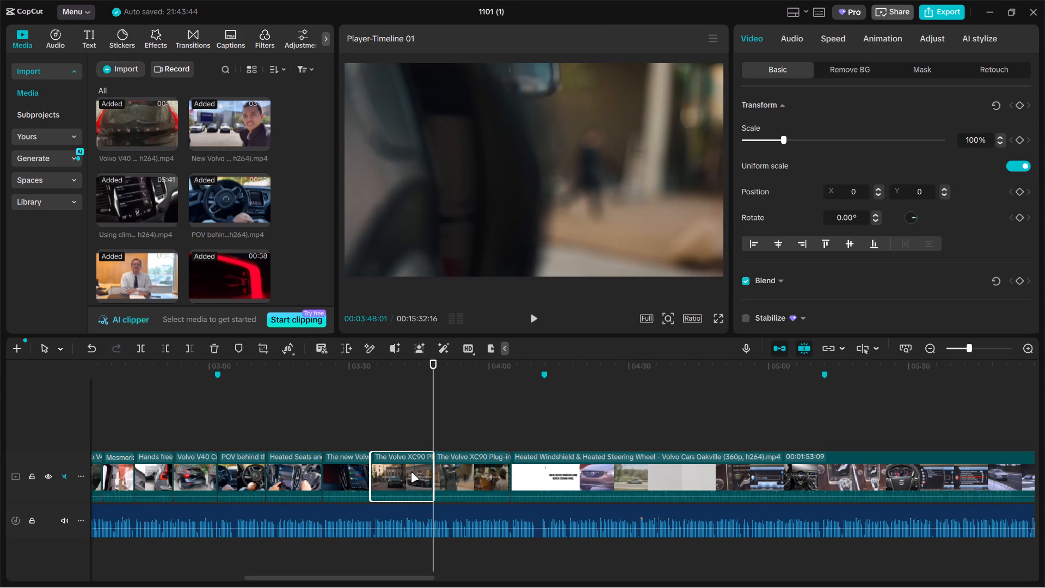
pyautogui.press('BackSpace')
# Split the remaining Volvo XC90 Plug-in Hybrid clip at about 00:03:42 and delete the part after the cut.
pyautogui.click(373, 439)
pyautogui.moveTo(373, 439); pyautogui.dragTo(398, 433)
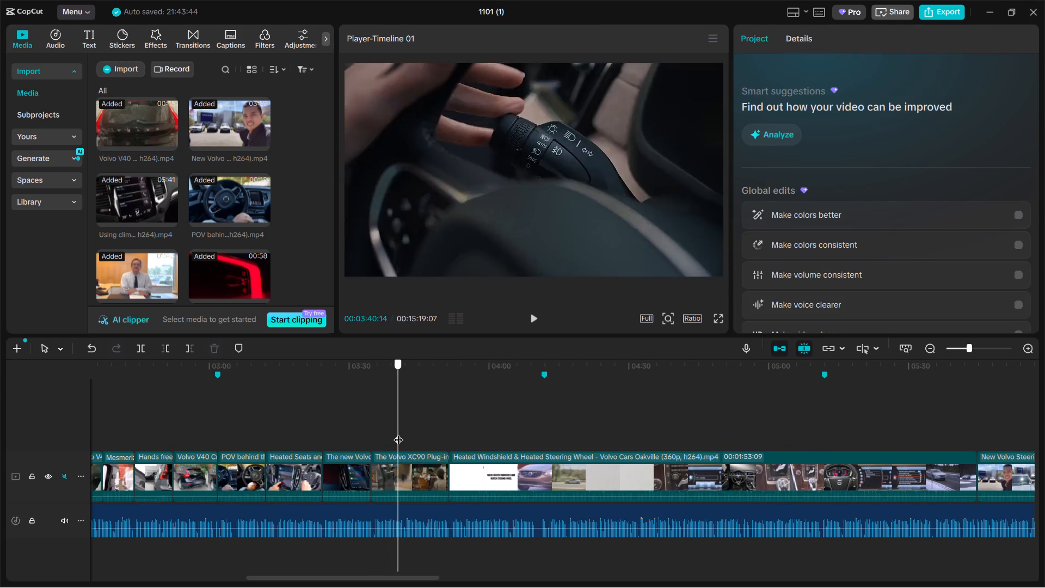
pyautogui.moveTo(398, 433); pyautogui.dragTo(416, 430)
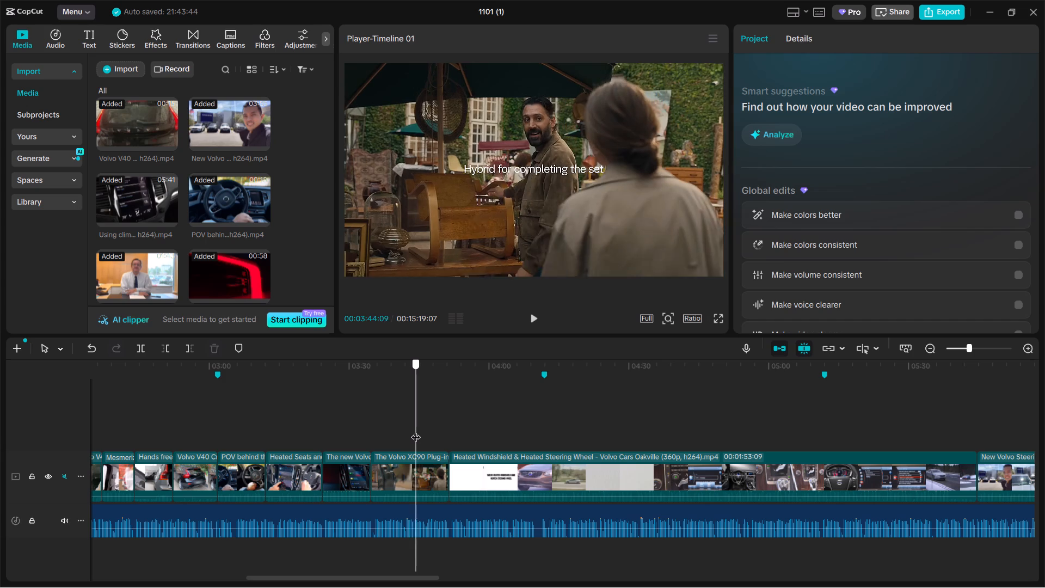
pyautogui.moveTo(416, 430); pyautogui.dragTo(409, 433)
pyautogui.click(428, 477)
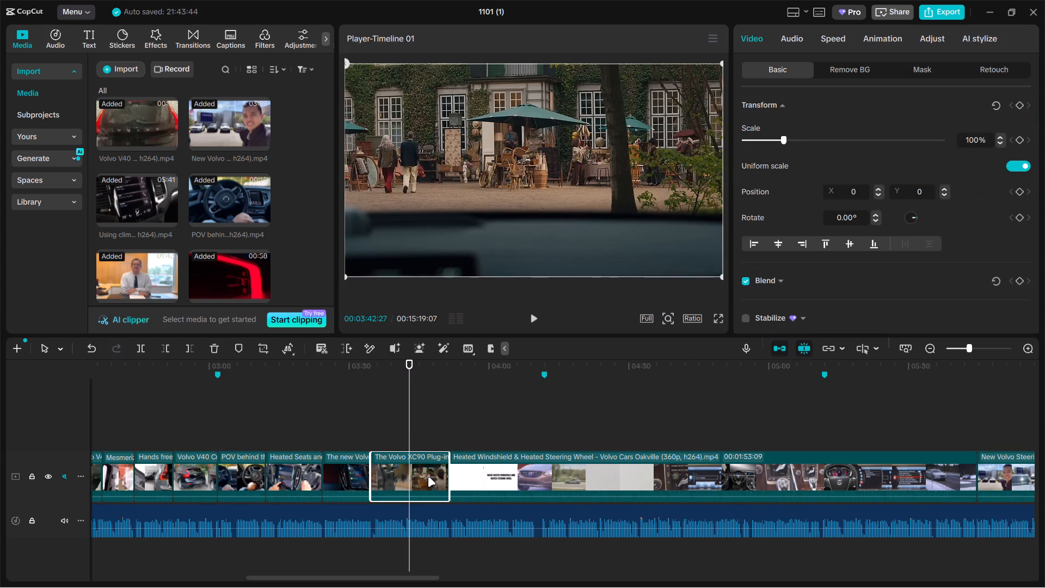
pyautogui.hotkey('ctrl', 'b')
pyautogui.press('BackSpace')
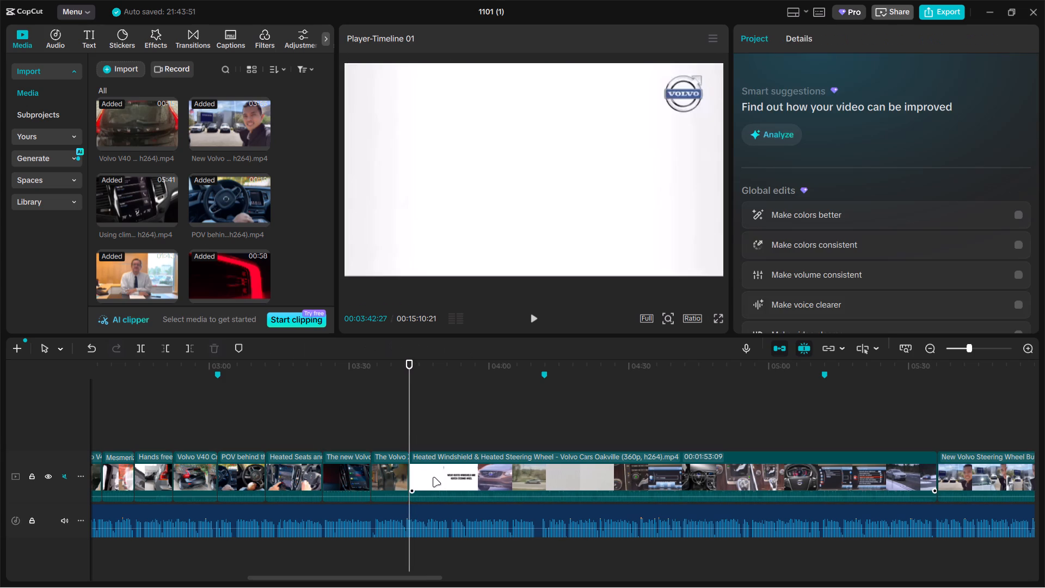
# Split the Heated Windshield & Heated Steering Wheel clip at about 00:04:54, on the gear-console shot, and delete the part before the cut.
pyautogui.moveTo(409, 429); pyautogui.dragTo(516, 435)
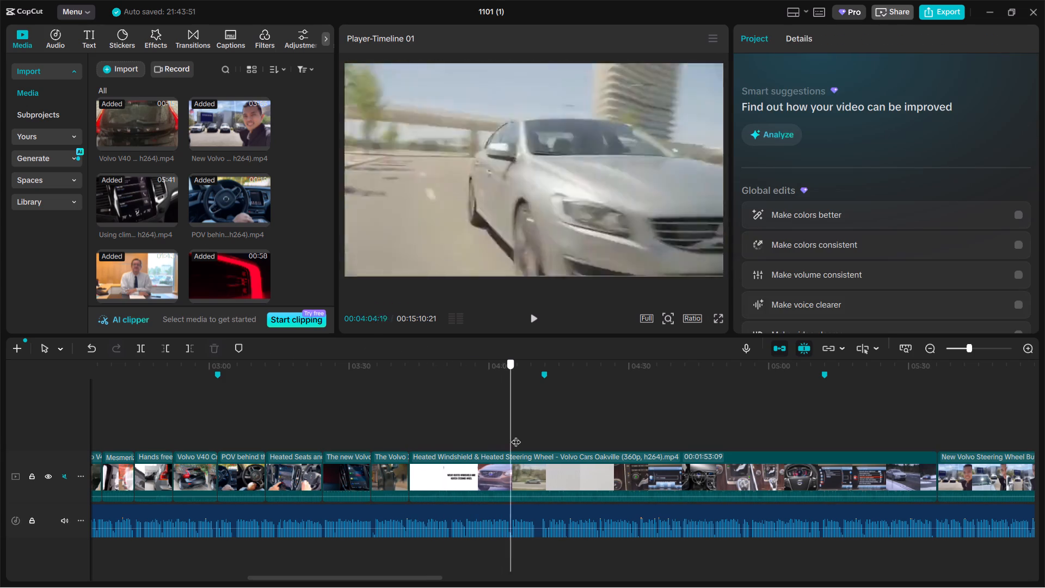
pyautogui.moveTo(516, 435); pyautogui.dragTo(590, 433)
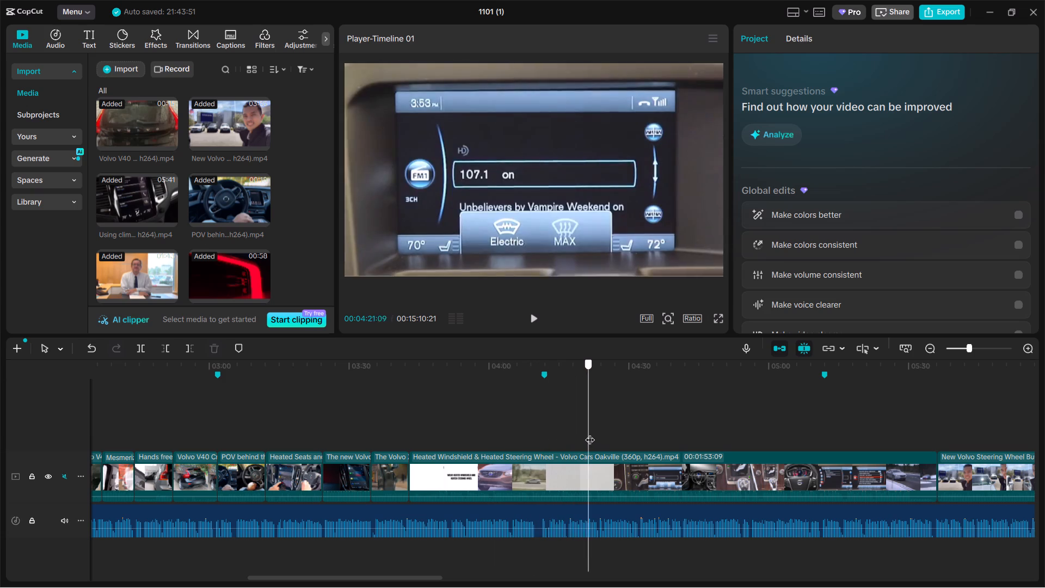
pyautogui.moveTo(590, 433); pyautogui.dragTo(671, 424)
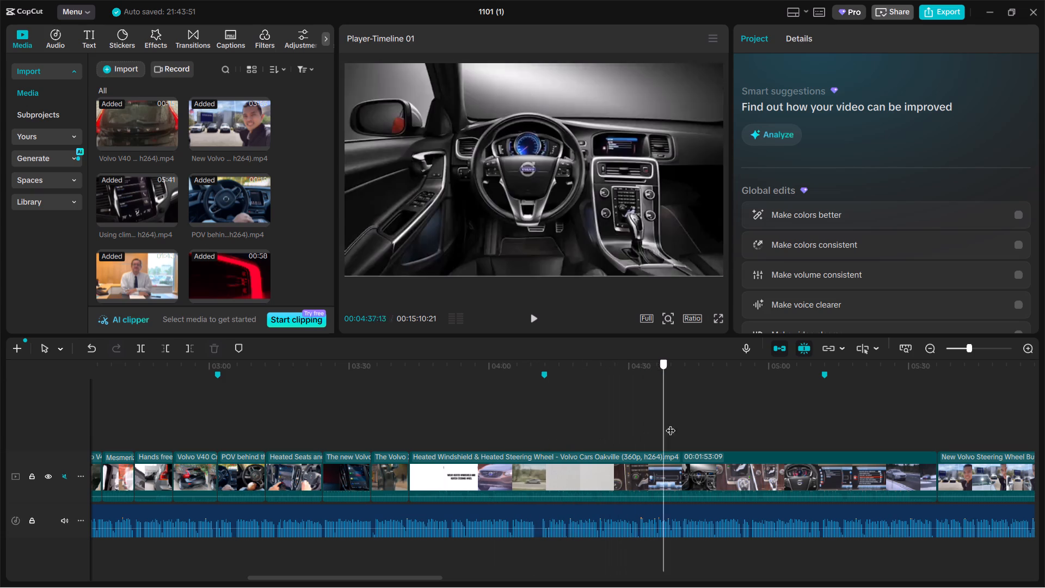
pyautogui.moveTo(671, 424); pyautogui.dragTo(791, 410)
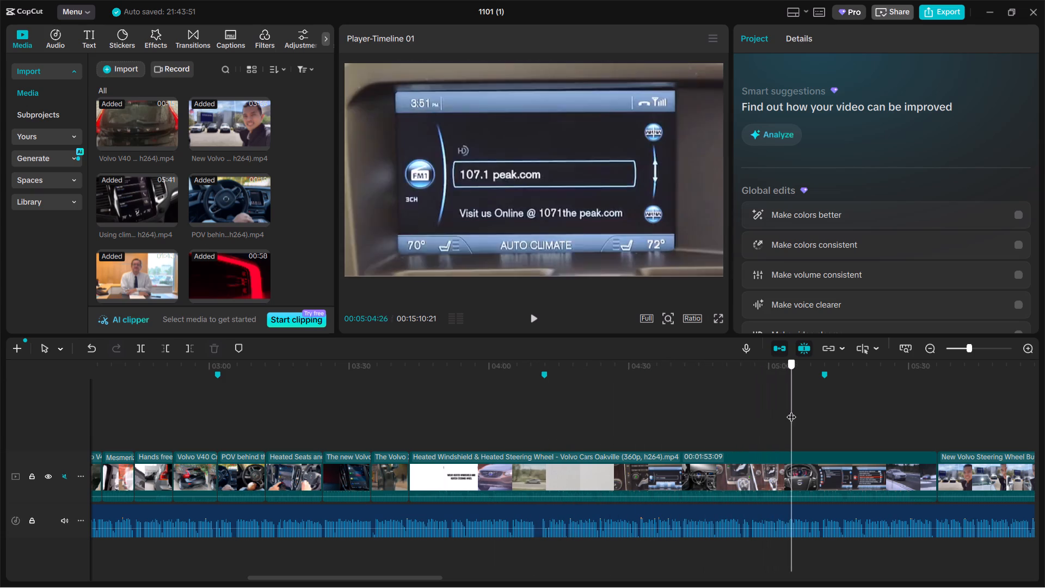
pyautogui.moveTo(791, 410); pyautogui.dragTo(837, 401)
pyautogui.moveTo(785, 427); pyautogui.dragTo(730, 438)
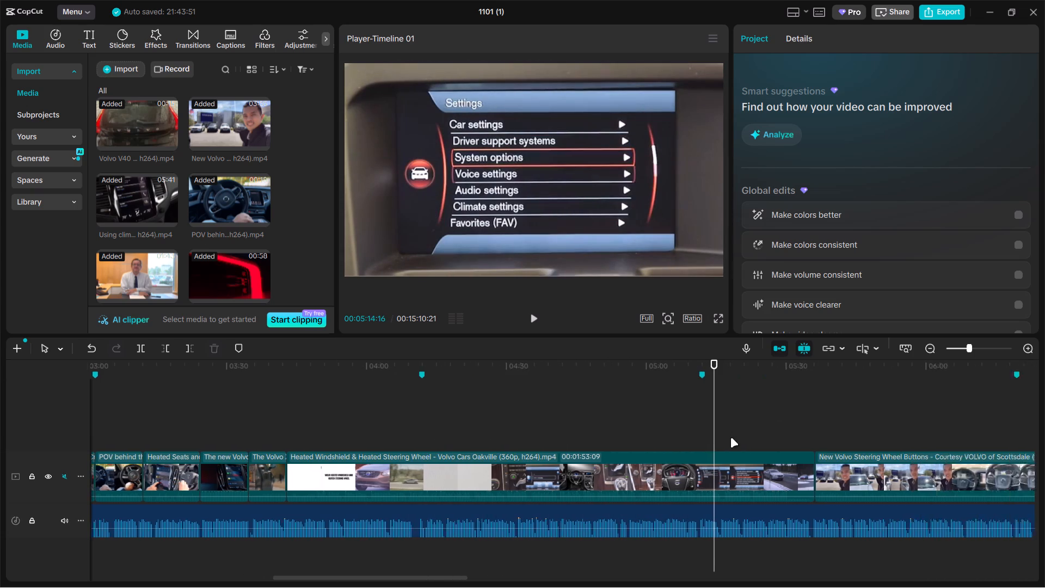
pyautogui.moveTo(730, 438); pyautogui.dragTo(674, 445)
pyautogui.keyDown('ctrl'); pyautogui.scroll(-6, 649, 448); pyautogui.keyUp('ctrl')
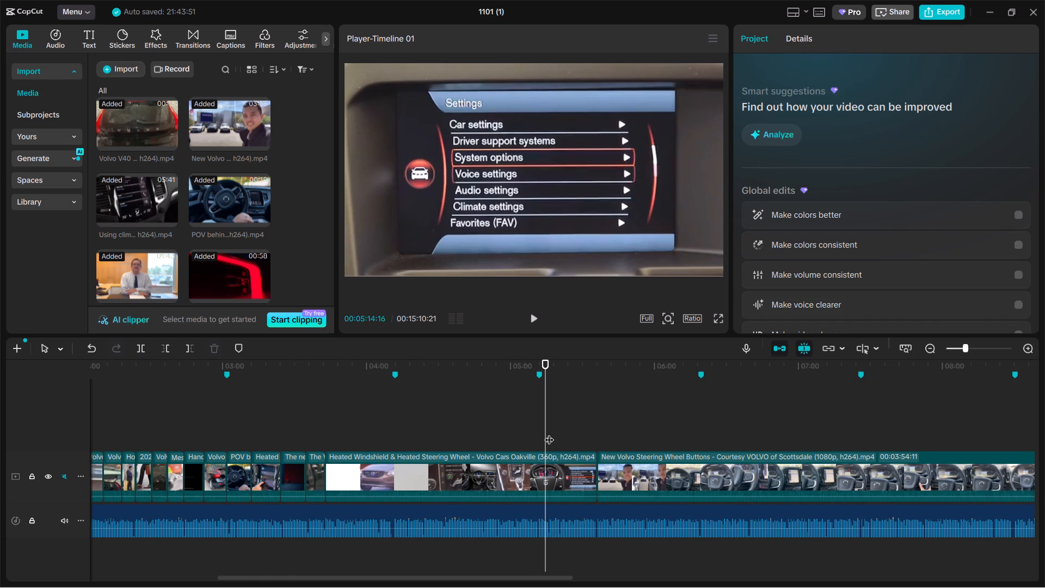
pyautogui.moveTo(546, 431); pyautogui.dragTo(574, 422)
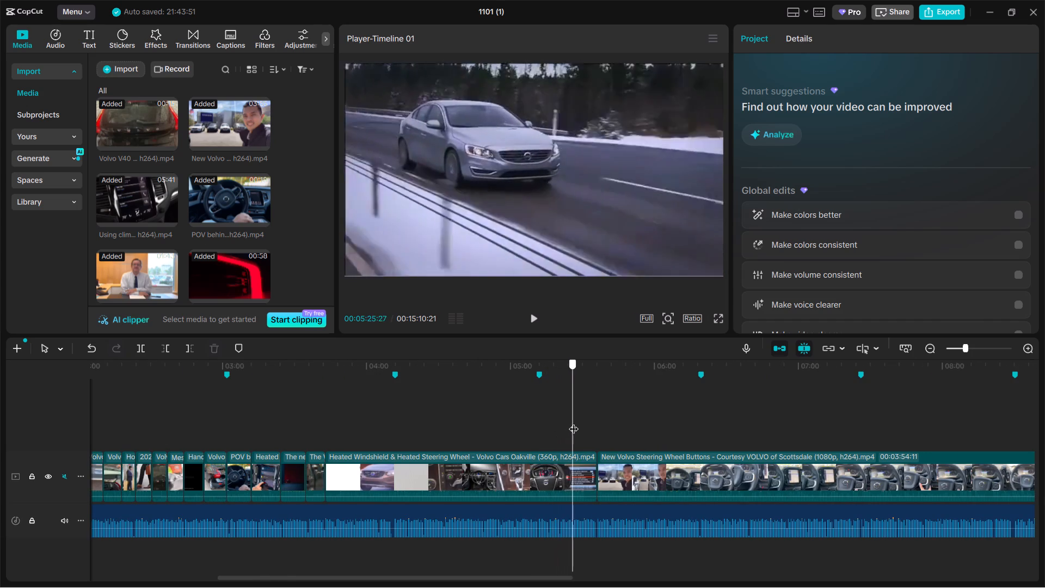
pyautogui.moveTo(574, 422); pyautogui.dragTo(524, 417)
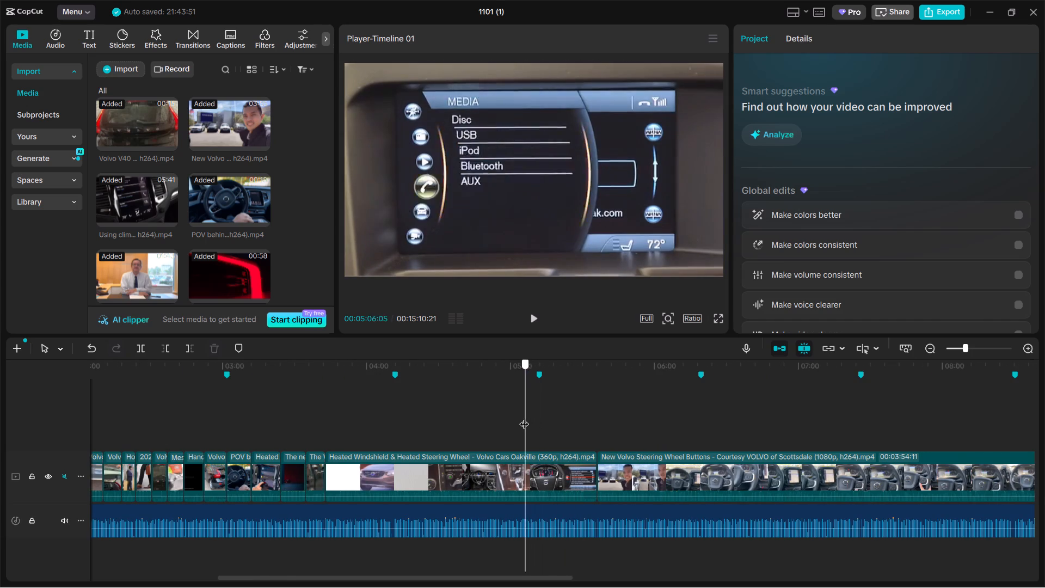
pyautogui.moveTo(524, 417); pyautogui.dragTo(497, 417)
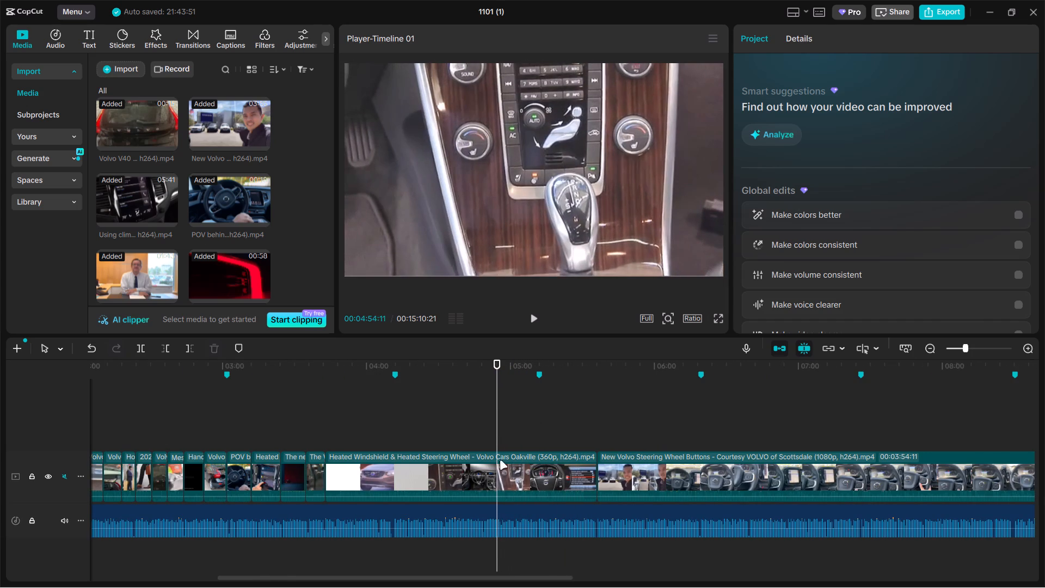
pyautogui.click(497, 482)
pyautogui.hotkey('ctrl', 'b')
pyautogui.click(464, 473)
pyautogui.press('BackSpace')
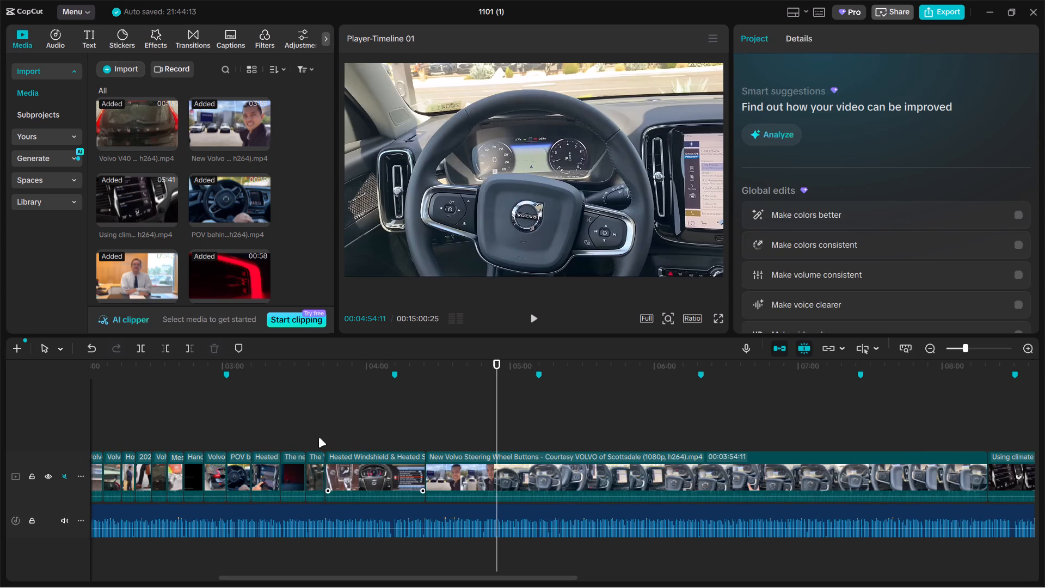
# Split the remaining Heated Windshield & Heated Steering Wheel clip at about 00:03:53 and delete the part after the cut.
pyautogui.click(325, 434)
pyautogui.keyDown('ctrl'); pyautogui.scroll(10, 330, 434); pyautogui.keyUp('ctrl')
pyautogui.moveTo(322, 429); pyautogui.dragTo(334, 428)
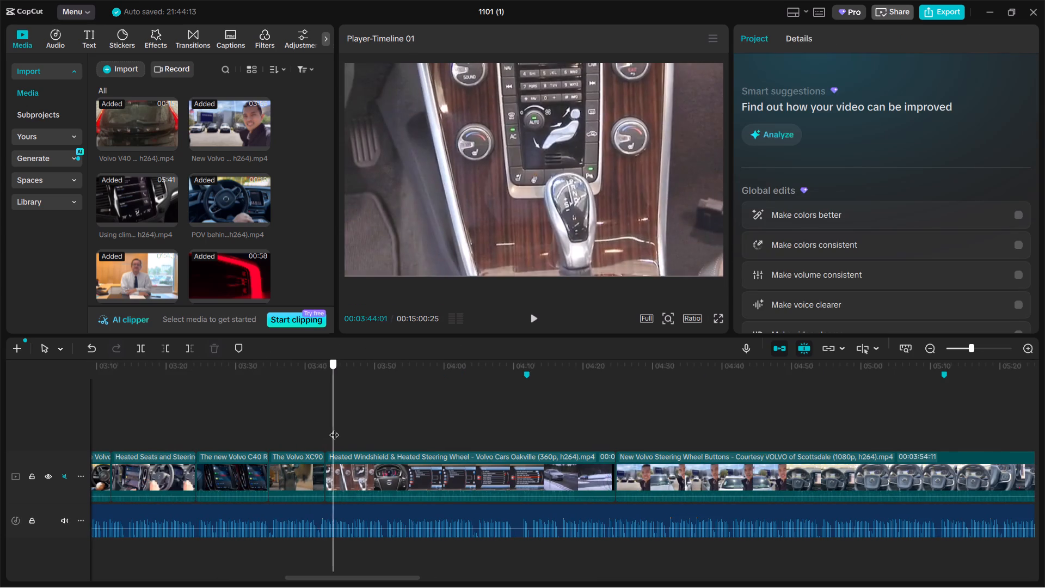
pyautogui.moveTo(334, 428); pyautogui.dragTo(392, 426)
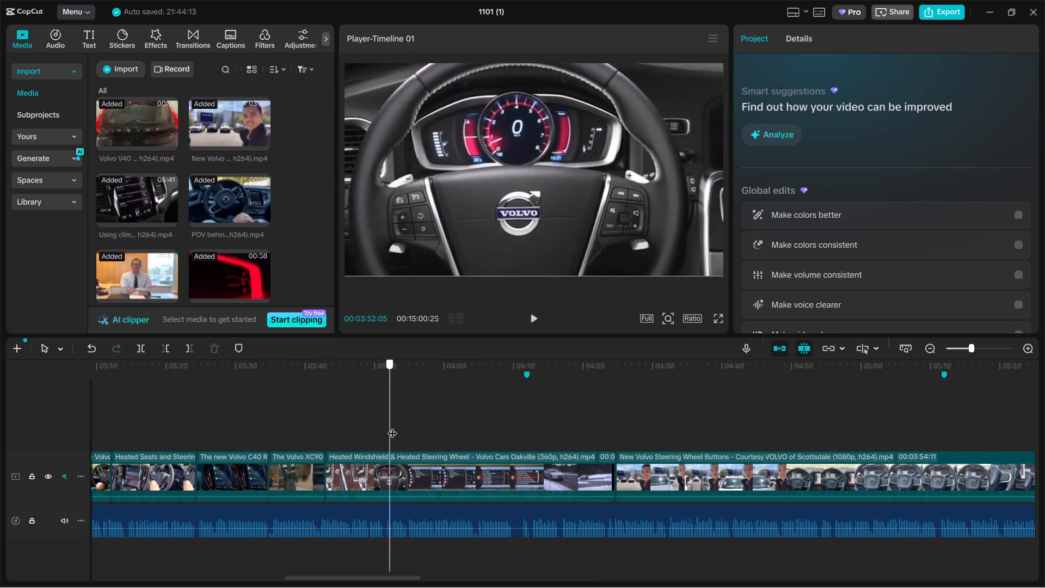
pyautogui.moveTo(392, 426); pyautogui.dragTo(395, 426)
pyautogui.click(415, 476)
pyautogui.hotkey('ctrl', 'b')
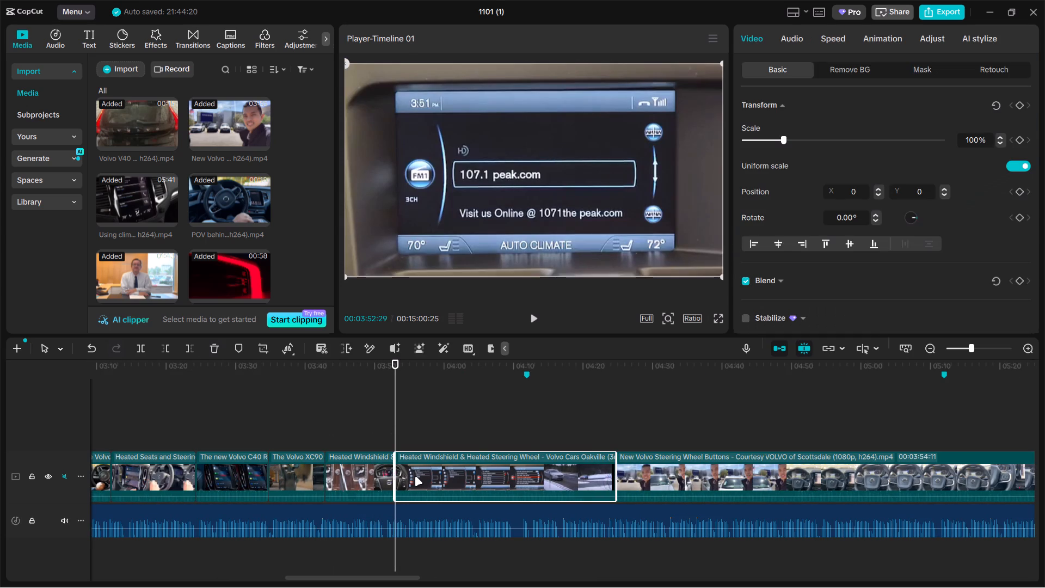
pyautogui.press('BackSpace')
# Split the New Volvo Steering Wheel Buttons clip at about 00:04:56, on the wheel and centre-screen shot, and delete the part before the cut.
pyautogui.click(428, 425)
pyautogui.moveTo(428, 425); pyautogui.dragTo(553, 433)
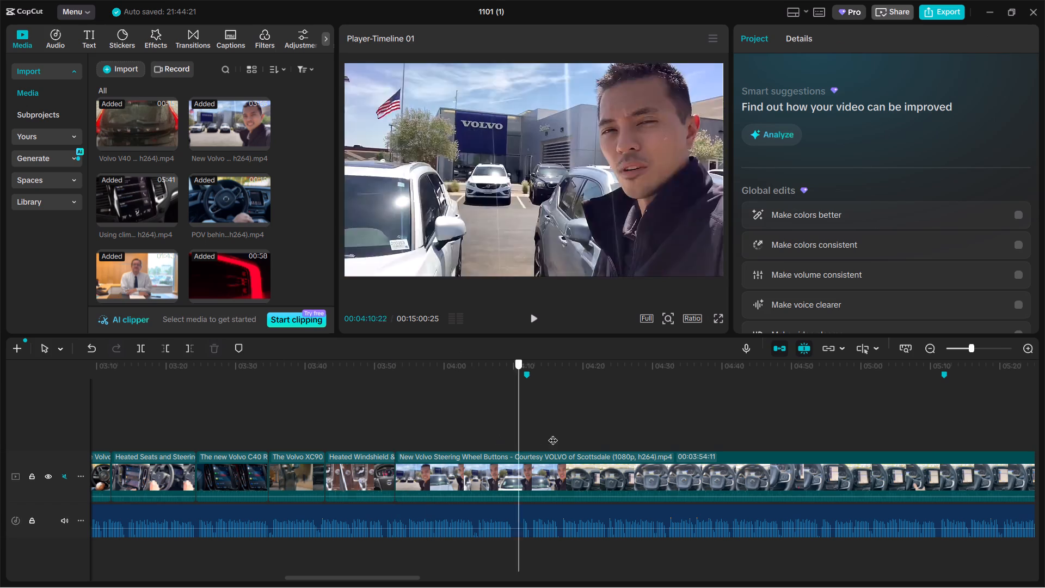
pyautogui.moveTo(553, 433); pyautogui.dragTo(643, 434)
pyautogui.keyDown('ctrl'); pyautogui.scroll(-6, 641, 436); pyautogui.keyUp('ctrl')
pyautogui.click(635, 433)
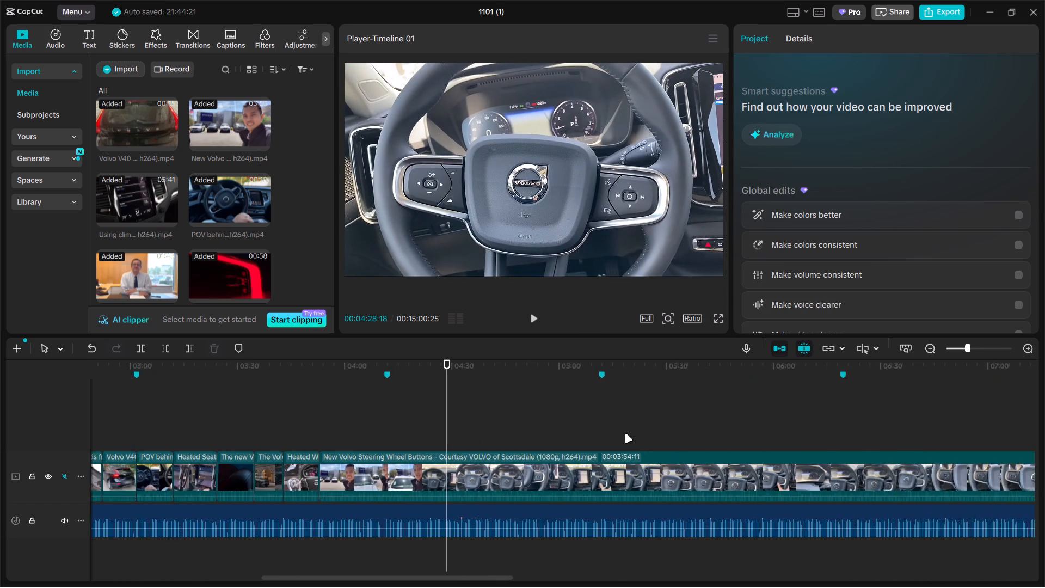
pyautogui.keyDown('ctrl'); pyautogui.scroll(-6, 625, 433); pyautogui.keyUp('ctrl')
pyautogui.keyDown('ctrl'); pyautogui.scroll(6, 615, 439); pyautogui.keyUp('ctrl')
pyautogui.click(520, 432)
pyautogui.moveTo(520, 432); pyautogui.dragTo(545, 430)
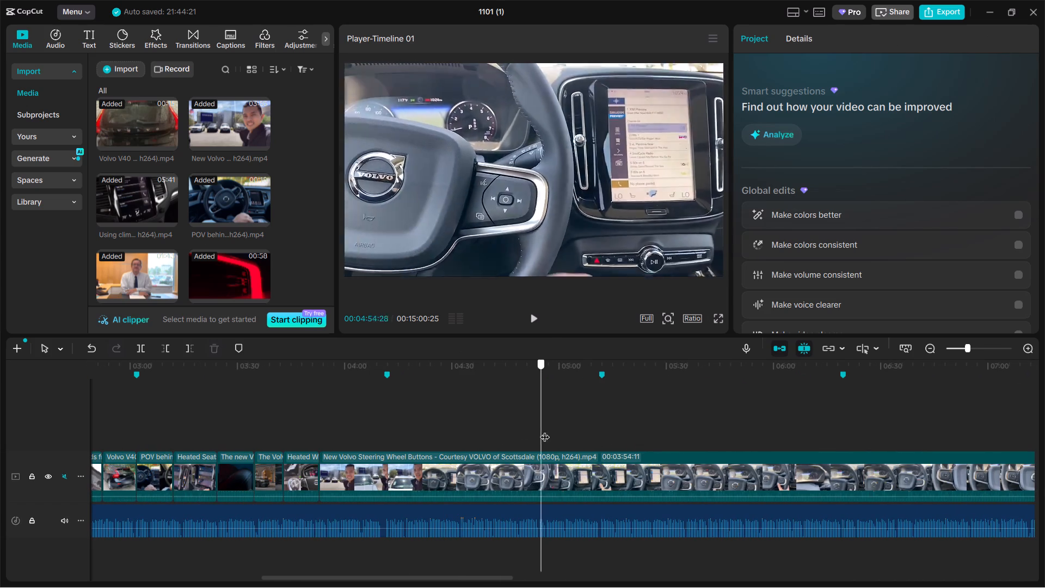
pyautogui.moveTo(545, 430); pyautogui.dragTo(818, 411)
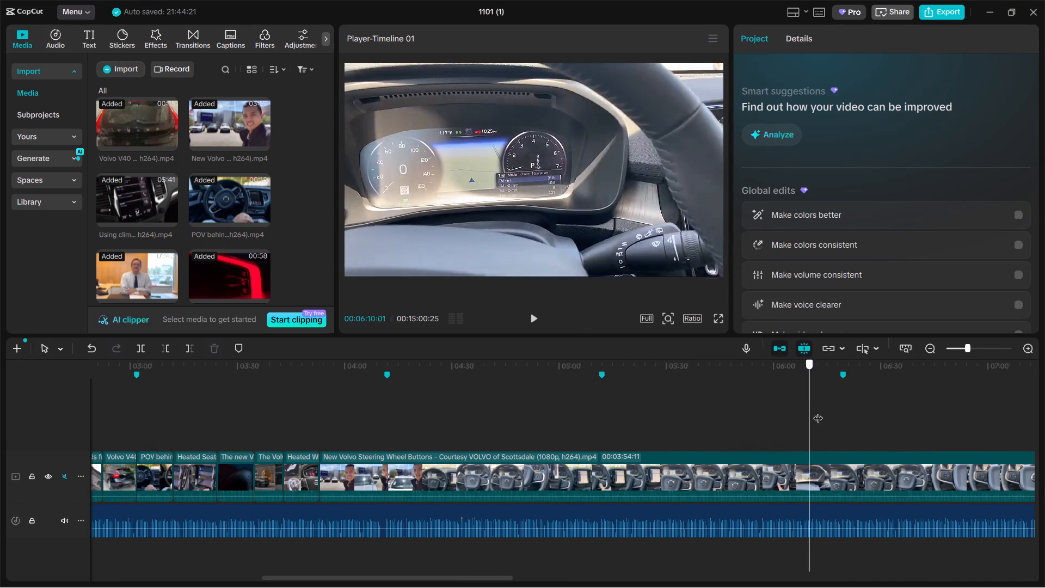
pyautogui.moveTo(818, 411); pyautogui.dragTo(937, 408)
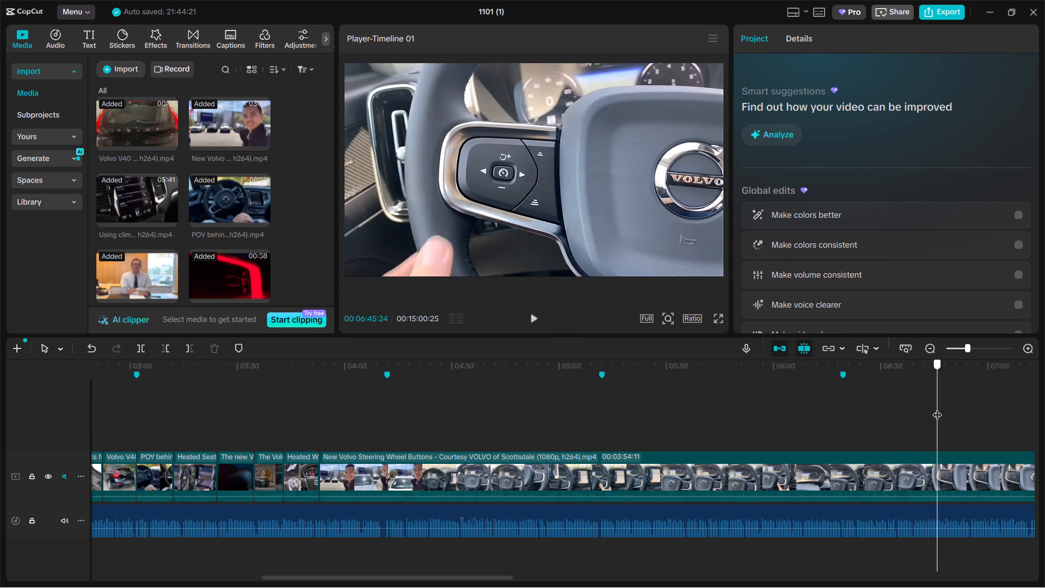
pyautogui.moveTo(937, 408); pyautogui.dragTo(937, 408)
pyautogui.moveTo(884, 433); pyautogui.dragTo(791, 467)
pyautogui.keyDown('ctrl'); pyautogui.scroll(-6, 779, 468); pyautogui.keyUp('ctrl')
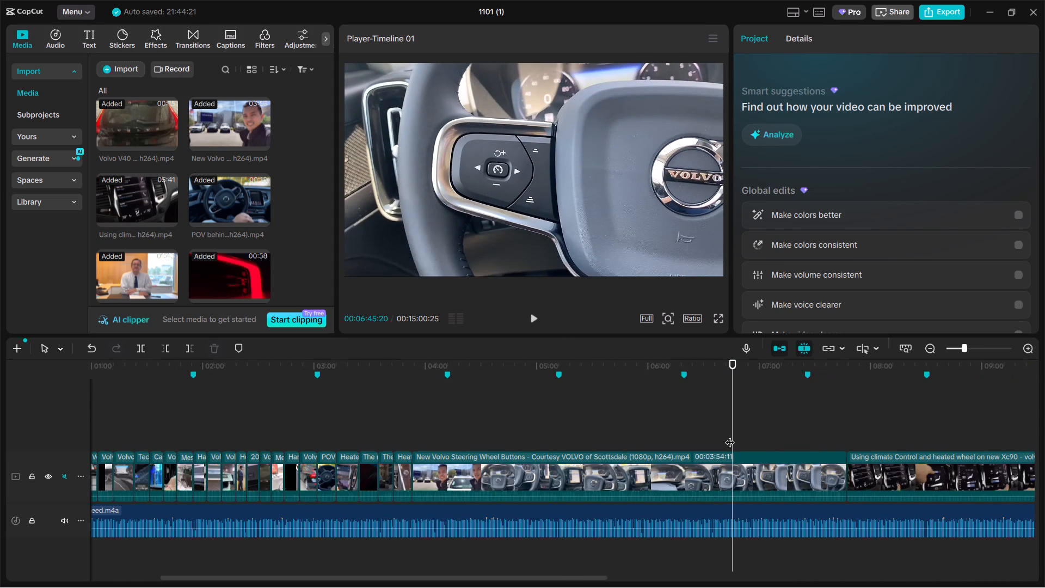
pyautogui.moveTo(735, 427); pyautogui.dragTo(550, 420)
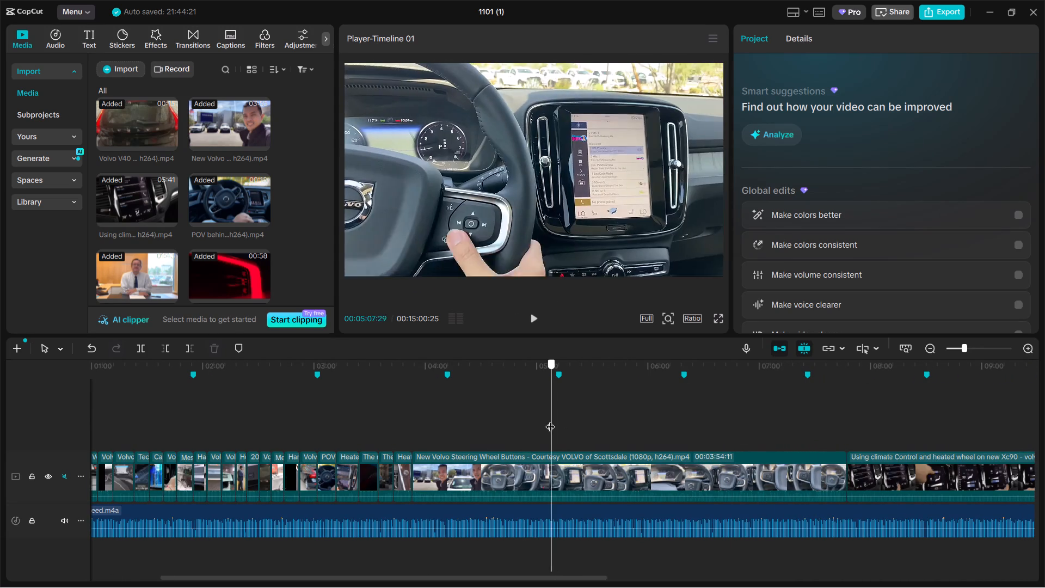
pyautogui.moveTo(550, 420); pyautogui.dragTo(530, 419)
pyautogui.click(524, 465)
pyautogui.hotkey('ctrl', 'b')
pyautogui.click(484, 484)
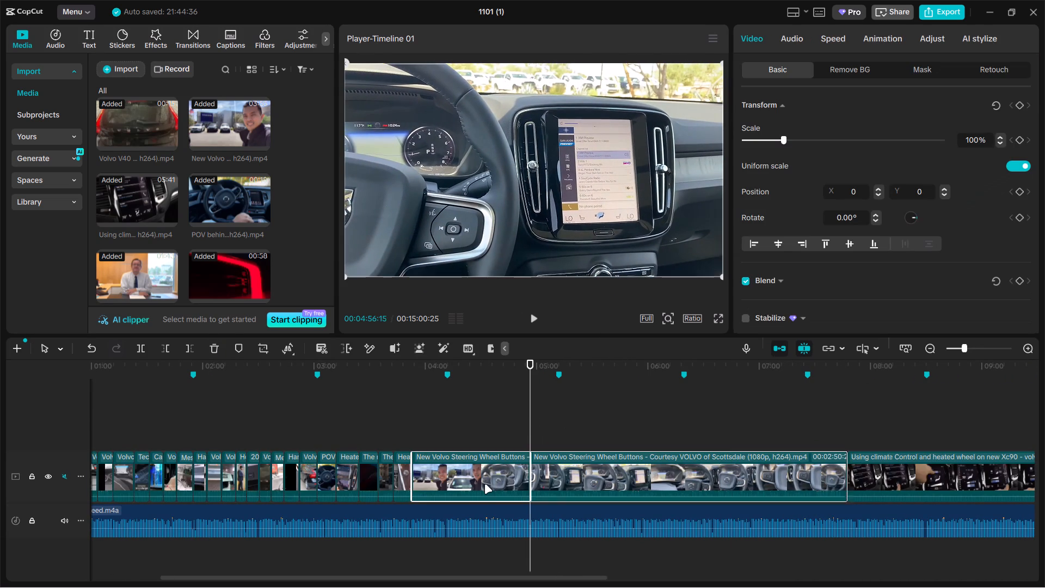
pyautogui.press('BackSpace')
# Split the remaining New Volvo Steering Wheel Buttons clip at about 00:04:03 and delete the part after the cut.
pyautogui.doubleClick(429, 438)
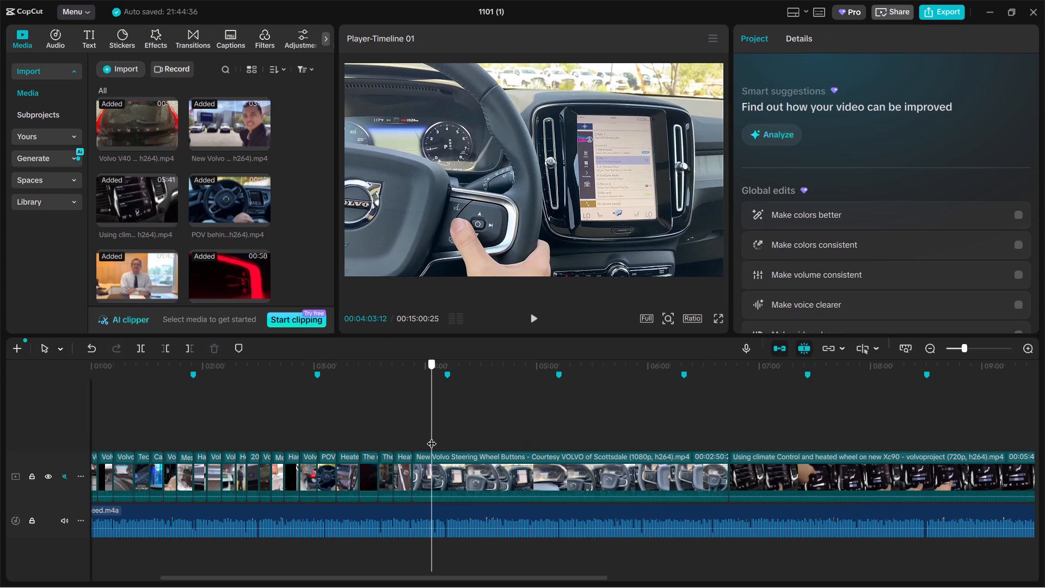
pyautogui.click(459, 480)
pyautogui.hotkey('ctrl', 'b')
pyautogui.press('BackSpace')
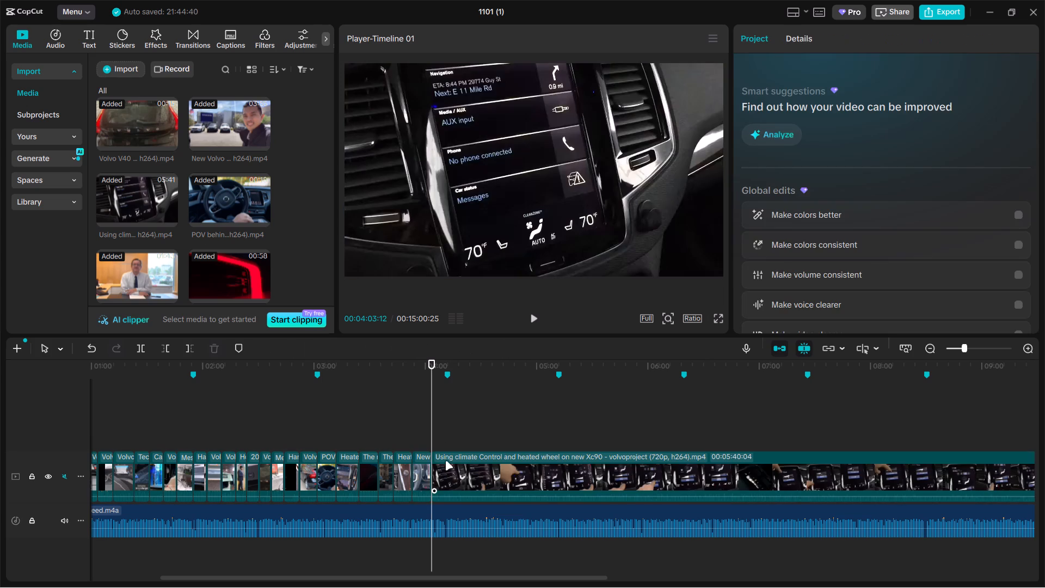
# Split the Using climate Control and heated wheel clip at about 00:07:53, on the rear-climate screen, and delete the part before the cut.
pyautogui.moveTo(436, 431); pyautogui.dragTo(709, 437)
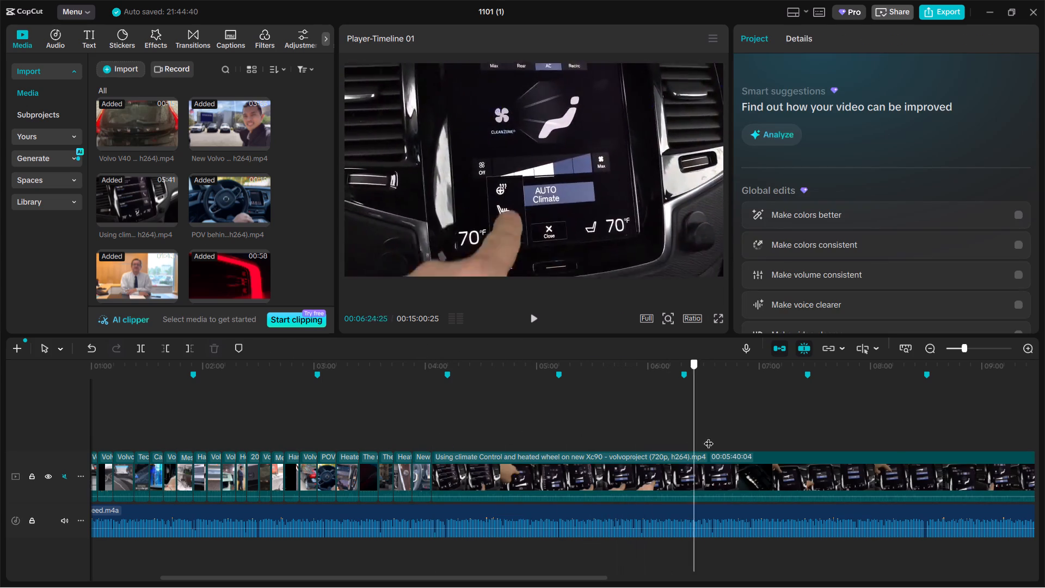
pyautogui.moveTo(709, 437); pyautogui.dragTo(921, 441)
pyautogui.keyDown('ctrl'); pyautogui.moveTo(827, 489); pyautogui.dragTo(746, 487); pyautogui.keyUp('ctrl')
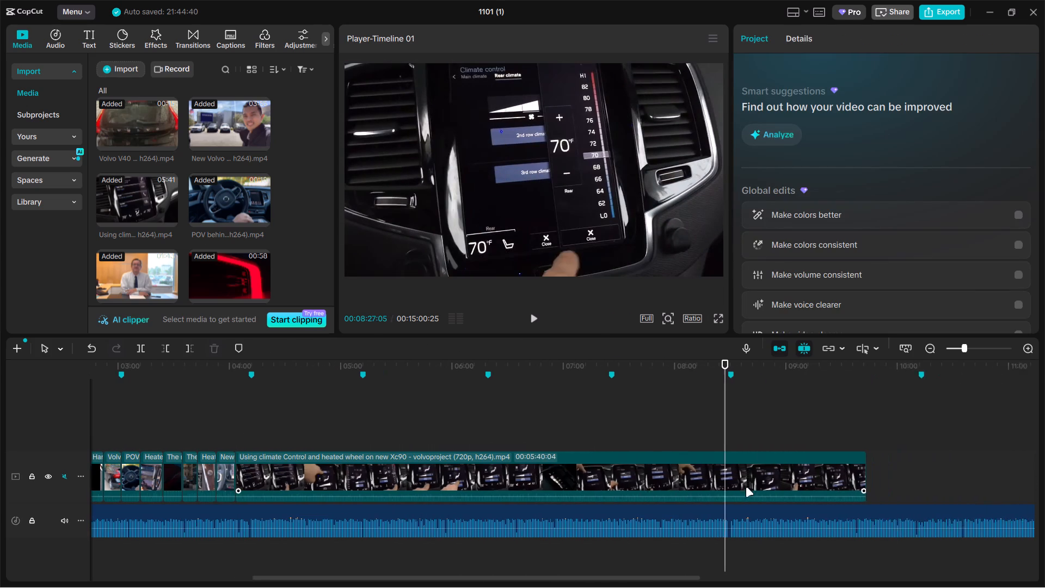
pyautogui.keyDown('ctrl'); pyautogui.moveTo(746, 487); pyautogui.dragTo(751, 488); pyautogui.keyUp('ctrl')
pyautogui.click(715, 431)
pyautogui.moveTo(712, 431); pyautogui.dragTo(753, 430)
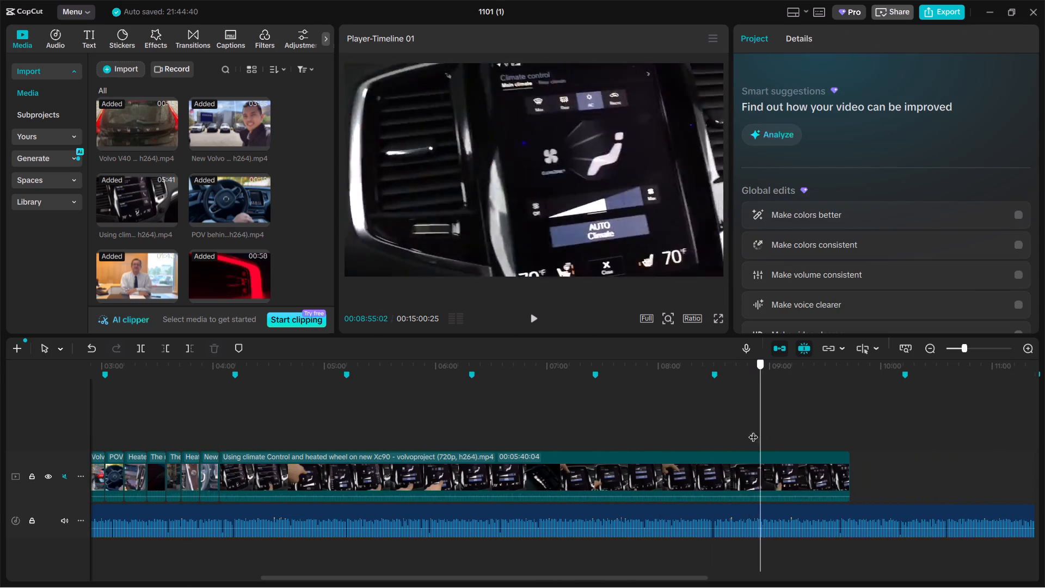
pyautogui.moveTo(753, 430); pyautogui.dragTo(645, 429)
pyautogui.click(630, 476)
pyautogui.hotkey('ctrl', 'b')
pyautogui.click(570, 486)
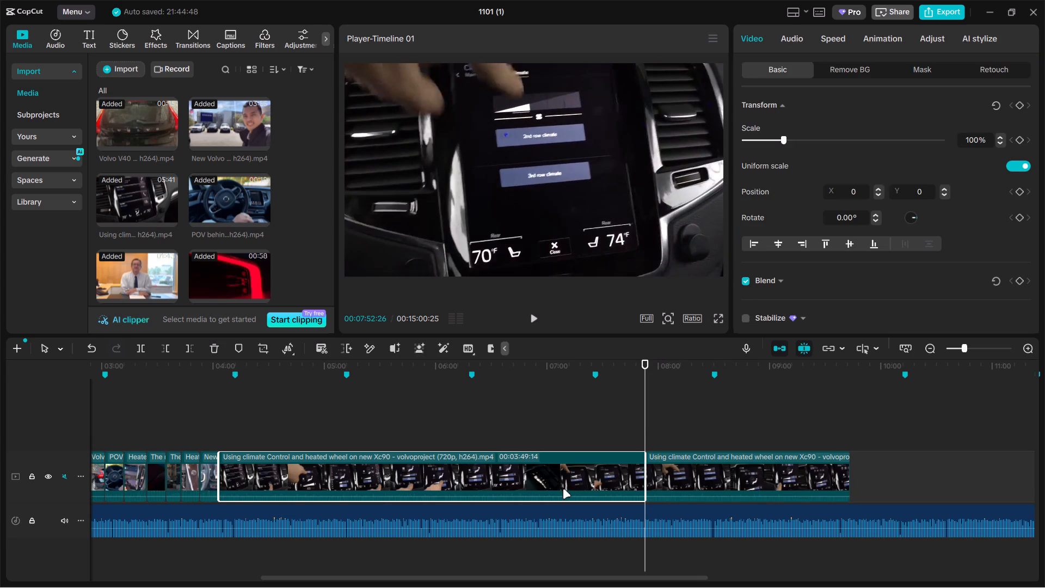
pyautogui.press('BackSpace')
# Trim the end of the remaining Using climate Control clip back to the section marker just after 00:04:10.
pyautogui.click(258, 440)
pyautogui.click(264, 457)
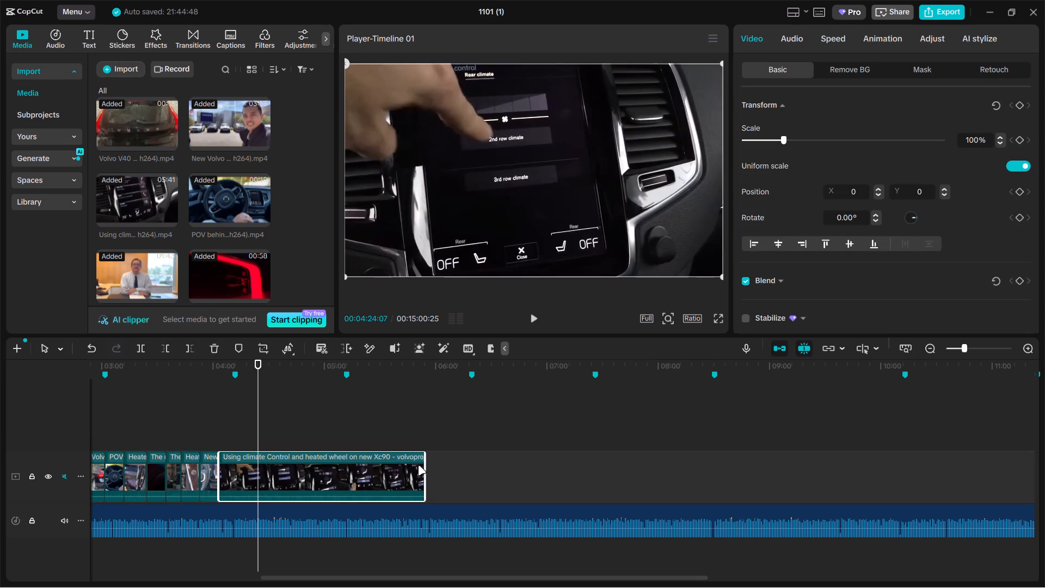
pyautogui.moveTo(428, 465); pyautogui.dragTo(234, 475)
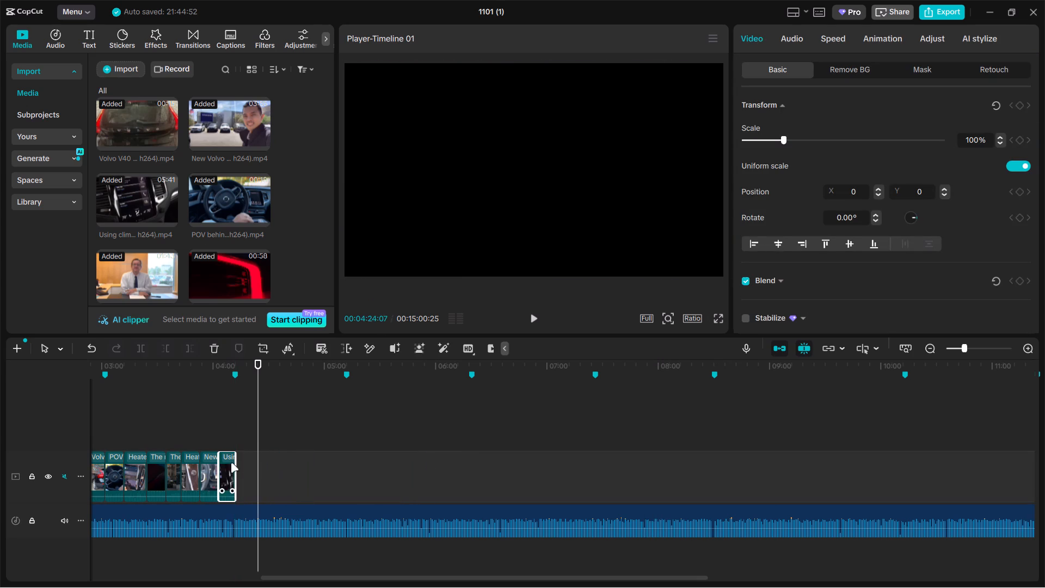
# Play back the third section's trimmed steering-wheel clips up to the end of the video track.
pyautogui.click(217, 439)
pyautogui.moveTo(217, 439); pyautogui.dragTo(251, 434)
pyautogui.press('space')
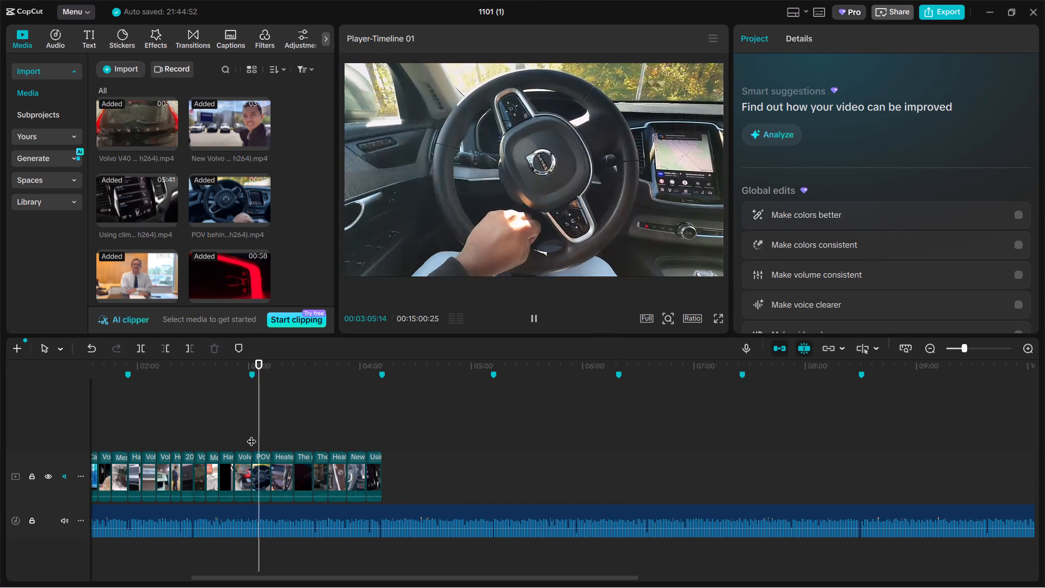
pyautogui.click(375, 419)
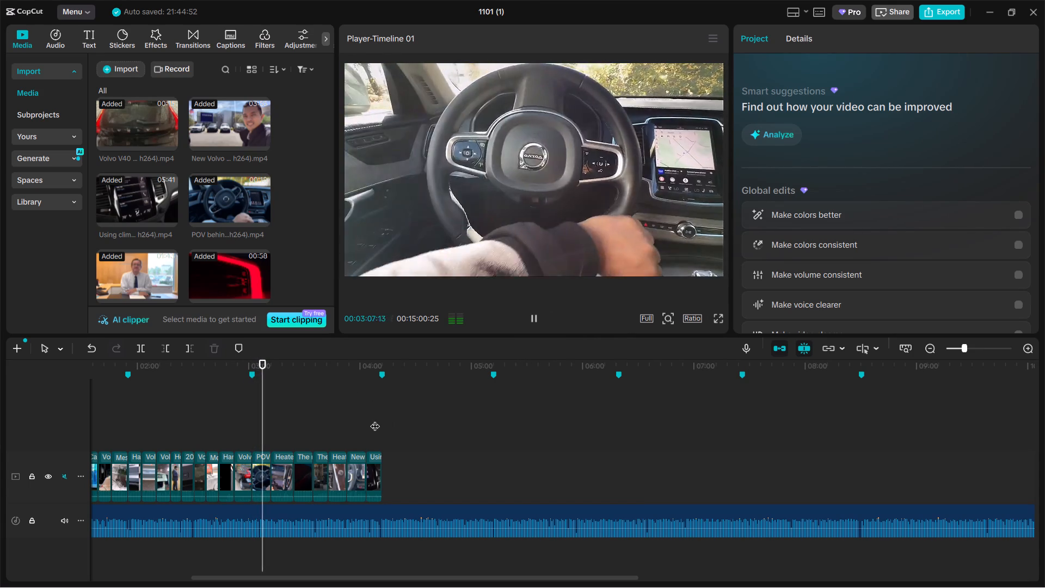
pyautogui.press('space')
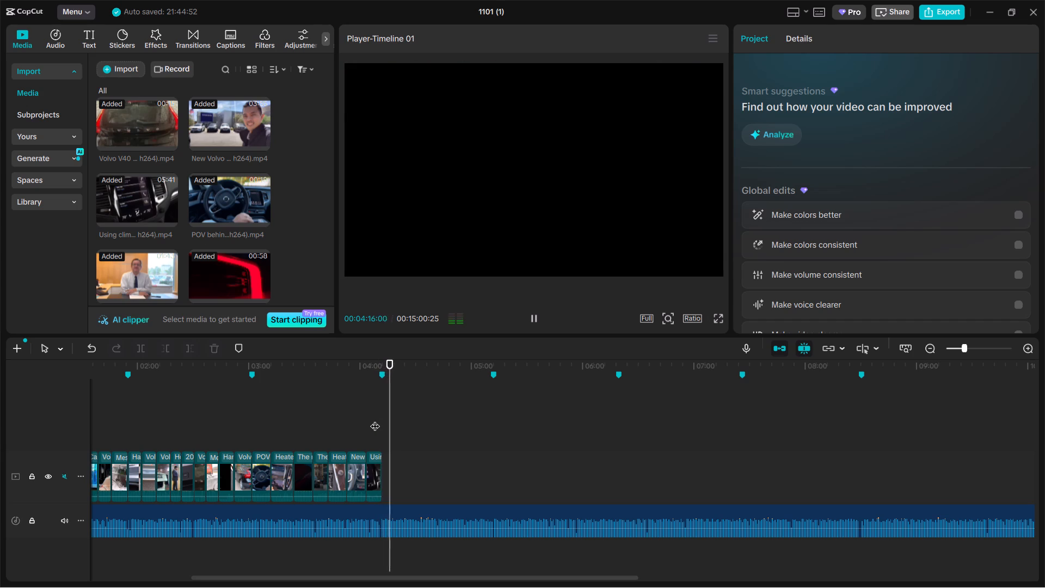
pyautogui.press('space')
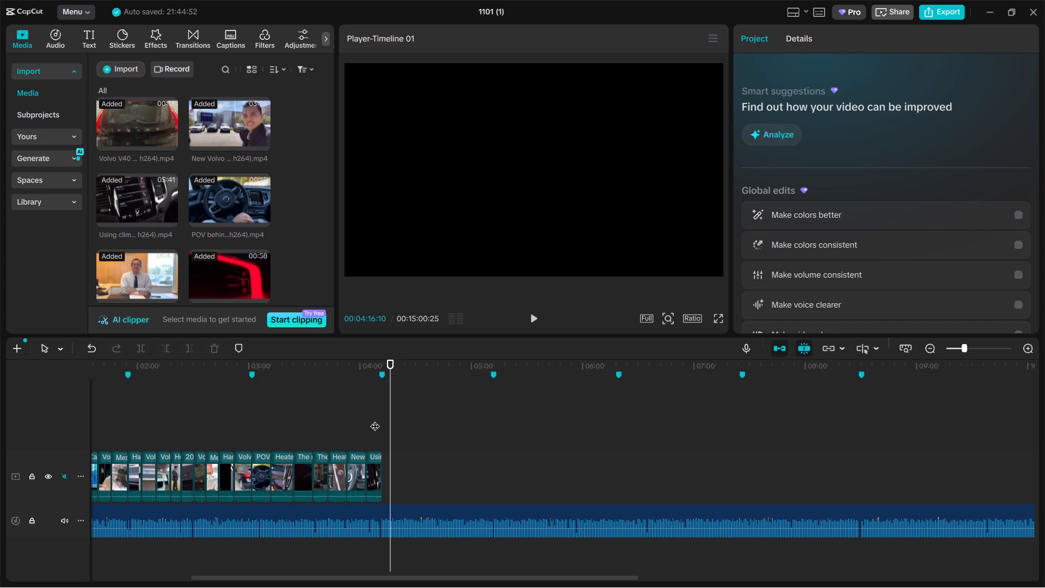
# Import all the footage from the 09 folder and append it to the end of the video track.
pyautogui.click(113, 66)
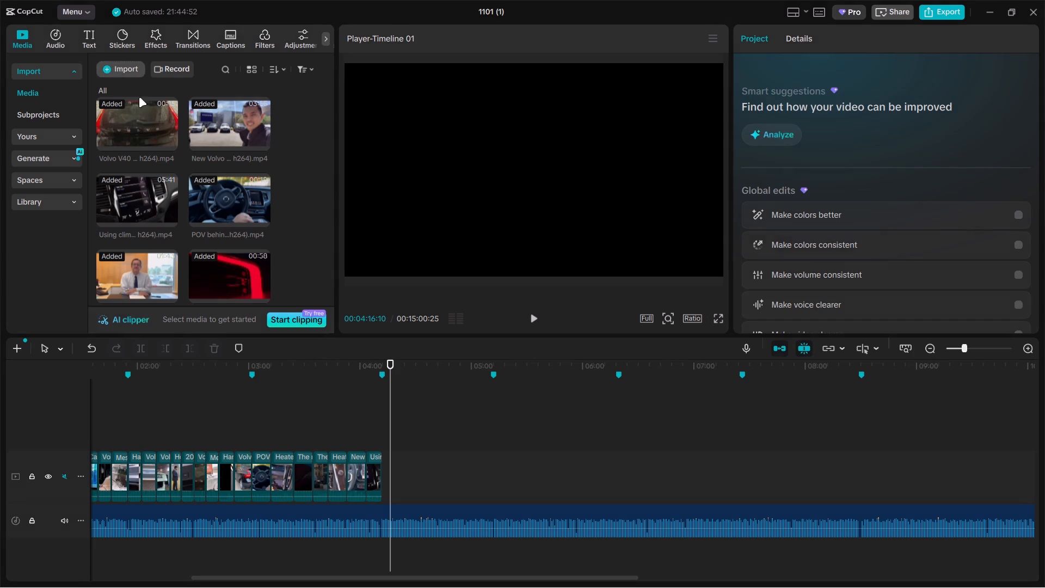
pyautogui.click(139, 97)
pyautogui.click(83, 29)
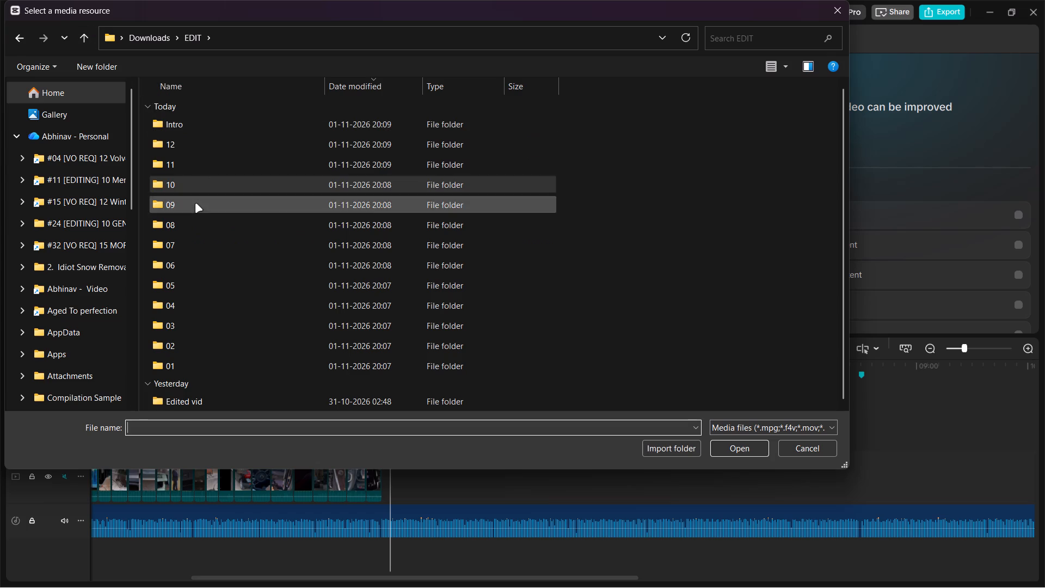
pyautogui.doubleClick(195, 203)
pyautogui.hotkey('ctrl', 'a')
pyautogui.press('Return')
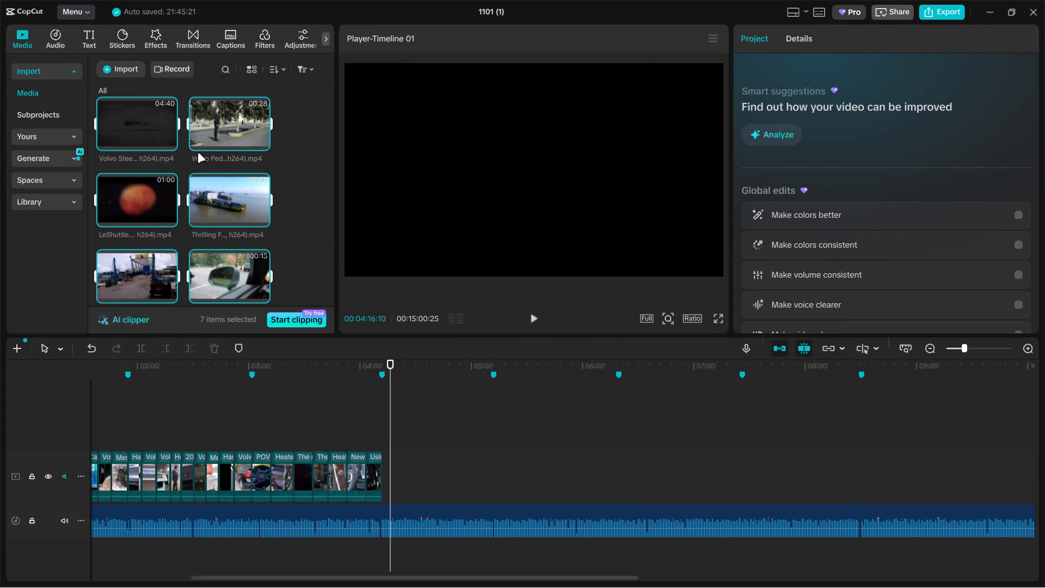
pyautogui.moveTo(149, 124); pyautogui.dragTo(478, 471)
pyautogui.keyDown('ctrl'); pyautogui.scroll(-11, 476, 445); pyautogui.keyUp('ctrl')
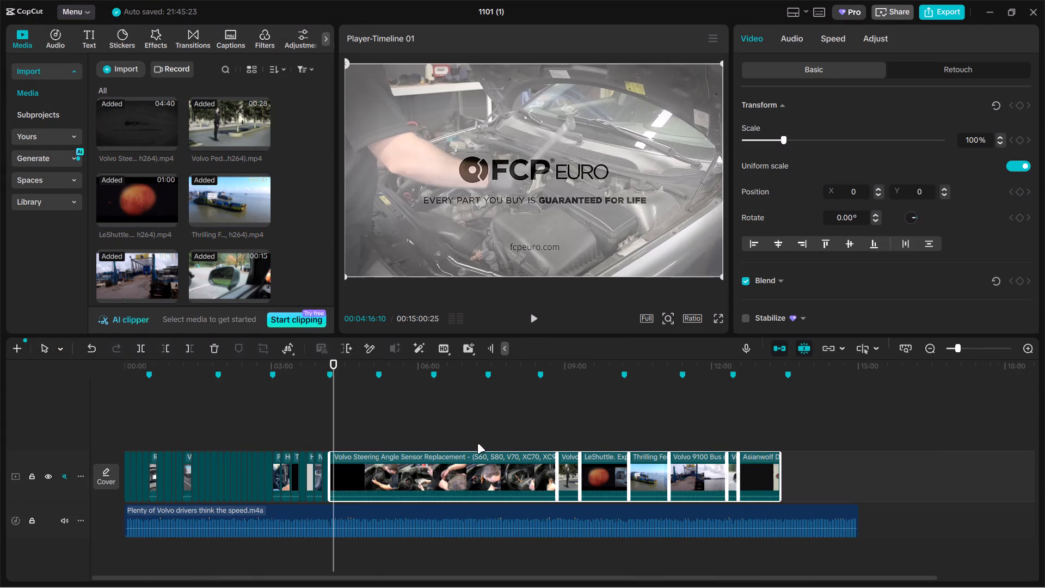
# Move the Thrilling Ferry, Volvo 9100 Bus, Volvo XC40 and Asianwolf clips together ahead of the Volvo Steering Angle Sensor clip.
pyautogui.moveTo(644, 427); pyautogui.dragTo(874, 486)
pyautogui.moveTo(765, 472); pyautogui.dragTo(696, 476)
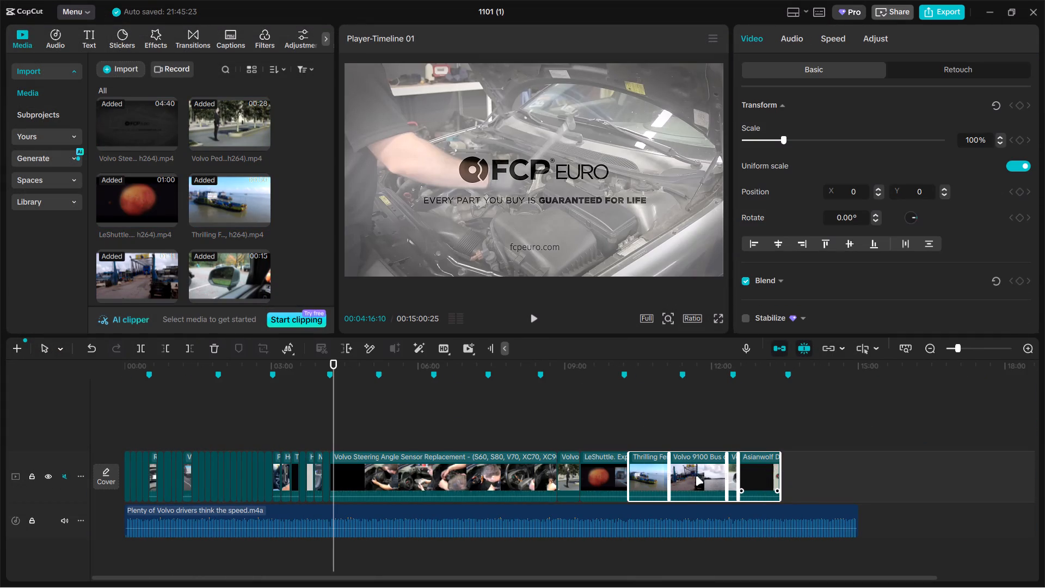
pyautogui.moveTo(696, 476); pyautogui.dragTo(428, 472)
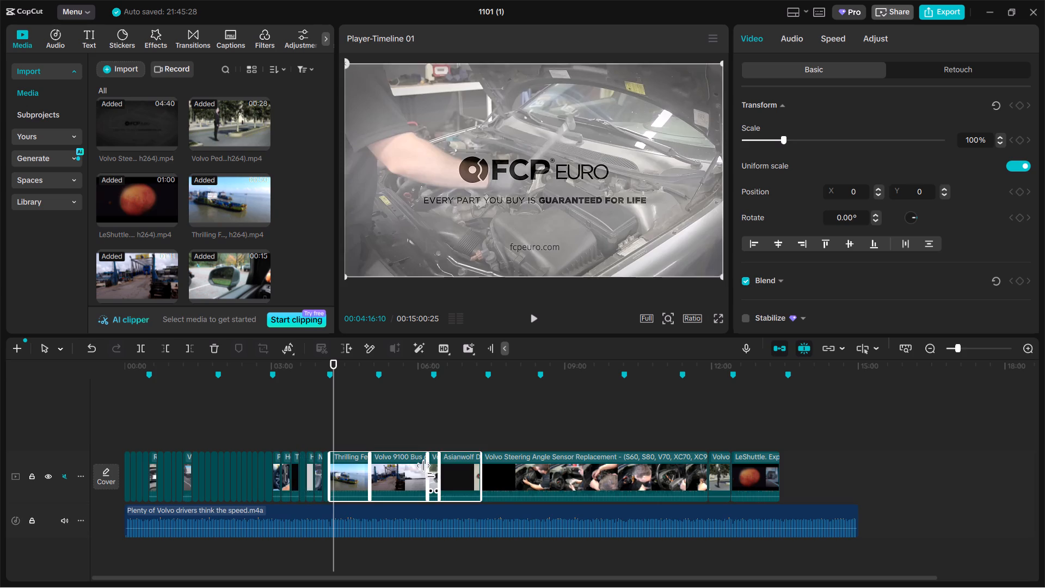
# Skim the Thrilling Ferry clip and move it to the very end of the video track.
pyautogui.keyDown('ctrl'); pyautogui.scroll(18, 408, 440); pyautogui.keyUp('ctrl')
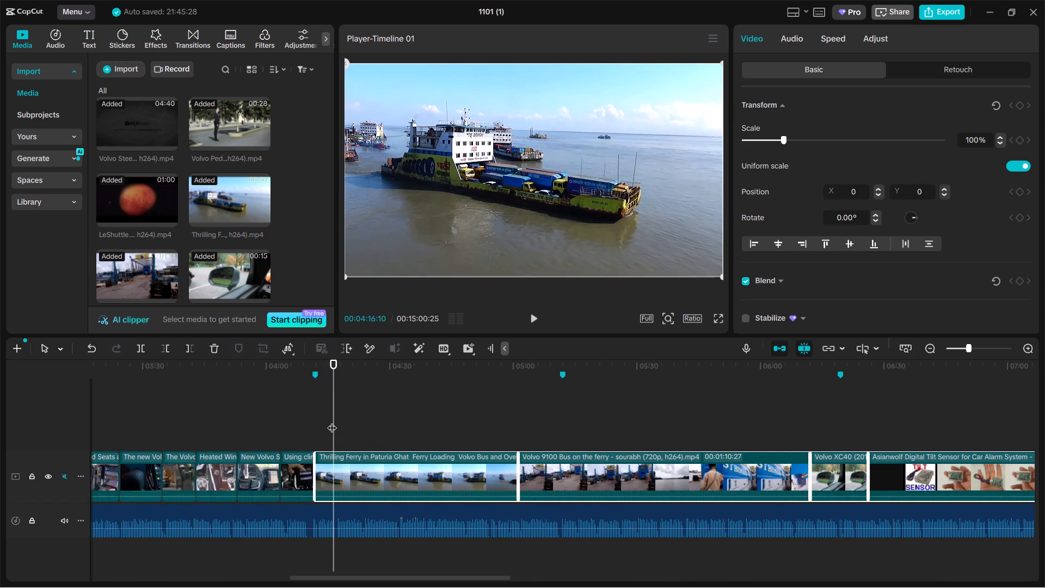
pyautogui.moveTo(332, 421); pyautogui.dragTo(485, 422)
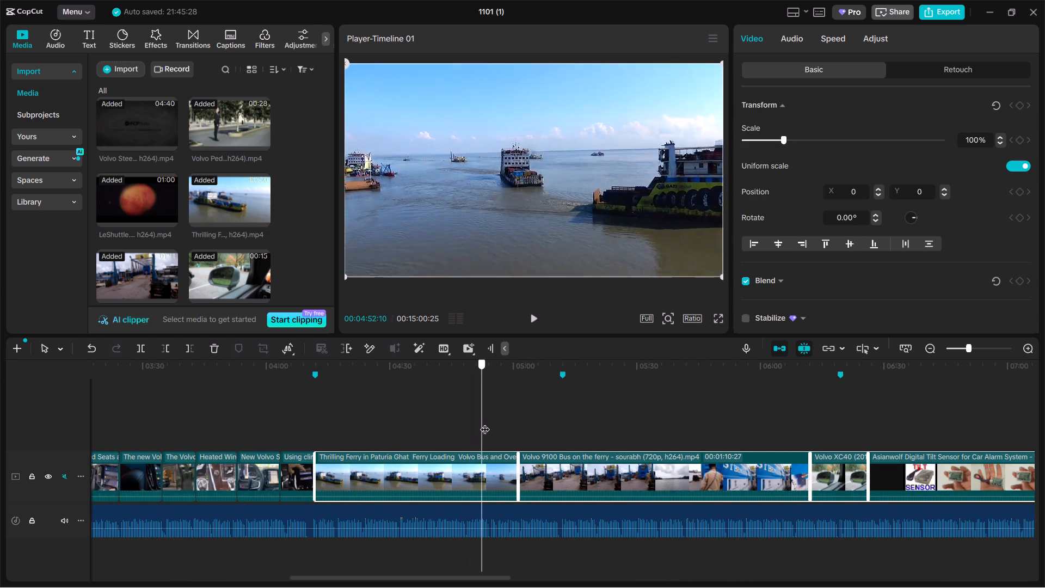
pyautogui.moveTo(485, 422); pyautogui.dragTo(492, 422)
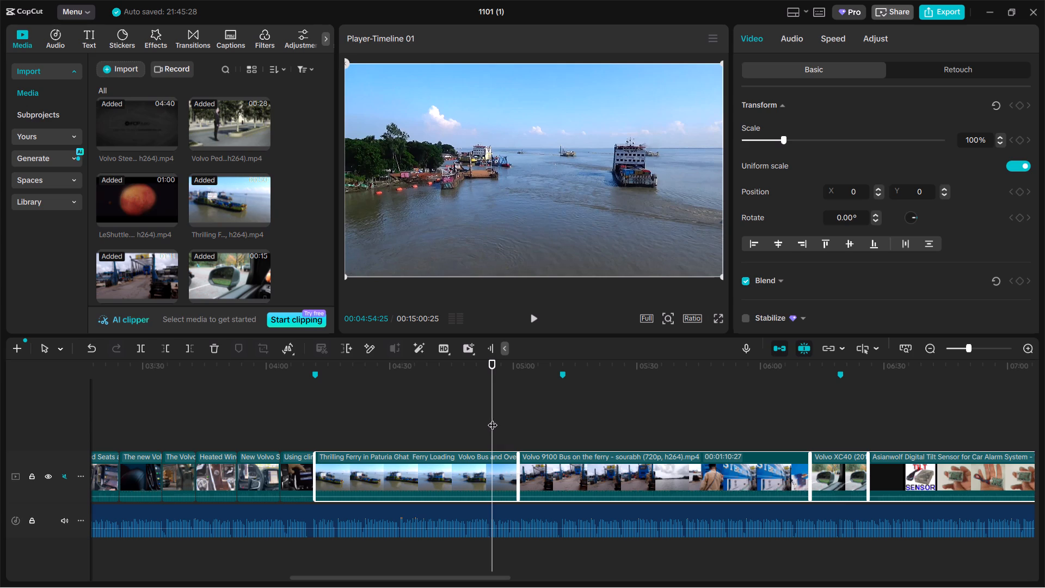
pyautogui.keyDown('ctrl'); pyautogui.scroll(-15, 493, 413); pyautogui.keyUp('ctrl')
pyautogui.click(427, 422)
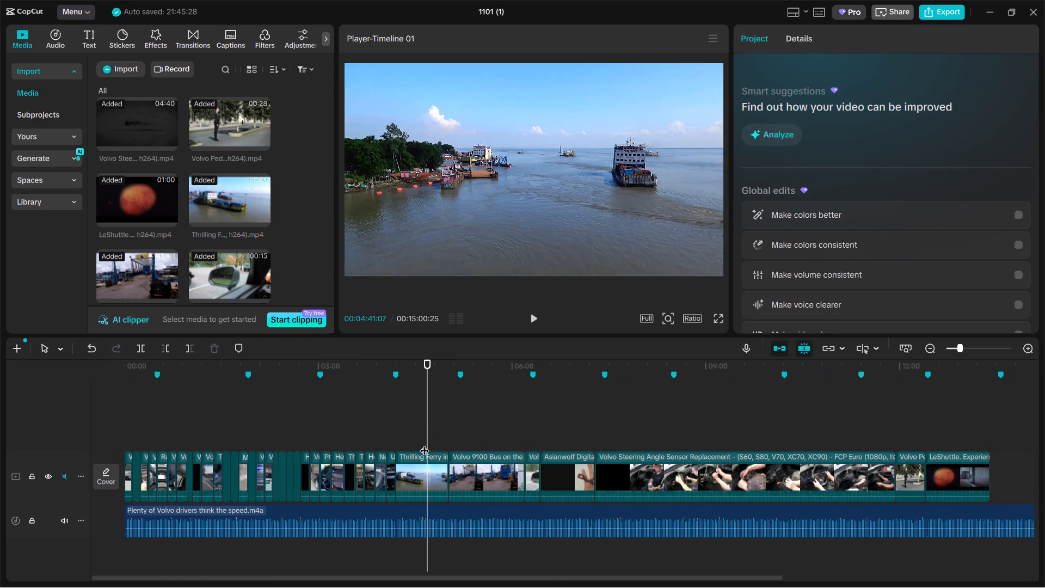
pyautogui.moveTo(426, 467); pyautogui.dragTo(1010, 460)
# Skim the bus, XC40 and tilt sensor clips, and move the Asianwolf Digital Tilt Sensor clip to the start of the section.
pyautogui.keyDown('ctrl'); pyautogui.scroll(8, 549, 458); pyautogui.keyUp('ctrl')
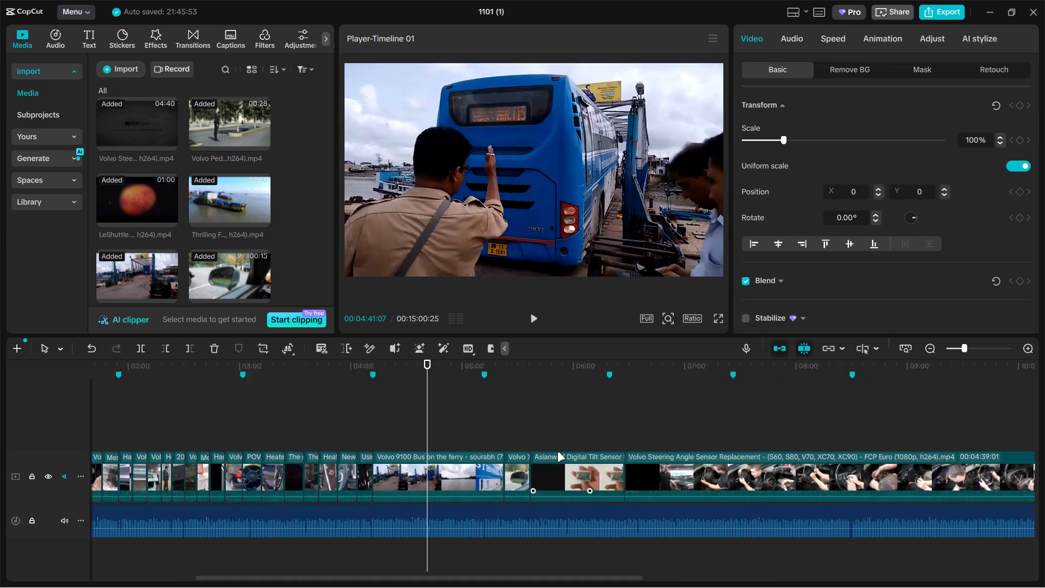
pyautogui.keyDown('ctrl'); pyautogui.scroll(7, 557, 452); pyautogui.keyUp('ctrl')
pyautogui.click(333, 418)
pyautogui.moveTo(333, 418); pyautogui.dragTo(377, 425)
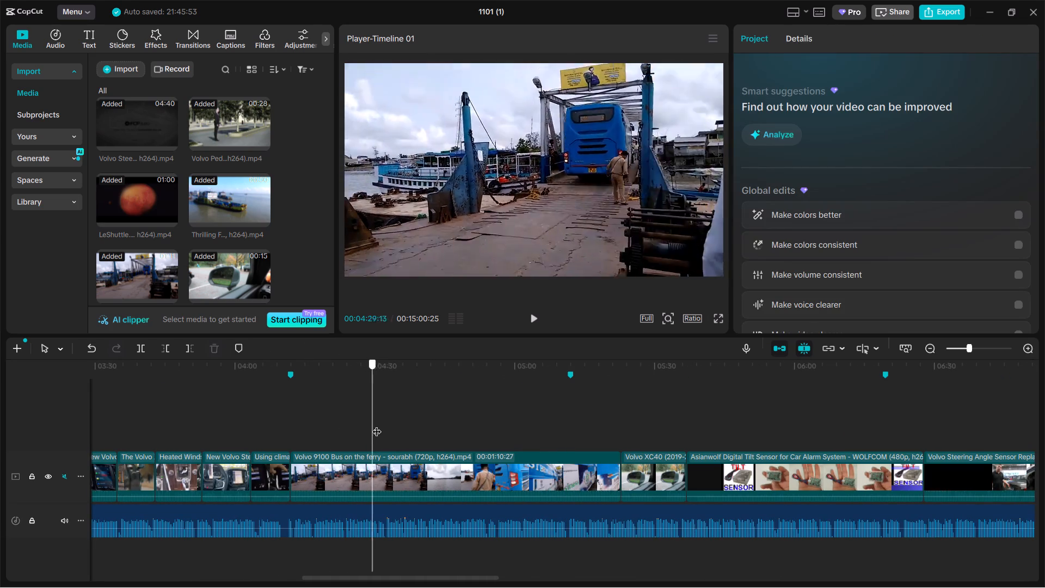
pyautogui.moveTo(377, 425); pyautogui.dragTo(630, 428)
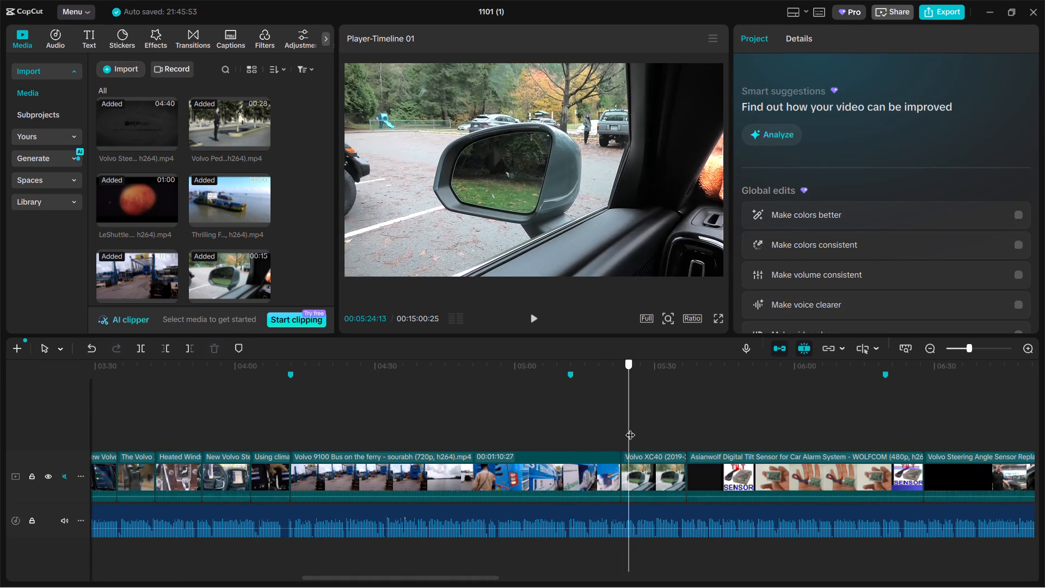
pyautogui.moveTo(630, 428); pyautogui.dragTo(644, 426)
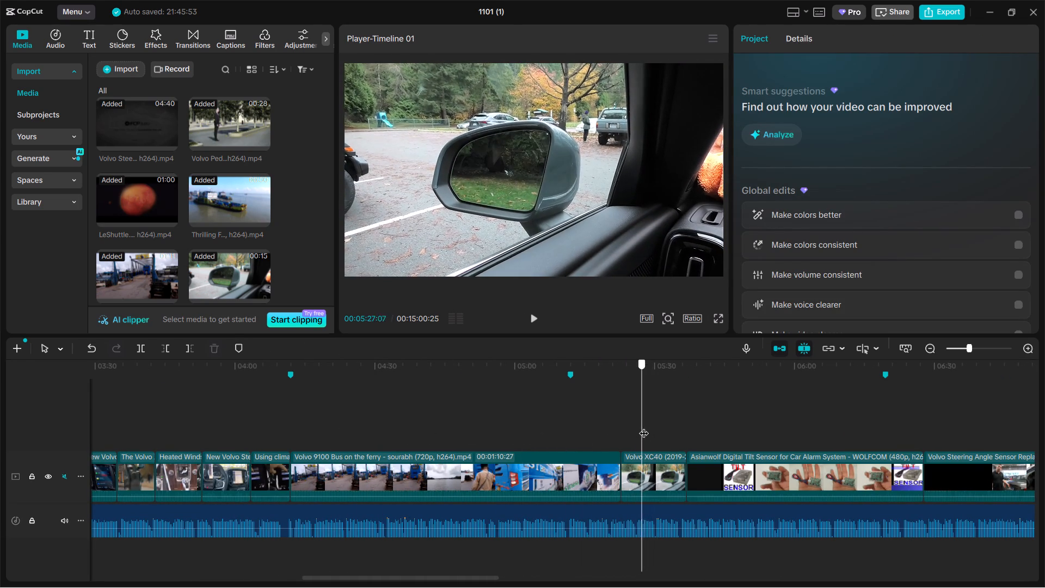
pyautogui.moveTo(644, 426); pyautogui.dragTo(750, 425)
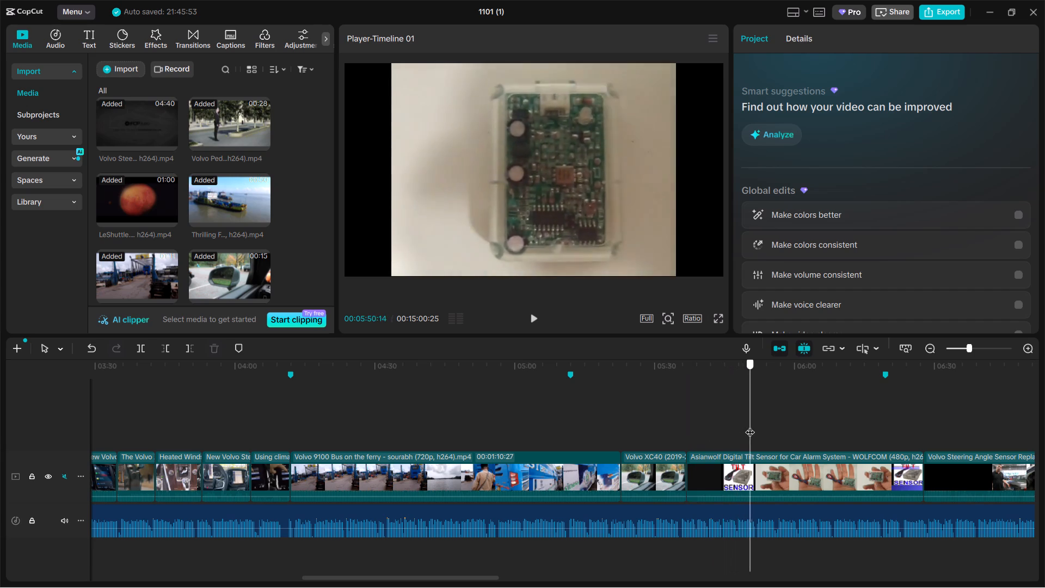
pyautogui.moveTo(750, 425); pyautogui.dragTo(857, 425)
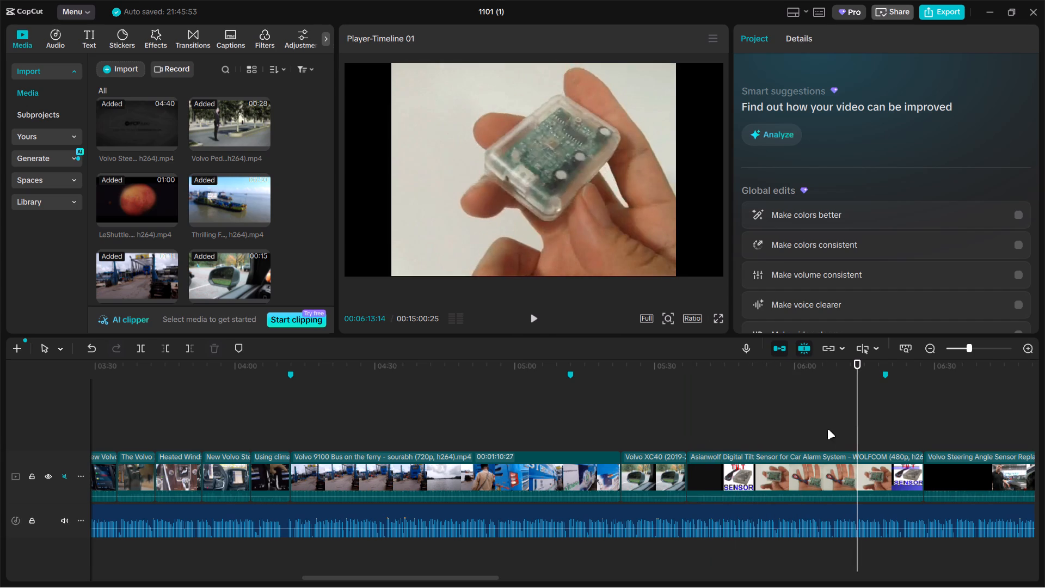
pyautogui.keyDown('ctrl'); pyautogui.scroll(-5, 783, 431); pyautogui.keyUp('ctrl')
pyautogui.click(786, 438)
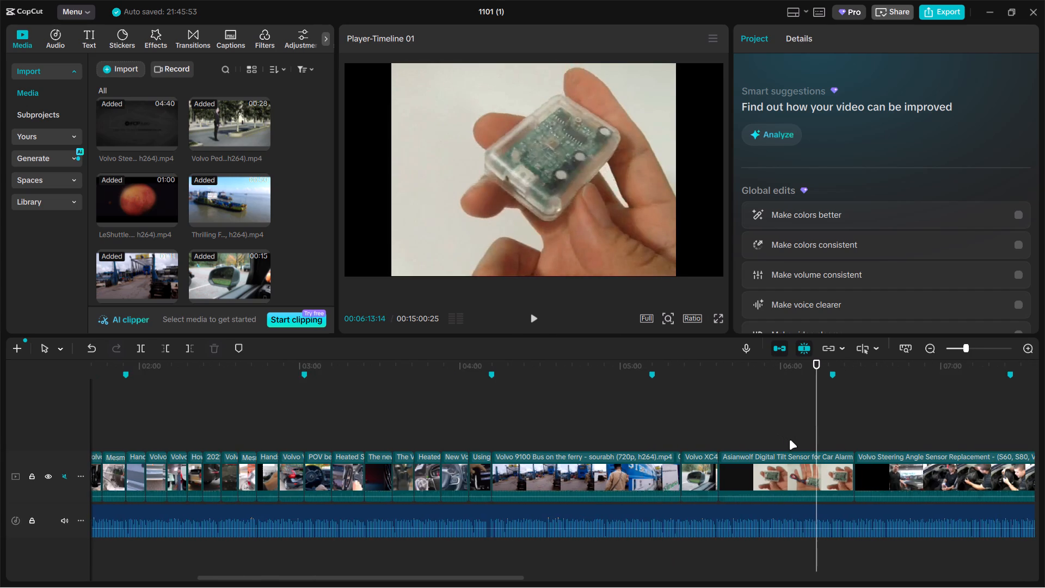
pyautogui.click(755, 469)
pyautogui.moveTo(753, 470); pyautogui.dragTo(478, 492)
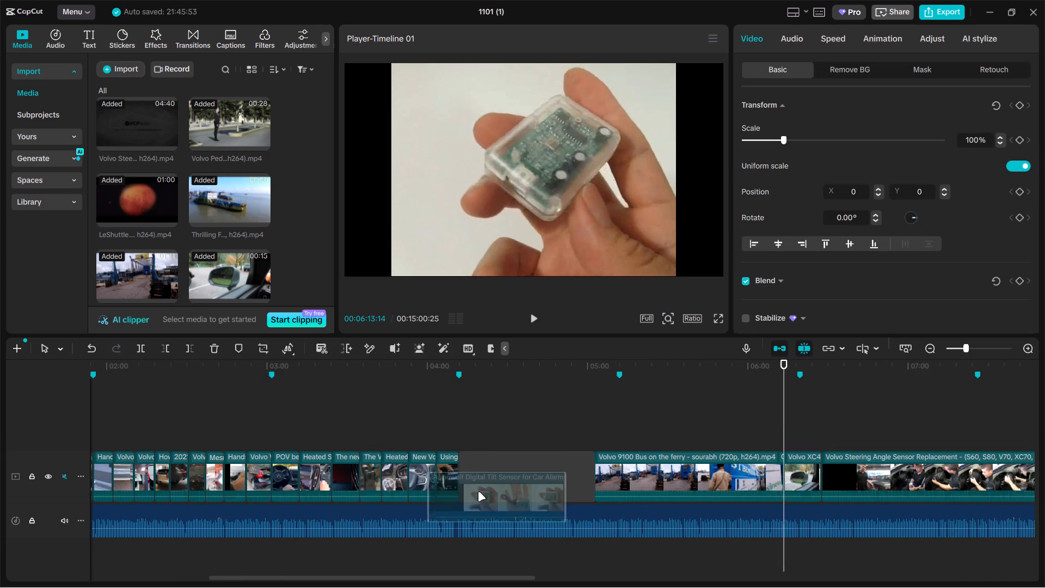
pyautogui.moveTo(478, 492); pyautogui.dragTo(484, 486)
# Split the Asianwolf Digital Tilt Sensor clip at about 00:04:23, on the circuit board shot, and delete the part before the cut.
pyautogui.click(469, 440)
pyautogui.keyDown('ctrl'); pyautogui.scroll(10, 470, 439); pyautogui.keyUp('ctrl')
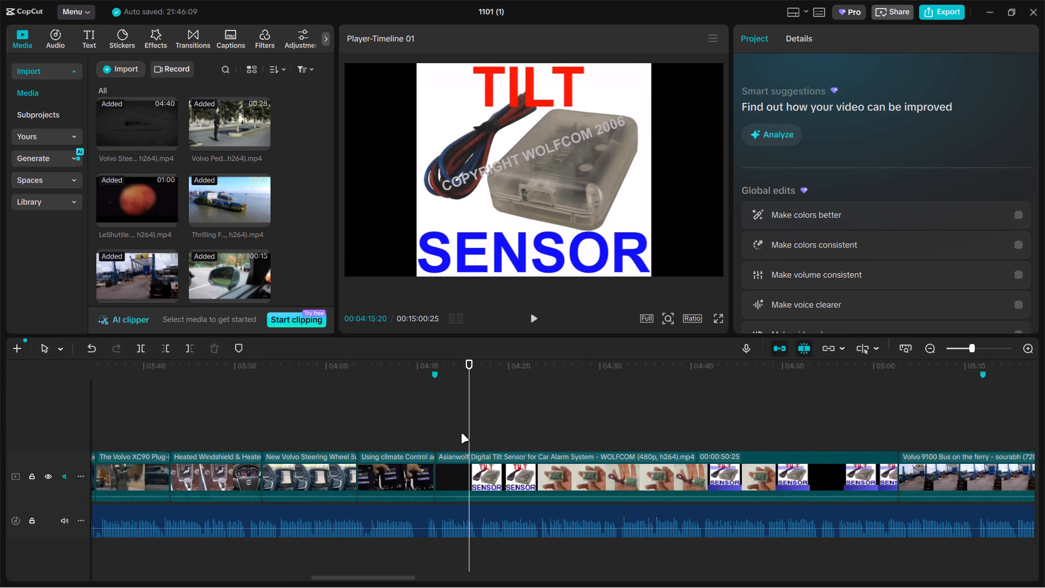
pyautogui.moveTo(471, 430); pyautogui.dragTo(593, 428)
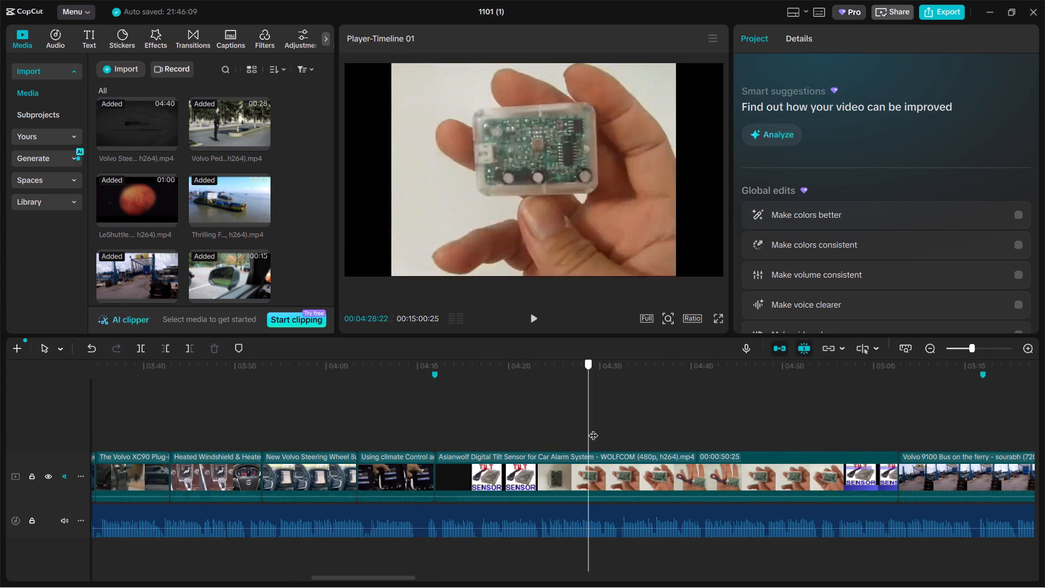
pyautogui.moveTo(593, 428); pyautogui.dragTo(560, 414)
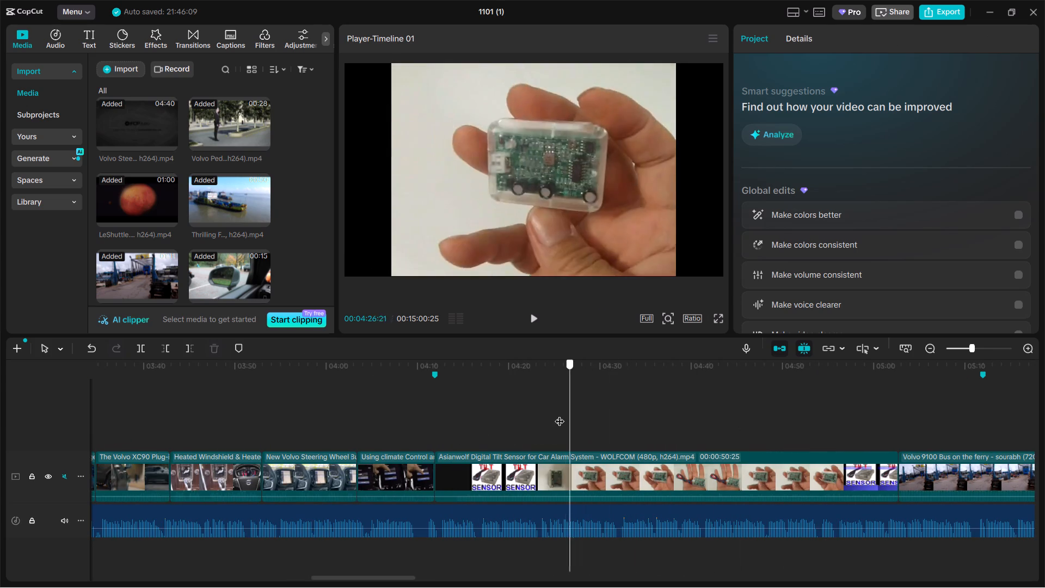
pyautogui.moveTo(560, 414); pyautogui.dragTo(541, 414)
pyautogui.click(557, 469)
pyautogui.hotkey('ctrl', 'b')
pyautogui.click(496, 488)
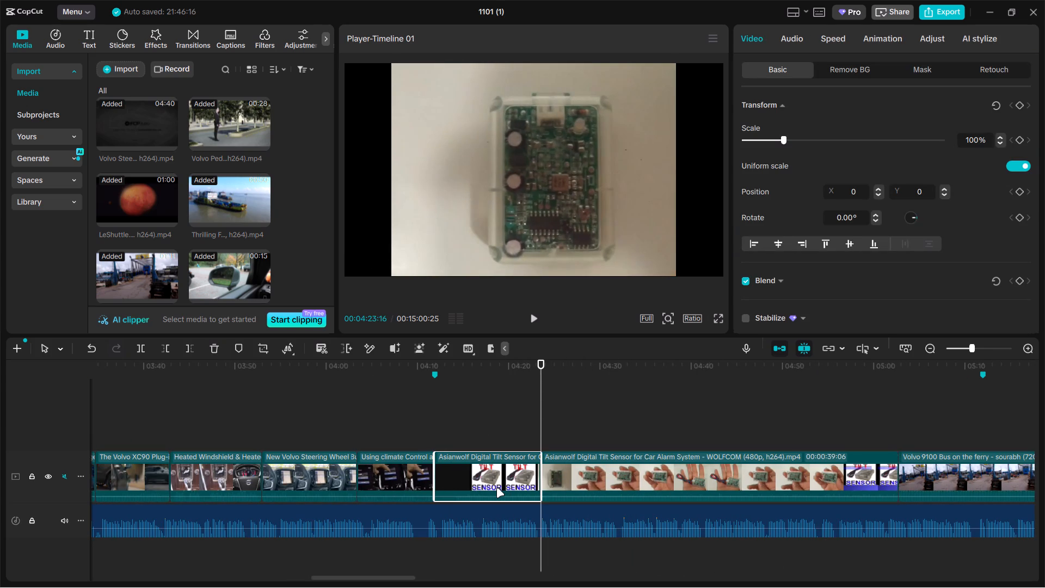
pyautogui.press('BackSpace')
# Split the remaining Asianwolf clip at about 00:04:27 and delete the part after the cut.
pyautogui.moveTo(542, 432); pyautogui.dragTo(574, 432)
pyautogui.click(585, 467)
pyautogui.hotkey('ctrl', 'b')
pyautogui.press('BackSpace')
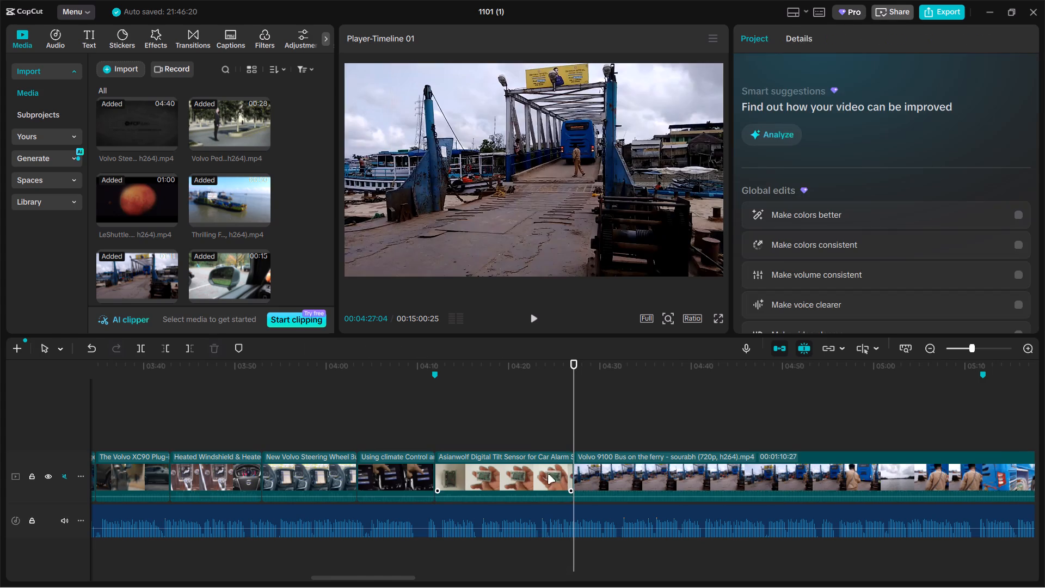
# Scale up the trimmed Asianwolf clip to cover the black bars beside its picture.
pyautogui.click(531, 435)
pyautogui.click(592, 204)
pyautogui.moveTo(782, 138); pyautogui.dragTo(801, 132)
# Split the Volvo 9100 Bus clip at about 00:04:57, on the close view of the bus's rear, and delete the part before the cut.
pyautogui.click(587, 408)
pyautogui.moveTo(587, 408); pyautogui.dragTo(693, 406)
pyautogui.keyDown('ctrl'); pyautogui.click(650, 408); pyautogui.keyUp('ctrl')
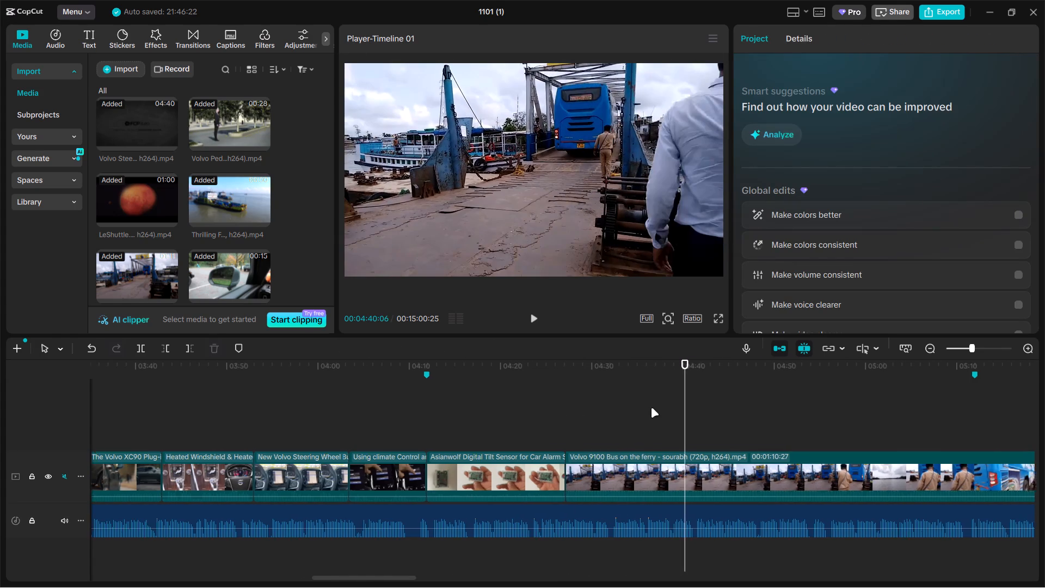
pyautogui.moveTo(426, 424); pyautogui.dragTo(520, 424)
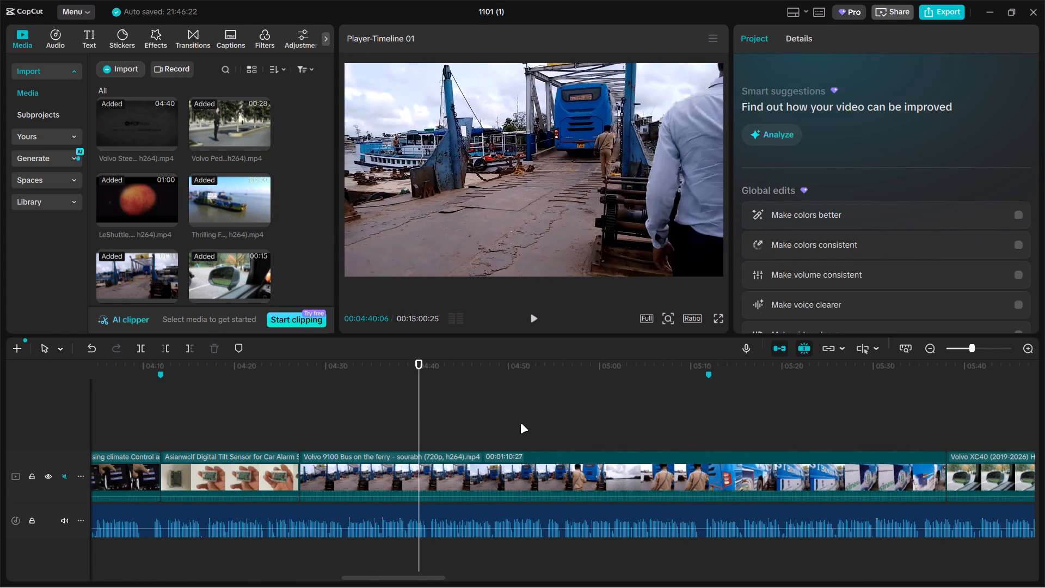
pyautogui.moveTo(520, 424); pyautogui.dragTo(522, 424)
pyautogui.keyDown('ctrl'); pyautogui.scroll(-10, 523, 424); pyautogui.keyUp('ctrl')
pyautogui.click(528, 421)
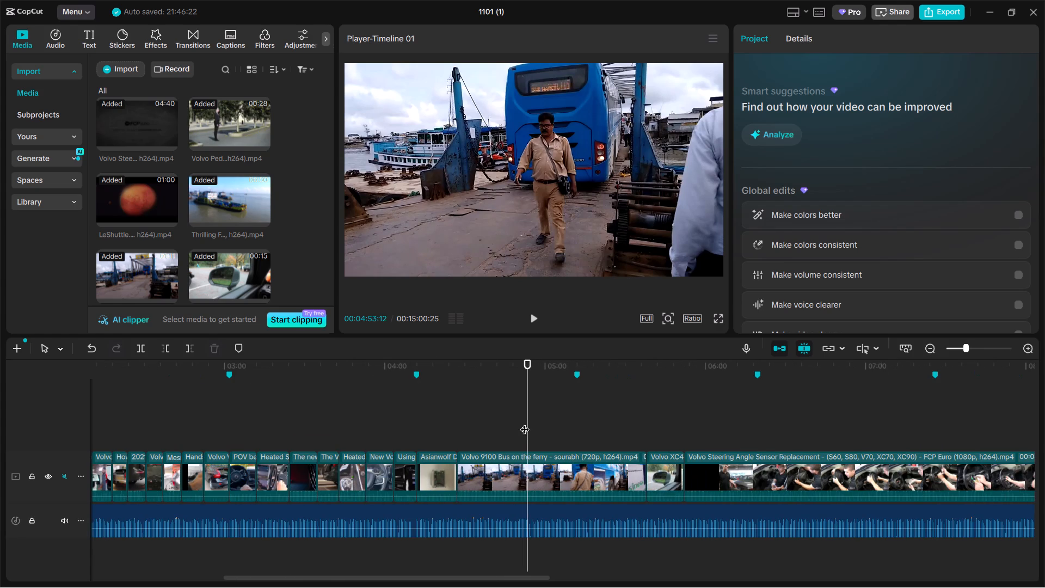
pyautogui.moveTo(523, 423); pyautogui.dragTo(538, 424)
pyautogui.click(534, 475)
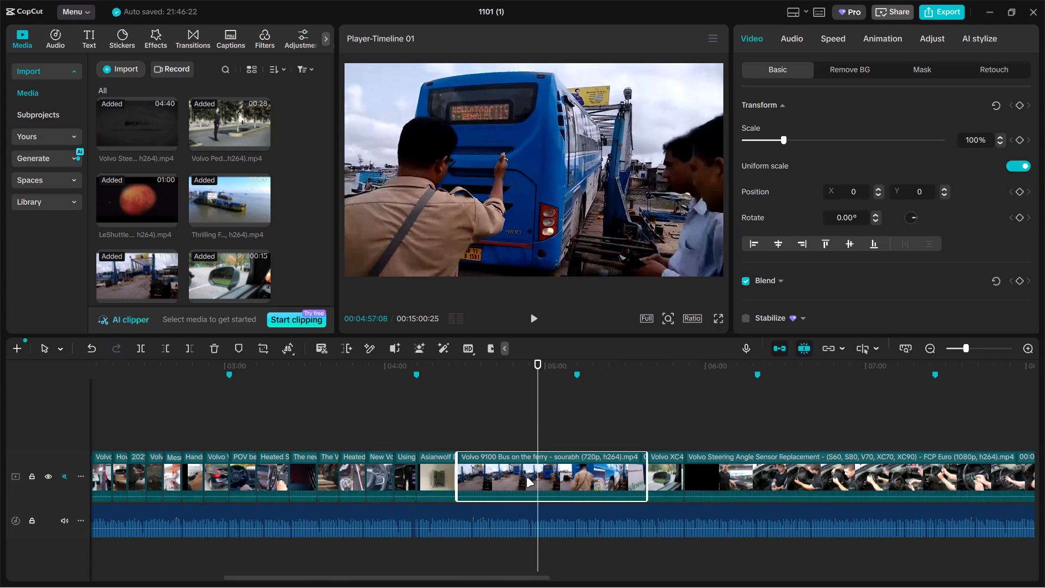
pyautogui.hotkey('ctrl', 'b')
pyautogui.click(503, 476)
pyautogui.press('BackSpace')
# Split the remaining Volvo 9100 Bus clip at about 00:04:40 and delete the part after the cut.
pyautogui.doubleClick(493, 439)
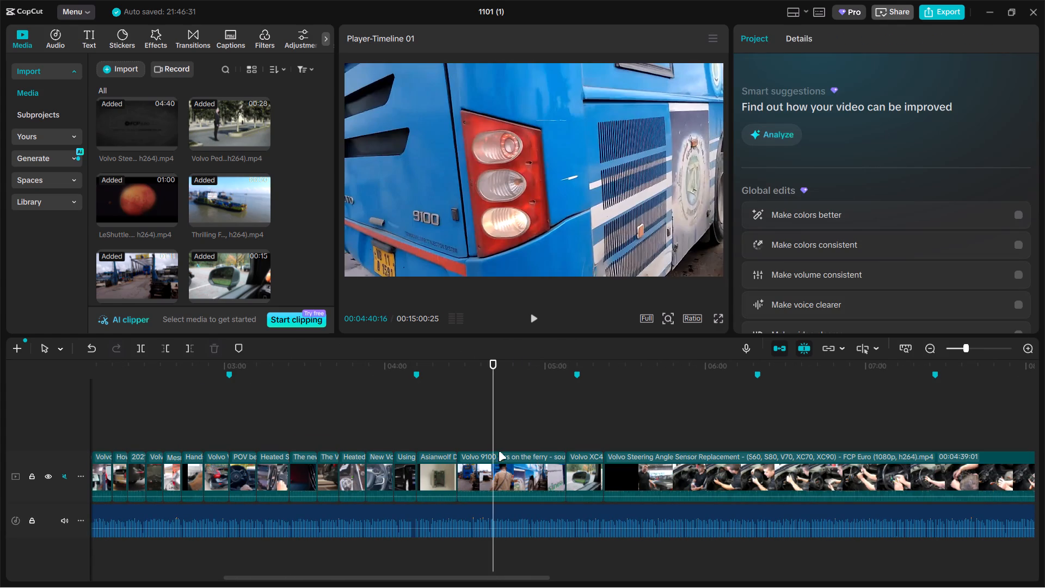
pyautogui.click(506, 469)
pyautogui.hotkey('ctrl', 'b')
pyautogui.press('BackSpace')
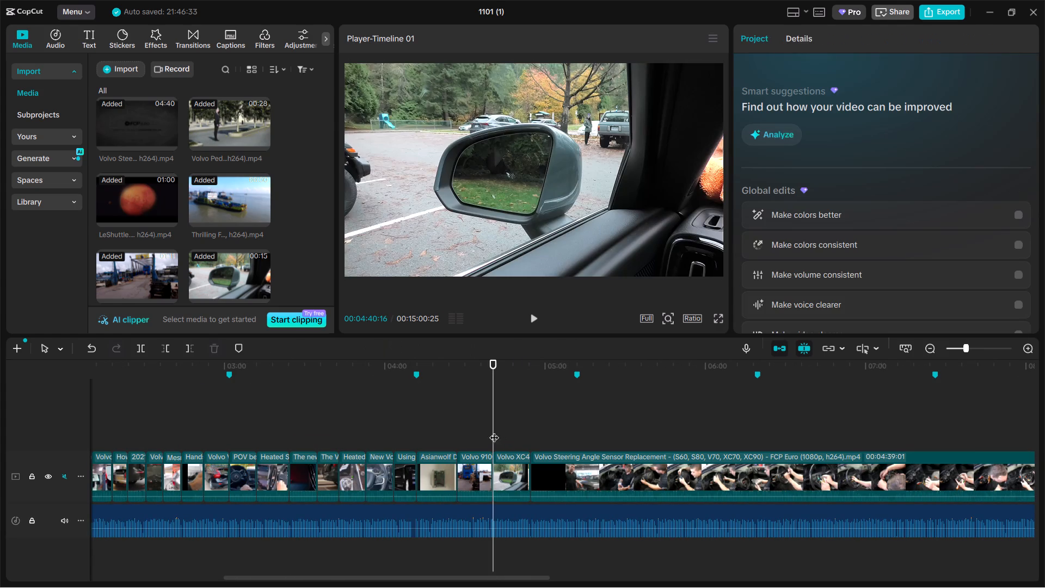
# Split the Volvo Steering Angle Sensor clip at about 00:06:06, on the airbag removal shot, and delete the part before the cut.
pyautogui.moveTo(494, 431); pyautogui.dragTo(647, 431)
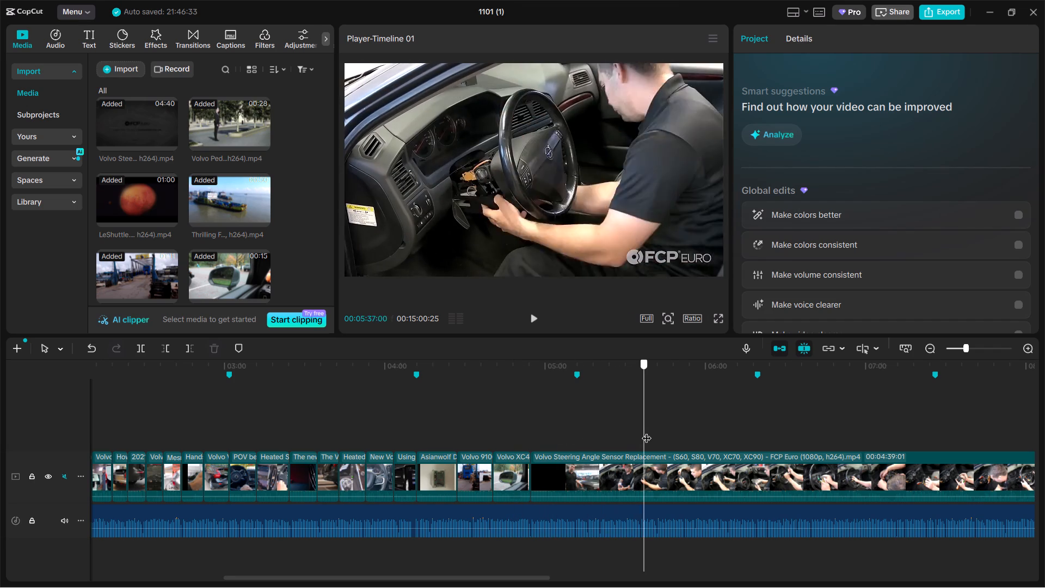
pyautogui.moveTo(647, 431); pyautogui.dragTo(826, 417)
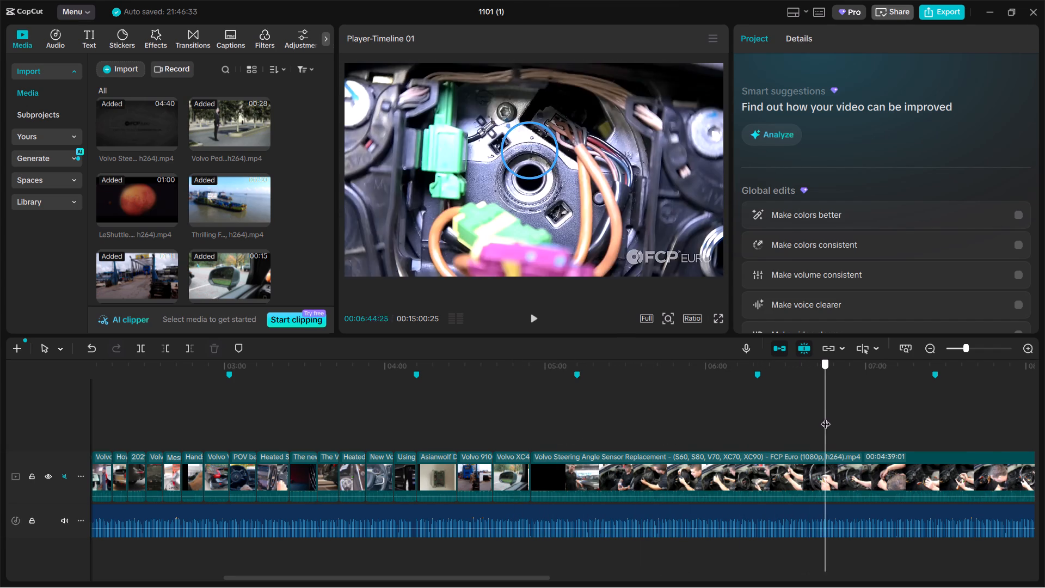
pyautogui.moveTo(826, 417); pyautogui.dragTo(722, 417)
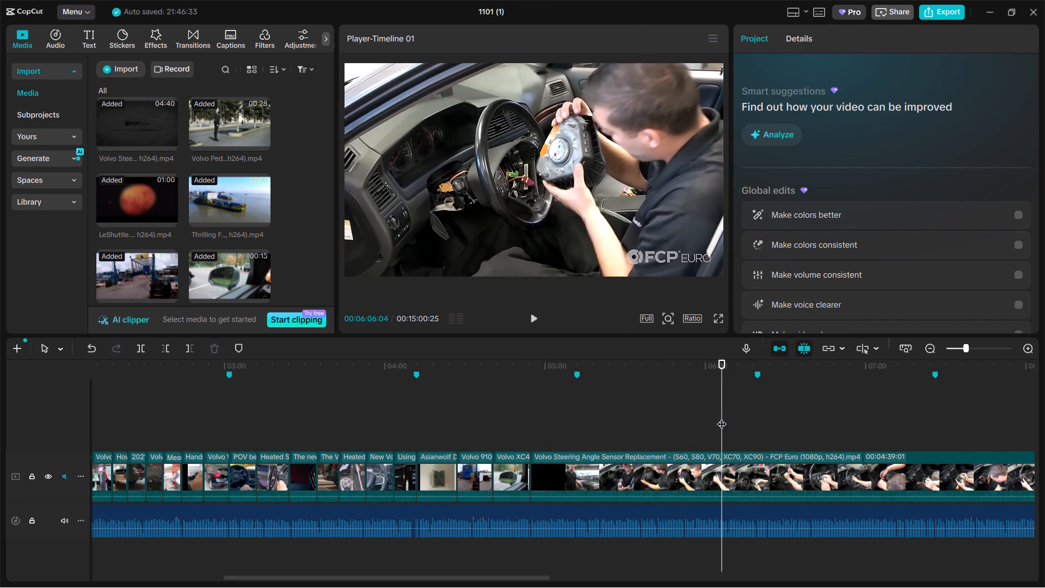
pyautogui.click(717, 457)
pyautogui.hotkey('ctrl', 'b')
pyautogui.click(662, 467)
pyautogui.press('BackSpace')
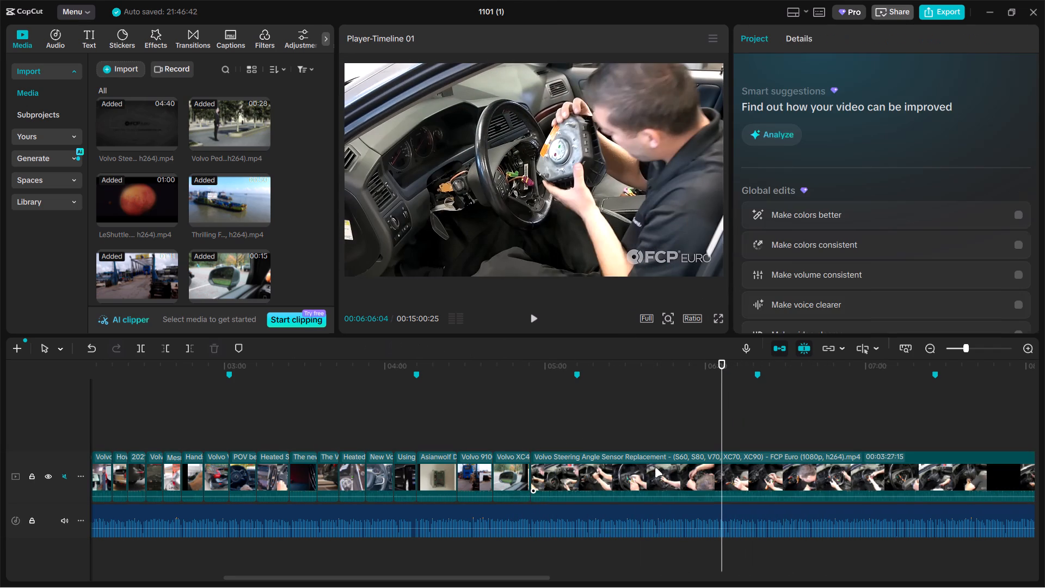
# Split the remaining Volvo Steering Angle Sensor clip at about 00:05:08 and delete the part after the cut.
pyautogui.click(568, 438)
pyautogui.click(568, 438)
pyautogui.click(567, 470)
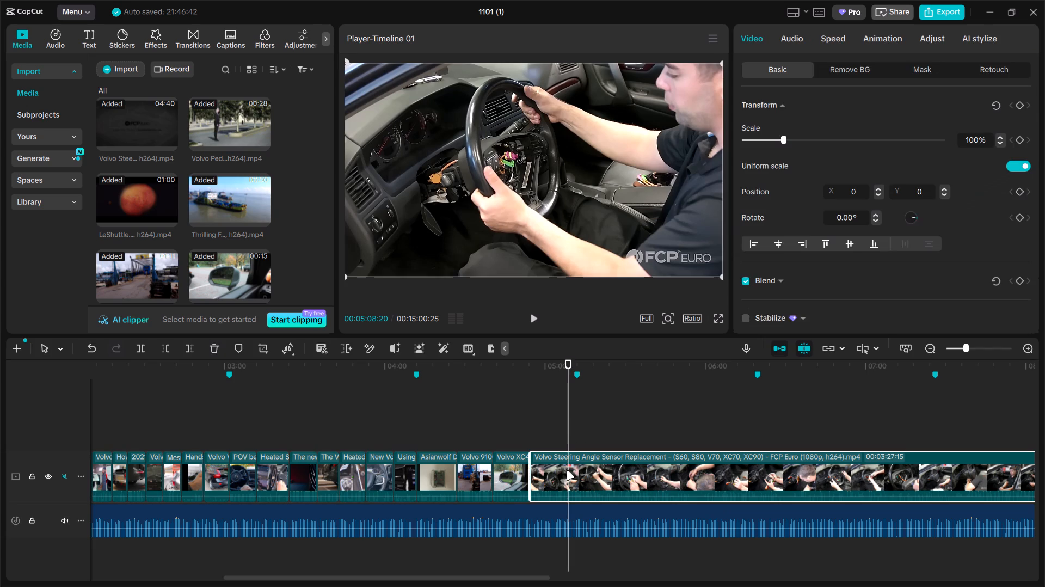
pyautogui.hotkey('ctrl', 'b')
pyautogui.press('BackSpace')
# Trim both ends of the Volvo Pedestrian Detection clip to about 10 seconds, starting near the green-highlighted car shot.
pyautogui.moveTo(567, 429); pyautogui.dragTo(595, 430)
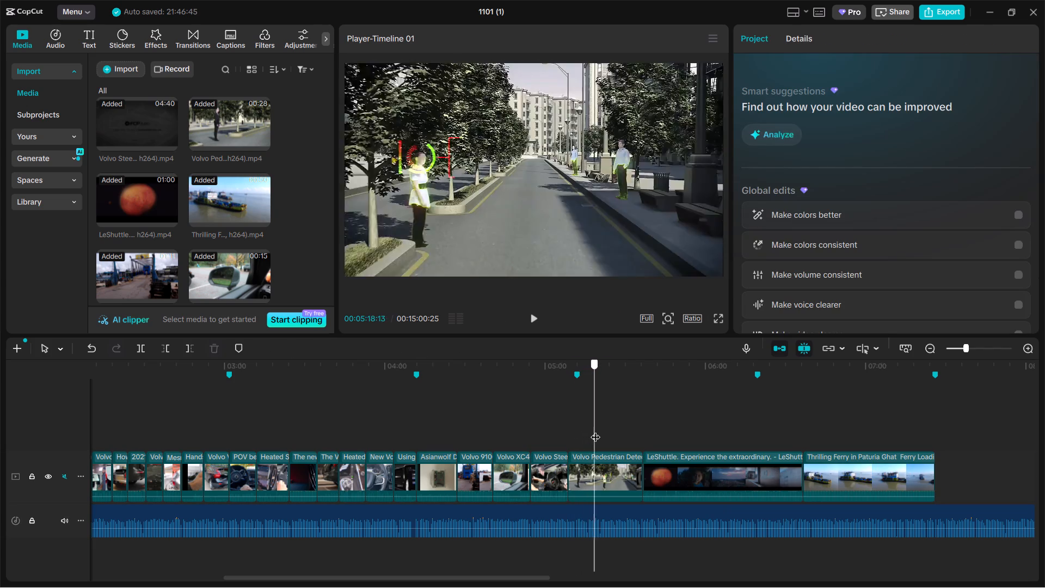
pyautogui.moveTo(595, 430); pyautogui.dragTo(588, 439)
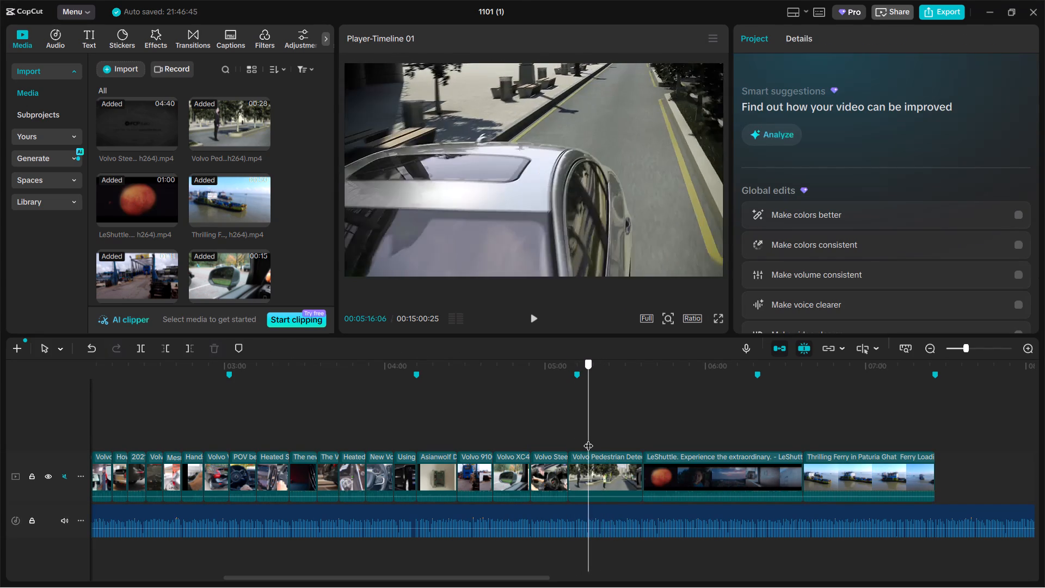
pyautogui.moveTo(588, 439); pyautogui.dragTo(585, 442)
pyautogui.click(588, 470)
pyautogui.moveTo(570, 470); pyautogui.dragTo(582, 470)
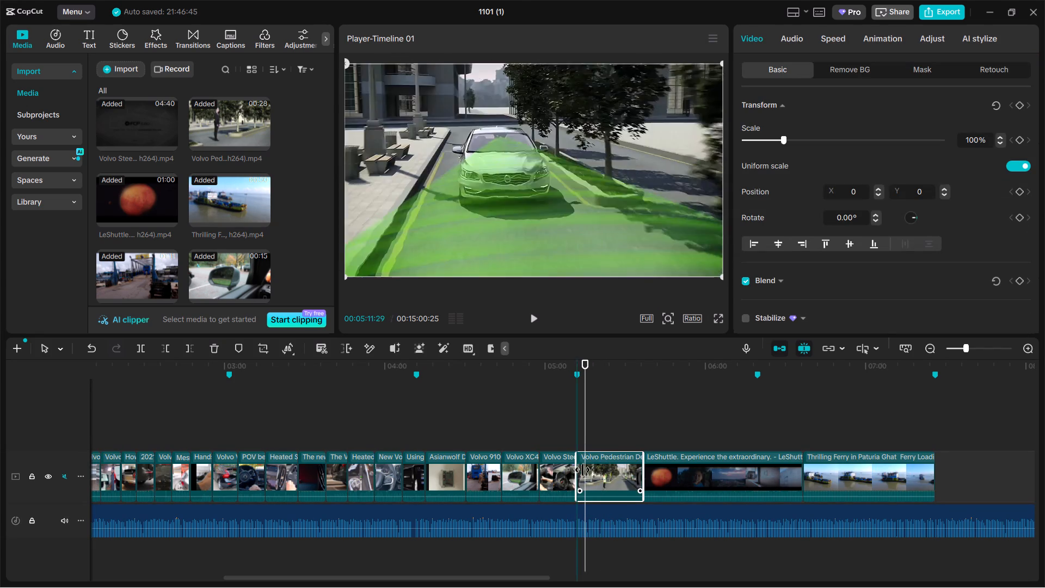
pyautogui.moveTo(582, 470); pyautogui.dragTo(585, 470)
pyautogui.moveTo(624, 468); pyautogui.dragTo(595, 468)
# Look through the LeShuttle clip and delete the Thrilling Ferry in Paturia Ghat clip that follows it.
pyautogui.click(613, 438)
pyautogui.moveTo(613, 438); pyautogui.dragTo(687, 434)
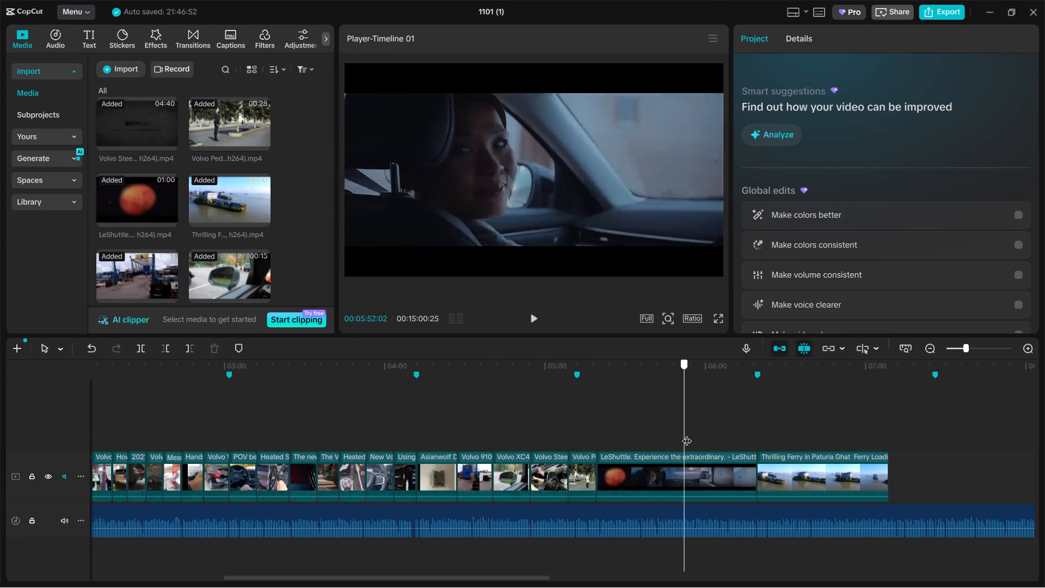
pyautogui.moveTo(687, 434); pyautogui.dragTo(726, 431)
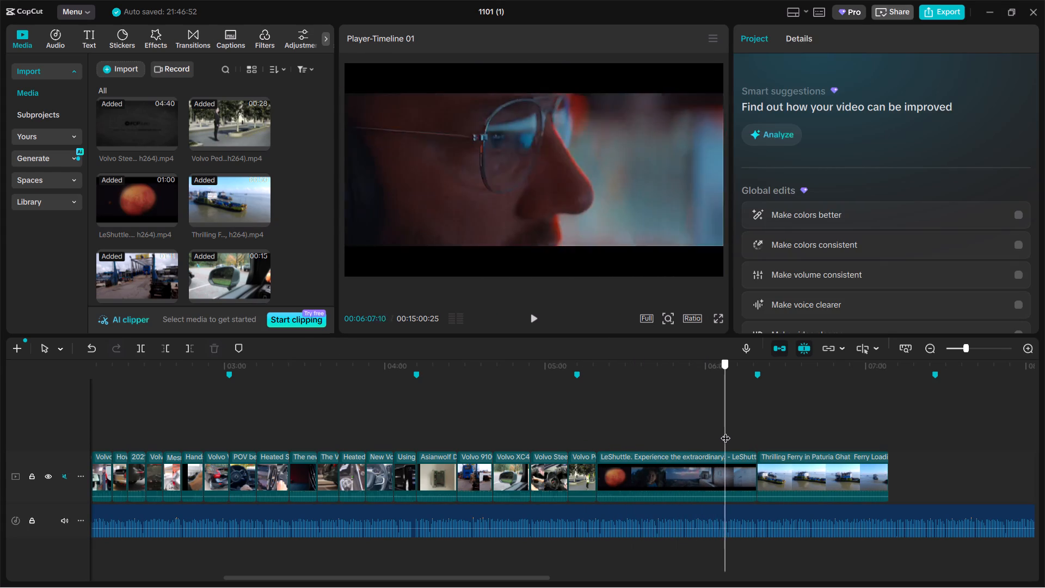
pyautogui.moveTo(726, 431); pyautogui.dragTo(680, 434)
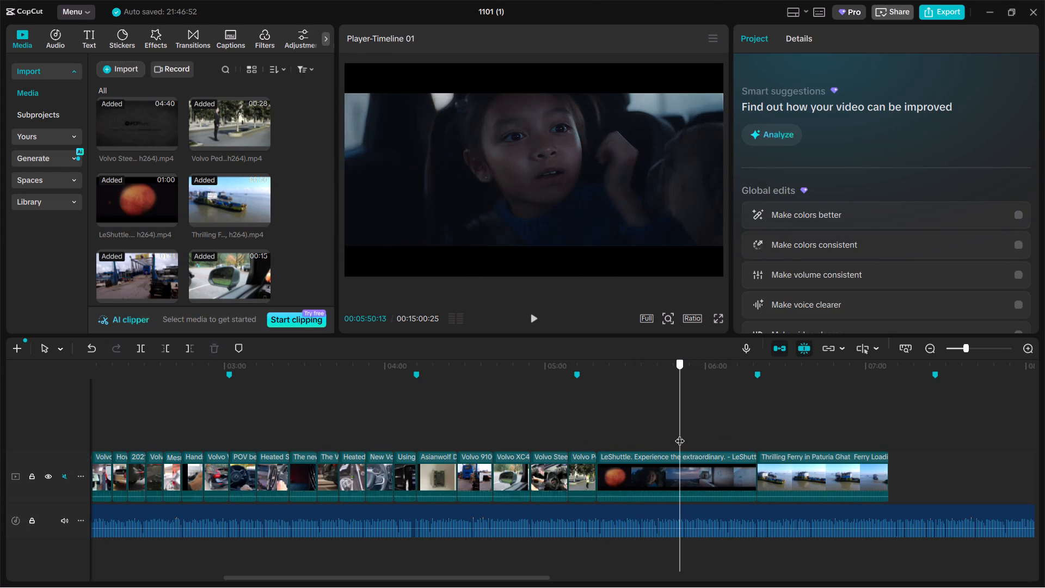
pyautogui.moveTo(680, 434); pyautogui.dragTo(689, 434)
pyautogui.click(701, 482)
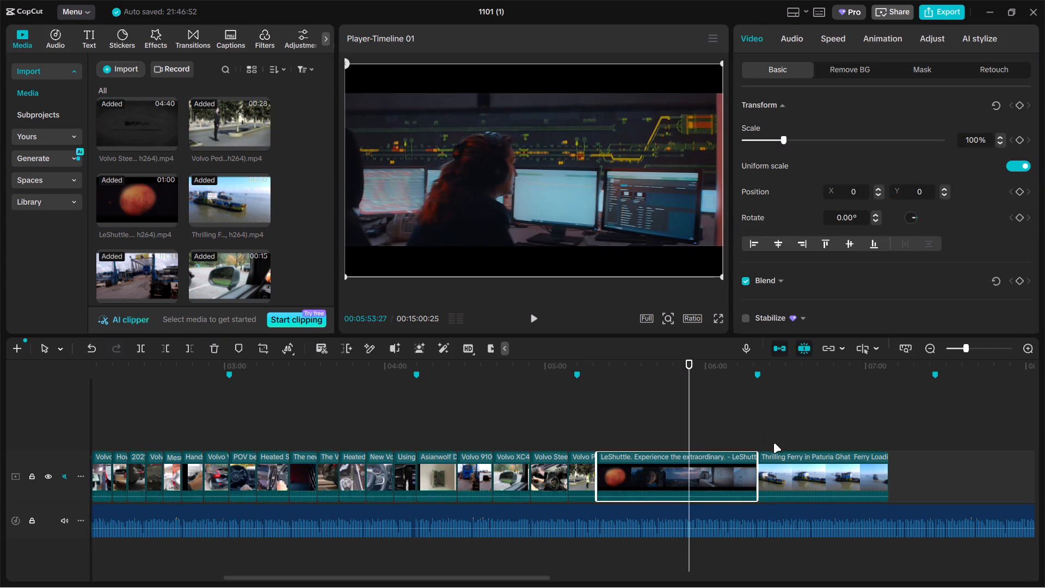
pyautogui.click(805, 463)
pyautogui.press('BackSpace')
# Split the LeShuttle clip at about 00:05:40, near the train carriage shot, and delete the part before the cut.
pyautogui.click(656, 436)
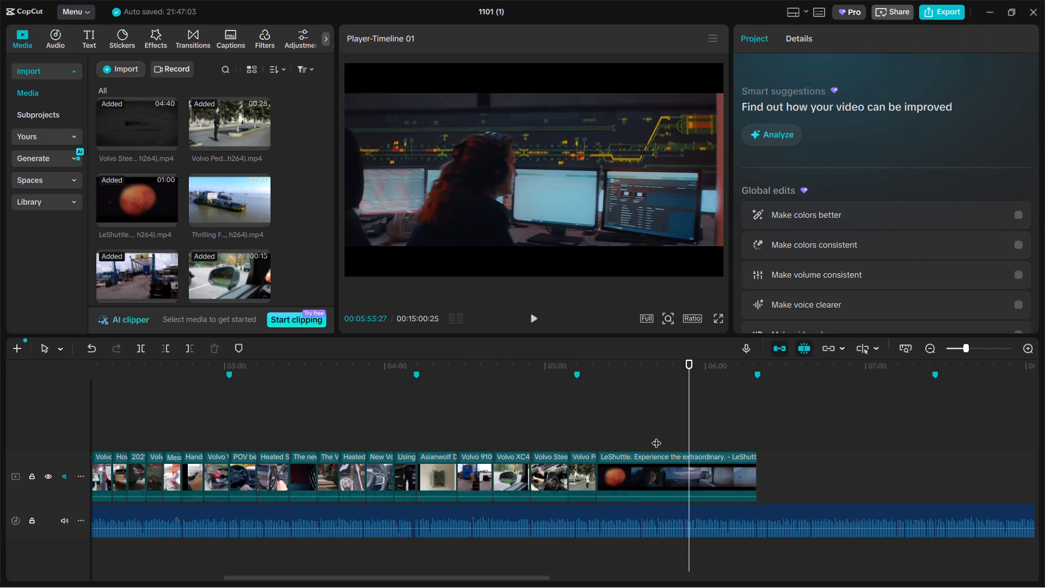
pyautogui.keyDown('ctrl'); pyautogui.scroll(9, 653, 425); pyautogui.keyUp('ctrl')
pyautogui.click(601, 433)
pyautogui.moveTo(601, 433); pyautogui.dragTo(568, 433)
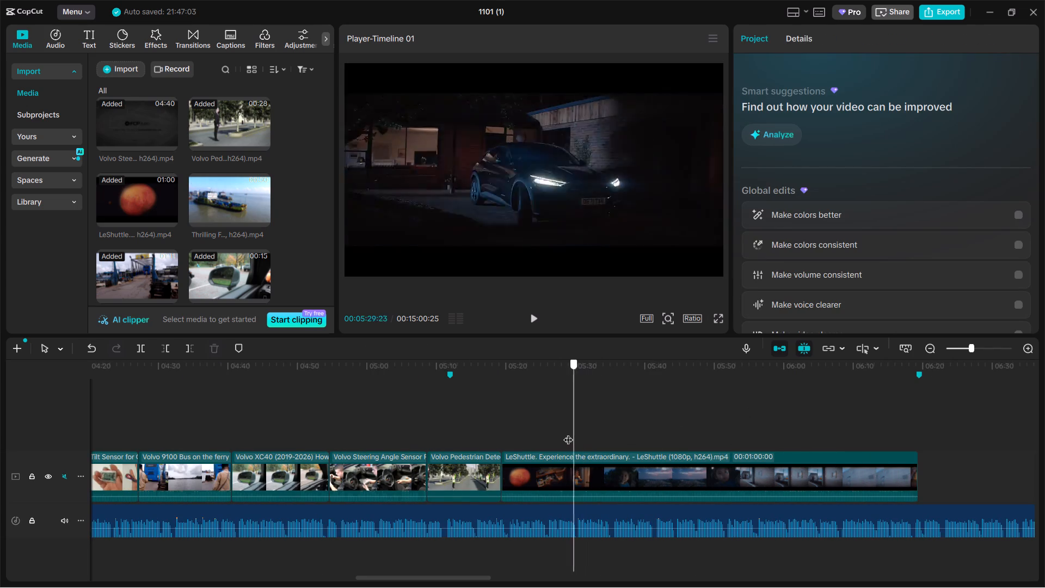
pyautogui.moveTo(568, 433); pyautogui.dragTo(647, 422)
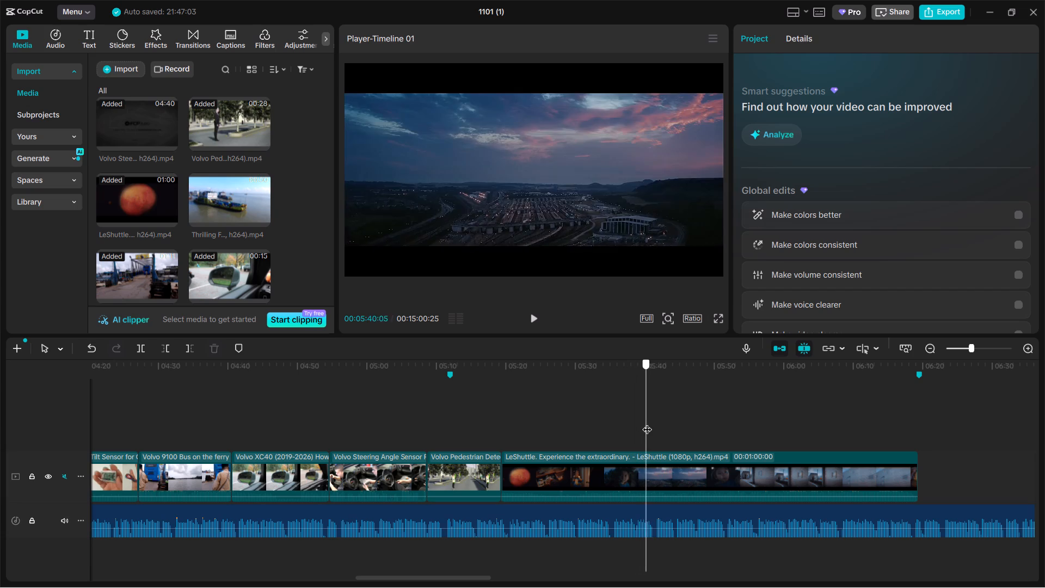
pyautogui.moveTo(647, 422); pyautogui.dragTo(677, 419)
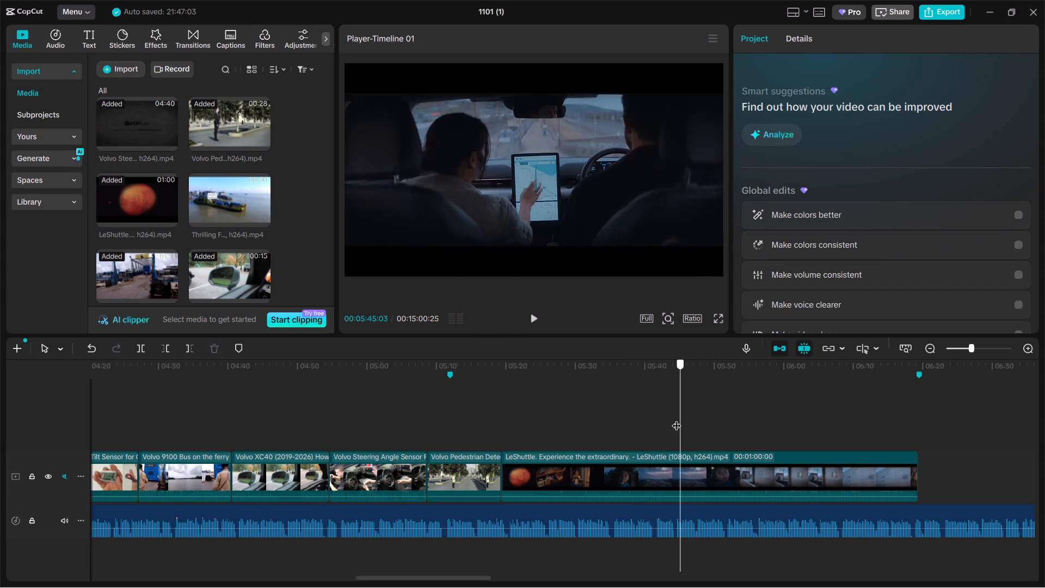
pyautogui.moveTo(677, 419); pyautogui.dragTo(644, 415)
pyautogui.click(653, 463)
pyautogui.hotkey('ctrl', 'b')
pyautogui.click(606, 468)
pyautogui.press('BackSpace')
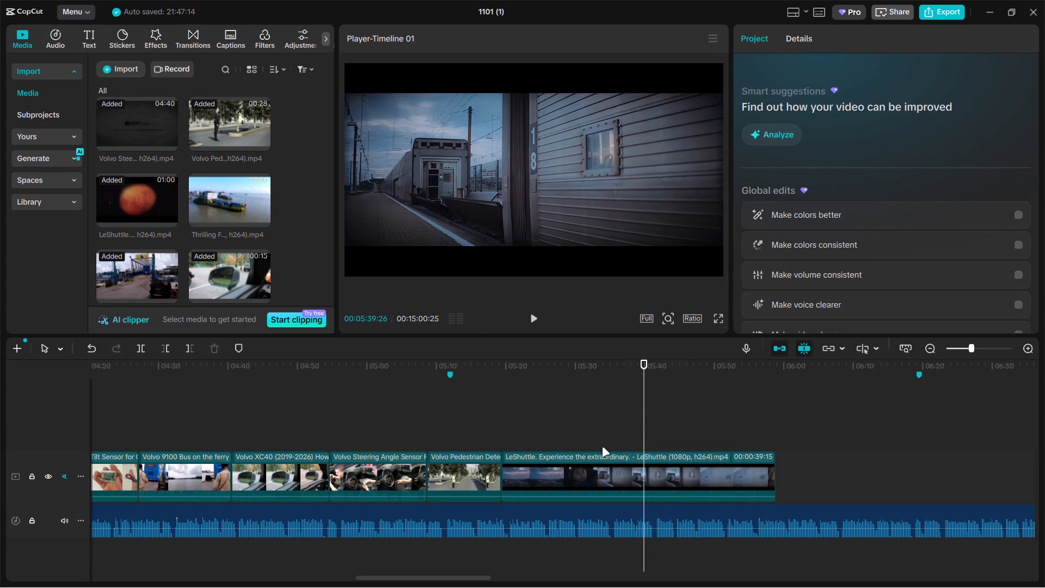
# Split the remaining LeShuttle clip at about 00:05:32 and delete the part after the cut.
pyautogui.doubleClick(588, 443)
pyautogui.click(595, 472)
pyautogui.hotkey('ctrl', 'b')
pyautogui.press('BackSpace')
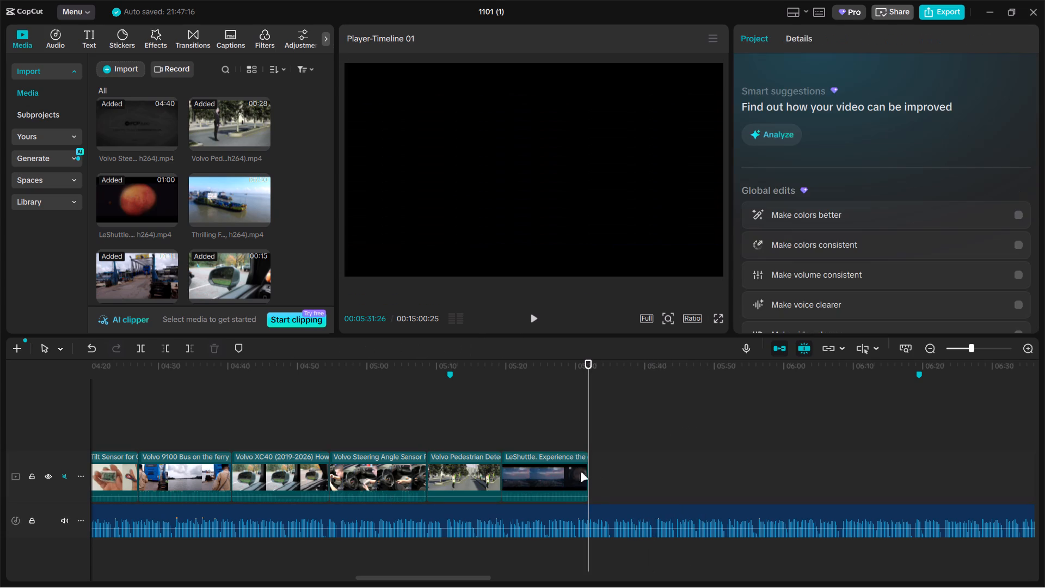
# Trim the start of the Volvo 9100 Bus clip, shortening it to about 8 seconds.
pyautogui.keyDown('ctrl'); pyautogui.scroll(-6, 403, 446); pyautogui.keyUp('ctrl')
pyautogui.click(376, 428)
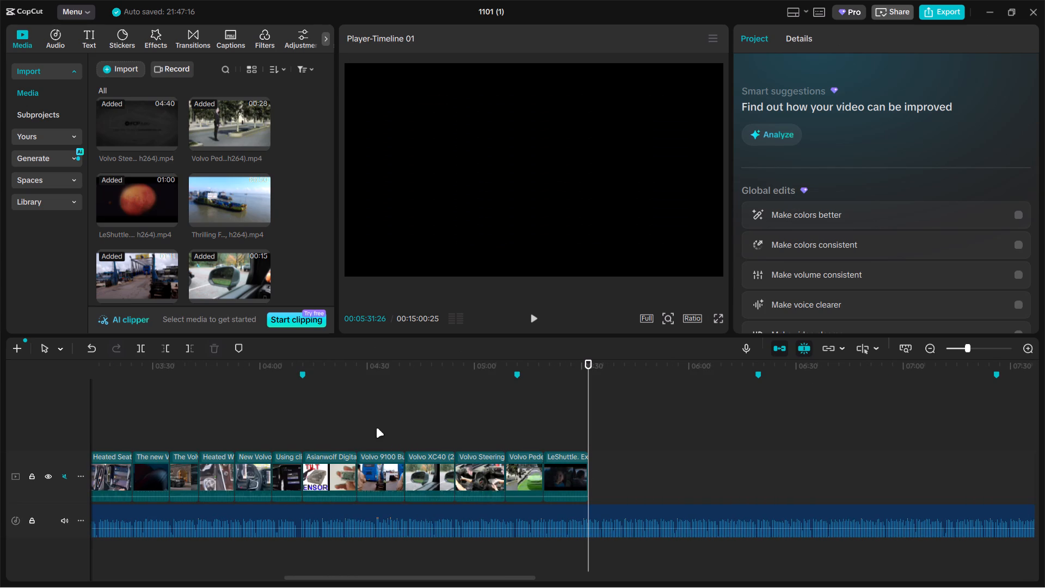
pyautogui.moveTo(327, 426); pyautogui.dragTo(631, 486)
pyautogui.keyDown('ctrl'); pyautogui.scroll(6, 623, 482); pyautogui.keyUp('ctrl')
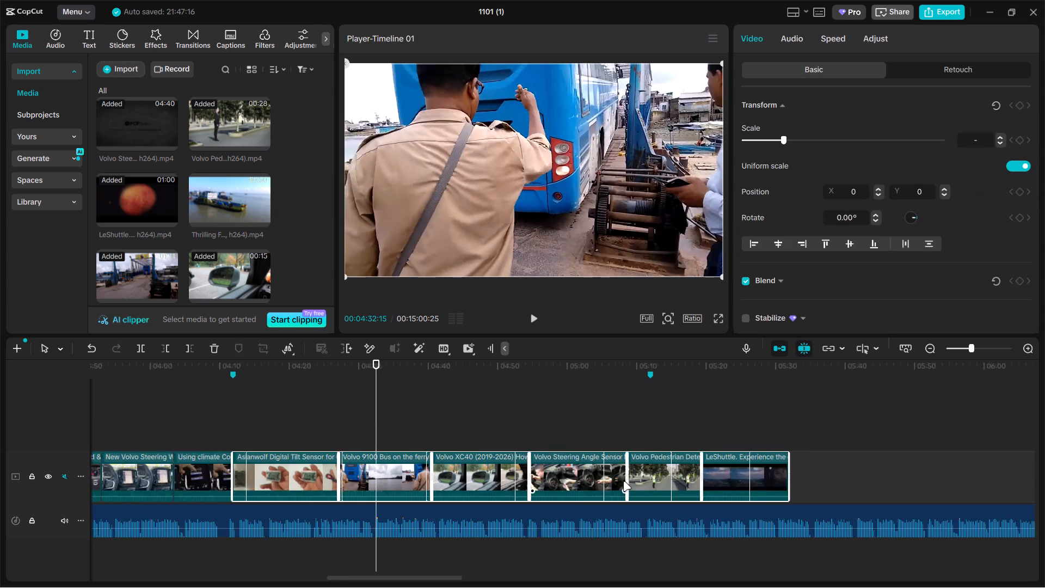
pyautogui.keyDown('ctrl'); pyautogui.scroll(1, 623, 481); pyautogui.keyUp('ctrl')
pyautogui.click(402, 436)
pyautogui.click(409, 471)
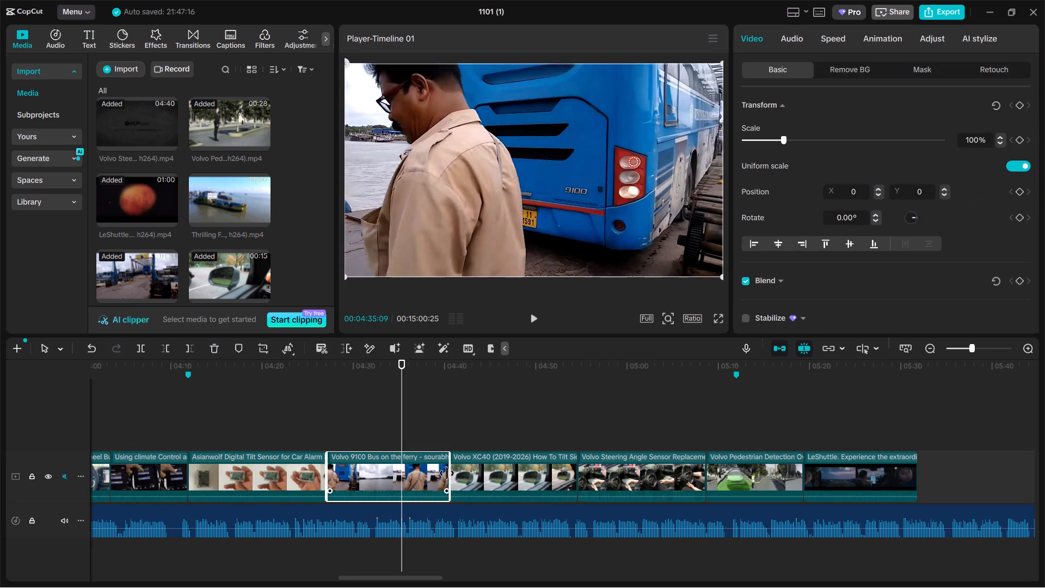
pyautogui.click(333, 442)
pyautogui.moveTo(328, 438); pyautogui.dragTo(367, 439)
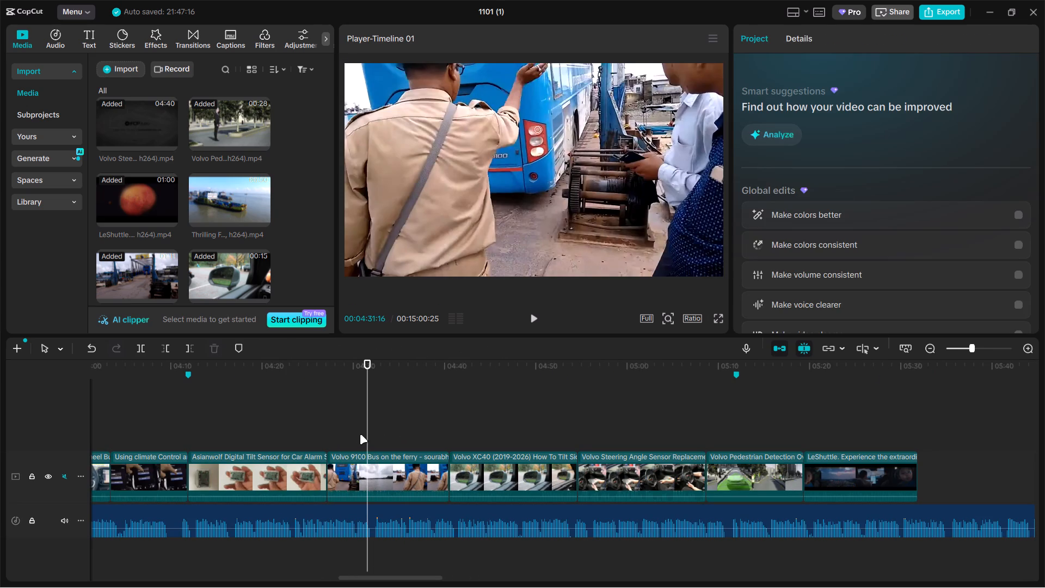
pyautogui.moveTo(361, 434); pyautogui.dragTo(376, 434)
pyautogui.click(365, 474)
pyautogui.moveTo(328, 474); pyautogui.dragTo(354, 473)
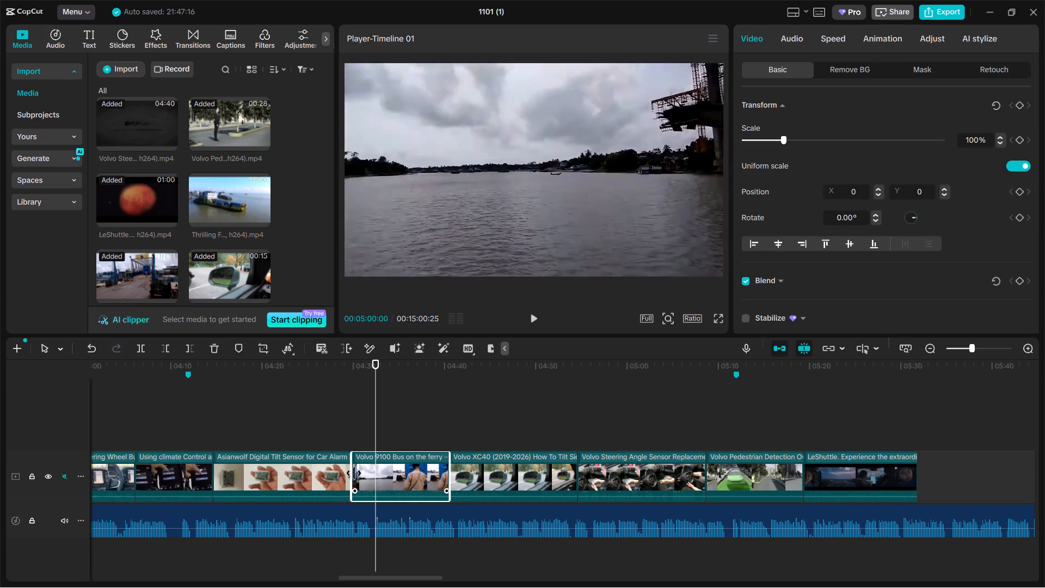
pyautogui.moveTo(354, 473); pyautogui.dragTo(379, 472)
pyautogui.moveTo(373, 469); pyautogui.dragTo(374, 470)
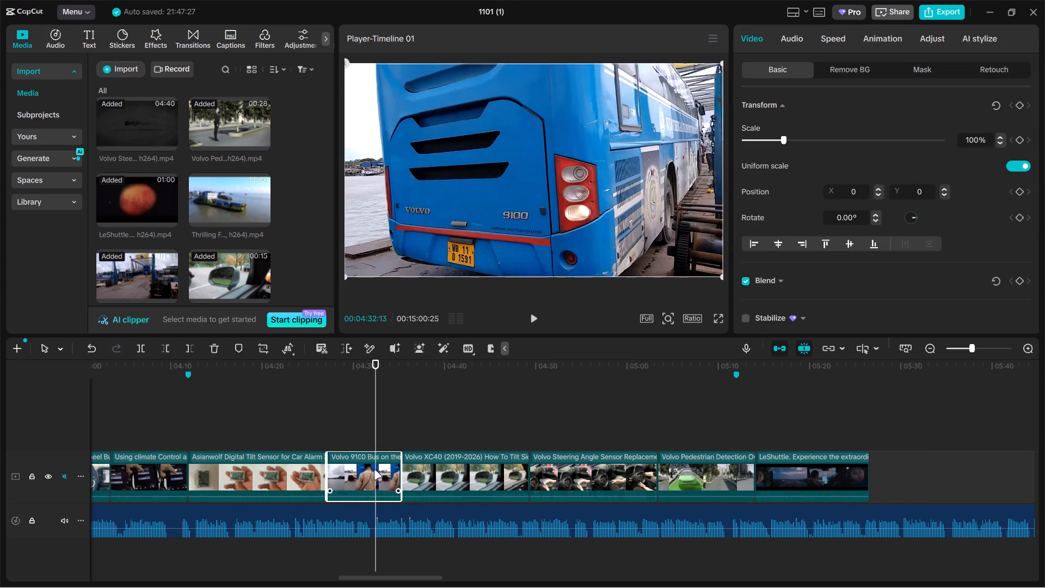
# Move the Volvo 9100 Bus clip between the Volvo Pedestrian Detection and LeShuttle clips, and check its footage up to the 00:05:11:29 marker.
pyautogui.moveTo(374, 470); pyautogui.dragTo(643, 476)
pyautogui.click(696, 415)
pyautogui.moveTo(692, 418); pyautogui.dragTo(708, 418)
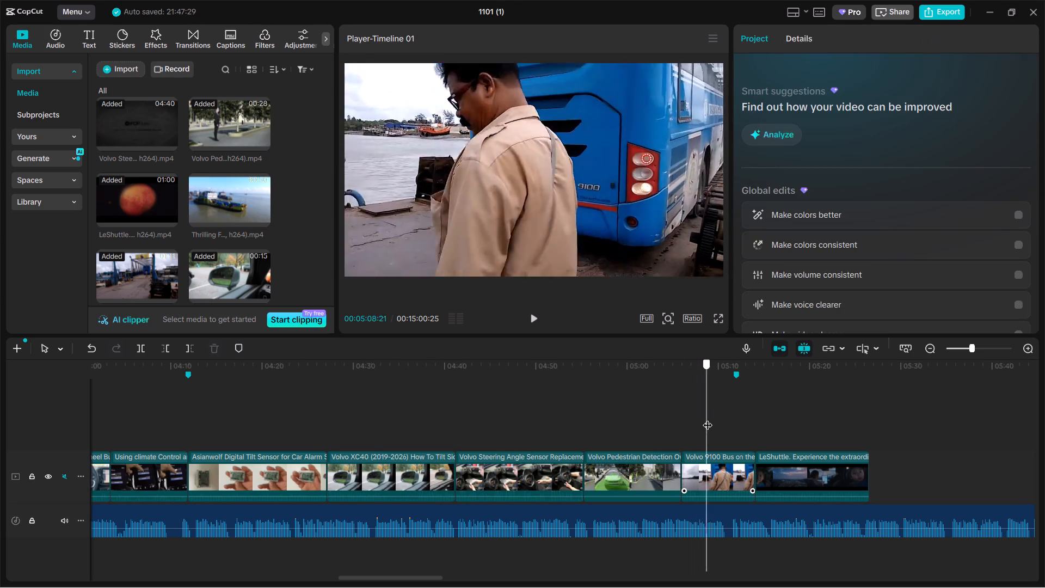
pyautogui.moveTo(708, 418); pyautogui.dragTo(737, 417)
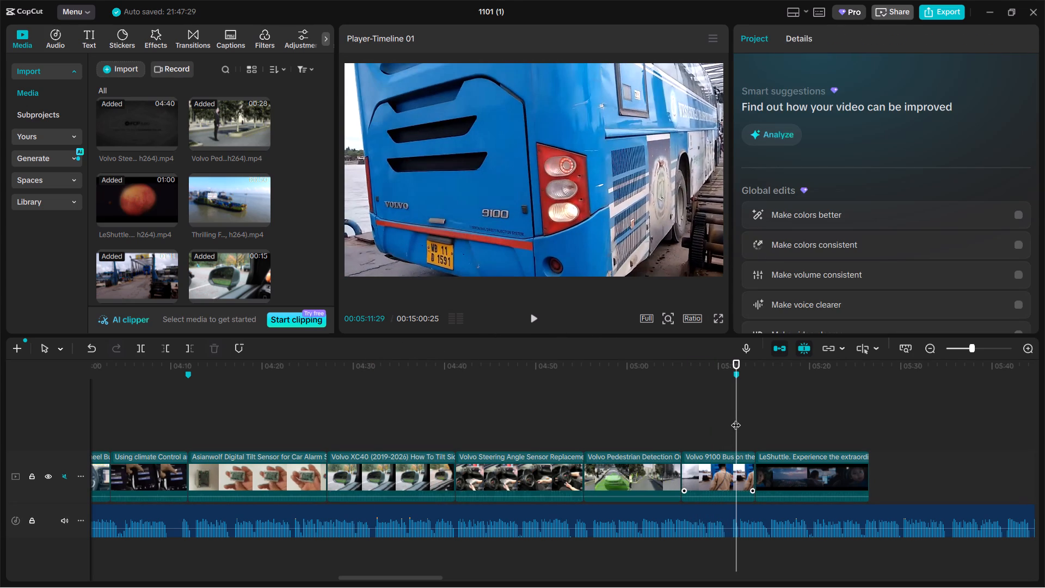
# Select the fourth section's clips except Volvo 9100 Bus and trim their ends together until the last one ends near the 00:05:11:29 marker.
pyautogui.moveTo(237, 419); pyautogui.dragTo(915, 472)
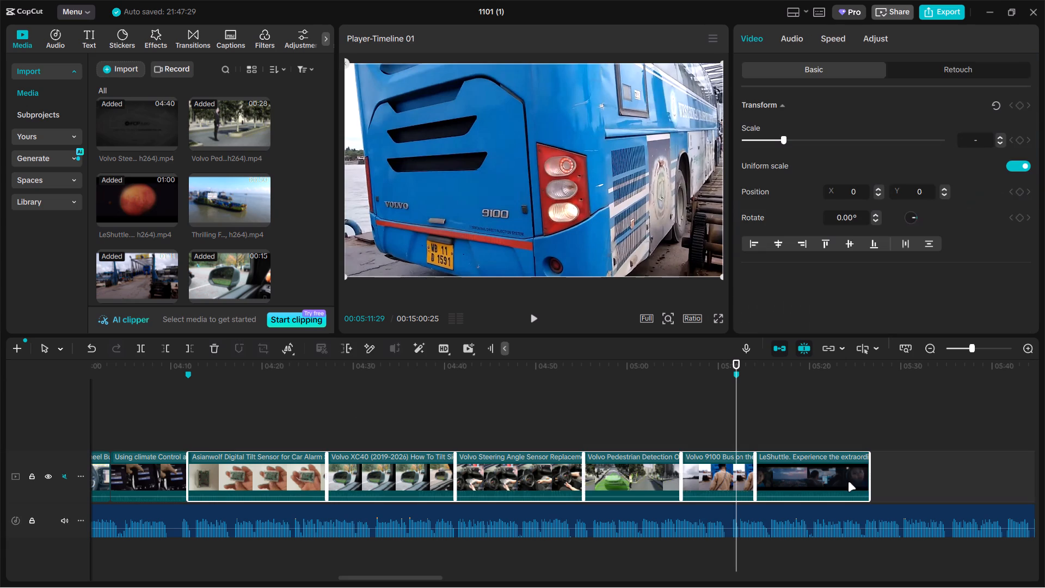
pyautogui.keyDown('ctrl'); pyautogui.click(733, 472); pyautogui.keyUp('ctrl')
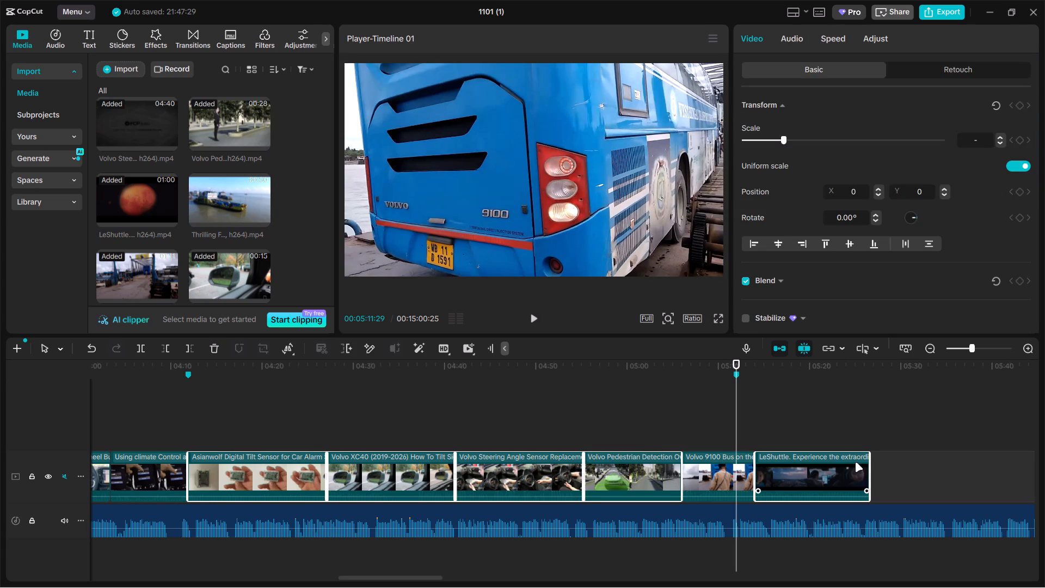
pyautogui.moveTo(868, 465); pyautogui.dragTo(856, 465)
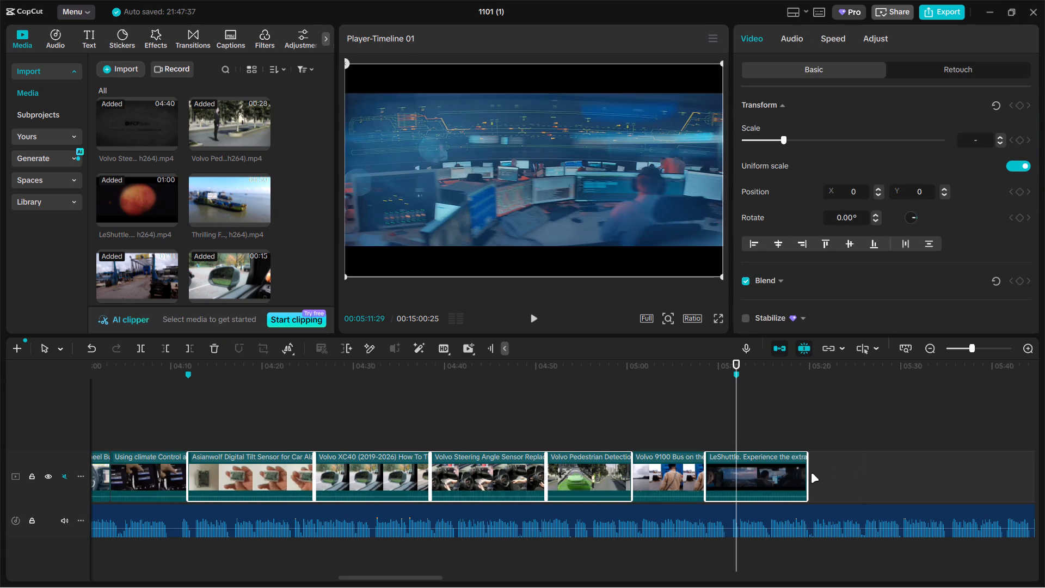
pyautogui.moveTo(807, 473); pyautogui.dragTo(778, 475)
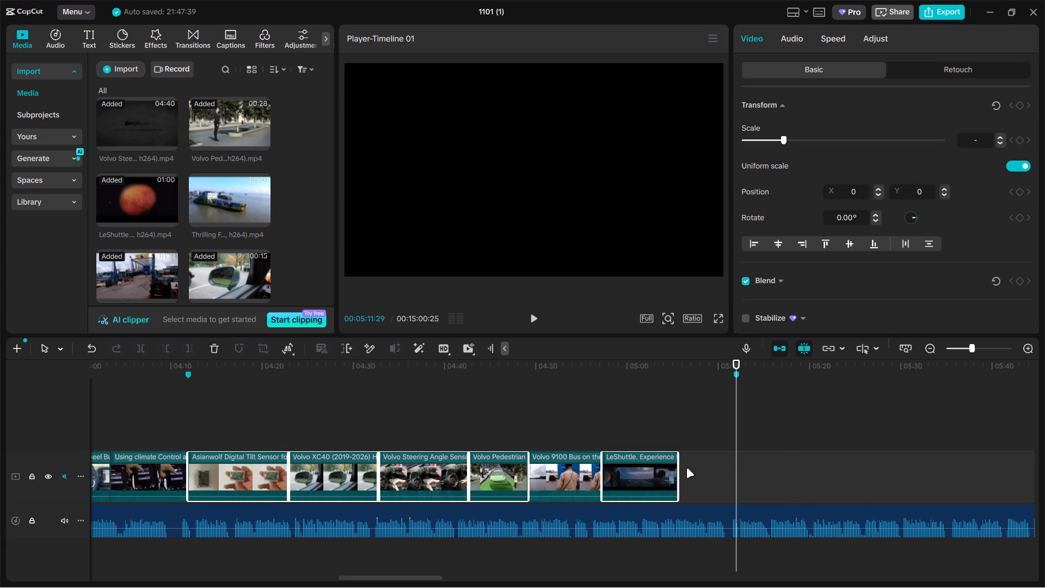
pyautogui.keyDown('ctrl'); pyautogui.scroll(14, 766, 432); pyautogui.keyUp('ctrl')
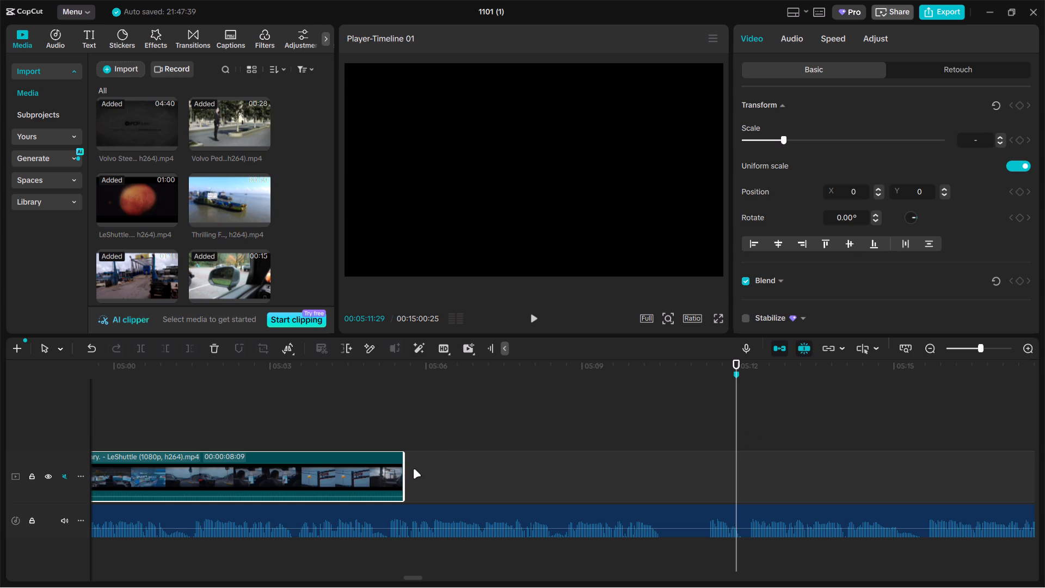
pyautogui.moveTo(405, 470); pyautogui.dragTo(418, 470)
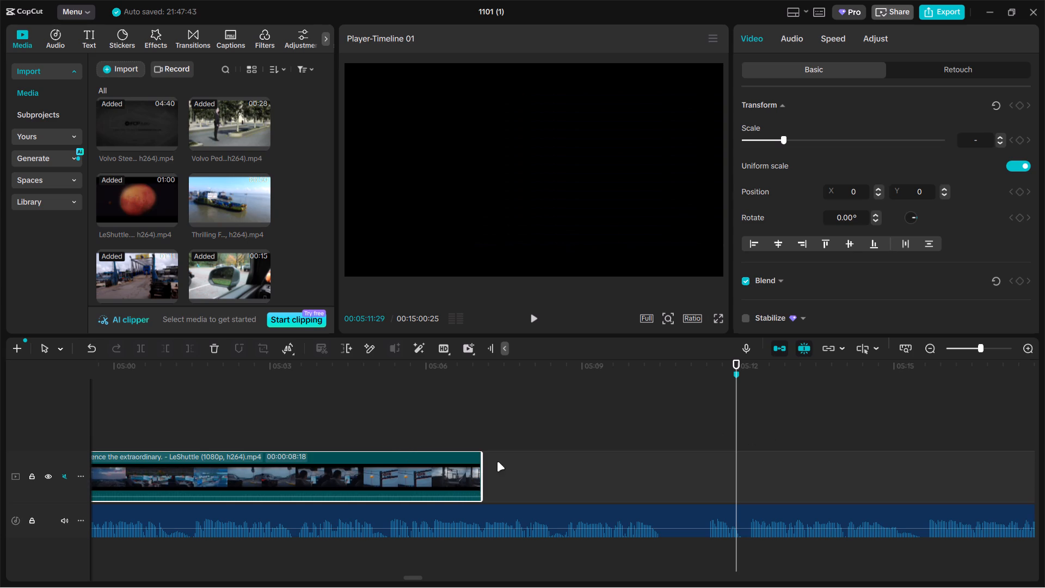
pyautogui.moveTo(483, 472); pyautogui.dragTo(518, 472)
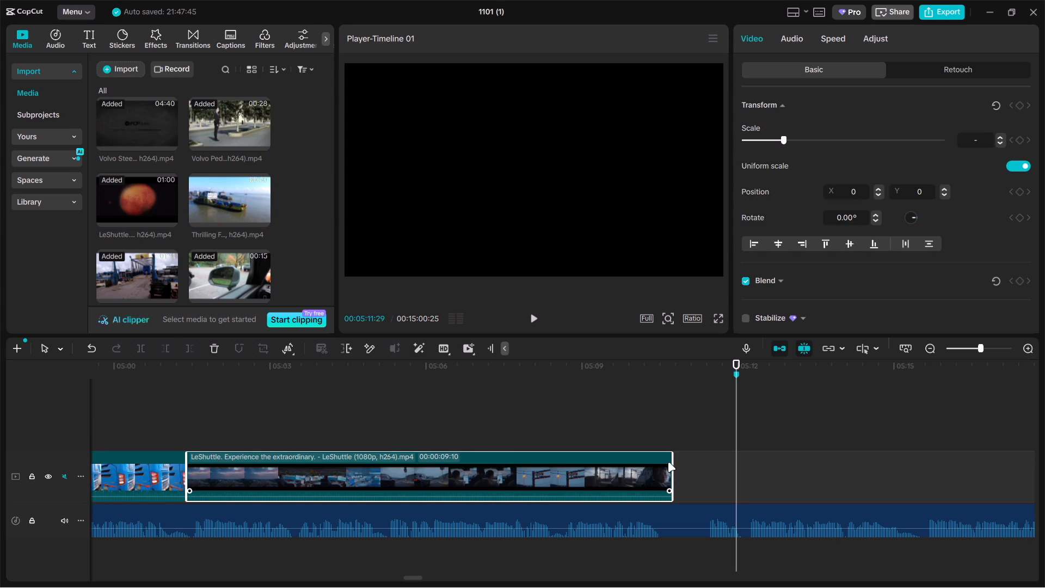
pyautogui.moveTo(674, 466); pyautogui.dragTo(684, 464)
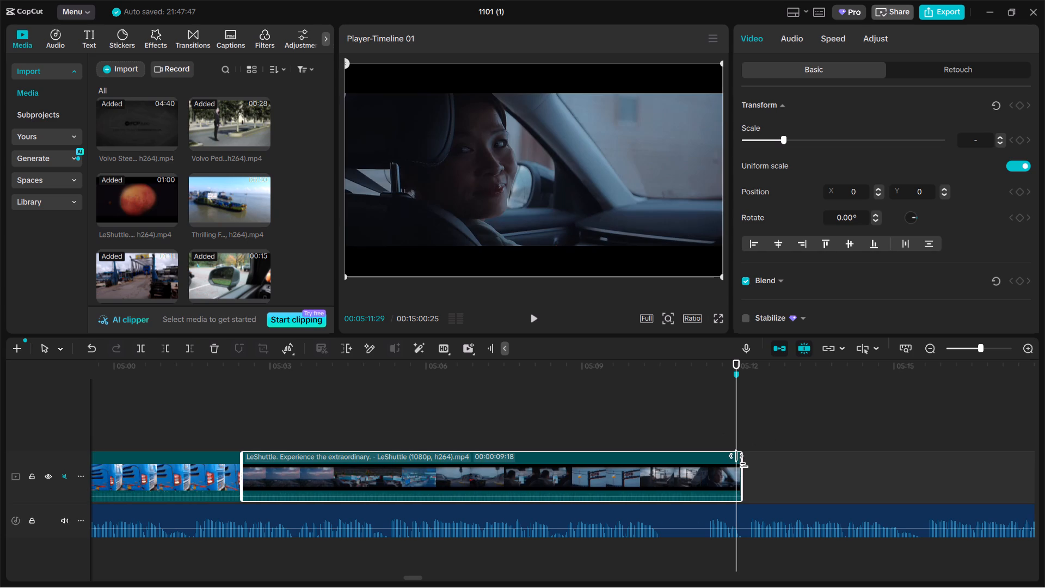
# Trim the end of the LeShuttle clip to the section's closing marker, making it 00:00:09:15 long.
pyautogui.click(723, 443)
pyautogui.click(726, 474)
pyautogui.moveTo(744, 471); pyautogui.dragTo(734, 471)
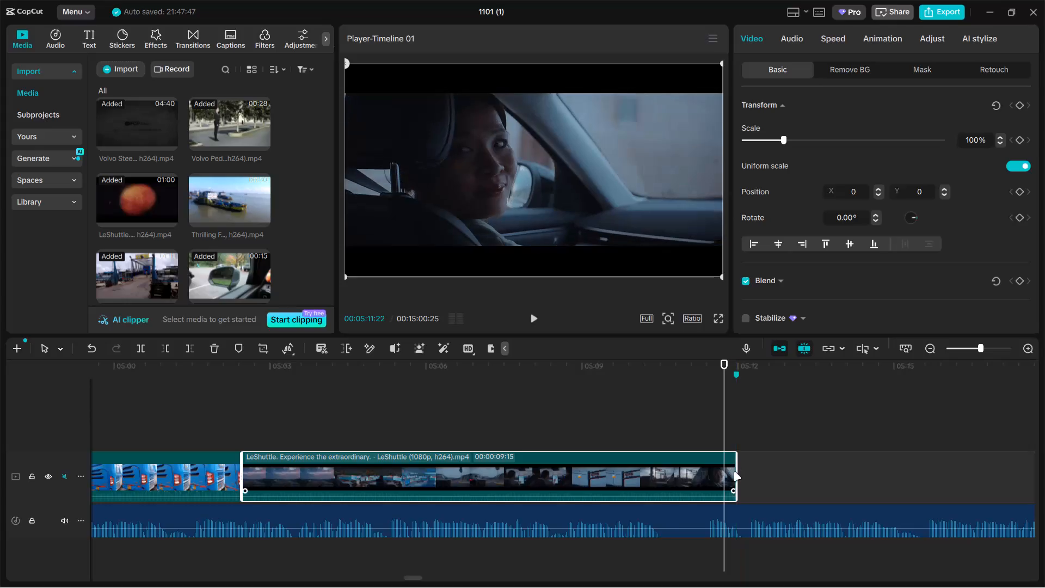
# Check the Asianwolf Digital Tilt Sensor clip at the fourth section's start and trim its end to about 00:04:21:10.
pyautogui.keyDown('ctrl'); pyautogui.scroll(-18, 743, 462); pyautogui.keyUp('ctrl')
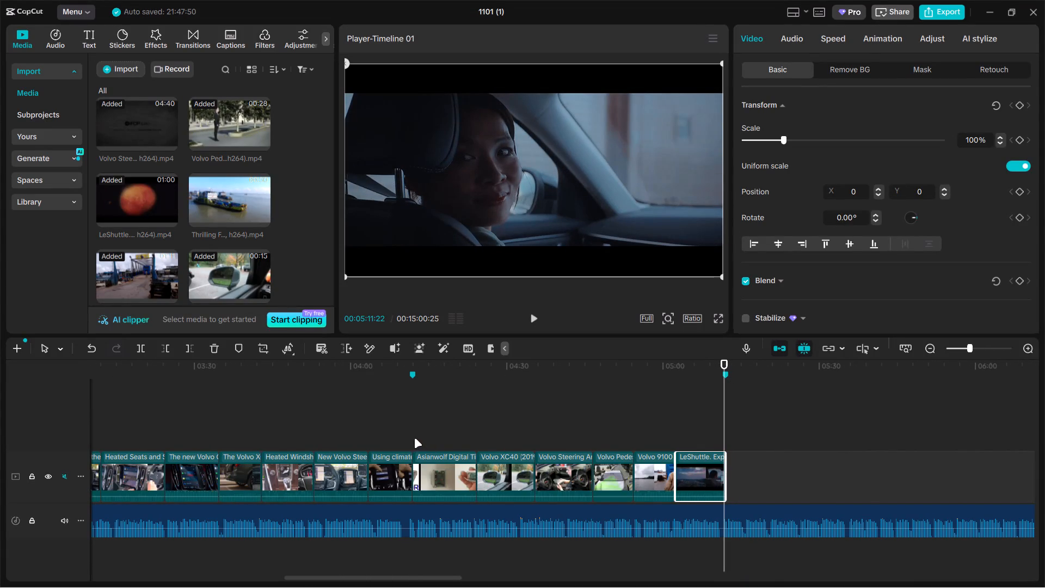
pyautogui.click(414, 438)
pyautogui.press('space')
pyautogui.keyDown('ctrl'); pyautogui.scroll(4, 484, 438); pyautogui.keyUp('ctrl')
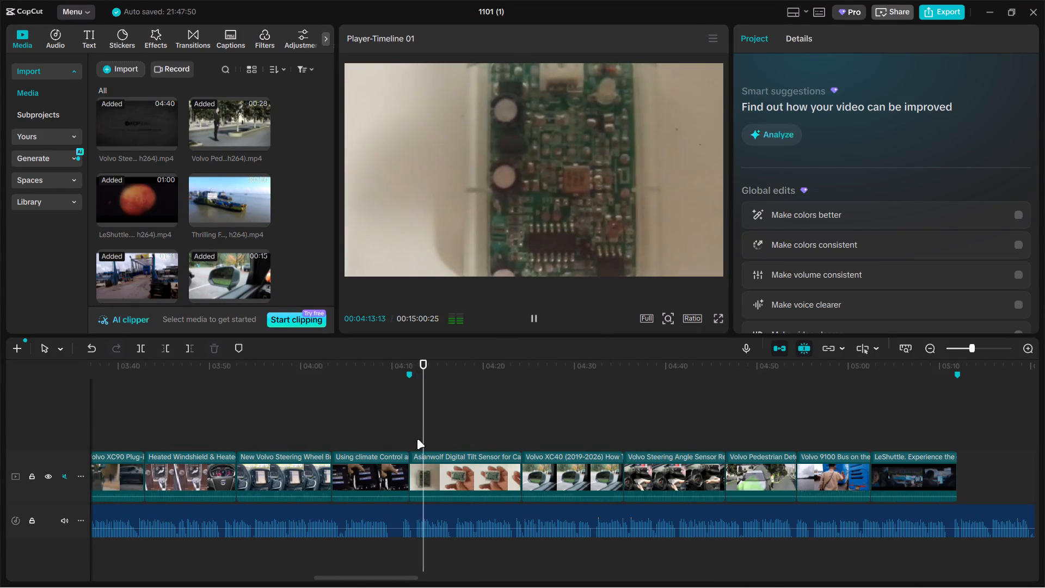
pyautogui.click(414, 439)
pyautogui.moveTo(414, 439); pyautogui.dragTo(408, 439)
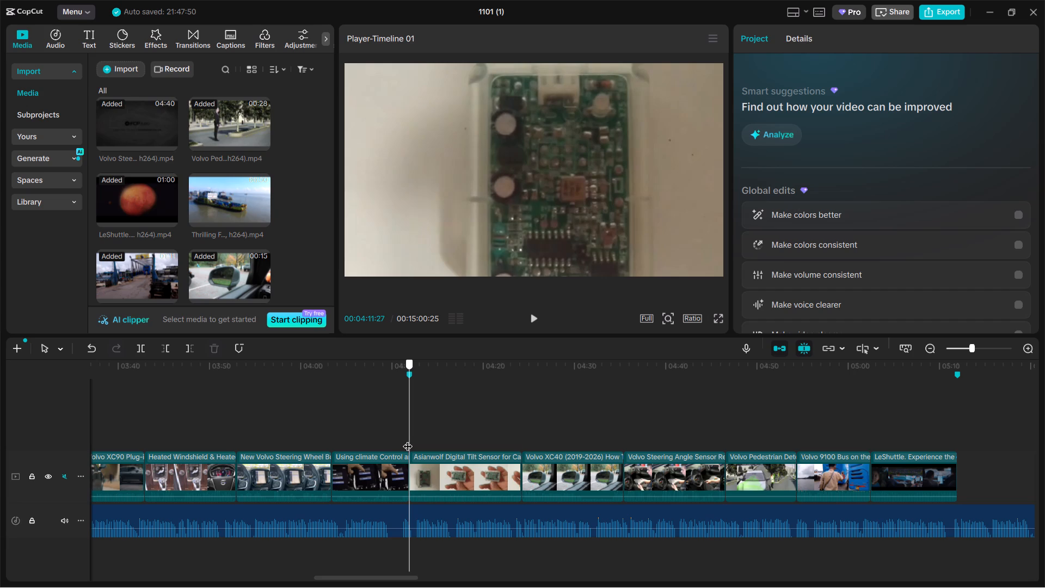
pyautogui.moveTo(408, 439); pyautogui.dragTo(517, 439)
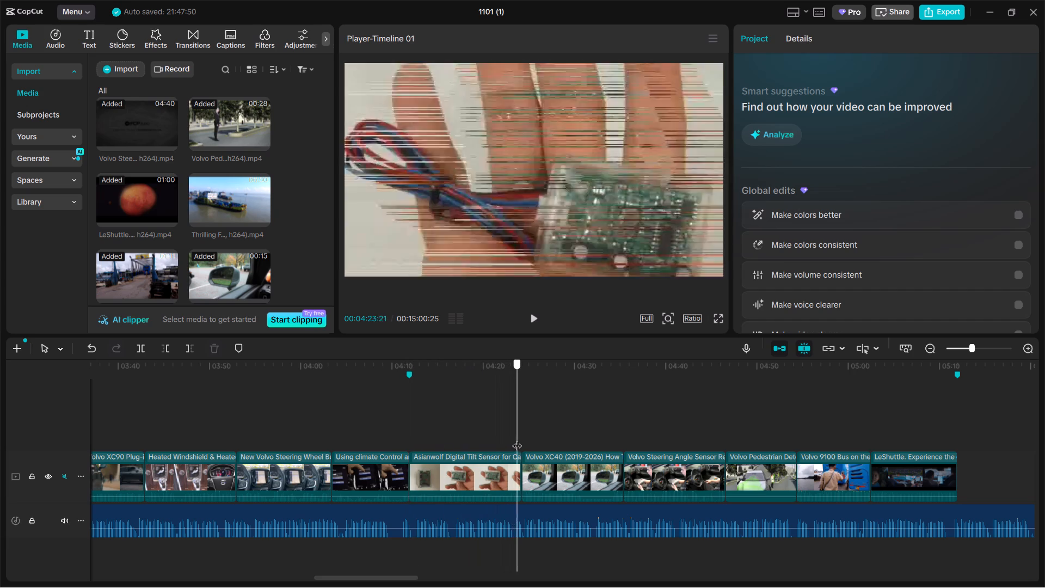
pyautogui.moveTo(517, 439); pyautogui.dragTo(525, 438)
pyautogui.click(491, 464)
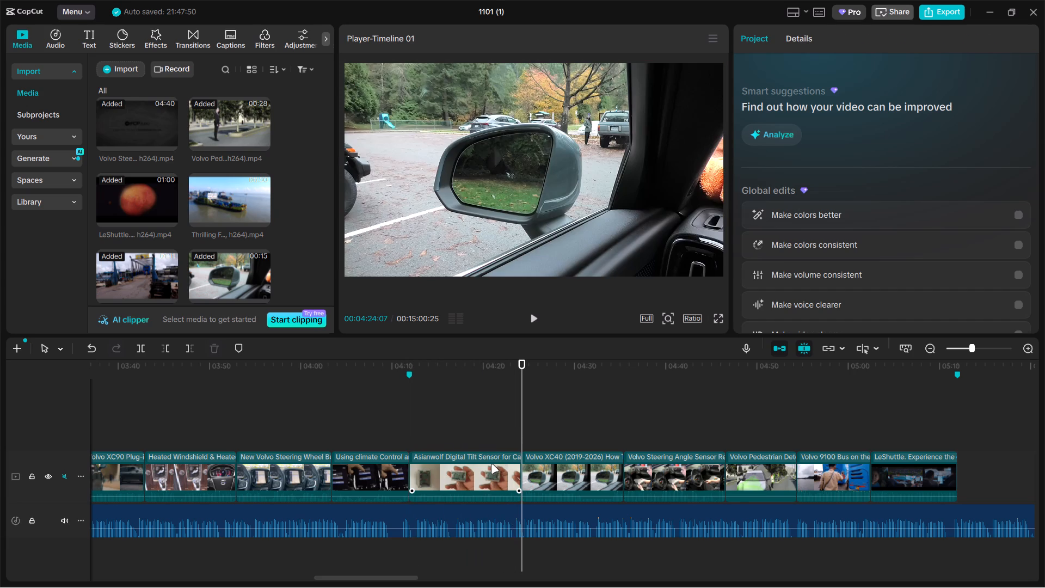
pyautogui.moveTo(524, 464); pyautogui.dragTo(494, 466)
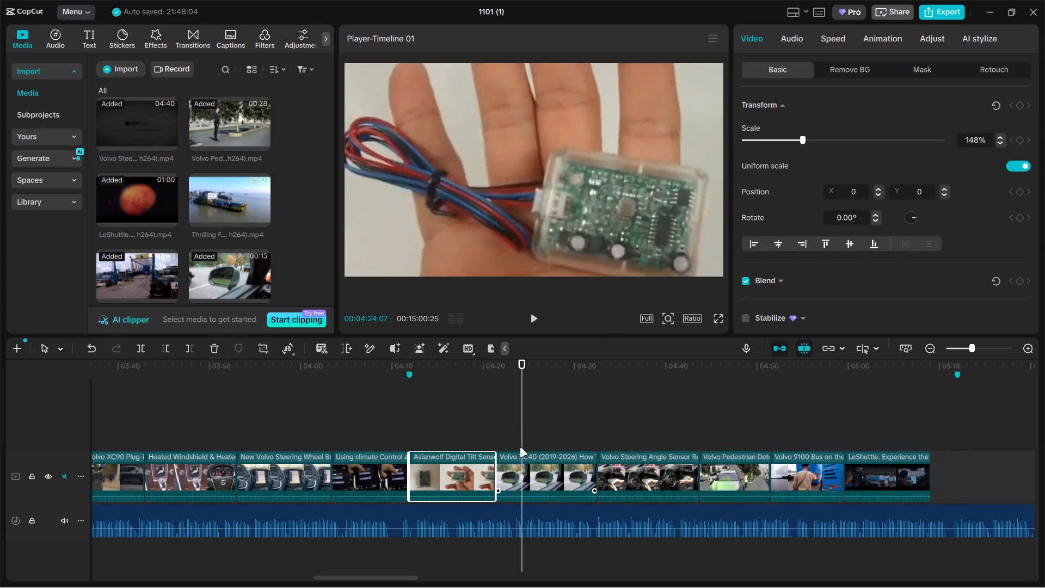
# Check the Volvo XC40 clip's footage and trim its end slightly, to about 00:04:31:23.
pyautogui.click(548, 437)
pyautogui.click(566, 467)
pyautogui.click(489, 439)
pyautogui.moveTo(490, 438); pyautogui.dragTo(501, 437)
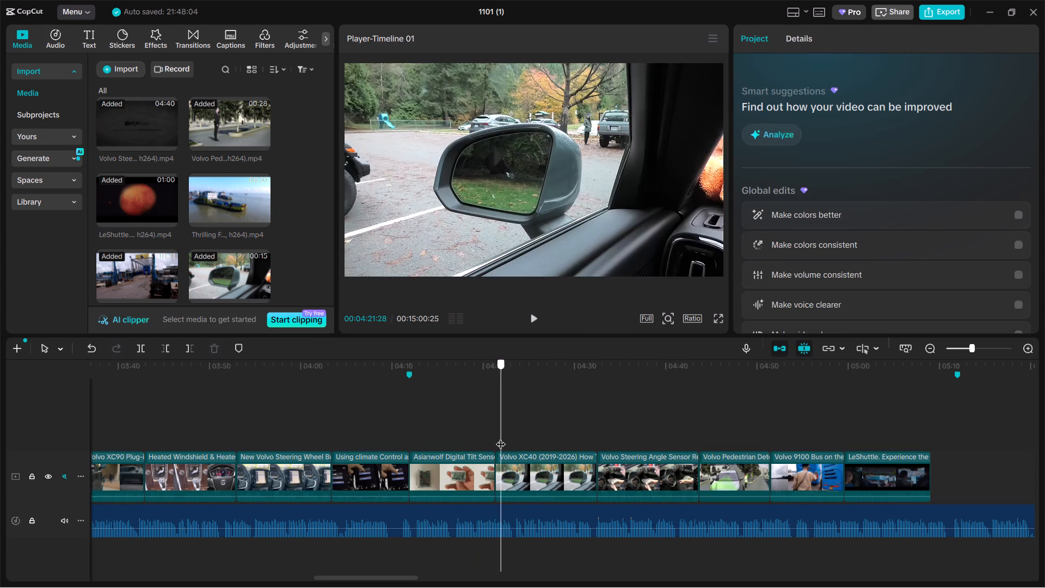
pyautogui.moveTo(501, 437); pyautogui.dragTo(491, 437)
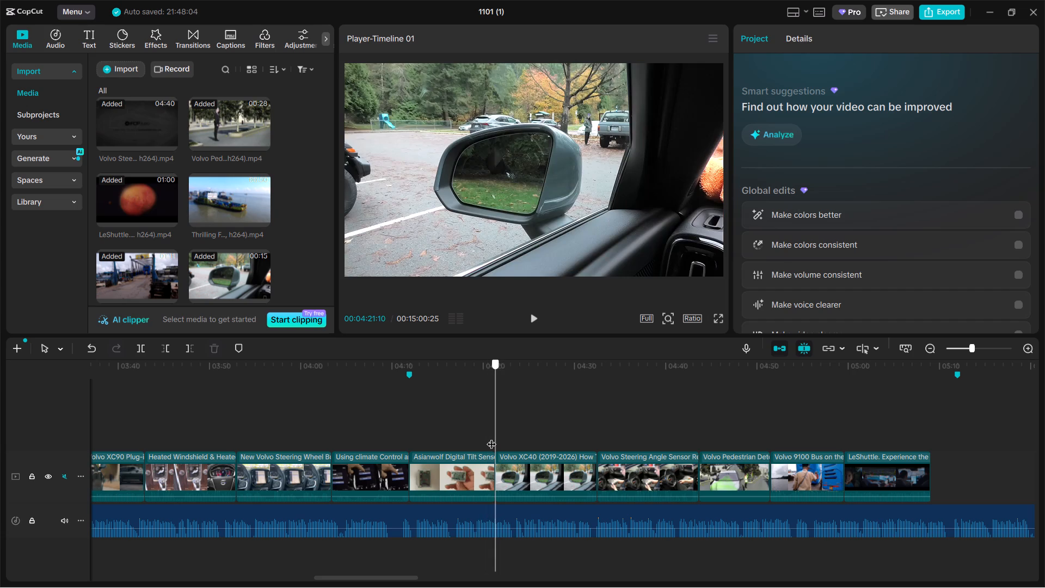
pyautogui.moveTo(491, 437); pyautogui.dragTo(580, 437)
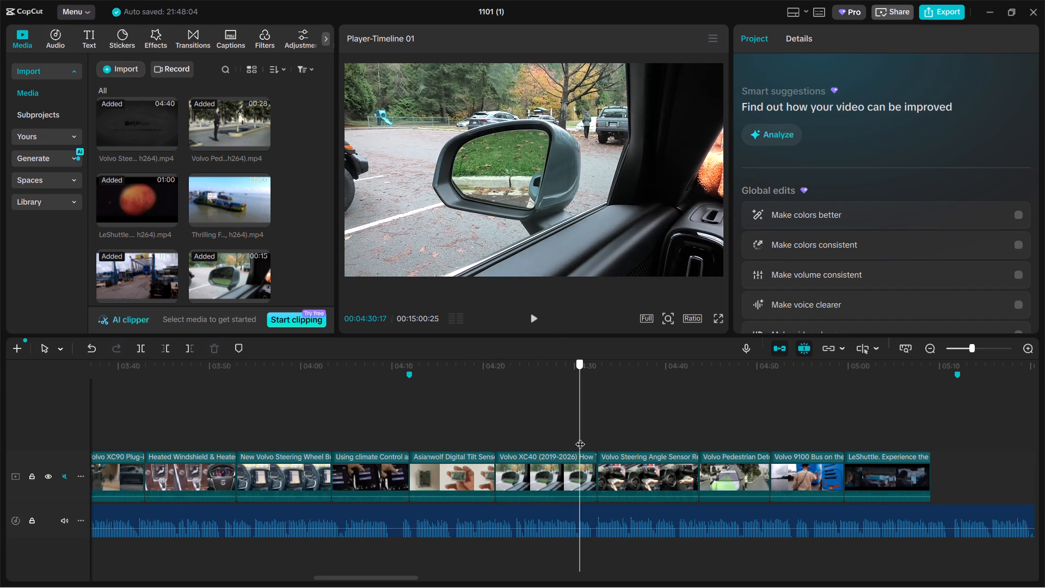
pyautogui.moveTo(580, 437); pyautogui.dragTo(591, 434)
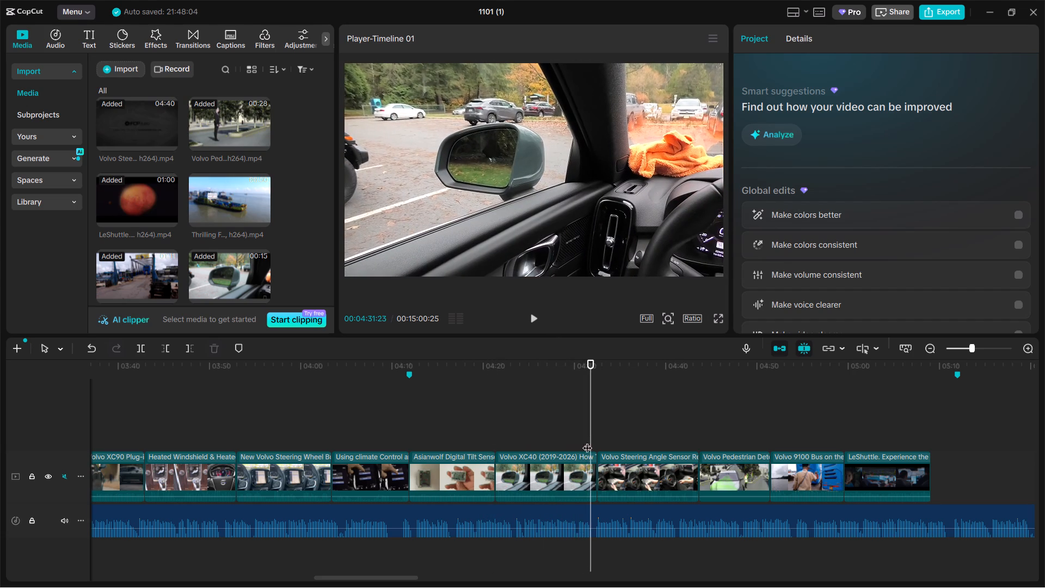
pyautogui.click(585, 457)
pyautogui.moveTo(596, 462); pyautogui.dragTo(588, 463)
# Extend the Volvo Steering Angle Sensor clip's end slightly and move it between the Asianwolf Digital Tilt Sensor and Volvo XC40 clips.
pyautogui.click(650, 440)
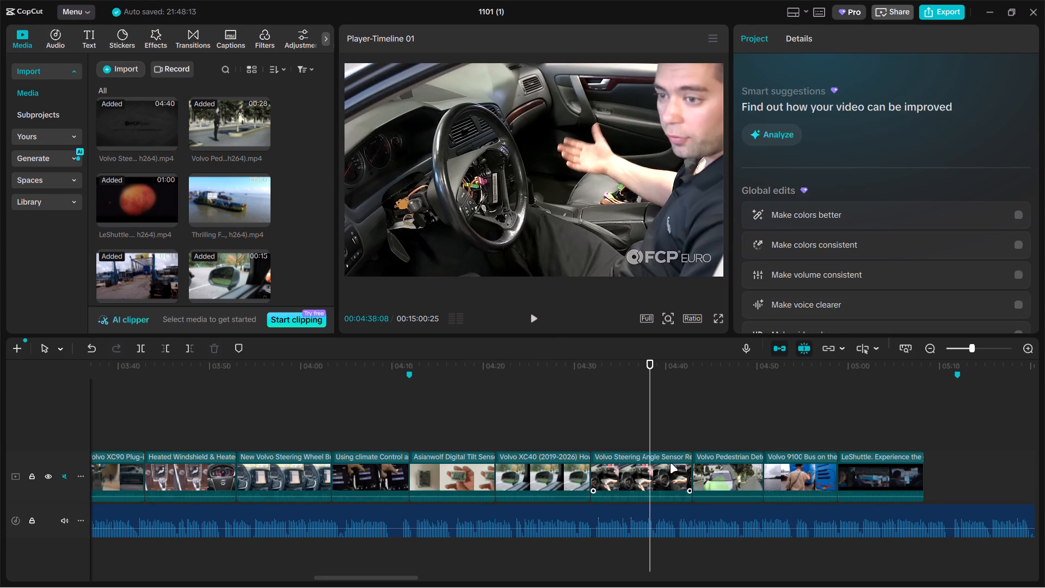
pyautogui.click(678, 465)
pyautogui.click(693, 470)
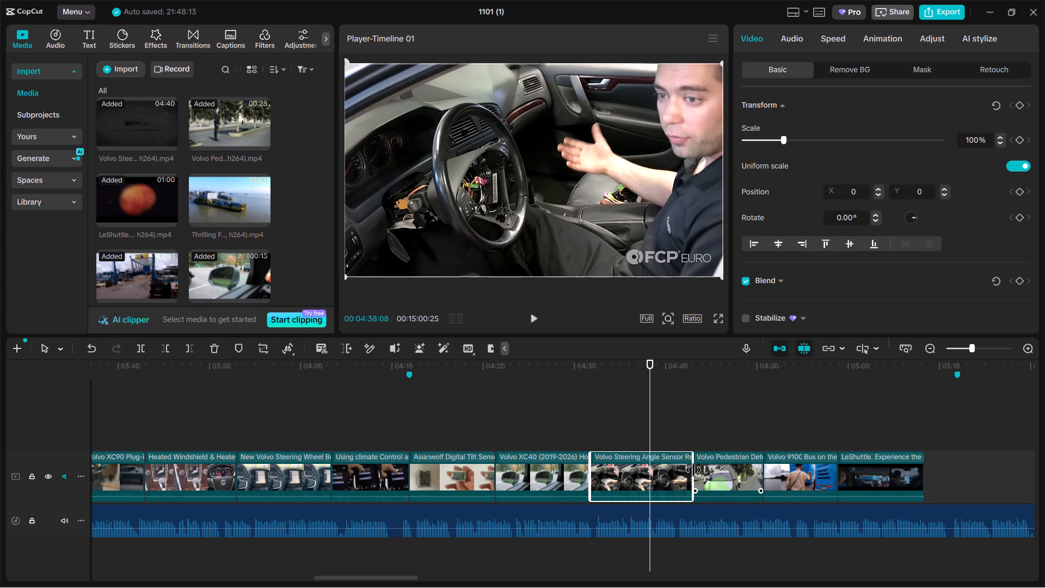
pyautogui.moveTo(674, 476); pyautogui.dragTo(536, 478)
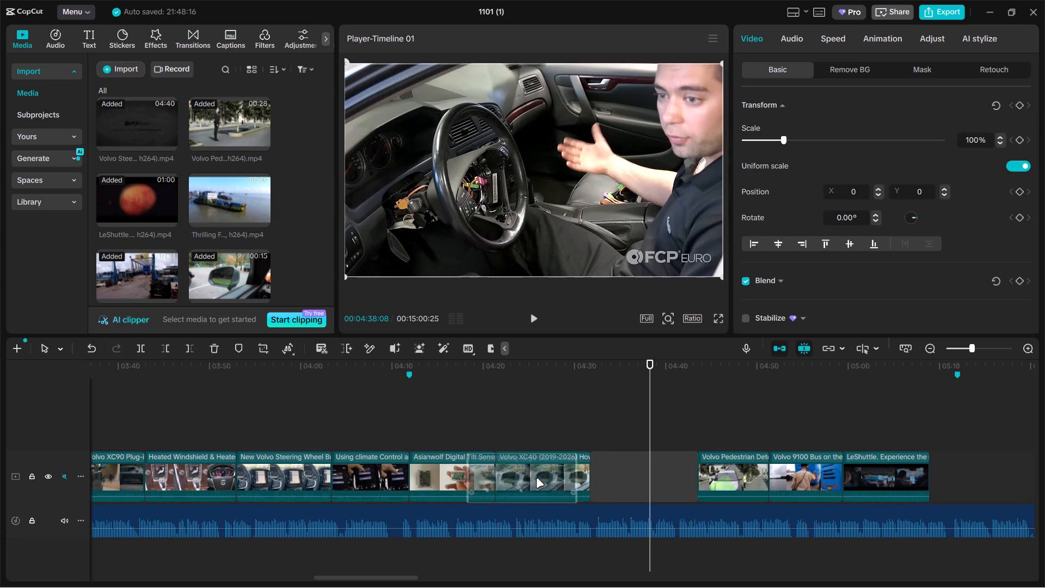
pyautogui.moveTo(536, 478); pyautogui.dragTo(517, 477)
# Scale the Volvo Steering Angle Sensor clip to about 142% and reposition it to about X 183, Y 107.
pyautogui.click(555, 380)
pyautogui.click(592, 242)
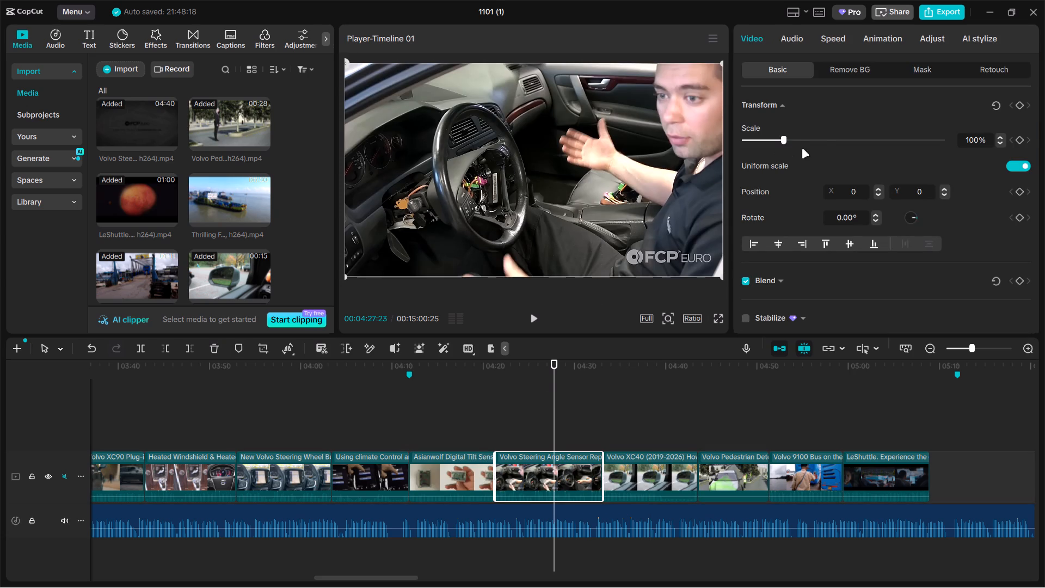
pyautogui.moveTo(789, 136); pyautogui.dragTo(800, 134)
pyautogui.moveTo(623, 192); pyautogui.dragTo(641, 181)
pyautogui.click(645, 420)
# Check earlier footage back to the start of the timeline and copy the first clip, Volvo Road Sign Info.
pyautogui.click(290, 436)
pyautogui.moveTo(287, 431); pyautogui.dragTo(232, 428)
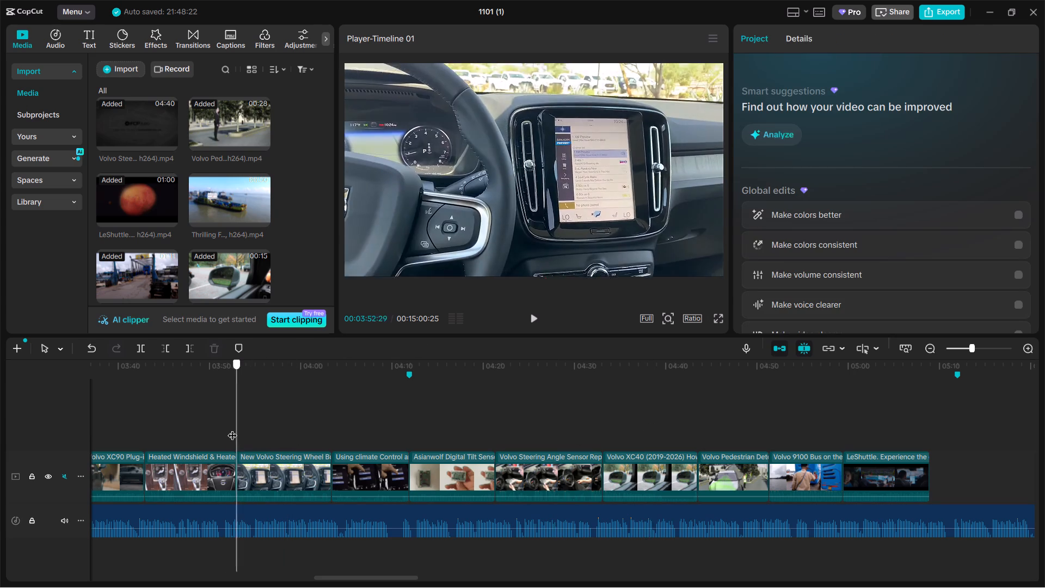
pyautogui.moveTo(232, 428); pyautogui.dragTo(183, 426)
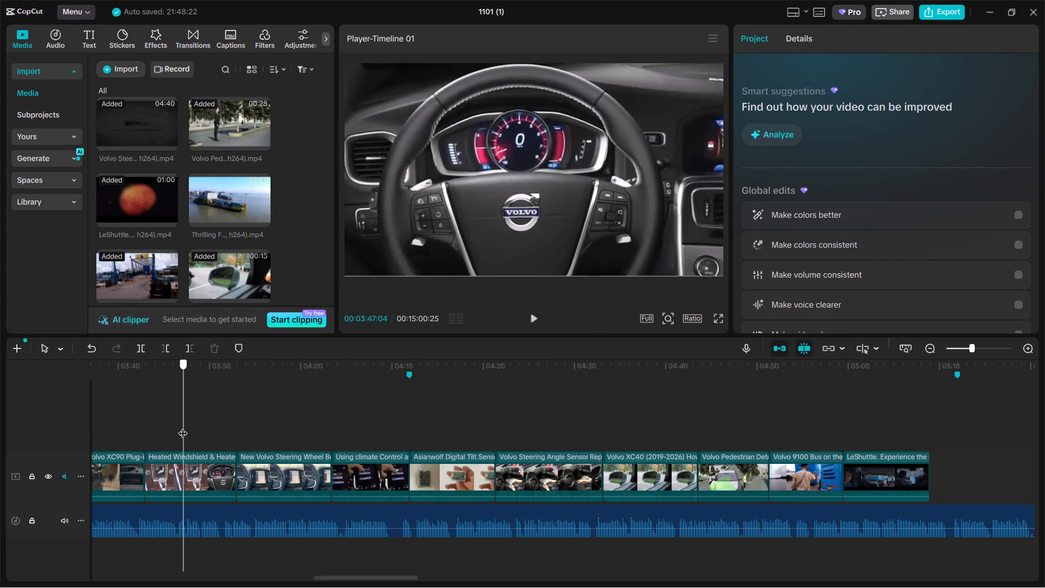
pyautogui.moveTo(183, 426); pyautogui.dragTo(185, 428)
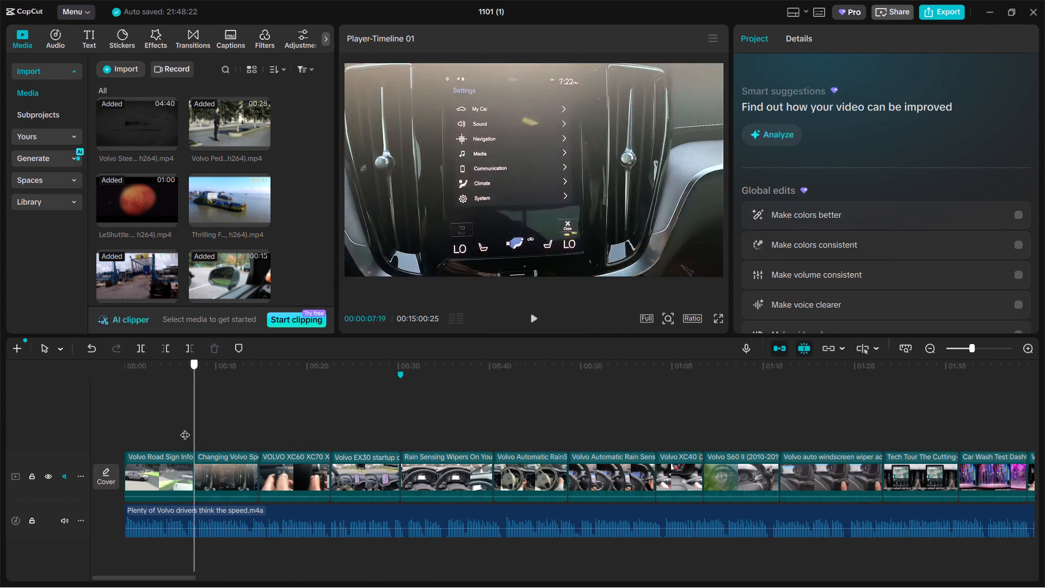
pyautogui.moveTo(185, 428); pyautogui.dragTo(150, 428)
pyautogui.moveTo(150, 428); pyautogui.dragTo(136, 430)
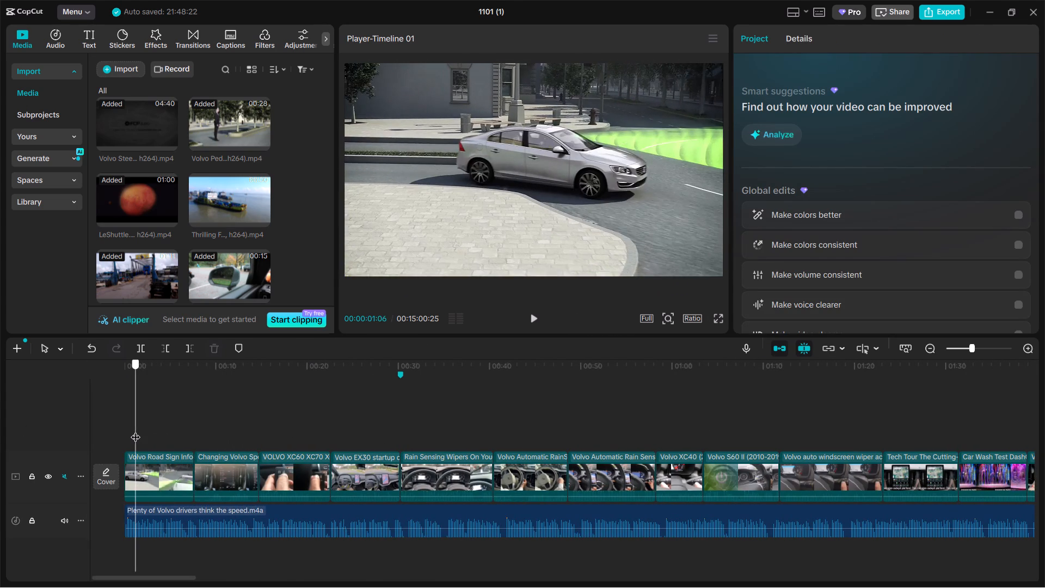
pyautogui.moveTo(136, 430); pyautogui.dragTo(137, 431)
pyautogui.click(146, 483)
pyautogui.hotkey('ctrl', 'c')
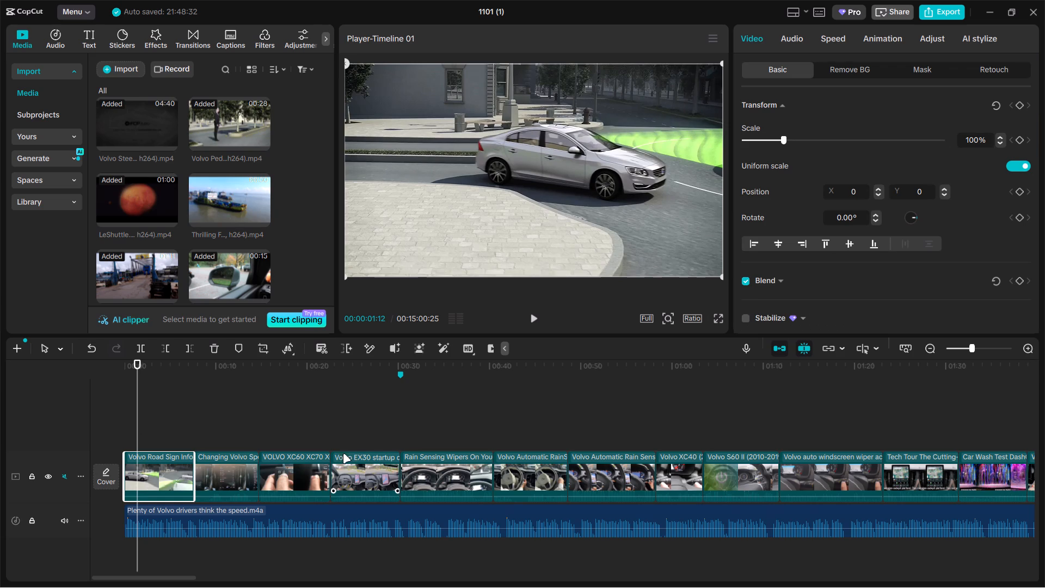
# Check the fourth section's footage and paste the copied Volvo Road Sign Info clip right after the Asianwolf Digital Tilt Sensor clip.
pyautogui.moveTo(337, 451); pyautogui.dragTo(463, 428)
pyautogui.moveTo(503, 431); pyautogui.dragTo(708, 434)
pyautogui.moveTo(712, 440); pyautogui.dragTo(745, 447)
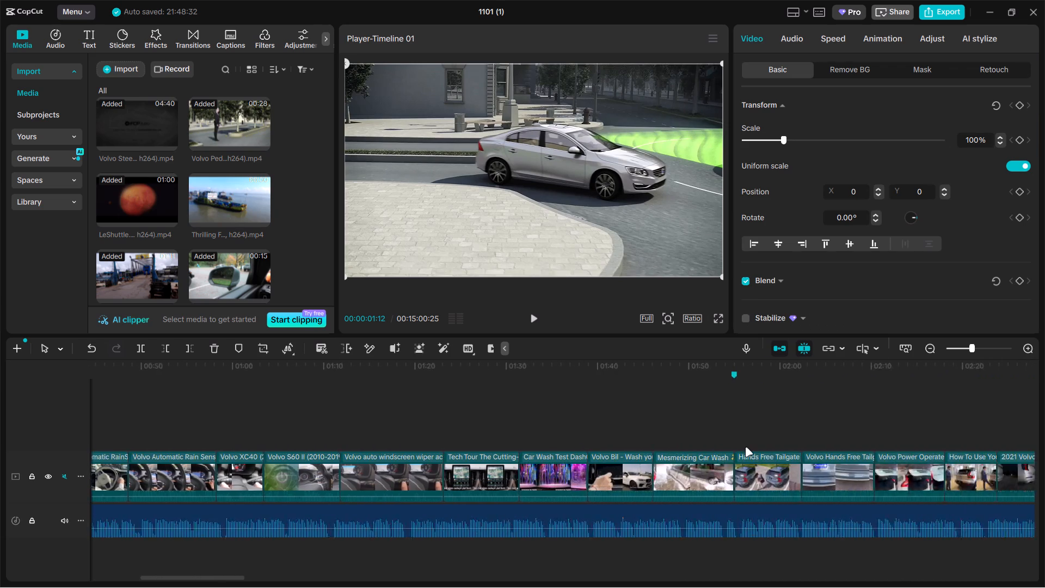
pyautogui.moveTo(745, 447); pyautogui.dragTo(783, 440)
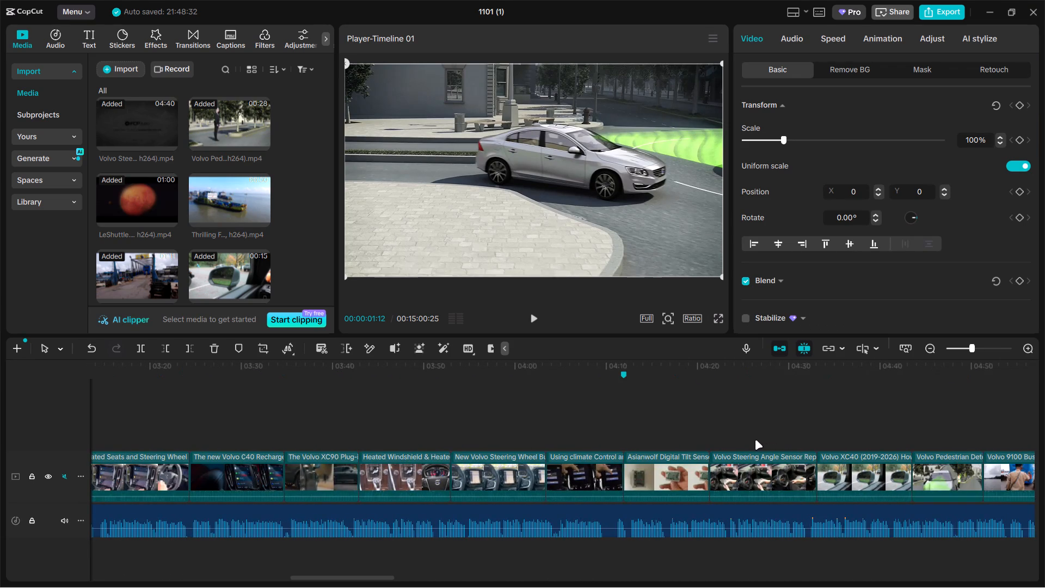
pyautogui.moveTo(754, 440); pyautogui.dragTo(748, 436)
pyautogui.click(704, 427)
pyautogui.moveTo(704, 427); pyautogui.dragTo(649, 428)
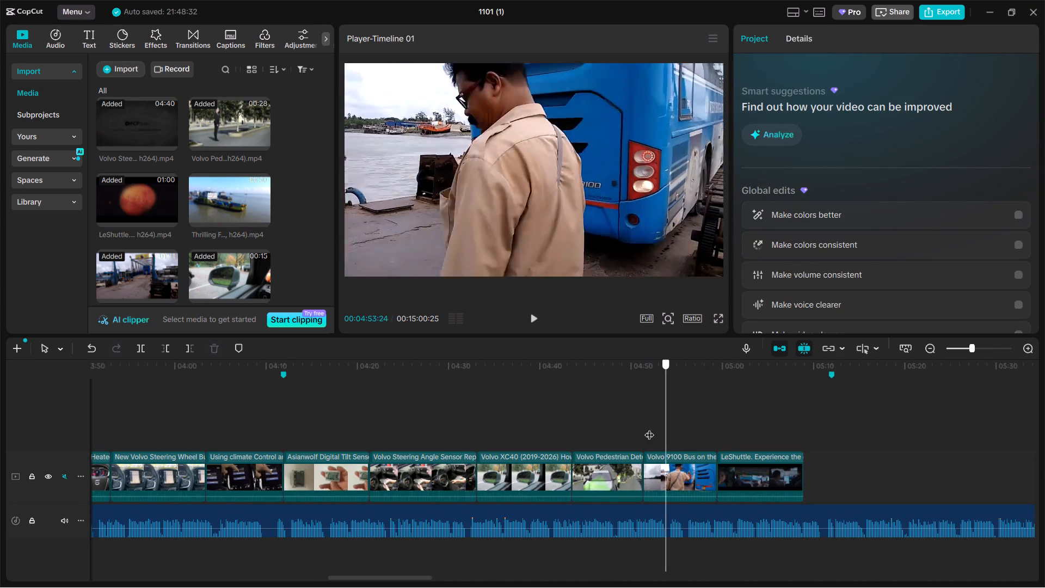
pyautogui.moveTo(649, 428); pyautogui.dragTo(569, 427)
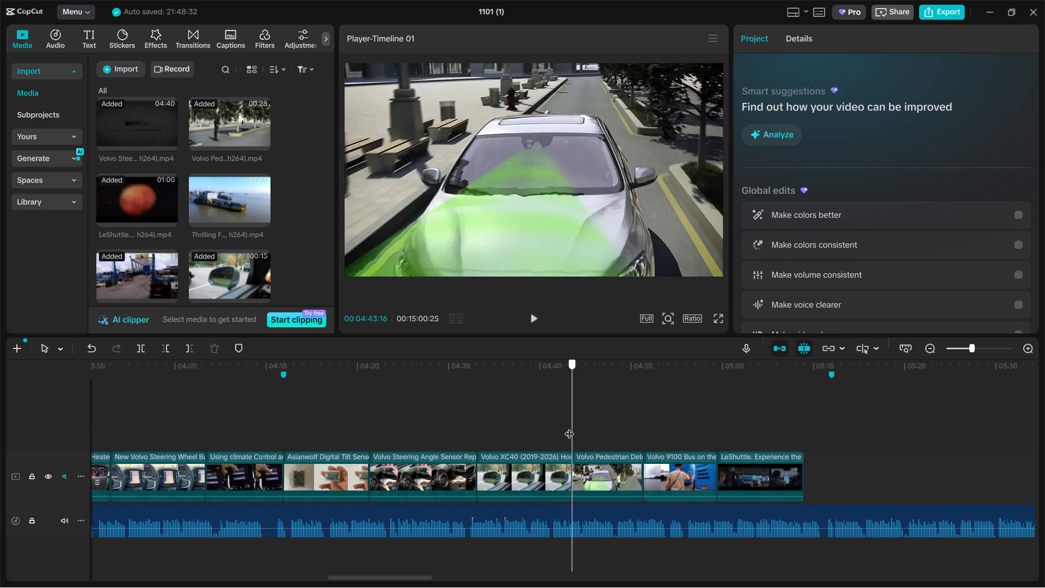
pyautogui.moveTo(569, 427); pyautogui.dragTo(587, 427)
pyautogui.click(352, 422)
pyautogui.hotkey('ctrl', 'c')
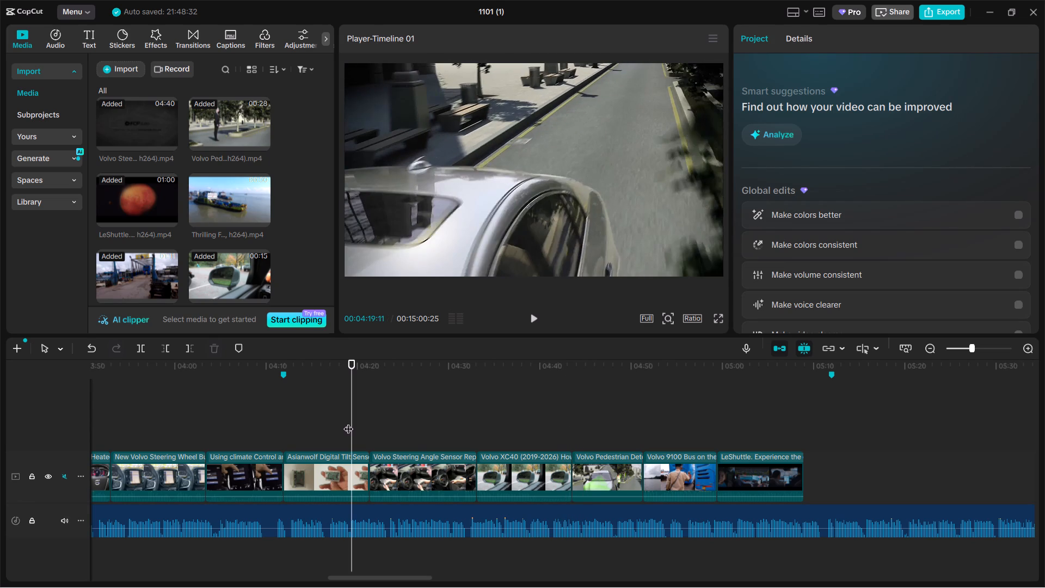
pyautogui.hotkey('ctrl', 'v')
pyautogui.moveTo(391, 422); pyautogui.dragTo(387, 476)
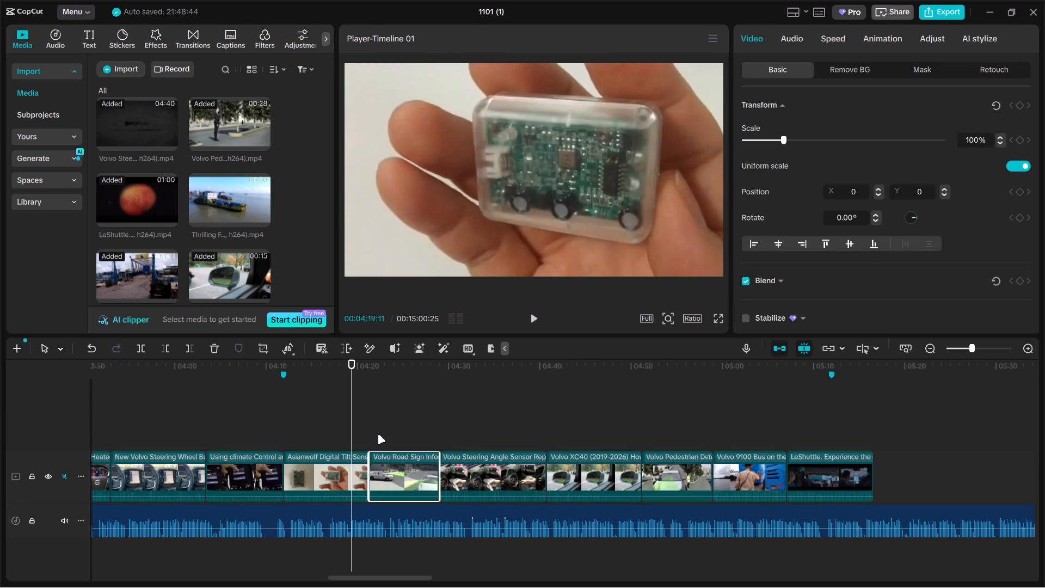
# Check the footage from the pasted clip onward and fine-tune the scale of the Volvo Steering Angle Sensor clip.
pyautogui.click(370, 433)
pyautogui.moveTo(370, 433); pyautogui.dragTo(450, 427)
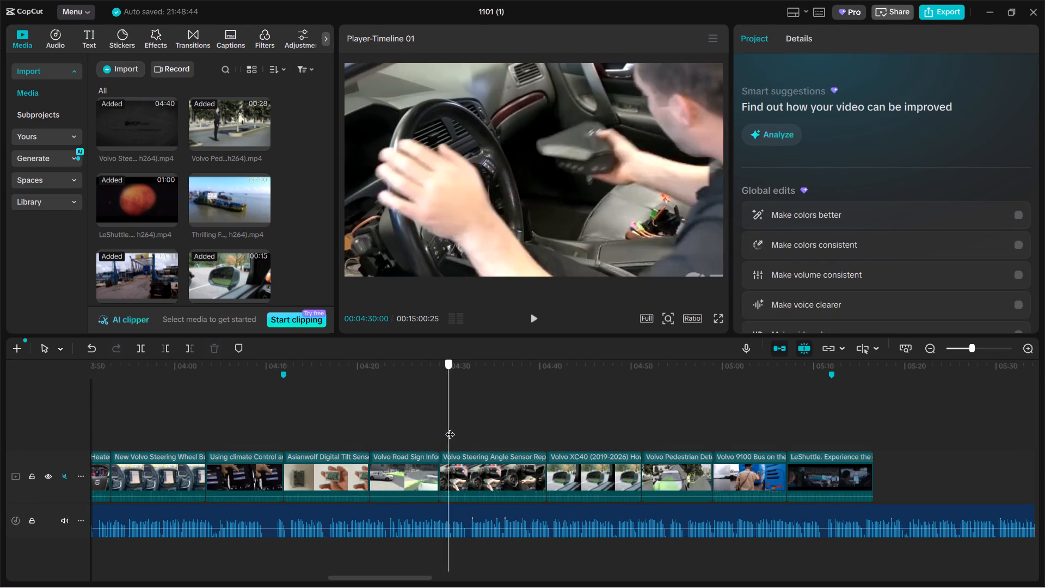
pyautogui.moveTo(450, 427); pyautogui.dragTo(522, 422)
pyautogui.click(590, 215)
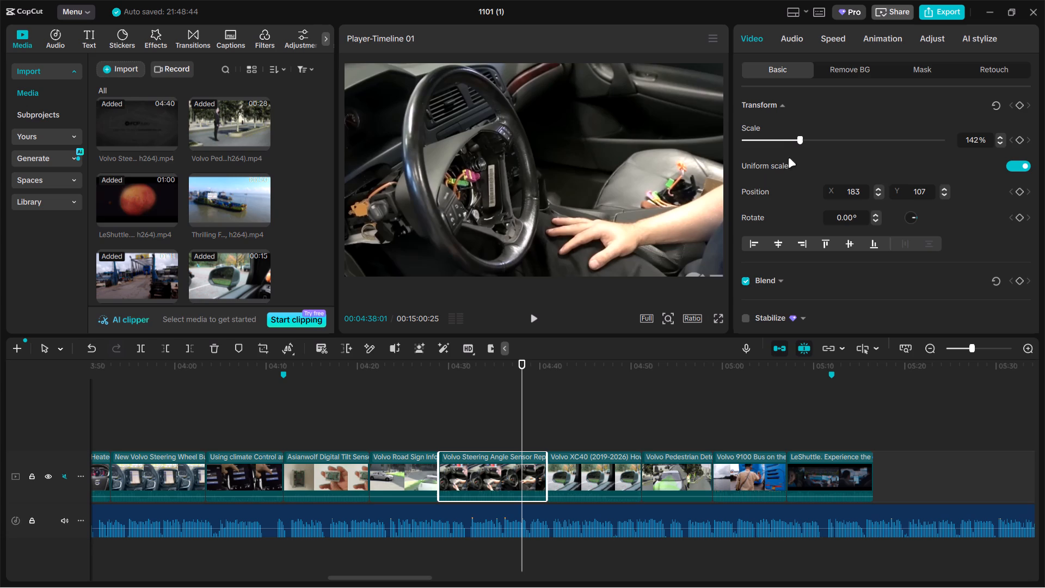
pyautogui.click(801, 139)
# Select the fourth section's clips except Volvo Pedestrian Detection and Volvo 9100 Bus, and trim their ends together, making LeShuttle 00:00:07:22 long.
pyautogui.click(630, 411)
pyautogui.moveTo(630, 411); pyautogui.dragTo(637, 411)
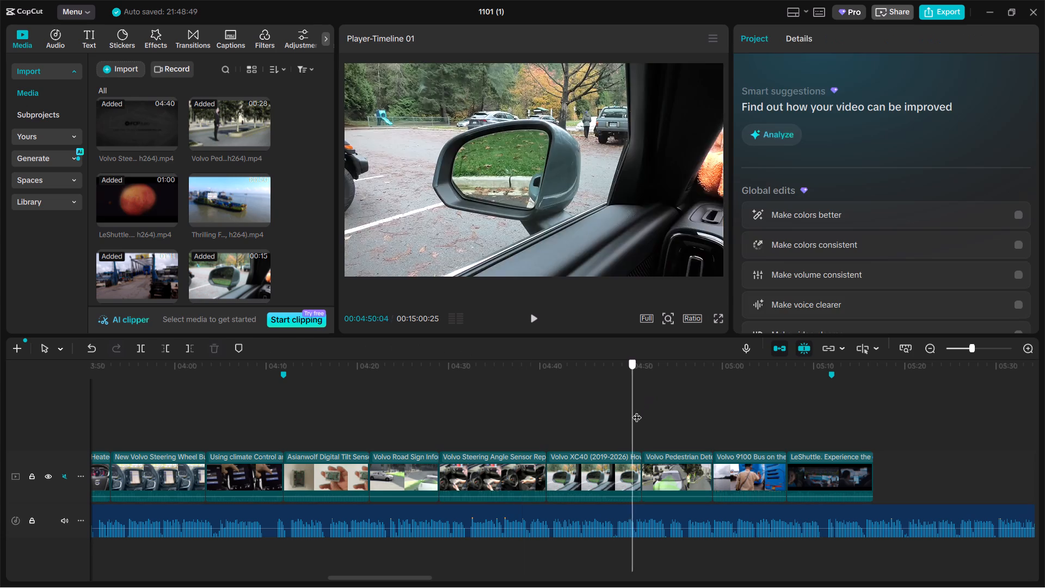
pyautogui.moveTo(637, 411); pyautogui.dragTo(677, 409)
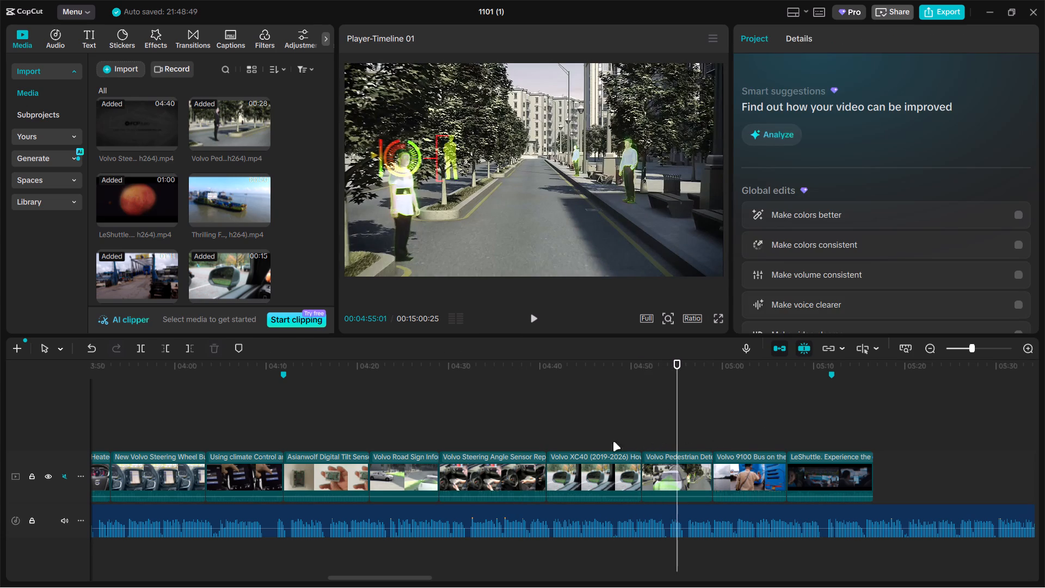
pyautogui.keyDown('ctrl'); pyautogui.moveTo(341, 432); pyautogui.dragTo(575, 487); pyautogui.keyUp('ctrl')
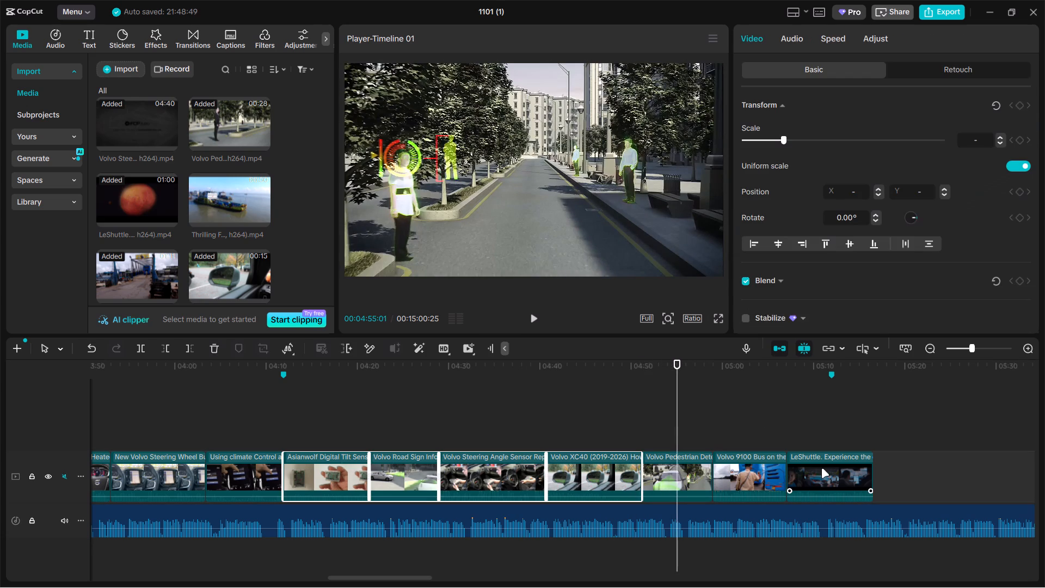
pyautogui.keyDown('ctrl'); pyautogui.click(821, 468); pyautogui.keyUp('ctrl')
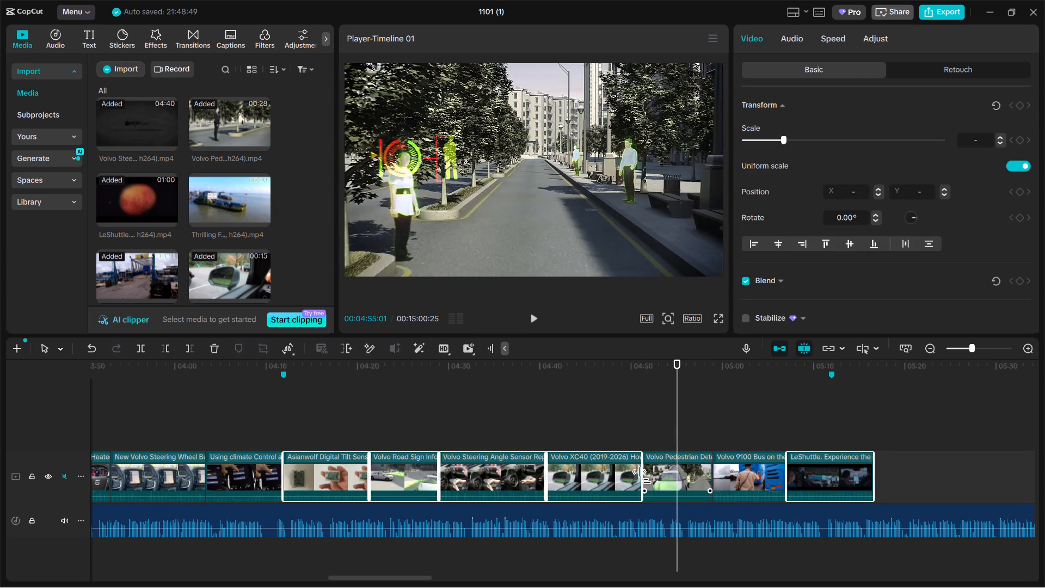
pyautogui.moveTo(644, 476); pyautogui.dragTo(624, 476)
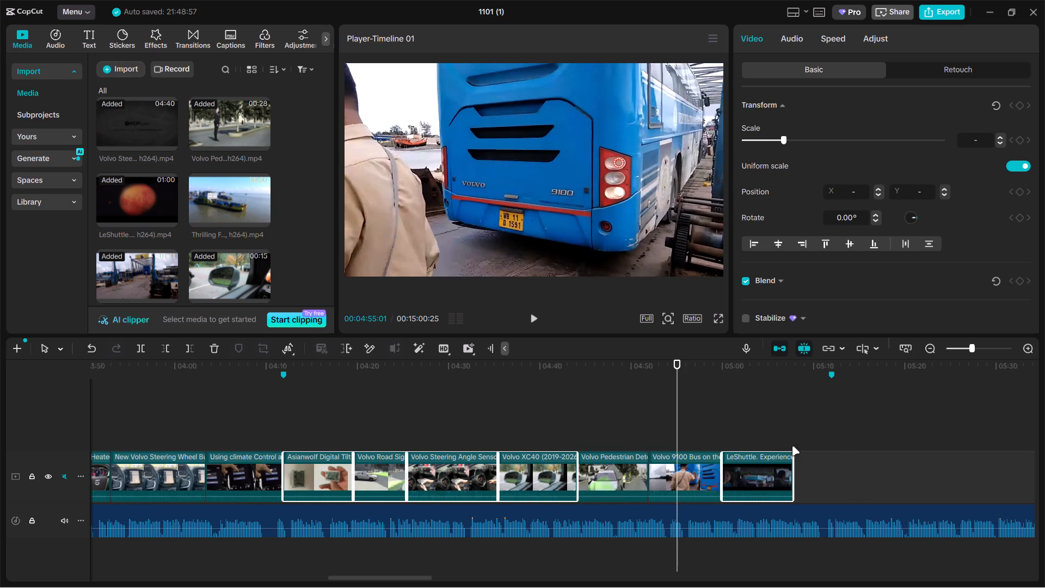
# Extend the ends of the selected fourth-section clips together, making LeShuttle about 00:00:08:17 long and ending at the section's end marker.
pyautogui.moveTo(677, 411); pyautogui.dragTo(871, 421)
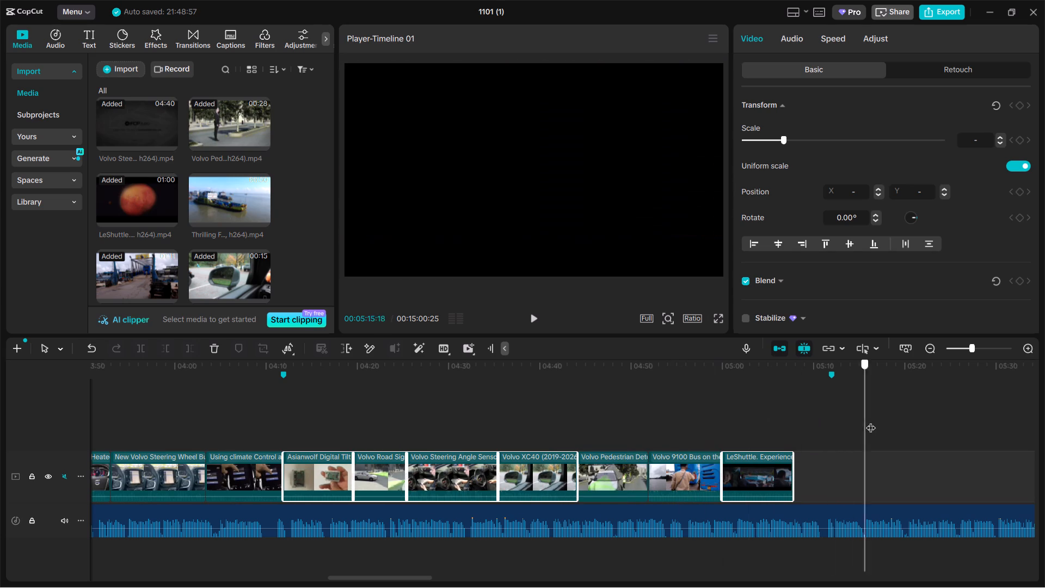
pyautogui.moveTo(871, 421); pyautogui.dragTo(886, 420)
pyautogui.keyDown('ctrl'); pyautogui.scroll(12, 874, 419); pyautogui.keyUp('ctrl')
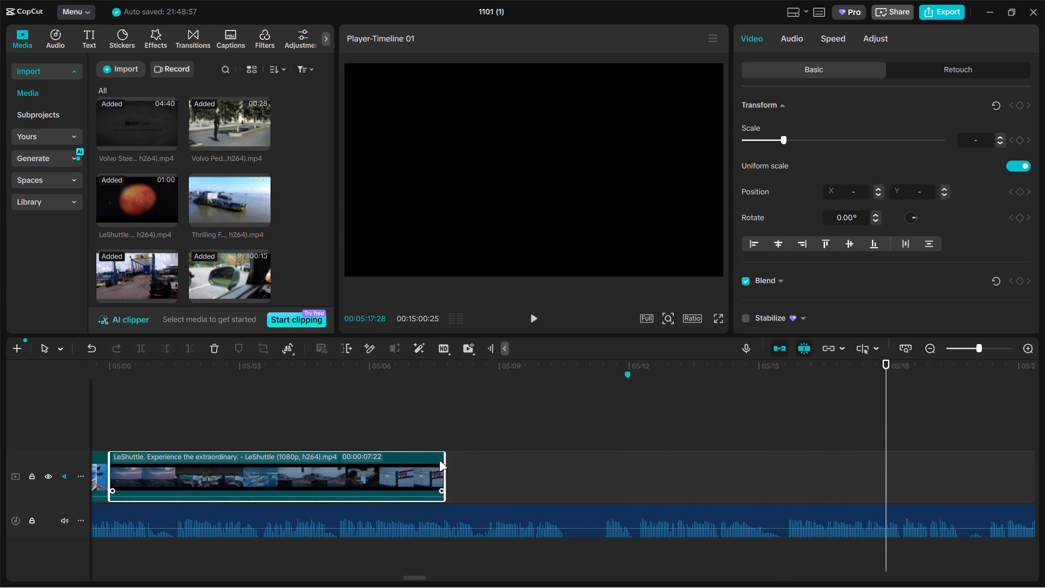
pyautogui.moveTo(442, 463); pyautogui.dragTo(457, 462)
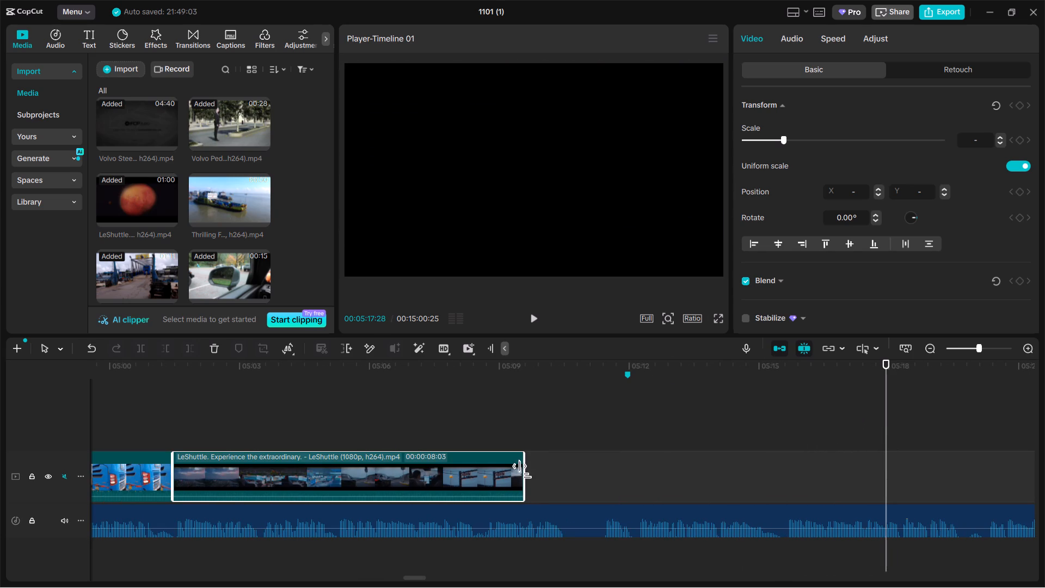
pyautogui.moveTo(524, 471); pyautogui.dragTo(536, 471)
pyautogui.click(605, 474)
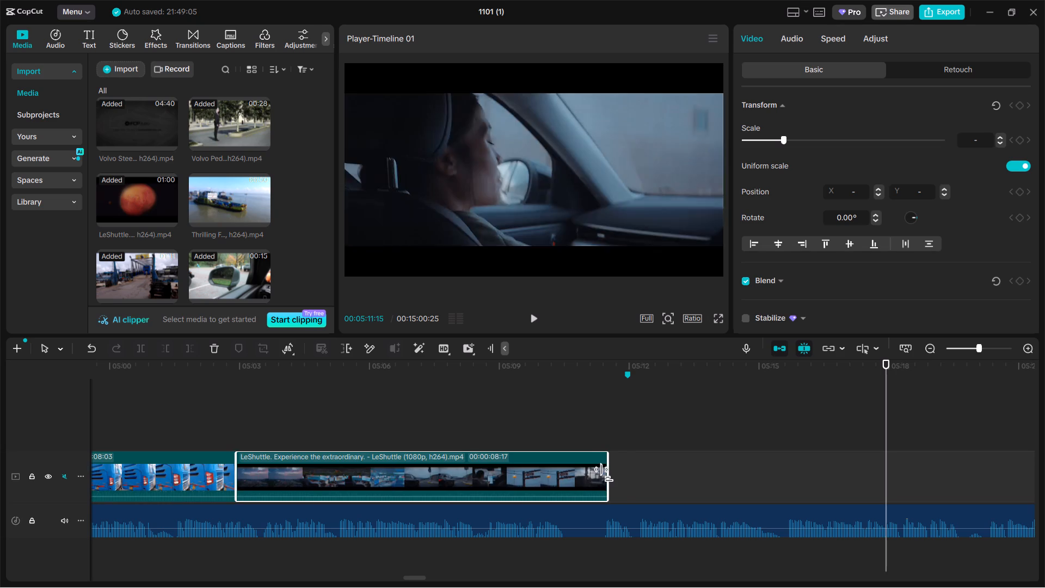
pyautogui.click(602, 438)
pyautogui.click(612, 474)
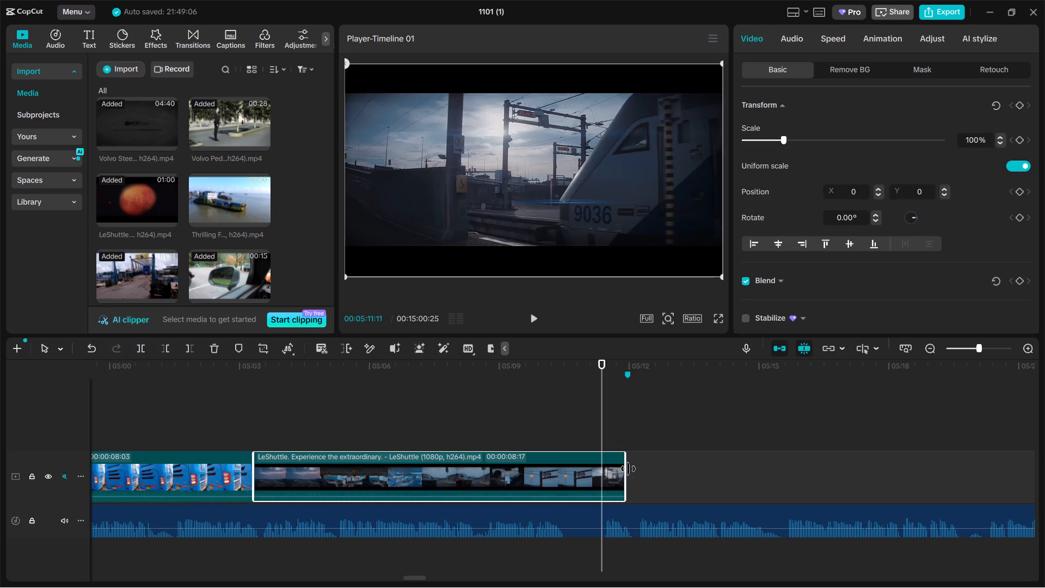
pyautogui.click(628, 469)
# Scale the LeShuttle clip up to 154%.
pyautogui.keyDown('ctrl'); pyautogui.scroll(-11, 628, 467); pyautogui.keyUp('ctrl')
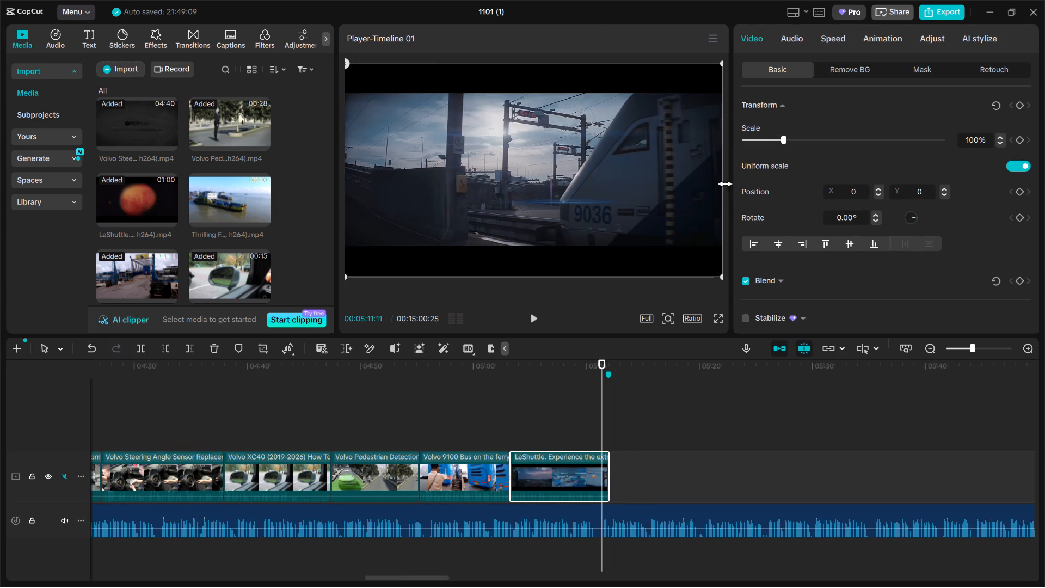
pyautogui.moveTo(783, 143); pyautogui.dragTo(804, 139)
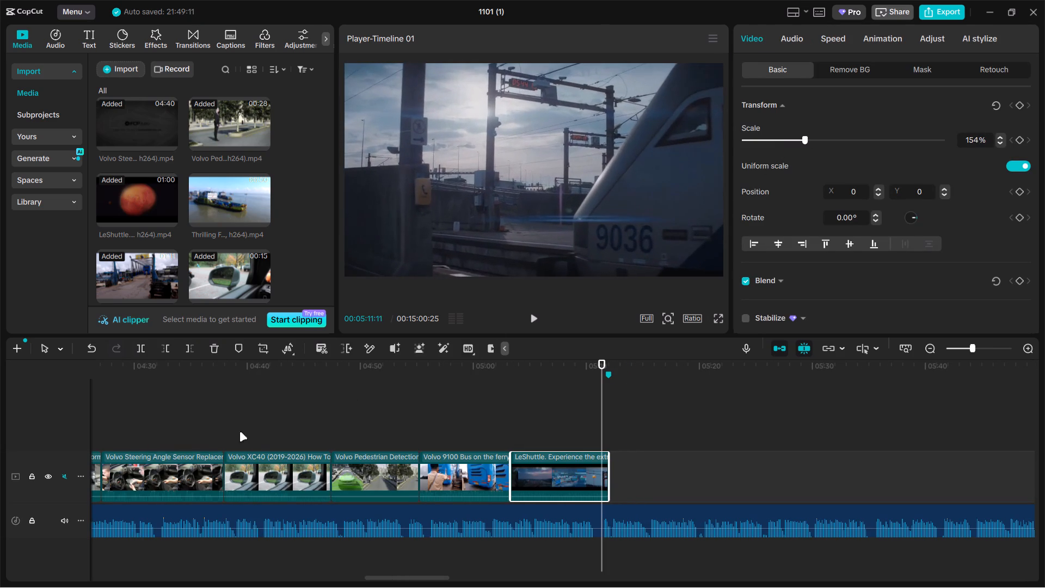
# Check the fourth section's footage from its start marker to its end marker, playing across the end of the LeShuttle clip.
pyautogui.click(235, 422)
pyautogui.moveTo(234, 423); pyautogui.dragTo(216, 433)
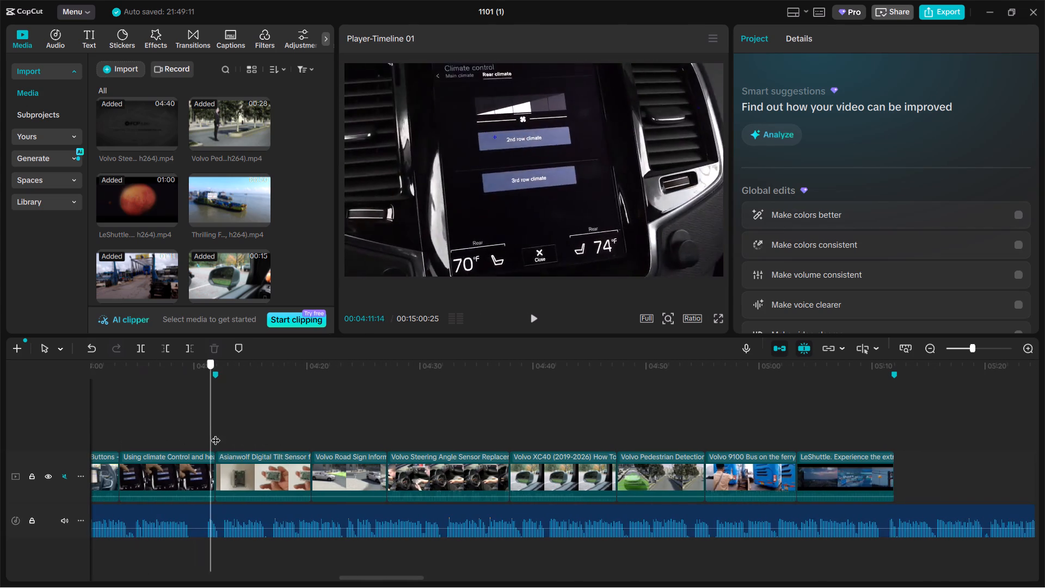
pyautogui.moveTo(216, 433); pyautogui.dragTo(442, 431)
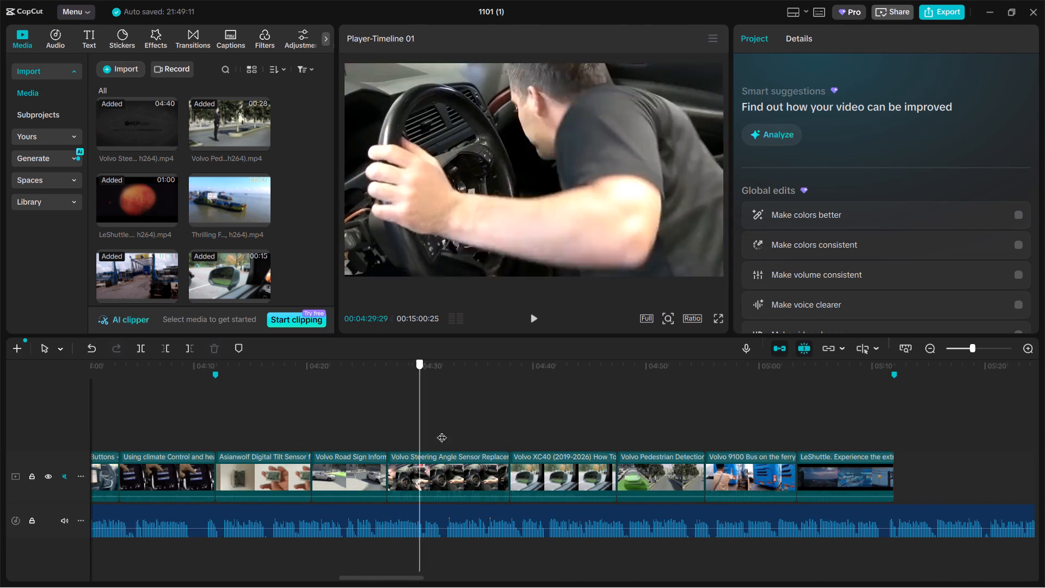
pyautogui.moveTo(442, 431); pyautogui.dragTo(869, 425)
pyautogui.click(878, 425)
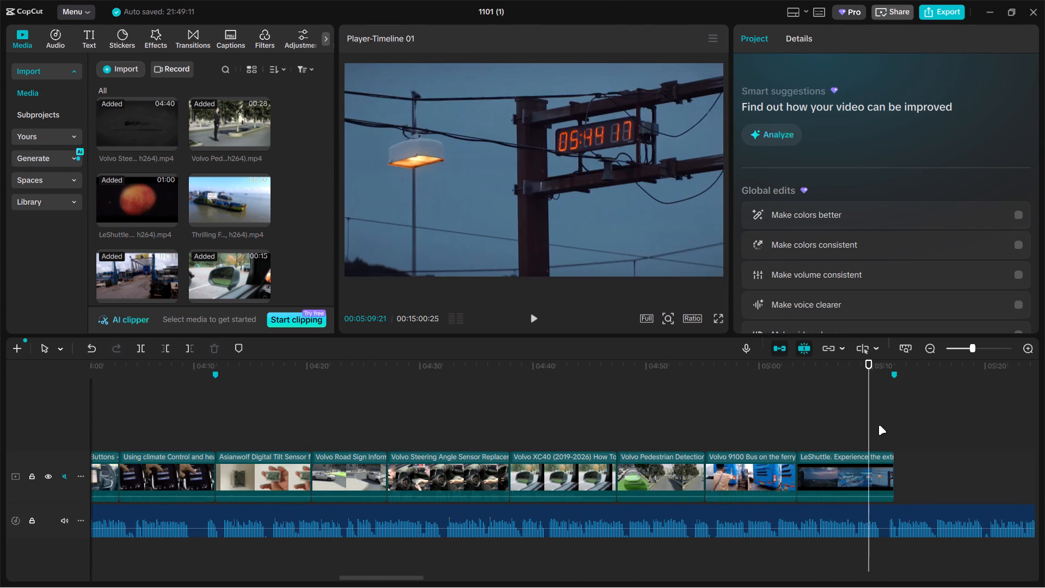
pyautogui.click(895, 421)
pyautogui.click(886, 421)
pyautogui.press('space')
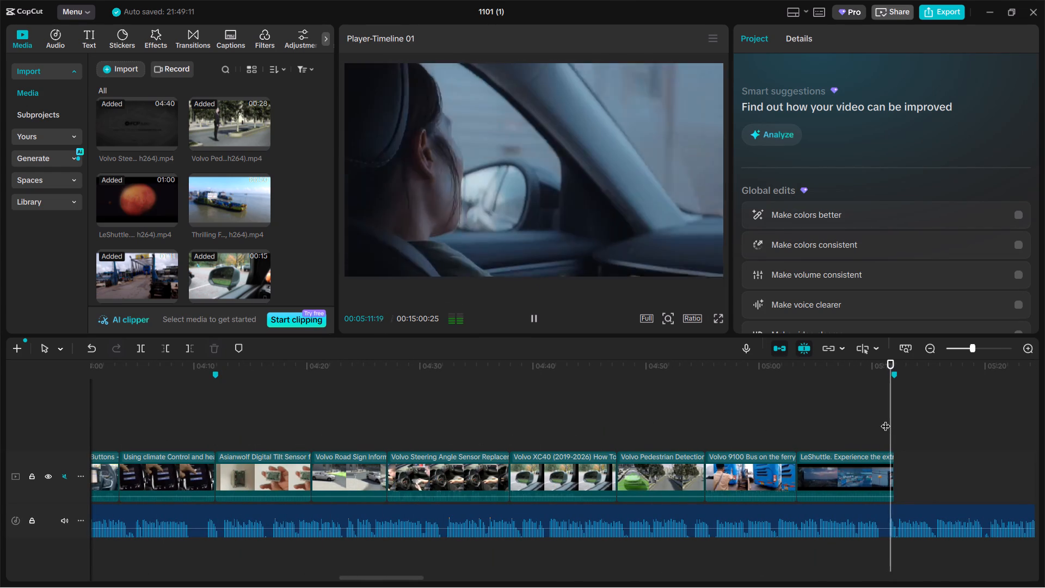
pyautogui.press('space')
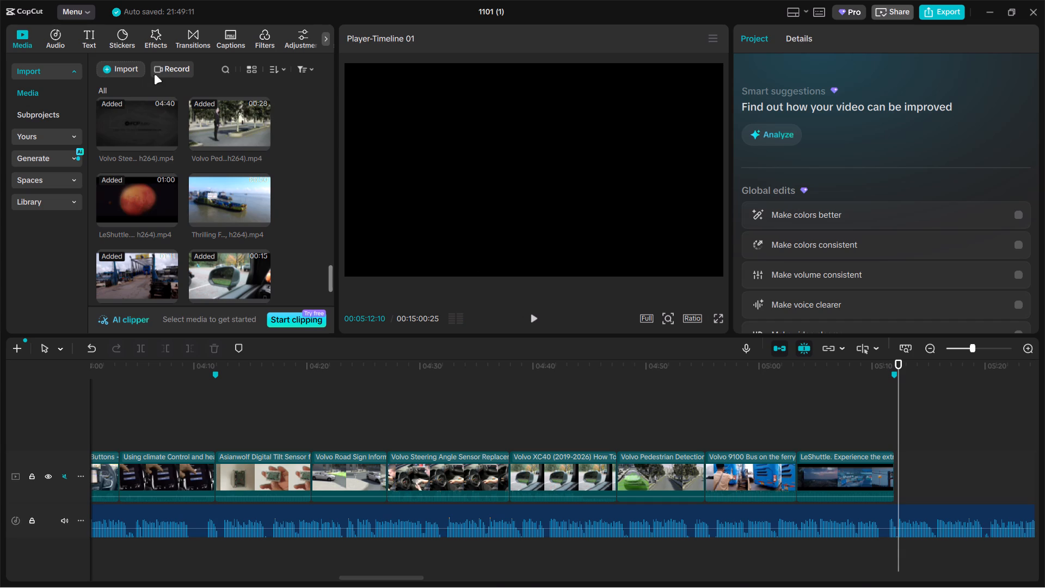
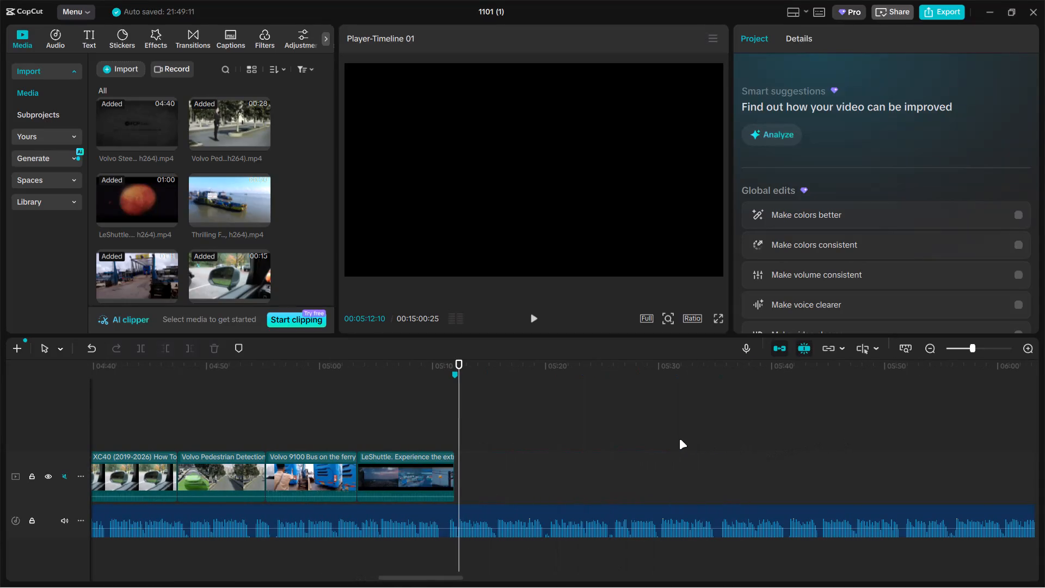
# Play back the end of the LeShuttle clip past the fourth section's end marker.
pyautogui.click(422, 420)
pyautogui.press('space')
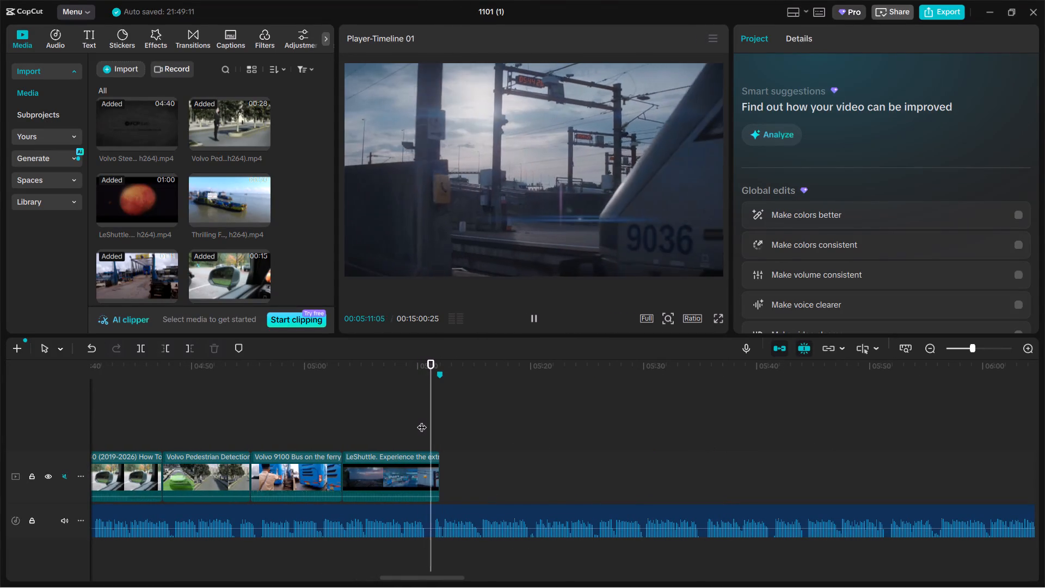
pyautogui.press('space')
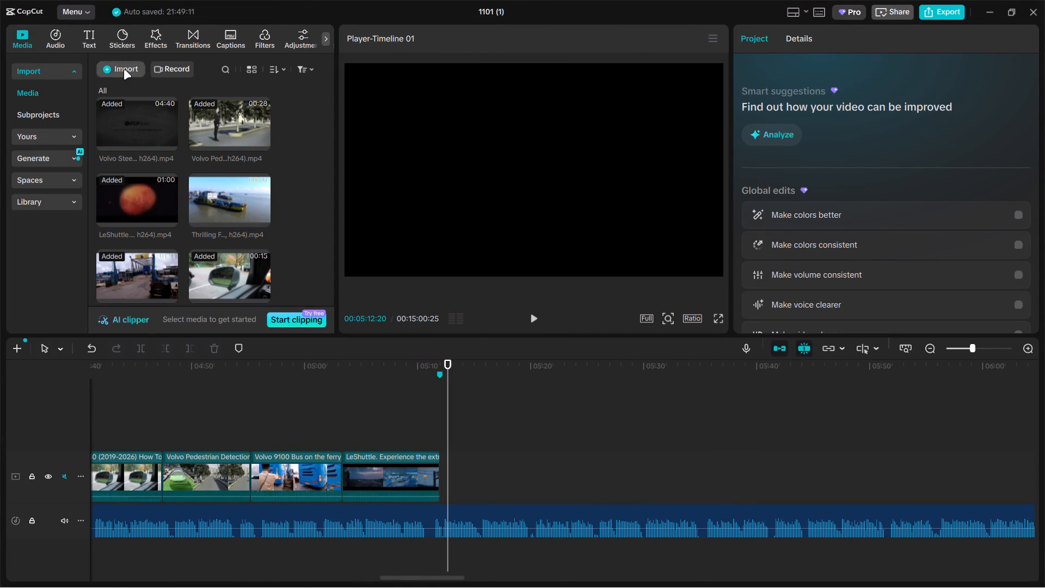
# Import all nine Volvo clips from the Downloads > EDIT > 08 folder.
pyautogui.click(124, 70)
pyautogui.click(151, 88)
pyautogui.click(88, 37)
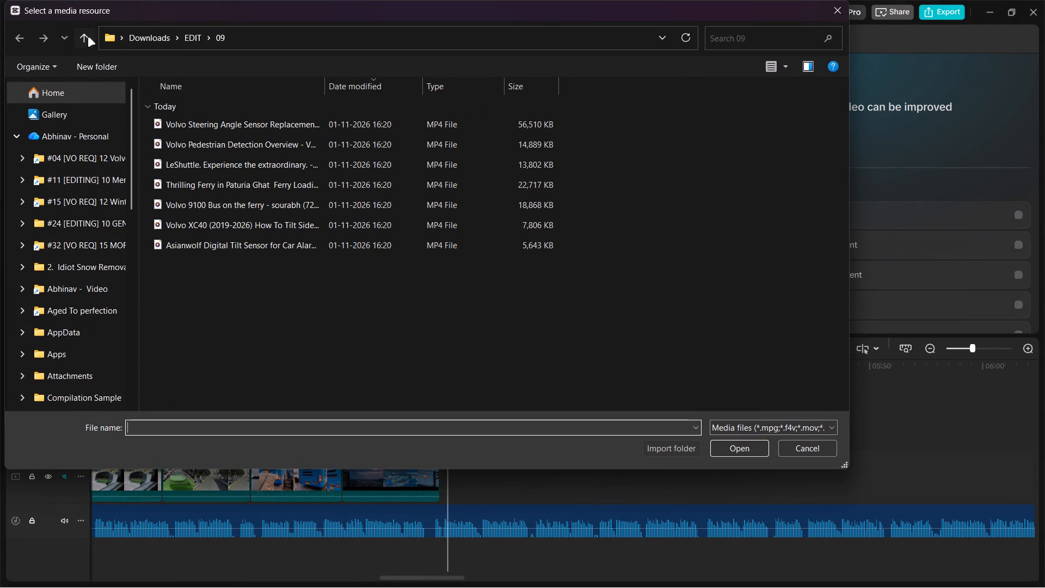
pyautogui.doubleClick(226, 226)
pyautogui.hotkey('ctrl', 'a')
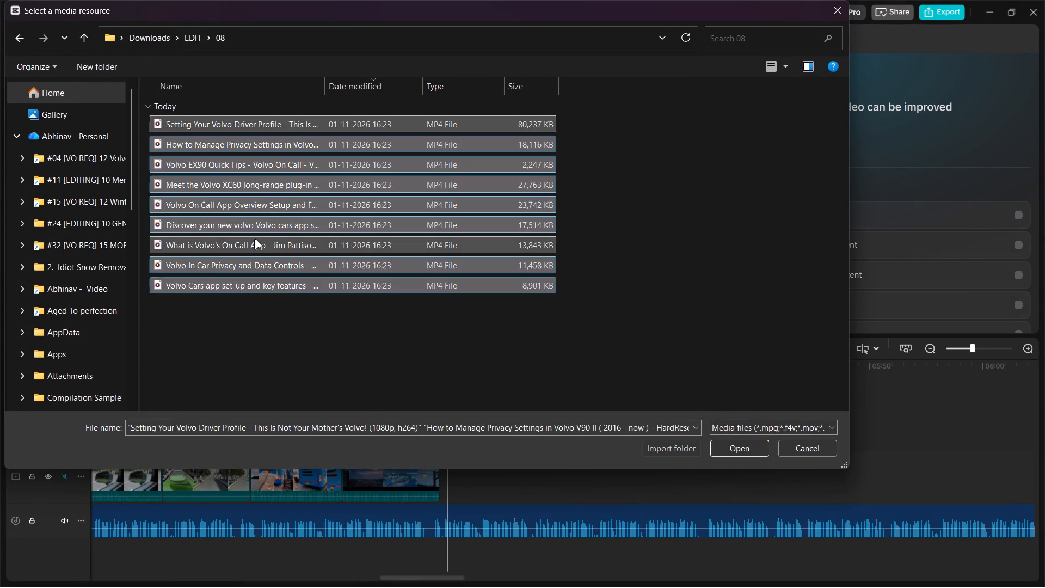
pyautogui.press('Return')
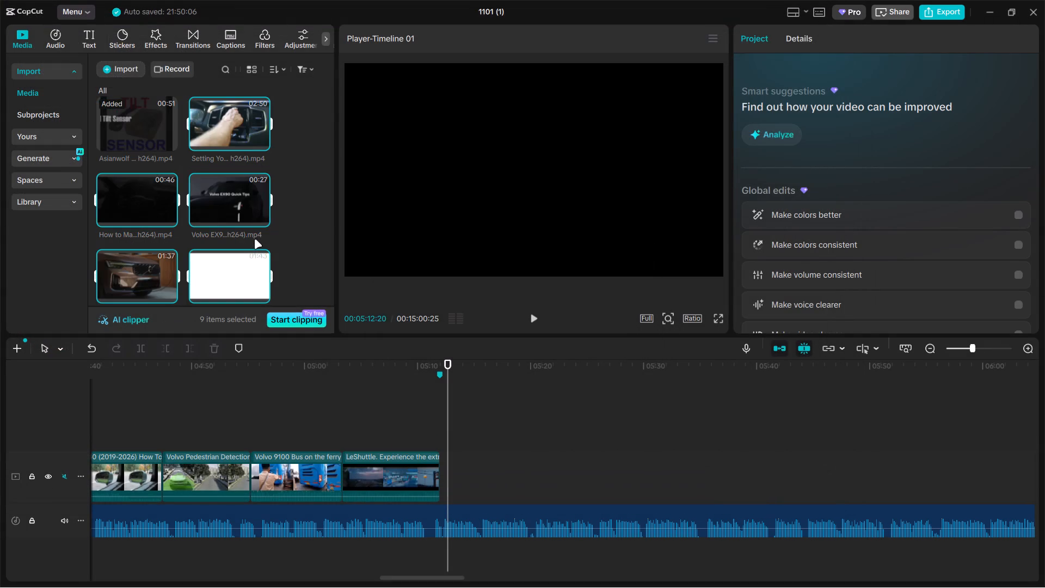
# Place the nine imported clips on the main video track directly after LeShuttle, starting with Setting Your Volvo Driver Profile.
pyautogui.moveTo(215, 131); pyautogui.dragTo(532, 474)
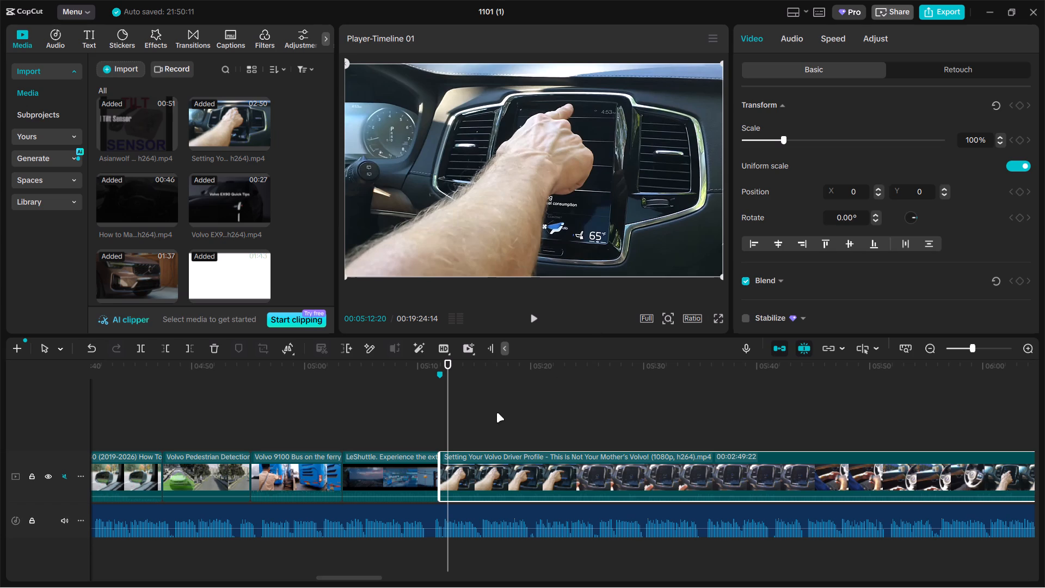
# Examine the Setting Your Volvo Driver Profile footage up to about 00:06:01 and look over the newly added clips.
pyautogui.click(581, 423)
pyautogui.moveTo(581, 423); pyautogui.dragTo(855, 424)
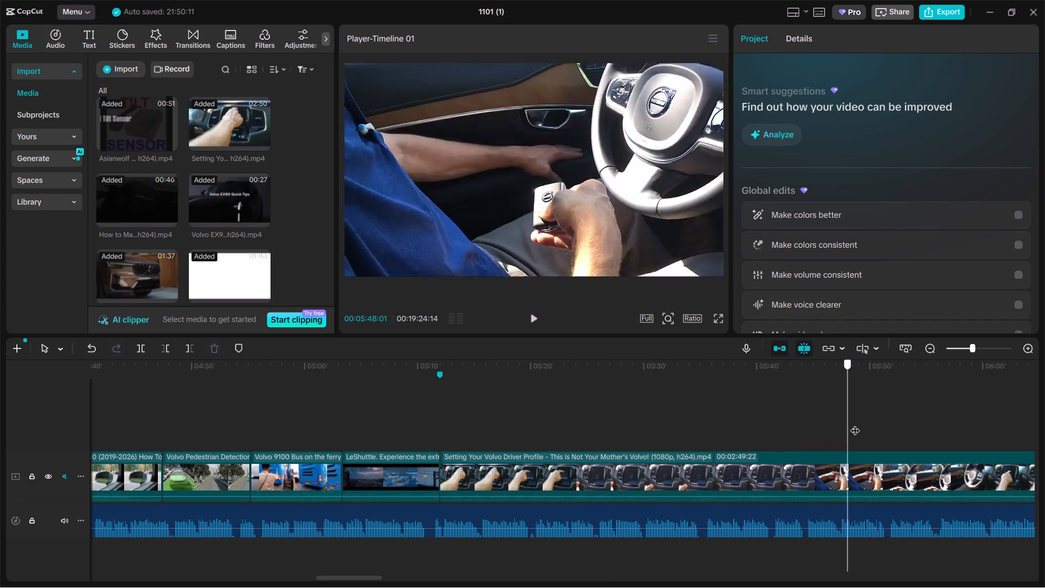
pyautogui.moveTo(855, 424); pyautogui.dragTo(990, 422)
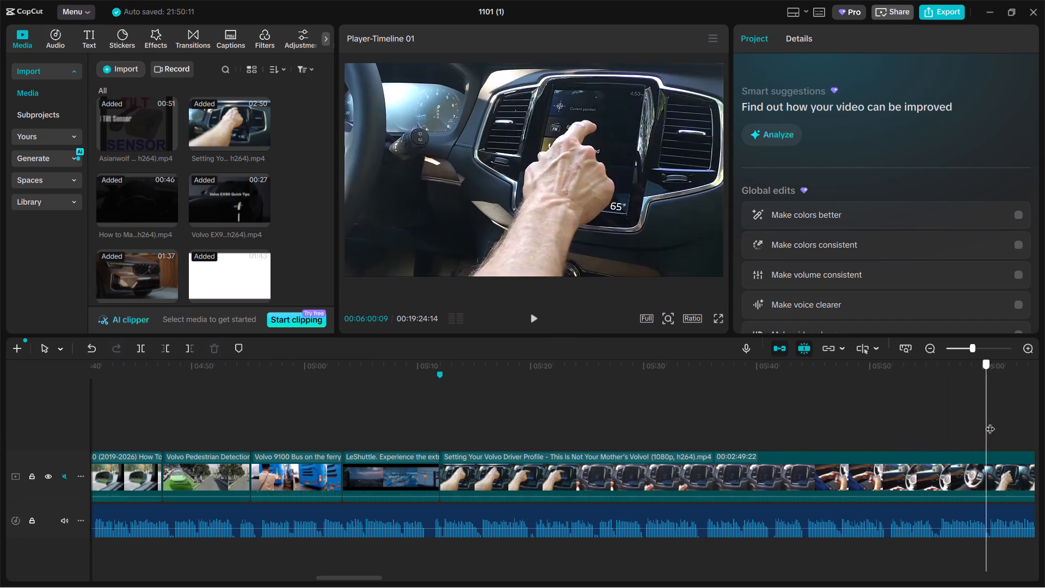
pyautogui.moveTo(990, 422); pyautogui.dragTo(746, 440)
pyautogui.keyDown('ctrl'); pyautogui.scroll(-3, 746, 440); pyautogui.keyUp('ctrl')
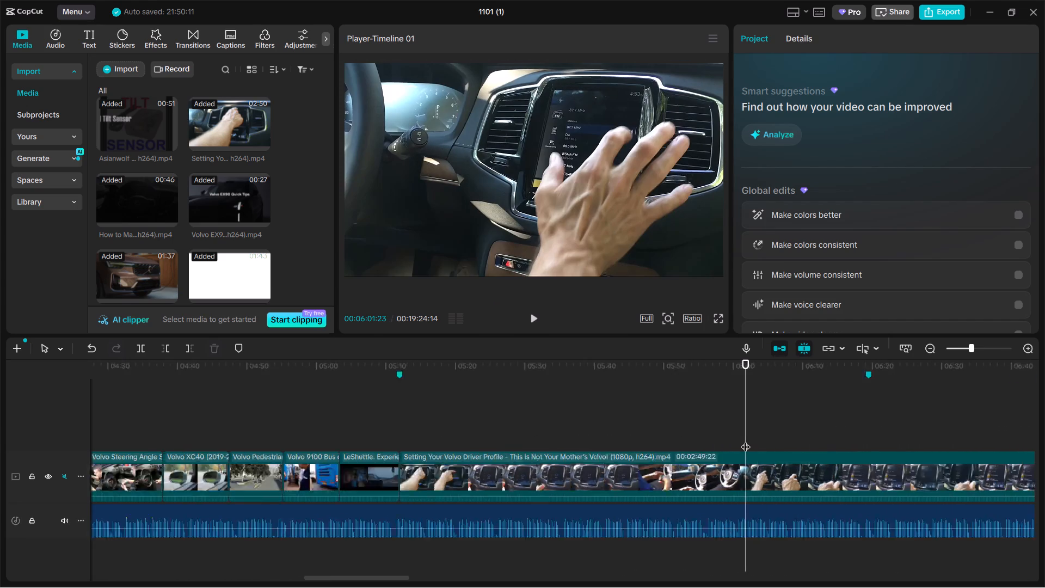
pyautogui.keyDown('ctrl'); pyautogui.scroll(-9, 746, 440); pyautogui.keyUp('ctrl')
pyautogui.click(745, 438)
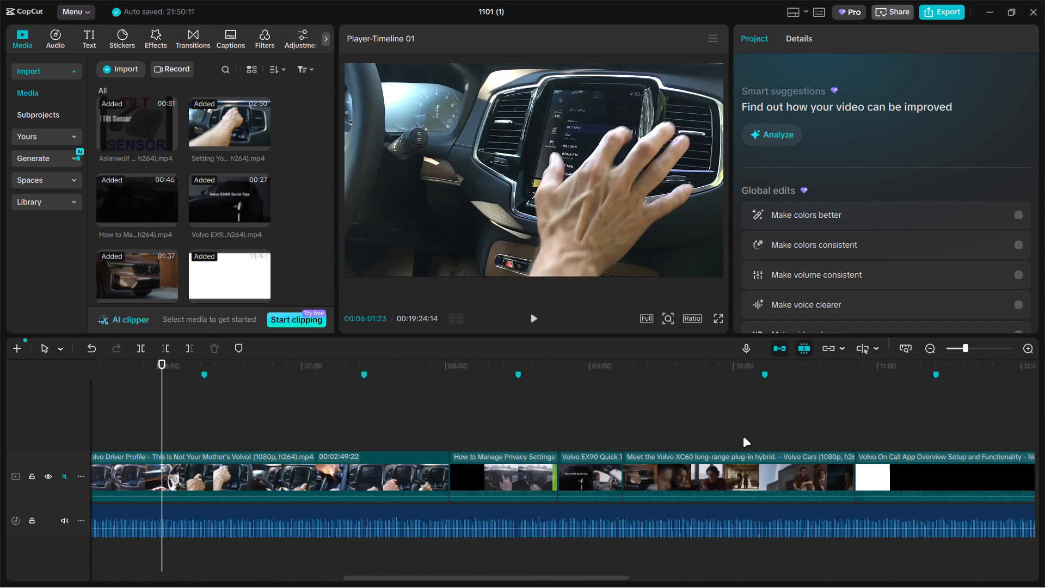
pyautogui.keyDown('ctrl'); pyautogui.scroll(-15, 743, 437); pyautogui.keyUp('ctrl')
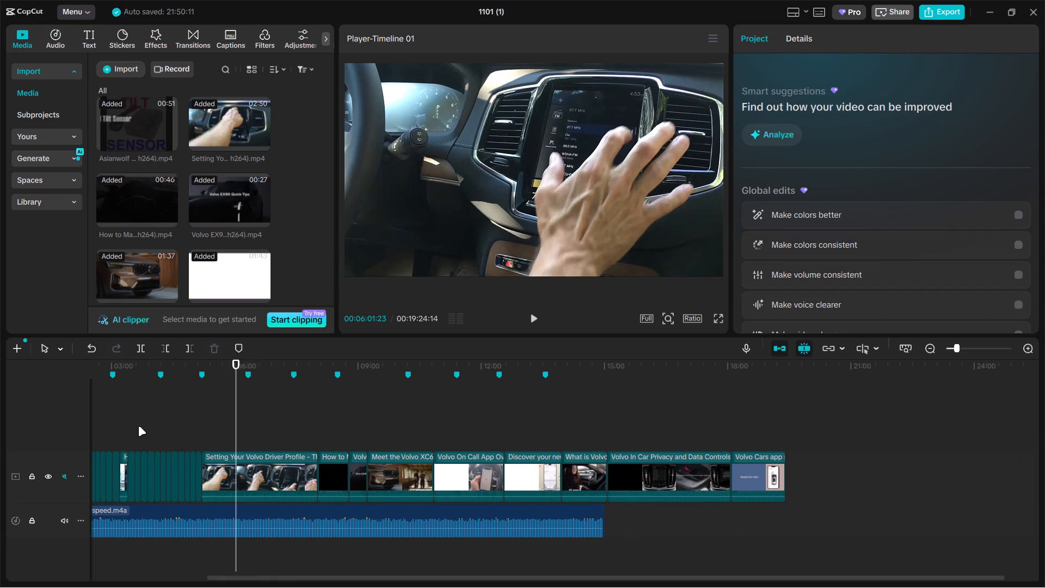
# Review the Heated Seats and Steering Wheel clip in the third section and trim about 1.5 seconds off its end.
pyautogui.click(122, 429)
pyautogui.keyDown('ctrl'); pyautogui.scroll(13, 124, 420); pyautogui.keyUp('ctrl')
pyautogui.keyDown('ctrl'); pyautogui.scroll(10, 124, 418); pyautogui.keyUp('ctrl')
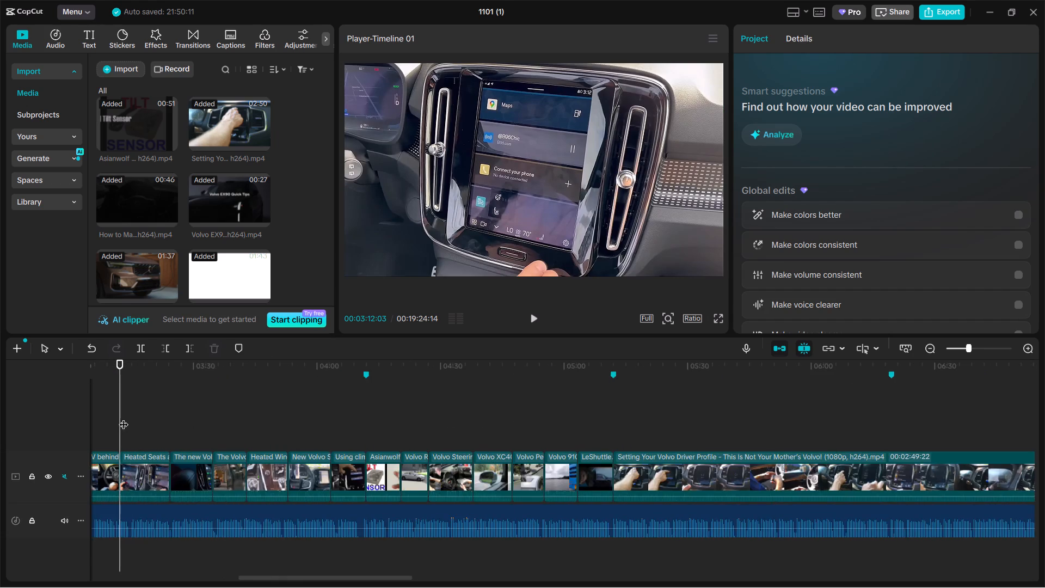
pyautogui.keyDown('ctrl'); pyautogui.scroll(6, 124, 418); pyautogui.keyUp('ctrl')
pyautogui.keyDown('ctrl'); pyautogui.scroll(-18, 126, 425); pyautogui.keyUp('ctrl')
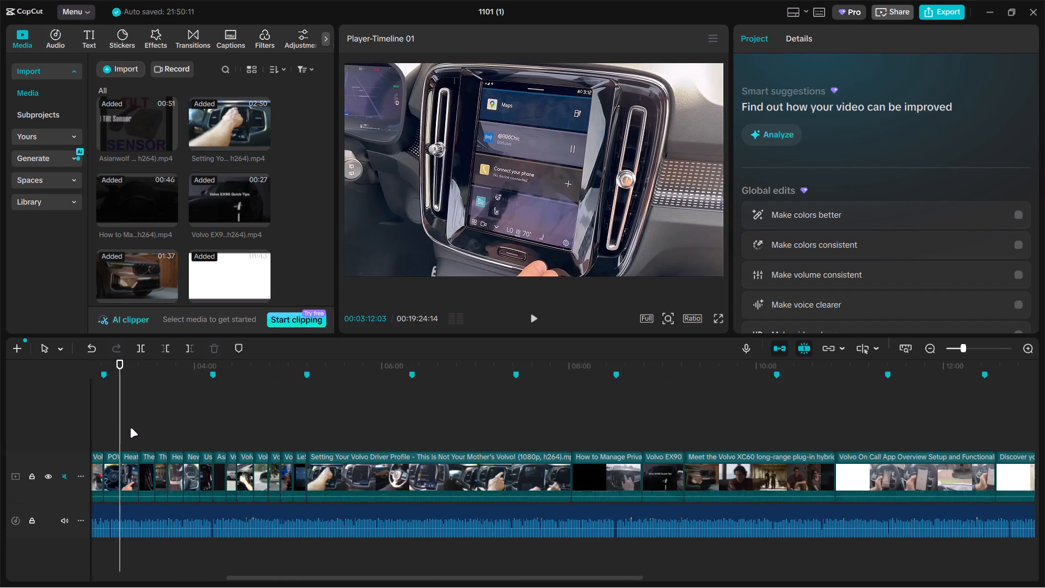
pyautogui.keyDown('ctrl'); pyautogui.scroll(-12, 130, 428); pyautogui.keyUp('ctrl')
pyautogui.keyDown('ctrl'); pyautogui.scroll(1, 151, 430); pyautogui.keyUp('ctrl')
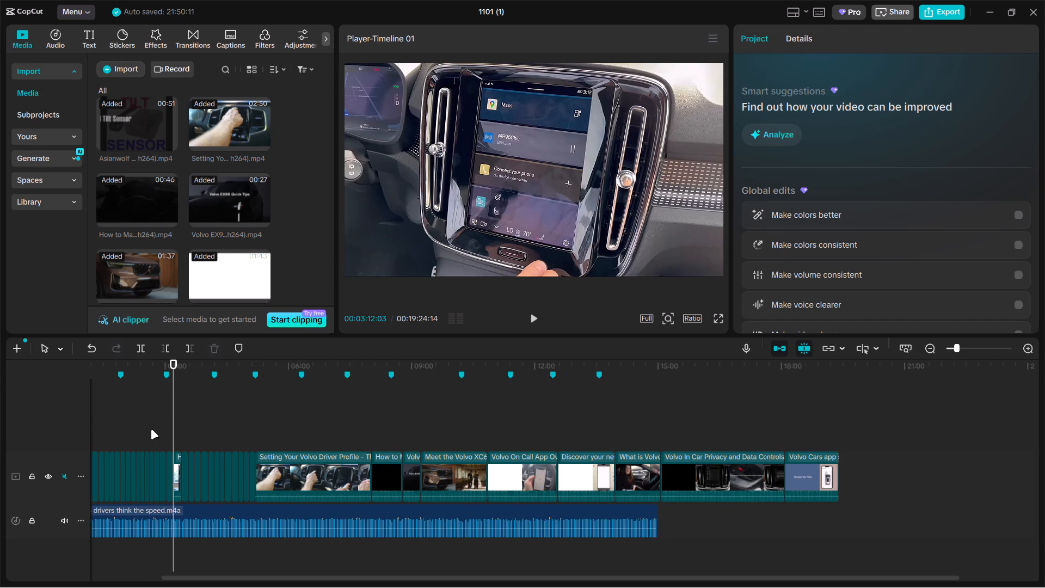
pyautogui.keyDown('ctrl'); pyautogui.scroll(20, 155, 430); pyautogui.keyUp('ctrl')
pyautogui.keyDown('ctrl'); pyautogui.scroll(10, 155, 430); pyautogui.keyUp('ctrl')
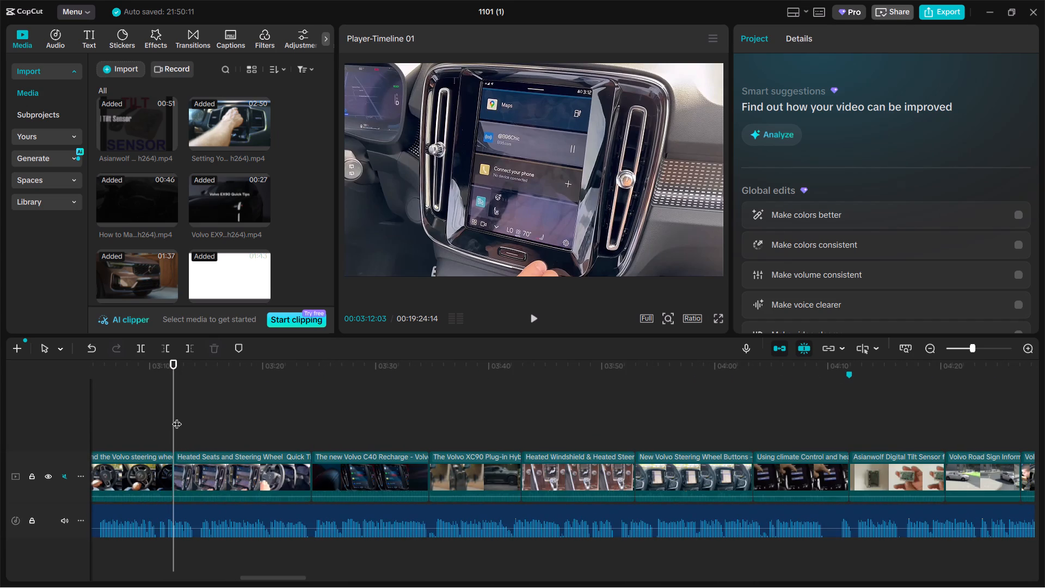
pyautogui.moveTo(177, 417); pyautogui.dragTo(282, 422)
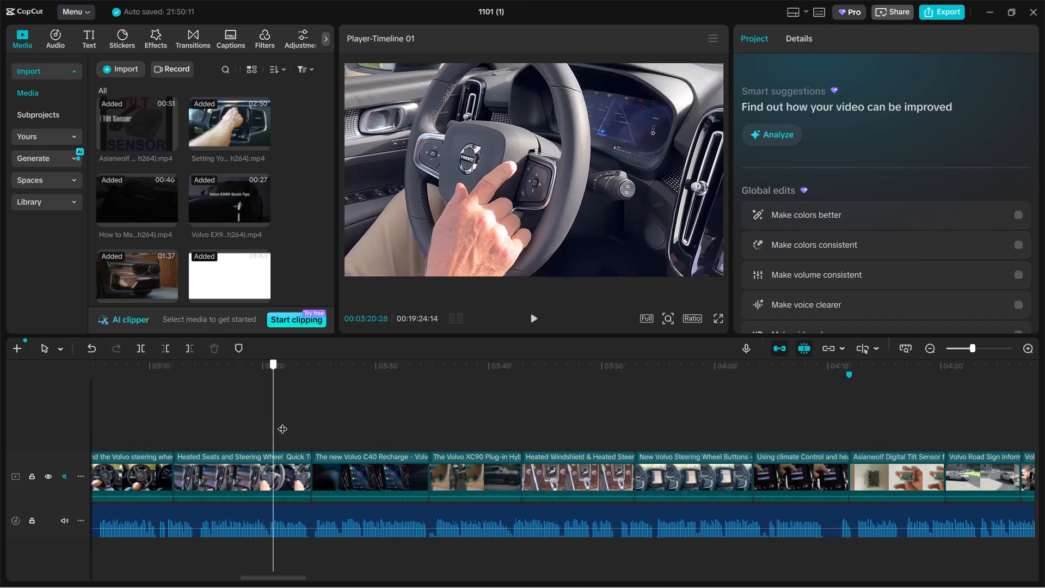
pyautogui.moveTo(282, 422); pyautogui.dragTo(284, 426)
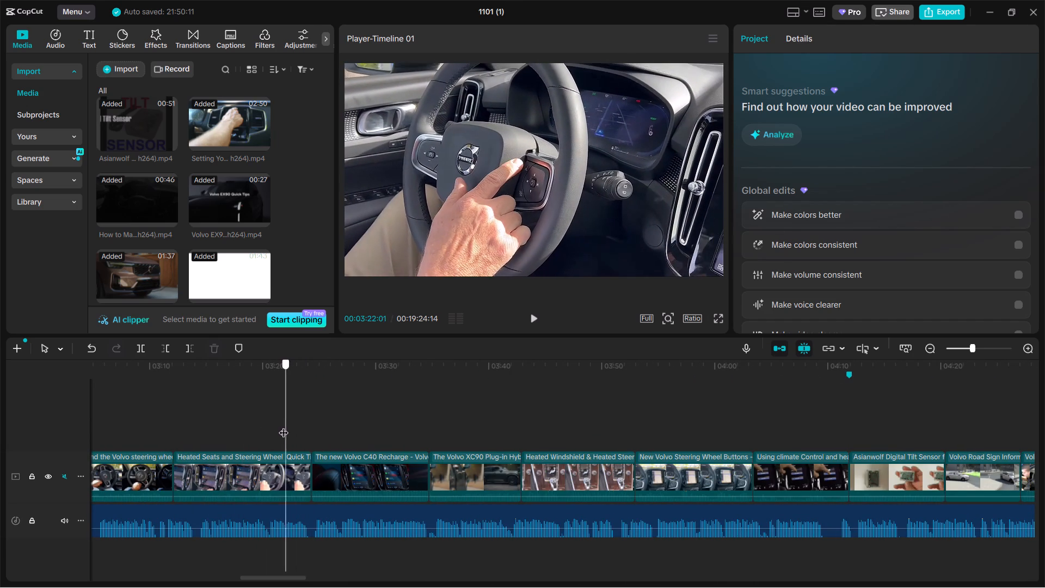
pyautogui.moveTo(284, 426); pyautogui.dragTo(278, 427)
pyautogui.keyDown('ctrl'); pyautogui.scroll(-6, 278, 427); pyautogui.keyUp('ctrl')
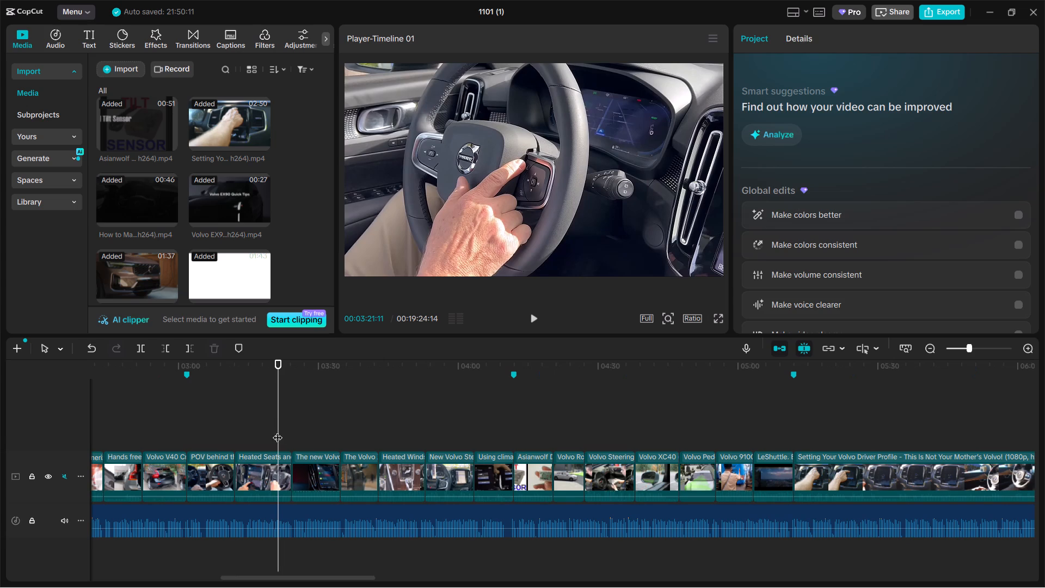
pyautogui.click(267, 467)
pyautogui.moveTo(291, 469); pyautogui.dragTo(283, 469)
# Extend the end of the Using climate Control clip to the third section's end marker and check its footage.
pyautogui.click(501, 467)
pyautogui.click(506, 467)
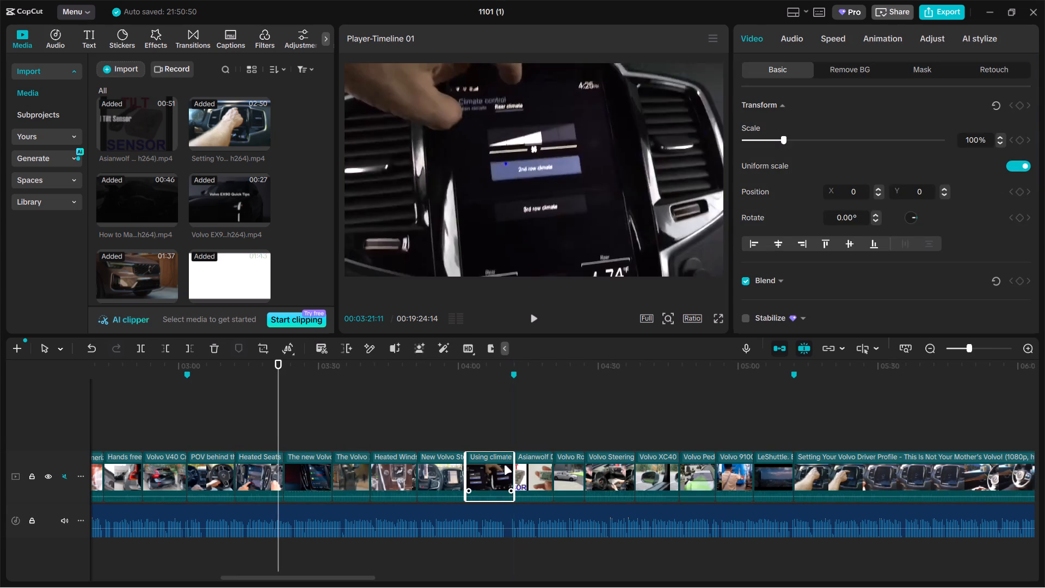
pyautogui.click(465, 436)
pyautogui.moveTo(464, 436); pyautogui.dragTo(464, 436)
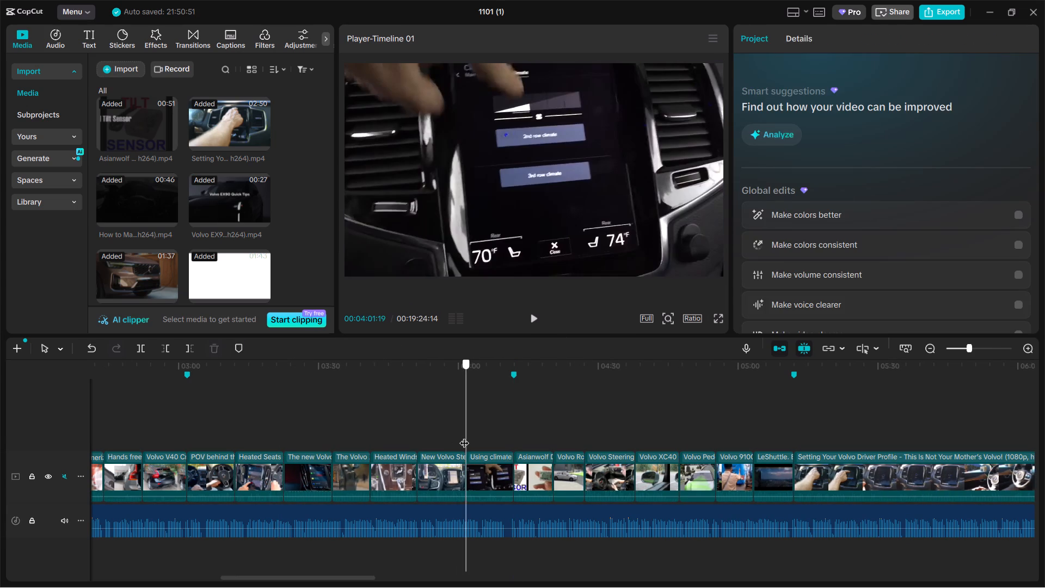
pyautogui.moveTo(464, 436); pyautogui.dragTo(489, 436)
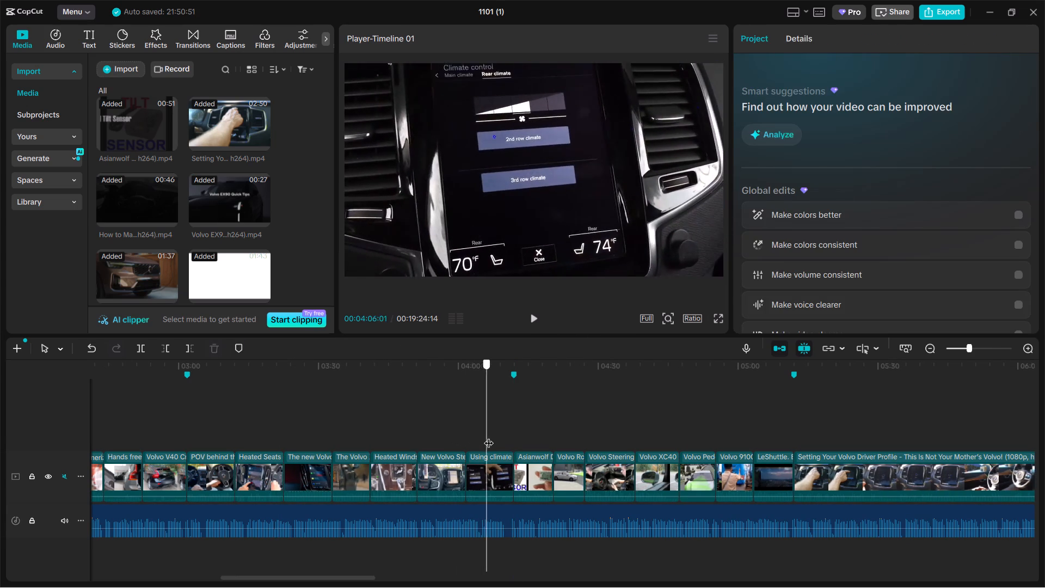
pyautogui.moveTo(489, 436); pyautogui.dragTo(513, 436)
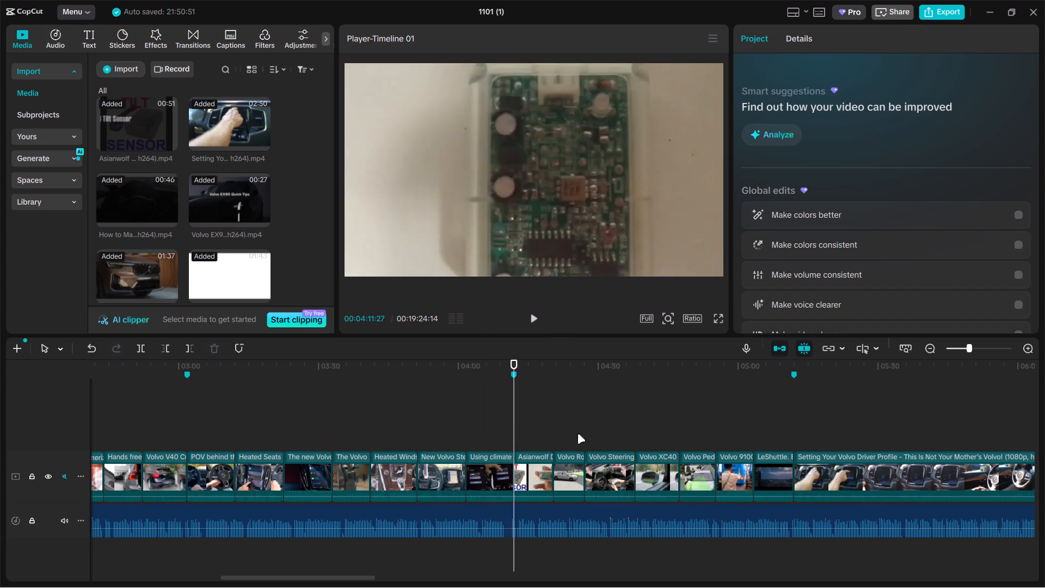
# Trim about 1 second off the end of the Volvo auto windscreen clip in the first section.
pyautogui.keyDown('ctrl'); pyautogui.scroll(-9, 561, 439); pyautogui.keyUp('ctrl')
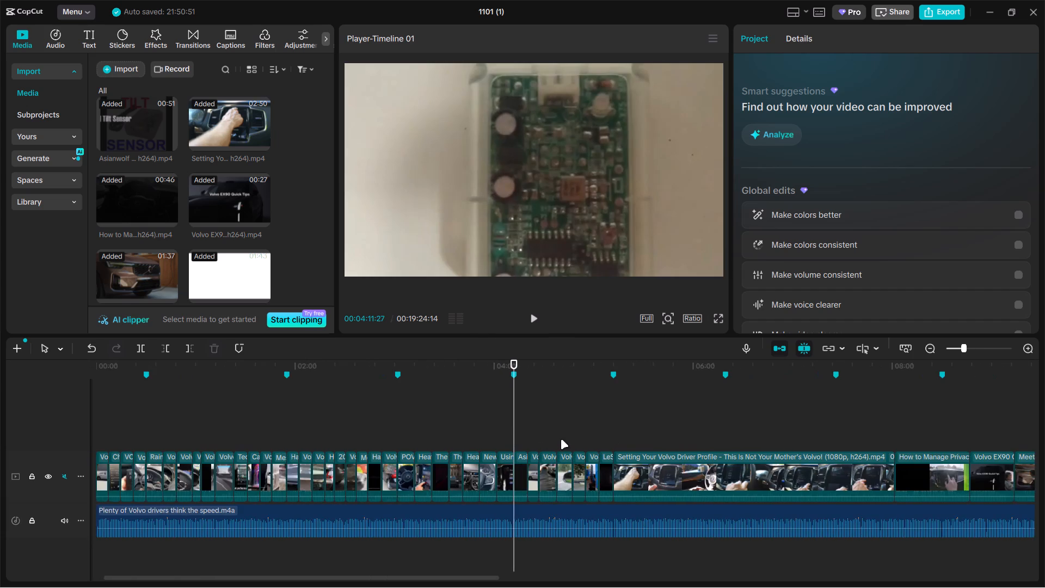
pyautogui.keyDown('ctrl'); pyautogui.scroll(-7, 561, 439); pyautogui.keyUp('ctrl')
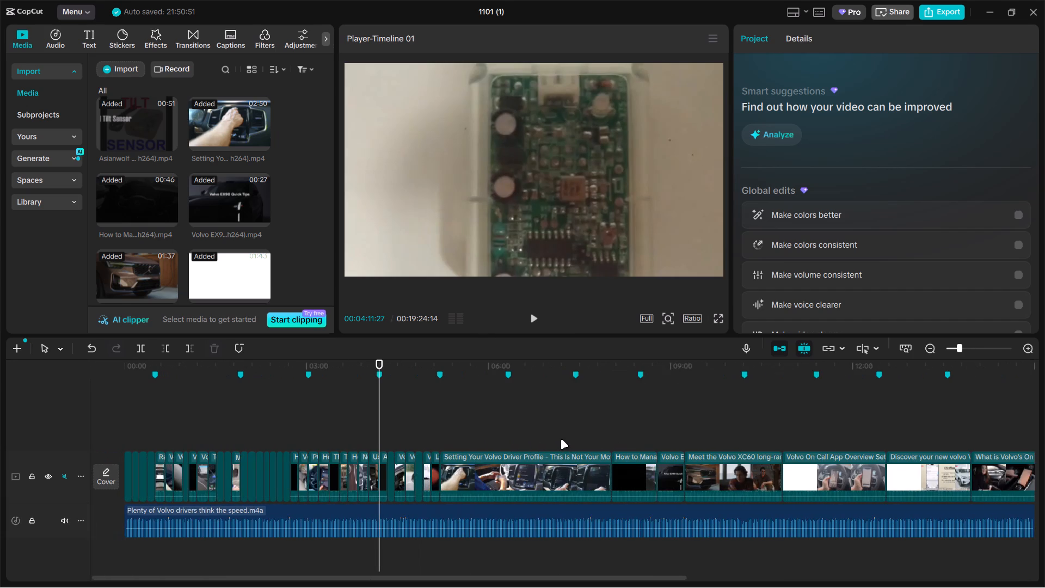
pyautogui.keyDown('ctrl'); pyautogui.scroll(-4, 561, 439); pyautogui.keyUp('ctrl')
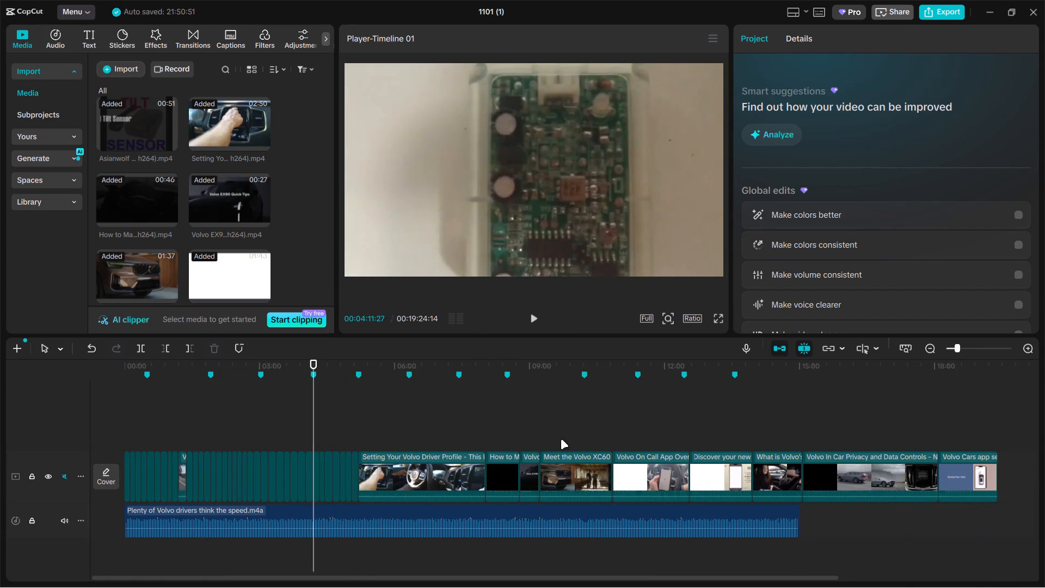
pyautogui.click(185, 406)
pyautogui.keyDown('ctrl'); pyautogui.scroll(11, 185, 406); pyautogui.keyUp('ctrl')
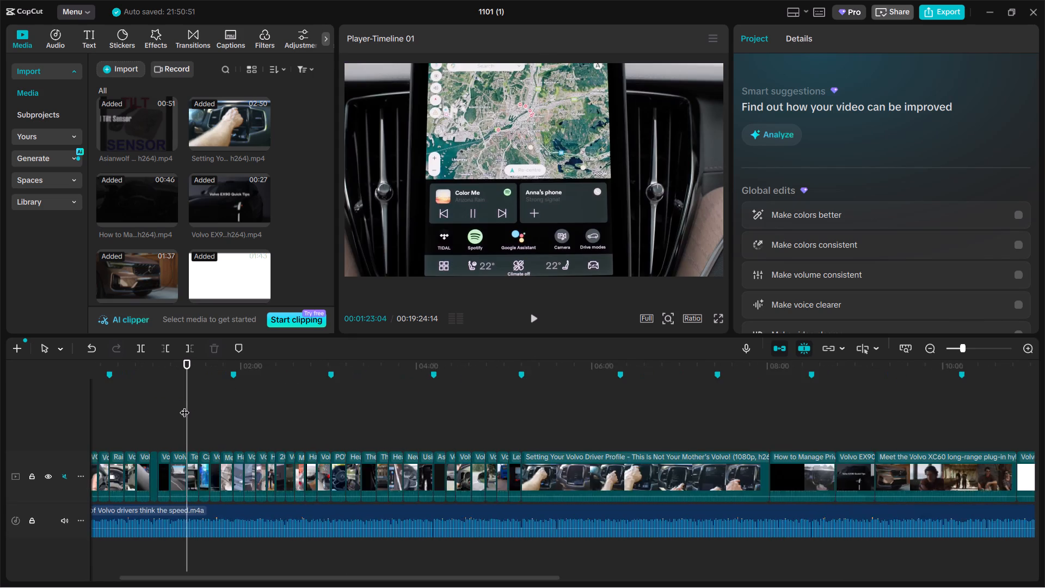
pyautogui.keyDown('ctrl'); pyautogui.scroll(4, 185, 406); pyautogui.keyUp('ctrl')
pyautogui.click(185, 406)
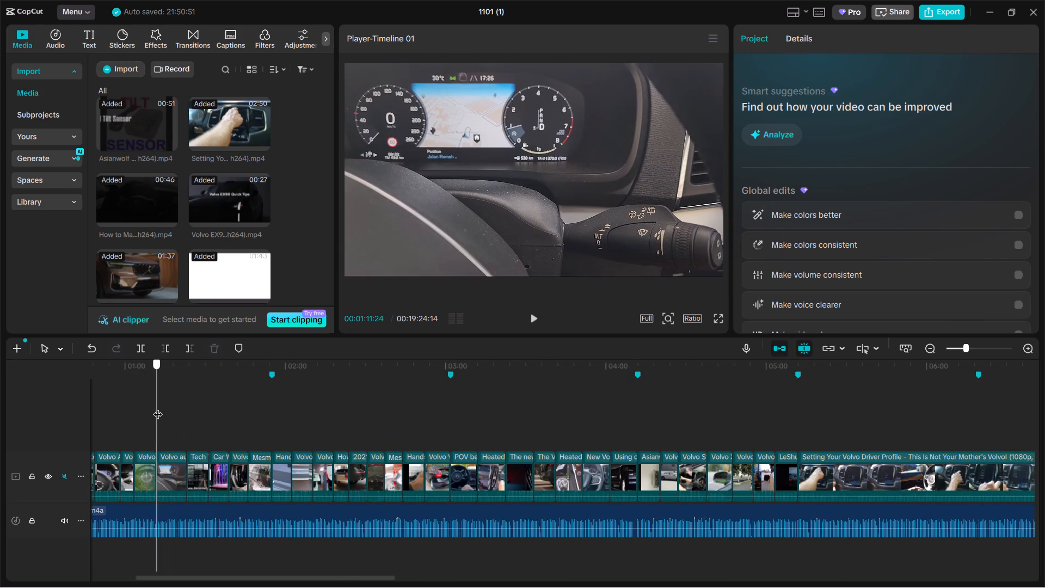
pyautogui.keyDown('ctrl'); pyautogui.scroll(5, 182, 422); pyautogui.keyUp('ctrl')
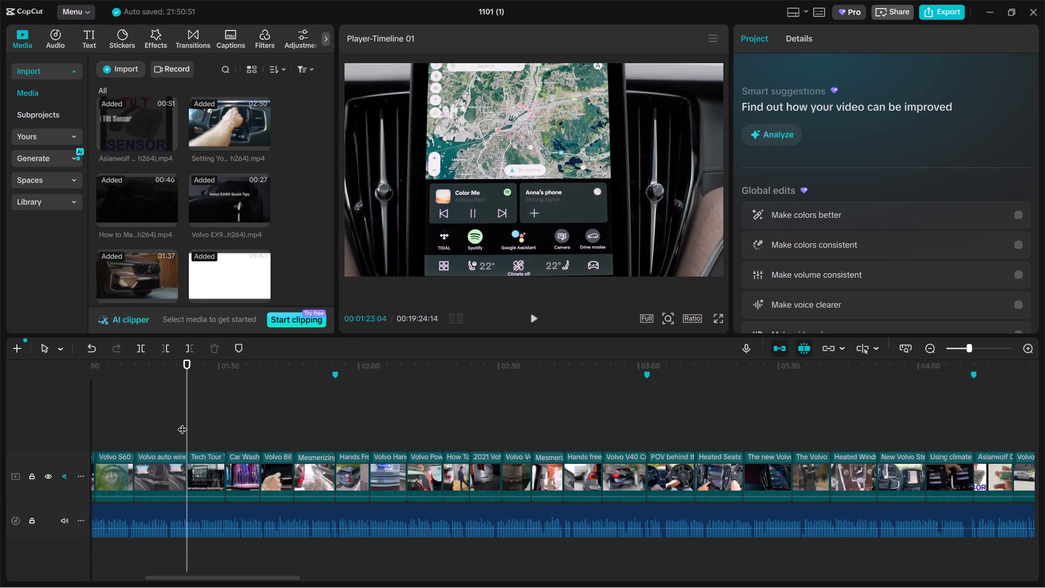
pyautogui.keyDown('ctrl'); pyautogui.scroll(4, 182, 422); pyautogui.keyUp('ctrl')
pyautogui.click(142, 470)
pyautogui.moveTo(190, 477); pyautogui.dragTo(186, 477)
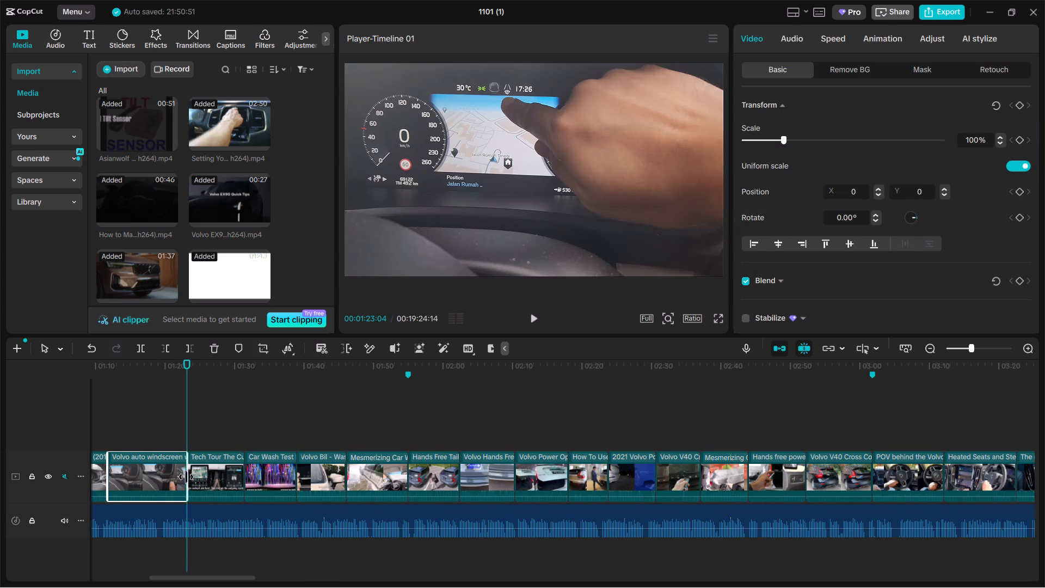
pyautogui.moveTo(186, 477); pyautogui.dragTo(180, 477)
# Extend the end of the Volvo Bil - Wash clip in the first section by just over 1 second.
pyautogui.click(376, 464)
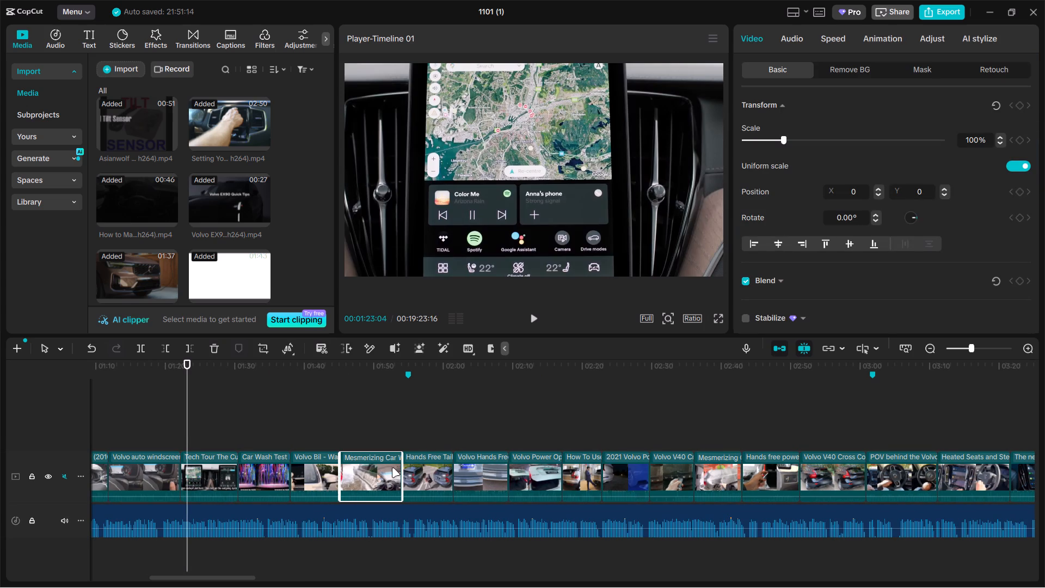
pyautogui.click(313, 469)
pyautogui.moveTo(340, 473); pyautogui.dragTo(345, 473)
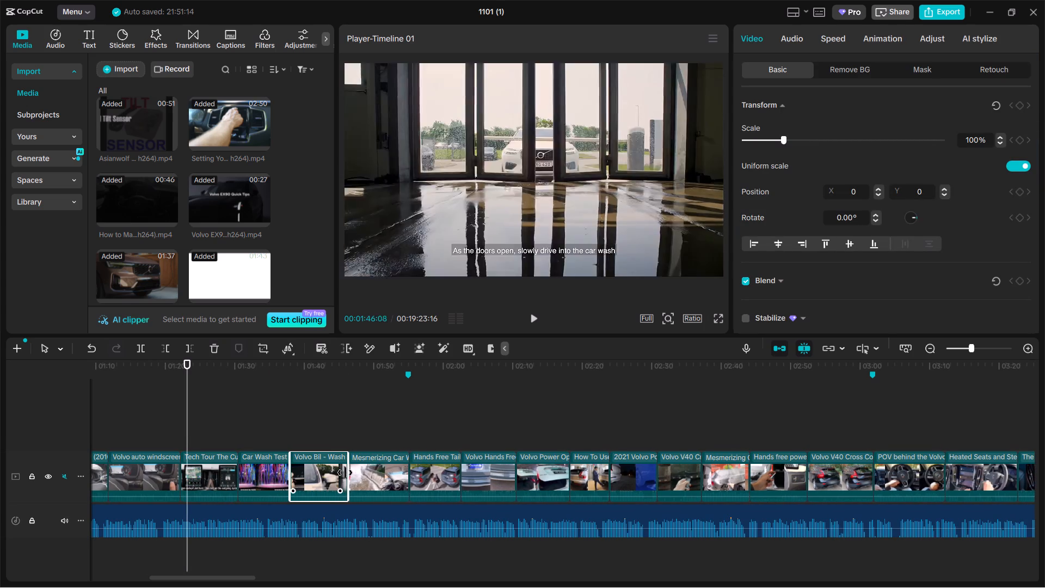
pyautogui.moveTo(345, 473); pyautogui.dragTo(346, 473)
# Adjust the end of the Mesmerizing Car Wash clip to line up with the first section's end marker.
pyautogui.click(384, 474)
pyautogui.moveTo(412, 474); pyautogui.dragTo(410, 474)
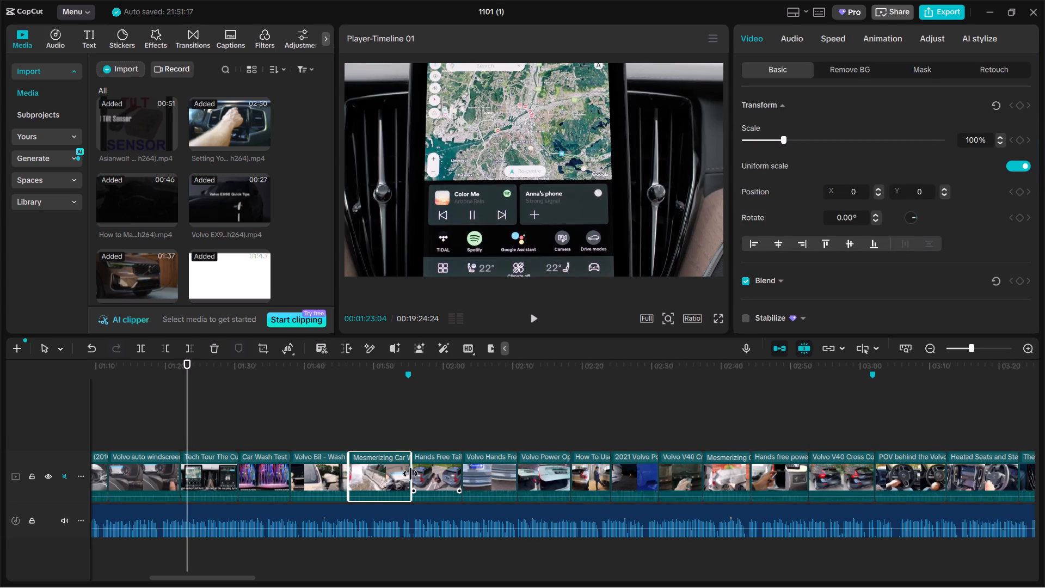
pyautogui.moveTo(410, 474); pyautogui.dragTo(407, 474)
# Check the footage of the Volvo auto windscreen clip in the first section through to the start of the Tech Tour clip.
pyautogui.keyDown('ctrl'); pyautogui.scroll(-13, 198, 448); pyautogui.keyUp('ctrl')
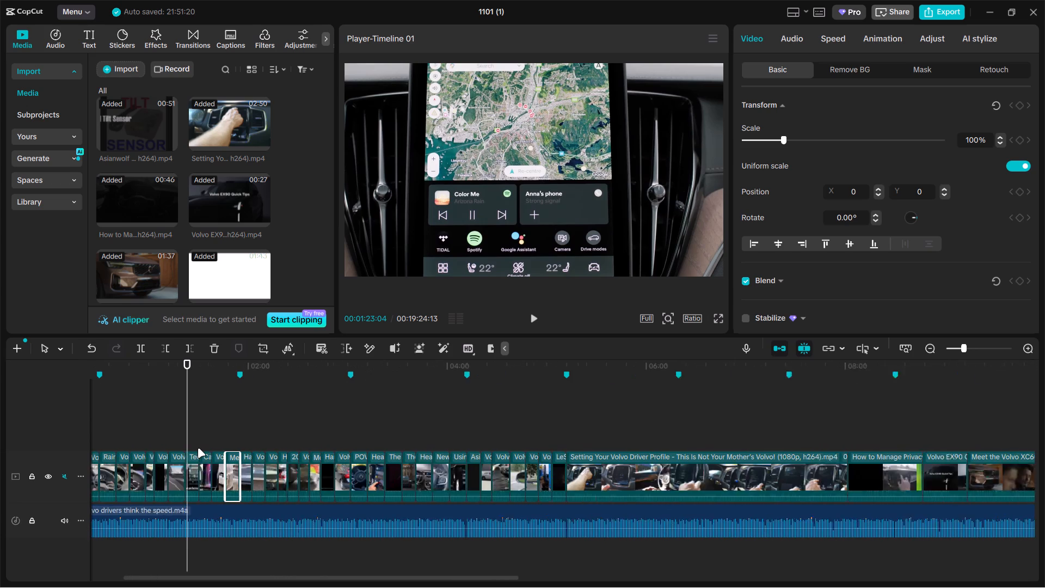
pyautogui.keyDown('ctrl'); pyautogui.scroll(-1, 198, 448); pyautogui.keyUp('ctrl')
pyautogui.click(167, 437)
pyautogui.keyDown('ctrl'); pyautogui.scroll(12, 168, 437); pyautogui.keyUp('ctrl')
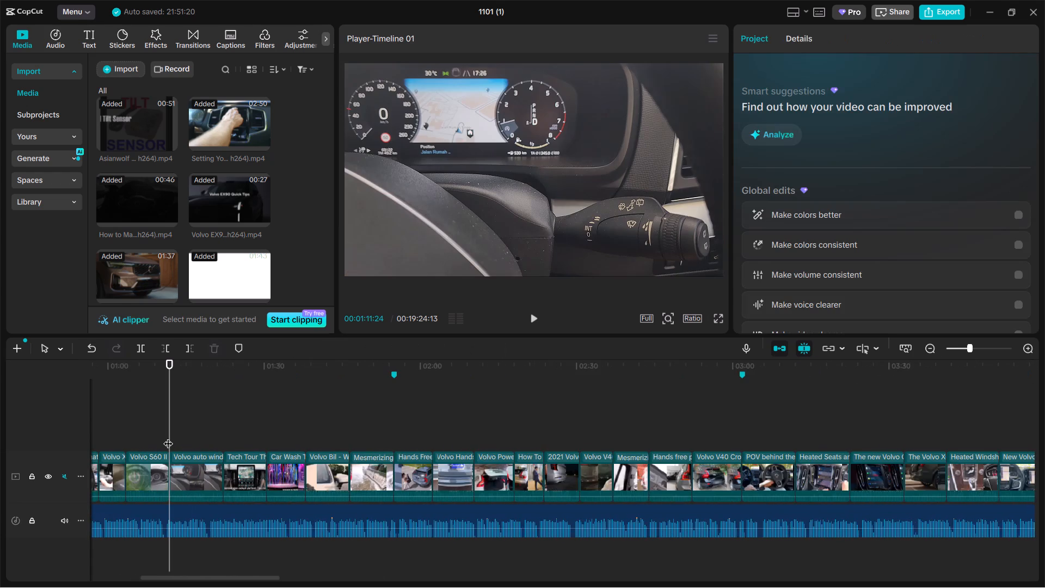
pyautogui.keyDown('ctrl'); pyautogui.scroll(3, 168, 437); pyautogui.keyUp('ctrl')
pyautogui.moveTo(168, 437); pyautogui.dragTo(232, 432)
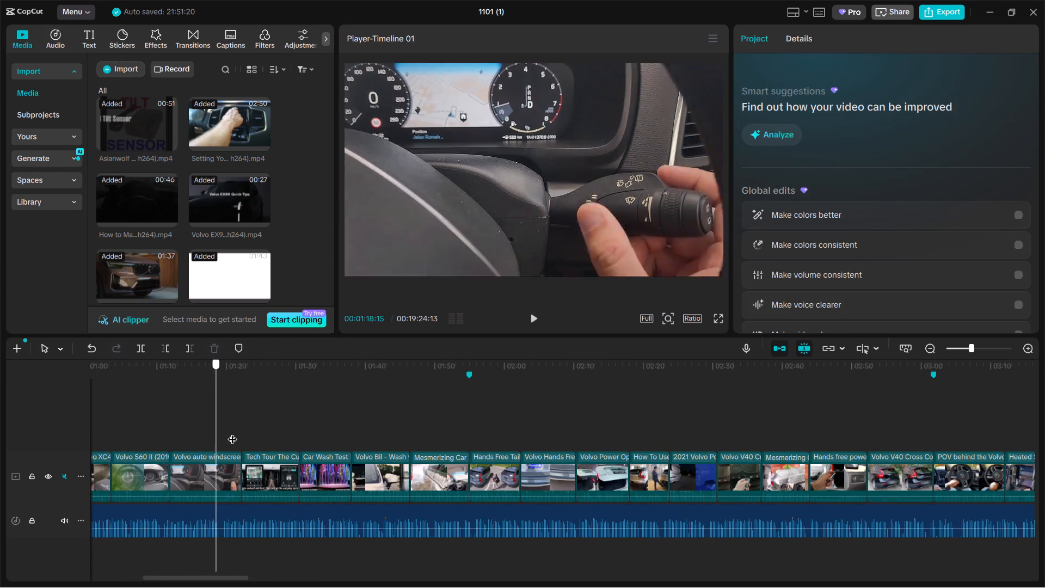
pyautogui.moveTo(232, 432); pyautogui.dragTo(242, 432)
# Examine the footage of the Setting Your Volvo Driver Profile and How to Manage Privacy clips from the fifth section onward.
pyautogui.keyDown('ctrl'); pyautogui.scroll(-20, 334, 432); pyautogui.keyUp('ctrl')
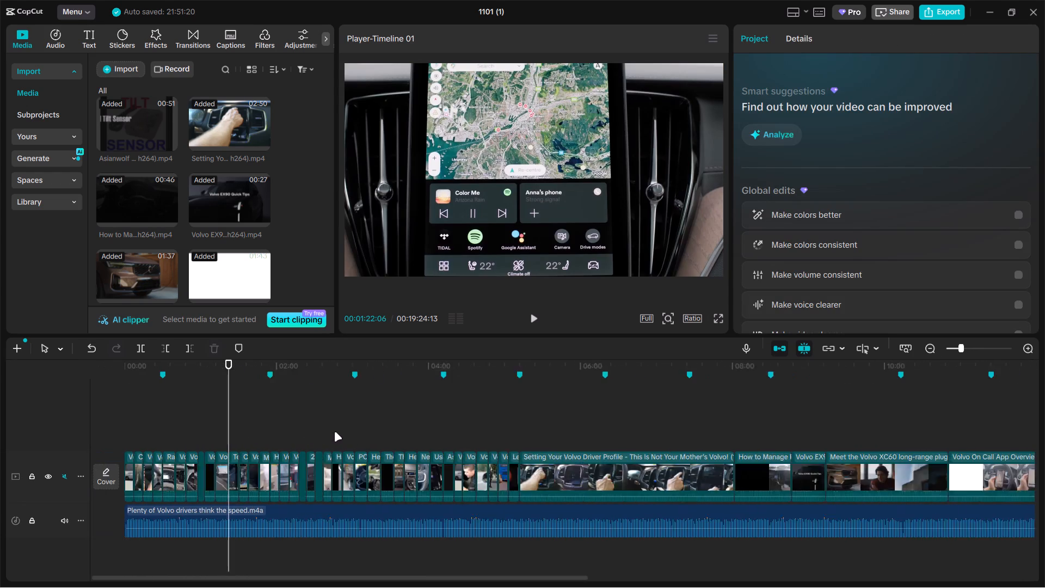
pyautogui.keyDown('ctrl'); pyautogui.scroll(-3, 334, 432); pyautogui.keyUp('ctrl')
pyautogui.keyDown('ctrl'); pyautogui.scroll(-6, 622, 431); pyautogui.keyUp('ctrl')
pyautogui.click(309, 420)
pyautogui.keyDown('ctrl'); pyautogui.scroll(13, 308, 421); pyautogui.keyUp('ctrl')
pyautogui.keyDown('ctrl'); pyautogui.moveTo(306, 421); pyautogui.dragTo(315, 421, button='middle'); pyautogui.keyUp('ctrl')
pyautogui.keyDown('ctrl'); pyautogui.scroll(3, 305, 421); pyautogui.keyUp('ctrl')
pyautogui.middleClick(321, 419)
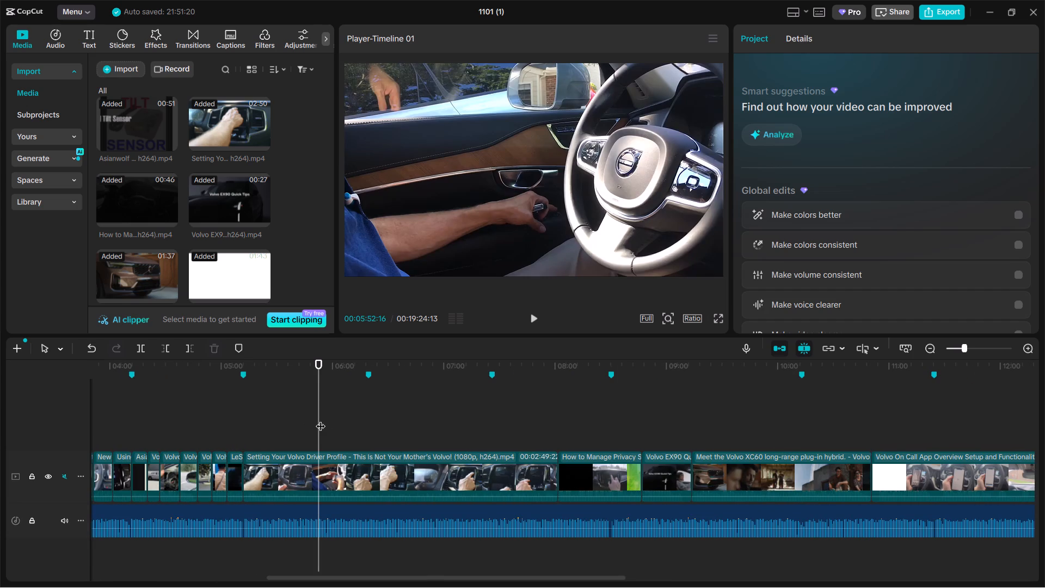
pyautogui.middleClick(321, 419)
pyautogui.moveTo(321, 419); pyautogui.dragTo(382, 424)
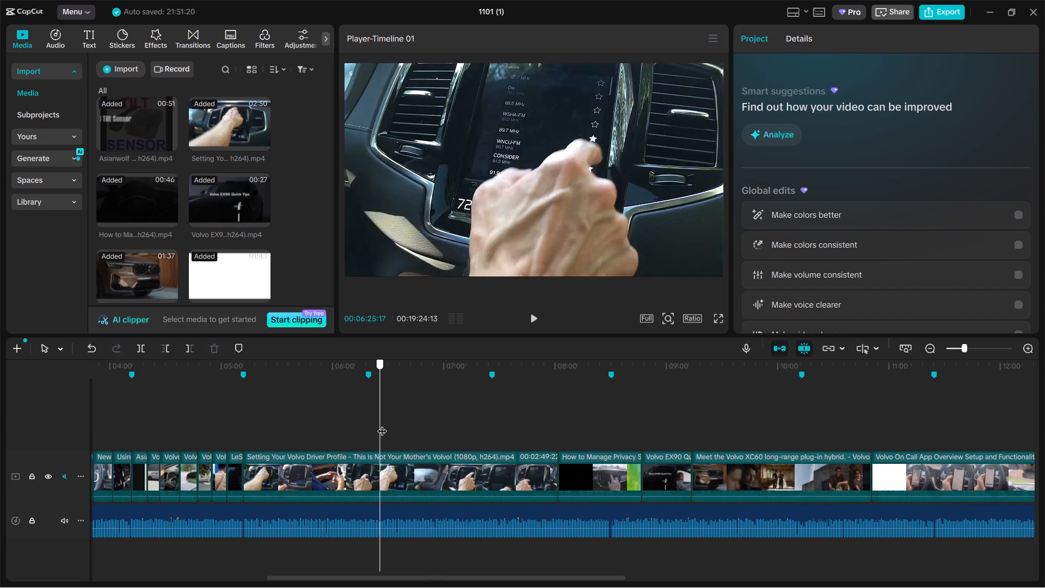
pyautogui.moveTo(382, 424); pyautogui.dragTo(444, 424)
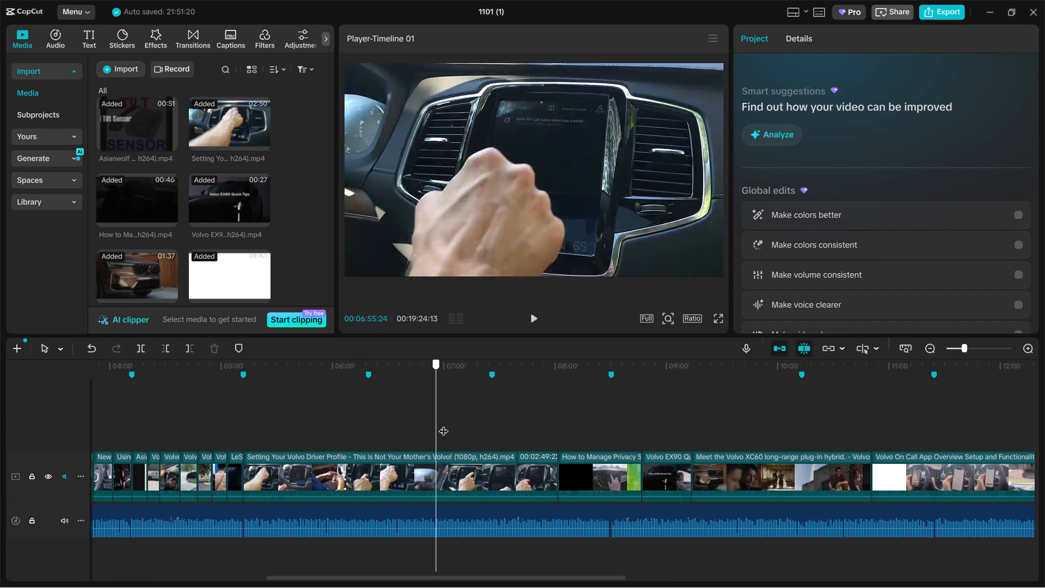
pyautogui.moveTo(444, 424); pyautogui.dragTo(595, 425)
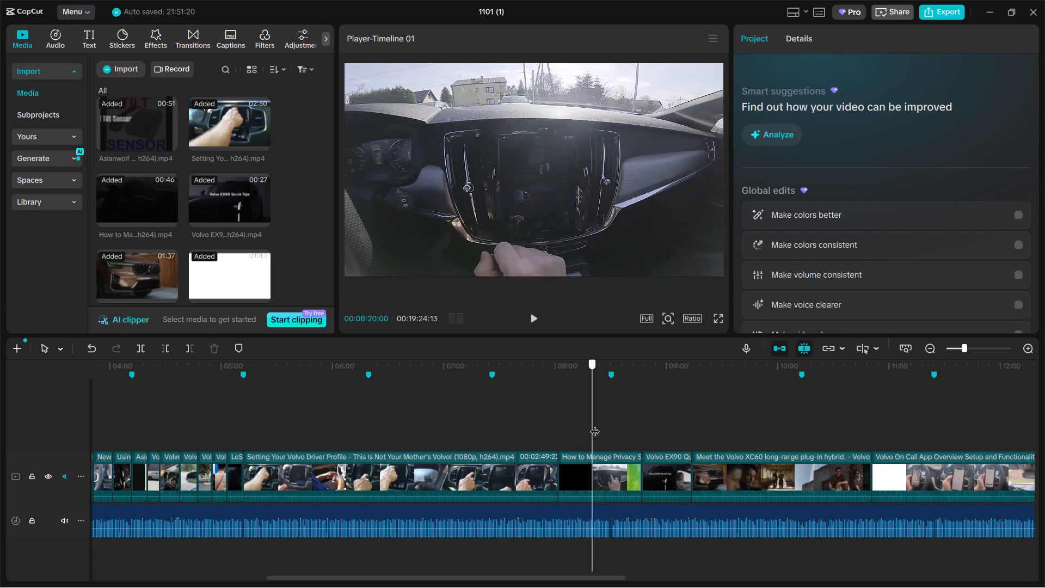
pyautogui.moveTo(595, 425); pyautogui.dragTo(353, 425)
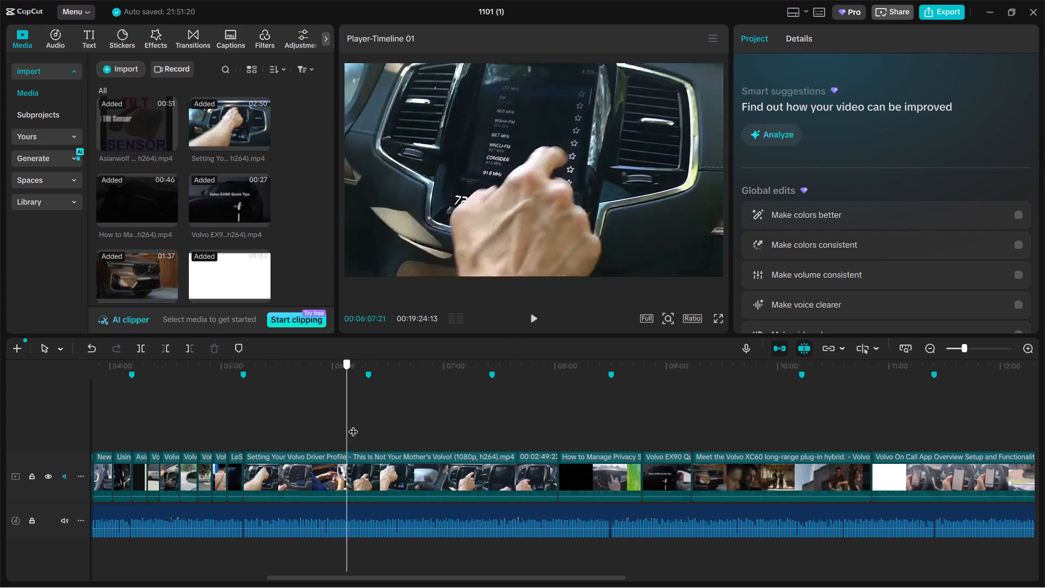
pyautogui.moveTo(353, 425); pyautogui.dragTo(408, 418)
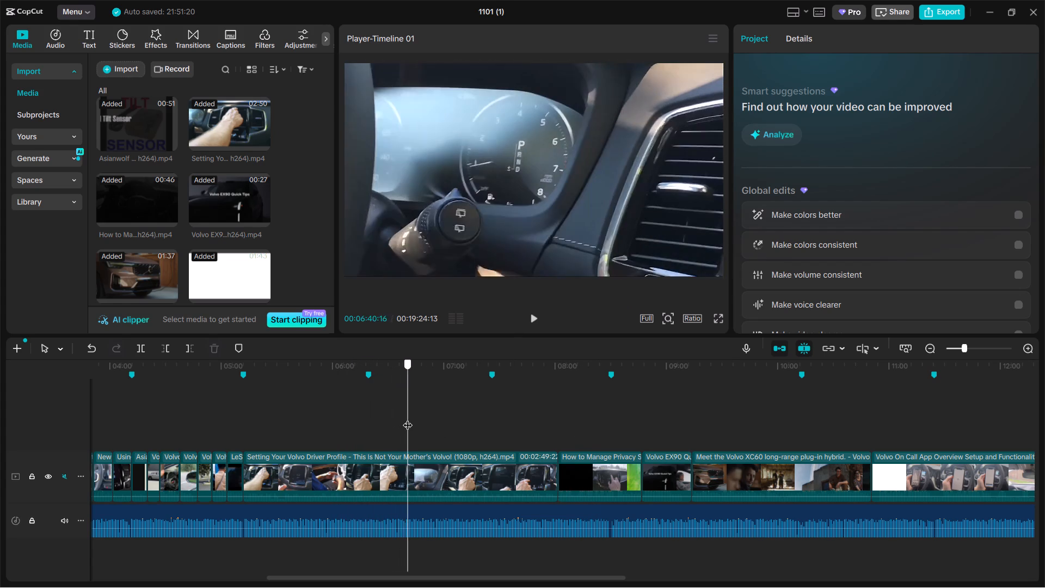
pyautogui.moveTo(408, 418); pyautogui.dragTo(316, 418)
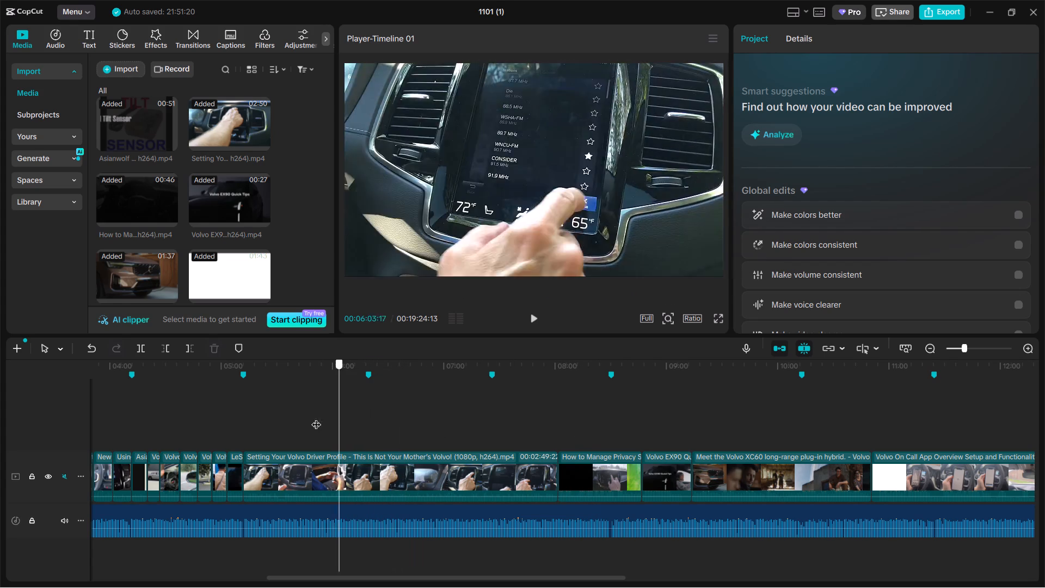
pyautogui.moveTo(316, 418); pyautogui.dragTo(312, 410)
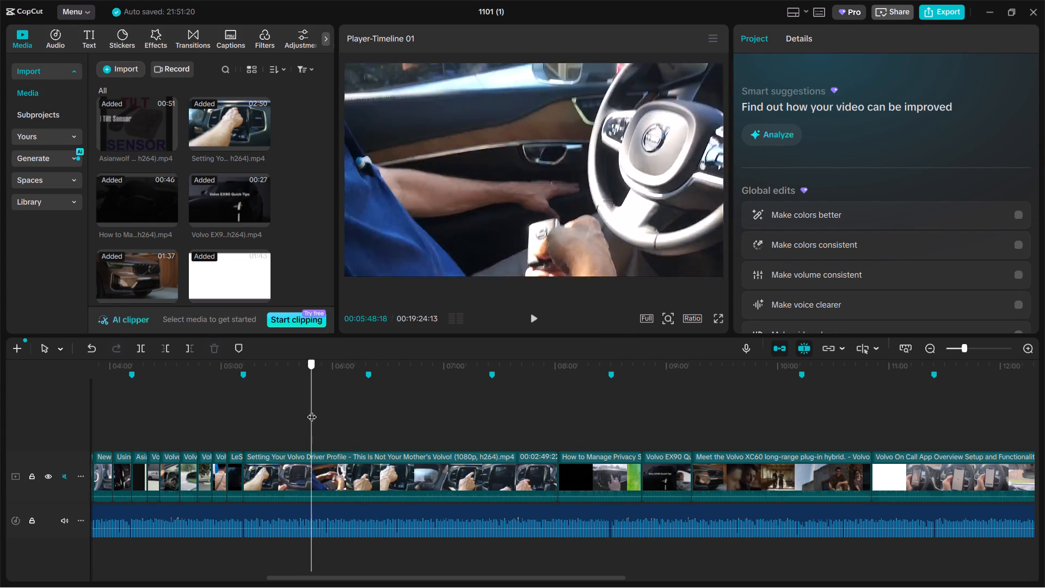
# Split the Setting Your Volvo Driver Profile clip at about 5:55 and delete the part before the cut.
pyautogui.moveTo(312, 410); pyautogui.dragTo(319, 405)
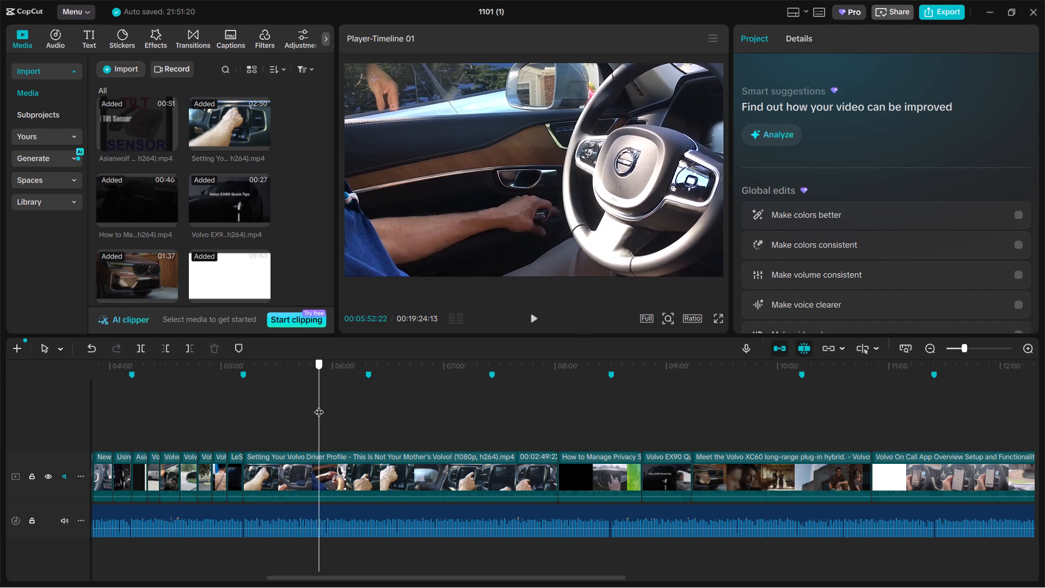
pyautogui.moveTo(319, 405); pyautogui.dragTo(311, 405)
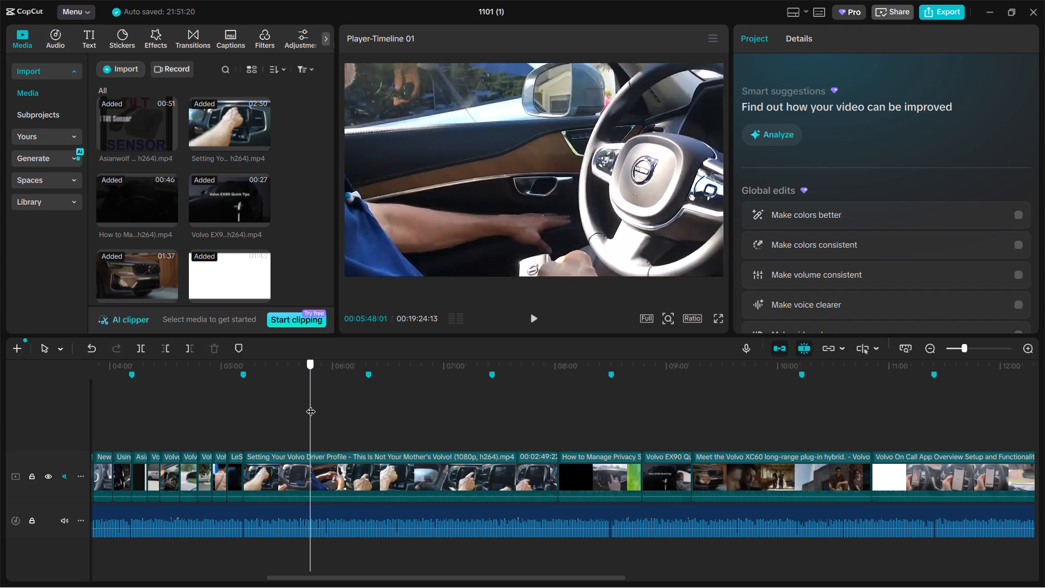
pyautogui.moveTo(311, 405); pyautogui.dragTo(323, 401)
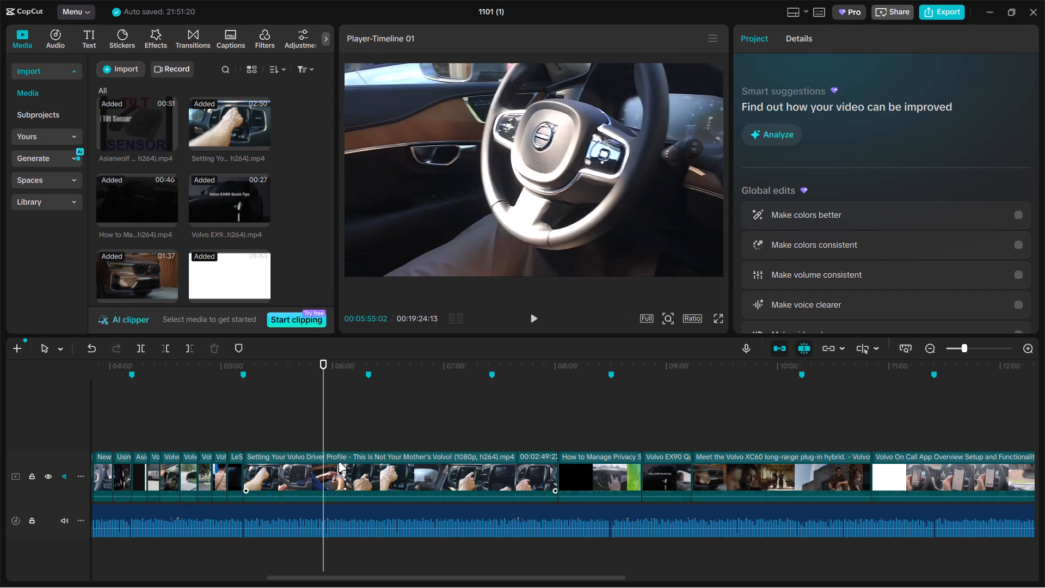
pyautogui.click(339, 462)
pyautogui.hotkey('ctrl', 'v')
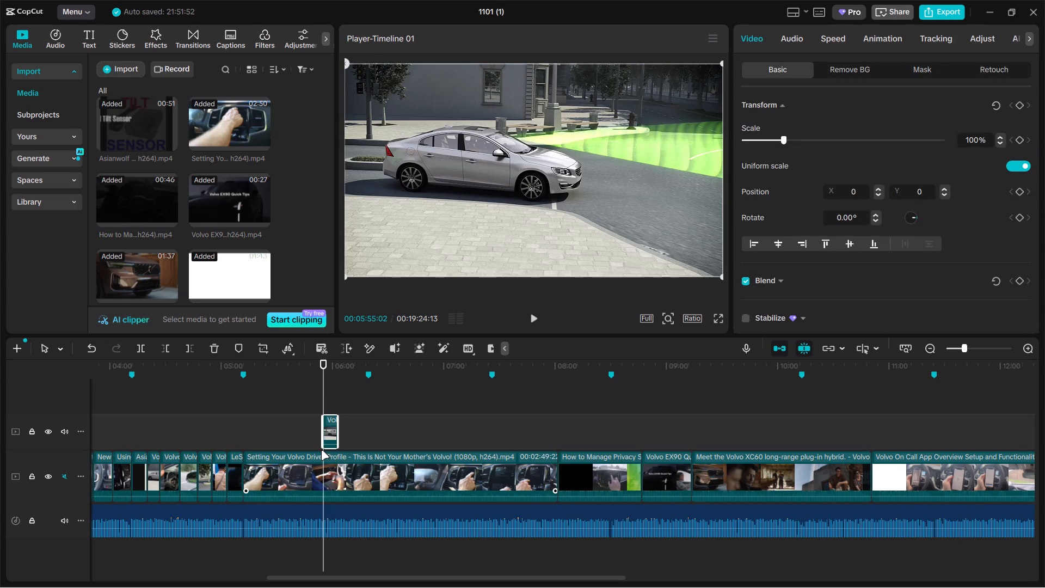
pyautogui.hotkey('ctrl', 'z')
pyautogui.hotkey('ctrl', 'b')
pyautogui.click(361, 454)
pyautogui.click(291, 461)
pyautogui.press('BackSpace')
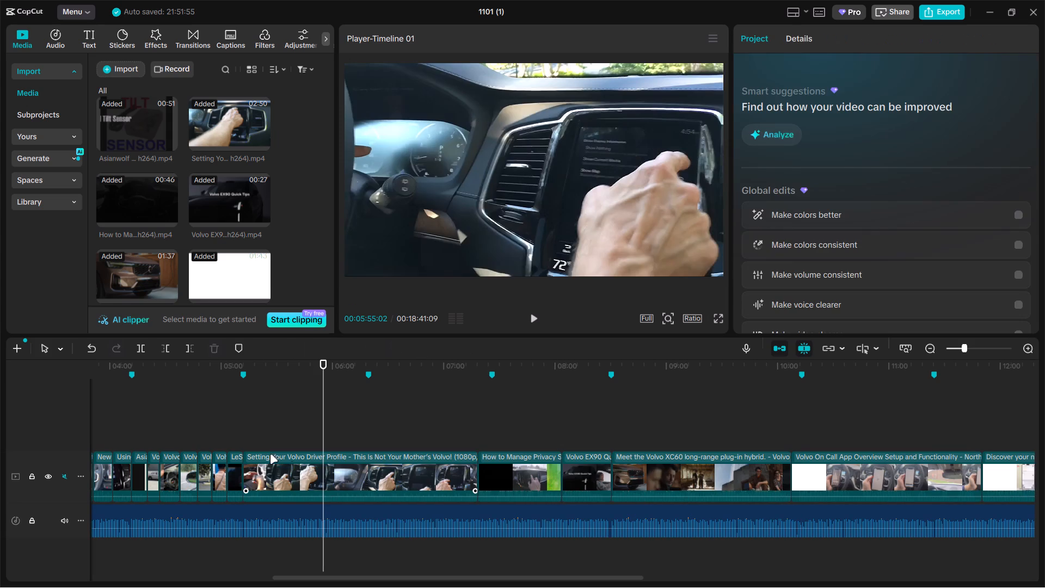
# Split the Setting Your Volvo Driver Profile clip at about 5:23 and delete the part after the cut.
pyautogui.click(246, 436)
pyautogui.moveTo(246, 436); pyautogui.dragTo(263, 436)
pyautogui.click(314, 482)
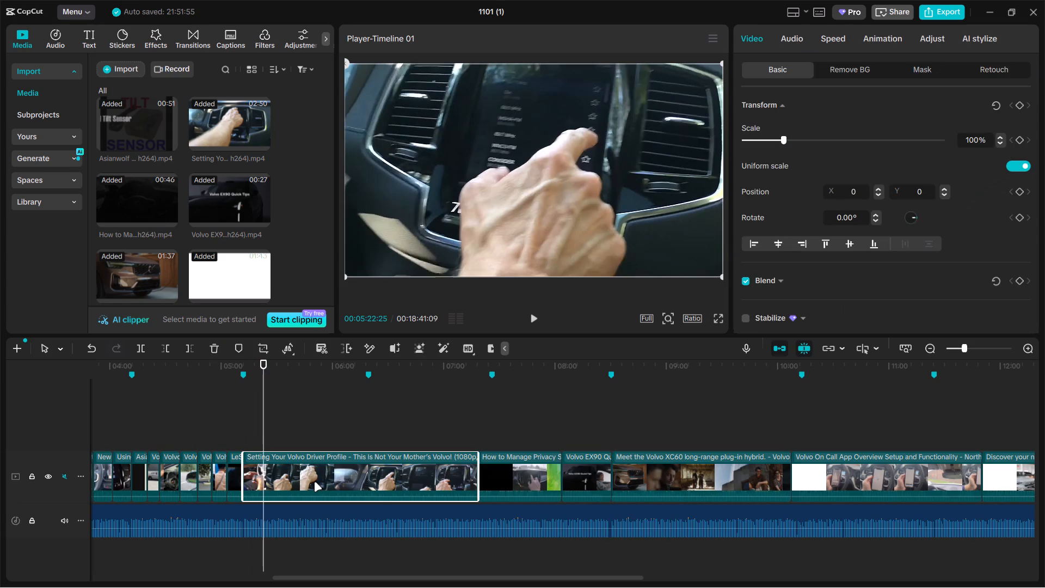
pyautogui.hotkey('ctrl', 'b')
pyautogui.press('BackSpace')
# Trim about 14 seconds off the start of the How to Manage Privacy clip.
pyautogui.moveTo(265, 433); pyautogui.dragTo(287, 433)
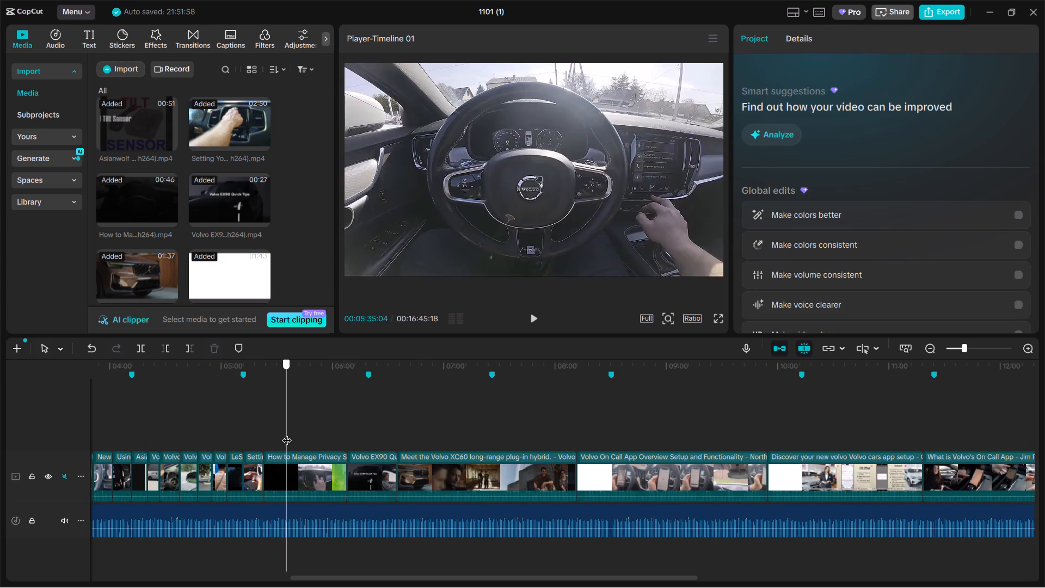
pyautogui.moveTo(287, 433); pyautogui.dragTo(293, 433)
pyautogui.click(292, 473)
pyautogui.moveTo(263, 471); pyautogui.dragTo(278, 471)
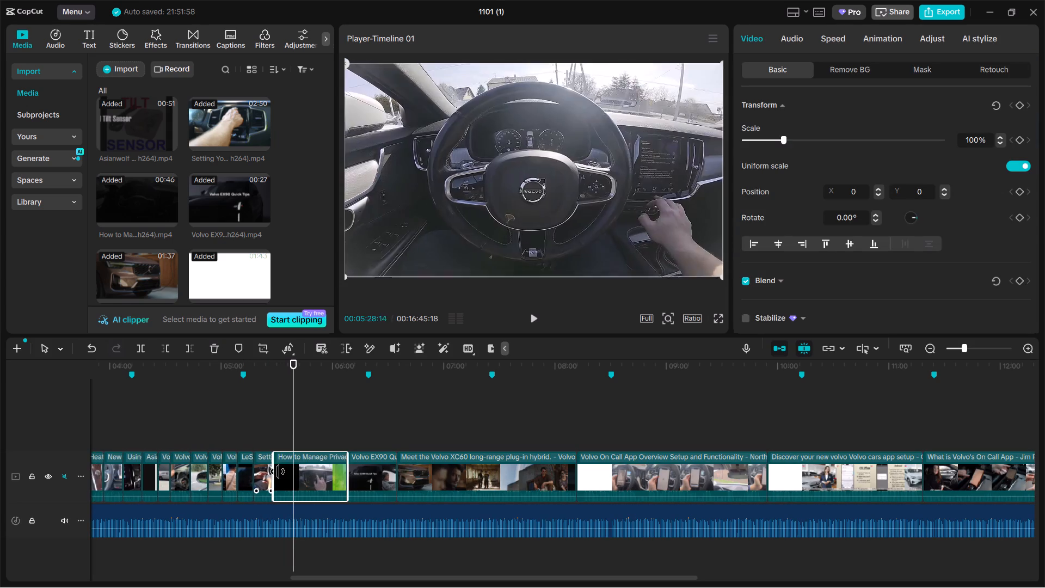
pyautogui.moveTo(278, 471); pyautogui.dragTo(291, 471)
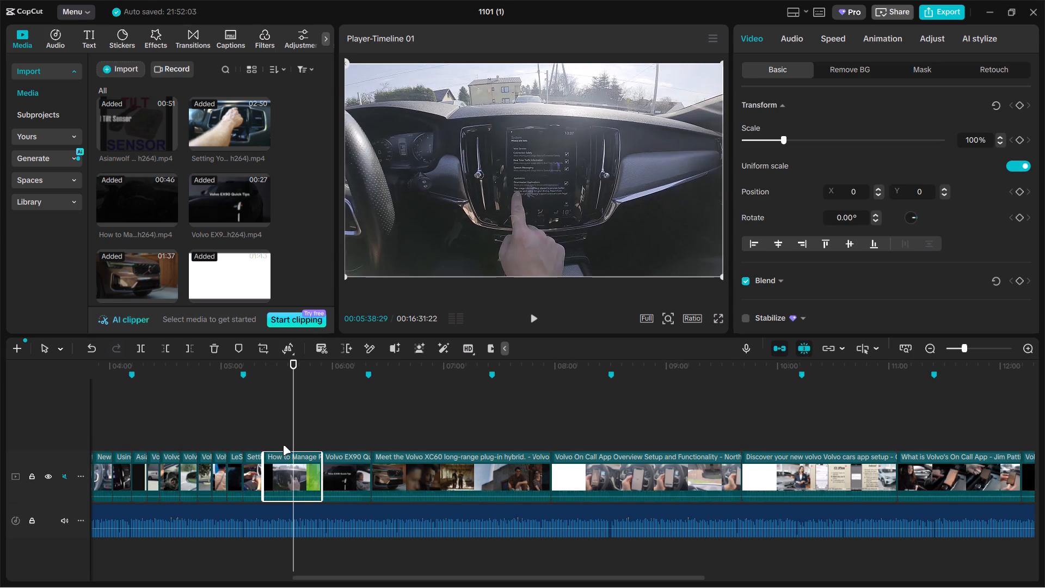
# Split the How to Manage Privacy clip at about 5:35 and delete the part after the cut.
pyautogui.doubleClick(283, 445)
pyautogui.click(295, 473)
pyautogui.hotkey('ctrl', 'b')
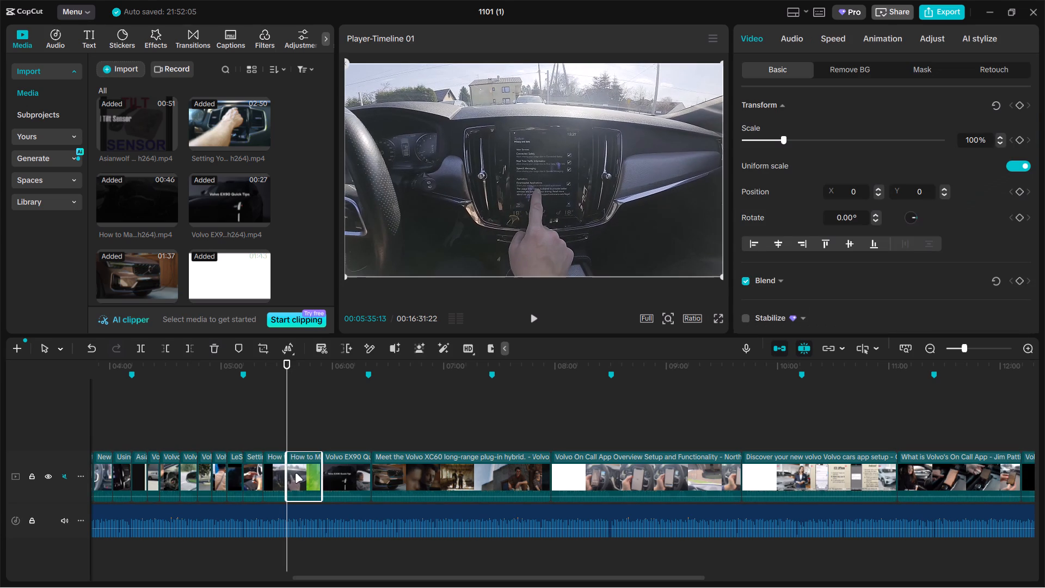
pyautogui.press('BackSpace')
# Trim about 9 seconds off the start of the Volvo EX90 Quick Tips clip.
pyautogui.click(292, 435)
pyautogui.moveTo(292, 435); pyautogui.dragTo(304, 436)
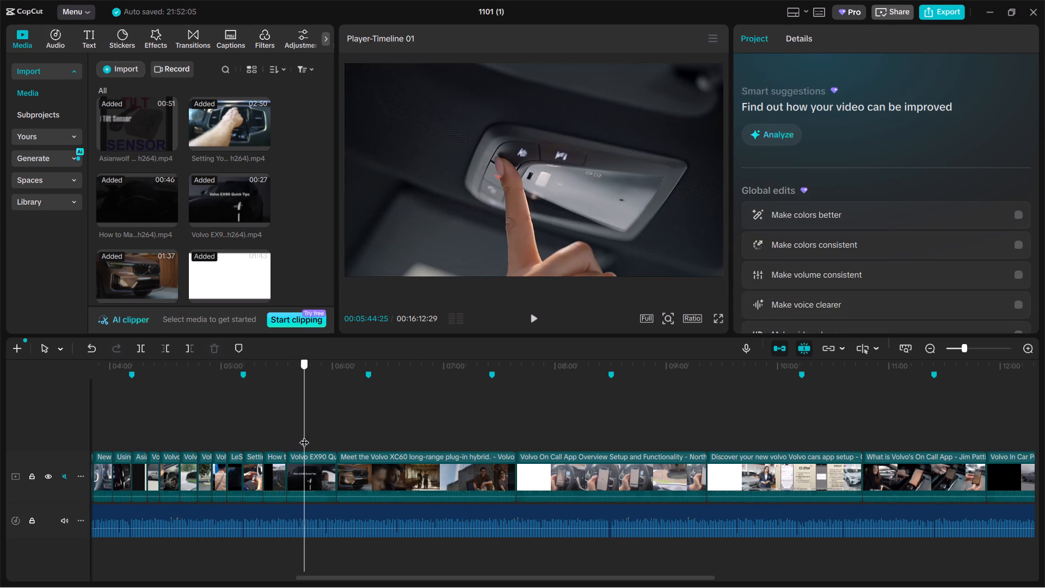
pyautogui.moveTo(304, 436); pyautogui.dragTo(304, 436)
pyautogui.click(299, 480)
pyautogui.moveTo(290, 475); pyautogui.dragTo(303, 474)
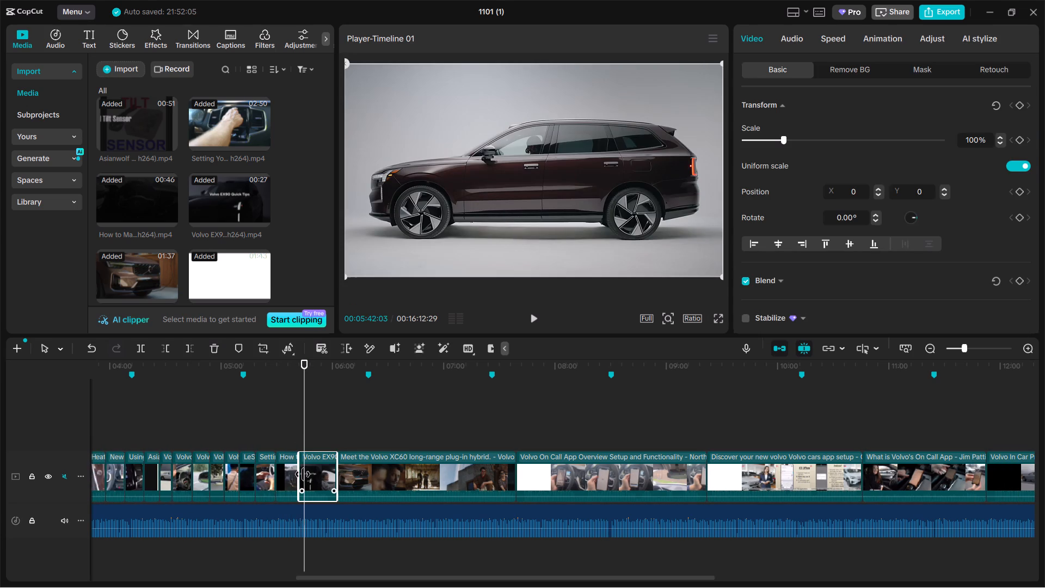
pyautogui.moveTo(303, 474); pyautogui.dragTo(303, 474)
# Review the Volvo EX90 Quick Tips clip and trim about 7 seconds off its end to cut the closing logo on black.
pyautogui.click(286, 436)
pyautogui.moveTo(287, 436); pyautogui.dragTo(305, 436)
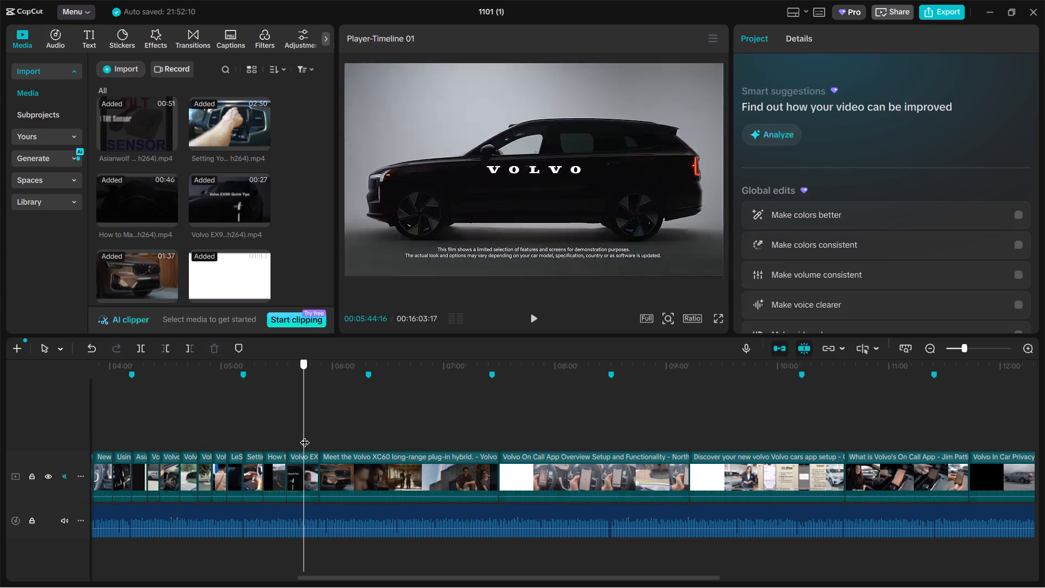
pyautogui.moveTo(305, 436); pyautogui.dragTo(297, 439)
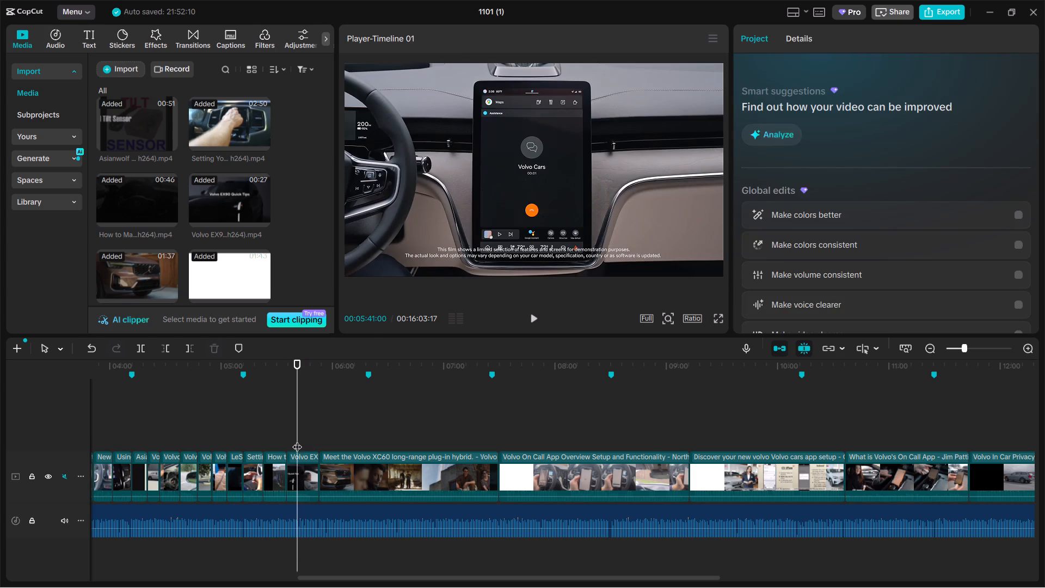
pyautogui.keyDown('ctrl'); pyautogui.scroll(11, 298, 446); pyautogui.keyUp('ctrl')
pyautogui.moveTo(300, 441); pyautogui.dragTo(264, 439)
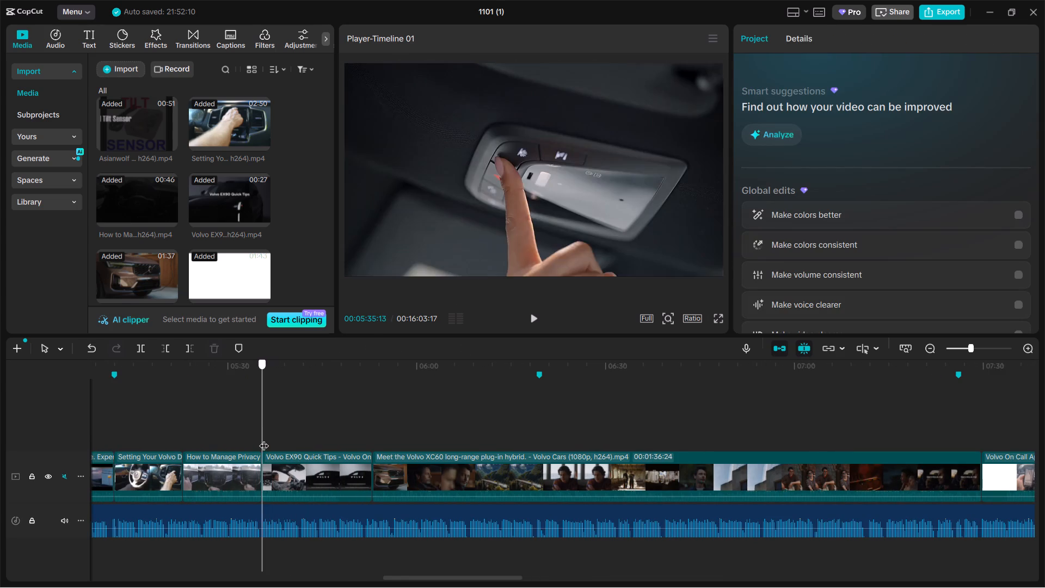
pyautogui.moveTo(264, 439); pyautogui.dragTo(334, 439)
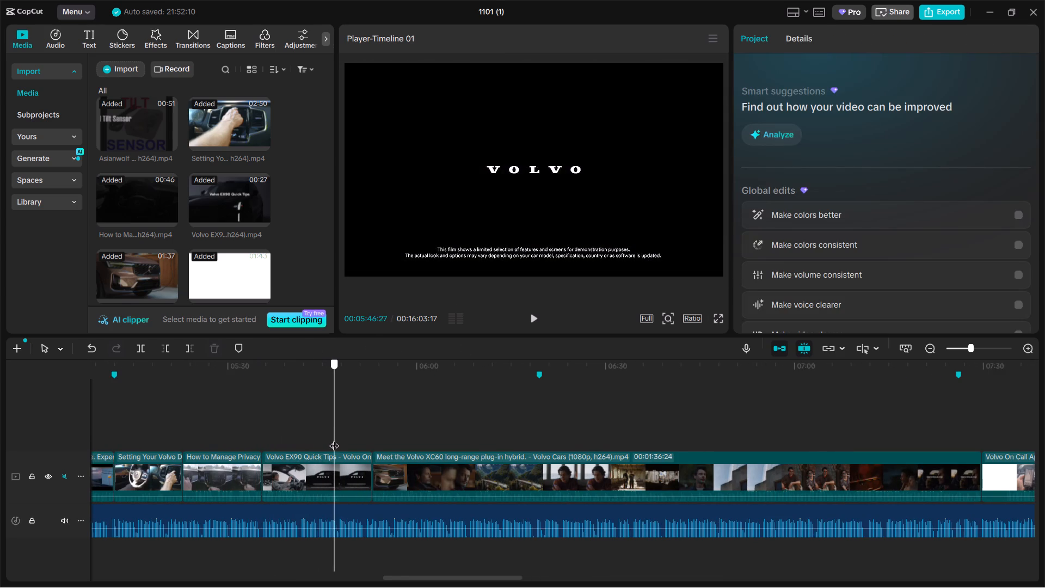
pyautogui.moveTo(334, 439); pyautogui.dragTo(331, 439)
pyautogui.click(340, 483)
pyautogui.moveTo(370, 475); pyautogui.dragTo(328, 474)
# Scale the Volvo EX90 Quick Tips clip to 121% and shift it down to push the disclaimer text out of frame.
pyautogui.click(311, 439)
pyautogui.click(575, 191)
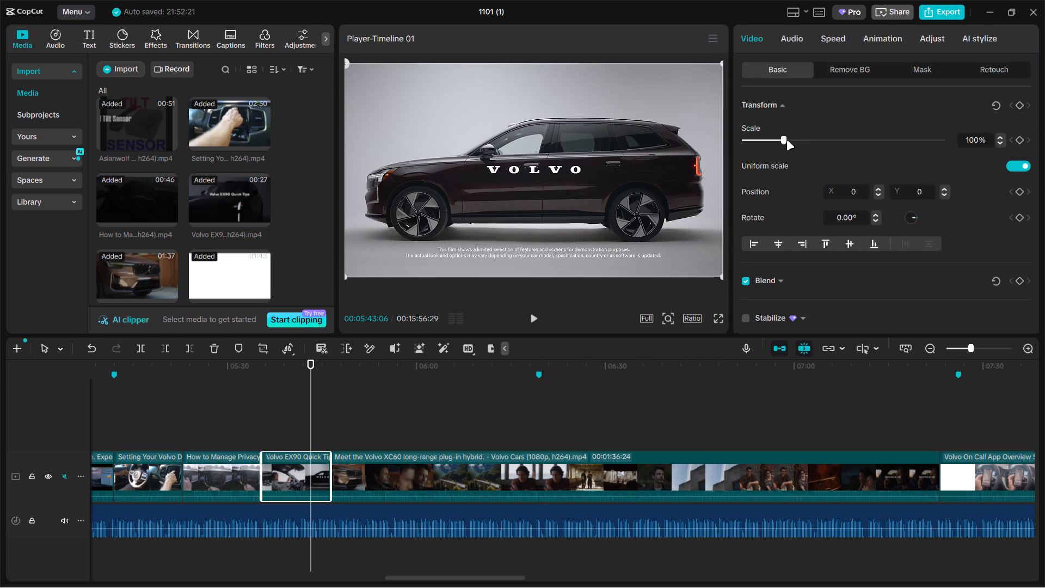
pyautogui.moveTo(781, 140); pyautogui.dragTo(789, 139)
pyautogui.moveTo(665, 151); pyautogui.dragTo(666, 169)
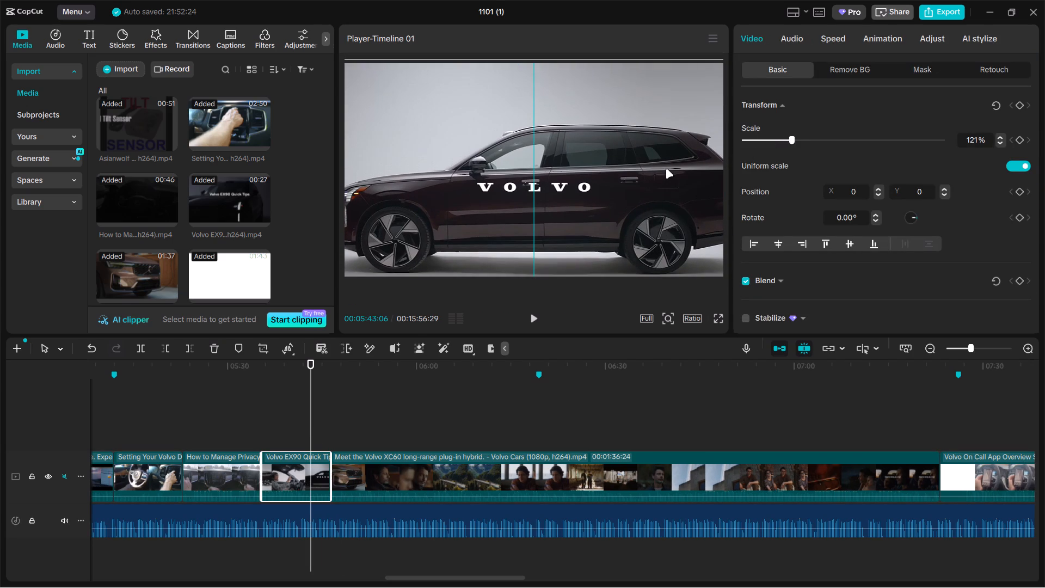
pyautogui.moveTo(666, 169); pyautogui.dragTo(666, 170)
# Review the Meet the Volvo XC60 clip, split it at about 6:41 and delete the part before the cut.
pyautogui.click(360, 444)
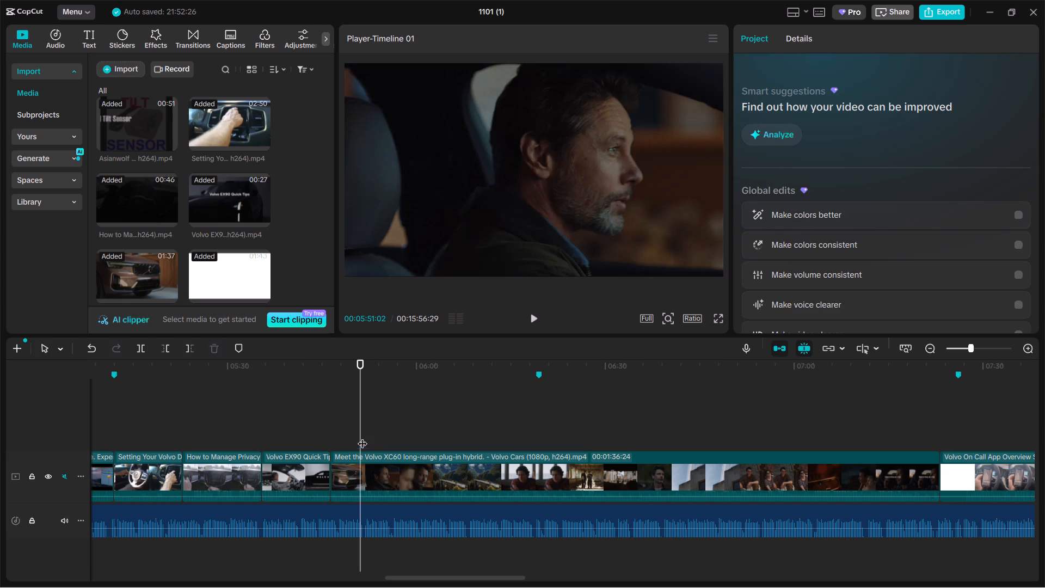
pyautogui.click(391, 431)
pyautogui.keyDown('ctrl'); pyautogui.scroll(-5, 414, 423); pyautogui.keyUp('ctrl')
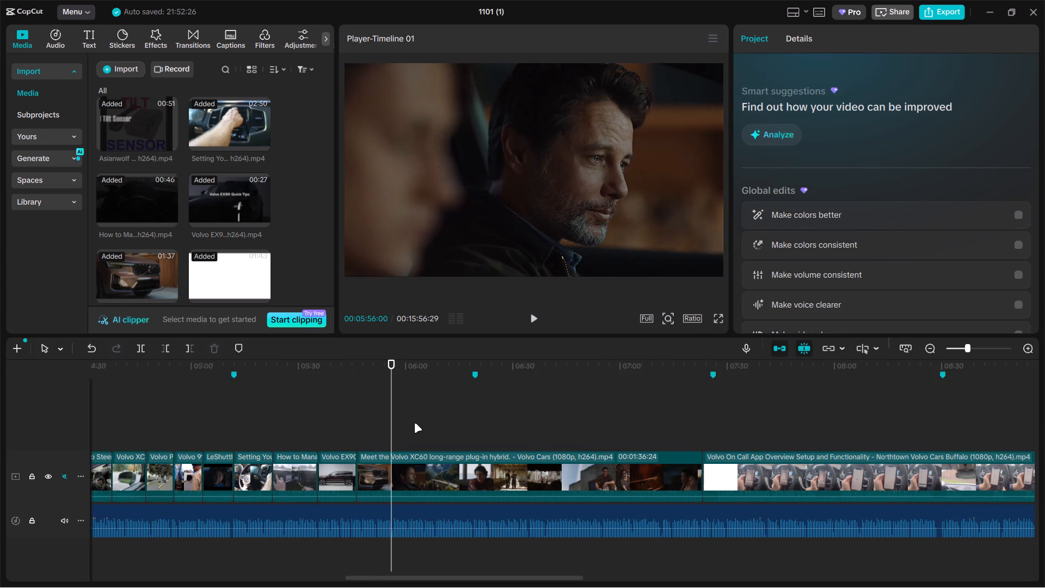
pyautogui.moveTo(385, 420); pyautogui.dragTo(405, 421)
pyautogui.moveTo(405, 421); pyautogui.dragTo(470, 426)
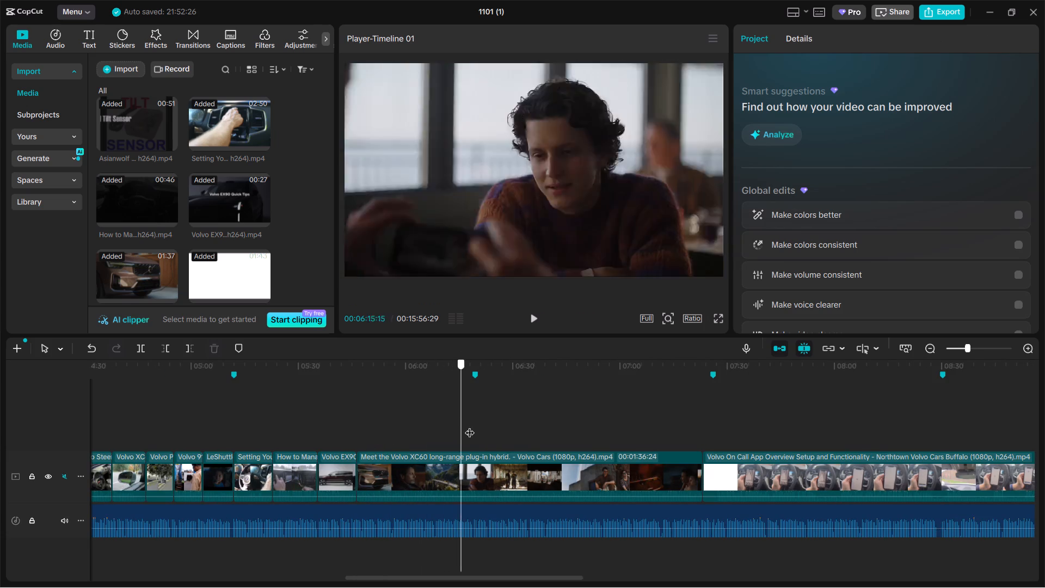
pyautogui.moveTo(470, 426); pyautogui.dragTo(575, 426)
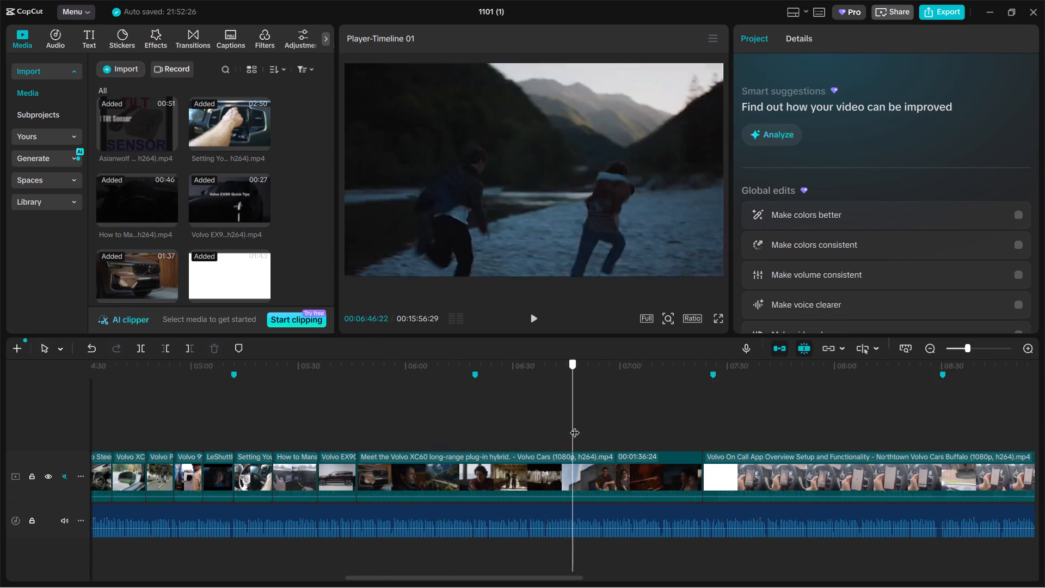
pyautogui.moveTo(575, 426); pyautogui.dragTo(619, 422)
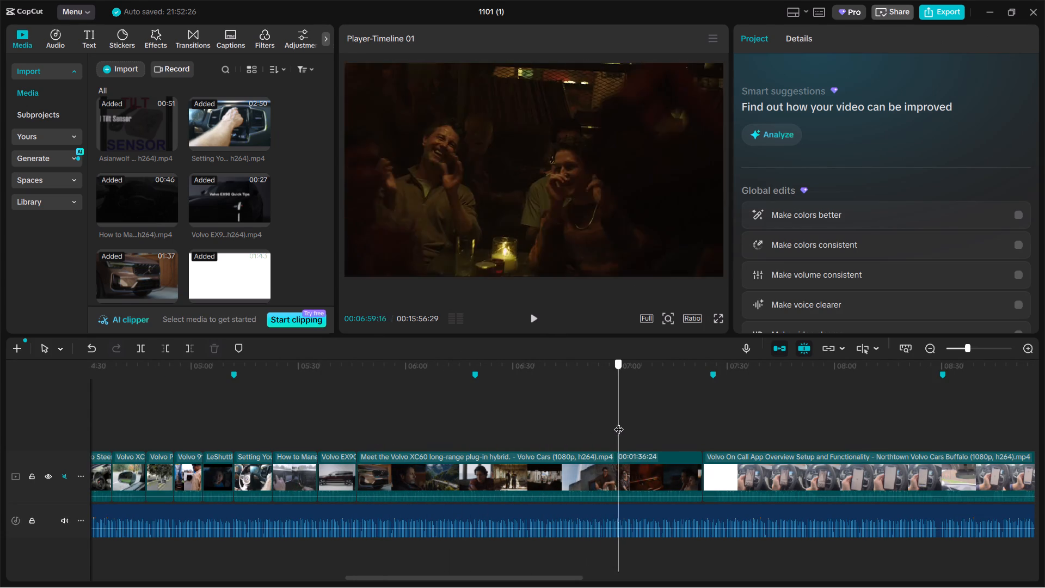
pyautogui.moveTo(619, 422); pyautogui.dragTo(592, 422)
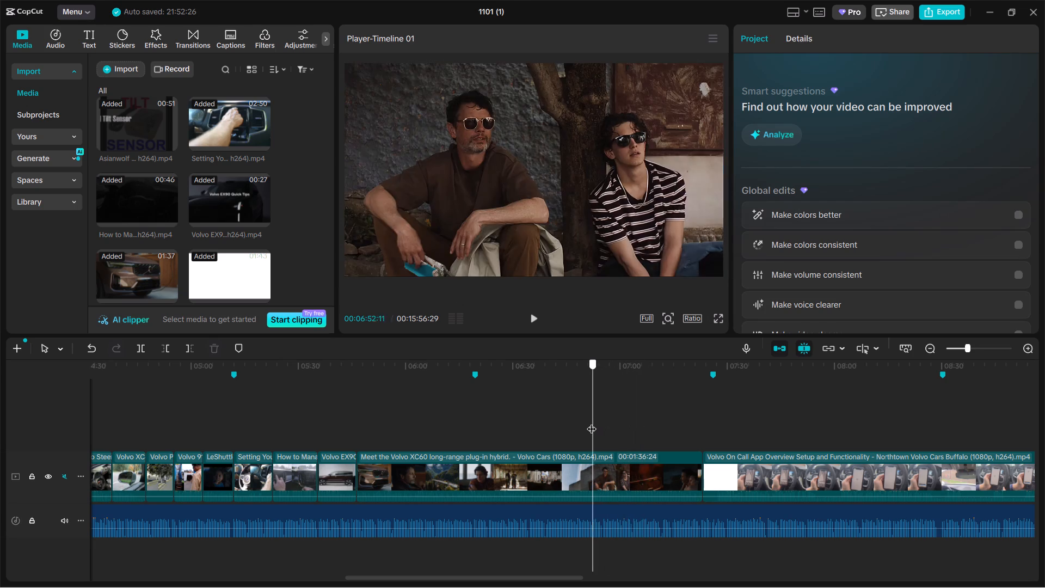
pyautogui.moveTo(592, 422); pyautogui.dragTo(557, 423)
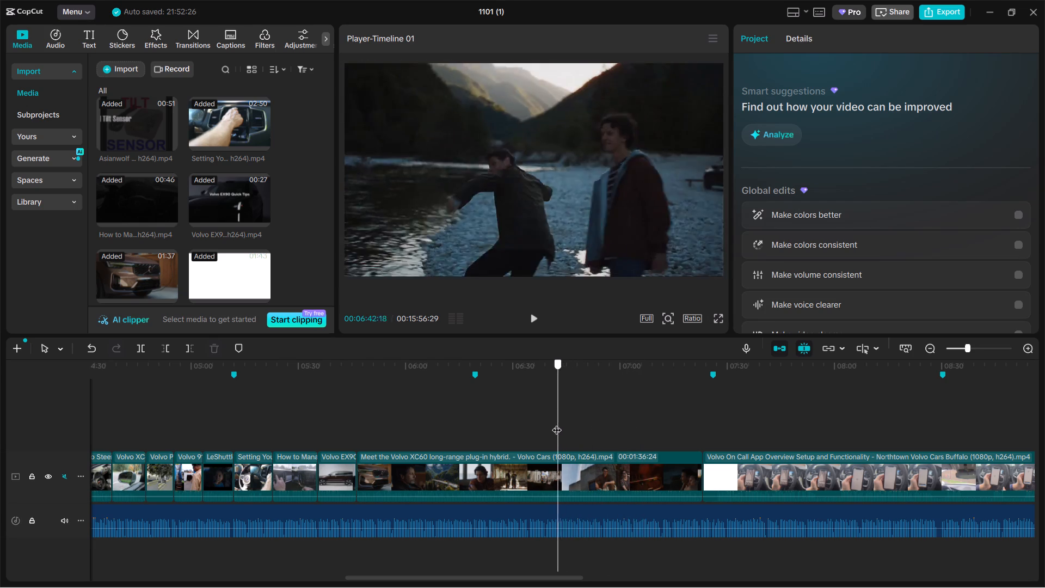
pyautogui.moveTo(557, 423); pyautogui.dragTo(567, 420)
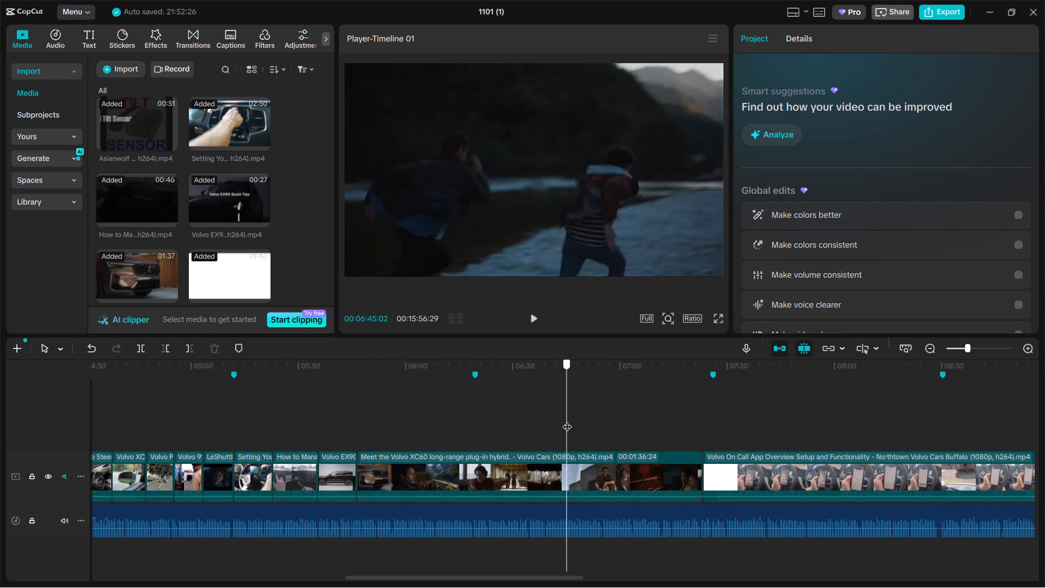
pyautogui.moveTo(567, 420); pyautogui.dragTo(583, 414)
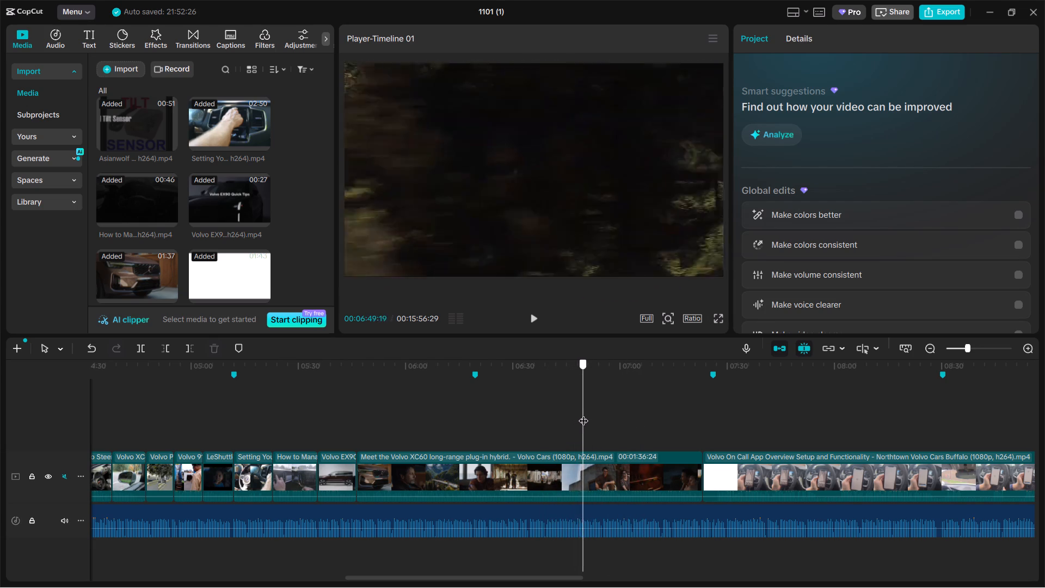
pyautogui.moveTo(583, 414); pyautogui.dragTo(552, 420)
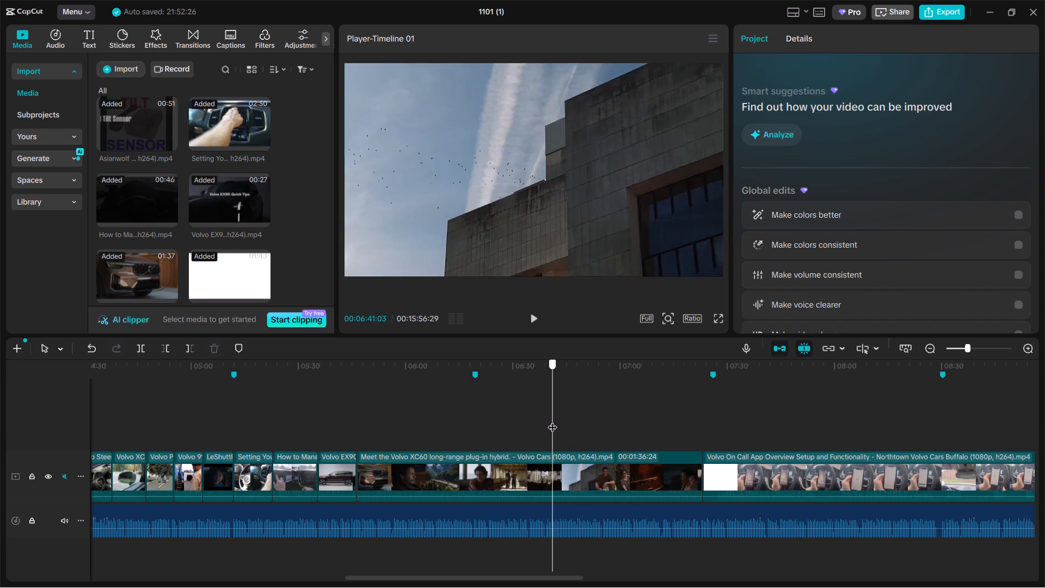
pyautogui.moveTo(552, 420); pyautogui.dragTo(552, 420)
pyautogui.click(562, 501)
pyautogui.hotkey('ctrl', 'b')
pyautogui.click(509, 489)
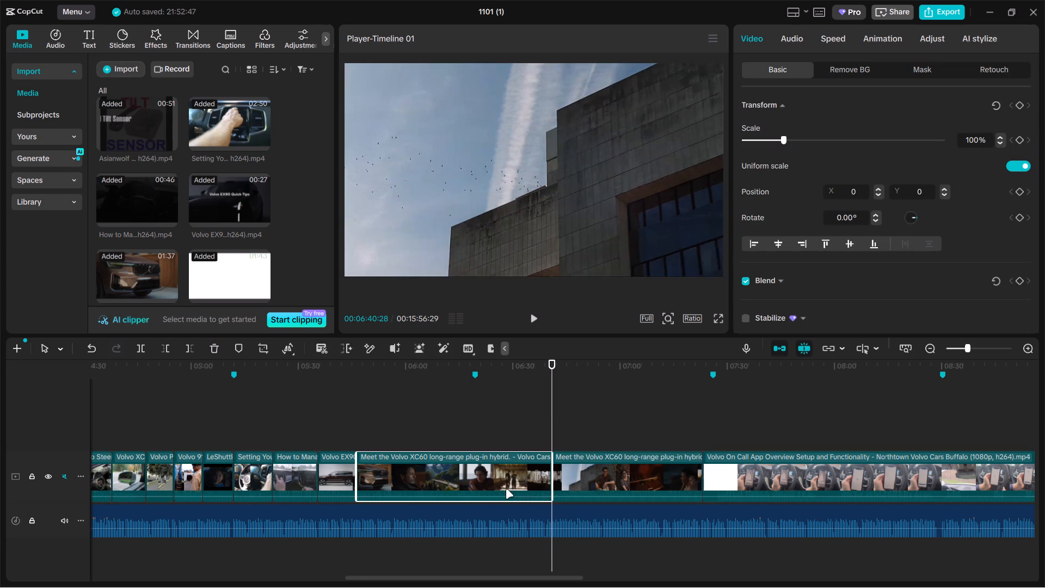
pyautogui.press('BackSpace')
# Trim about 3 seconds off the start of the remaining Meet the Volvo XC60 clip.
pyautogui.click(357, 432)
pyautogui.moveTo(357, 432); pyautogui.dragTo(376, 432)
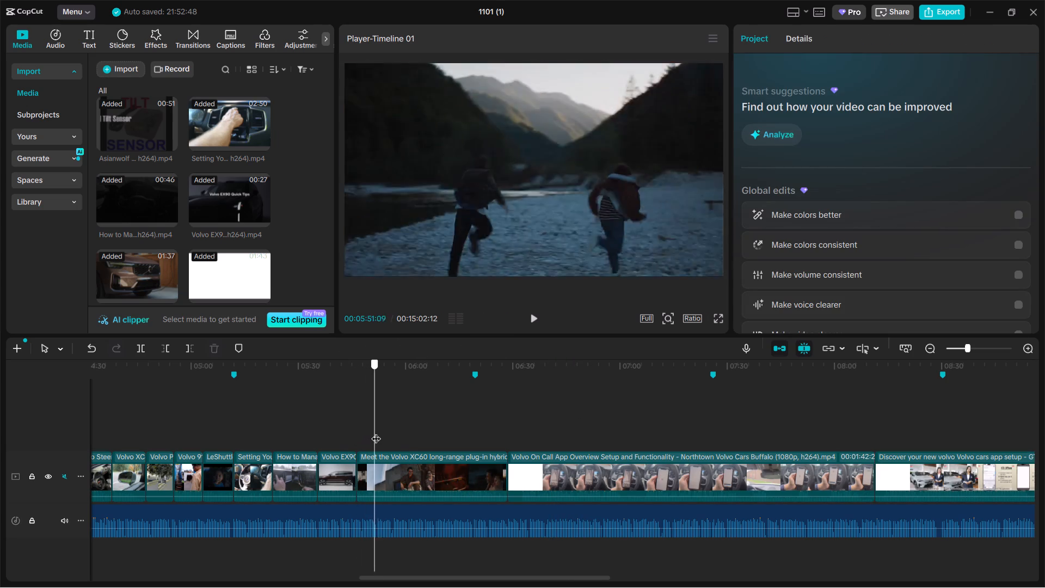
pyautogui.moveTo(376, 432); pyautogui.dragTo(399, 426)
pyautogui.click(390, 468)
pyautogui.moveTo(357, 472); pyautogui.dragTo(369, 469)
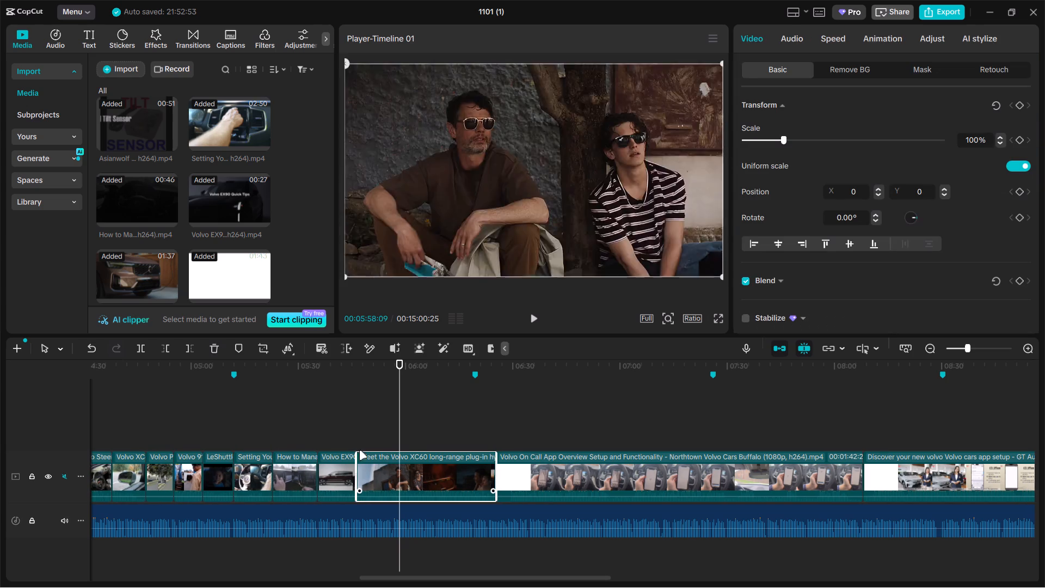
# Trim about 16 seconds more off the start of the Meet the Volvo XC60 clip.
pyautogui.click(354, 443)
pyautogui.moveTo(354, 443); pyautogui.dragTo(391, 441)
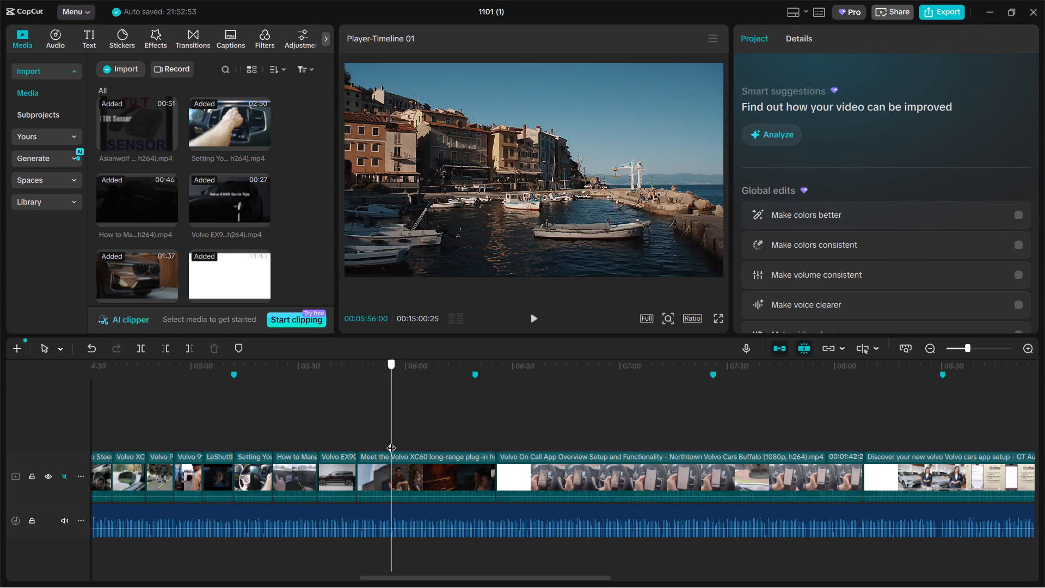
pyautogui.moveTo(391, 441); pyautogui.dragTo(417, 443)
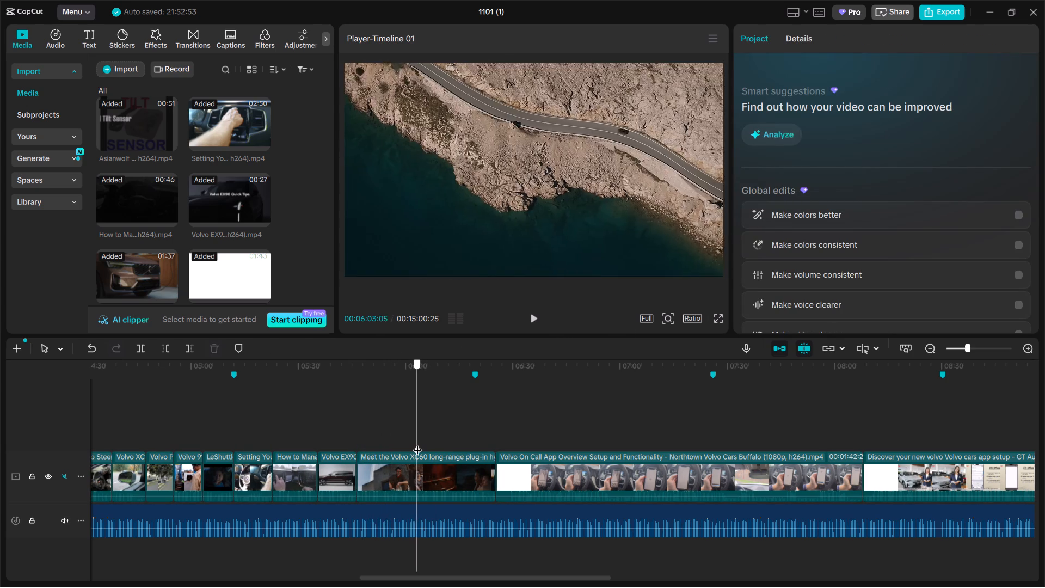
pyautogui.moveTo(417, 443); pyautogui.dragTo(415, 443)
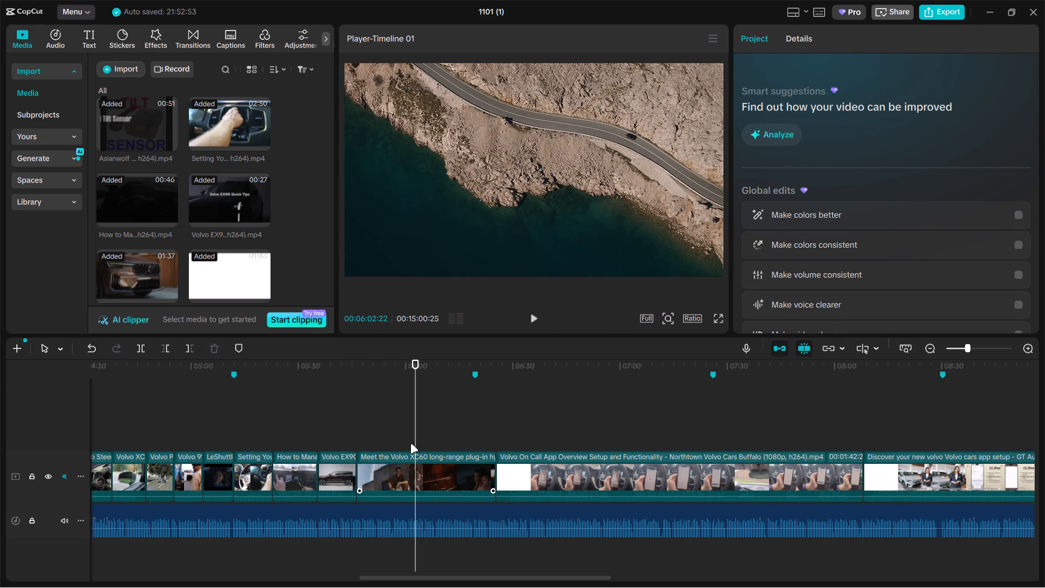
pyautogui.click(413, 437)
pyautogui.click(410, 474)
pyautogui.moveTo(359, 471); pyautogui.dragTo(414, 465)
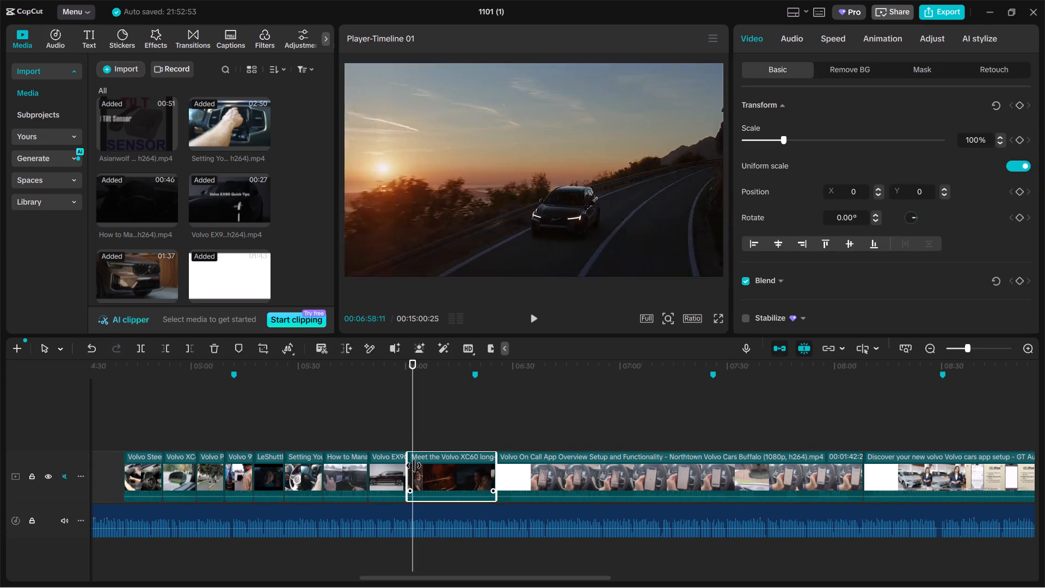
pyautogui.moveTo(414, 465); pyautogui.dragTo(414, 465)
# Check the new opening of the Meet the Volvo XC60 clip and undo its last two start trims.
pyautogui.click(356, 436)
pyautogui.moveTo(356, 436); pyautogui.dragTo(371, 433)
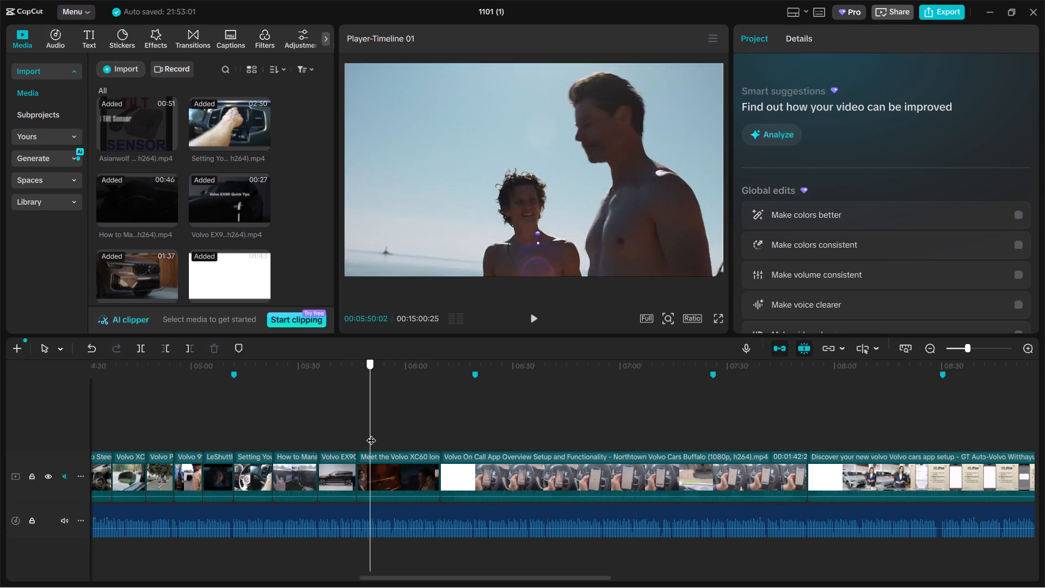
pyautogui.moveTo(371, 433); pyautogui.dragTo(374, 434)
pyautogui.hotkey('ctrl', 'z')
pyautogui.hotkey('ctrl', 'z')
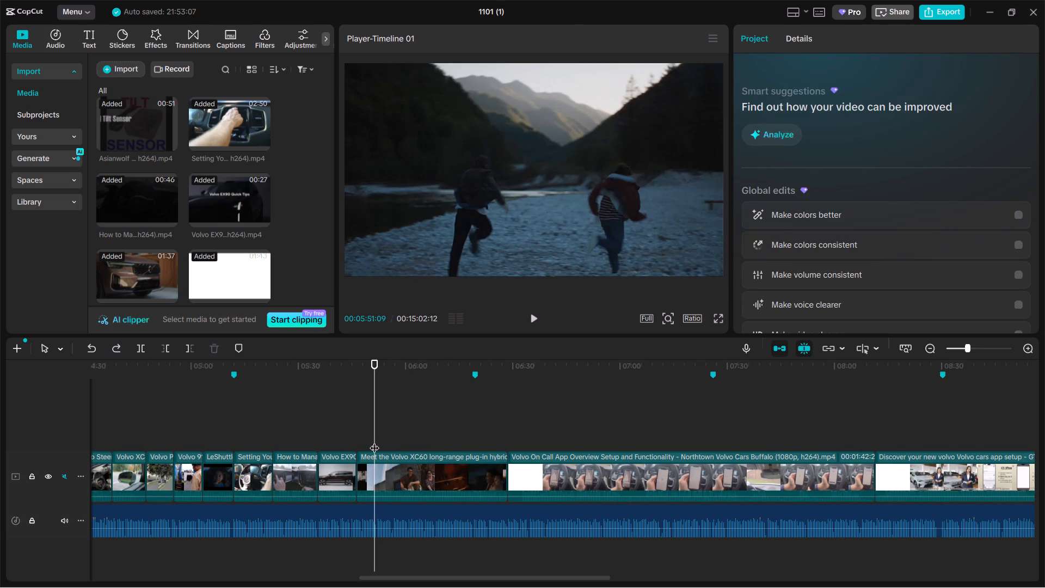
# Split the Meet the Volvo XC60 clip at about 5:57 and delete the part after the cut.
pyautogui.moveTo(374, 441); pyautogui.dragTo(389, 439)
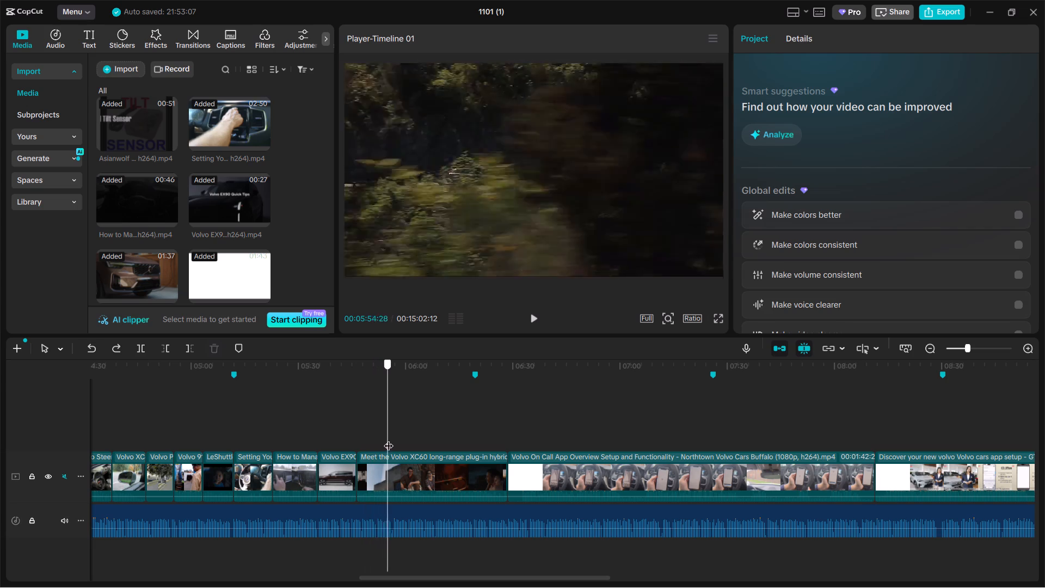
pyautogui.moveTo(389, 439); pyautogui.dragTo(396, 439)
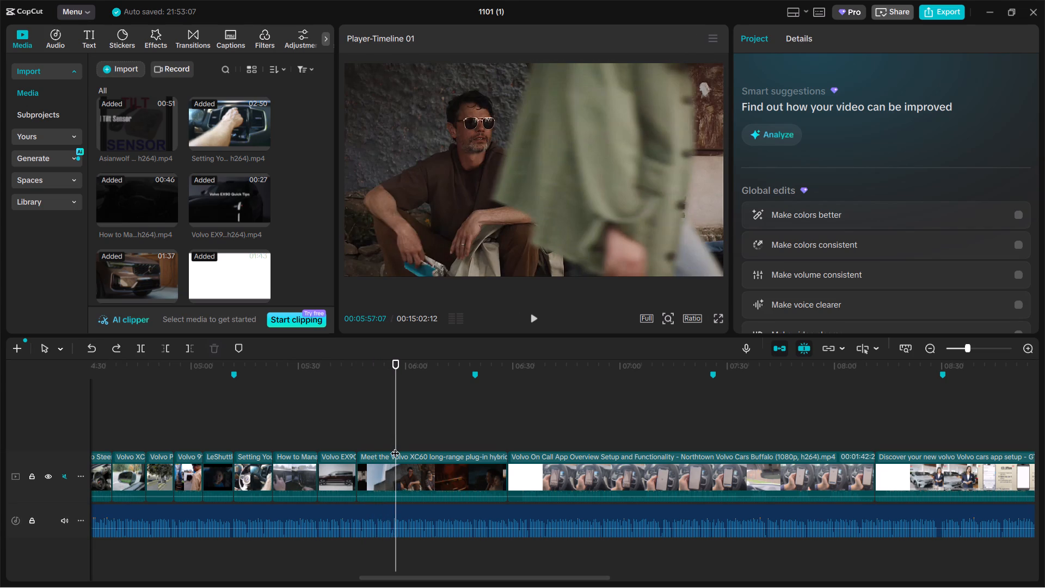
pyautogui.hotkey('ctrl', 'b')
pyautogui.click(423, 468)
pyautogui.press('BackSpace')
# Review the Volvo On Call App Overview clip, split it at about 7:04 and delete the part before the cut.
pyautogui.moveTo(399, 430); pyautogui.dragTo(470, 429)
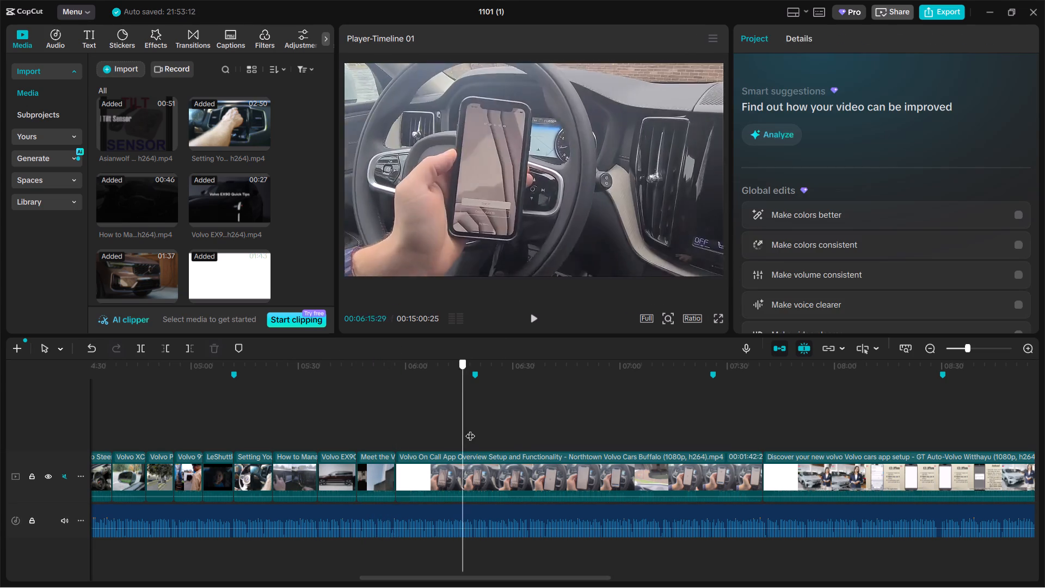
pyautogui.moveTo(470, 429); pyautogui.dragTo(599, 430)
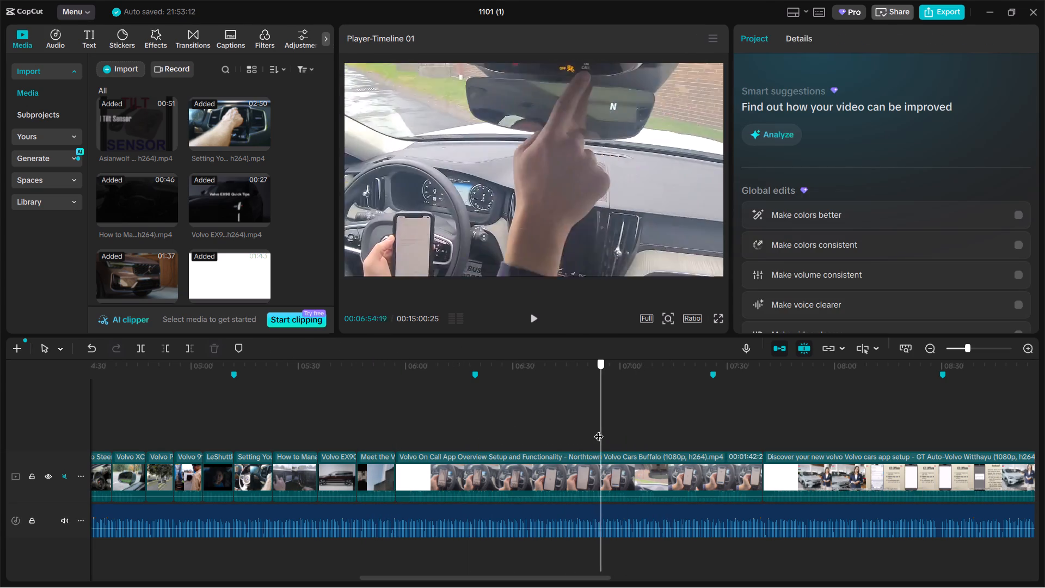
pyautogui.moveTo(599, 430); pyautogui.dragTo(485, 430)
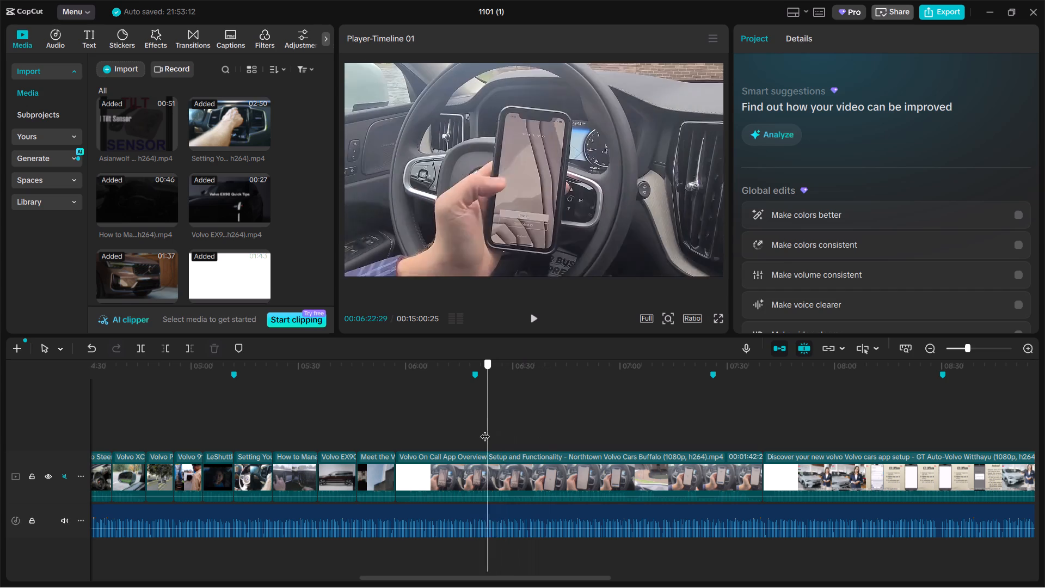
pyautogui.moveTo(485, 430); pyautogui.dragTo(517, 432)
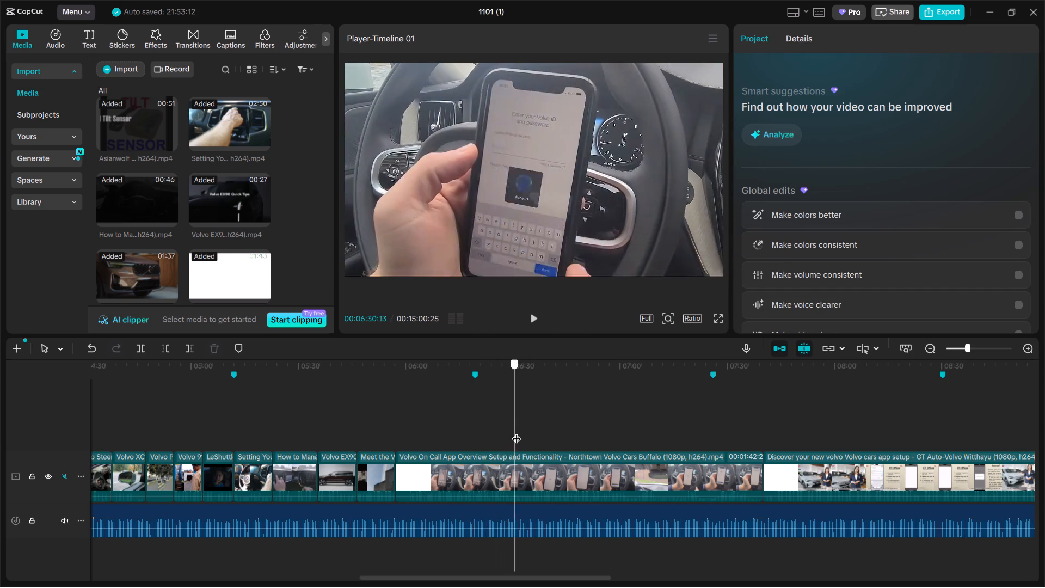
pyautogui.moveTo(517, 432); pyautogui.dragTo(549, 427)
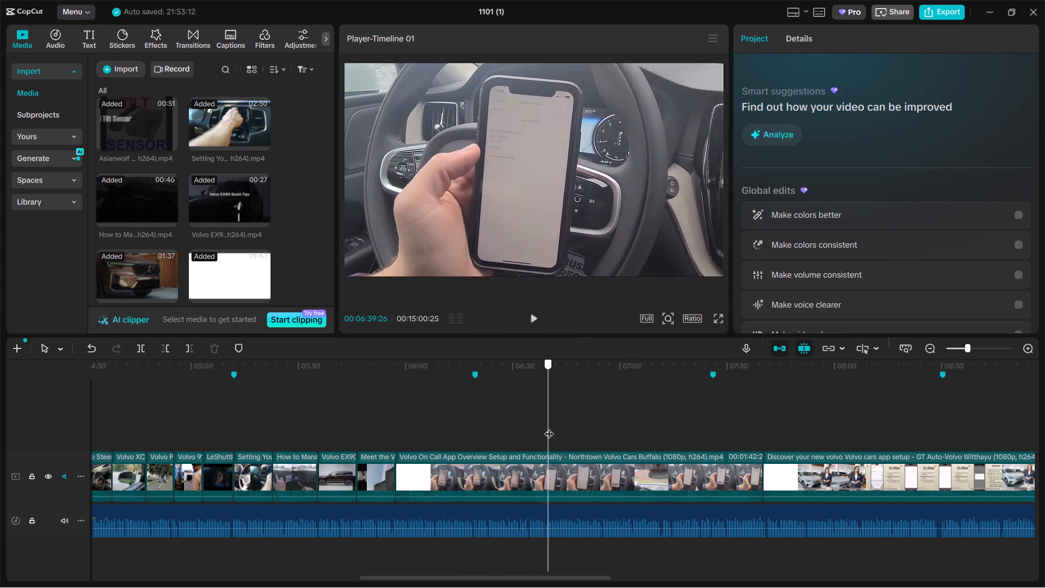
pyautogui.moveTo(549, 427); pyautogui.dragTo(671, 403)
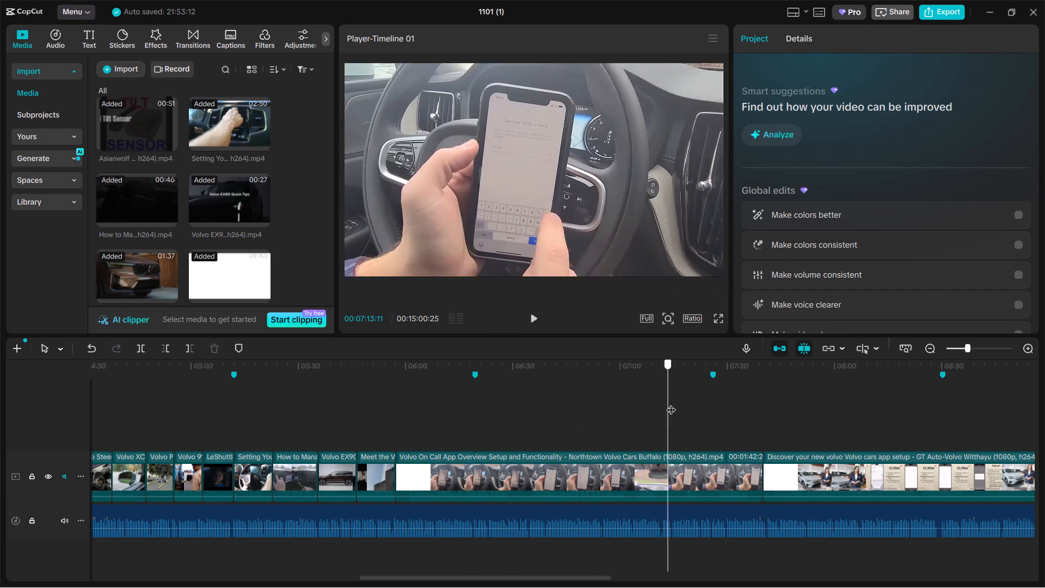
pyautogui.moveTo(671, 403); pyautogui.dragTo(636, 401)
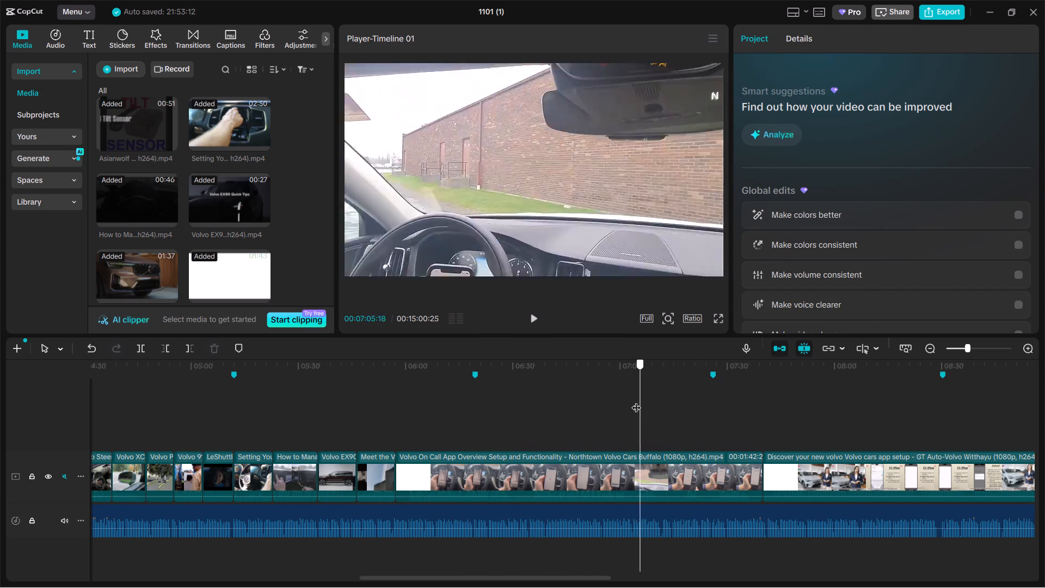
pyautogui.moveTo(636, 401); pyautogui.dragTo(634, 401)
pyautogui.click(611, 476)
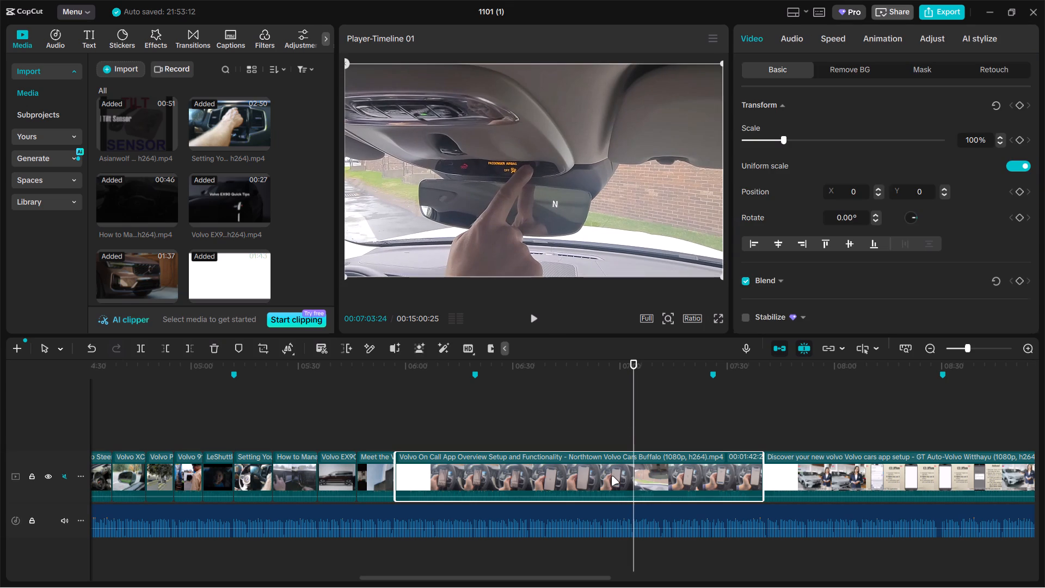
pyautogui.hotkey('ctrl', 'b')
pyautogui.click(597, 476)
pyautogui.press('BackSpace')
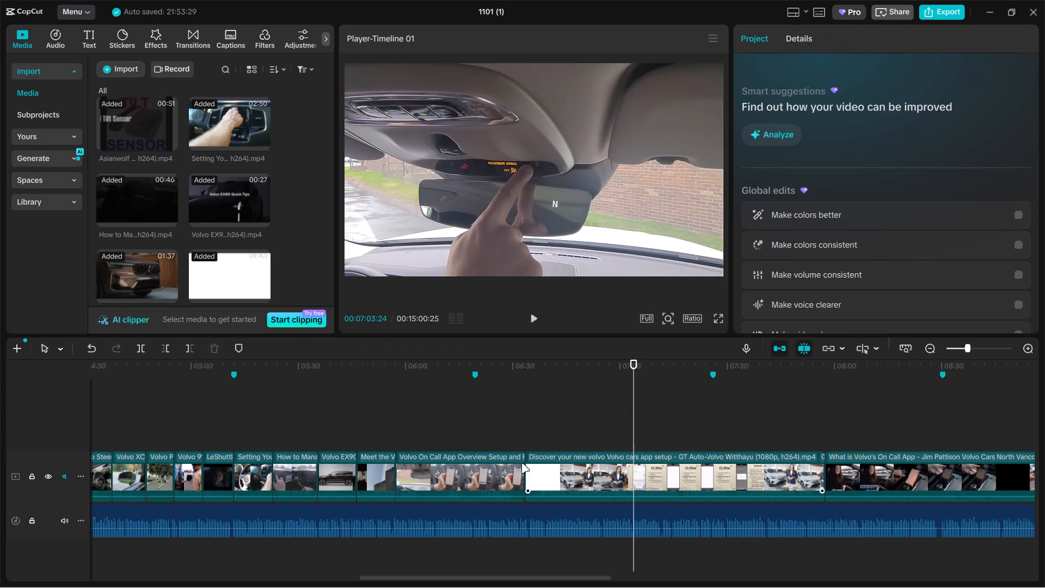
# Split the remaining Volvo On Call App Overview clip at about 6:08 and delete the part after the cut.
pyautogui.click(396, 438)
pyautogui.moveTo(396, 438); pyautogui.dragTo(433, 430)
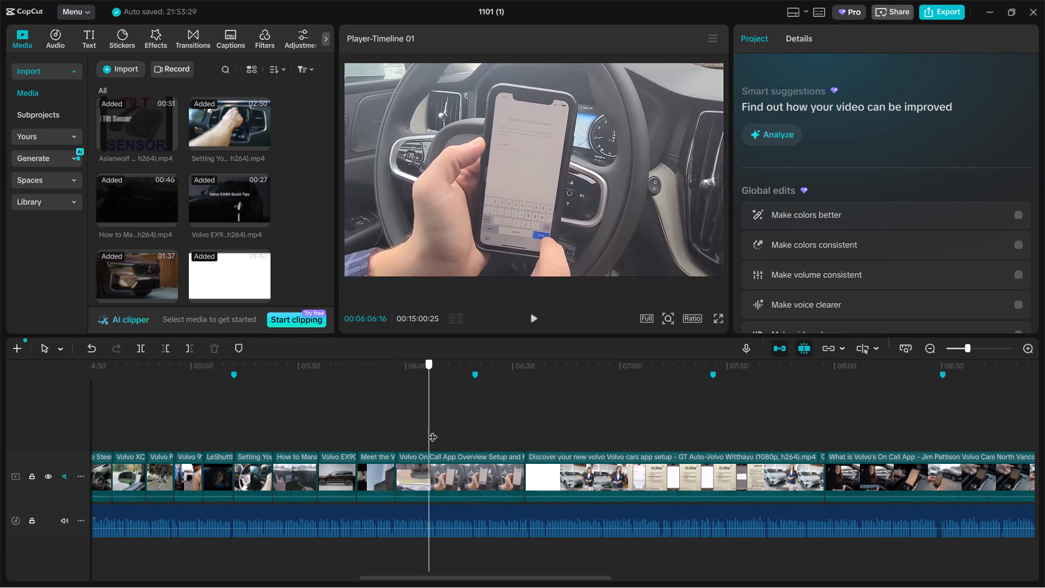
pyautogui.moveTo(433, 430); pyautogui.dragTo(435, 429)
pyautogui.click(439, 471)
pyautogui.hotkey('ctrl', 'b')
pyautogui.press('BackSpace')
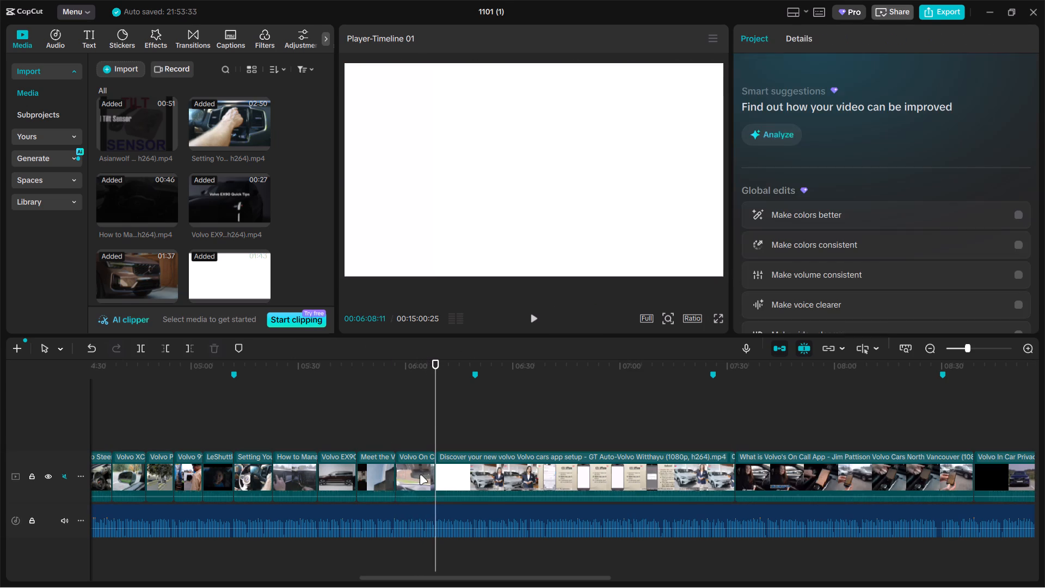
# Move the Volvo On Call App Overview clip to between the LeShuttle clip and the Setting Your Volvo clip.
pyautogui.moveTo(414, 476); pyautogui.dragTo(243, 479)
# Look through the Discover your new Volvo cars app setup clip for footage worth keeping.
pyautogui.click(514, 443)
pyautogui.moveTo(514, 443); pyautogui.dragTo(544, 443)
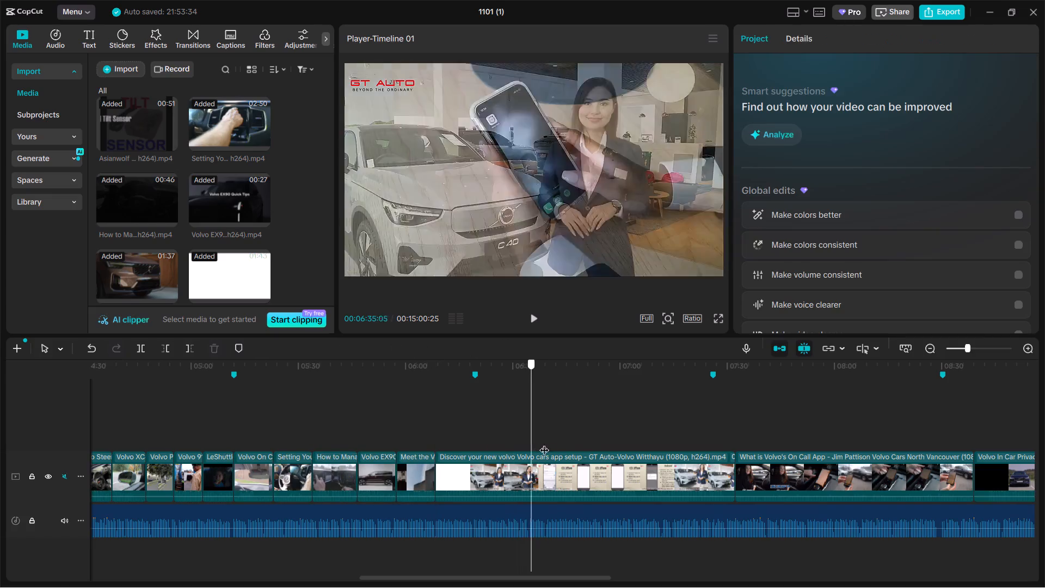
pyautogui.moveTo(544, 443); pyautogui.dragTo(697, 432)
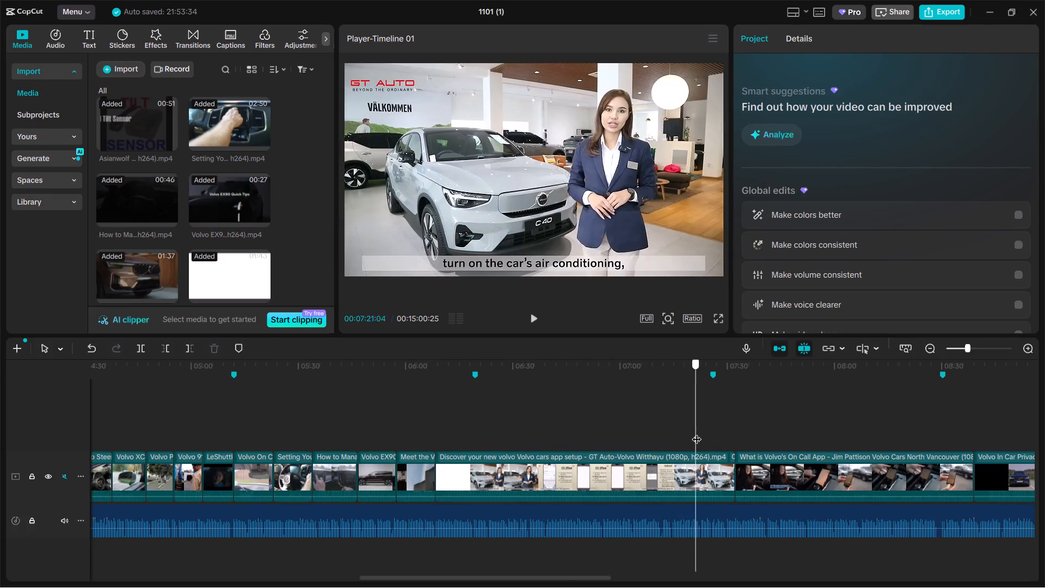
# Split the Discover your new Volvo cars app setup clip at about 6:32 and delete the part before the cut.
pyautogui.moveTo(697, 432); pyautogui.dragTo(517, 439)
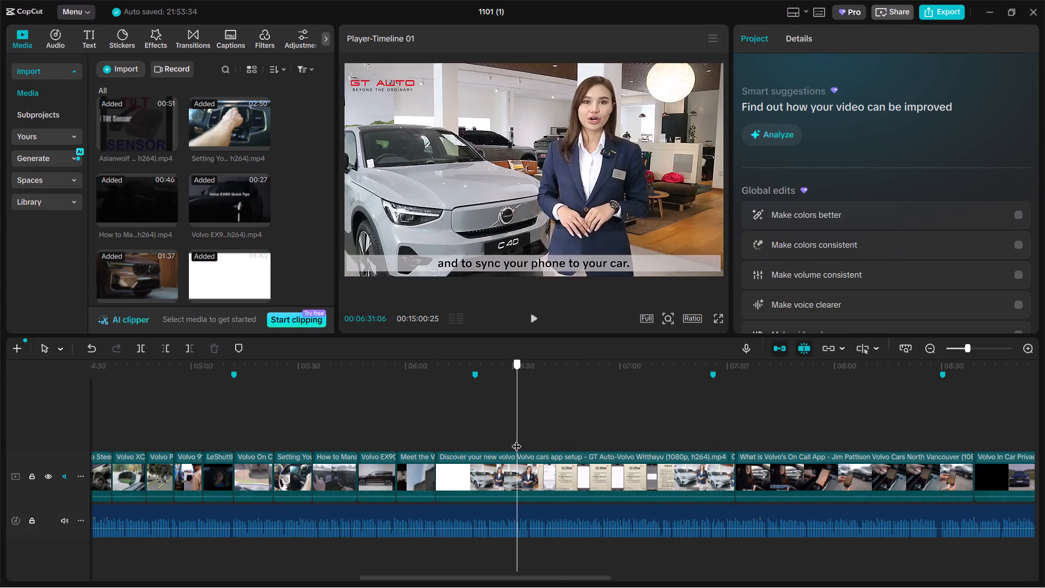
pyautogui.moveTo(517, 439); pyautogui.dragTo(515, 436)
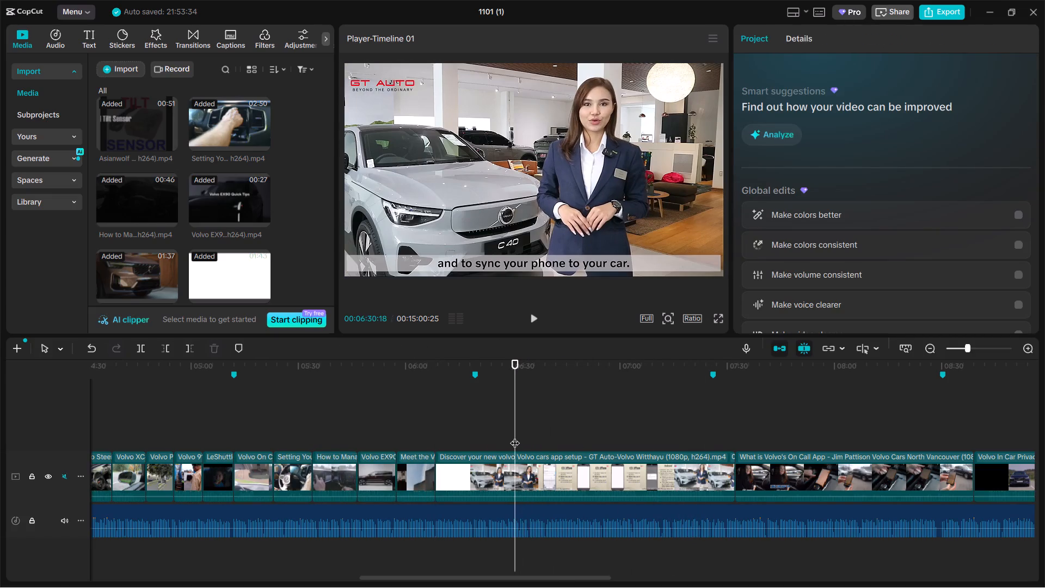
pyautogui.click(511, 468)
pyautogui.moveTo(513, 431); pyautogui.dragTo(515, 431)
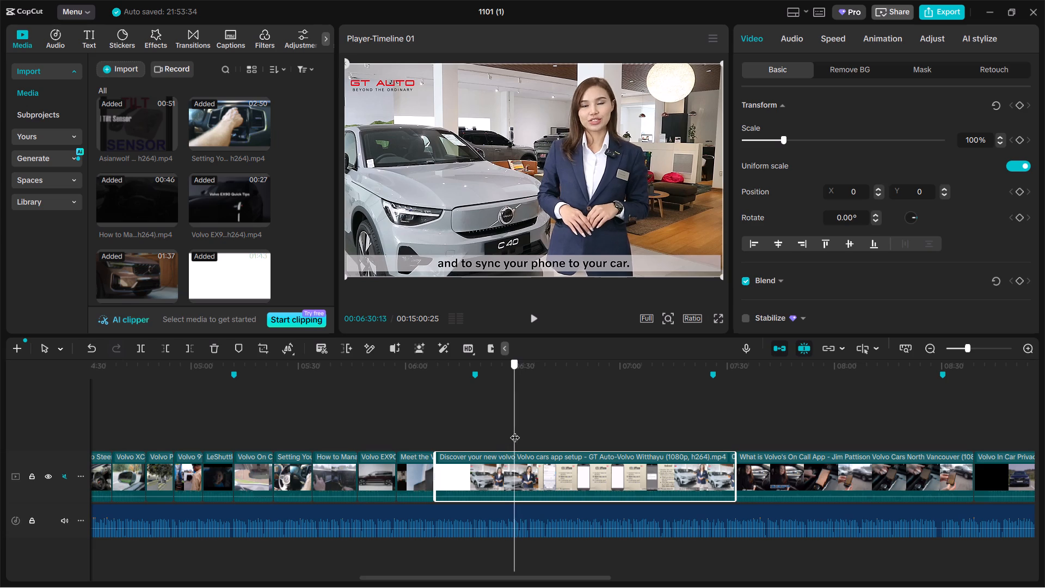
pyautogui.moveTo(515, 431); pyautogui.dragTo(521, 429)
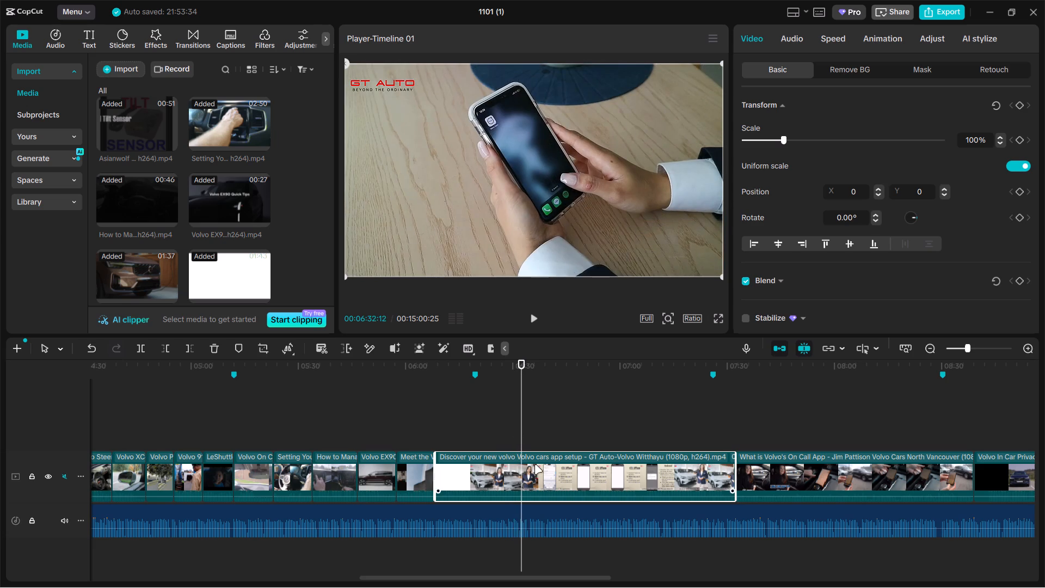
pyautogui.click(534, 464)
pyautogui.hotkey('ctrl', 'b')
pyautogui.click(502, 467)
pyautogui.press('BackSpace')
# Split the remaining Discover your new Volvo cars app setup clip at about 6:12 and delete the part after the cut.
pyautogui.click(436, 438)
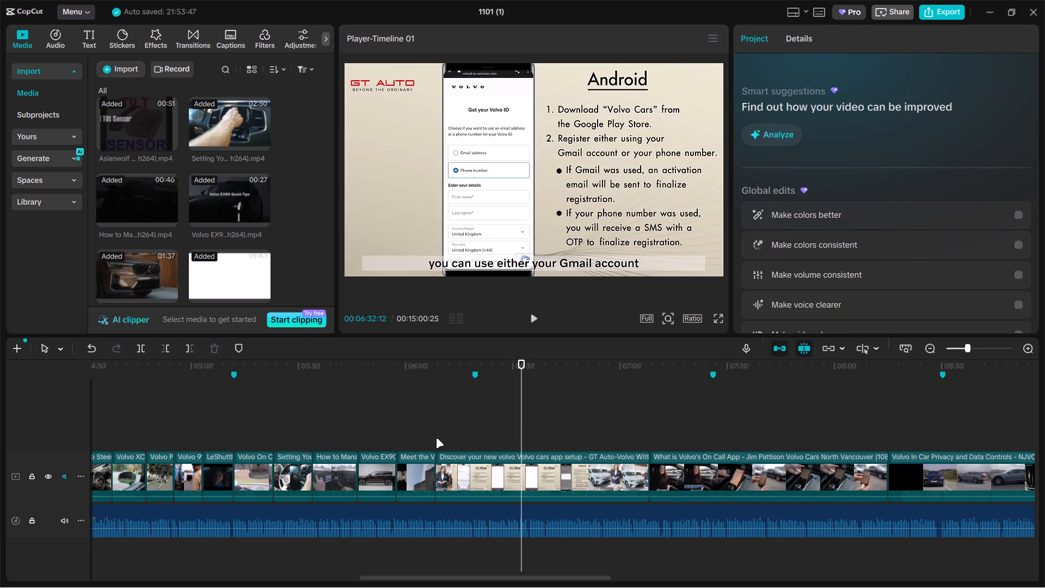
pyautogui.moveTo(436, 438); pyautogui.dragTo(461, 434)
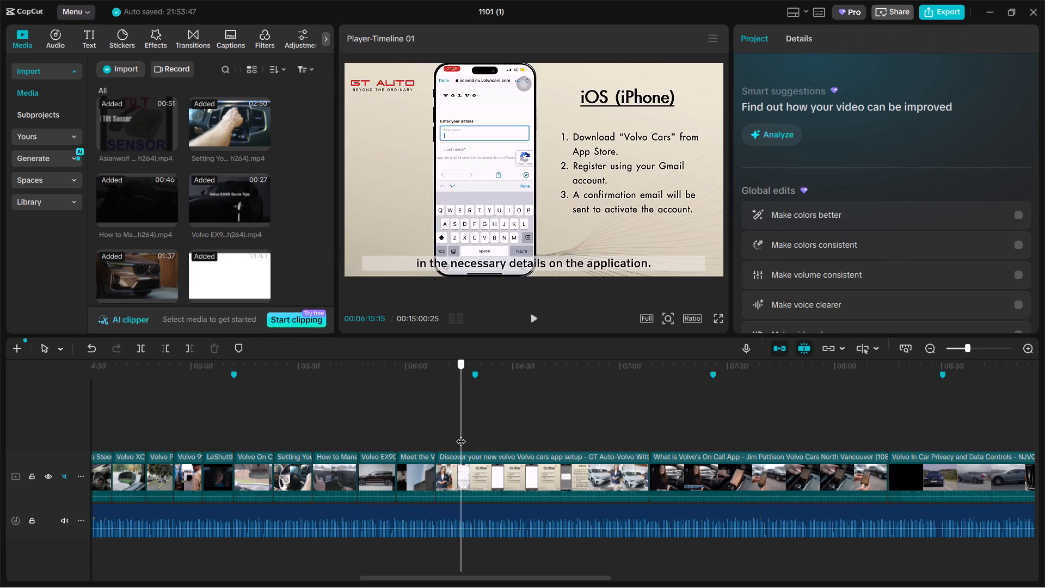
pyautogui.moveTo(461, 434); pyautogui.dragTo(447, 445)
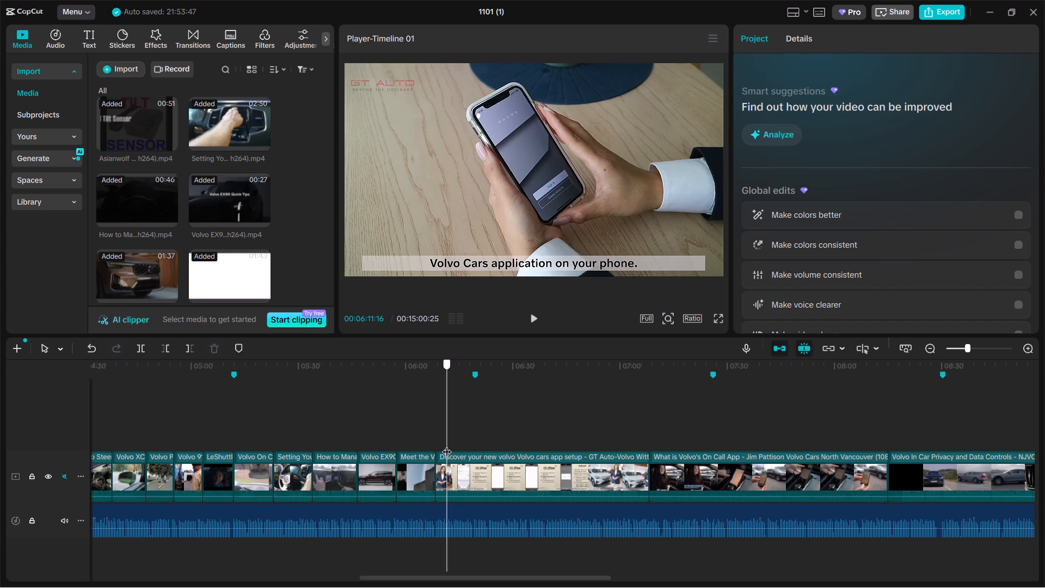
pyautogui.moveTo(447, 445); pyautogui.dragTo(450, 444)
pyautogui.click(468, 464)
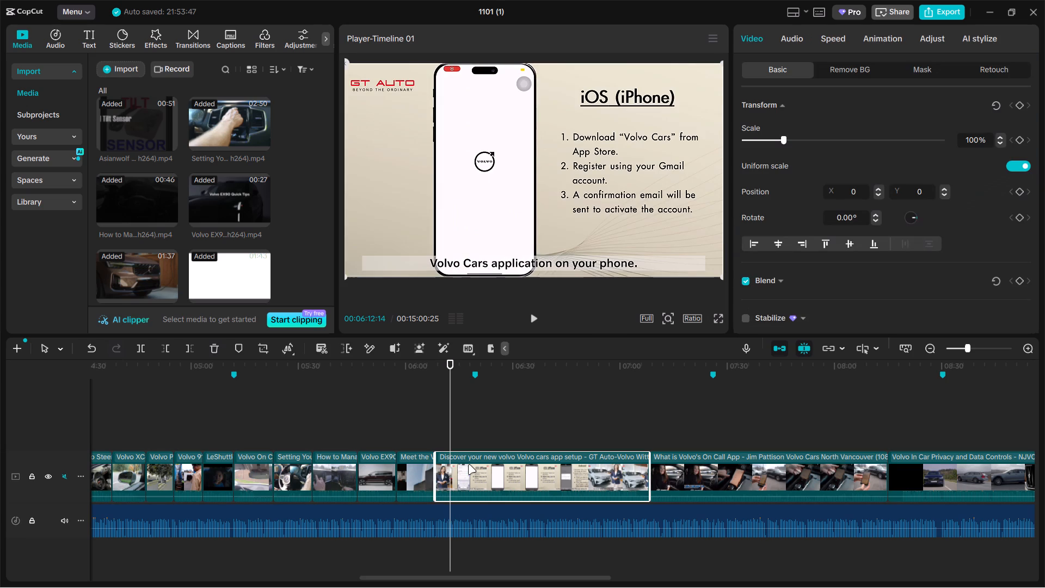
pyautogui.hotkey('ctrl', 'b')
pyautogui.press('BackSpace')
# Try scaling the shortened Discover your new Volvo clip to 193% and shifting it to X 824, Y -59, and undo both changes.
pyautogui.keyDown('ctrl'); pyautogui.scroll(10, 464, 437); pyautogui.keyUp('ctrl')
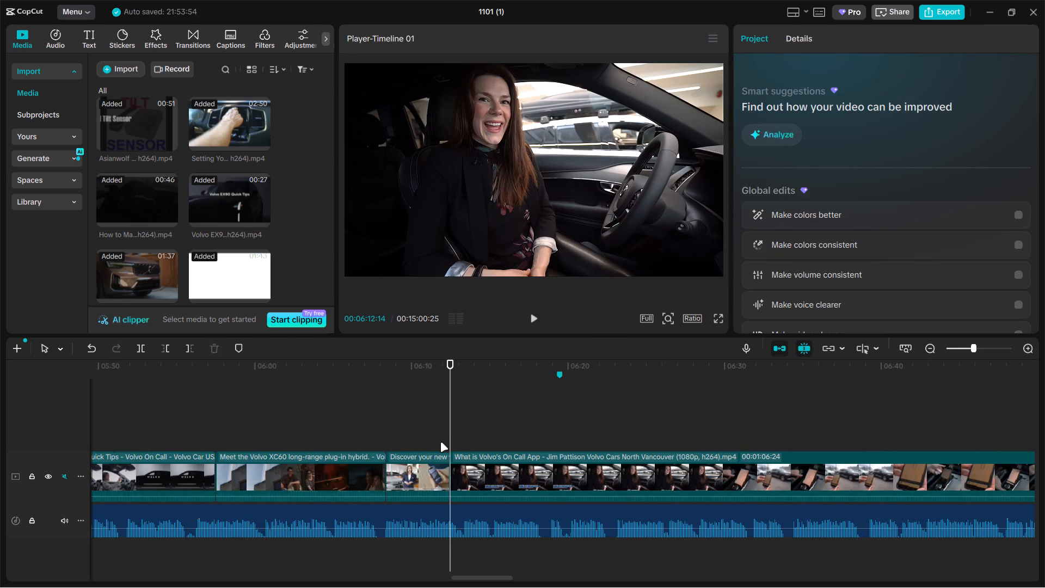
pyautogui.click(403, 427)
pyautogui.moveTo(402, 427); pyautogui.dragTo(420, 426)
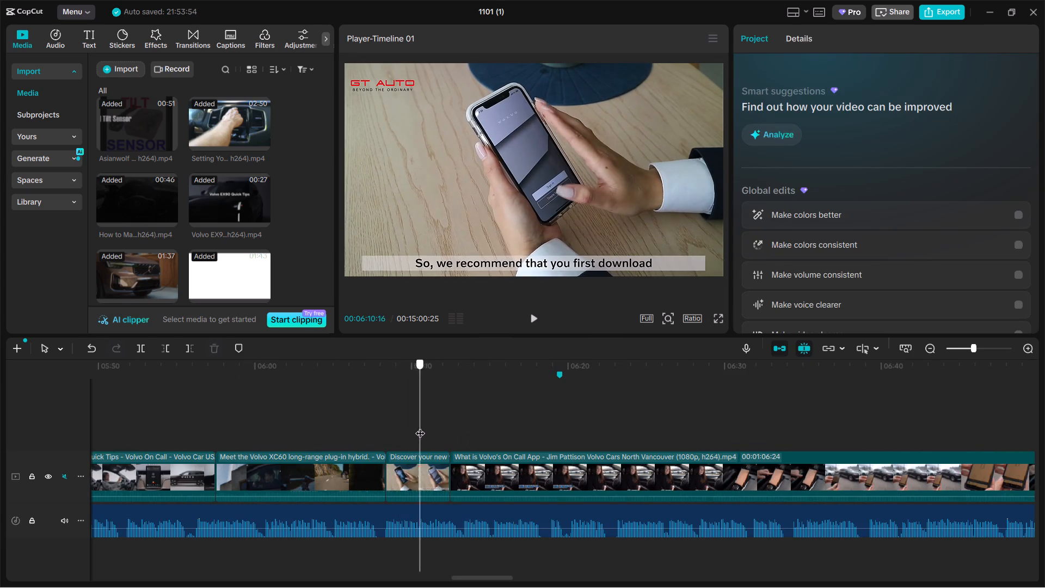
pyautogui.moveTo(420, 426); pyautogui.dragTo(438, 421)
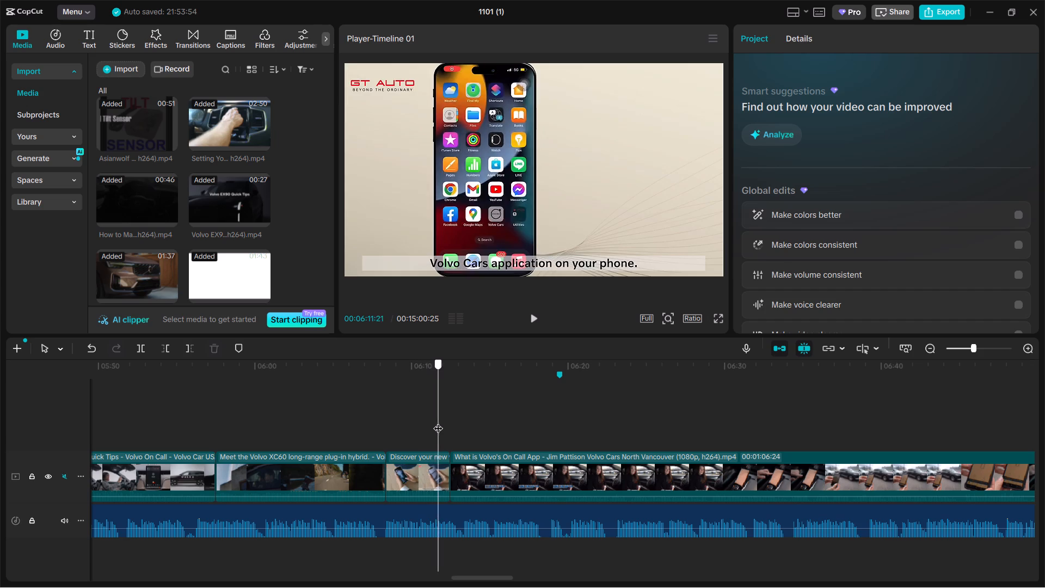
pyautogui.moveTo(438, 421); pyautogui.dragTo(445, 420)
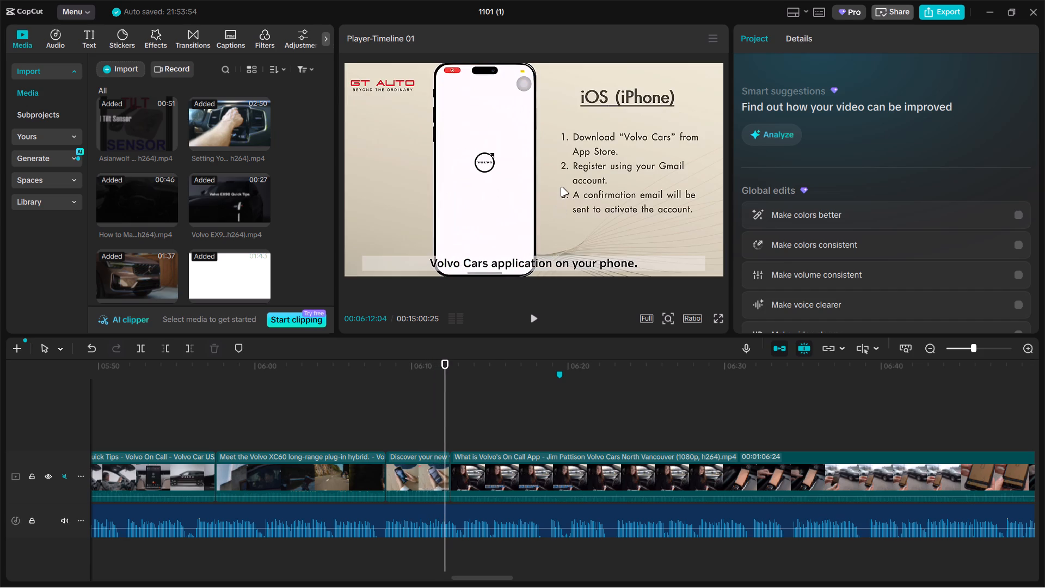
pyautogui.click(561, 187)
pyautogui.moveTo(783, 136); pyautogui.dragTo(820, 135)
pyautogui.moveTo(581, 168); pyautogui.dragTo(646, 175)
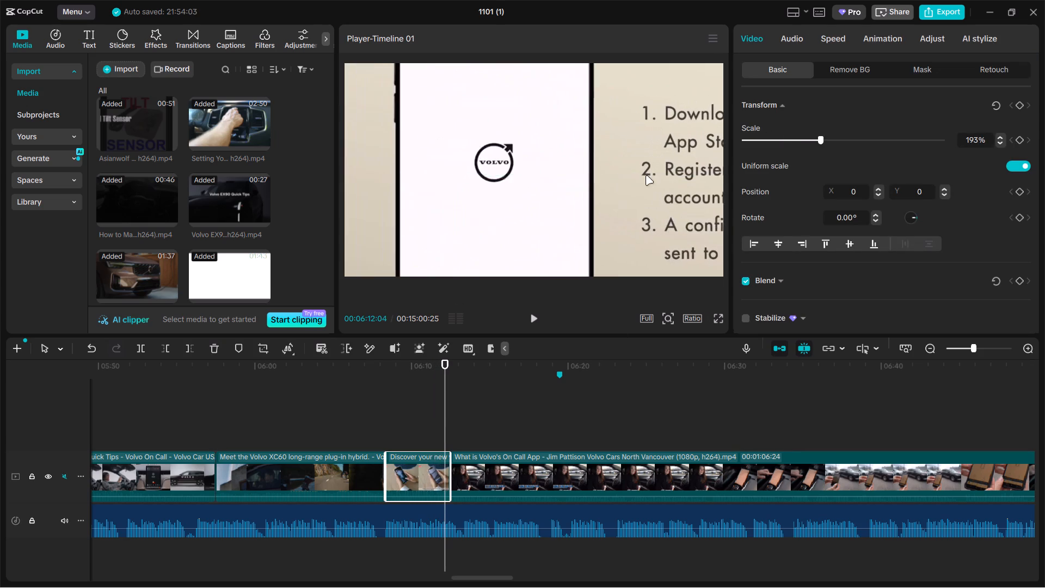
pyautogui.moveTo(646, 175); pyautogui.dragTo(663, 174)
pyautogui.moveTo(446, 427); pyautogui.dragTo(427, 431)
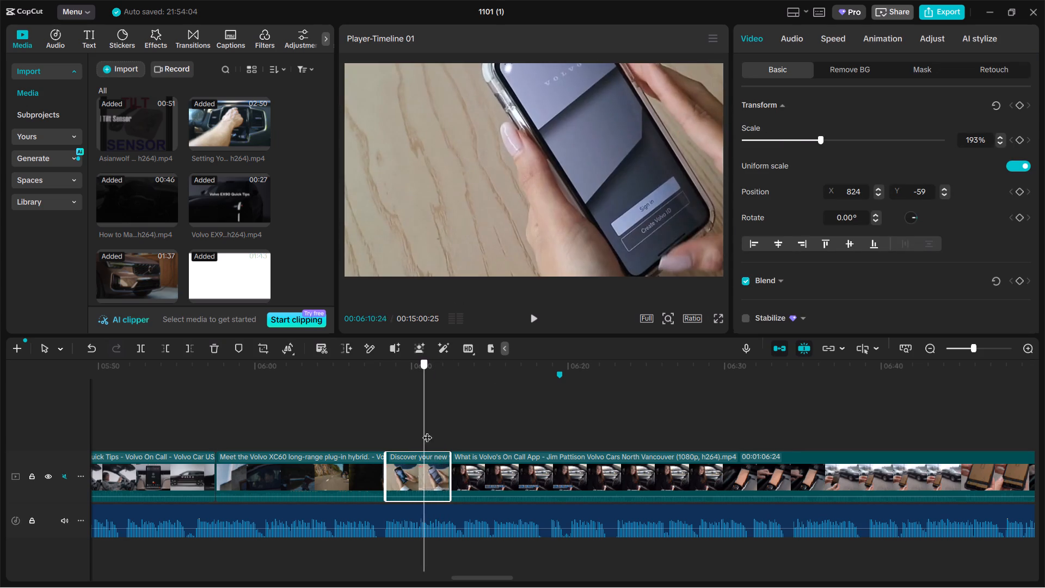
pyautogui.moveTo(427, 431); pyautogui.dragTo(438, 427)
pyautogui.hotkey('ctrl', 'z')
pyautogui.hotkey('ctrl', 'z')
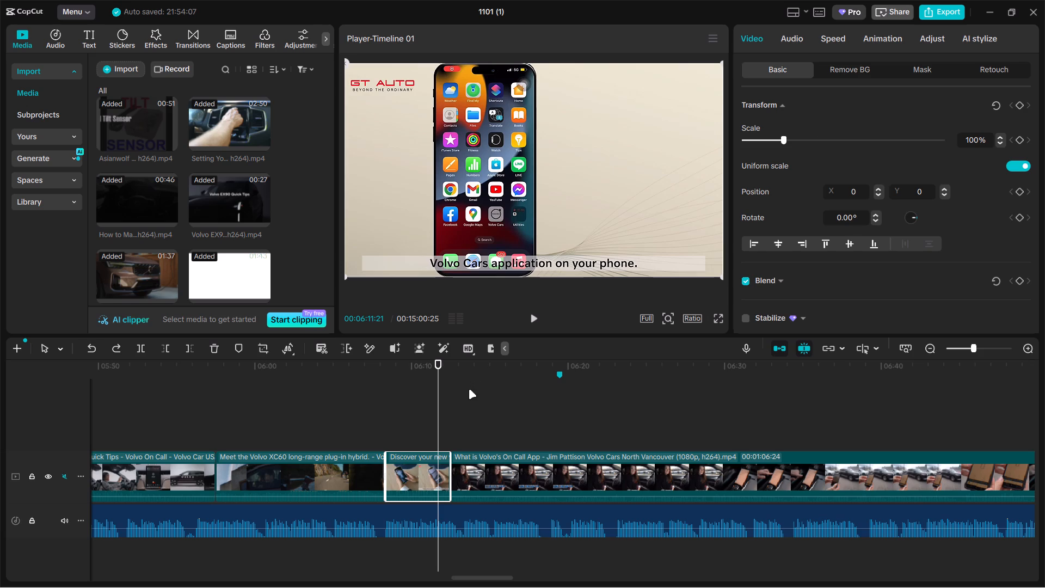
# Trim the end of the Discover your new Volvo clip to about 6:11, cutting off the iOS instruction screen.
pyautogui.moveTo(440, 419); pyautogui.dragTo(433, 420)
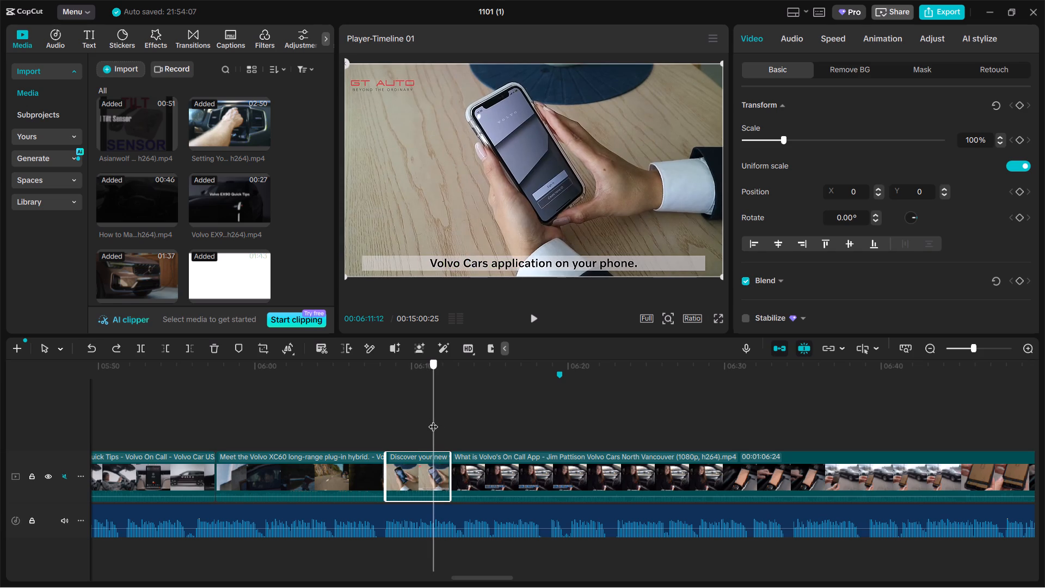
pyautogui.moveTo(433, 420); pyautogui.dragTo(434, 420)
pyautogui.moveTo(453, 474); pyautogui.dragTo(432, 469)
# Scale the Discover your new Volvo clip to 148% so the caption and GT Auto logo fall outside the frame.
pyautogui.click(411, 440)
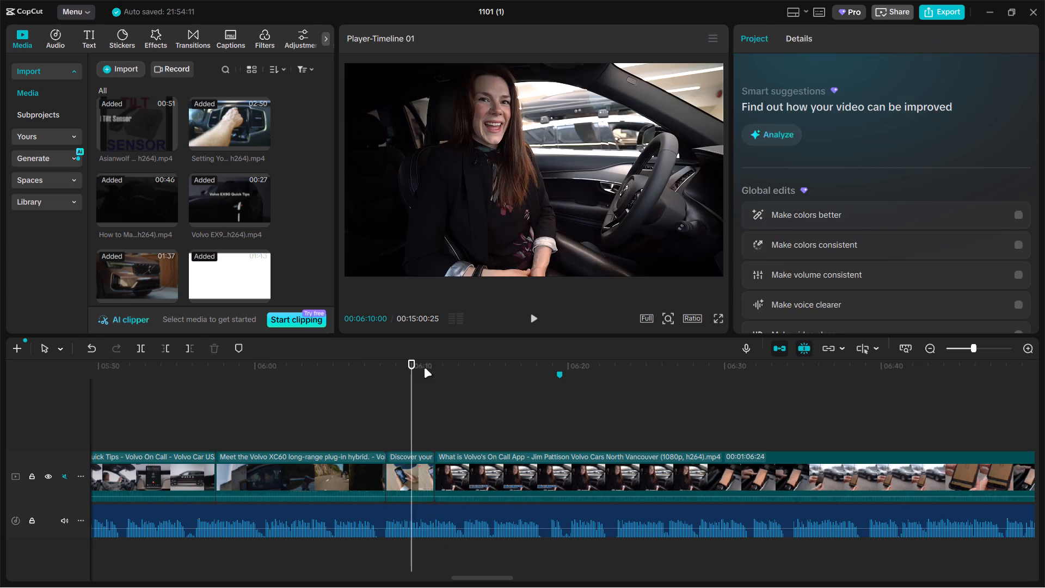
pyautogui.click(434, 237)
pyautogui.moveTo(780, 139); pyautogui.dragTo(803, 139)
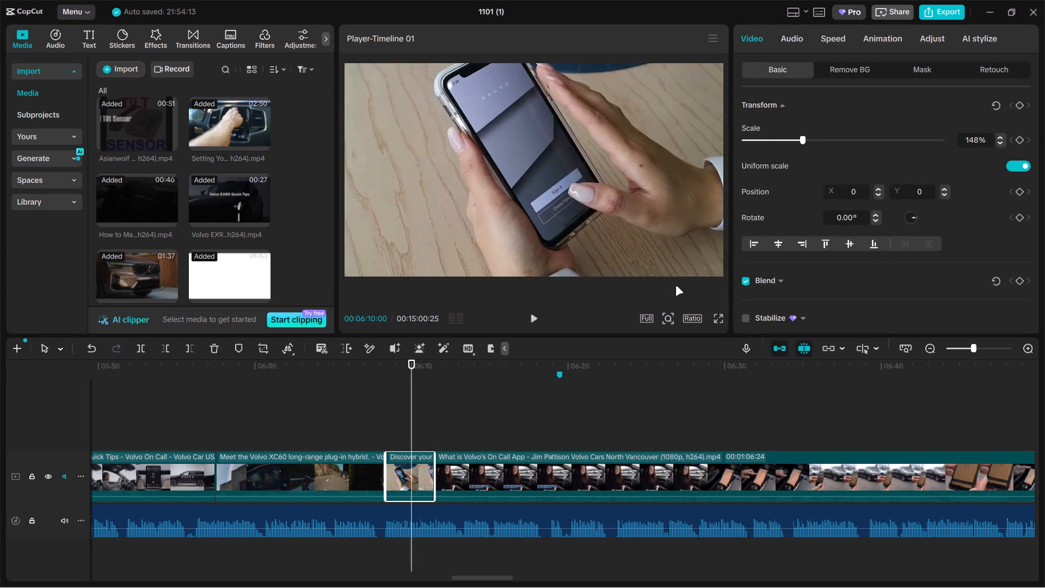
# Review the What is Volvo's On Call App clip, split it at about 6:53 and delete the part before the cut.
pyautogui.keyDown('ctrl'); pyautogui.scroll(-5, 539, 441); pyautogui.keyUp('ctrl')
pyautogui.click(482, 447)
pyautogui.moveTo(482, 448); pyautogui.dragTo(537, 441)
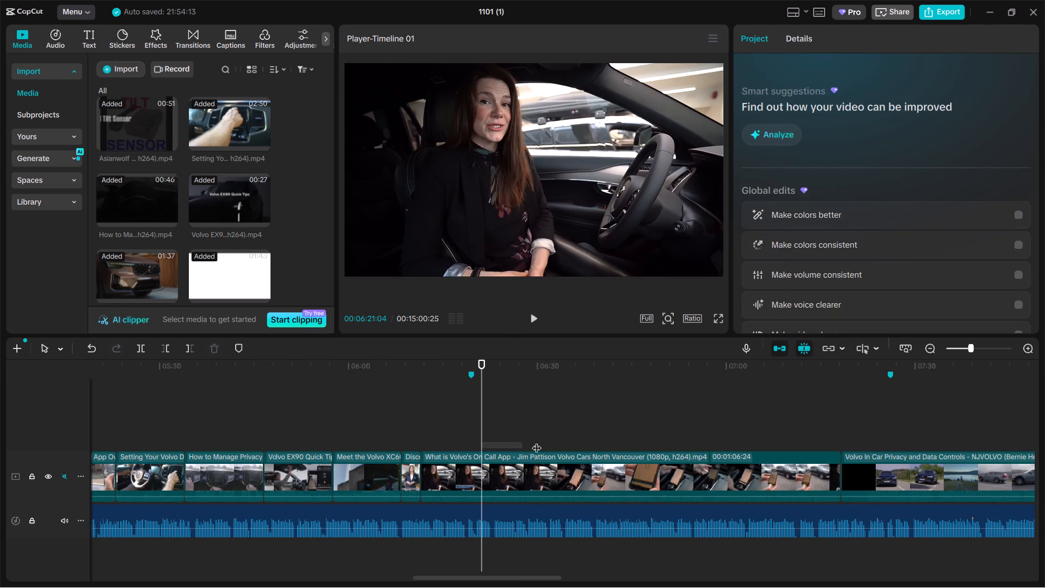
pyautogui.moveTo(537, 441); pyautogui.dragTo(568, 438)
pyautogui.moveTo(484, 424); pyautogui.dragTo(620, 414)
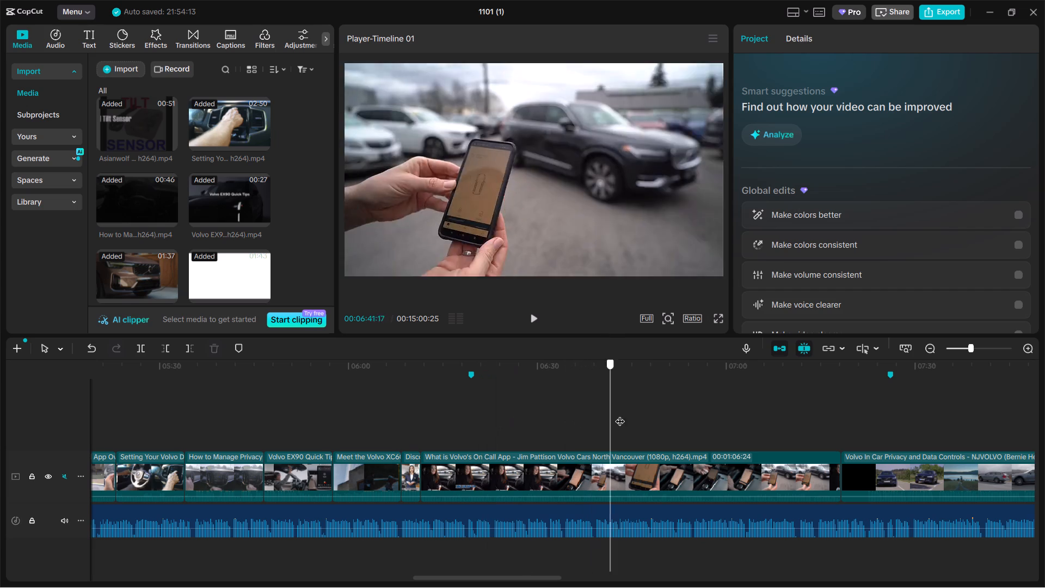
pyautogui.moveTo(620, 414); pyautogui.dragTo(771, 406)
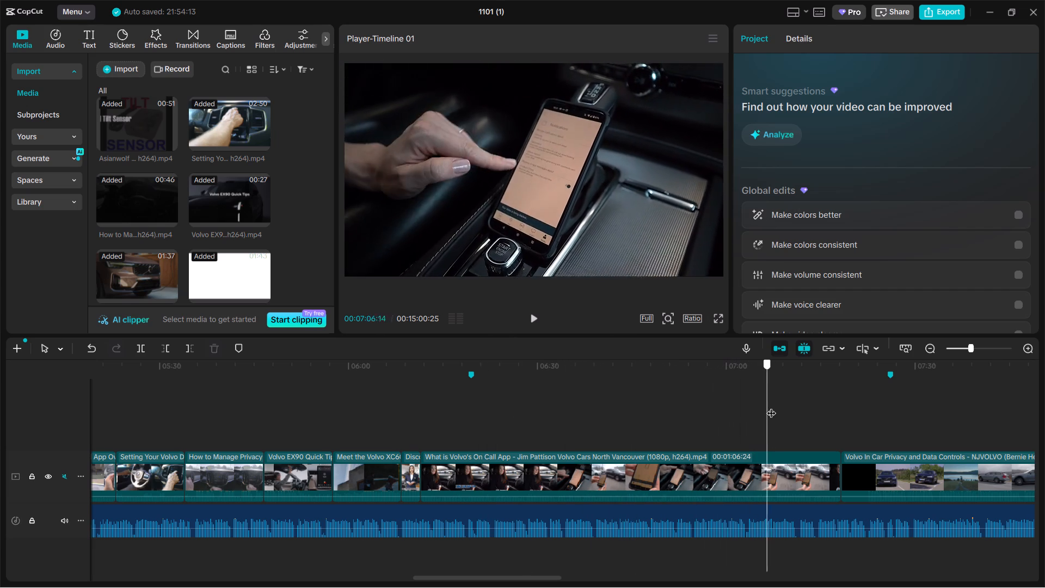
pyautogui.moveTo(771, 406); pyautogui.dragTo(688, 407)
pyautogui.click(686, 456)
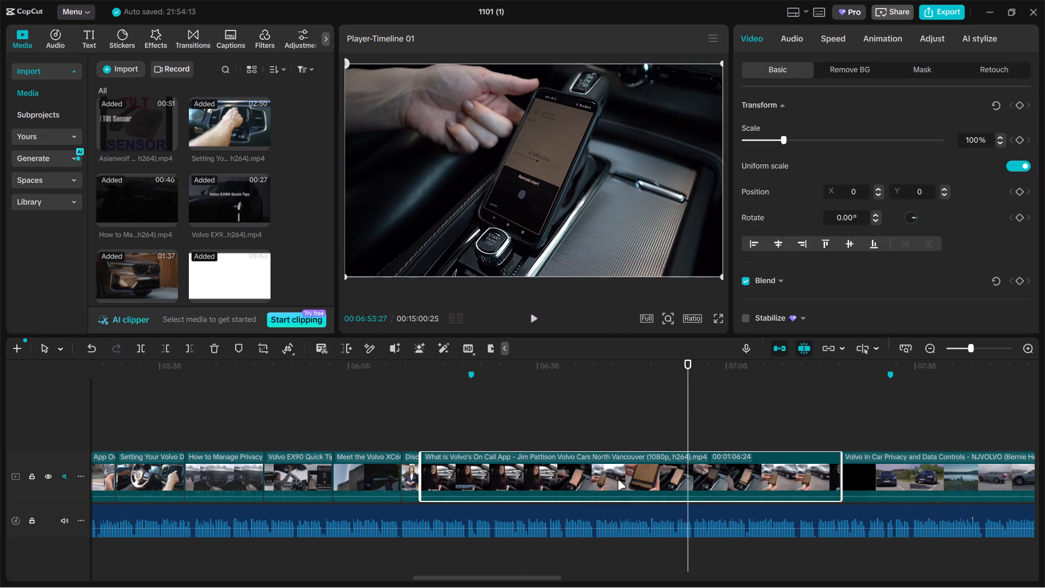
pyautogui.hotkey('ctrl', 'b')
pyautogui.click(612, 481)
pyautogui.press('BackSpace')
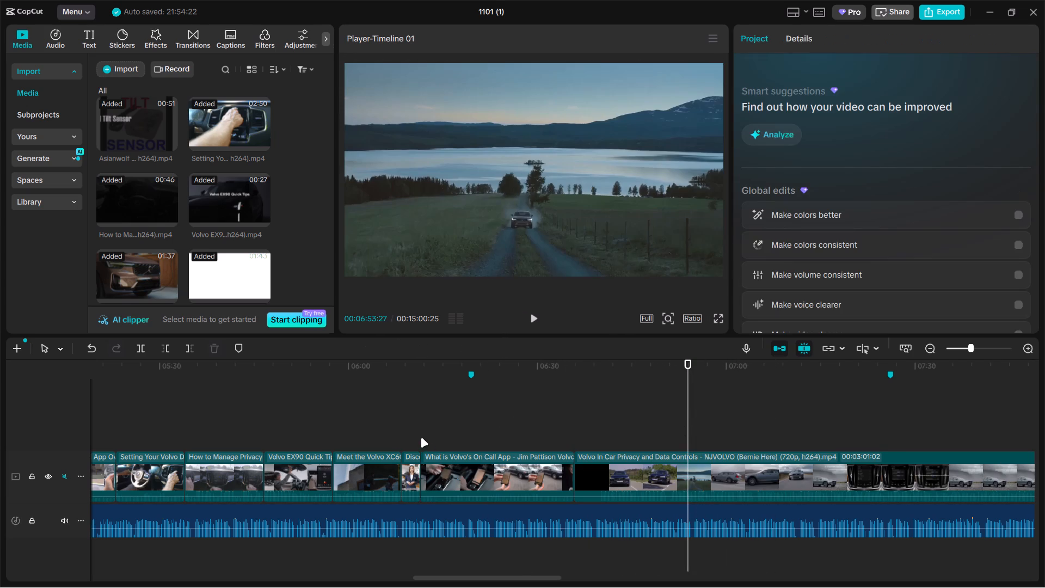
# Split the remaining What is Volvo's On Call App clip at about 6:21 and delete the part after the cut.
pyautogui.click(421, 438)
pyautogui.moveTo(421, 438); pyautogui.dragTo(482, 431)
pyautogui.click(489, 481)
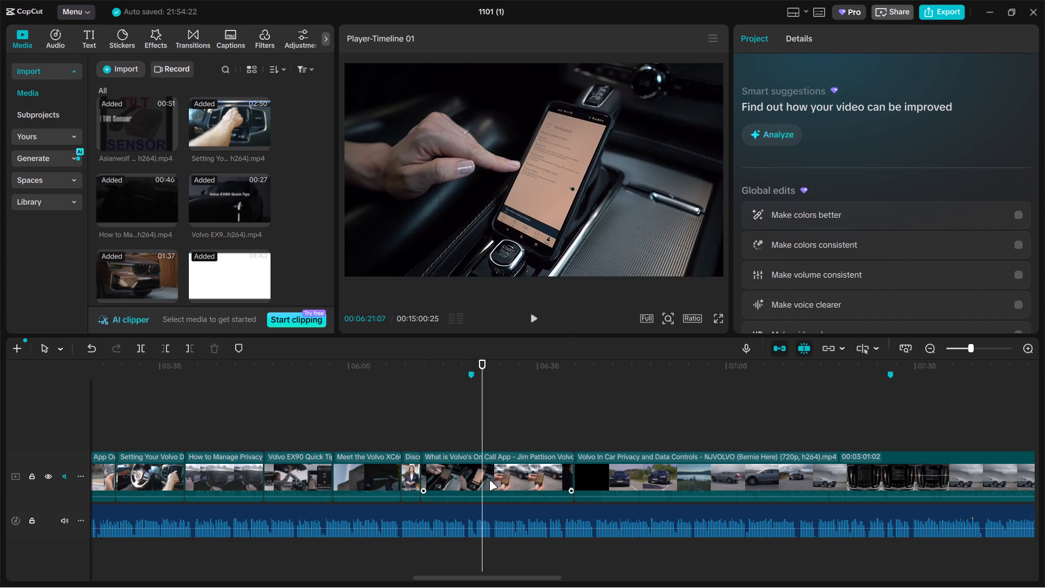
pyautogui.hotkey('ctrl', 'b')
pyautogui.press('BackSpace')
# Move the What is Volvo's On Call App clip to between the Setting Your Volvo and How to Manage Privacy clips.
pyautogui.keyDown('ctrl'); pyautogui.scroll(-4, 474, 477); pyautogui.keyUp('ctrl')
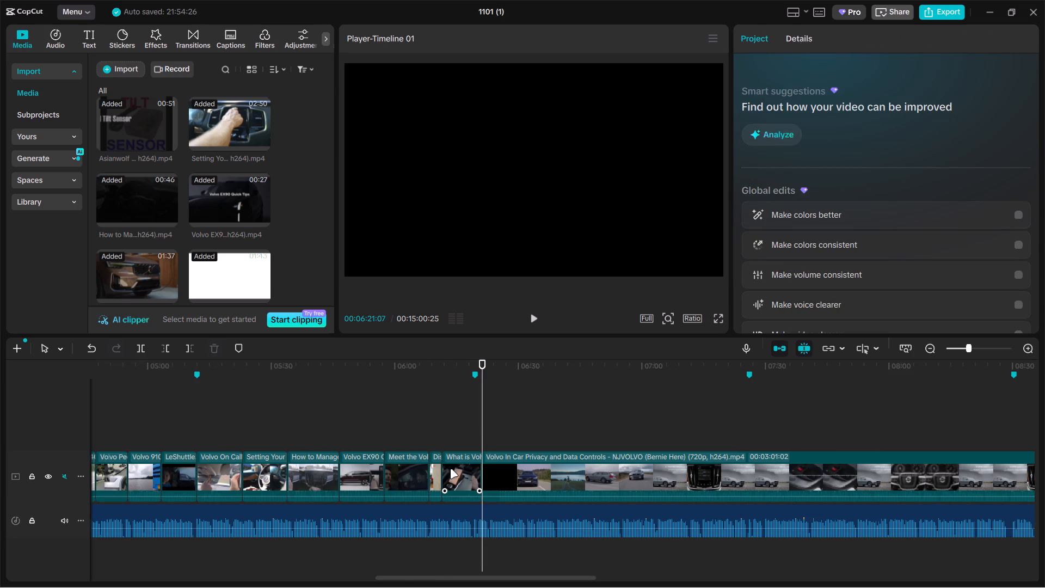
pyautogui.moveTo(458, 468); pyautogui.dragTo(288, 466)
# Review the Volvo In Car Privacy and Data Controls clip, split it at about 7:05 and delete the part before the cut.
pyautogui.click(522, 423)
pyautogui.moveTo(525, 424); pyautogui.dragTo(715, 423)
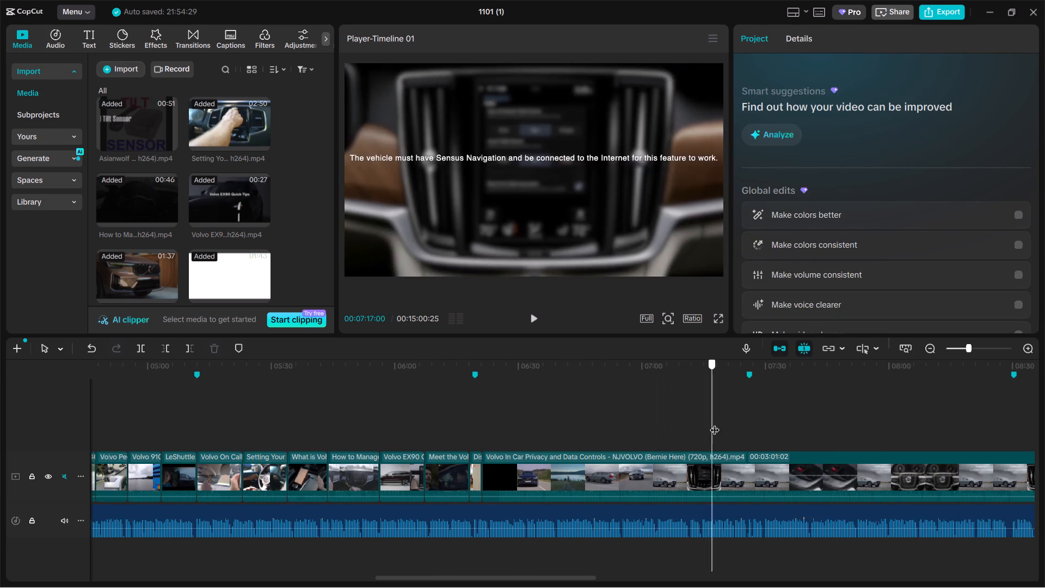
pyautogui.moveTo(715, 423); pyautogui.dragTo(838, 422)
pyautogui.moveTo(710, 423); pyautogui.dragTo(696, 475)
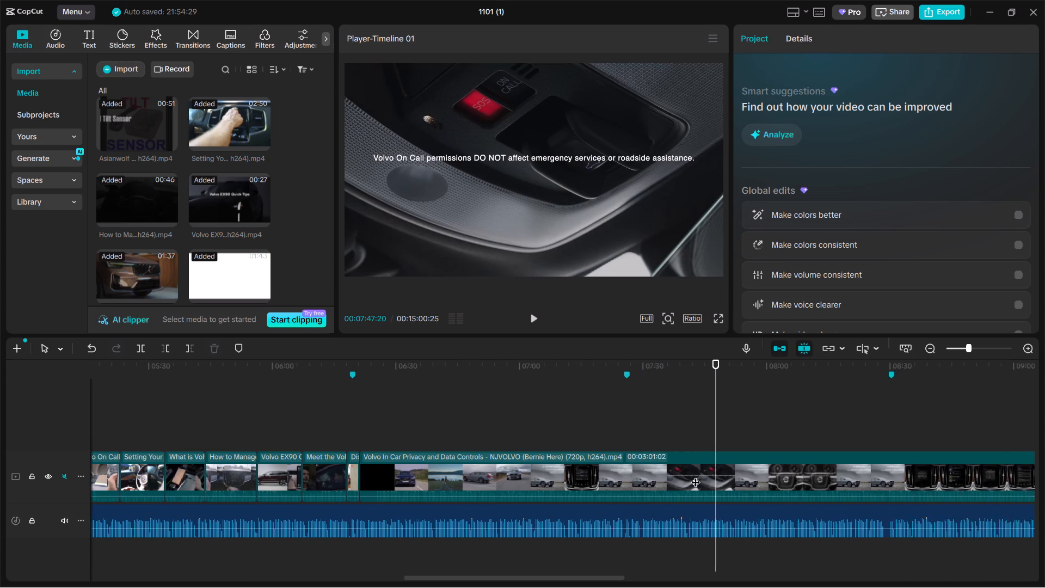
pyautogui.moveTo(696, 475); pyautogui.dragTo(655, 476)
pyautogui.keyDown('ctrl'); pyautogui.scroll(-6, 633, 471); pyautogui.keyUp('ctrl')
pyautogui.click(465, 476)
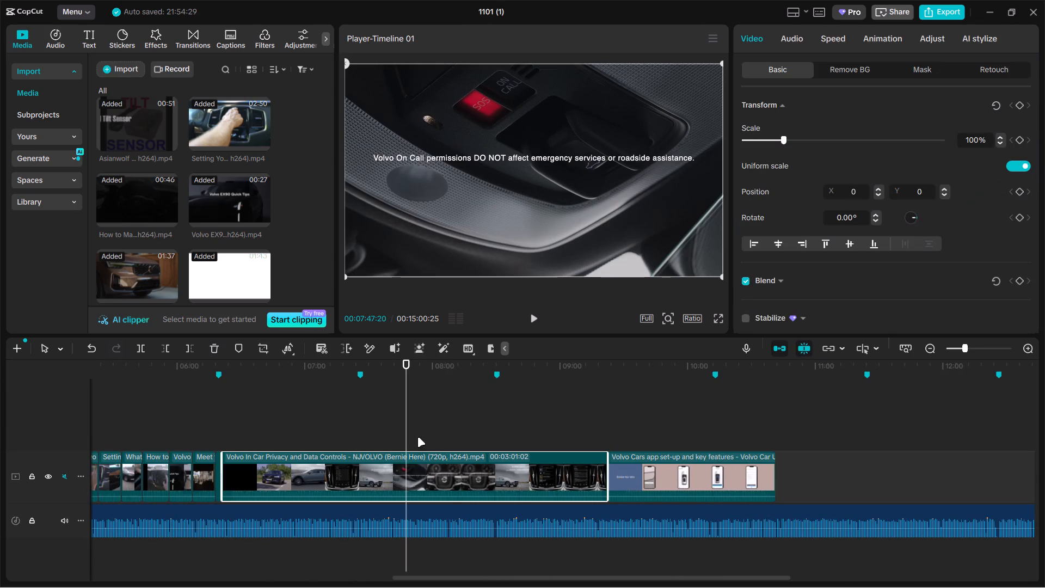
pyautogui.moveTo(408, 431); pyautogui.dragTo(546, 419)
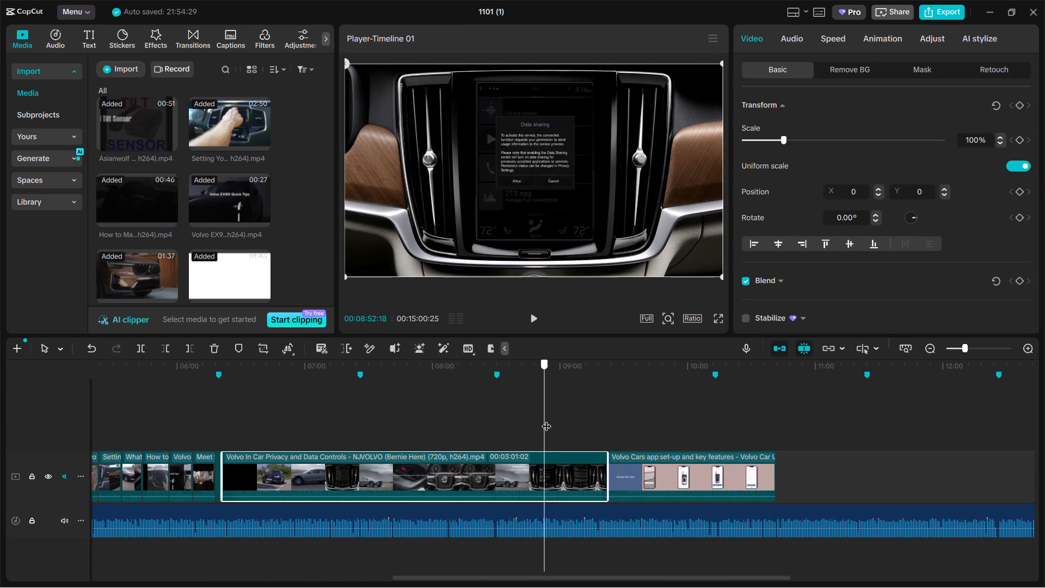
pyautogui.moveTo(546, 419); pyautogui.dragTo(308, 412)
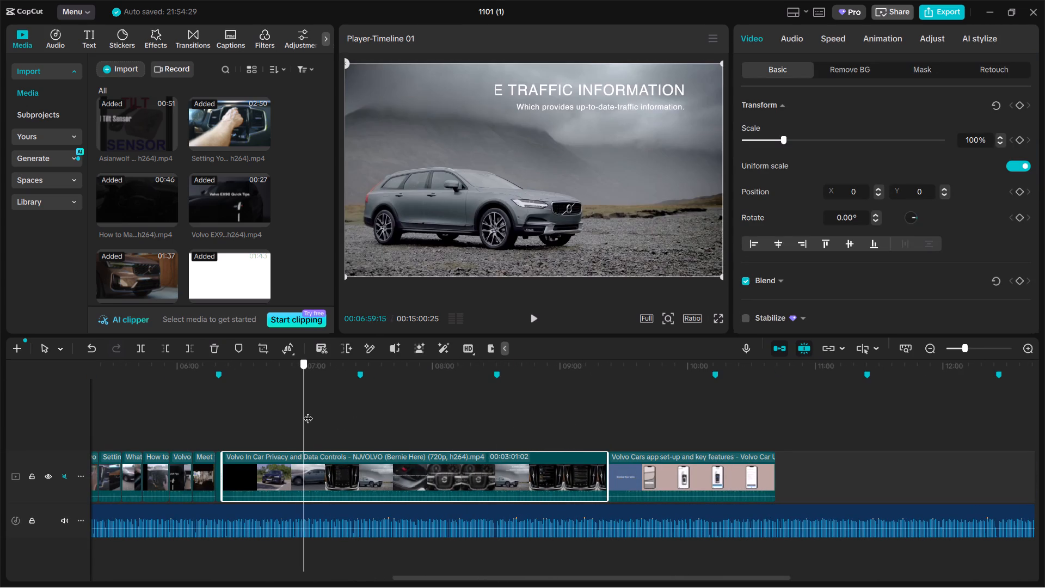
pyautogui.moveTo(308, 412); pyautogui.dragTo(316, 410)
pyautogui.hotkey('ctrl', 'b')
pyautogui.click(288, 465)
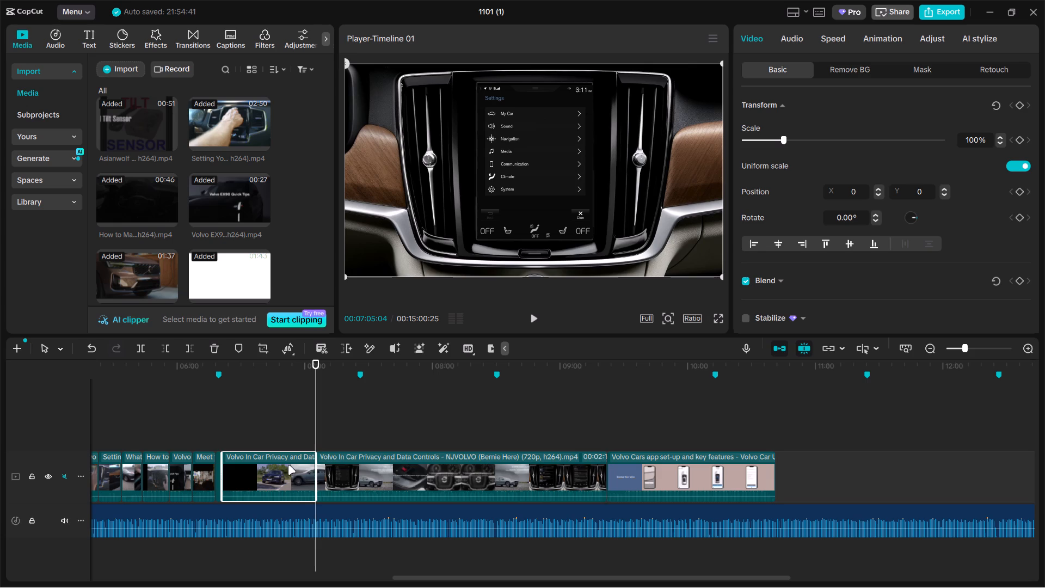
pyautogui.press('BackSpace')
# Review the remaining Volvo In Car Privacy and Data Controls clip, split it at about 7:50 and delete the part before the cut.
pyautogui.click(223, 440)
pyautogui.keyDown('ctrl'); pyautogui.scroll(9, 224, 440); pyautogui.keyUp('ctrl')
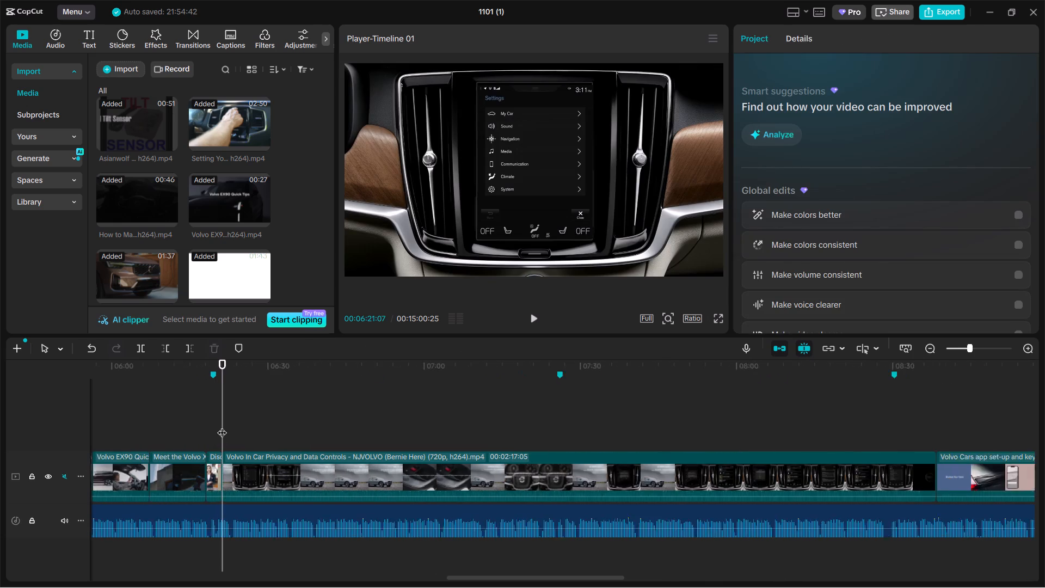
pyautogui.moveTo(228, 417); pyautogui.dragTo(260, 418)
pyautogui.moveTo(259, 426); pyautogui.dragTo(279, 426)
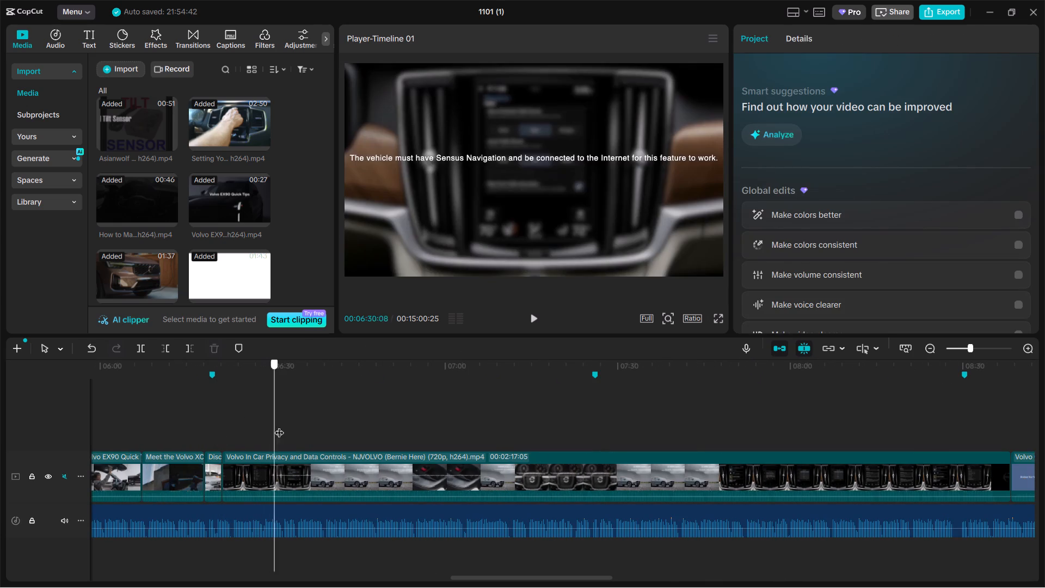
pyautogui.moveTo(279, 426); pyautogui.dragTo(525, 420)
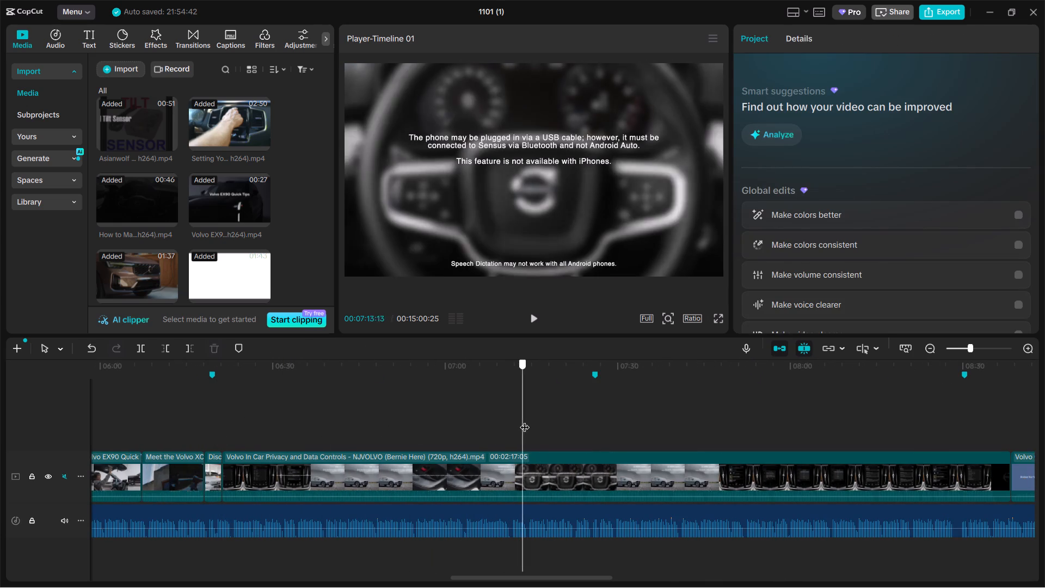
pyautogui.moveTo(525, 420); pyautogui.dragTo(700, 414)
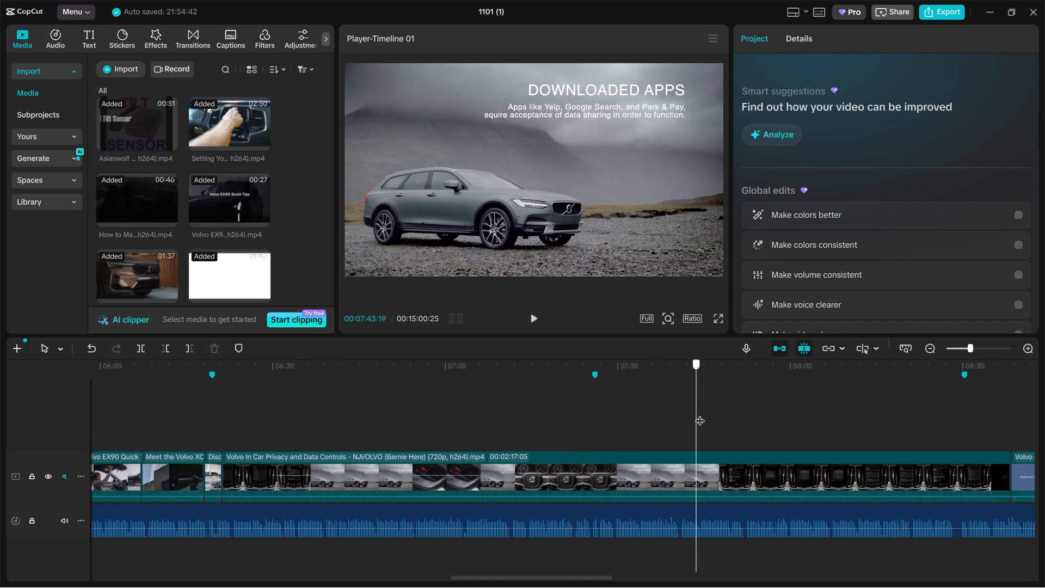
pyautogui.moveTo(700, 414); pyautogui.dragTo(737, 414)
pyautogui.click(726, 481)
pyautogui.hotkey('ctrl', 'b')
pyautogui.click(627, 486)
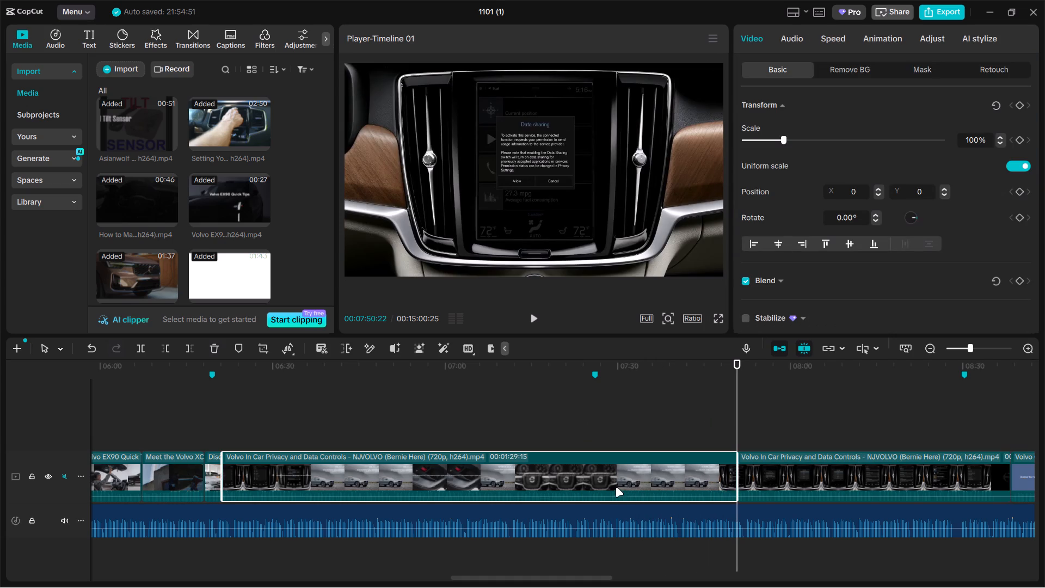
pyautogui.press('BackSpace')
# Split the remaining Volvo In Car Privacy and Data Controls clip at about 6:34 and delete the part after the cut.
pyautogui.click(225, 436)
pyautogui.moveTo(225, 436); pyautogui.dragTo(273, 428)
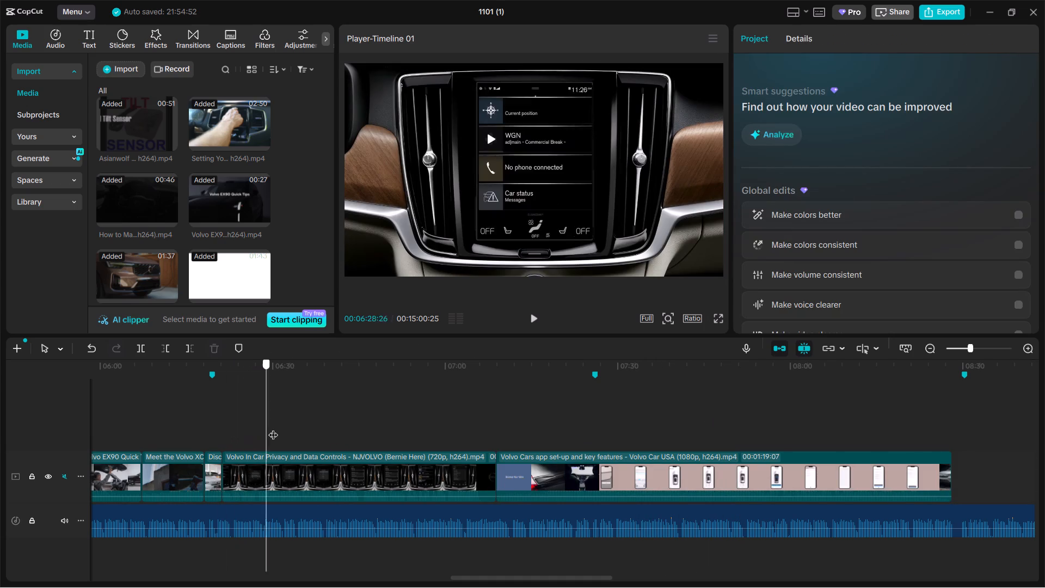
pyautogui.moveTo(273, 428); pyautogui.dragTo(299, 428)
pyautogui.click(315, 483)
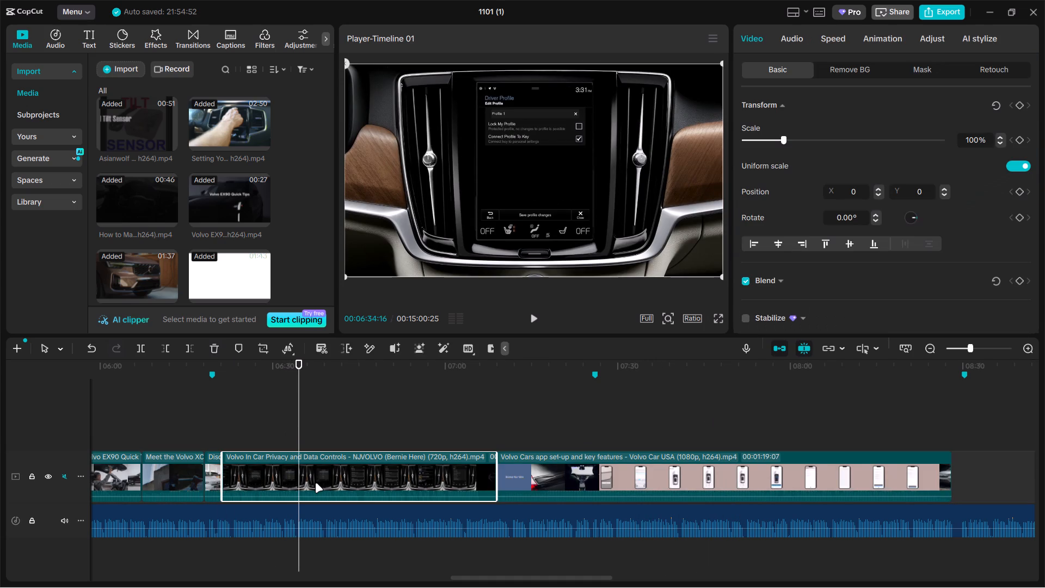
pyautogui.hotkey('ctrl', 'b')
pyautogui.press('BackSpace')
# Trim the end of the Volvo In Car Privacy and Data Controls clip back to about 6:29.
pyautogui.click(263, 464)
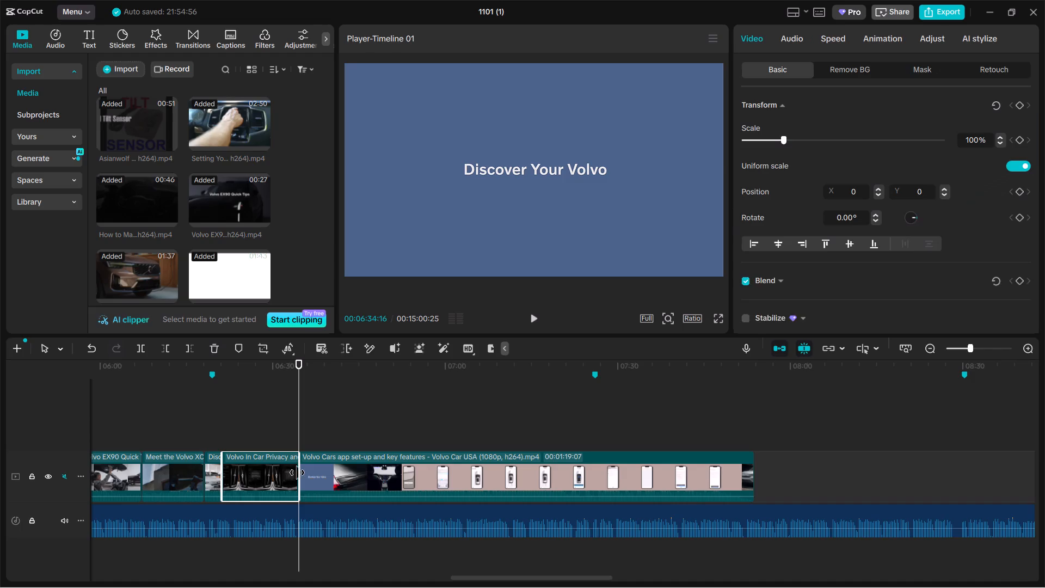
pyautogui.moveTo(299, 473); pyautogui.dragTo(263, 476)
# Review the Volvo Cars app set-up and key features clip, split it at about 6:33 and delete the title part before the cut.
pyautogui.moveTo(302, 433); pyautogui.dragTo(431, 433)
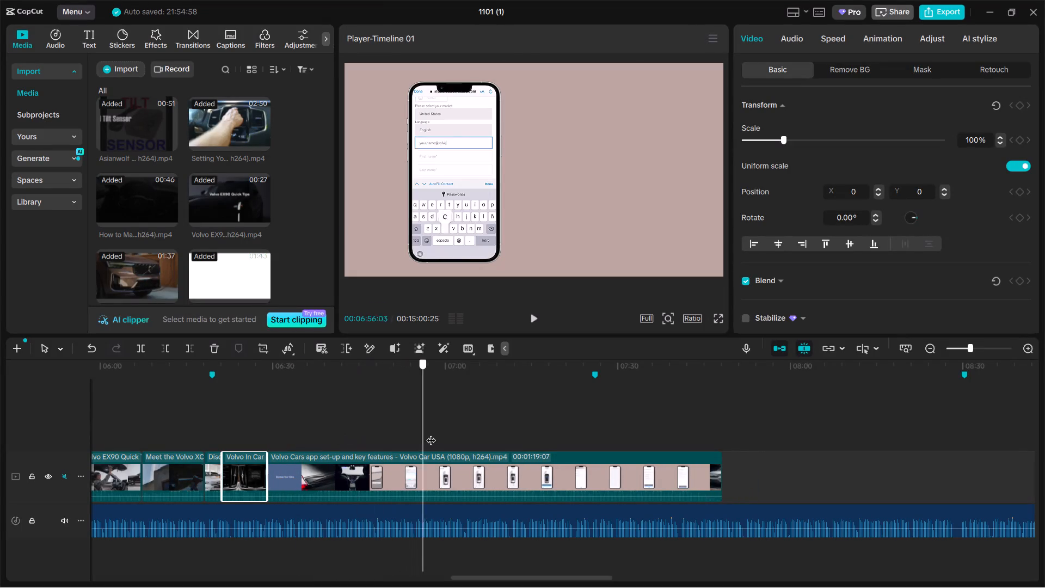
pyautogui.moveTo(431, 433); pyautogui.dragTo(300, 428)
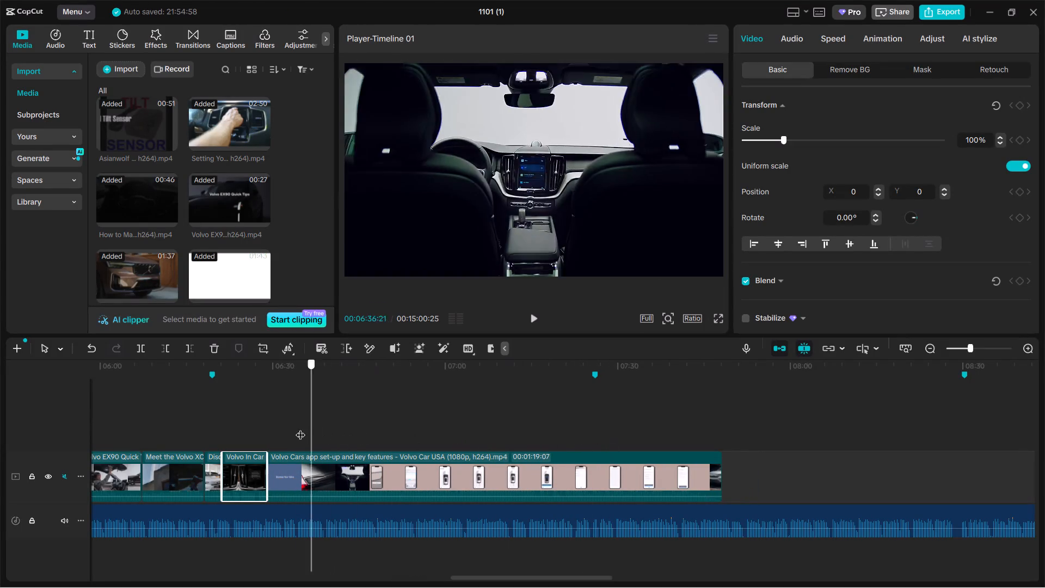
pyautogui.moveTo(300, 428); pyautogui.dragTo(292, 426)
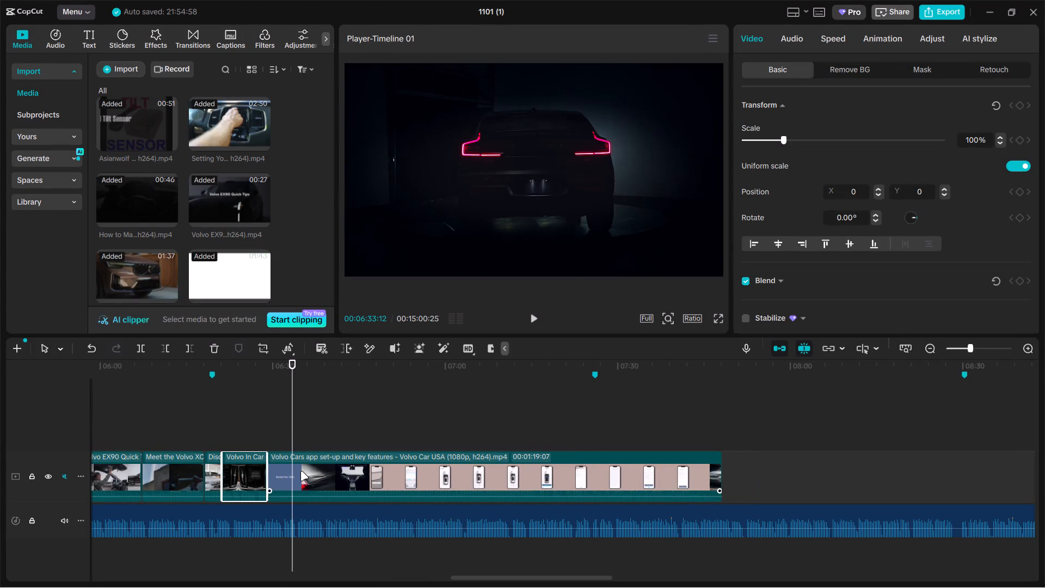
pyautogui.click(300, 471)
pyautogui.hotkey('ctrl', 'b')
pyautogui.click(281, 470)
pyautogui.press('BackSpace')
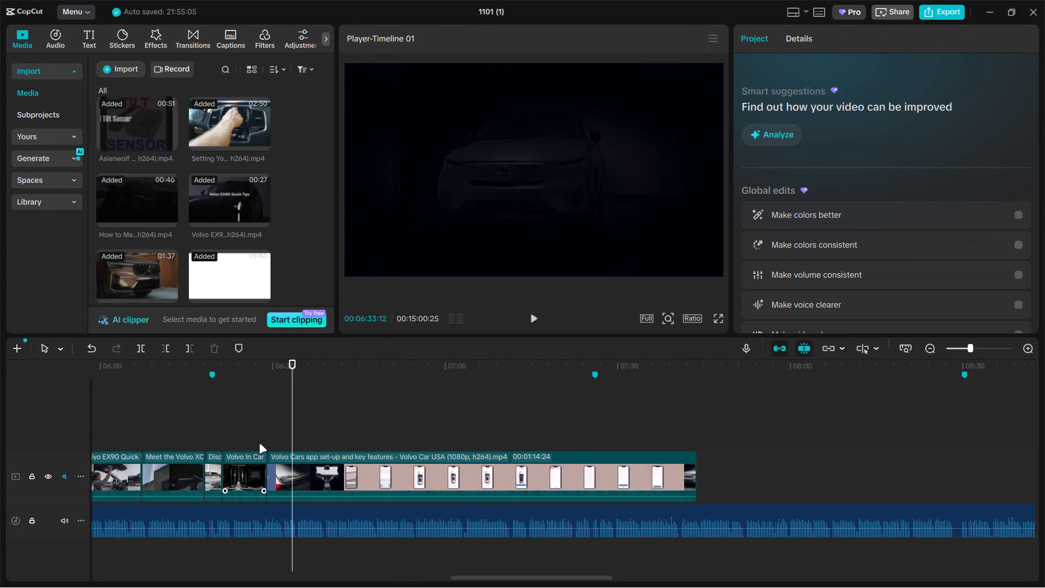
# Split the remaining Volvo Cars app set-up clip at about 6:39 and delete the part after the cut.
pyautogui.click(265, 442)
pyautogui.moveTo(265, 442); pyautogui.dragTo(321, 441)
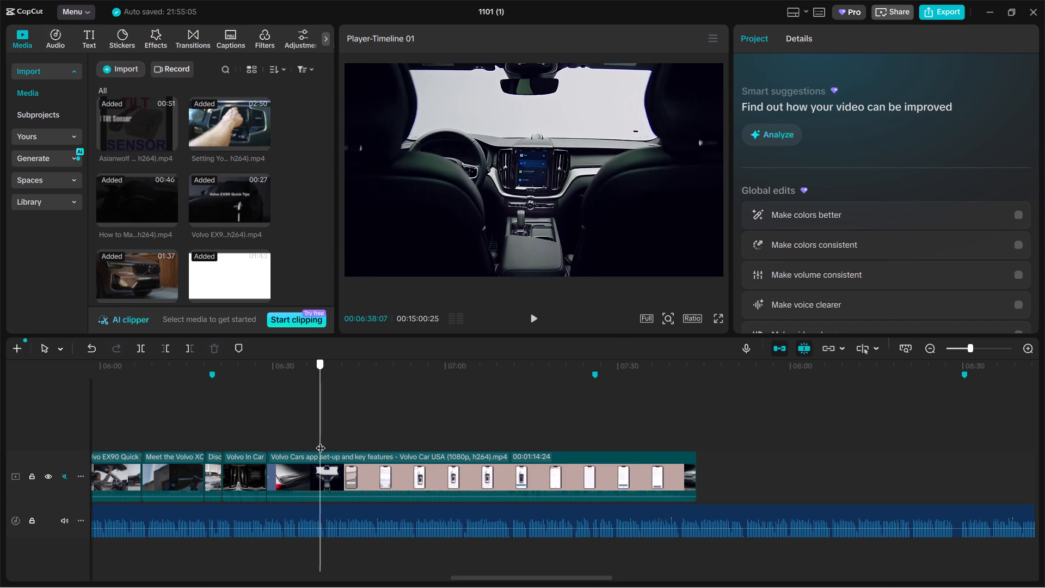
pyautogui.moveTo(321, 441); pyautogui.dragTo(329, 440)
pyautogui.click(334, 469)
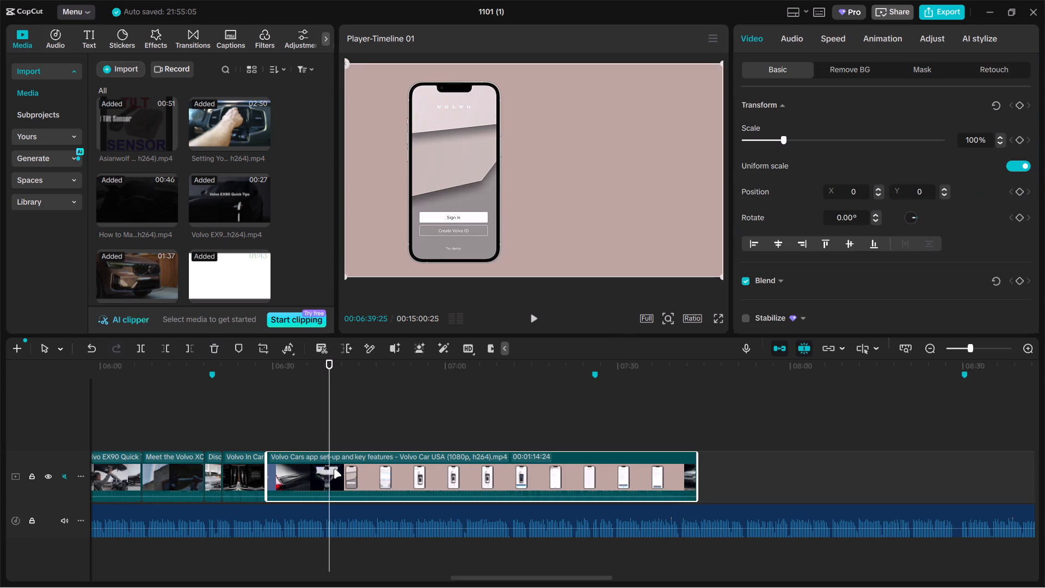
pyautogui.hotkey('ctrl', 'b')
pyautogui.press('BackSpace')
# Shorten the ends of all fifth-section clips together by about 2.5 seconds each, leaving out the What is Volvo's On Call App and Discover clips.
pyautogui.keyDown('ctrl'); pyautogui.scroll(-7, 321, 443); pyautogui.keyUp('ctrl')
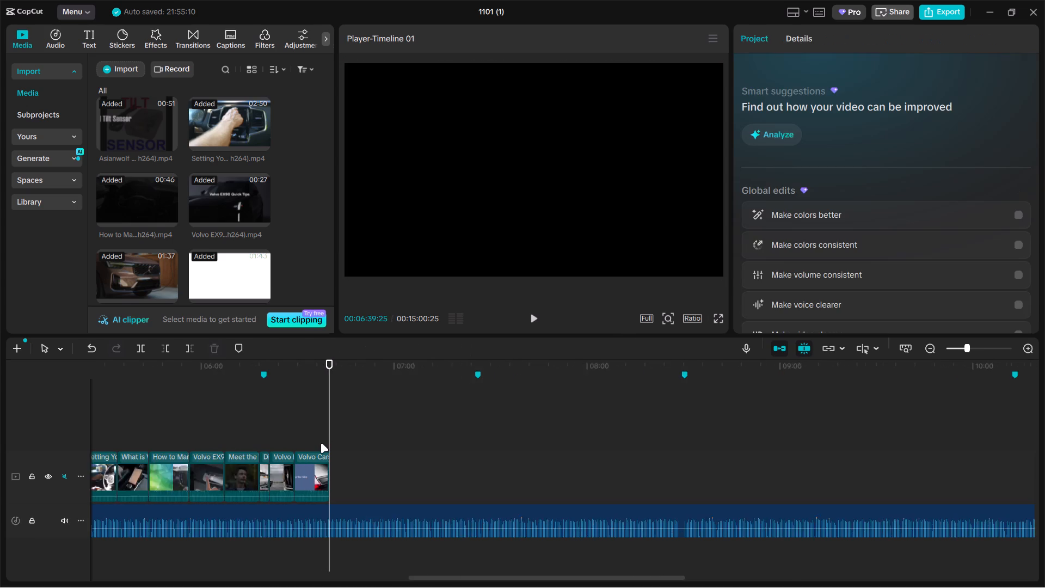
pyautogui.keyDown('ctrl'); pyautogui.scroll(-3, 321, 443); pyautogui.keyUp('ctrl')
pyautogui.click(167, 430)
pyautogui.keyDown('ctrl'); pyautogui.scroll(9, 178, 425); pyautogui.keyUp('ctrl')
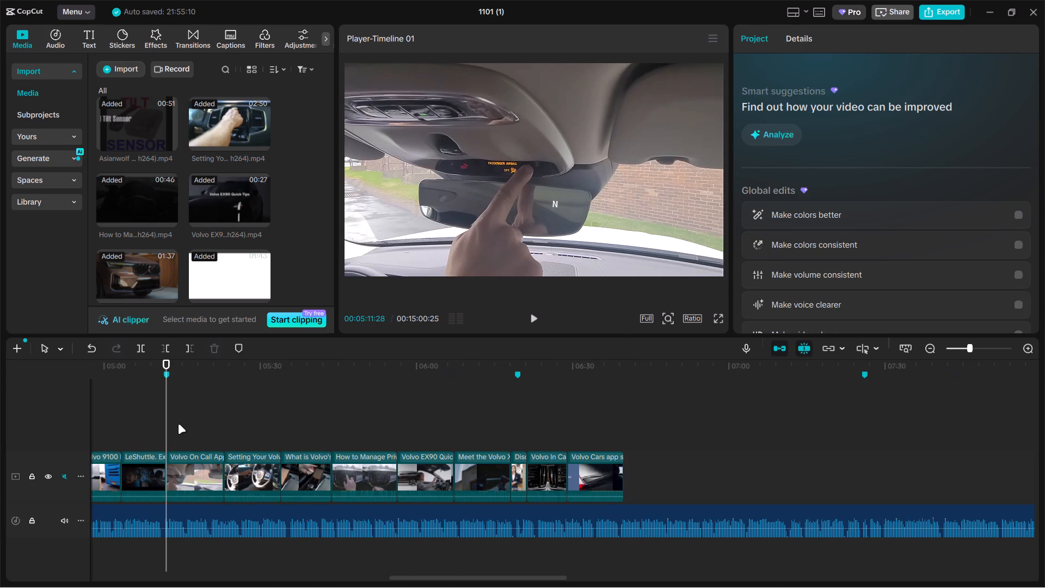
pyautogui.keyDown('ctrl'); pyautogui.moveTo(211, 426); pyautogui.dragTo(705, 477); pyautogui.keyUp('ctrl')
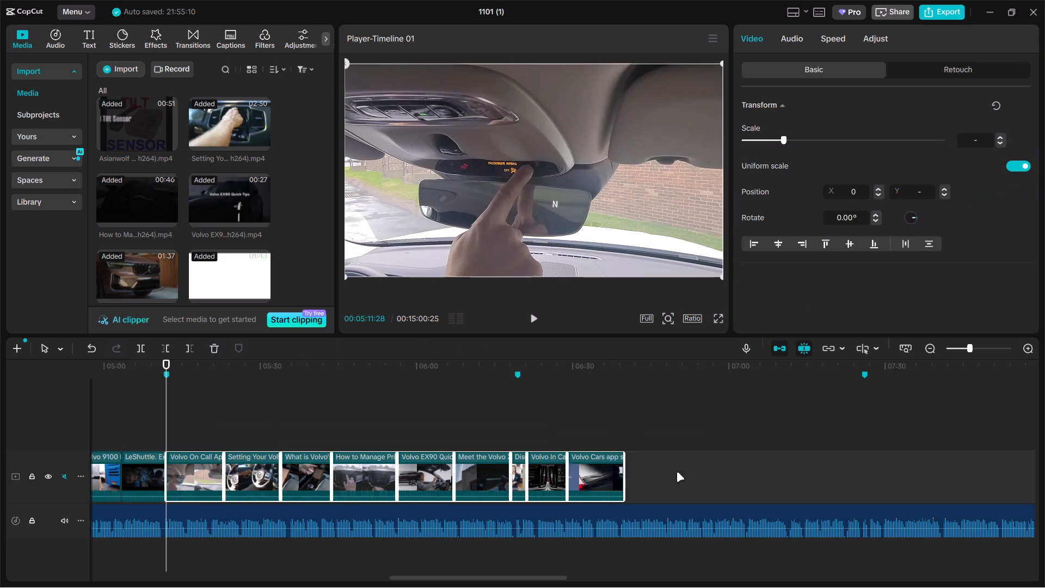
pyautogui.keyDown('ctrl'); pyautogui.click(301, 472); pyautogui.keyUp('ctrl')
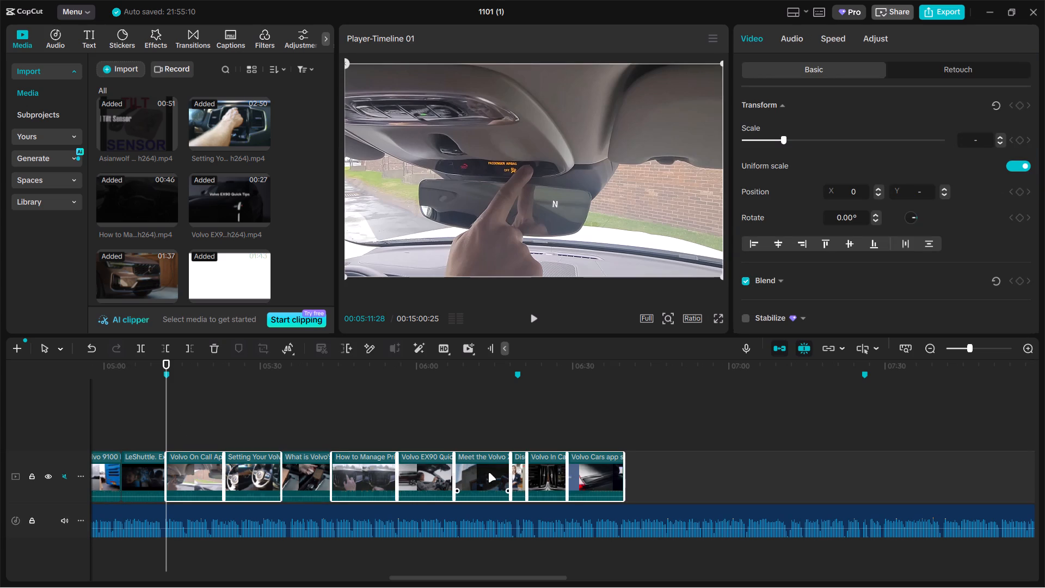
pyautogui.keyDown('ctrl'); pyautogui.click(517, 473); pyautogui.keyUp('ctrl')
pyautogui.moveTo(623, 471); pyautogui.dragTo(610, 471)
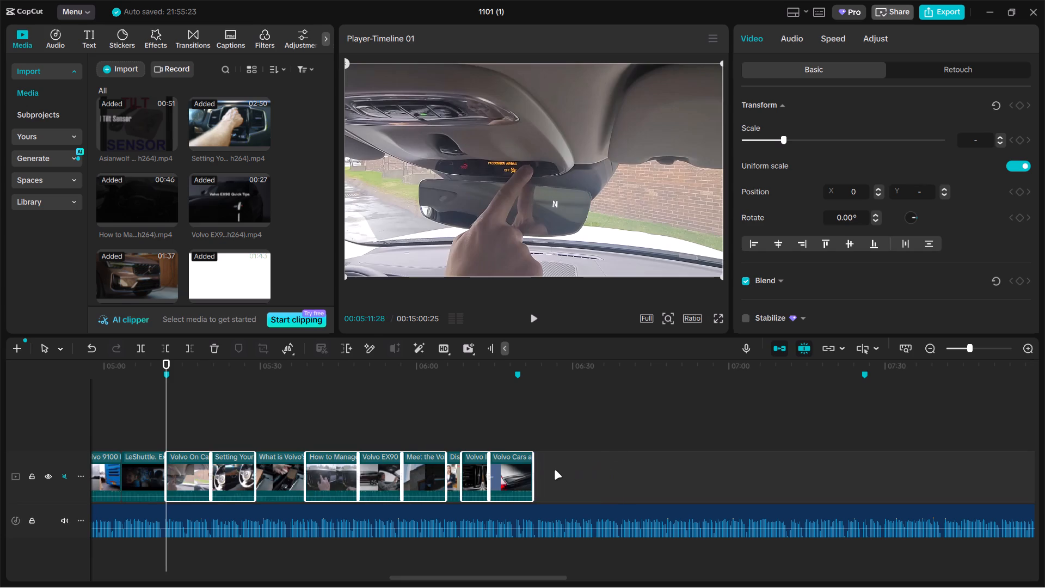
# Shorten the ends of the selected fifth-section clips together until the last one ends just past the marker at about 6:19.
pyautogui.keyDown('ctrl'); pyautogui.scroll(4, 554, 470); pyautogui.keyUp('ctrl')
pyautogui.moveTo(812, 463); pyautogui.dragTo(806, 463)
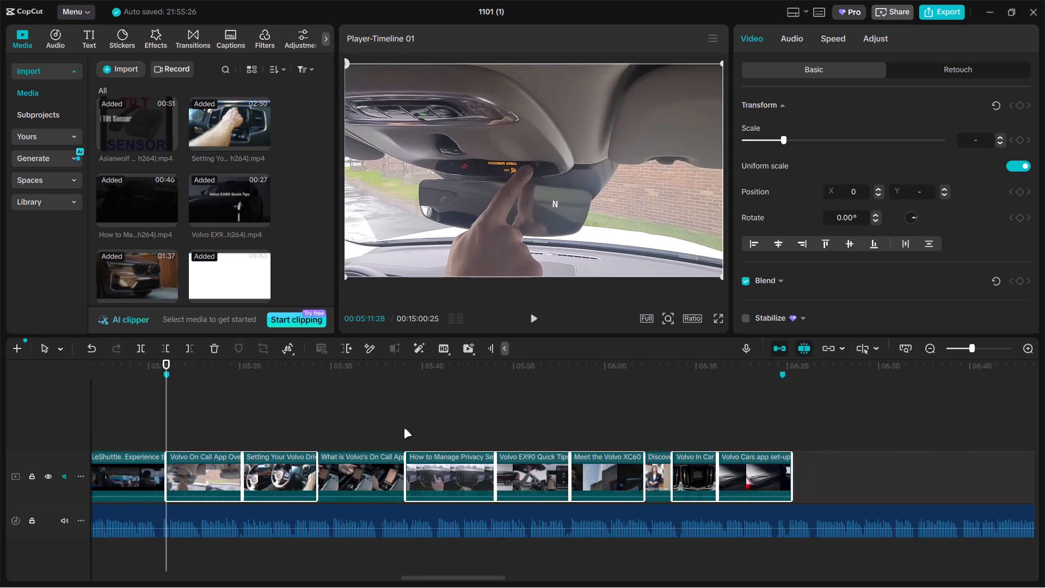
pyautogui.moveTo(169, 410); pyautogui.dragTo(822, 438)
pyautogui.keyDown('ctrl'); pyautogui.scroll(13, 804, 429); pyautogui.keyUp('ctrl')
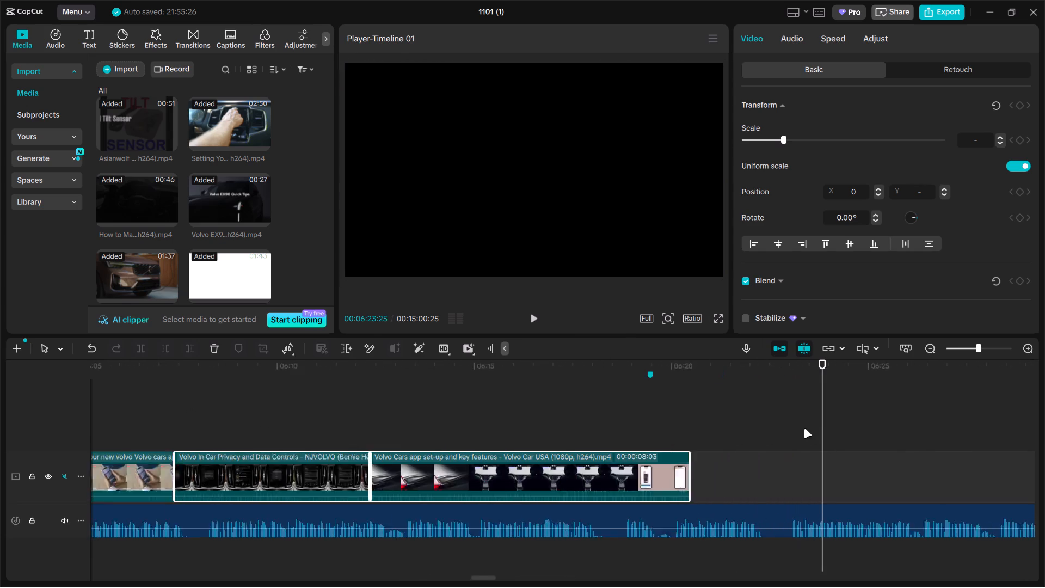
pyautogui.keyDown('ctrl'); pyautogui.scroll(7, 804, 428); pyautogui.keyUp('ctrl')
pyautogui.click(548, 466)
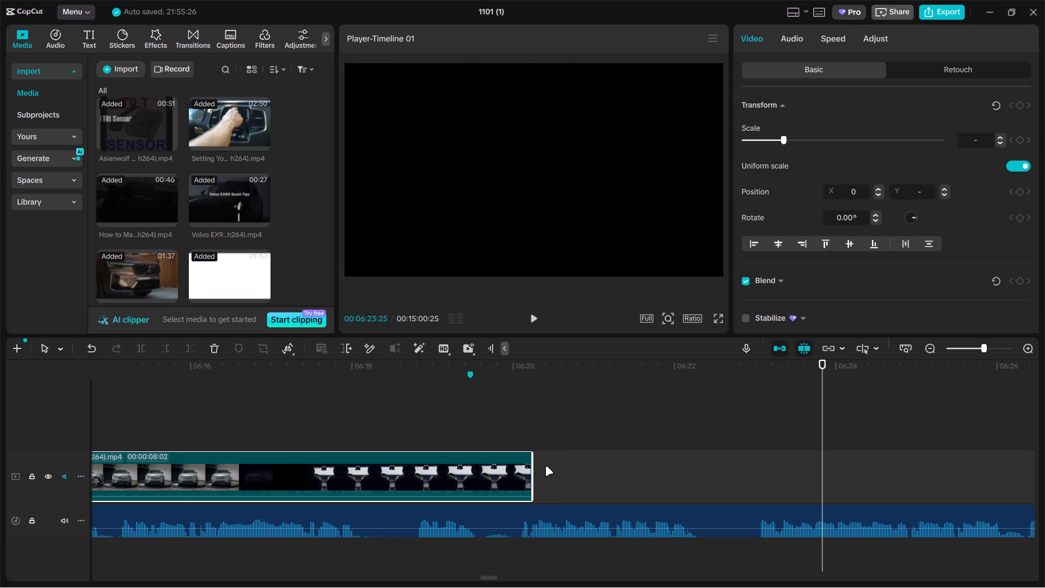
pyautogui.moveTo(533, 466); pyautogui.dragTo(521, 467)
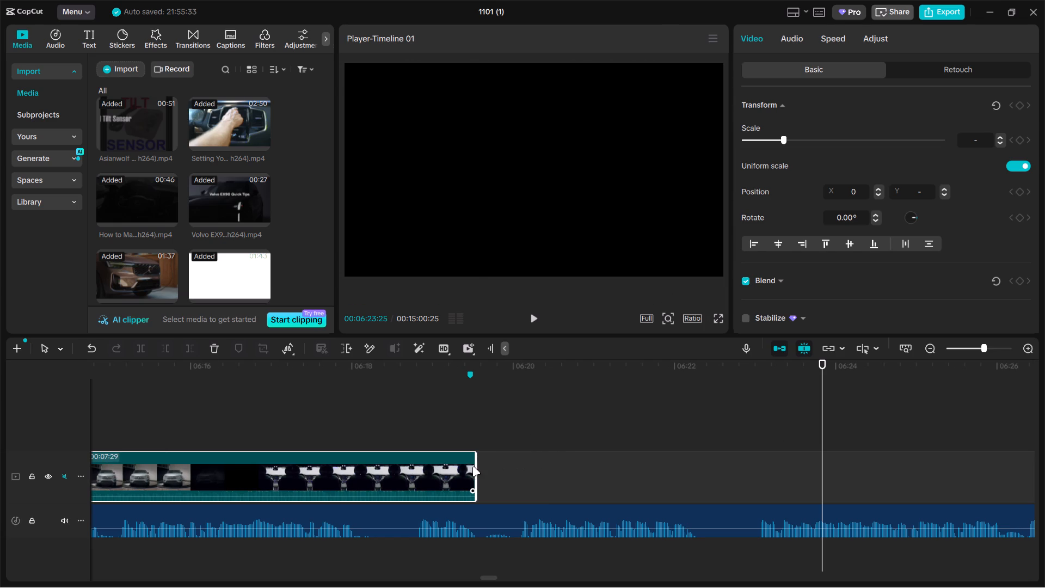
# Trim the end of the Volvo Cars app set-up clip alone to the marker at about 6:19 and play across its end.
pyautogui.click(441, 424)
pyautogui.click(450, 462)
pyautogui.moveTo(475, 462); pyautogui.dragTo(468, 461)
pyautogui.press('space')
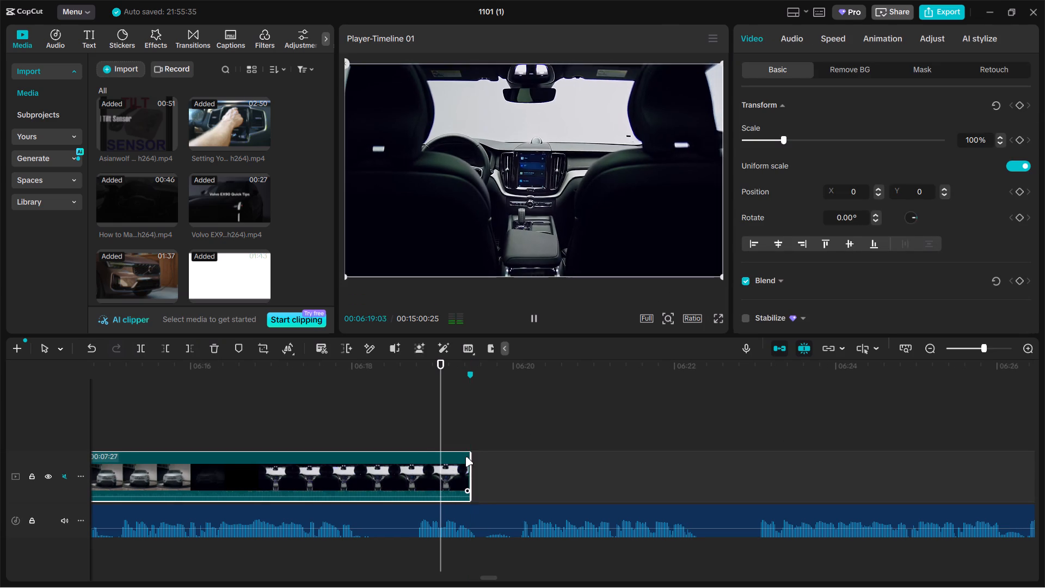
pyautogui.keyDown('ctrl'); pyautogui.scroll(-12, 465, 452); pyautogui.keyUp('ctrl')
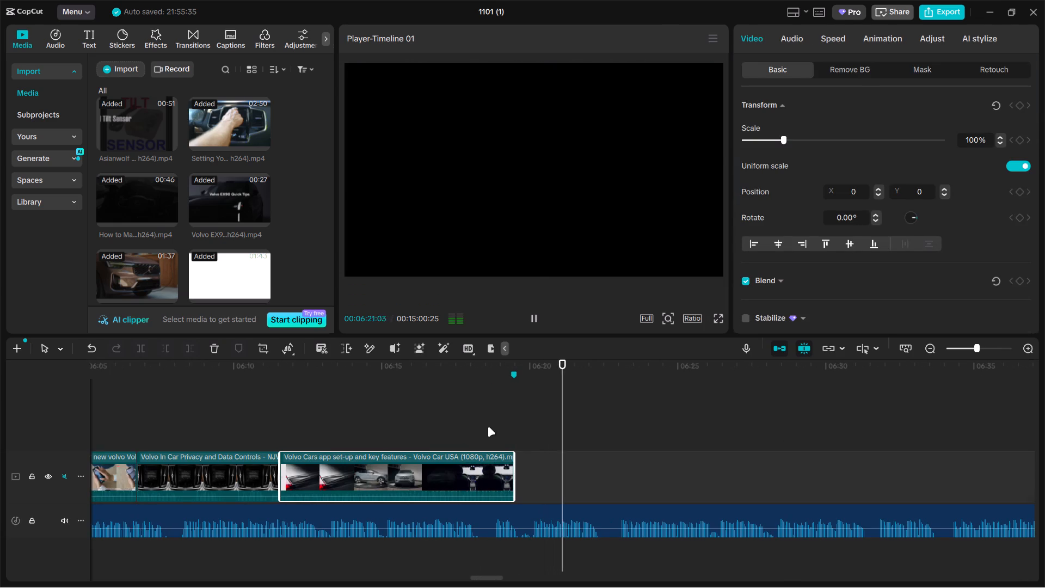
pyautogui.click(488, 427)
pyautogui.press('space')
pyautogui.press('space')
pyautogui.keyDown('ctrl'); pyautogui.scroll(-11, 488, 427); pyautogui.keyUp('ctrl')
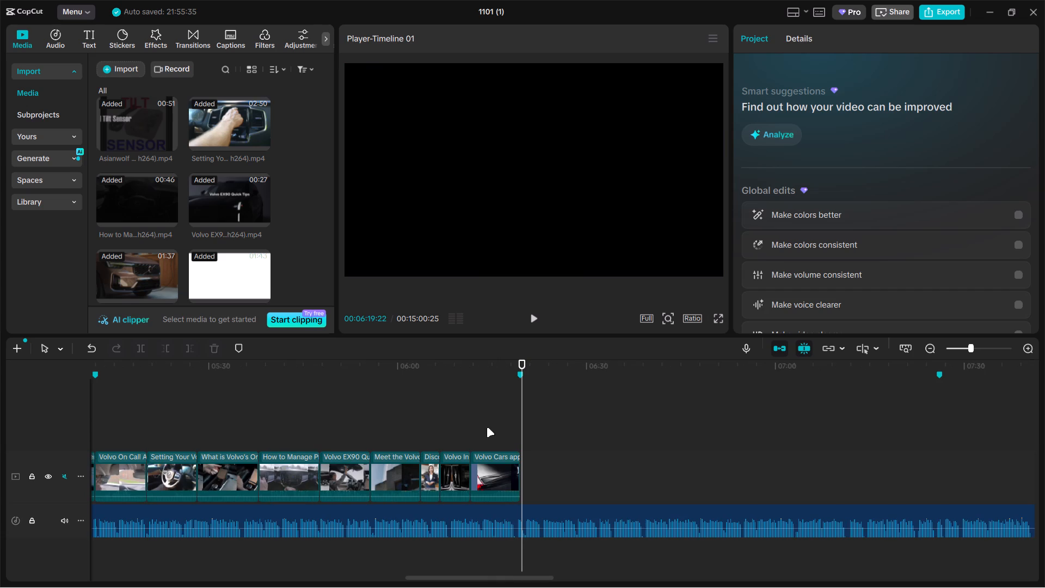
# Import all the video files from the 07 folder inside Downloads > EDIT.
pyautogui.click(132, 65)
pyautogui.click(145, 84)
pyautogui.click(114, 59)
pyautogui.click(121, 71)
pyautogui.click(136, 93)
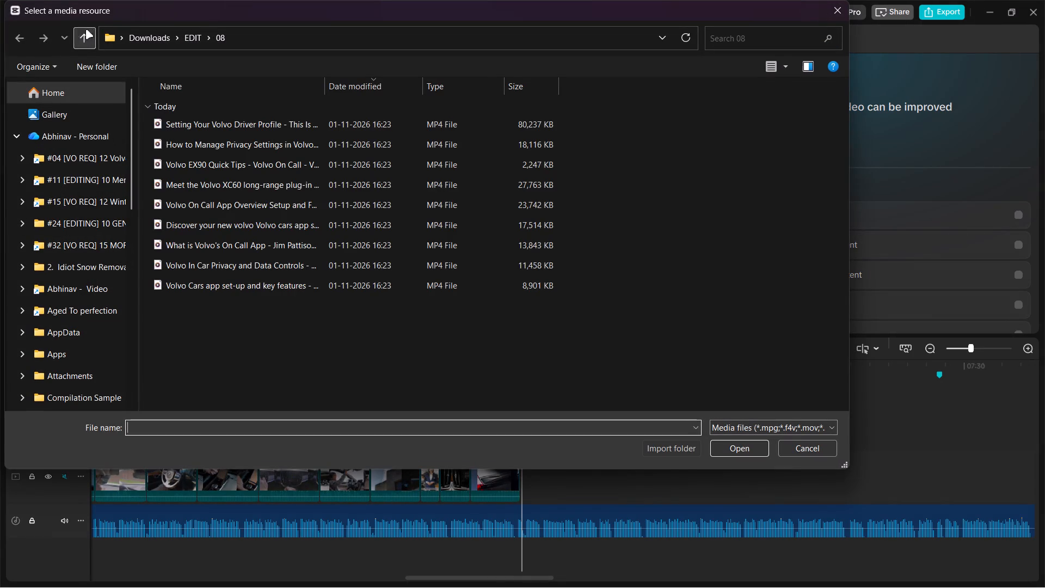
pyautogui.click(84, 30)
pyautogui.click(205, 235)
pyautogui.doubleClick(205, 247)
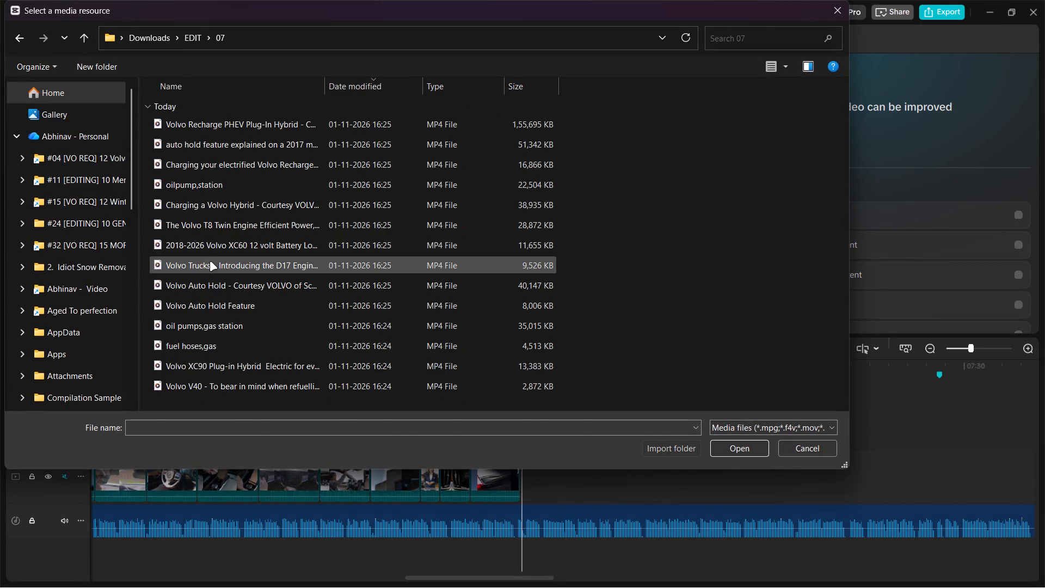
pyautogui.hotkey('ctrl', 'a')
pyautogui.press('Return')
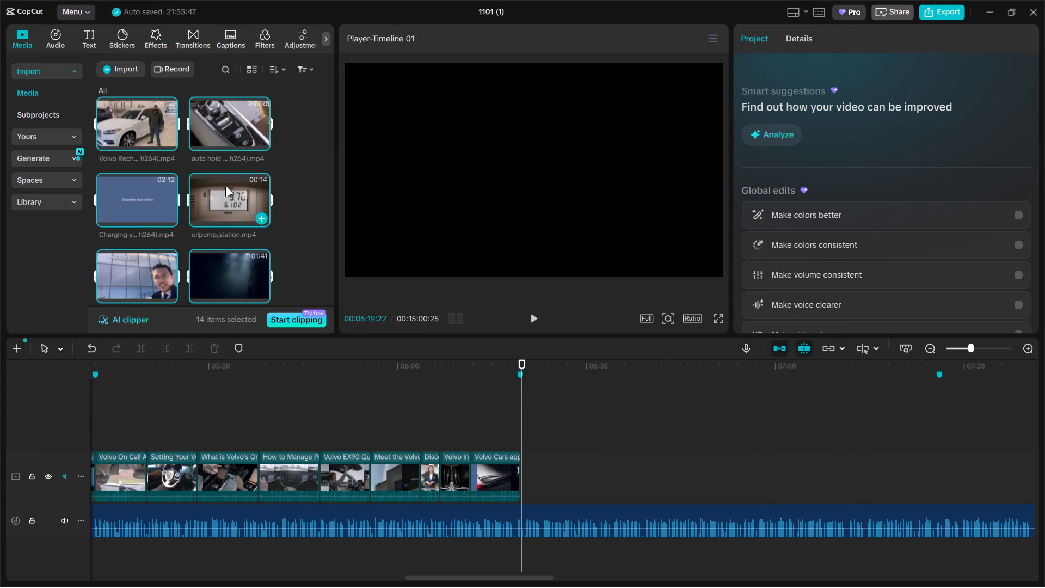
# Place all the newly imported clips on the main track after the fifth section, starting at about 6:19 with Volvo Recharge PHEV Plug-In Hybrid.
pyautogui.moveTo(121, 124); pyautogui.dragTo(581, 479)
pyautogui.keyDown('ctrl'); pyautogui.scroll(-8, 567, 433); pyautogui.keyUp('ctrl')
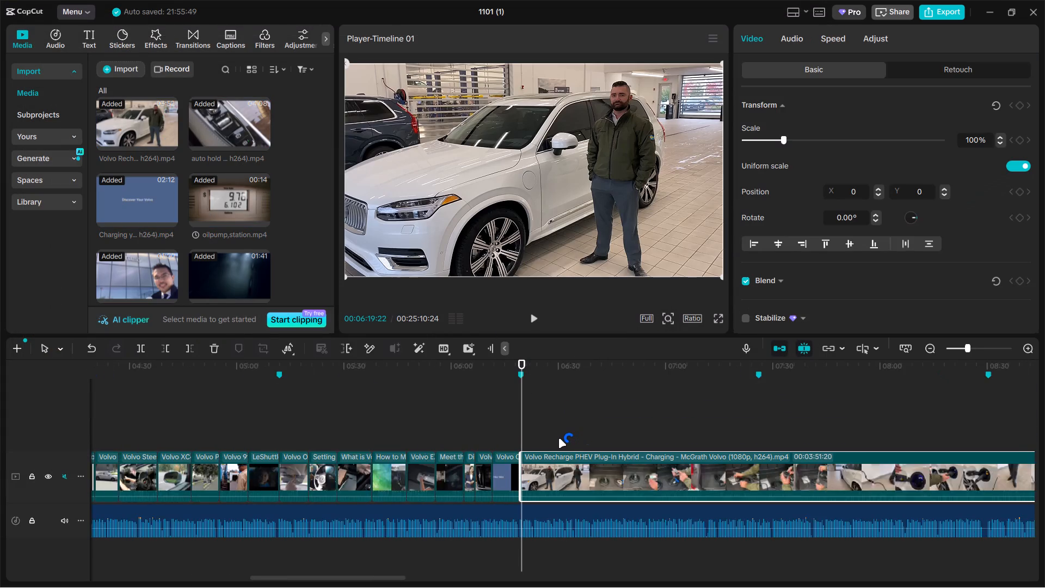
pyautogui.keyDown('ctrl'); pyautogui.scroll(-7, 558, 438); pyautogui.keyUp('ctrl')
pyautogui.click(557, 438)
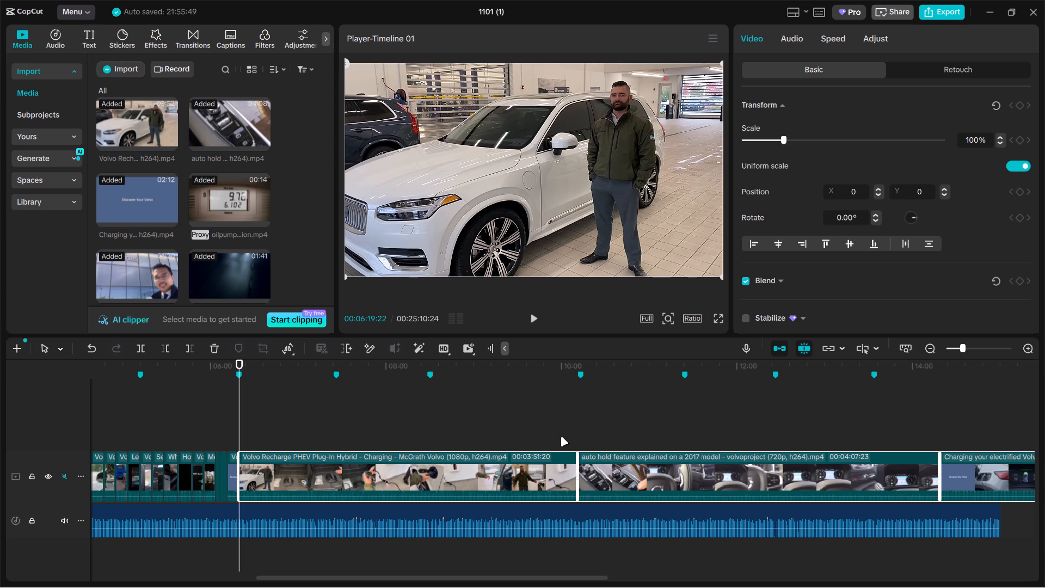
pyautogui.click(489, 416)
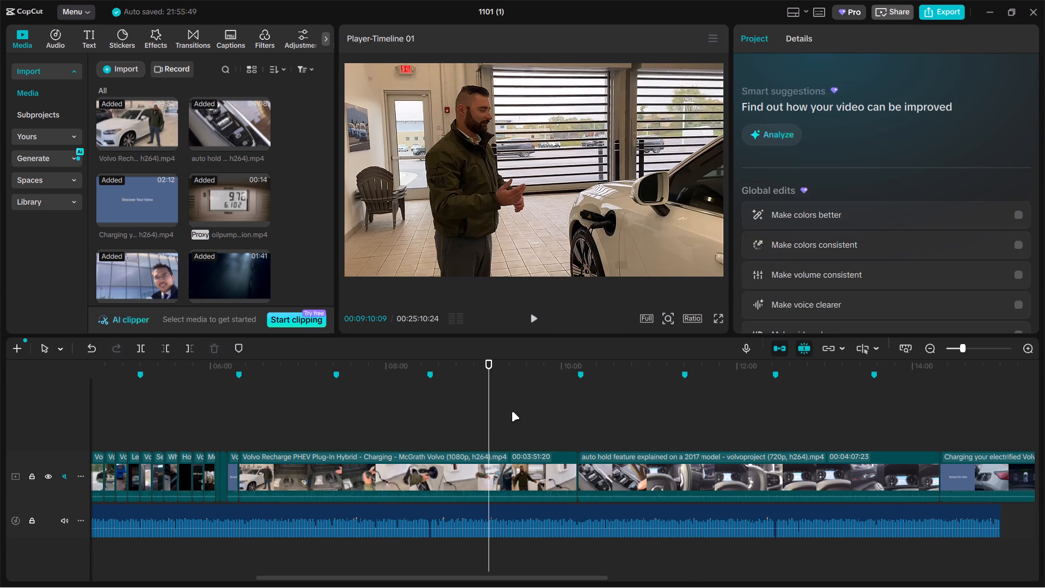
pyautogui.keyDown('ctrl'); pyautogui.scroll(-11, 512, 412); pyautogui.keyUp('ctrl')
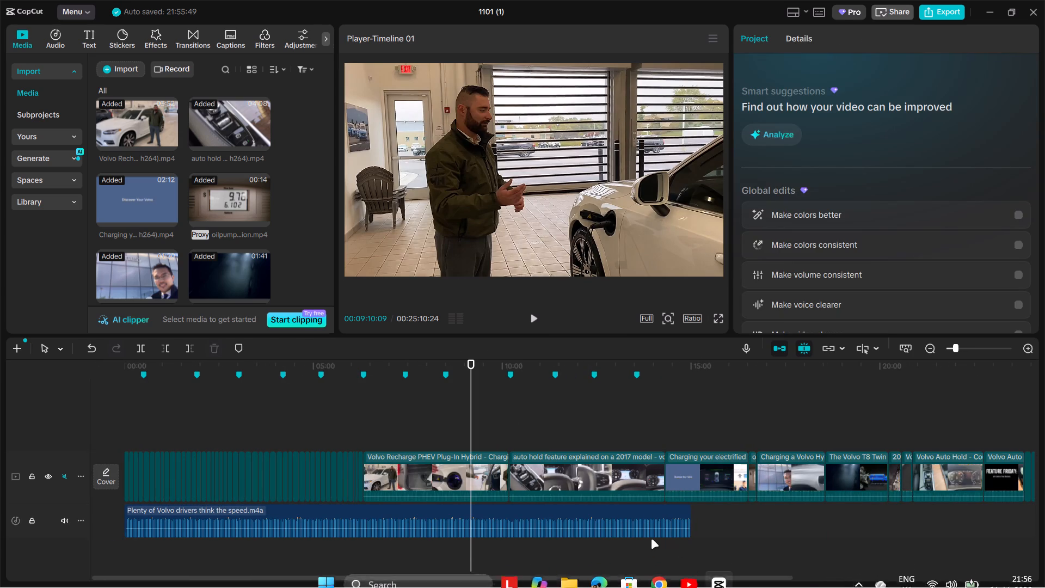
# Minimise the editor and launch Kuro from the desktop.
pyautogui.click(985, 4)
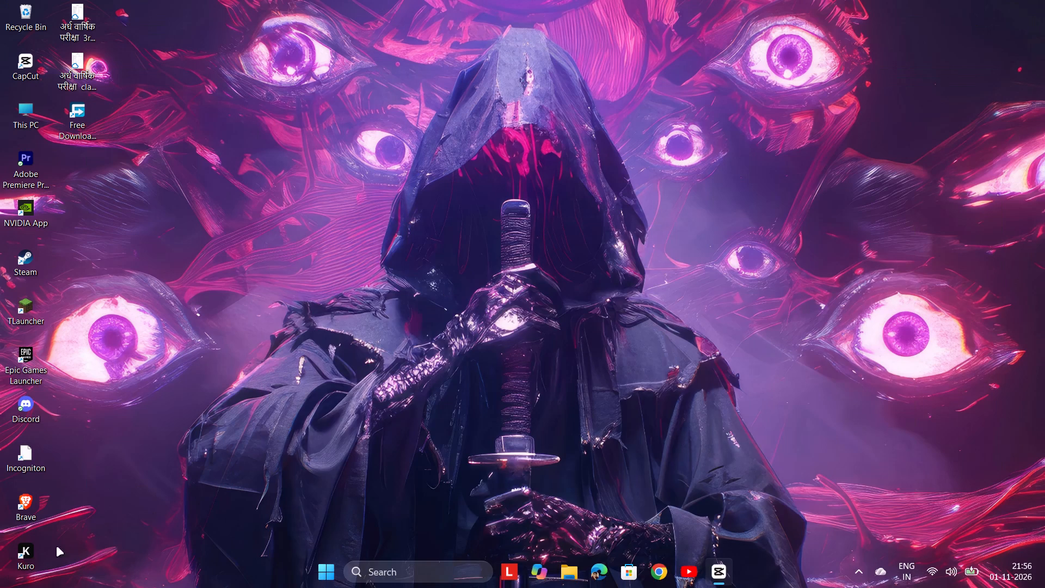
pyautogui.doubleClick(27, 554)
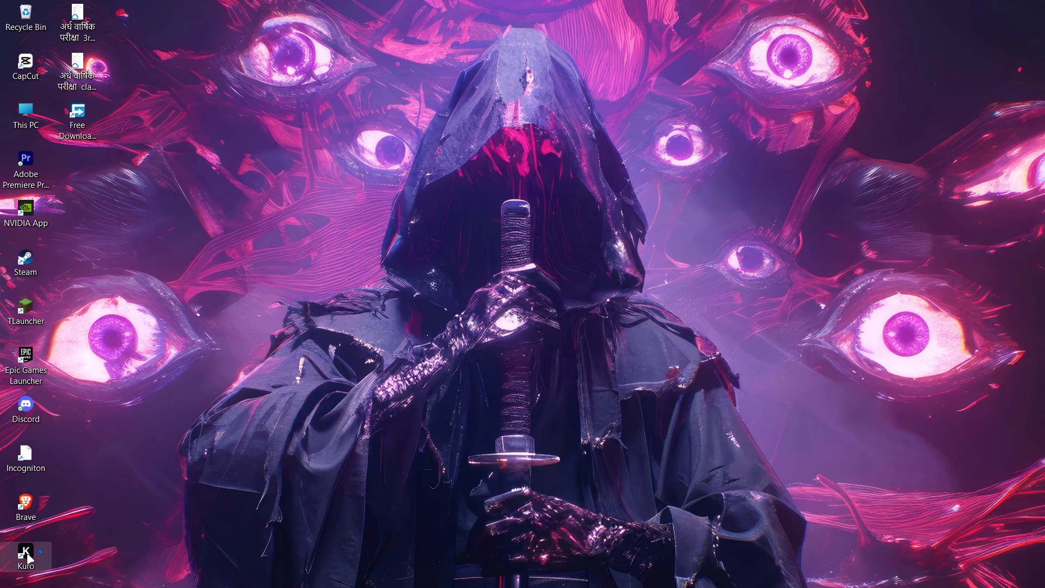
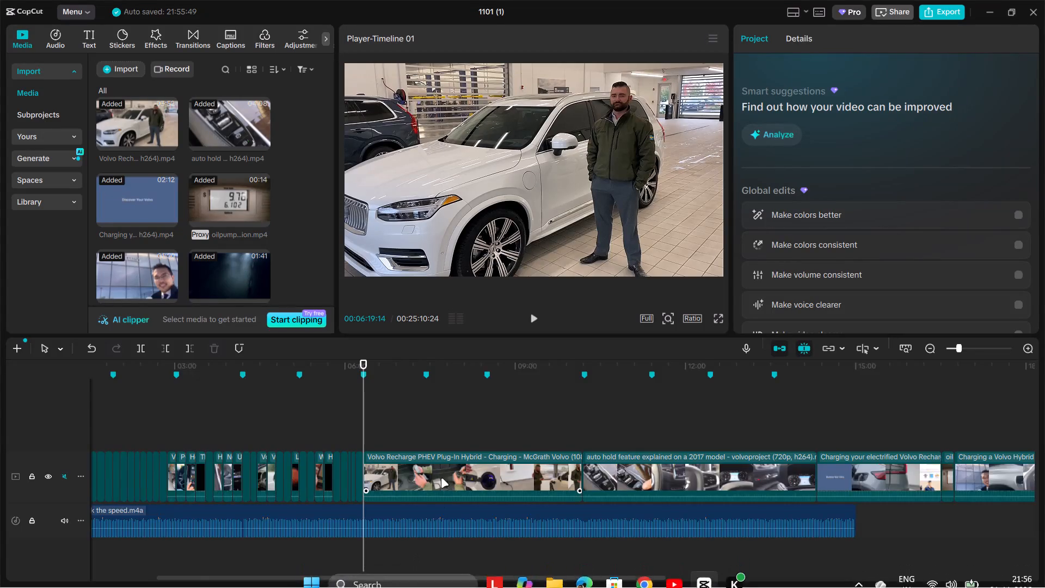
# Skim the Volvo Recharge PHEV Plug-In Hybrid clip between about 8:10 and 9:12, and the earlier clips between about 4:44 and 5:30.
pyautogui.keyDown('ctrl'); pyautogui.scroll(10, 441, 478); pyautogui.keyUp('ctrl')
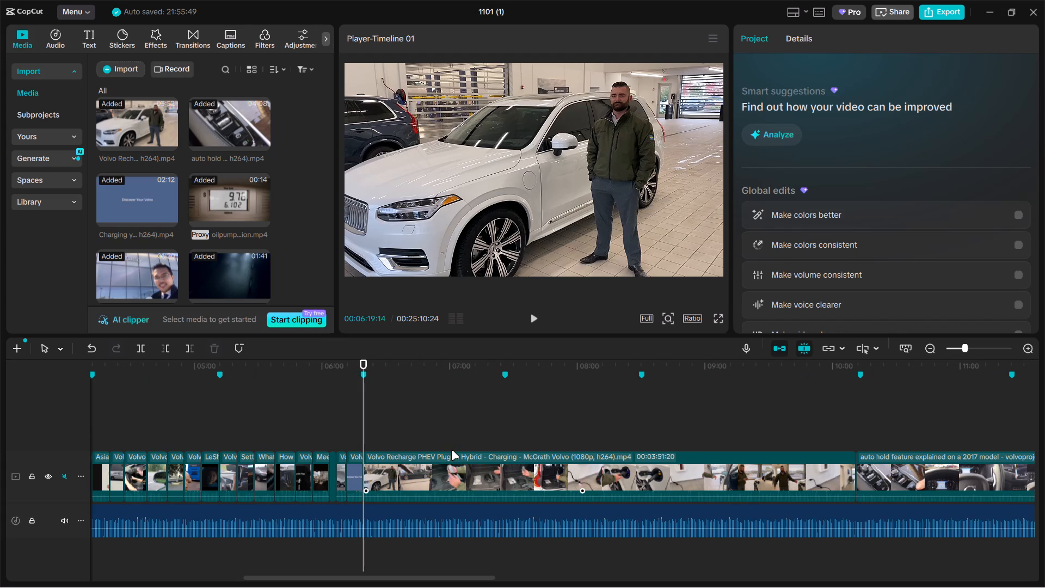
pyautogui.click(603, 401)
pyautogui.click(599, 421)
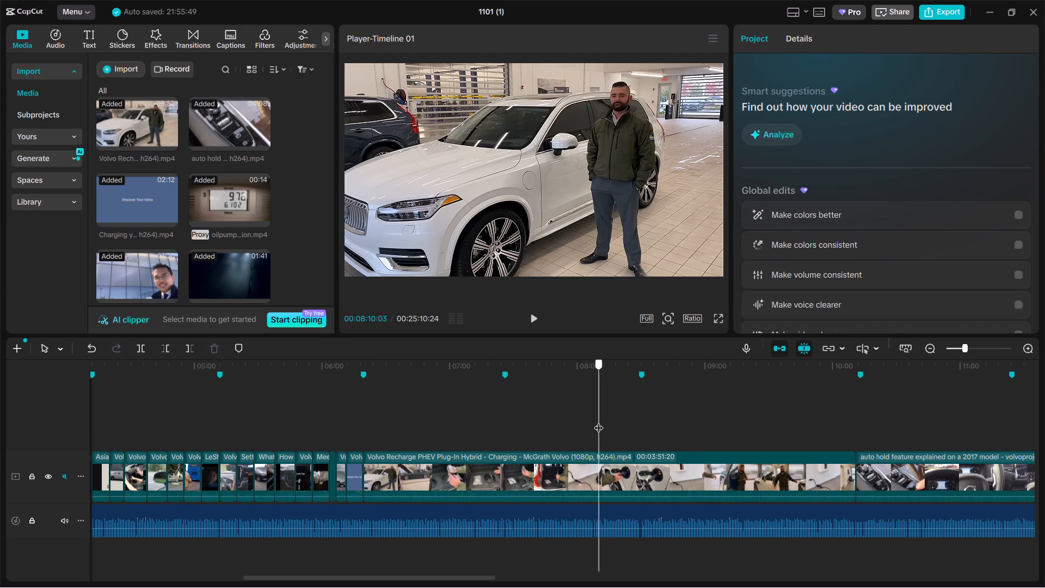
pyautogui.doubleClick(667, 435)
pyautogui.click(692, 426)
pyautogui.click(702, 426)
pyautogui.moveTo(711, 425); pyautogui.dragTo(726, 425)
pyautogui.tripleClick(730, 425)
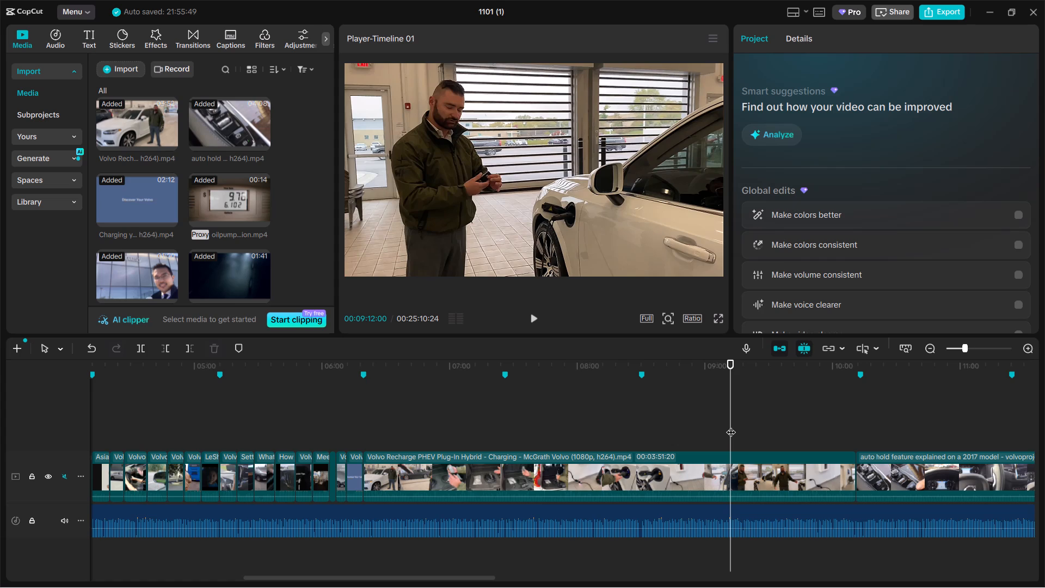
pyautogui.click(197, 438)
pyautogui.moveTo(197, 438); pyautogui.dragTo(266, 434)
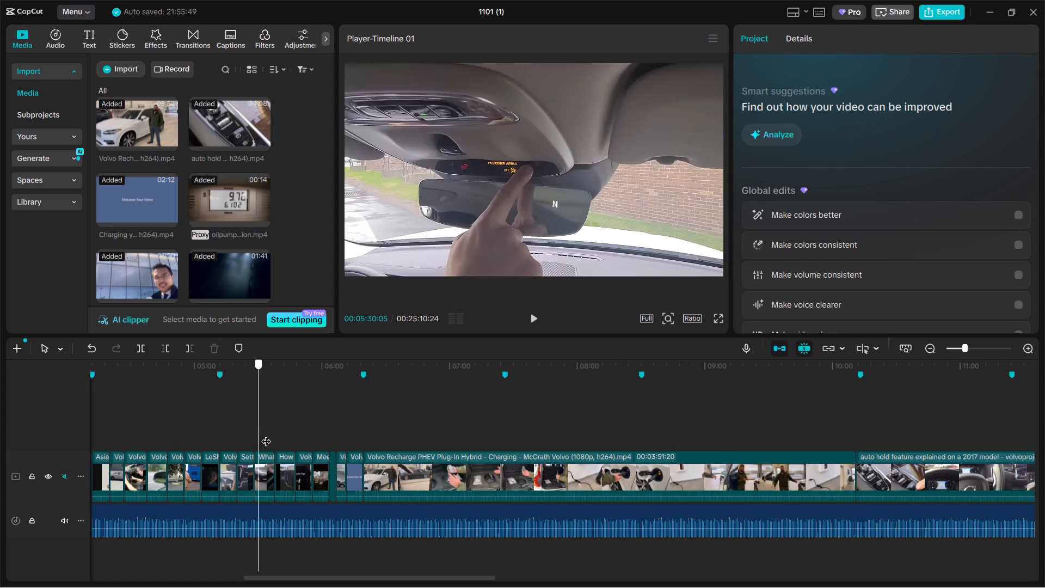
pyautogui.moveTo(266, 434); pyautogui.dragTo(257, 438)
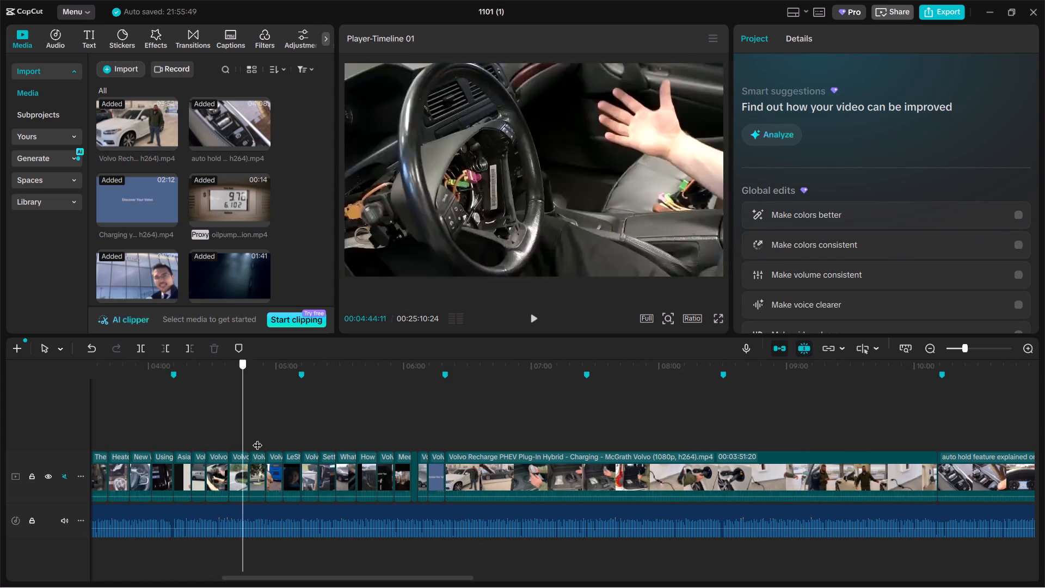
pyautogui.moveTo(257, 438); pyautogui.dragTo(258, 438)
# Preview the Volvo Recharge PHEV Plug-In Hybrid clip from about 6:52, then select it with the playhead at about 7:00.
pyautogui.keyDown('ctrl'); pyautogui.scroll(6, 253, 438); pyautogui.keyUp('ctrl')
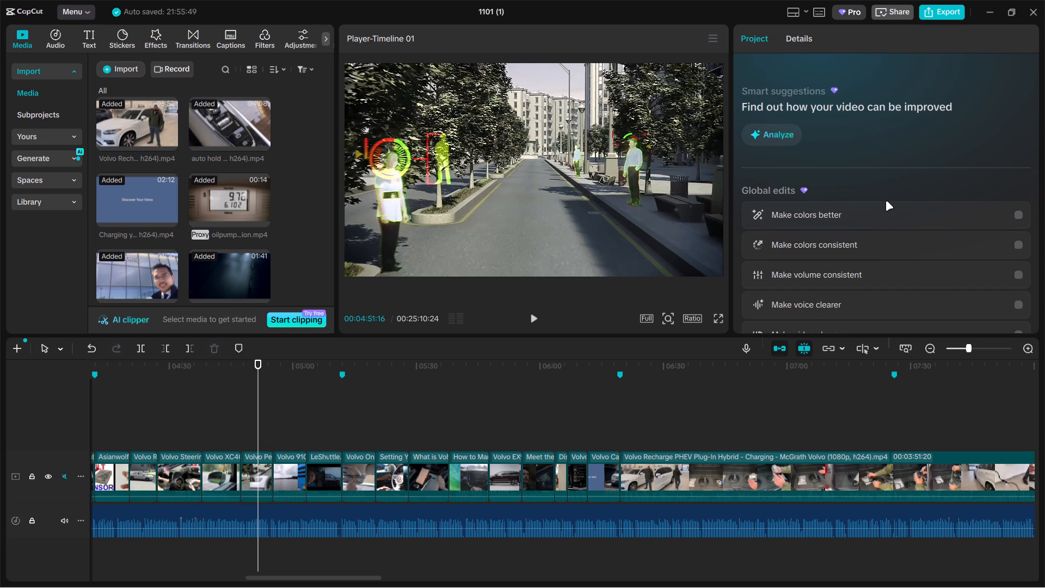
pyautogui.click(753, 424)
pyautogui.press('space')
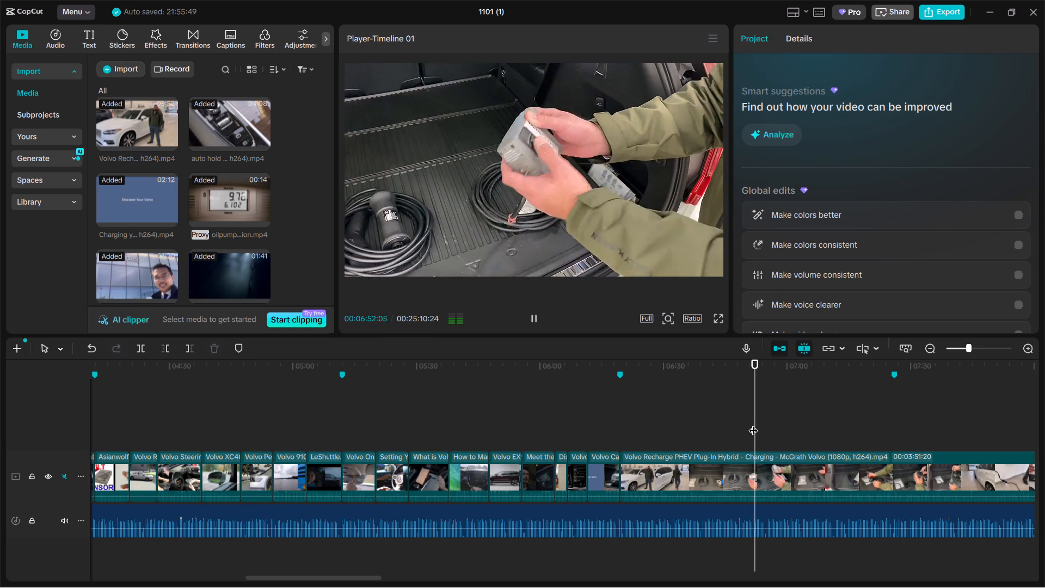
pyautogui.press('space')
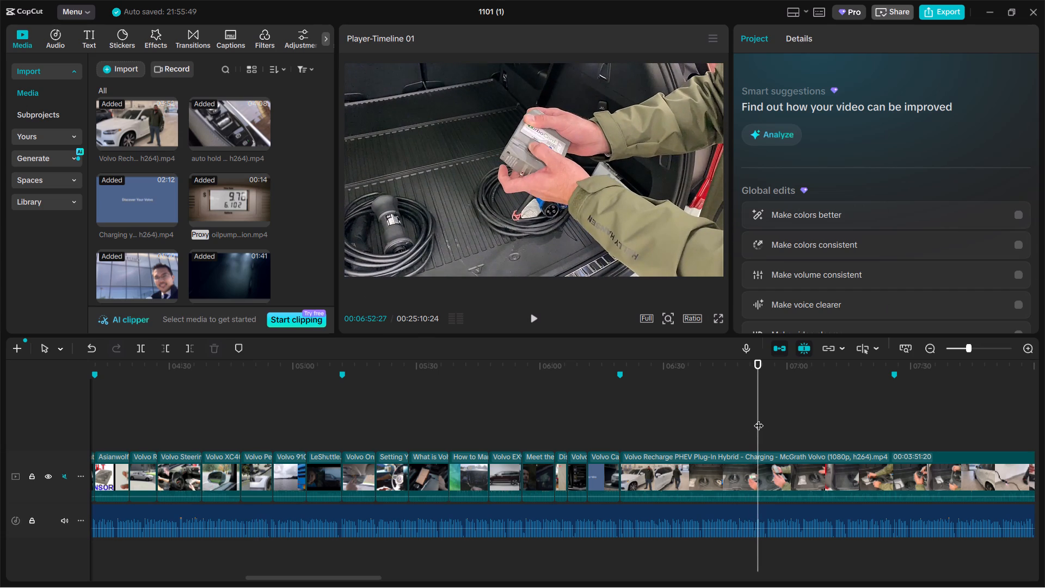
pyautogui.click(789, 414)
pyautogui.click(708, 484)
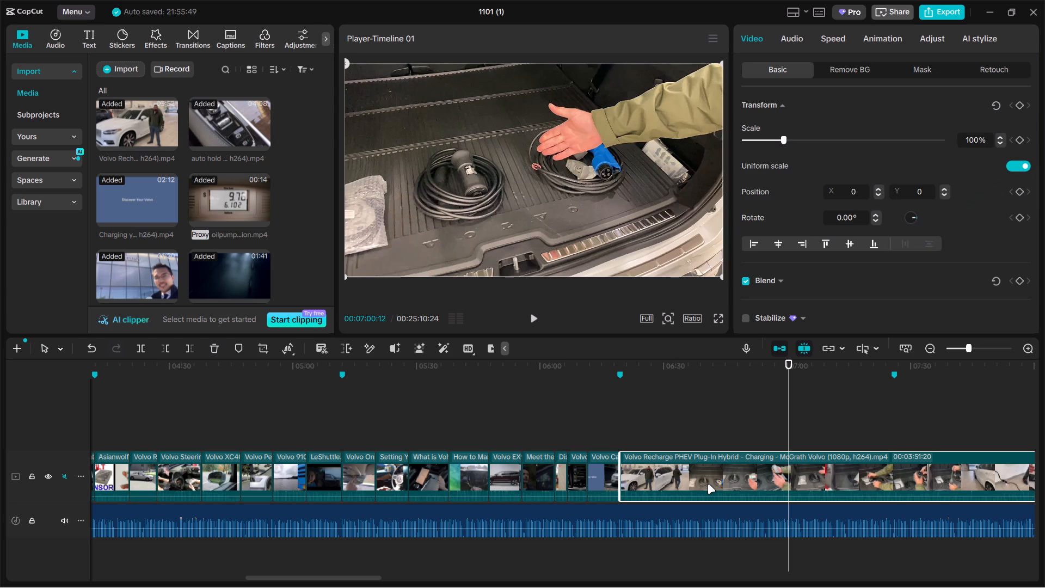
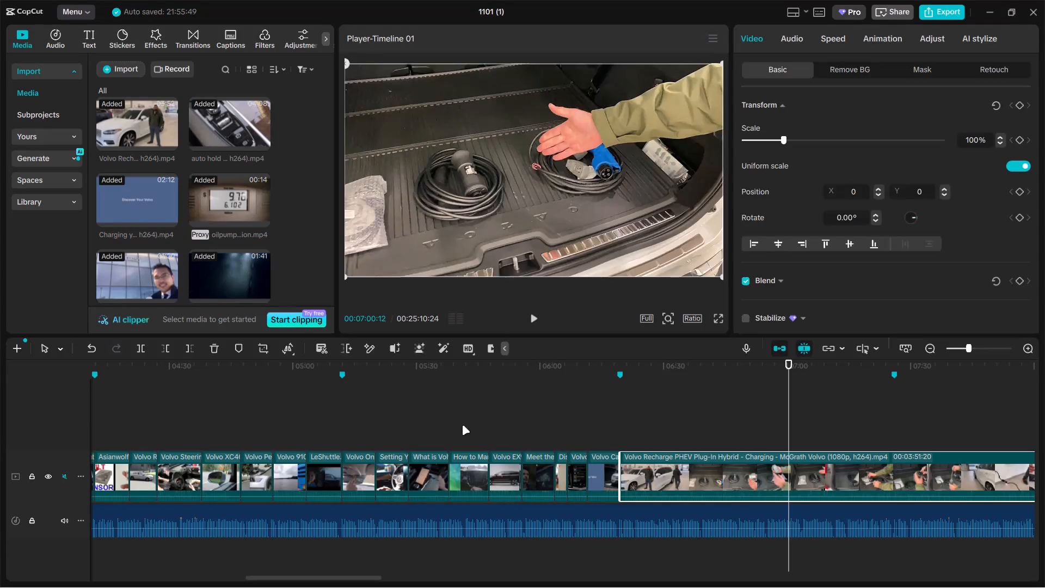
# Deselect the Volvo Recharge clip and check the frame at about 5:39 among the earlier clips.
pyautogui.click(456, 425)
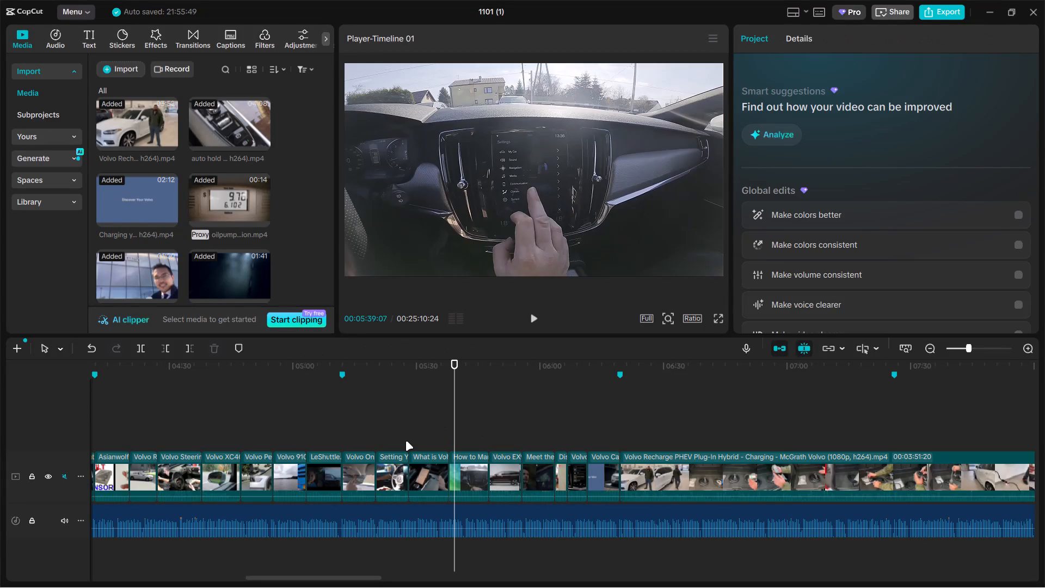
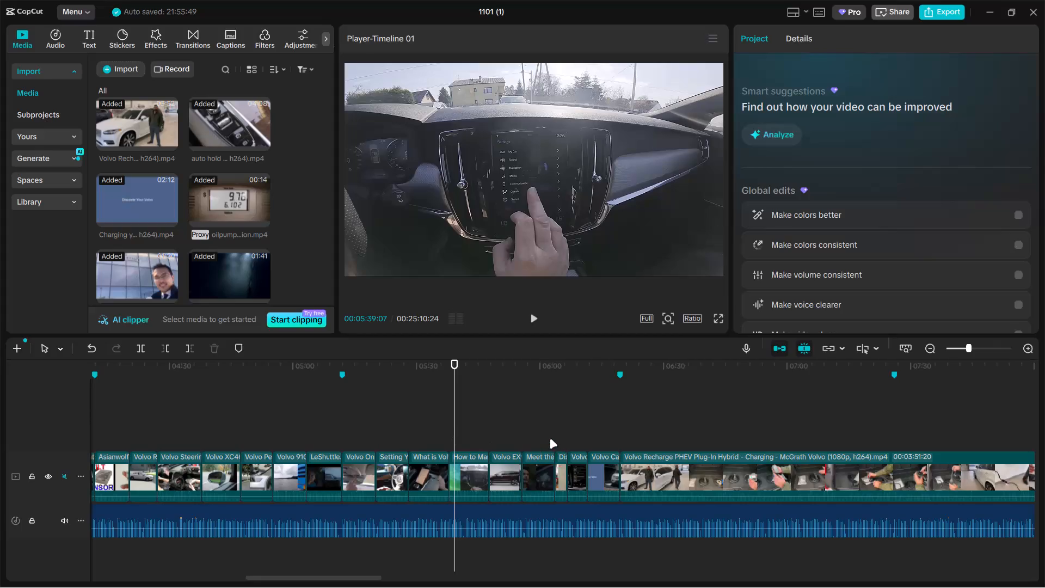
# Examine the Volvo Recharge charging clip from the 6:19 section marker, skimming its footage and playing the opening.
pyautogui.click(550, 439)
pyautogui.moveTo(550, 439); pyautogui.dragTo(596, 431)
pyautogui.moveTo(595, 431); pyautogui.dragTo(620, 426)
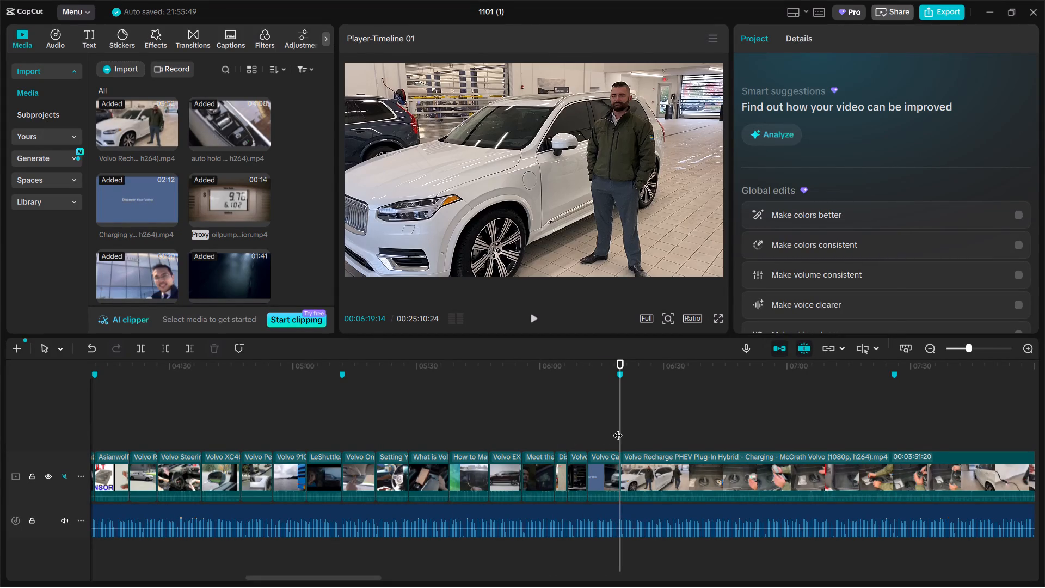
pyautogui.click(666, 421)
pyautogui.moveTo(666, 421); pyautogui.dragTo(1024, 433)
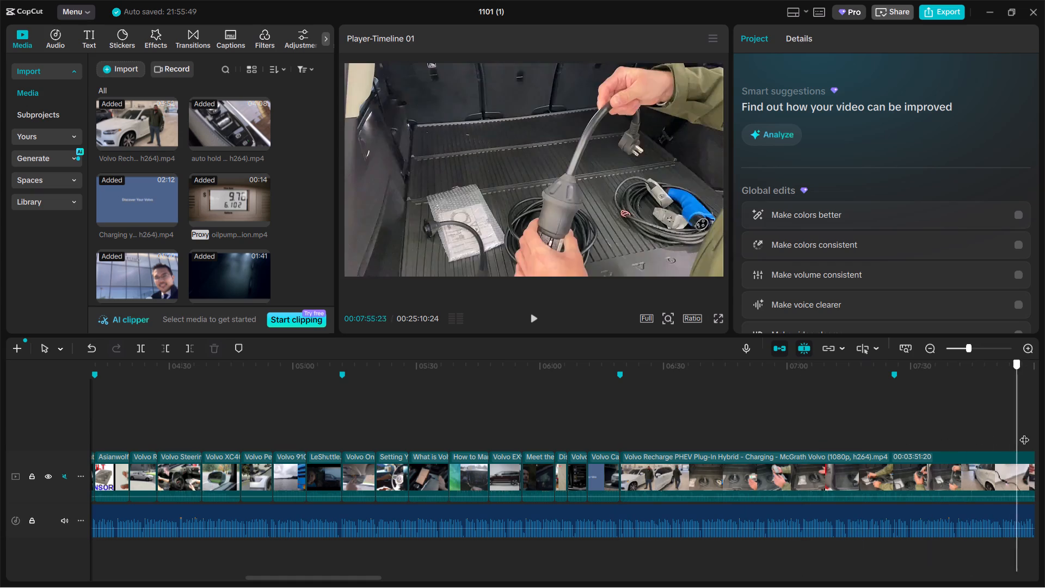
pyautogui.moveTo(1024, 433); pyautogui.dragTo(394, 390)
pyautogui.click(390, 389)
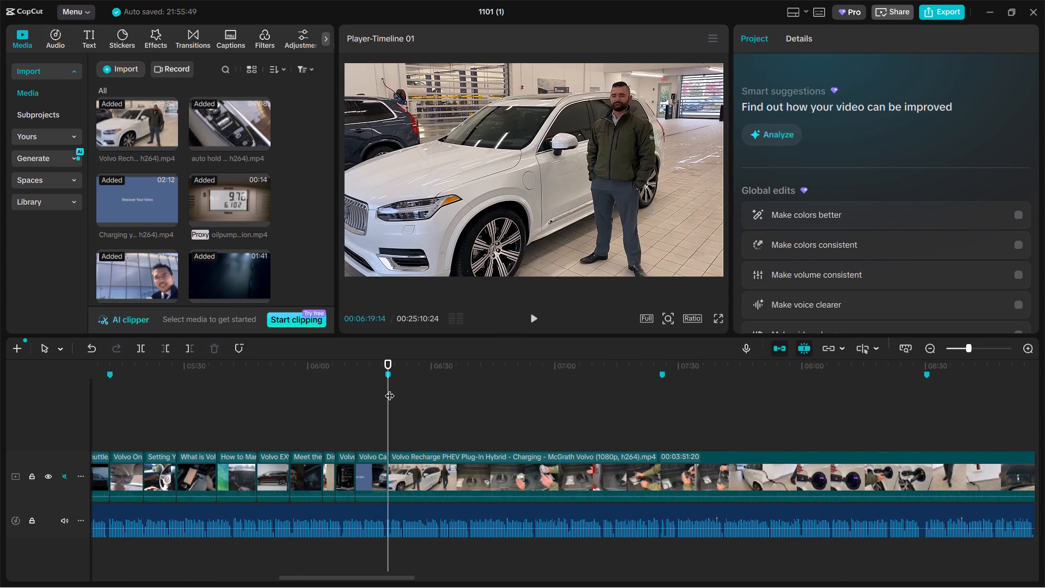
pyautogui.press('space')
pyautogui.keyDown('ctrl'); pyautogui.scroll(5, 454, 402); pyautogui.keyUp('ctrl')
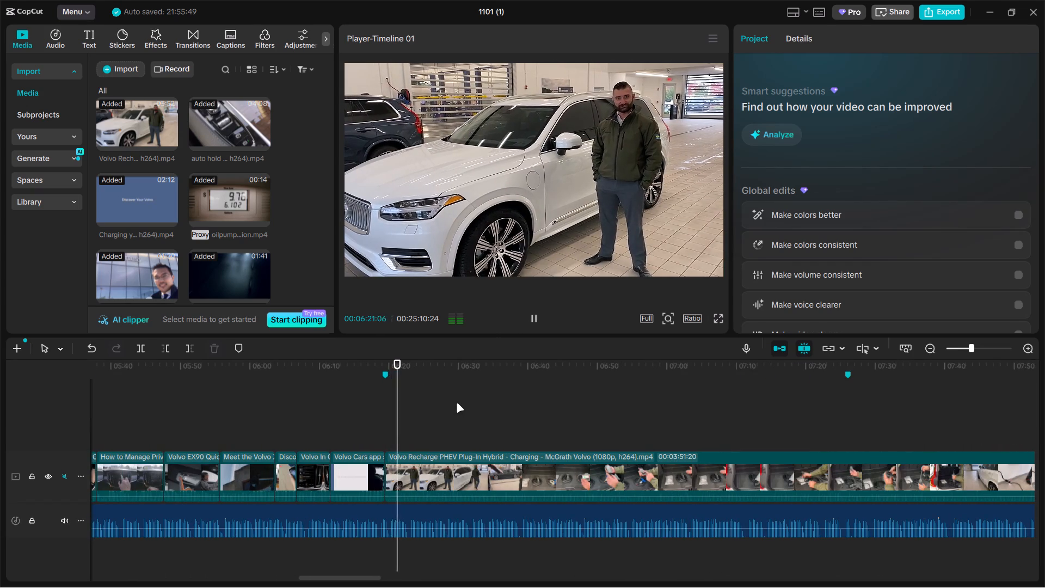
pyautogui.press('space')
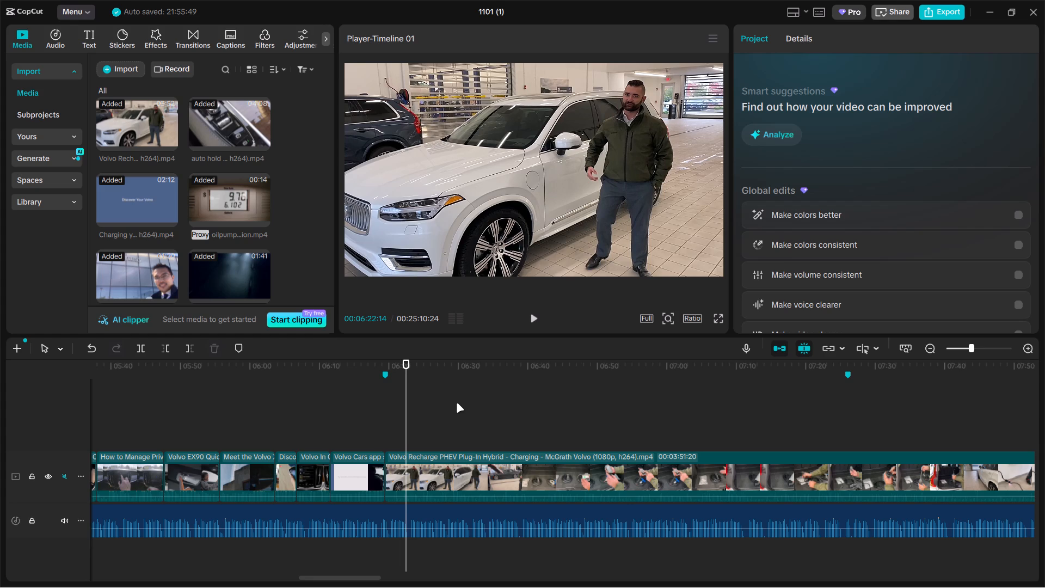
# Split the Volvo Recharge clip at the charging cable plugged into the wall outlet, about 7:48, and delete the part before it.
pyautogui.keyDown('ctrl'); pyautogui.scroll(-2, 446, 403); pyautogui.keyUp('ctrl')
pyautogui.click(448, 409)
pyautogui.moveTo(448, 409); pyautogui.dragTo(545, 422)
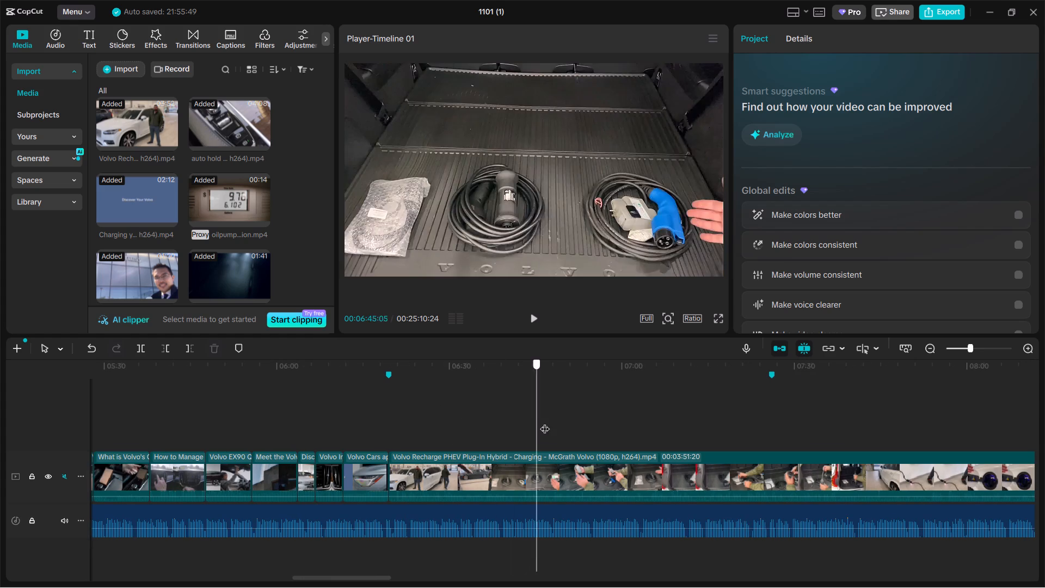
pyautogui.moveTo(545, 422); pyautogui.dragTo(810, 436)
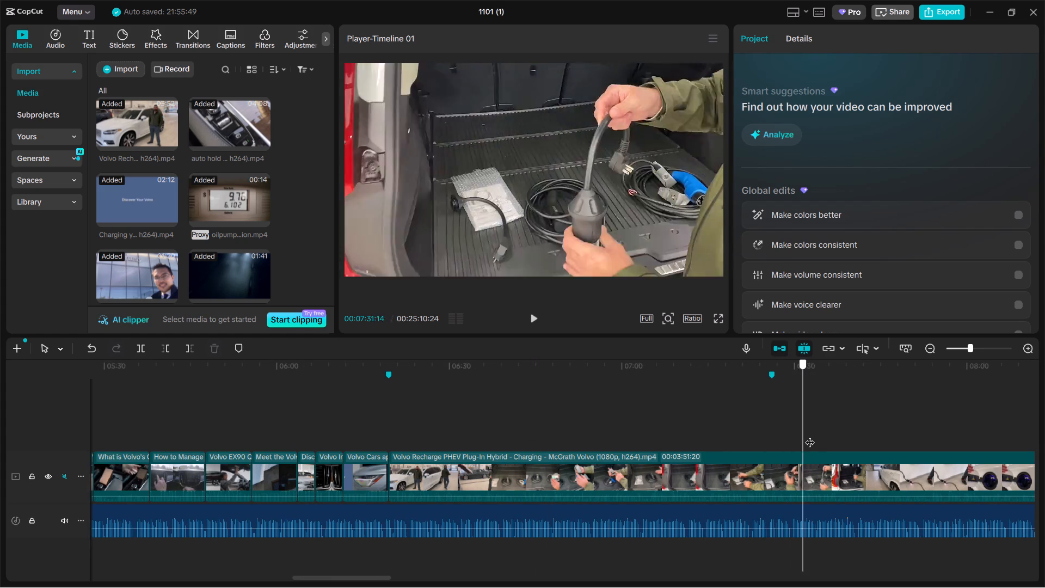
pyautogui.moveTo(810, 436); pyautogui.dragTo(888, 436)
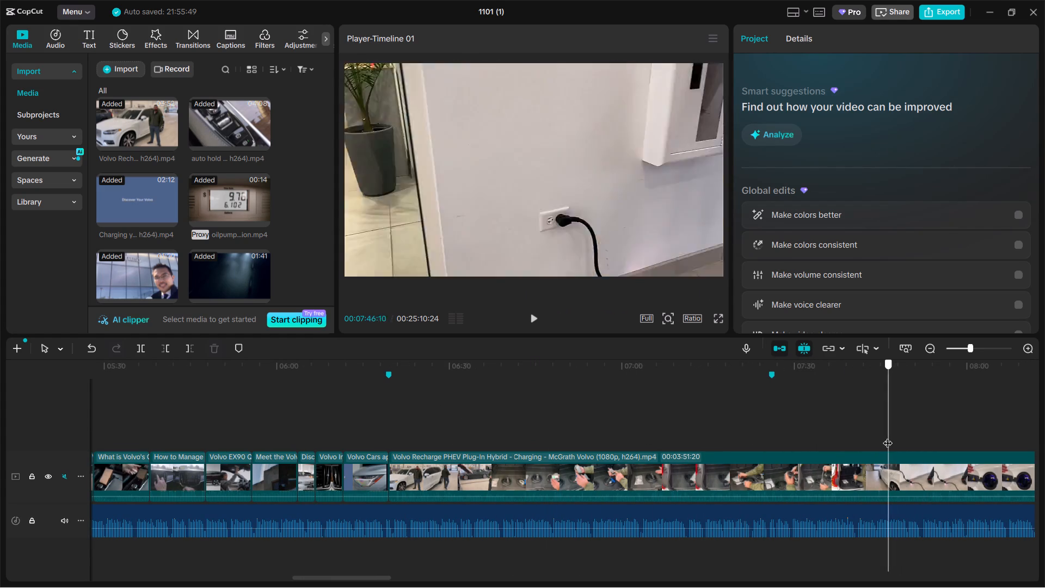
pyautogui.moveTo(888, 436); pyautogui.dragTo(955, 421)
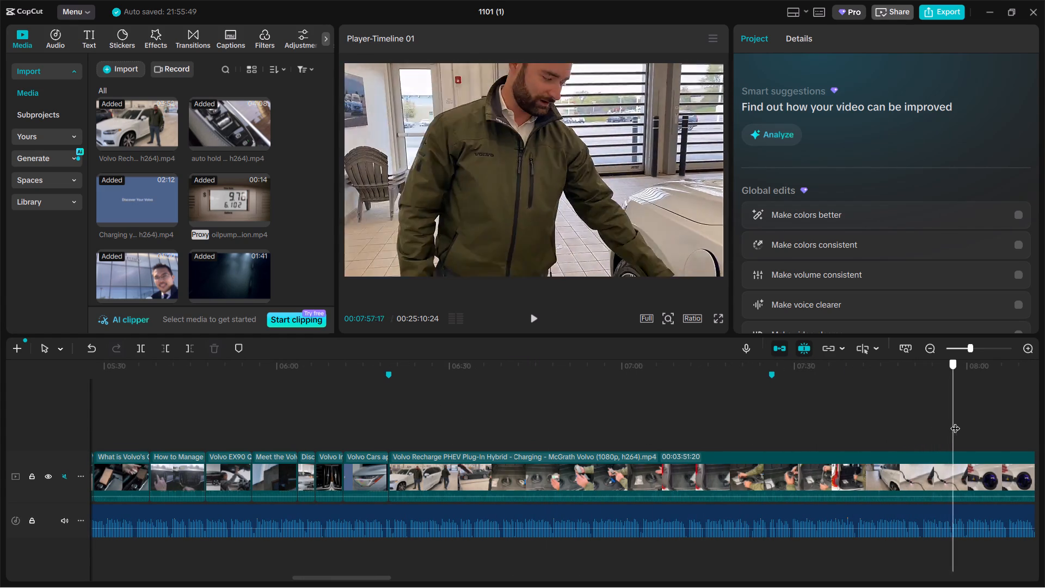
pyautogui.moveTo(955, 421); pyautogui.dragTo(920, 412)
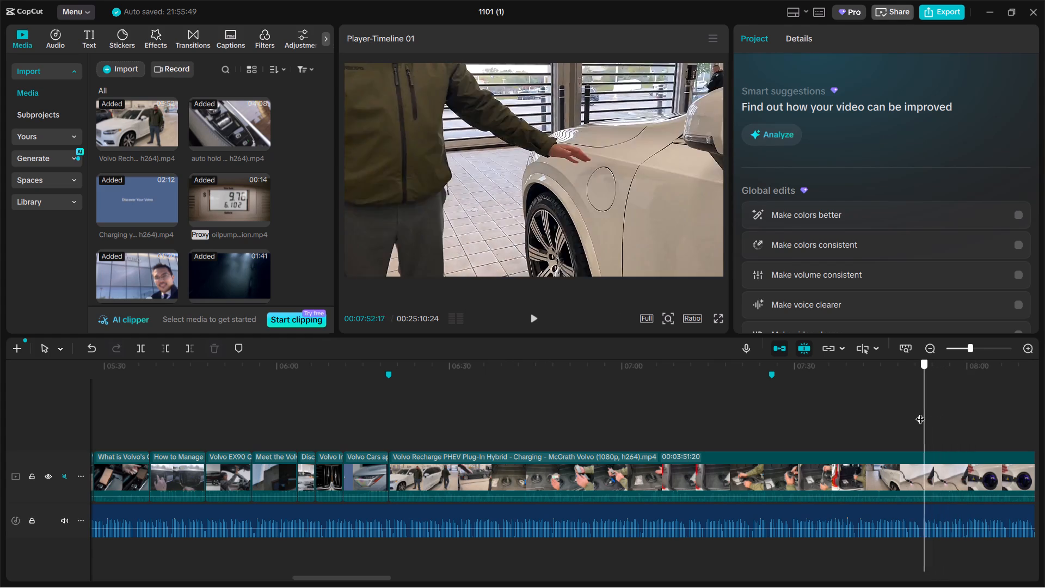
pyautogui.moveTo(920, 412); pyautogui.dragTo(902, 412)
pyautogui.click(901, 469)
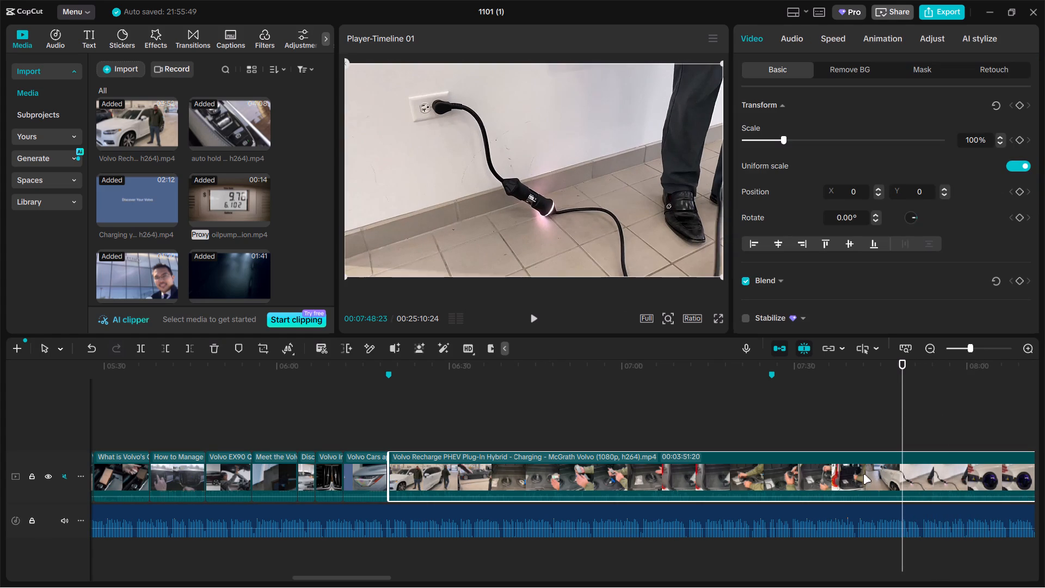
pyautogui.hotkey('ctrl', 'b')
pyautogui.click(845, 474)
pyautogui.press('BackSpace')
# Split the remaining Volvo Recharge clip at about 6:33 and delete everything after the cut.
pyautogui.click(439, 436)
pyautogui.moveTo(439, 436); pyautogui.dragTo(439, 436)
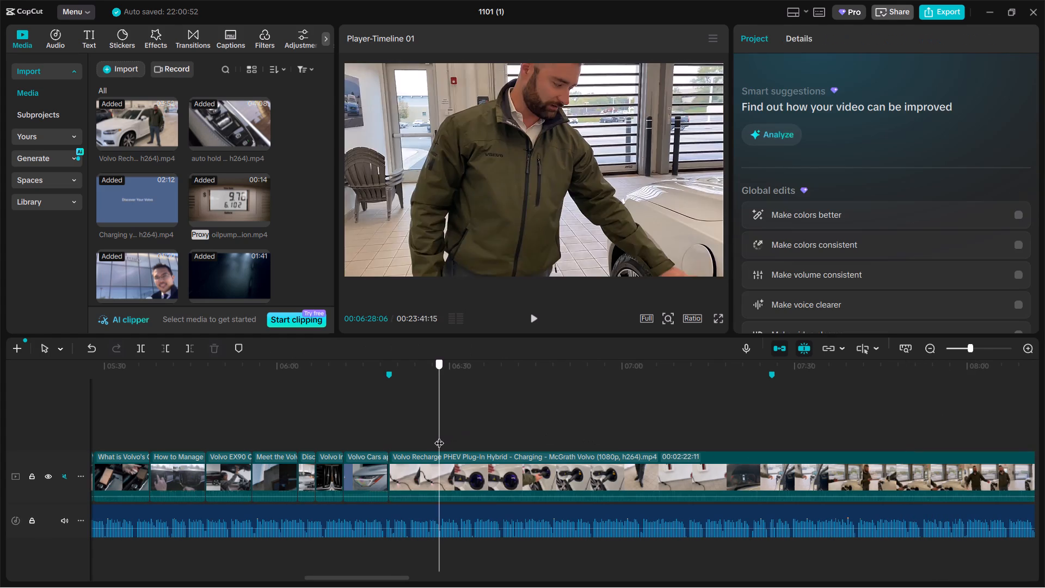
pyautogui.moveTo(439, 436); pyautogui.dragTo(470, 434)
pyautogui.click(495, 471)
pyautogui.hotkey('ctrl', 'b')
pyautogui.press('BackSpace')
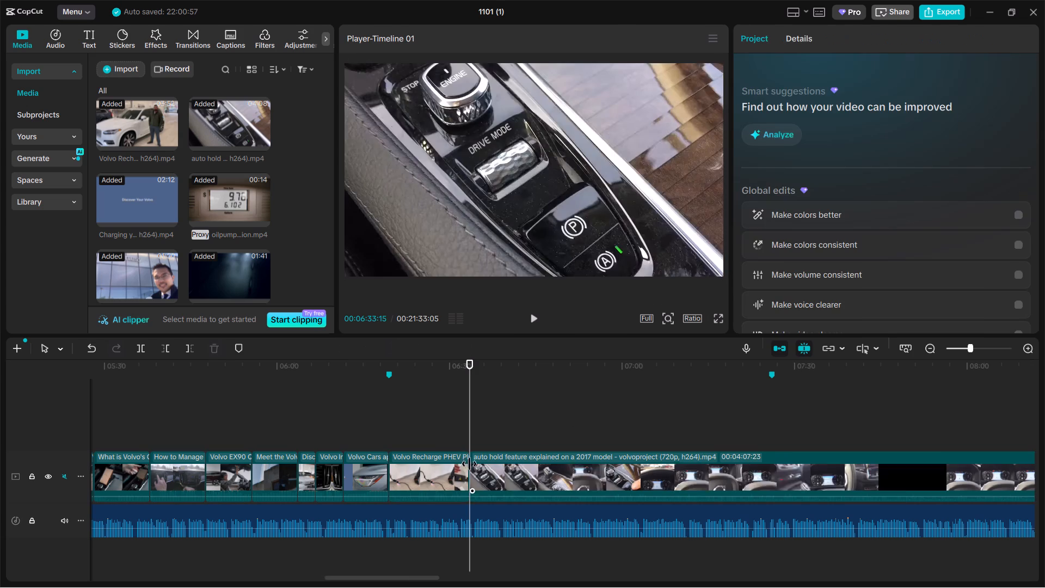
# Speed the trimmed Volvo Recharge clip up to 1.61x and extend its end to about 6:30.
pyautogui.click(439, 448)
pyautogui.click(440, 472)
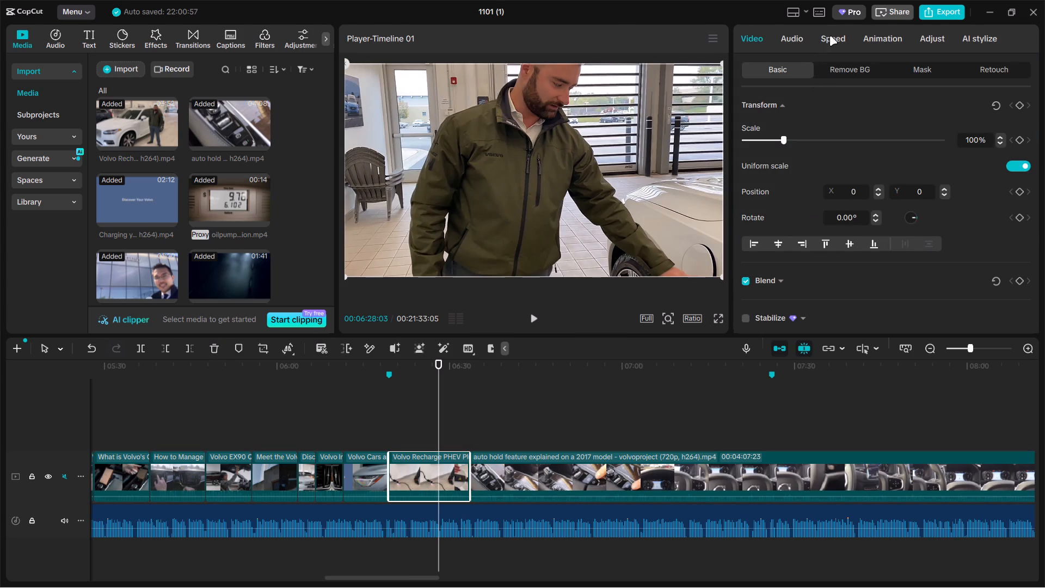
pyautogui.click(834, 35)
pyautogui.click(815, 124)
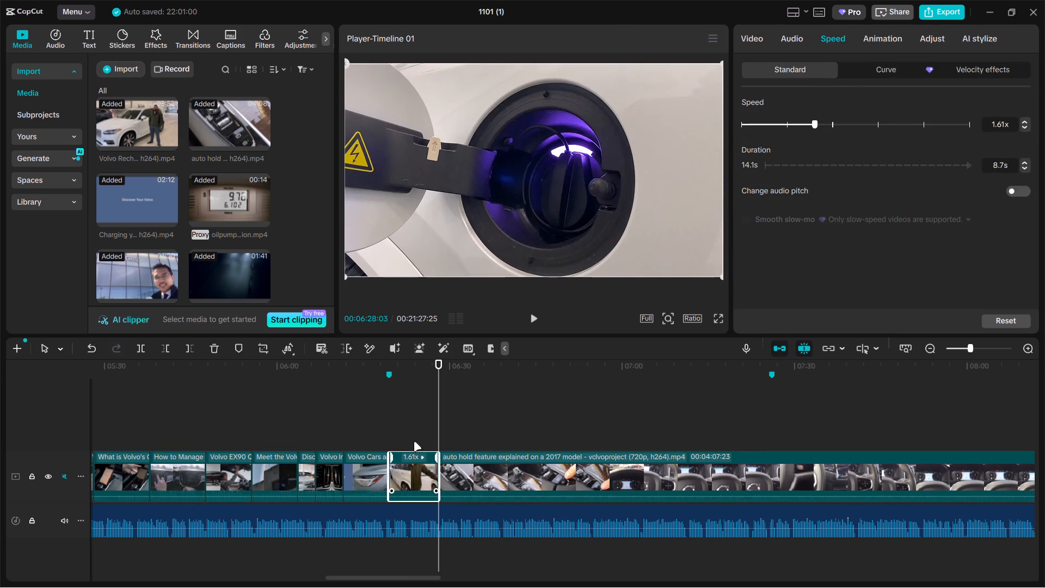
pyautogui.click(414, 440)
pyautogui.click(414, 473)
pyautogui.moveTo(438, 475); pyautogui.dragTo(448, 473)
# Examine the auto hold feature clip for usable footage from its start to about 9:26.
pyautogui.click(473, 436)
pyautogui.moveTo(473, 436); pyautogui.dragTo(477, 436)
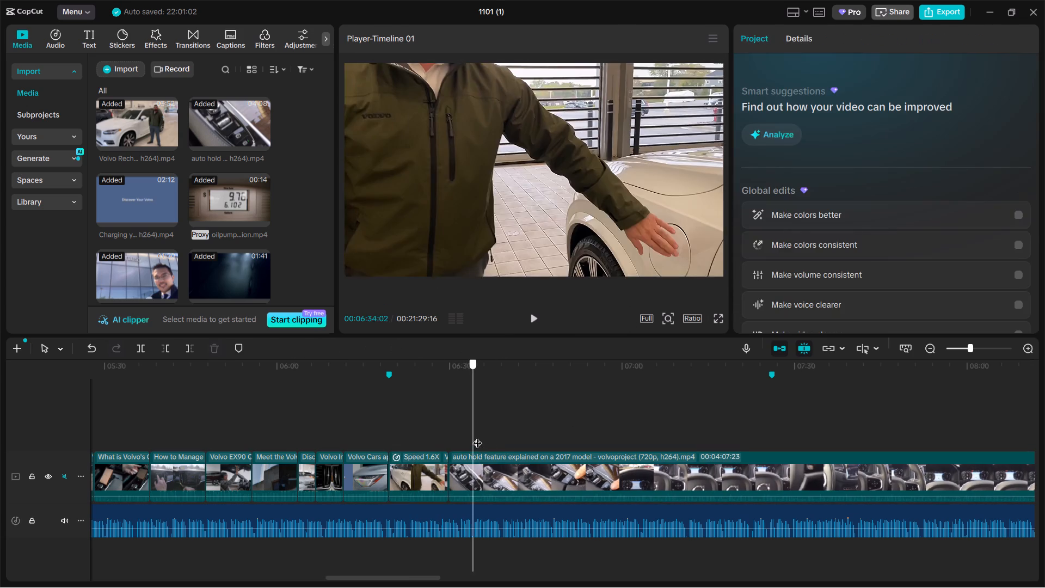
pyautogui.moveTo(477, 436); pyautogui.dragTo(788, 419)
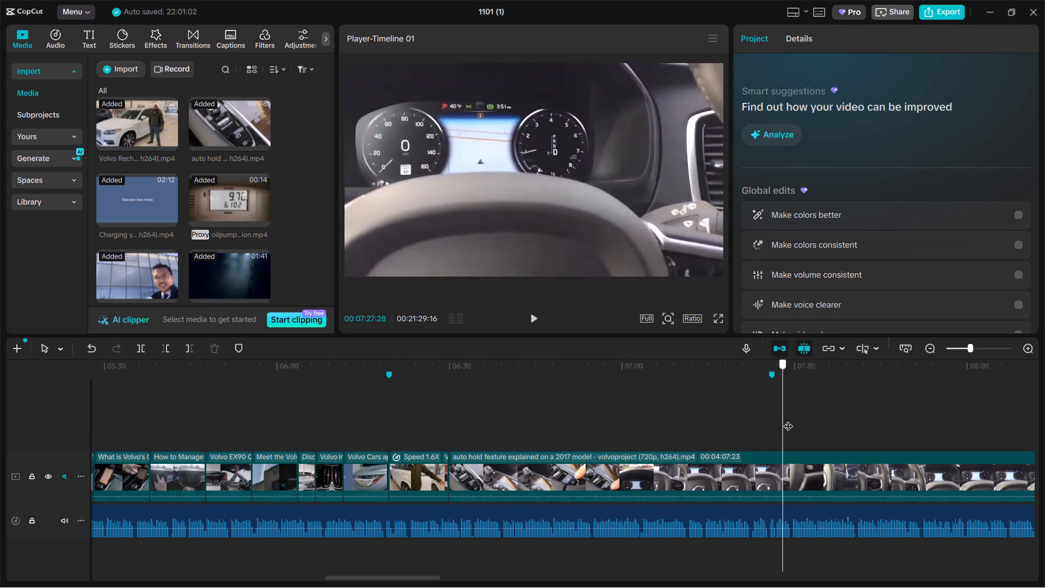
pyautogui.moveTo(788, 419); pyautogui.dragTo(822, 419)
pyautogui.keyDown('ctrl'); pyautogui.scroll(-8, 743, 437); pyautogui.keyUp('ctrl')
pyautogui.moveTo(706, 445); pyautogui.dragTo(706, 445)
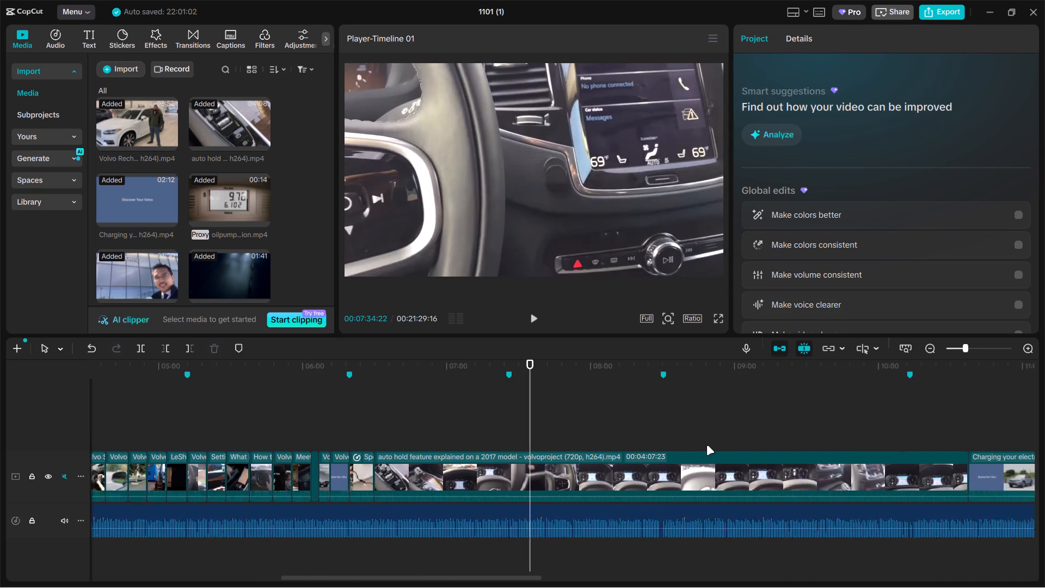
pyautogui.moveTo(706, 445); pyautogui.dragTo(699, 442)
pyautogui.moveTo(351, 426); pyautogui.dragTo(410, 426)
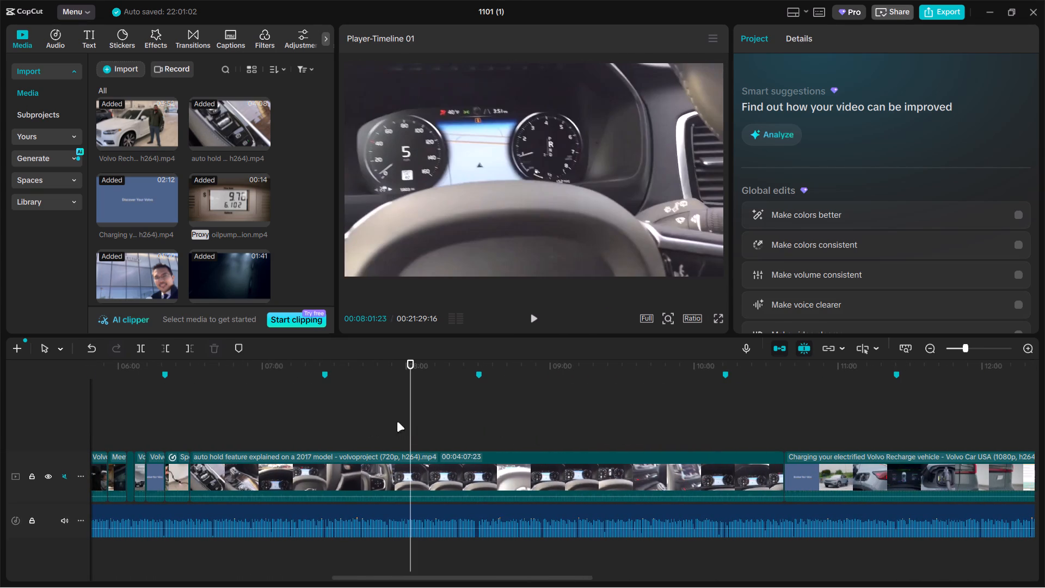
pyautogui.moveTo(411, 418); pyautogui.dragTo(627, 421)
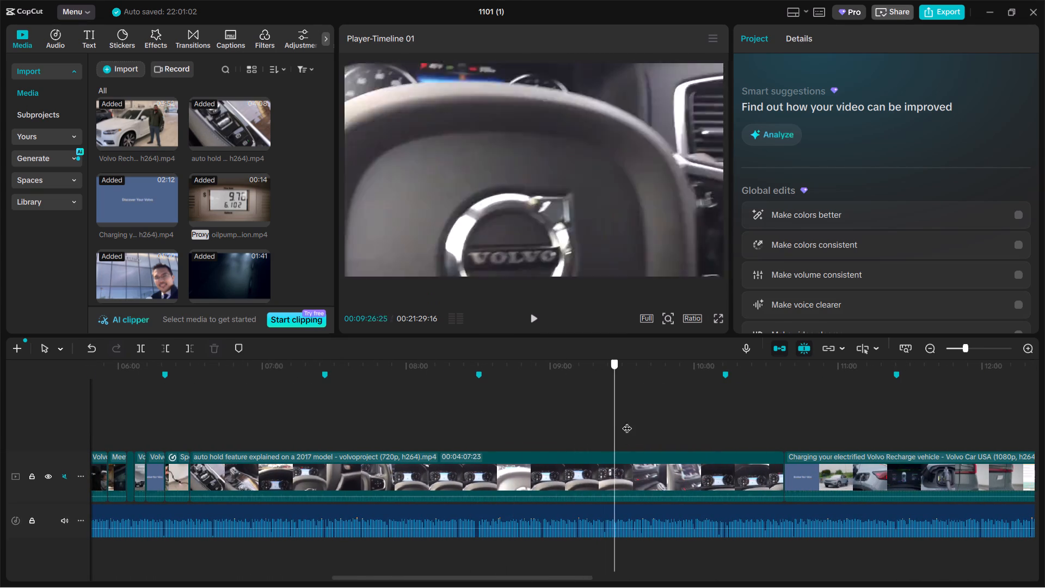
# Split the auto hold clip at the hand above the parking brake controls, about 6:49, and delete the part before it.
pyautogui.moveTo(627, 421); pyautogui.dragTo(230, 415)
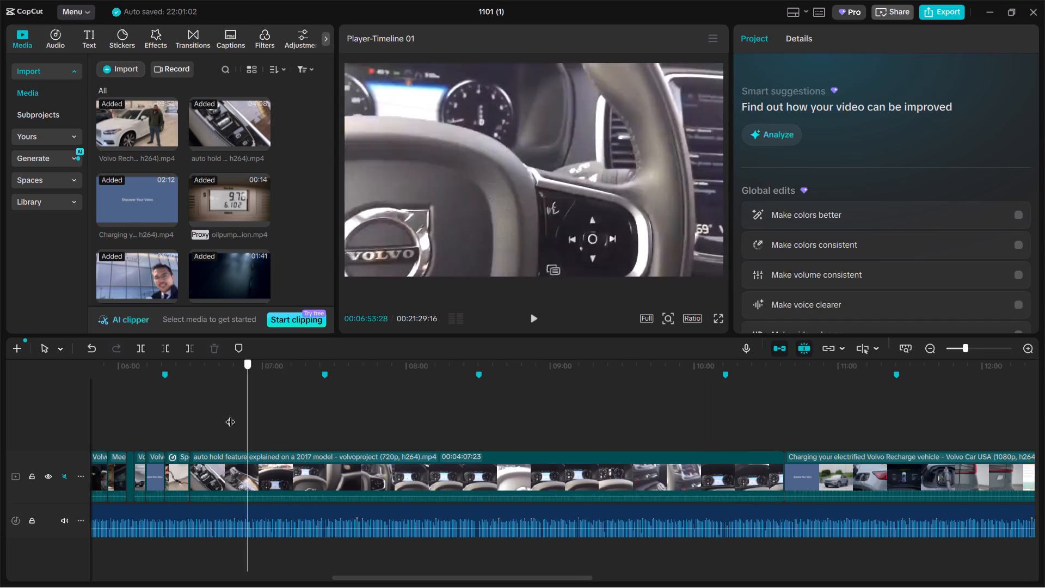
pyautogui.moveTo(230, 415); pyautogui.dragTo(245, 415)
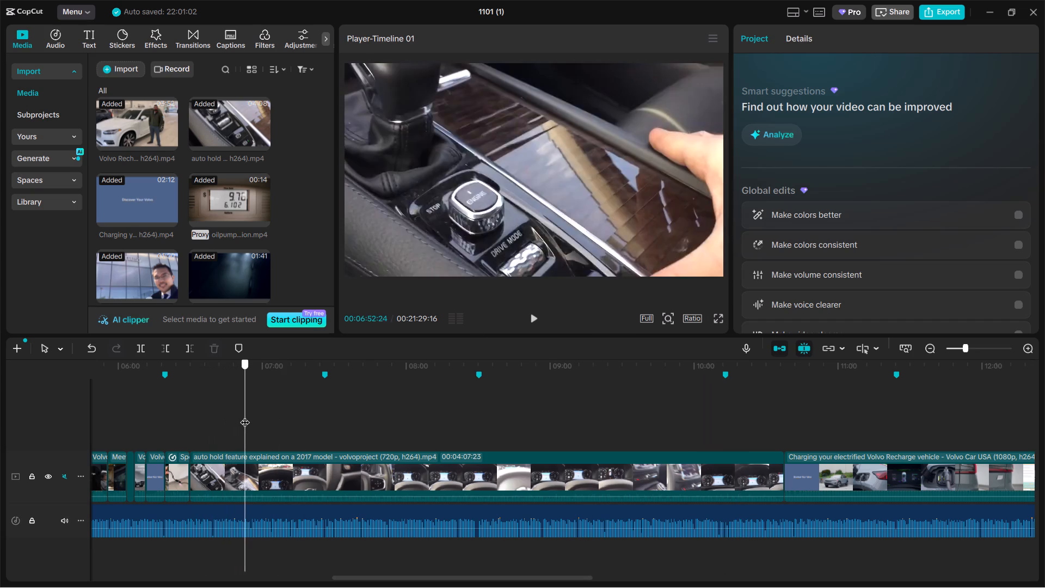
pyautogui.moveTo(245, 415); pyautogui.dragTo(237, 417)
pyautogui.click(246, 458)
pyautogui.hotkey('ctrl', 'b')
pyautogui.click(196, 474)
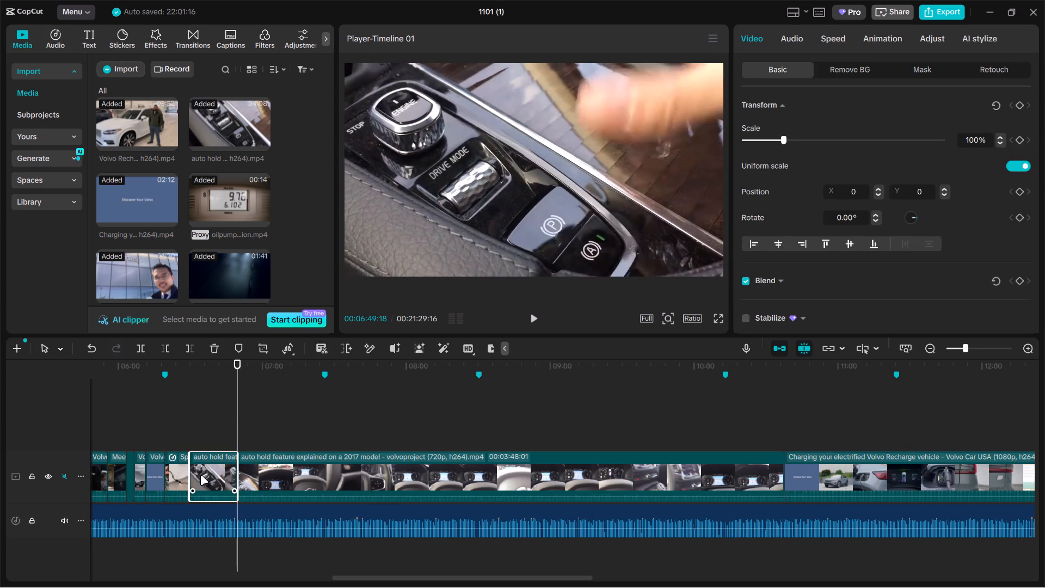
pyautogui.press('BackSpace')
# Split the auto hold clip at about 6:41 and delete the rest of it.
pyautogui.doubleClick(220, 439)
pyautogui.click(268, 484)
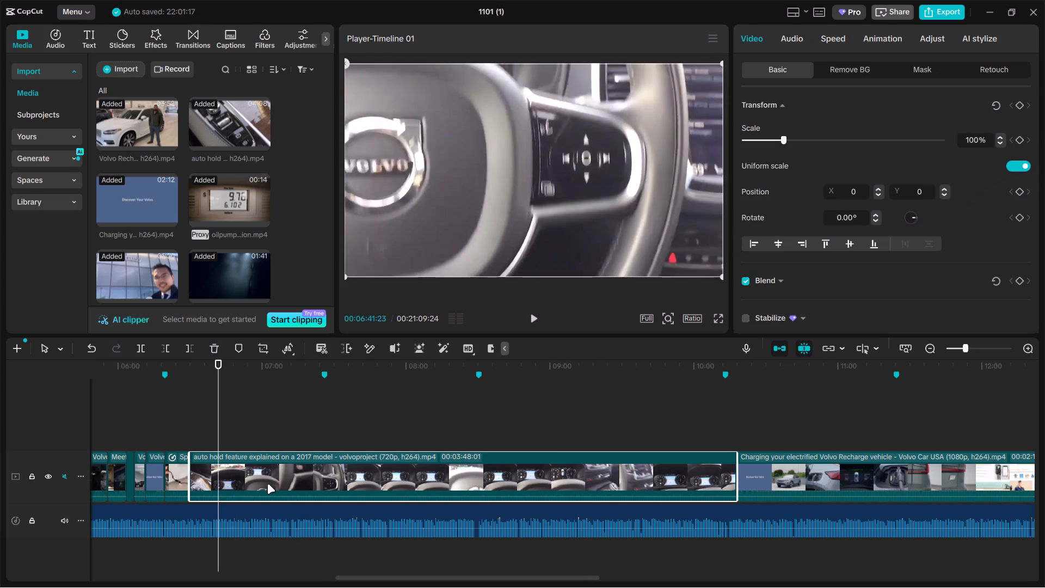
pyautogui.hotkey('ctrl', 'b')
pyautogui.press('BackSpace')
# Split the Charging your electrified Volvo Recharge clip at the parked grey car, about 6:57, and delete its title opening.
pyautogui.click(247, 443)
pyautogui.moveTo(247, 443); pyautogui.dragTo(328, 440)
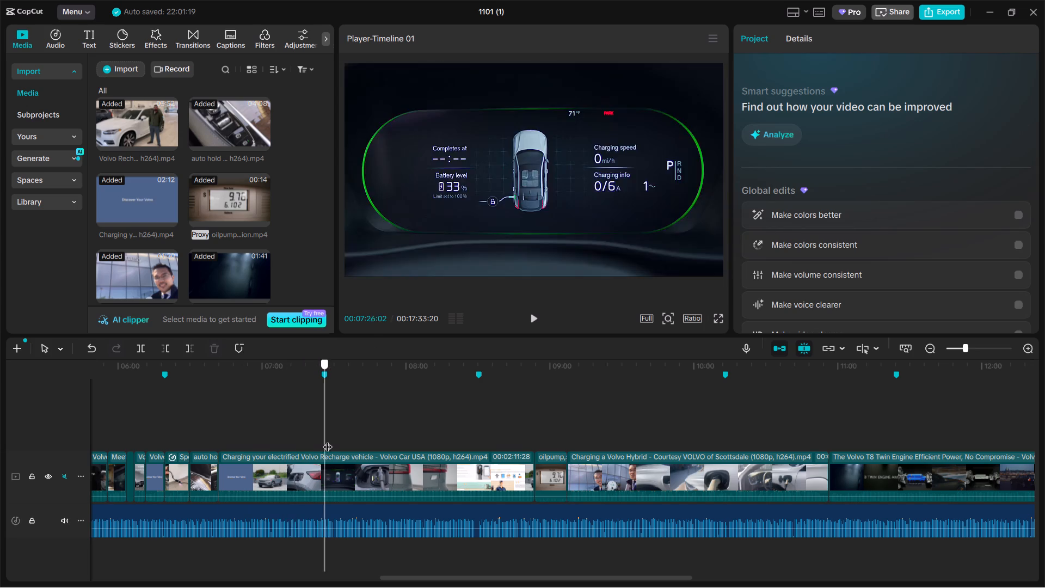
pyautogui.moveTo(328, 440); pyautogui.dragTo(256, 431)
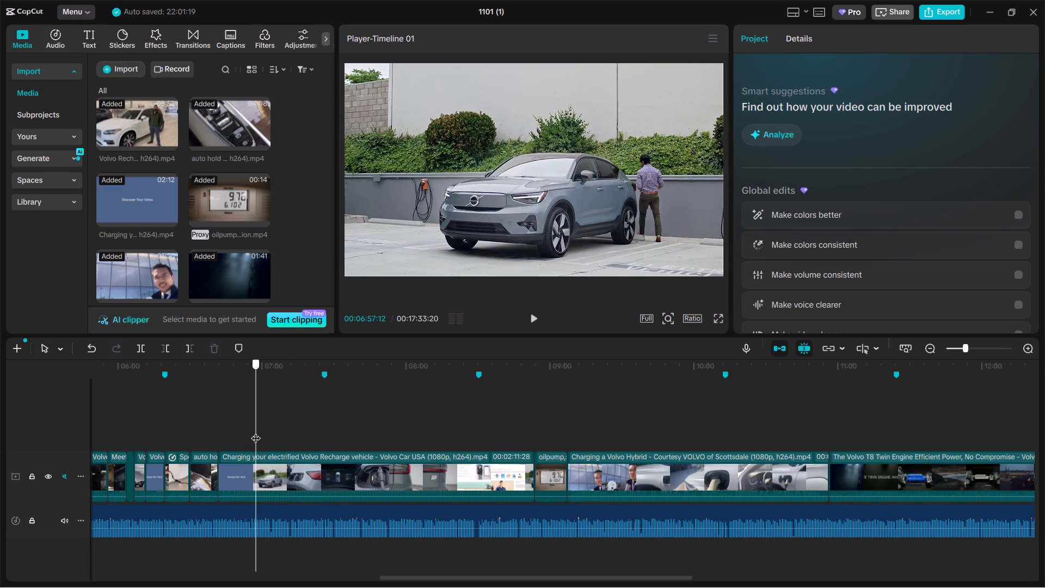
pyautogui.moveTo(256, 431); pyautogui.dragTo(255, 431)
pyautogui.click(267, 468)
pyautogui.hotkey('ctrl', 'b')
pyautogui.click(229, 474)
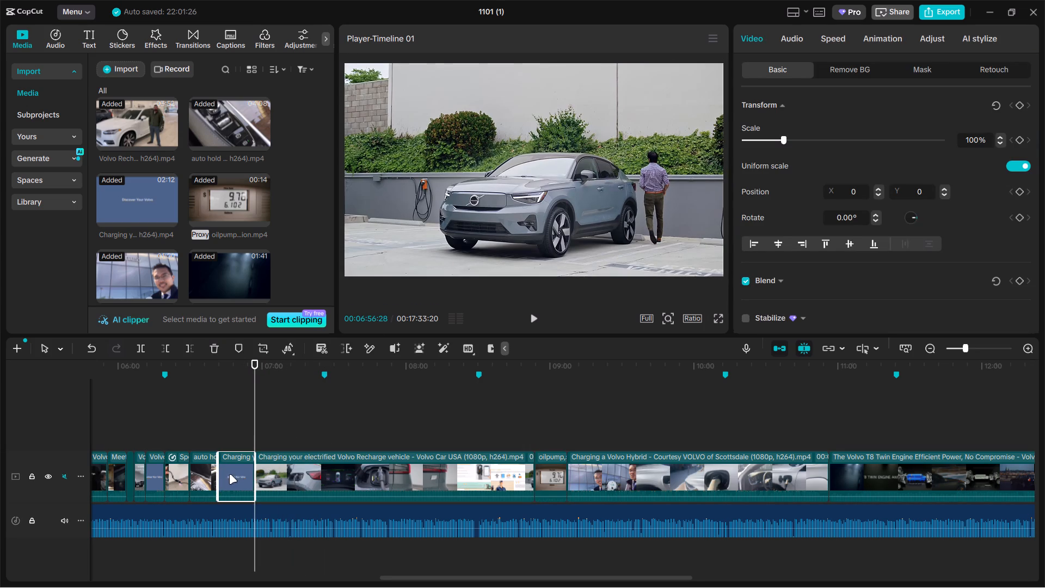
pyautogui.press('BackSpace')
# Split the Charging your electrified Volvo clip at the charging port close-up, about 6:55, and delete the rest after it.
pyautogui.click(215, 439)
pyautogui.moveTo(217, 440); pyautogui.dragTo(234, 440)
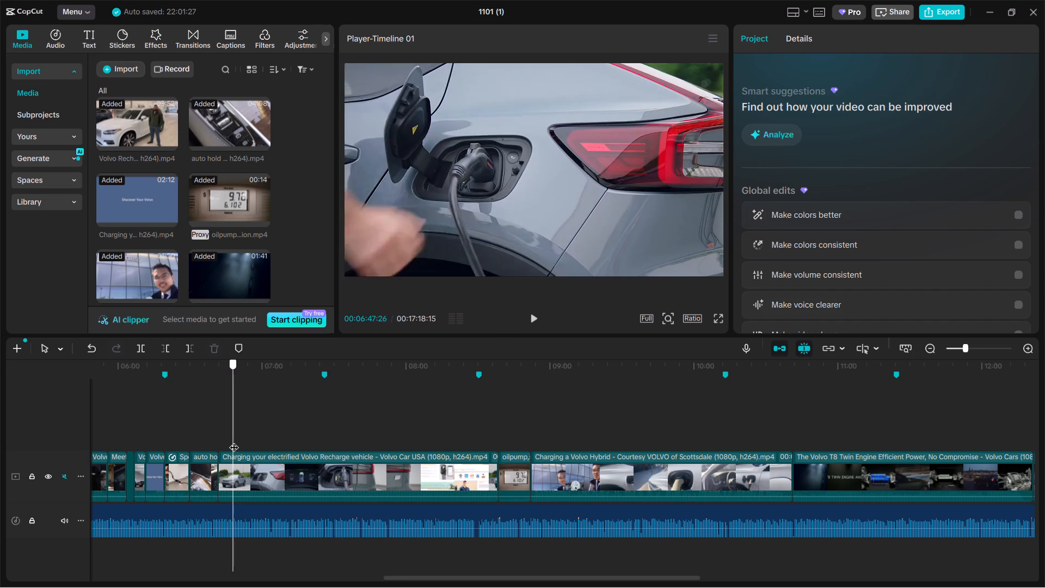
pyautogui.moveTo(234, 440); pyautogui.dragTo(252, 439)
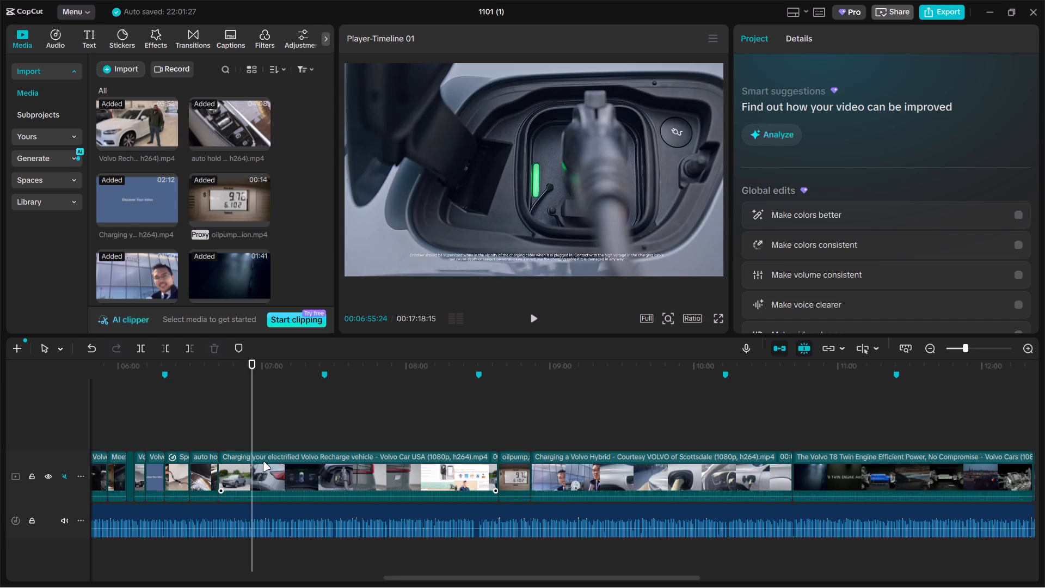
pyautogui.click(263, 462)
pyautogui.hotkey('ctrl', 'b')
pyautogui.press('BackSpace')
# Move the trimmed Charging your electrified Volvo clip to the section's start, ahead of the sped-up Volvo Recharge clip.
pyautogui.moveTo(236, 473); pyautogui.dragTo(210, 477)
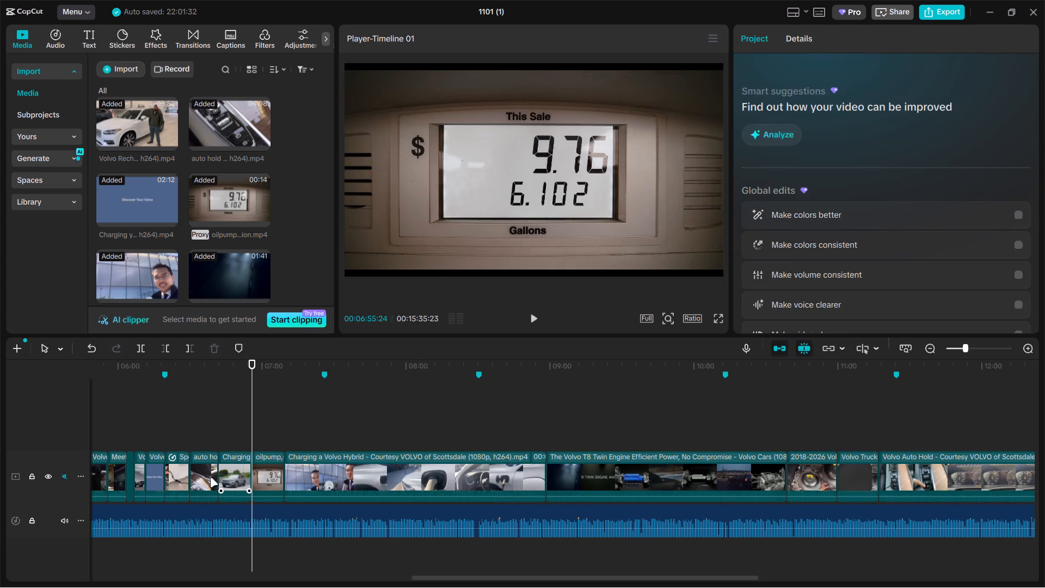
pyautogui.moveTo(210, 477); pyautogui.dragTo(175, 477)
# Scale the Charging your electrified Volvo clip to 117% and shift it down to Y -158, pushing the disclaimer text out of frame.
pyautogui.click(178, 443)
pyautogui.click(451, 242)
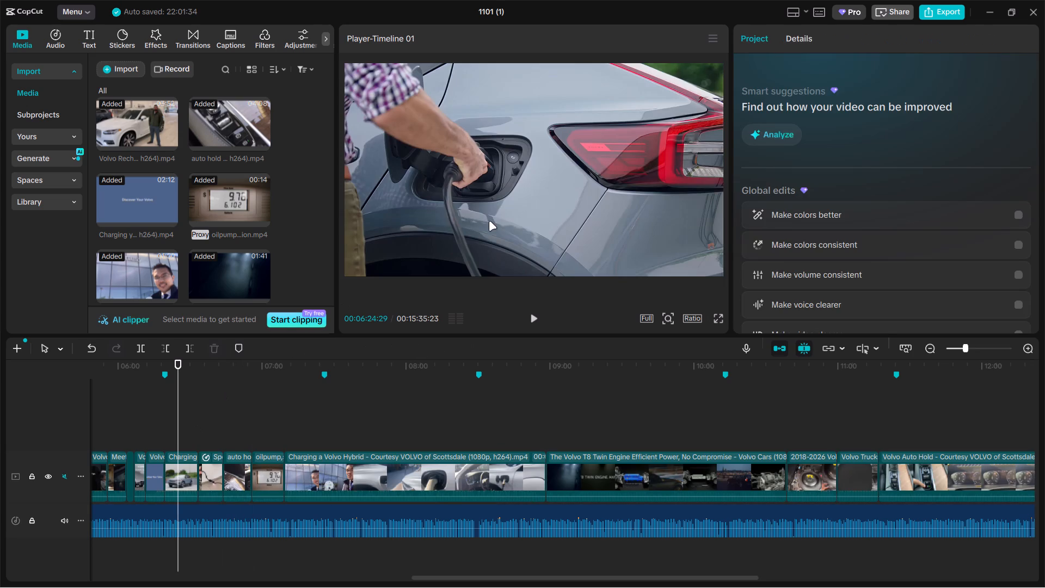
pyautogui.moveTo(176, 433); pyautogui.dragTo(189, 430)
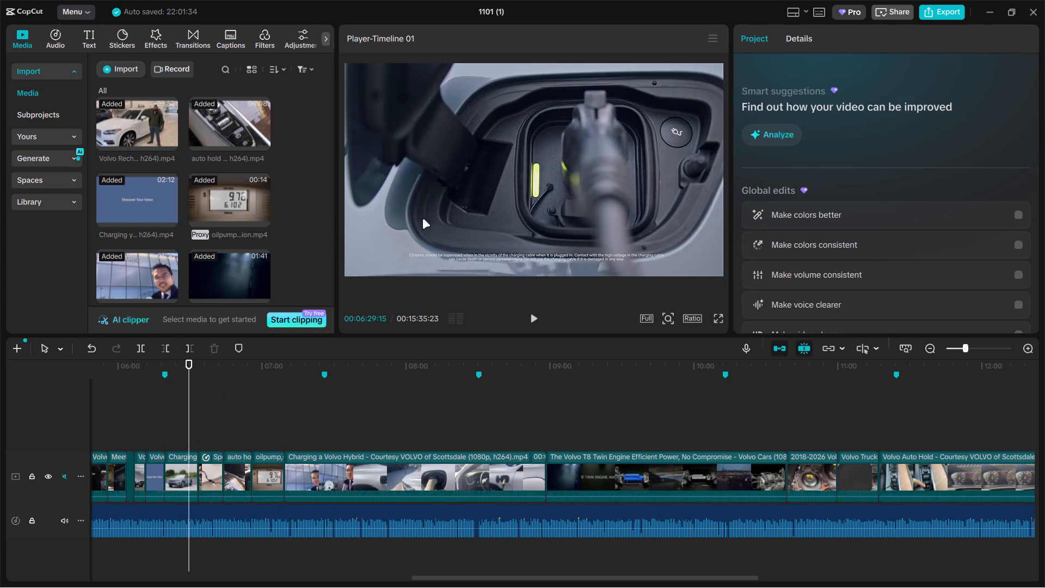
pyautogui.click(478, 166)
pyautogui.click(187, 475)
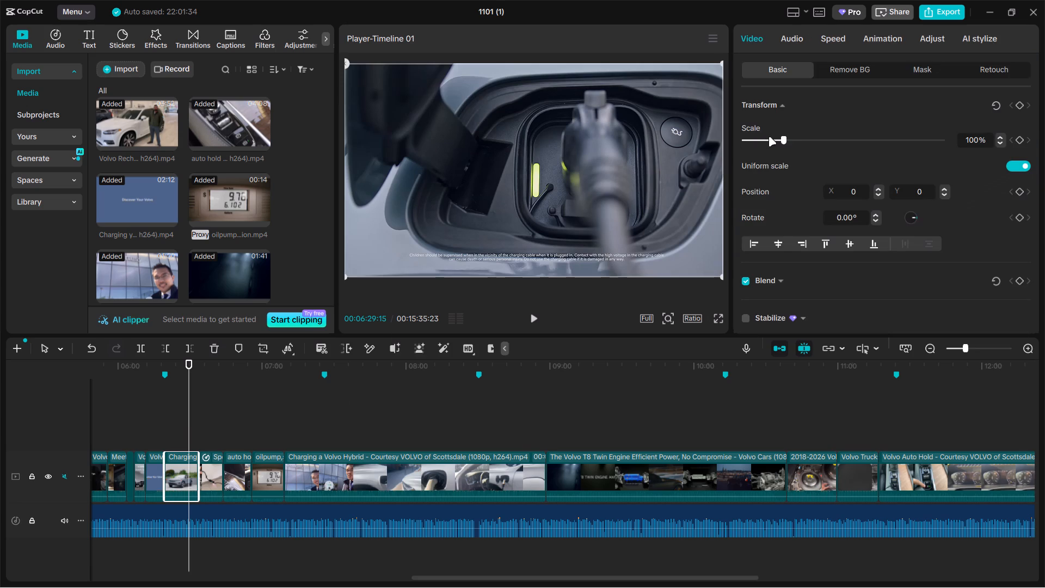
pyautogui.moveTo(776, 134); pyautogui.dragTo(787, 132)
pyautogui.moveTo(622, 156); pyautogui.dragTo(622, 168)
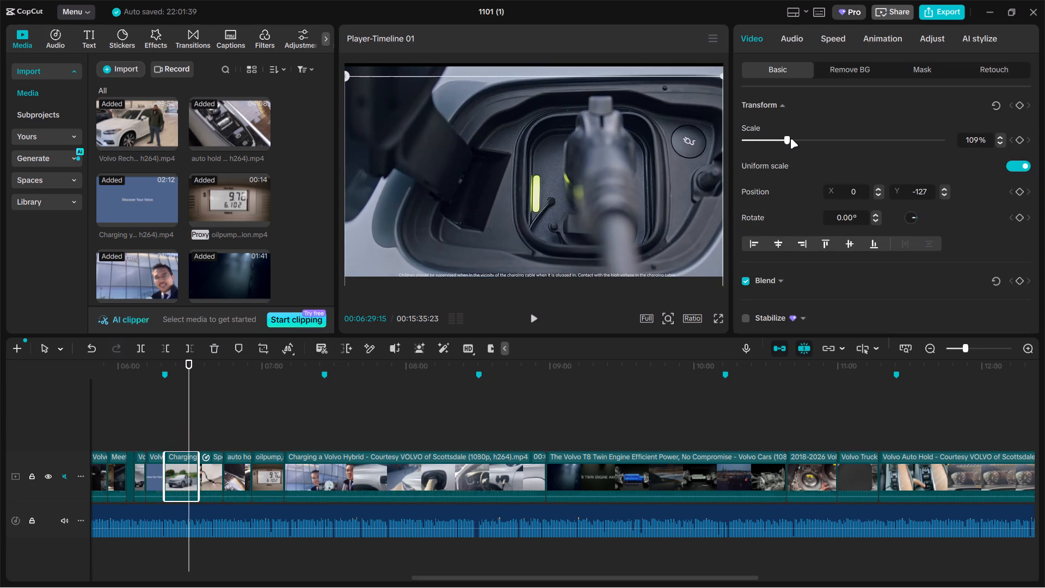
pyautogui.click(788, 138)
pyautogui.click(534, 220)
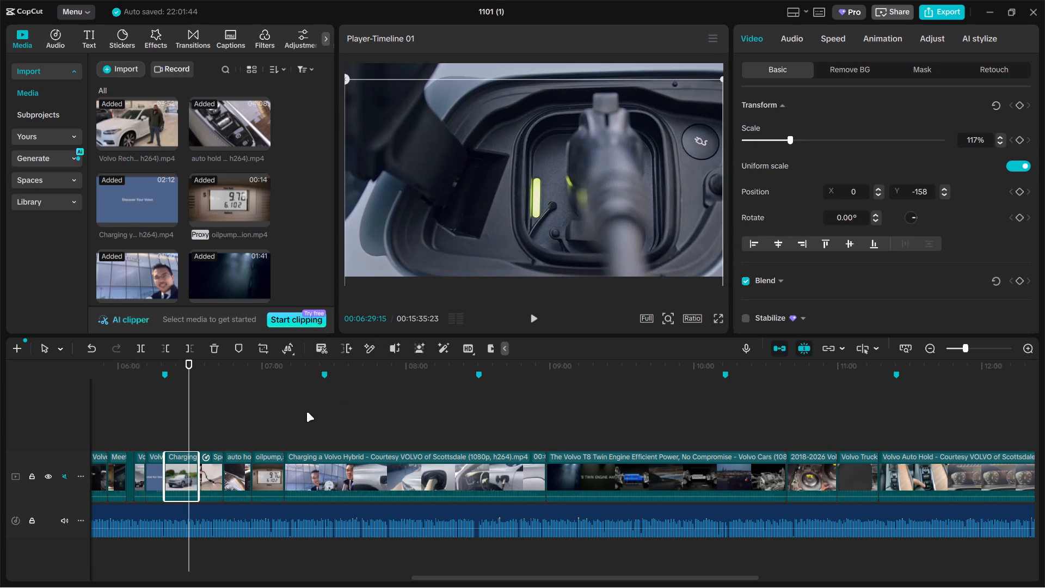
# Split the Charging a Volvo Hybrid clip at the hand opening the charging flap, about 7:33, and delete its opening part.
pyautogui.click(232, 427)
pyautogui.moveTo(233, 427); pyautogui.dragTo(344, 424)
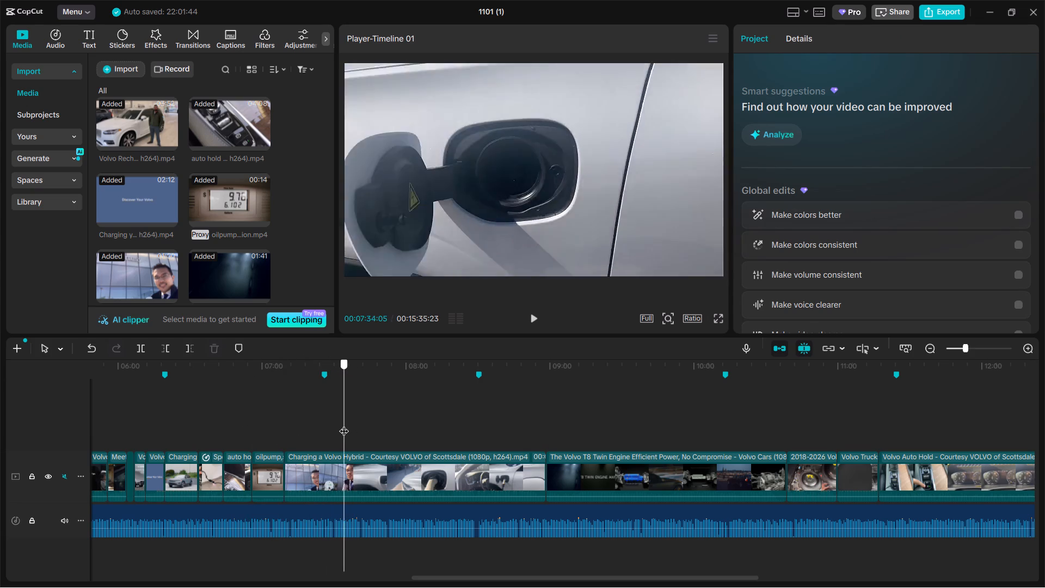
pyautogui.moveTo(344, 424); pyautogui.dragTo(341, 424)
pyautogui.click(340, 470)
pyautogui.hotkey('ctrl', 'b')
pyautogui.click(323, 471)
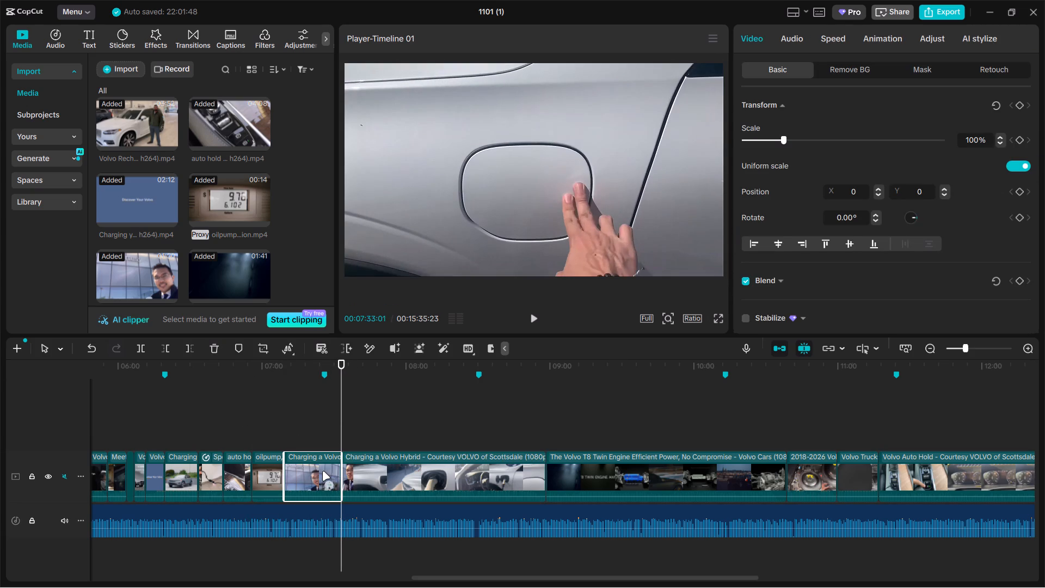
pyautogui.press('BackSpace')
# Split the Charging a Volvo Hybrid clip at the 7:26 marker and delete the rest after it.
pyautogui.click(287, 437)
pyautogui.moveTo(287, 437); pyautogui.dragTo(317, 434)
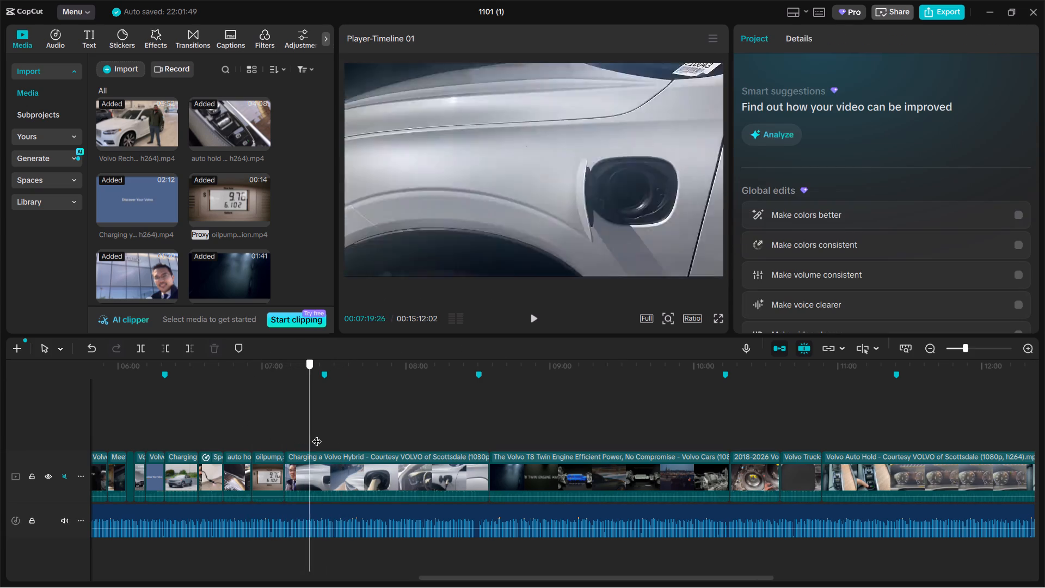
pyautogui.moveTo(317, 434); pyautogui.dragTo(328, 434)
pyautogui.click(333, 475)
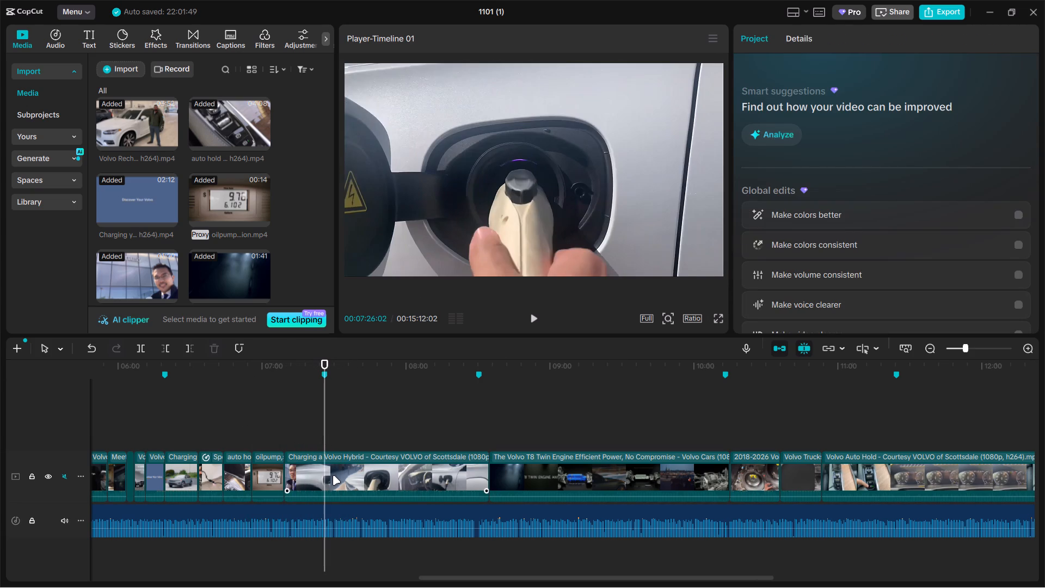
pyautogui.hotkey('ctrl', 'b')
pyautogui.press('BackSpace')
# Skim The Volvo T8 Twin Engine clip and delete it from the timeline.
pyautogui.click(330, 432)
pyautogui.moveTo(330, 432); pyautogui.dragTo(471, 436)
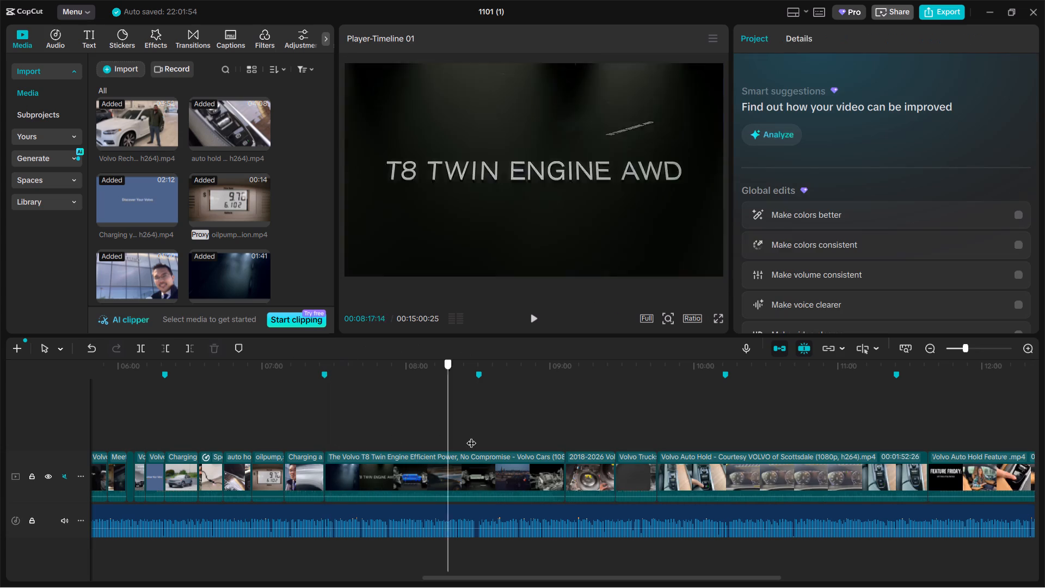
pyautogui.moveTo(471, 436); pyautogui.dragTo(392, 436)
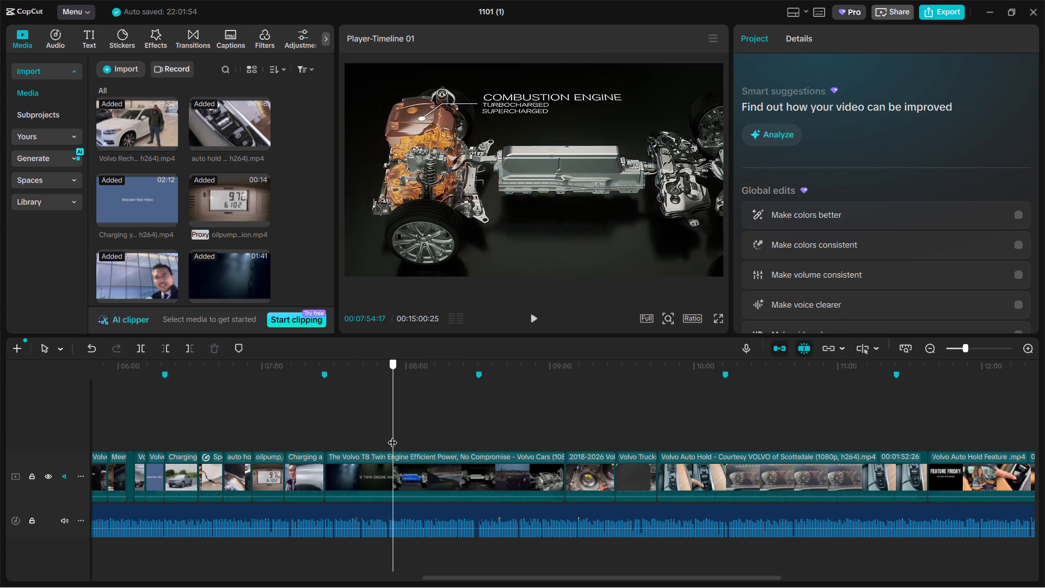
pyautogui.moveTo(392, 436); pyautogui.dragTo(388, 436)
pyautogui.click(411, 488)
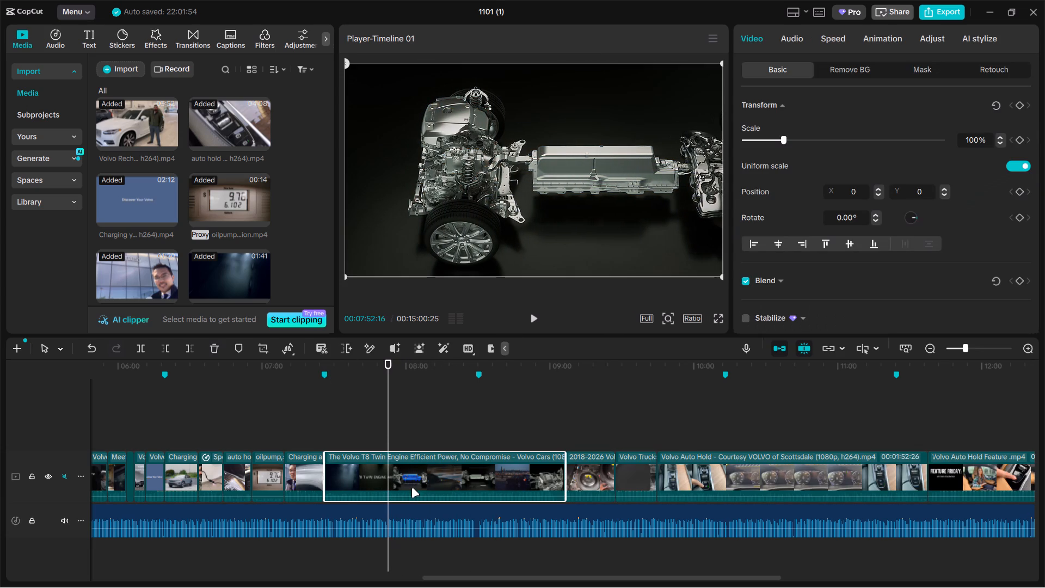
pyautogui.press('BackSpace')
# Trim both the start and the end of the 2018-2026 Volvo clip after the 7:26 marker.
pyautogui.click(371, 437)
pyautogui.moveTo(371, 437); pyautogui.dragTo(356, 437)
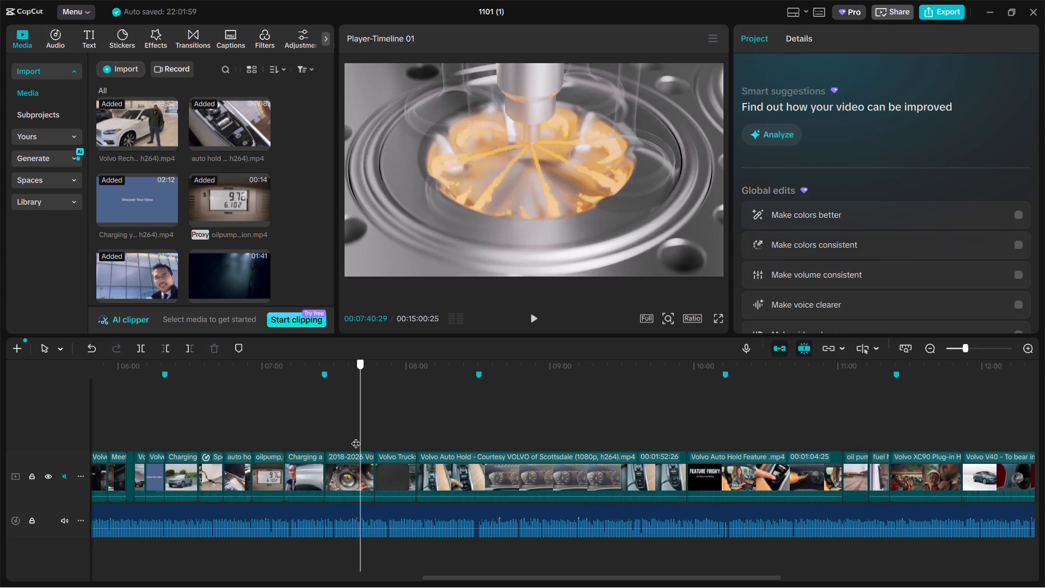
pyautogui.moveTo(356, 437); pyautogui.dragTo(342, 437)
pyautogui.click(341, 469)
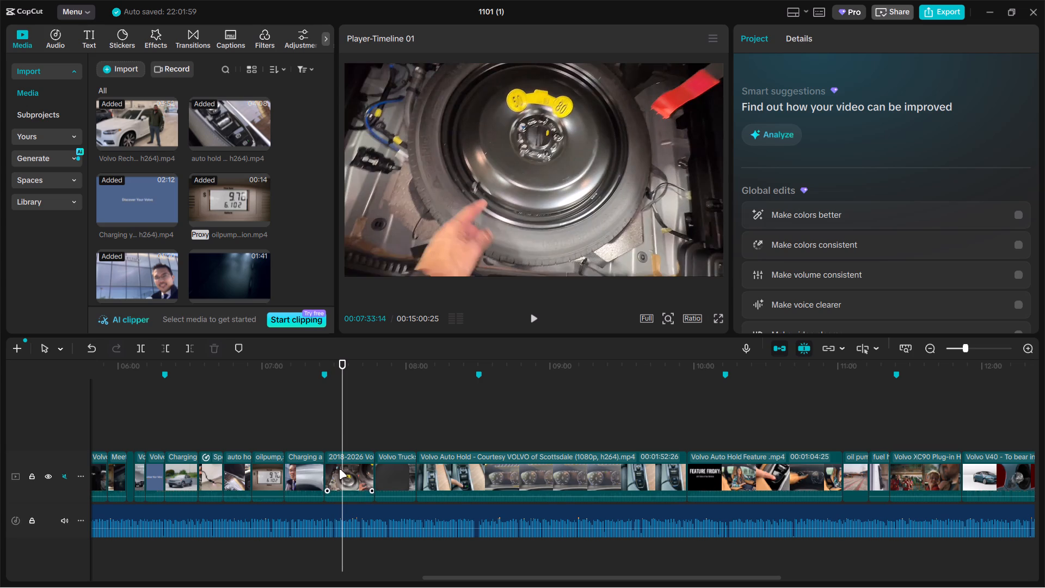
pyautogui.moveTo(323, 462); pyautogui.dragTo(334, 462)
pyautogui.moveTo(363, 468); pyautogui.dragTo(353, 468)
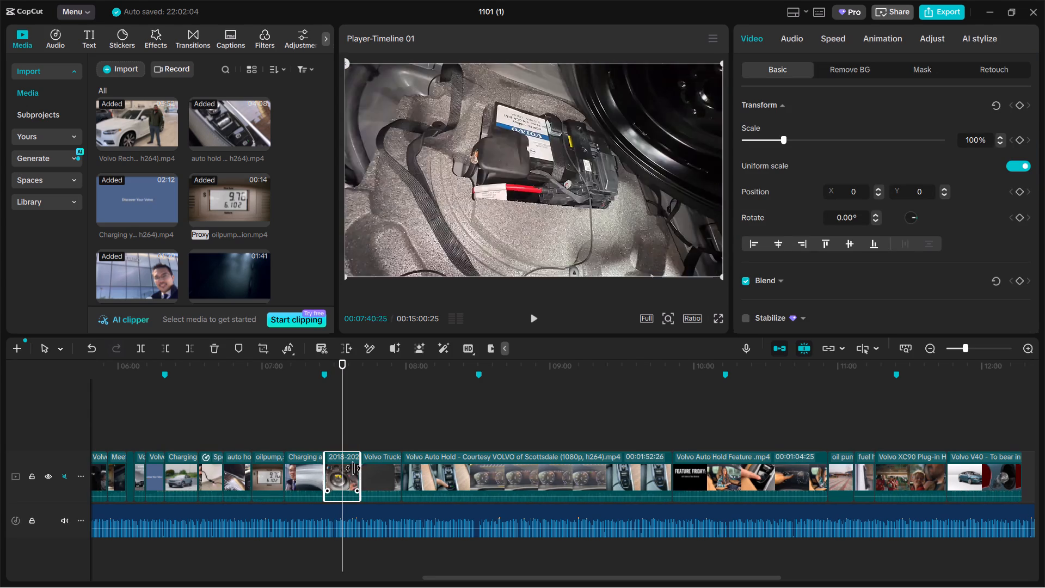
pyautogui.moveTo(353, 468); pyautogui.dragTo(348, 468)
# Skim the Volvo Trucks engine animation clip and delete it from the timeline.
pyautogui.click(358, 443)
pyautogui.moveTo(358, 443); pyautogui.dragTo(367, 443)
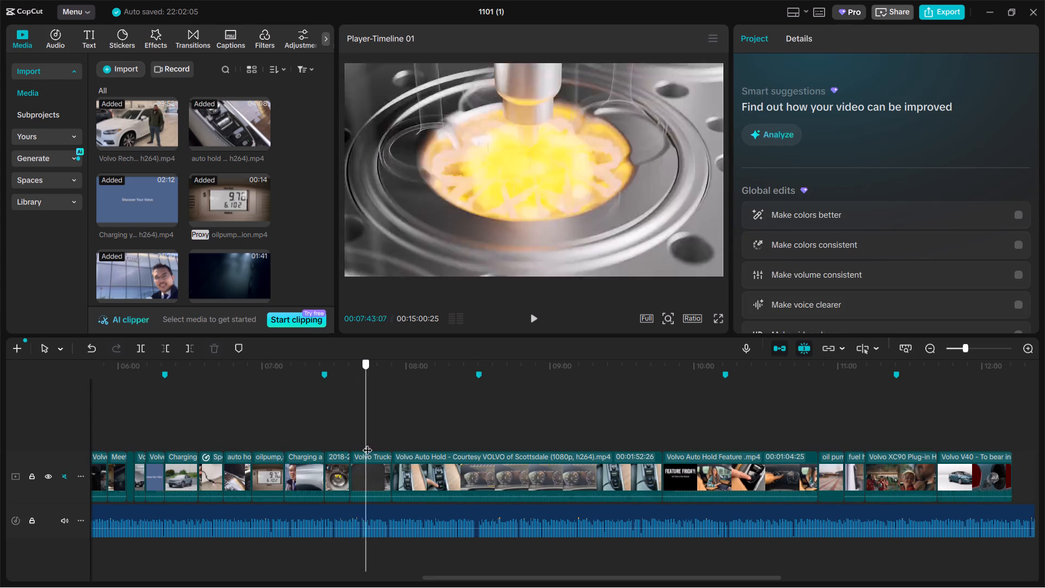
pyautogui.moveTo(367, 443); pyautogui.dragTo(384, 443)
pyautogui.click(382, 469)
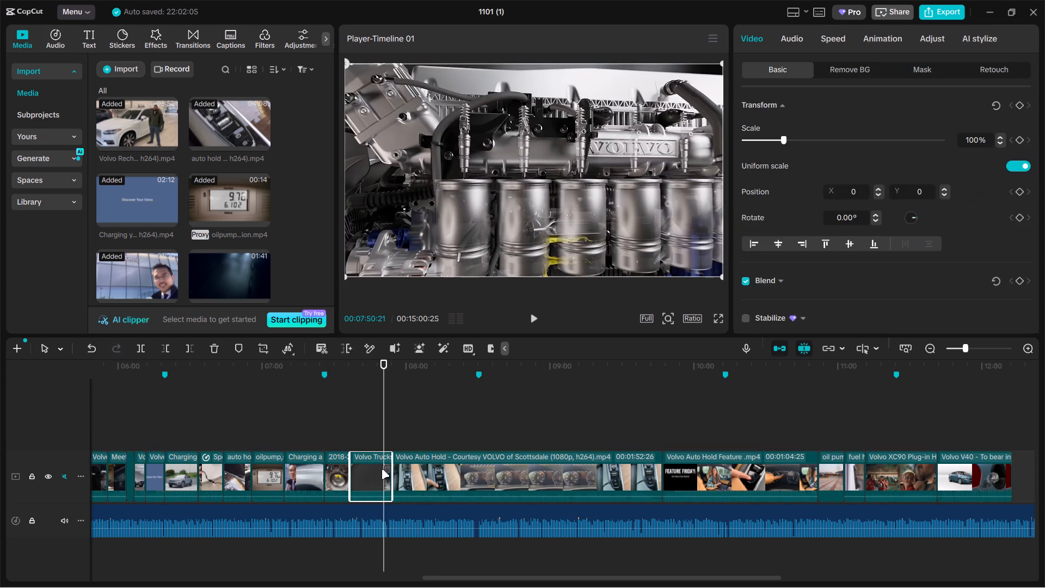
pyautogui.press('BackSpace')
# Skim the Volvo Auto Hold - Courtesy VOLVO of Scottsdale clip and play back the cut at the 7:26 marker.
pyautogui.click(362, 436)
pyautogui.moveTo(362, 436); pyautogui.dragTo(448, 437)
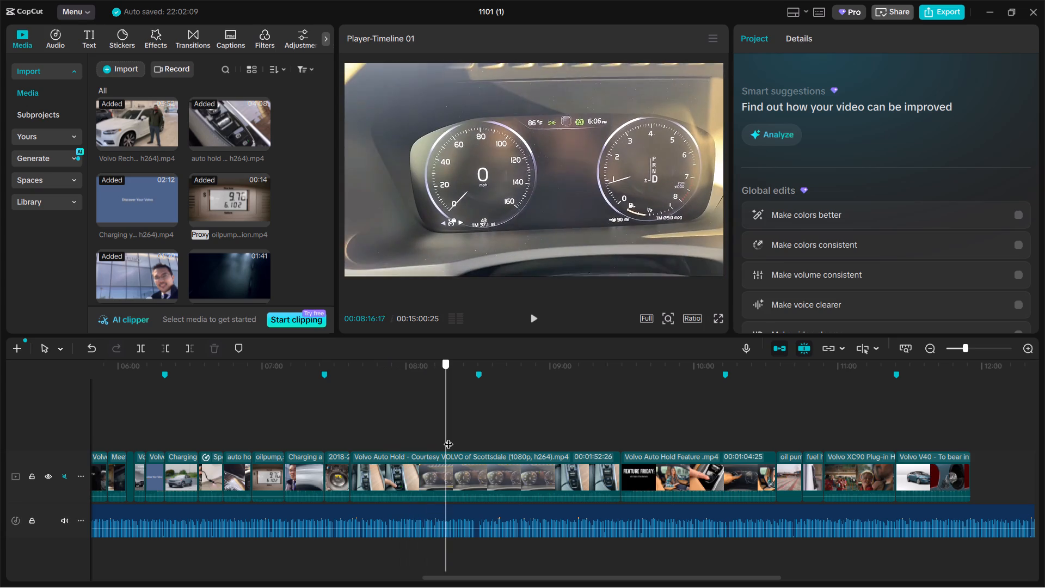
pyautogui.moveTo(448, 437); pyautogui.dragTo(322, 437)
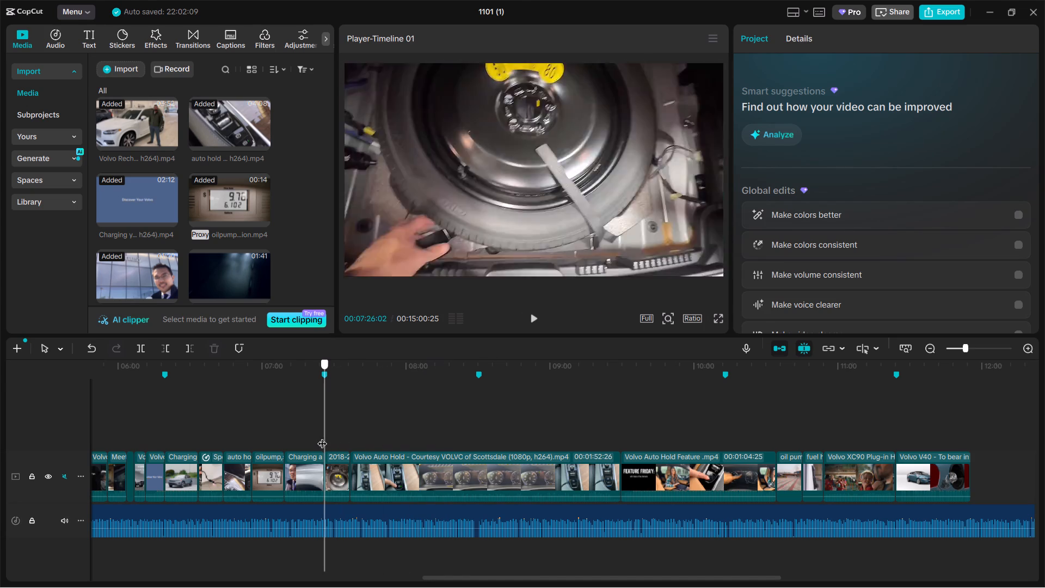
pyautogui.moveTo(322, 437); pyautogui.dragTo(319, 437)
pyautogui.press('space')
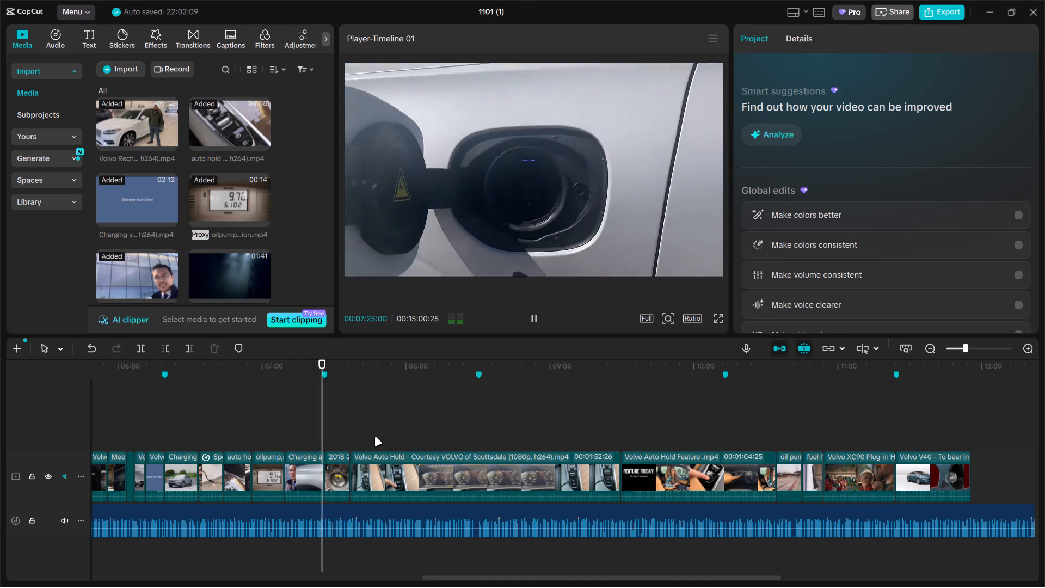
pyautogui.click(392, 422)
pyautogui.moveTo(391, 422); pyautogui.dragTo(382, 424)
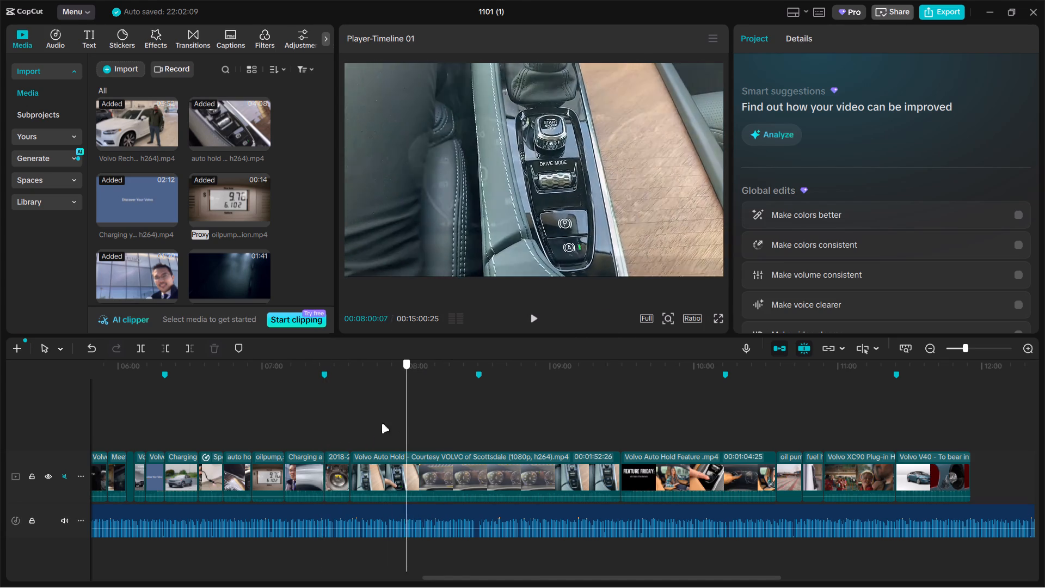
pyautogui.moveTo(382, 424); pyautogui.dragTo(318, 421)
pyautogui.press('space')
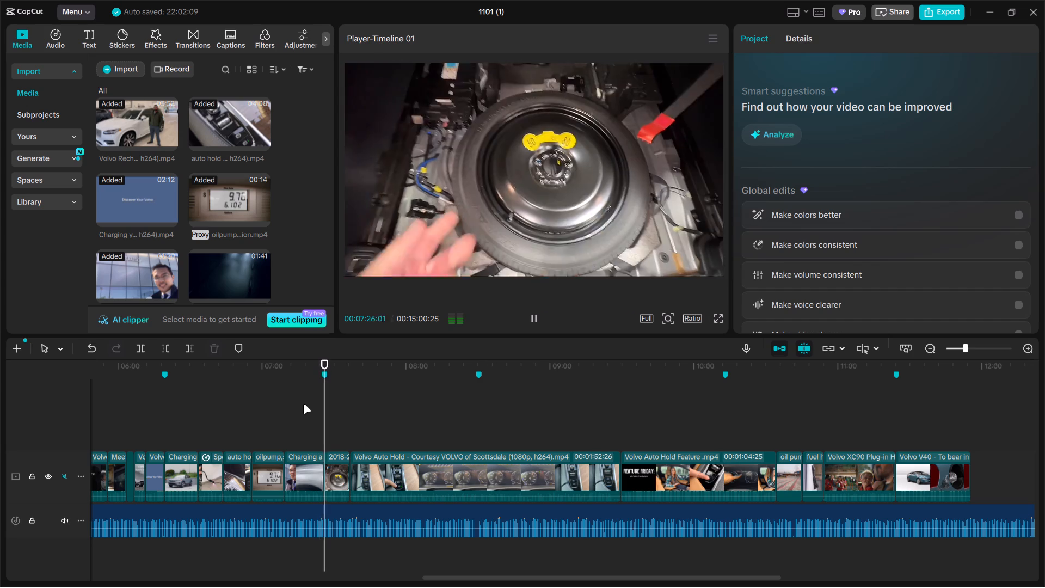
pyautogui.press('space')
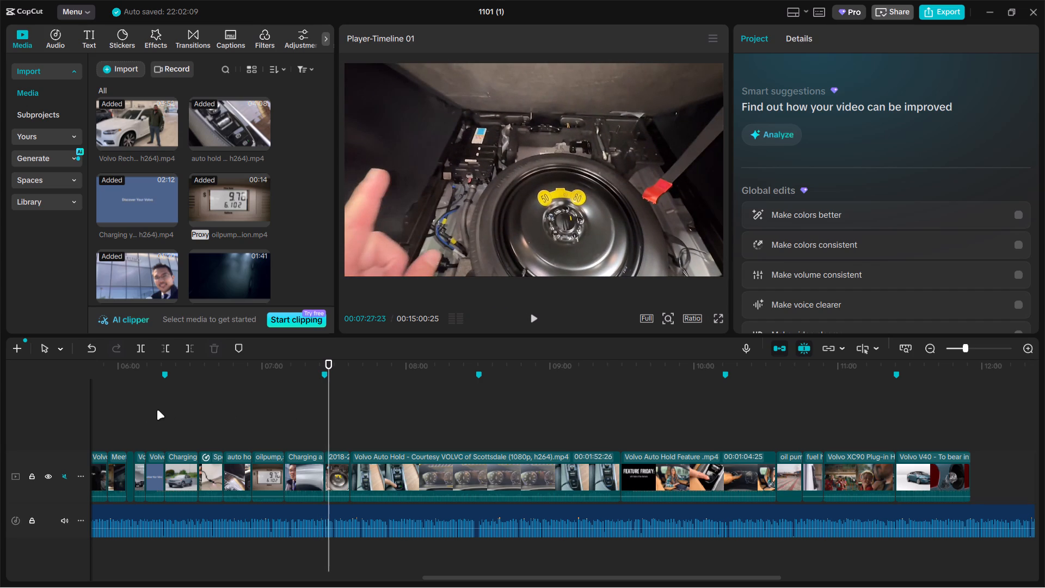
# Skim the rest of the Volvo Auto Hold - Courtesy VOLVO of Scottsdale clip and delete it from the timeline.
pyautogui.click(354, 419)
pyautogui.moveTo(354, 419); pyautogui.dragTo(424, 425)
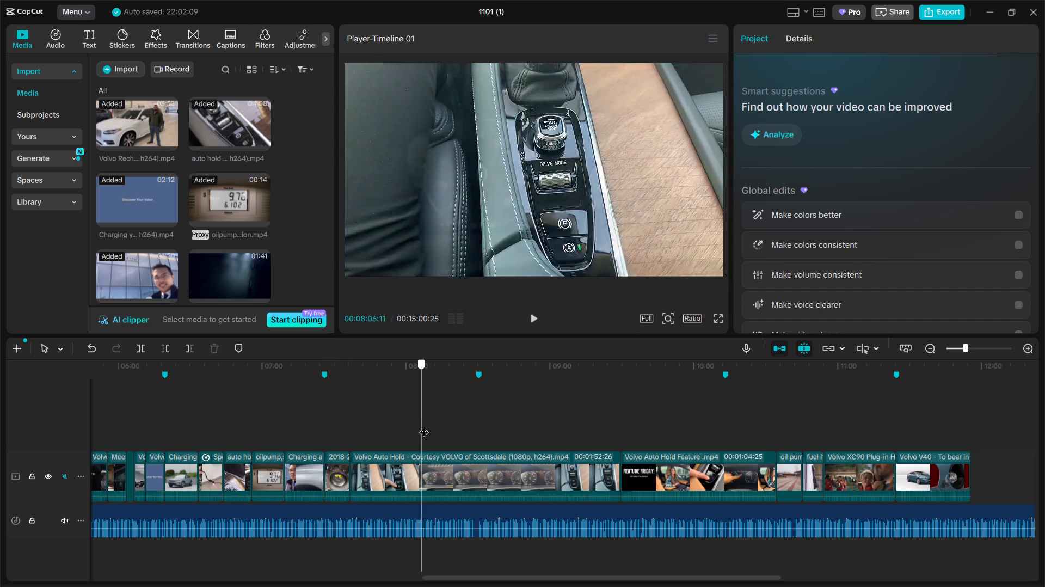
pyautogui.moveTo(424, 425); pyautogui.dragTo(595, 422)
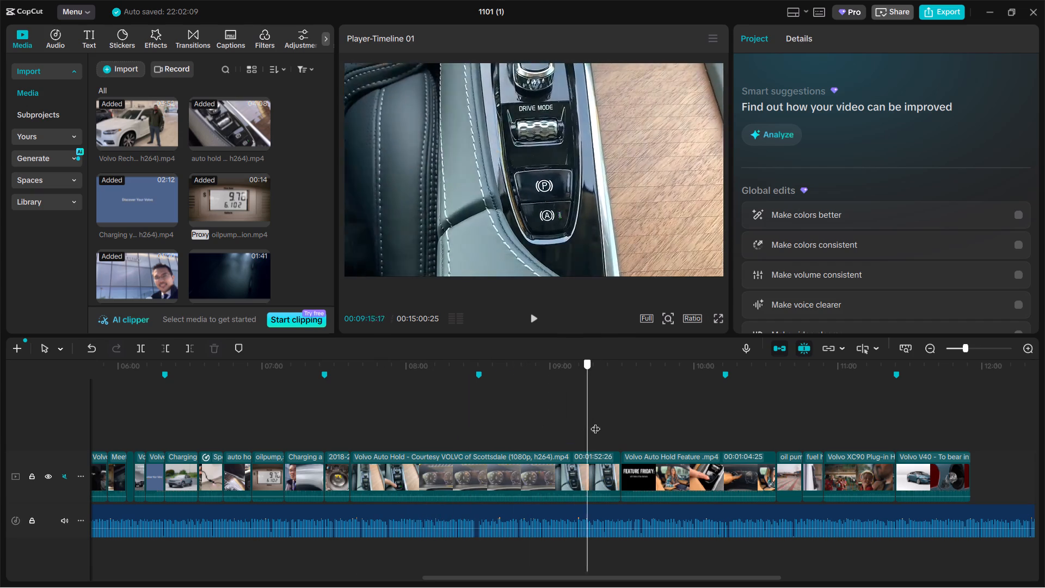
pyautogui.moveTo(595, 422); pyautogui.dragTo(657, 421)
pyautogui.click(610, 474)
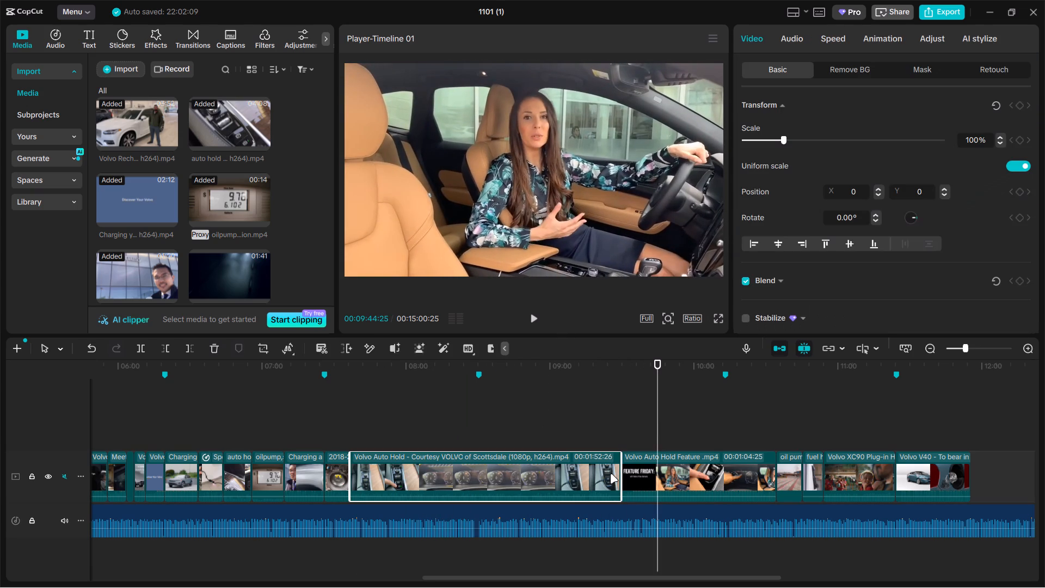
pyautogui.press('BackSpace')
# Skim the Volvo Auto Hold Feature clip and delete it from the timeline.
pyautogui.click(385, 426)
pyautogui.moveTo(385, 426); pyautogui.dragTo(481, 425)
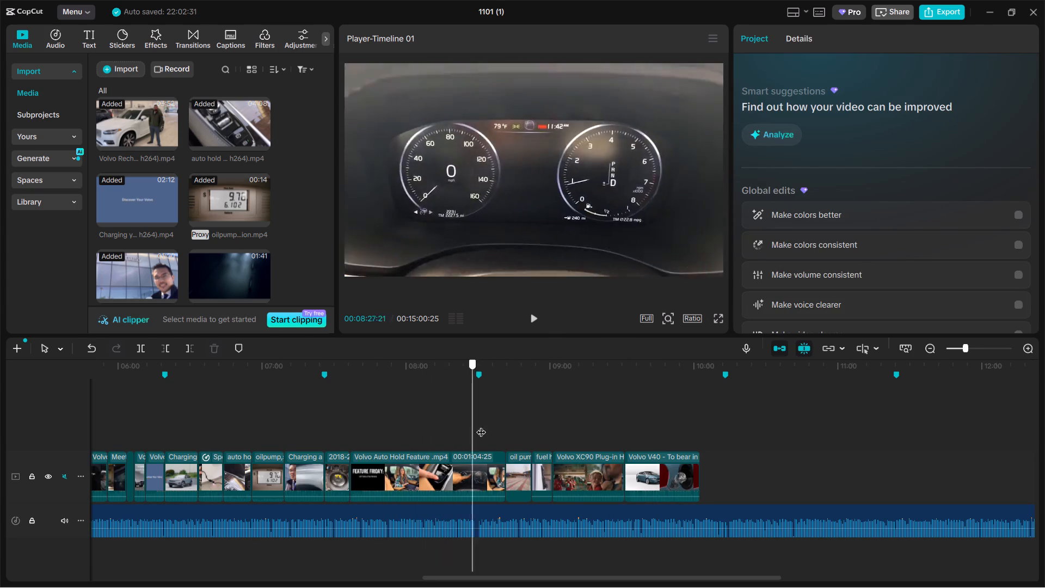
pyautogui.moveTo(481, 425); pyautogui.dragTo(460, 422)
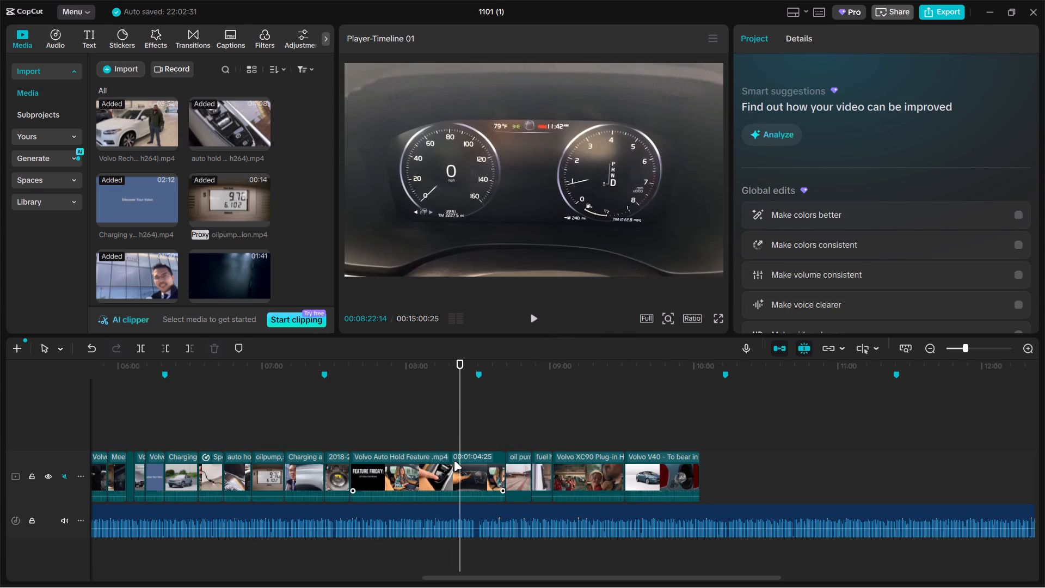
pyautogui.click(454, 461)
pyautogui.press('BackSpace')
# Move the oil pumps, gas station clip ahead of the oilpump,station clip.
pyautogui.click(355, 431)
pyautogui.moveTo(355, 431); pyautogui.dragTo(356, 428)
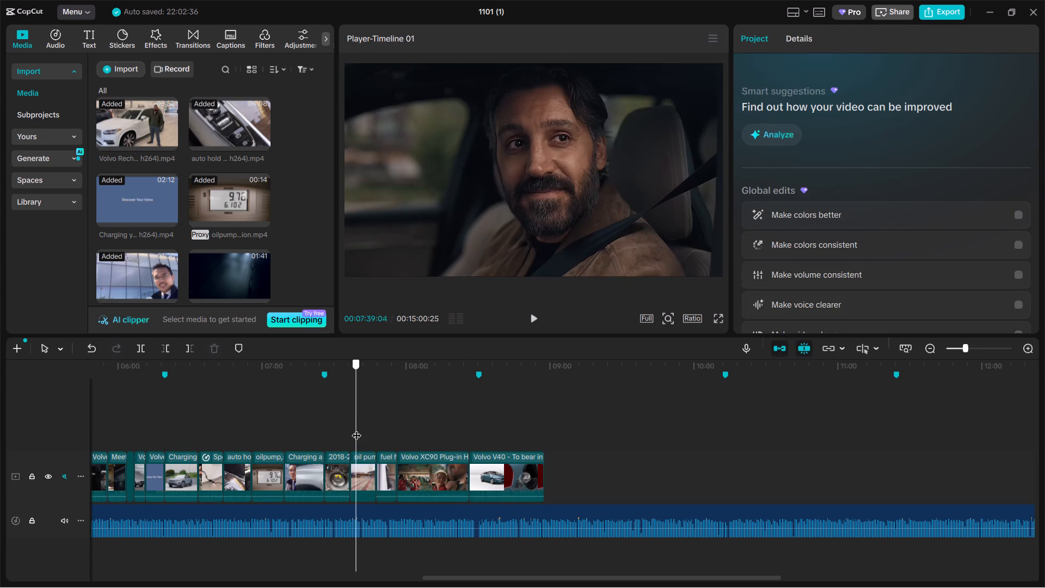
pyautogui.moveTo(356, 428); pyautogui.dragTo(364, 425)
pyautogui.keyDown('ctrl'); pyautogui.scroll(8, 366, 426); pyautogui.keyUp('ctrl')
pyautogui.click(362, 460)
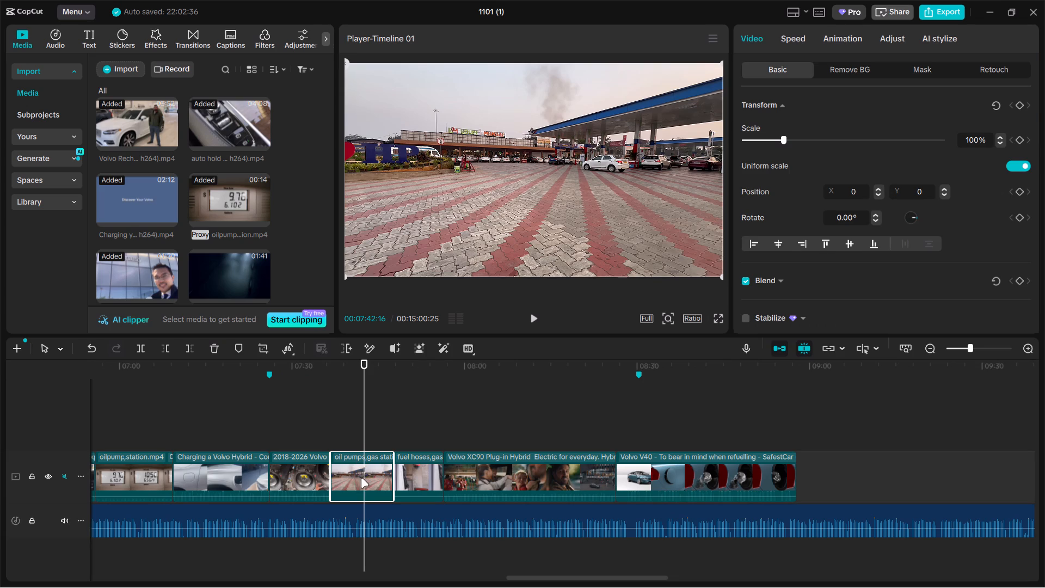
pyautogui.moveTo(361, 478); pyautogui.dragTo(134, 476)
# Skim the fuel hoses and Volvo XC90 Plug-in Hybrid clips and delete the XC90 clip from the timeline.
pyautogui.click(400, 438)
pyautogui.moveTo(400, 438); pyautogui.dragTo(405, 437)
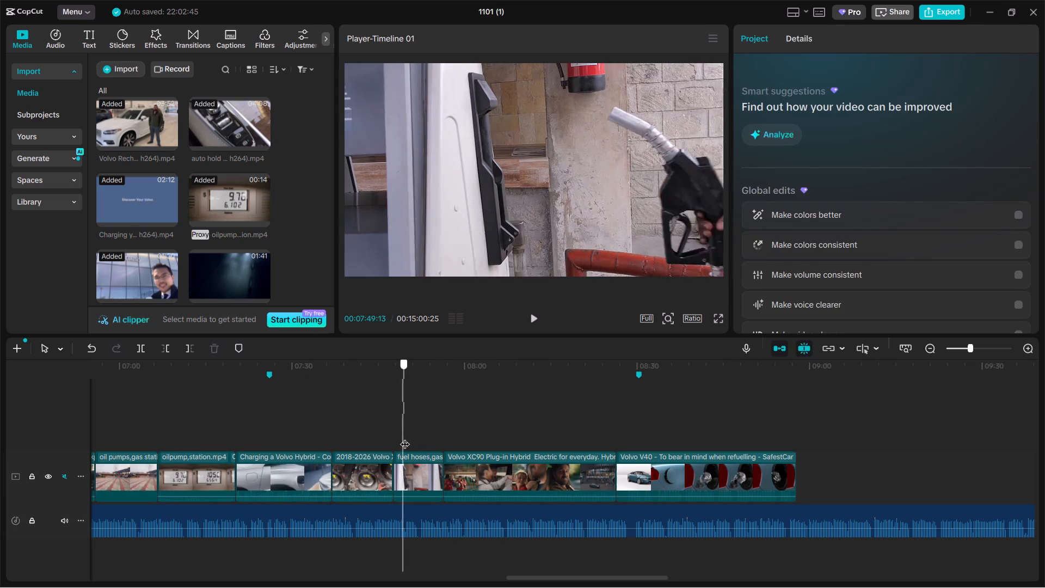
pyautogui.moveTo(405, 437); pyautogui.dragTo(524, 426)
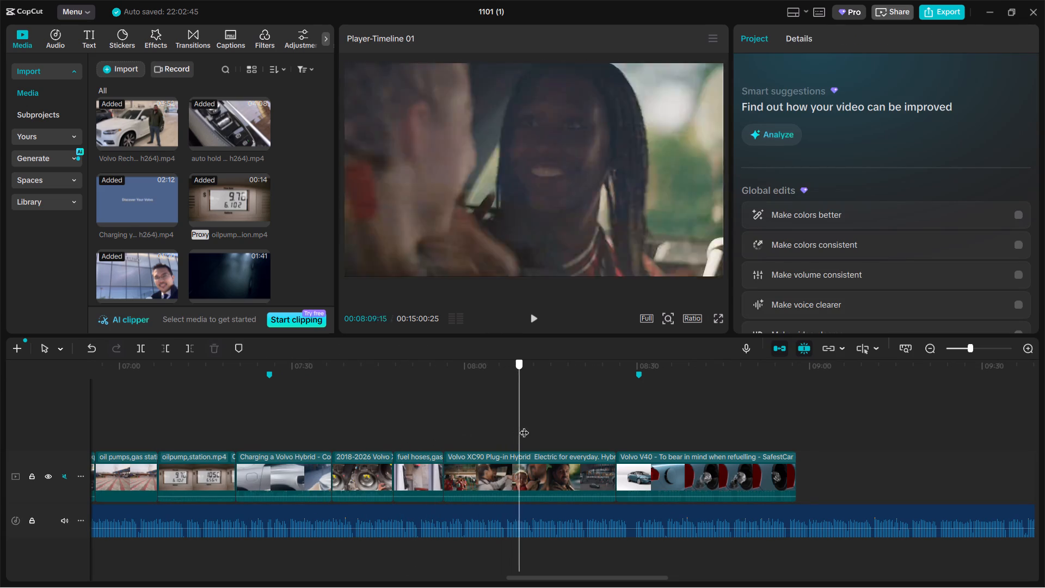
pyautogui.moveTo(524, 426); pyautogui.dragTo(568, 424)
pyautogui.click(554, 470)
pyautogui.press('BackSpace')
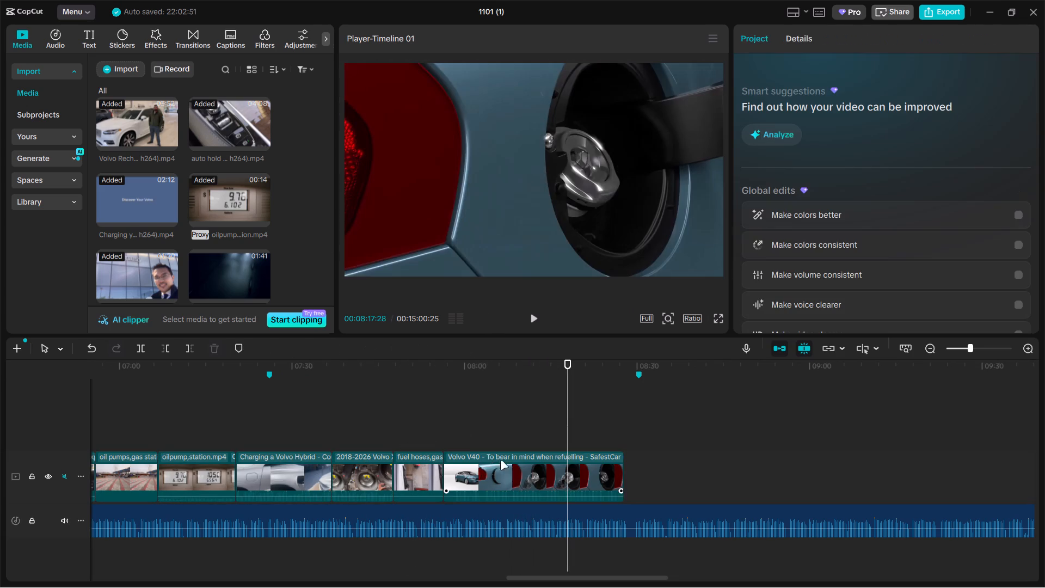
# Speed up the Volvo V40 refuelling clip to 1.46x.
pyautogui.click(456, 425)
pyautogui.moveTo(456, 425); pyautogui.dragTo(567, 422)
pyautogui.click(570, 474)
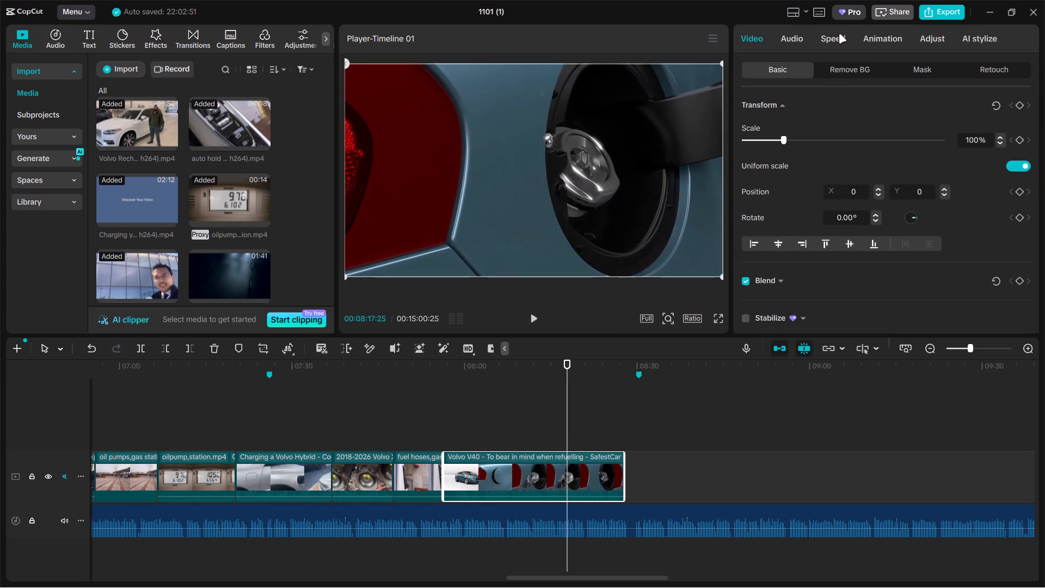
pyautogui.click(840, 34)
pyautogui.click(808, 122)
# Move the sped-up Volvo V40 clip between the sped-up Volvo Recharge clip and the auto hold clip.
pyautogui.keyDown('ctrl'); pyautogui.scroll(-11, 550, 412); pyautogui.keyUp('ctrl')
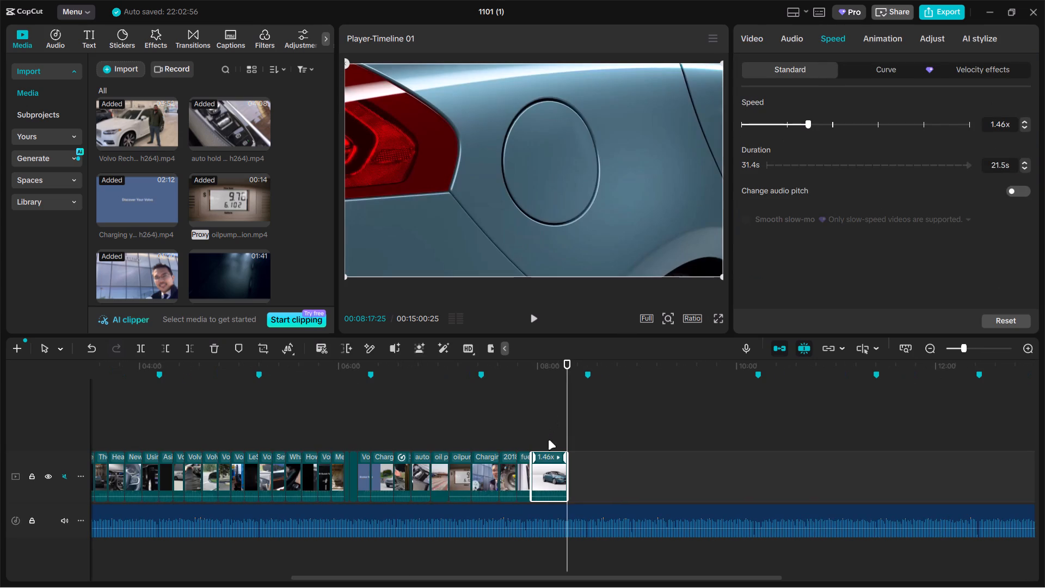
pyautogui.moveTo(546, 465); pyautogui.dragTo(407, 468)
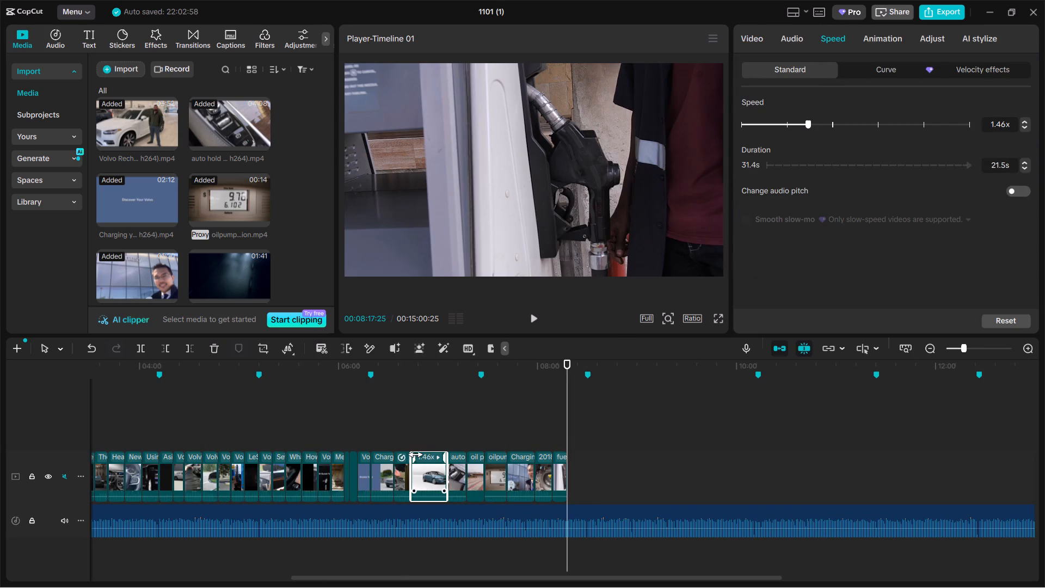
pyautogui.keyDown('ctrl'); pyautogui.scroll(6, 415, 453); pyautogui.keyUp('ctrl')
# Trim the end of the sped-up Volvo V40 clip back to the open fuel filler close-up, about 6:53.
pyautogui.click(267, 436)
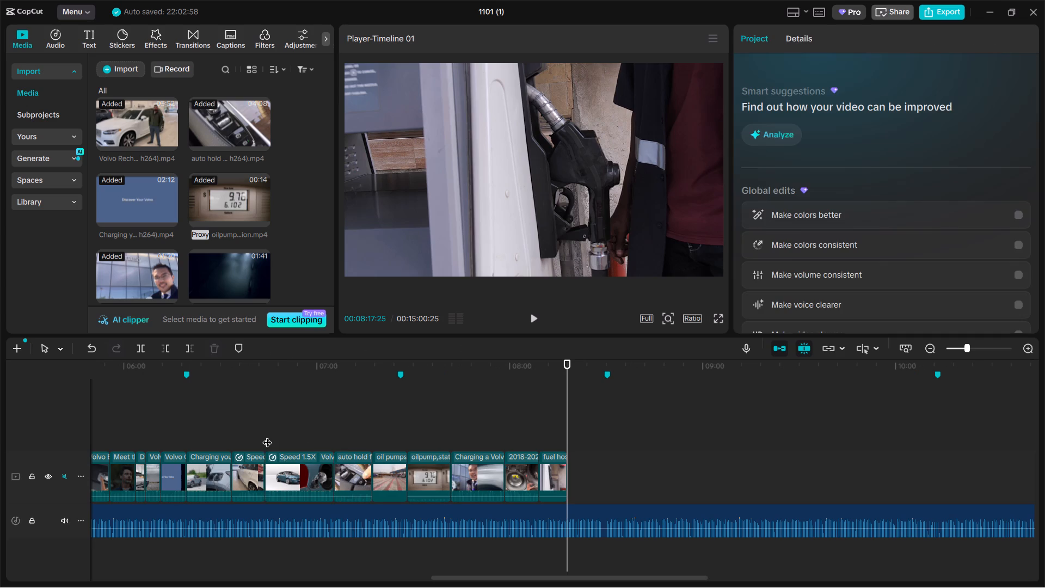
pyautogui.moveTo(267, 436); pyautogui.dragTo(296, 436)
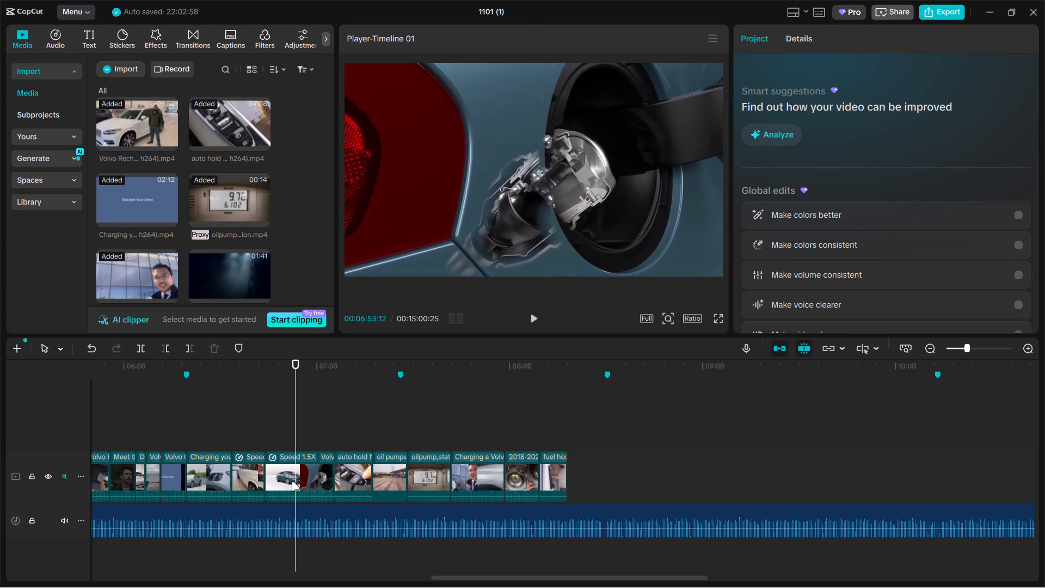
pyautogui.click(292, 481)
pyautogui.moveTo(332, 469); pyautogui.dragTo(291, 469)
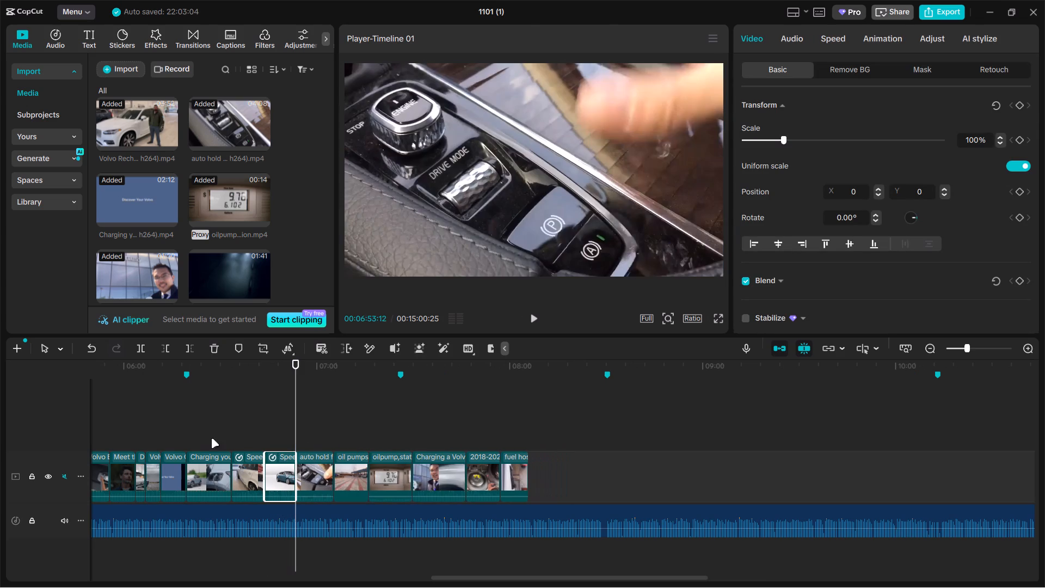
# Shorten the six clips from the auto hold clip through the fuel hoses clip together, pulling the sequence's end back to about 7:45.
pyautogui.click(230, 430)
pyautogui.moveTo(230, 430); pyautogui.dragTo(248, 428)
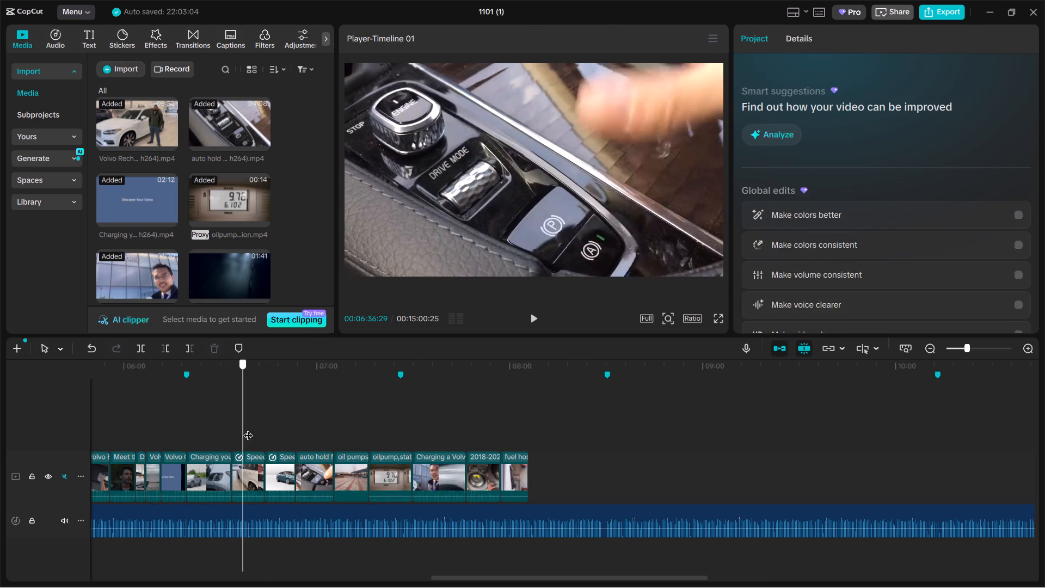
pyautogui.moveTo(248, 428); pyautogui.dragTo(393, 433)
pyautogui.keyDown('ctrl'); pyautogui.click(389, 464); pyautogui.keyUp('ctrl')
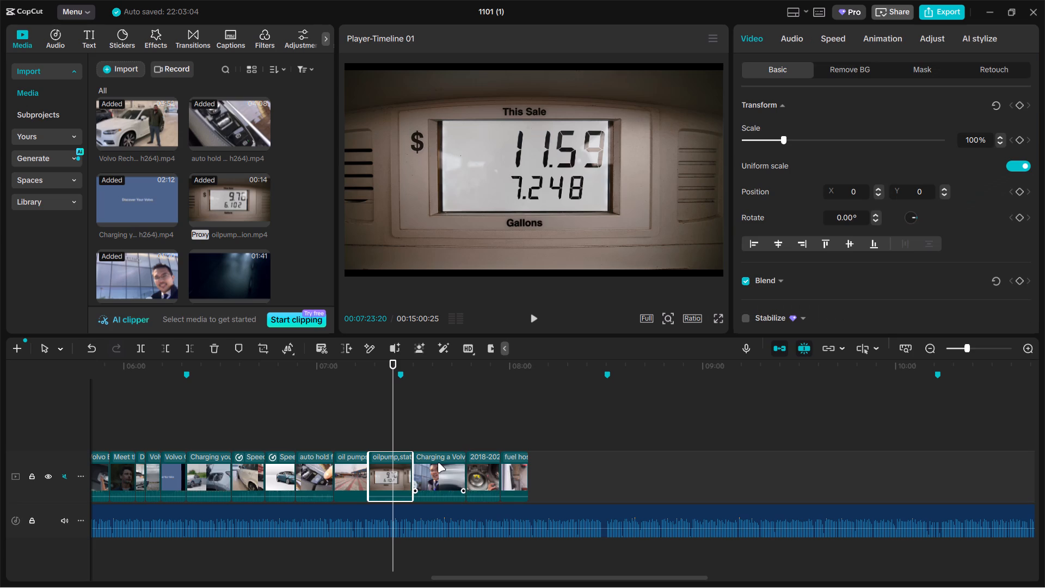
pyautogui.keyDown('ctrl'); pyautogui.click(438, 463); pyautogui.keyUp('ctrl')
pyautogui.keyDown('ctrl'); pyautogui.click(483, 467); pyautogui.keyUp('ctrl')
pyautogui.keyDown('ctrl'); pyautogui.click(515, 470); pyautogui.keyUp('ctrl')
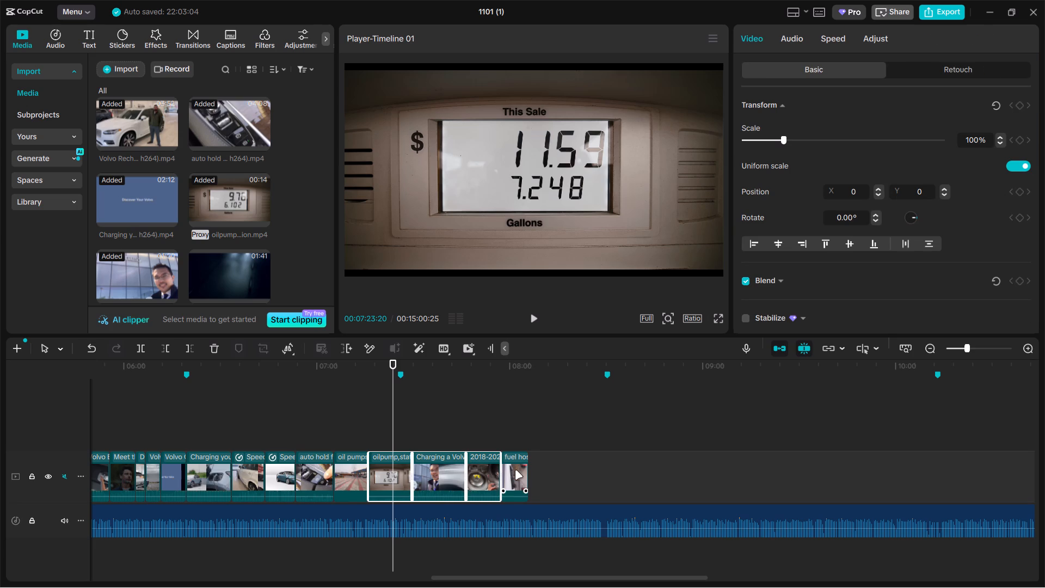
pyautogui.keyDown('ctrl'); pyautogui.moveTo(250, 434); pyautogui.dragTo(322, 461); pyautogui.keyUp('ctrl')
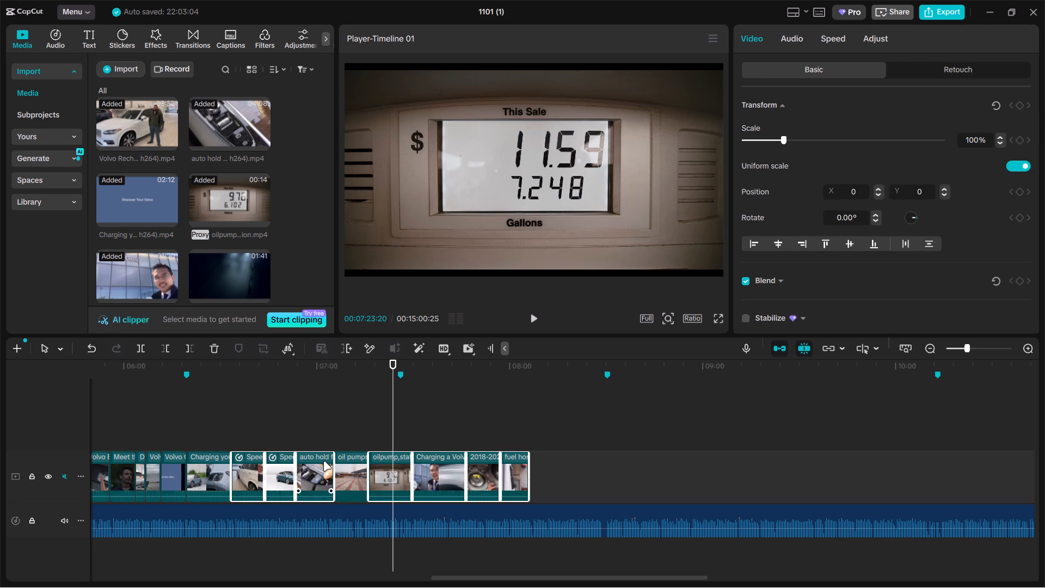
pyautogui.keyDown('ctrl'); pyautogui.click(357, 462); pyautogui.keyUp('ctrl')
pyautogui.keyDown('ctrl'); pyautogui.click(207, 465); pyautogui.keyUp('ctrl')
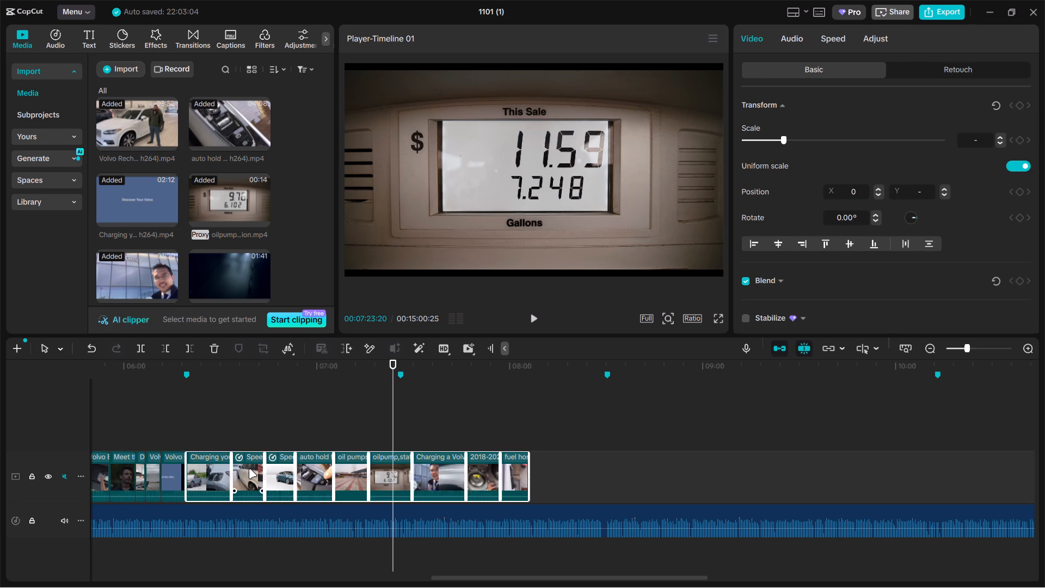
pyautogui.keyDown('ctrl'); pyautogui.click(249, 469); pyautogui.keyUp('ctrl')
pyautogui.keyDown('ctrl'); pyautogui.click(281, 467); pyautogui.keyUp('ctrl')
pyautogui.keyDown('ctrl'); pyautogui.moveTo(254, 442); pyautogui.dragTo(286, 467); pyautogui.keyUp('ctrl')
pyautogui.keyDown('ctrl'); pyautogui.scroll(3, 441, 474); pyautogui.keyUp('ctrl')
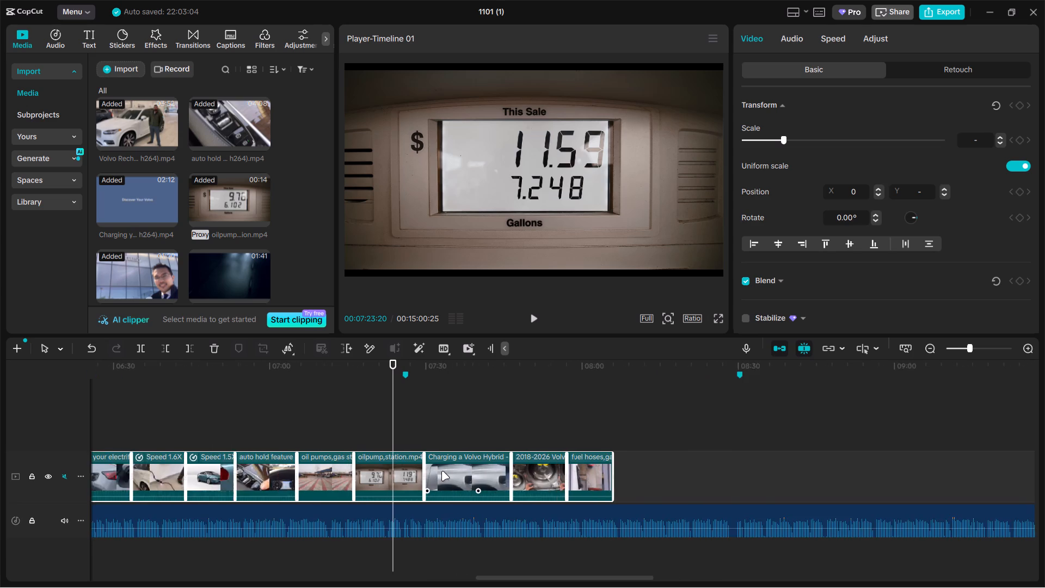
pyautogui.keyDown('ctrl'); pyautogui.scroll(4, 441, 471); pyautogui.keyUp('ctrl')
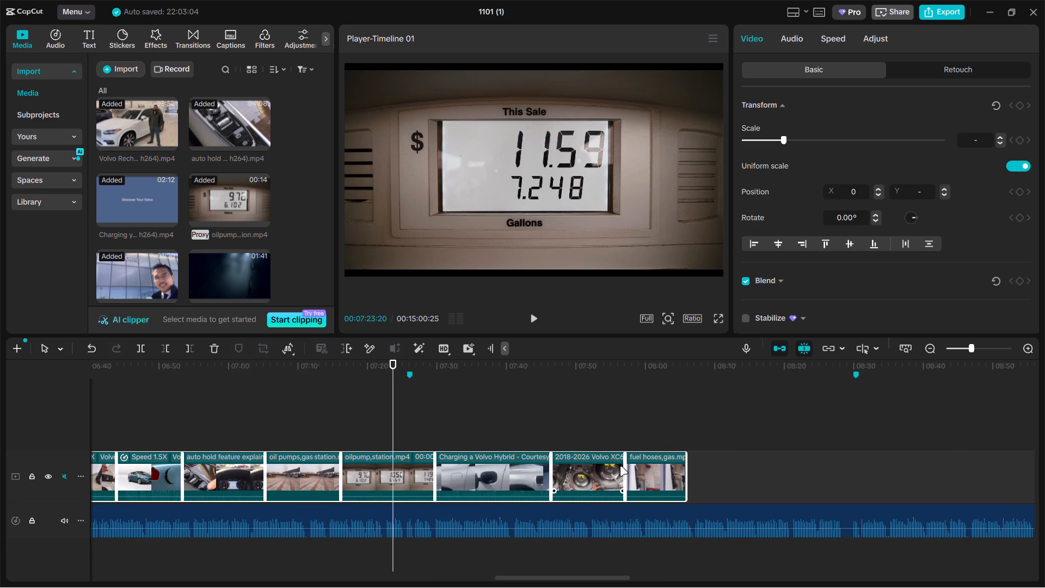
pyautogui.keyDown('ctrl'); pyautogui.scroll(-5, 432, 446); pyautogui.keyUp('ctrl')
pyautogui.keyDown('ctrl'); pyautogui.scroll(-1, 385, 456); pyautogui.keyUp('ctrl')
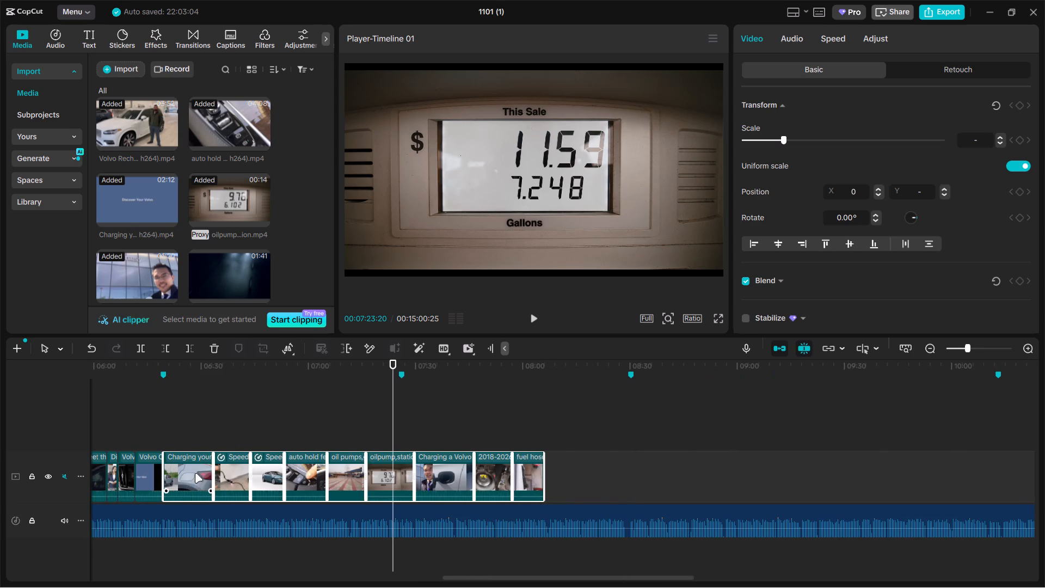
pyautogui.keyDown('ctrl'); pyautogui.click(195, 473); pyautogui.keyUp('ctrl')
pyautogui.keyDown('ctrl'); pyautogui.click(236, 475); pyautogui.keyUp('ctrl')
pyautogui.keyDown('ctrl'); pyautogui.click(270, 475); pyautogui.keyUp('ctrl')
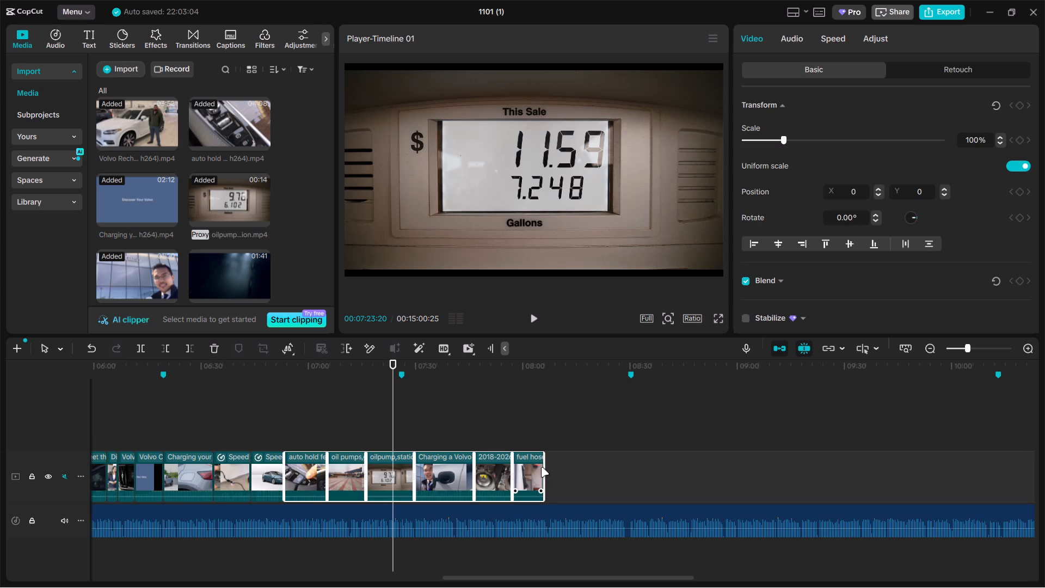
pyautogui.keyDown('ctrl'); pyautogui.moveTo(544, 468); pyautogui.dragTo(530, 469); pyautogui.keyUp('ctrl')
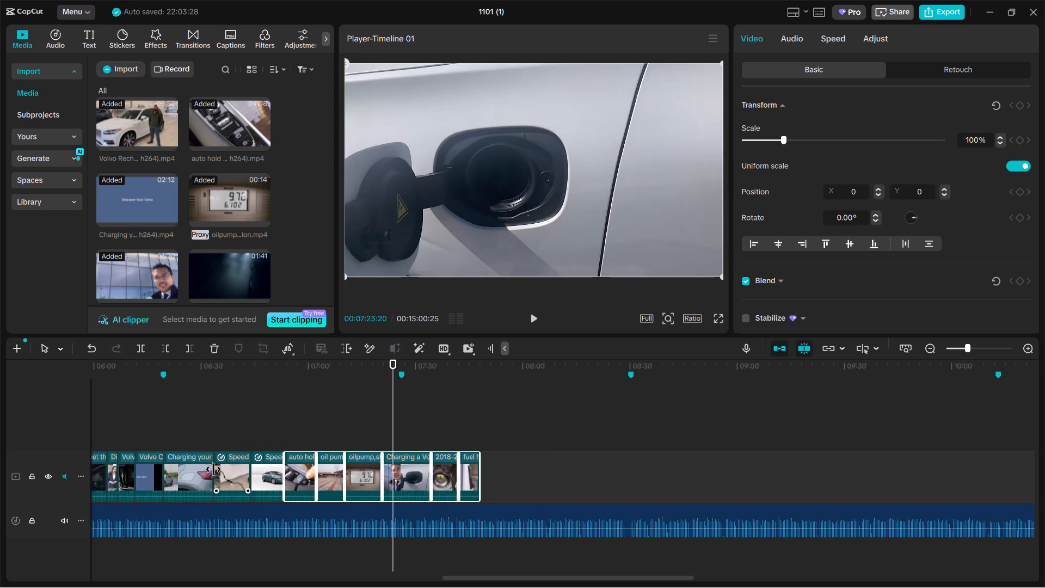
# Trim the ends of all nine clips after the 6:19 marker together so the fuel hoses clip ends at the 7:26 marker.
pyautogui.keyDown('ctrl'); pyautogui.click(199, 467); pyautogui.keyUp('ctrl')
pyautogui.keyDown('ctrl'); pyautogui.click(231, 467); pyautogui.keyUp('ctrl')
pyautogui.keyDown('ctrl'); pyautogui.click(280, 467); pyautogui.keyUp('ctrl')
pyautogui.keyDown('ctrl'); pyautogui.scroll(4, 466, 469); pyautogui.keyUp('ctrl')
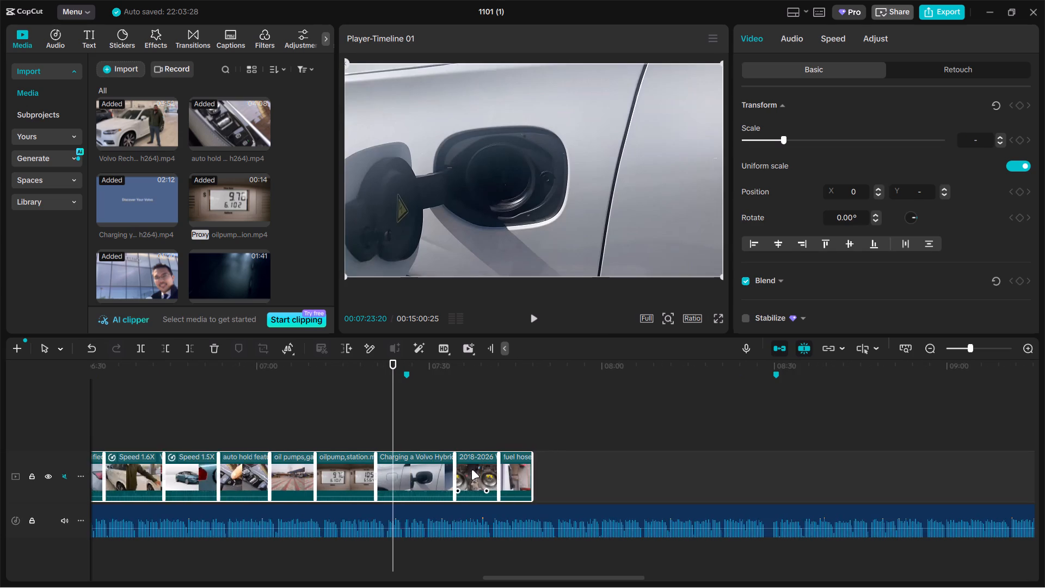
pyautogui.keyDown('ctrl'); pyautogui.scroll(3, 476, 470); pyautogui.keyUp('ctrl')
pyautogui.moveTo(611, 470); pyautogui.dragTo(588, 473)
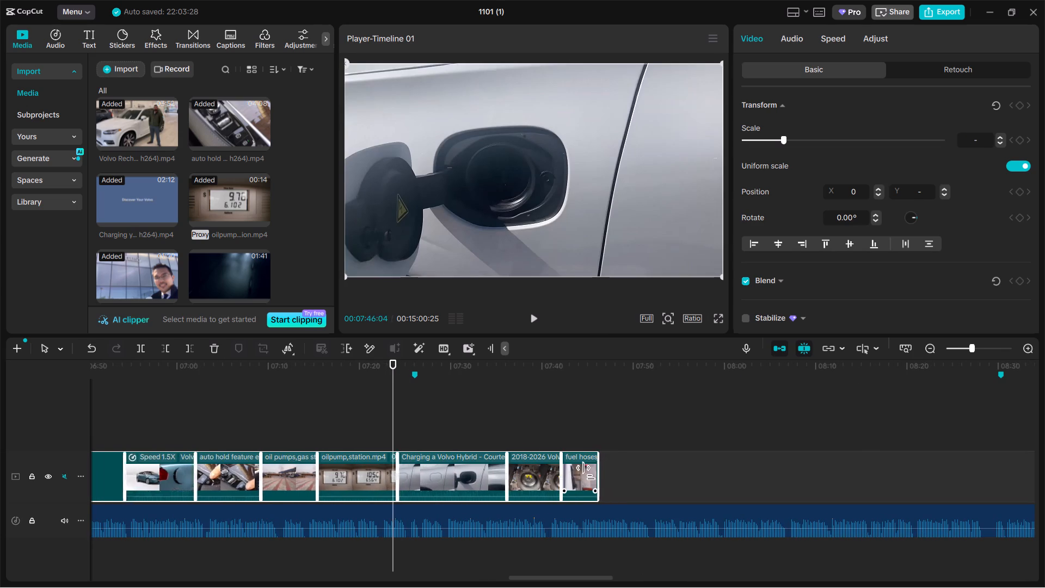
pyautogui.moveTo(588, 473); pyautogui.dragTo(586, 473)
pyautogui.keyDown('ctrl'); pyautogui.scroll(12, 412, 467); pyautogui.keyUp('ctrl')
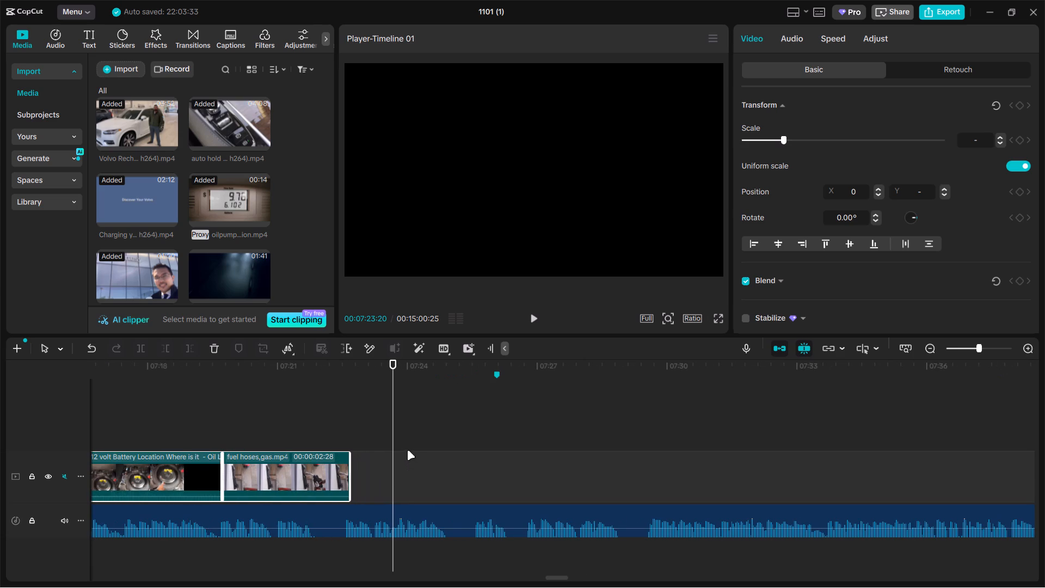
pyautogui.moveTo(350, 468); pyautogui.dragTo(358, 468)
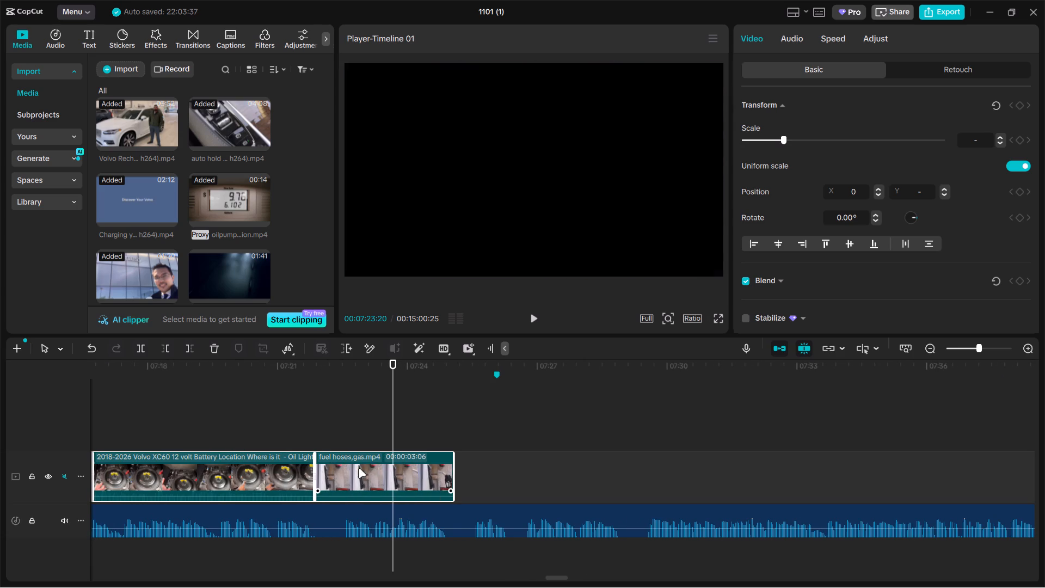
pyautogui.click(455, 469)
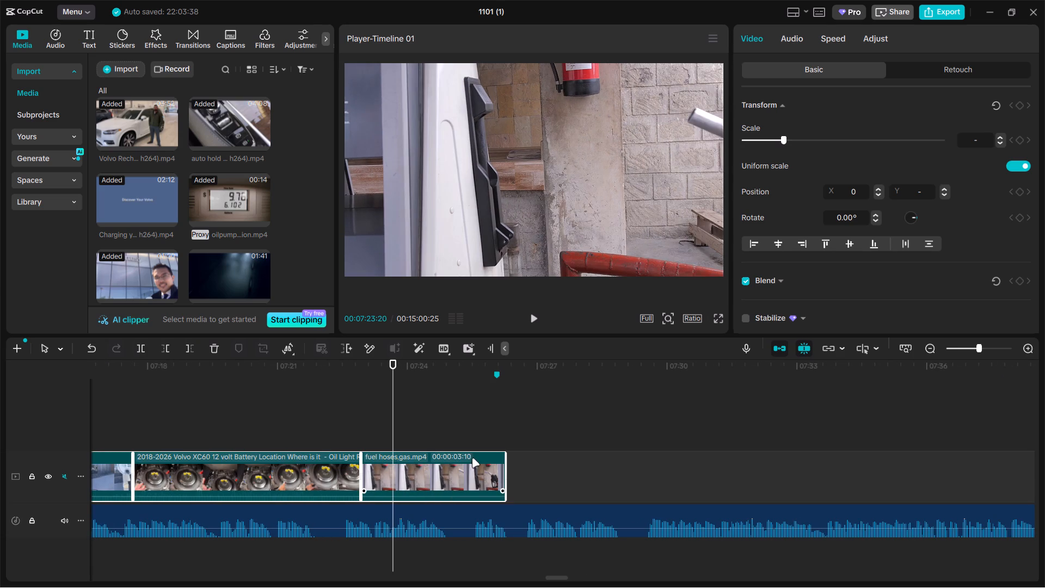
pyautogui.click(490, 434)
# Move the Volvo XC60 battery location clip behind the fuel hoses clip, at the end of the sequence.
pyautogui.keyDown('ctrl'); pyautogui.scroll(-10, 490, 444); pyautogui.keyUp('ctrl')
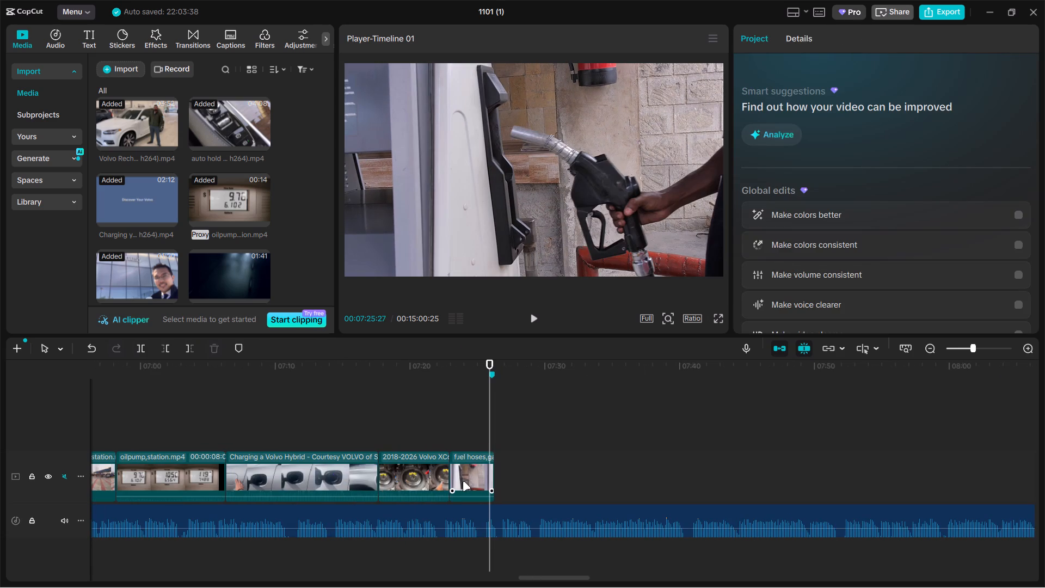
pyautogui.moveTo(417, 472); pyautogui.dragTo(493, 474)
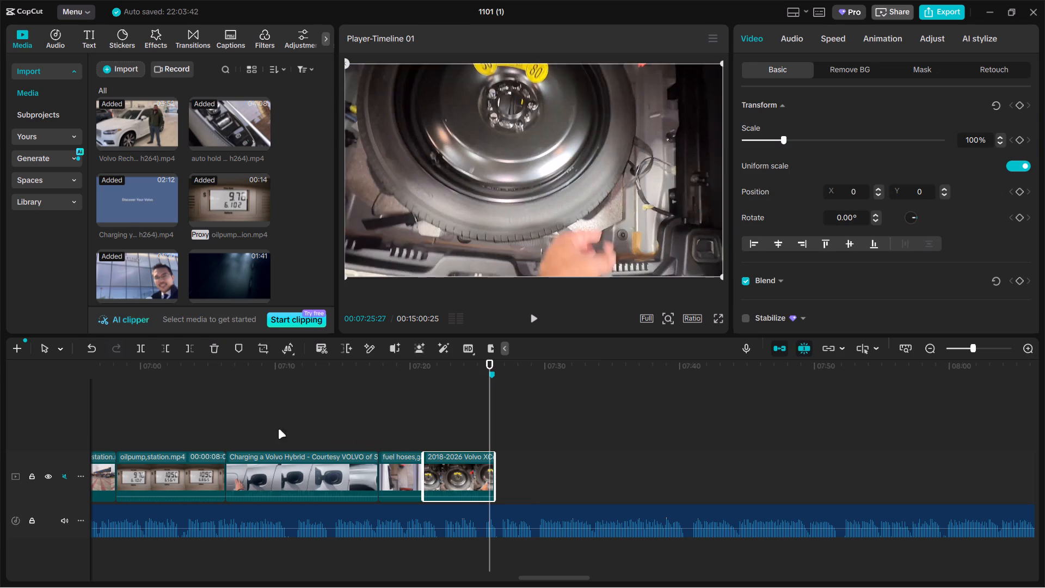
# Move the fuel hoses clip between the sped-up Volvo Recharge clip and the sped-up Volvo V40 clip.
pyautogui.click(255, 426)
pyautogui.press('space')
pyautogui.keyDown('ctrl'); pyautogui.scroll(-9, 257, 426); pyautogui.keyUp('ctrl')
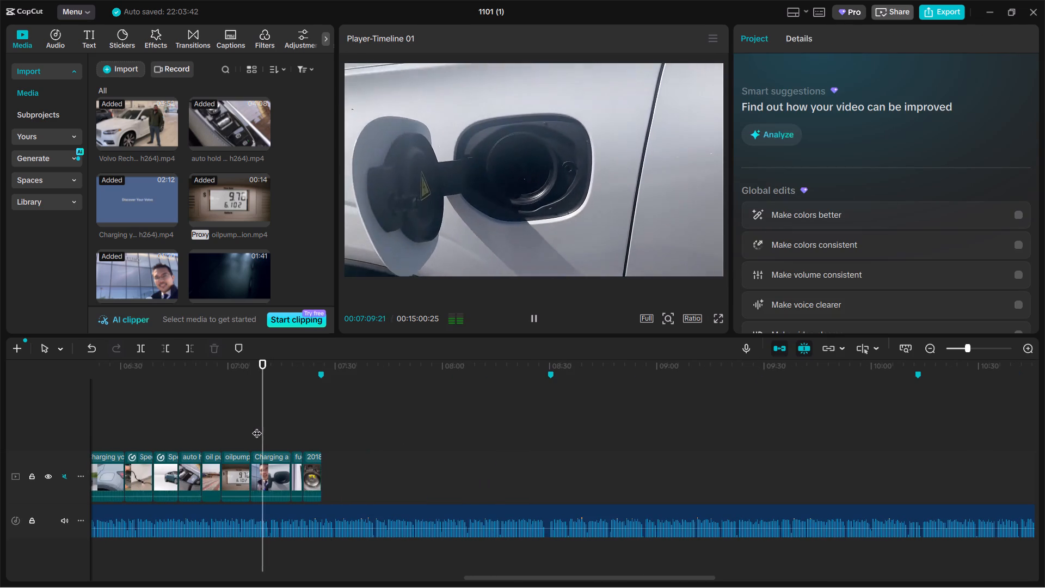
pyautogui.click(152, 431)
pyautogui.press('space')
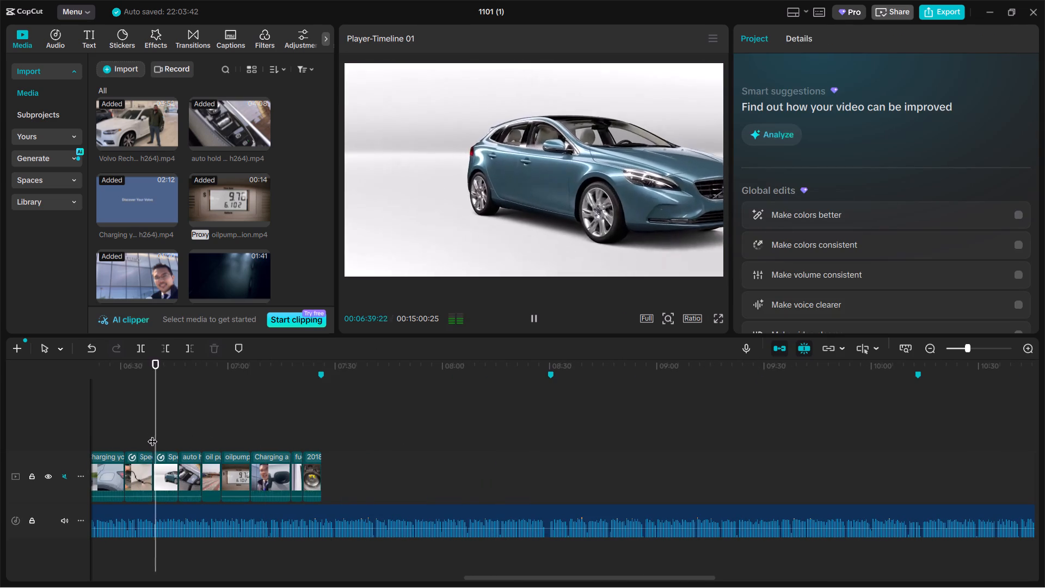
pyautogui.keyDown('ctrl'); pyautogui.scroll(6, 152, 434); pyautogui.keyUp('ctrl')
pyautogui.press('space')
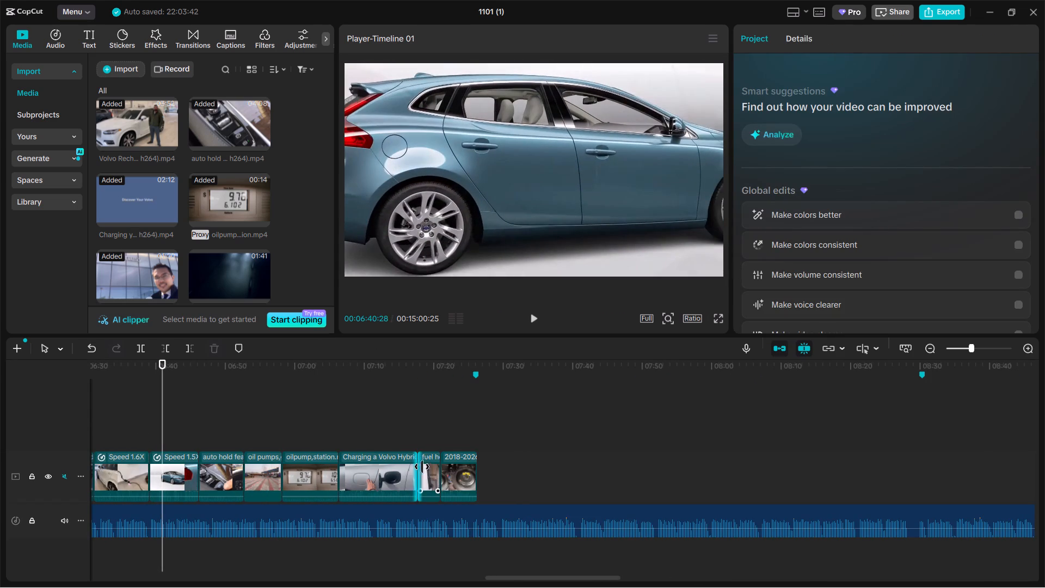
pyautogui.moveTo(427, 470); pyautogui.dragTo(152, 465)
# Play the reordered section and move the oil pumps gas station clip ahead of the auto hold clip.
pyautogui.click(151, 434)
pyautogui.press('space')
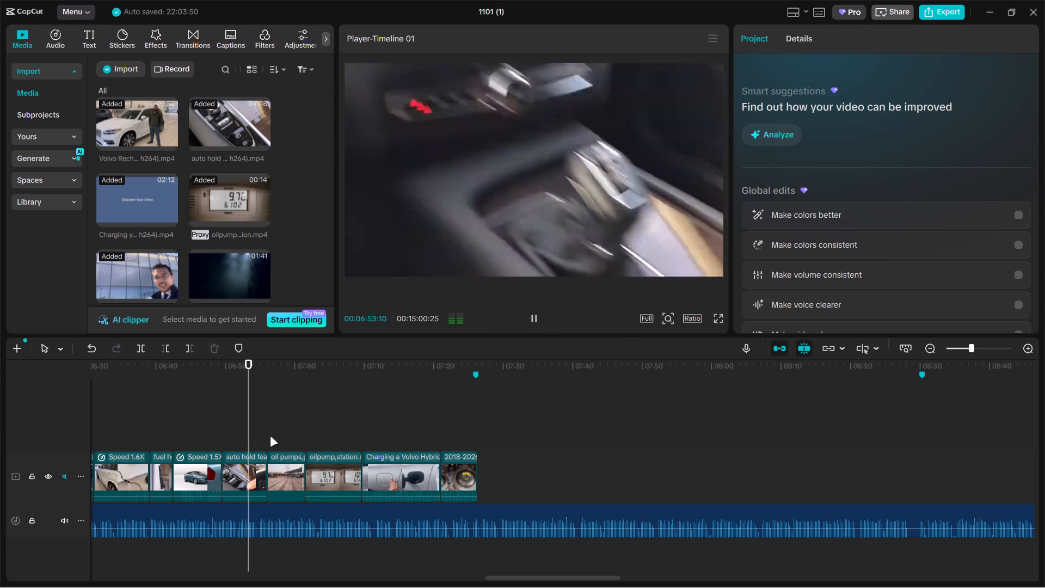
pyautogui.click(279, 444)
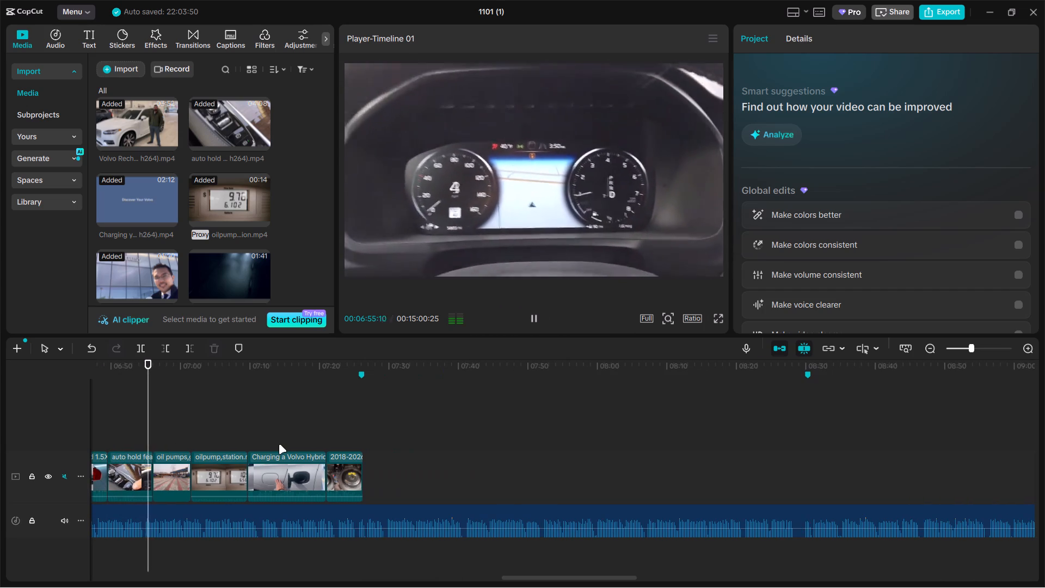
pyautogui.click(231, 440)
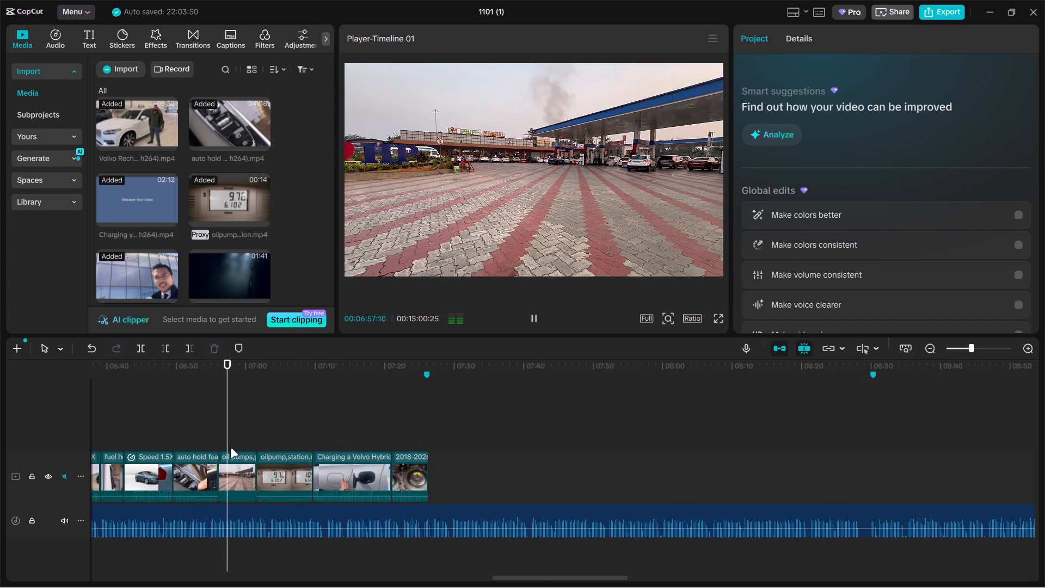
pyautogui.moveTo(236, 470); pyautogui.dragTo(191, 470)
# Play back the oil pumps clip and the XC60 battery clip across the 7:26 marker to check the section.
pyautogui.click(194, 439)
pyautogui.press('space')
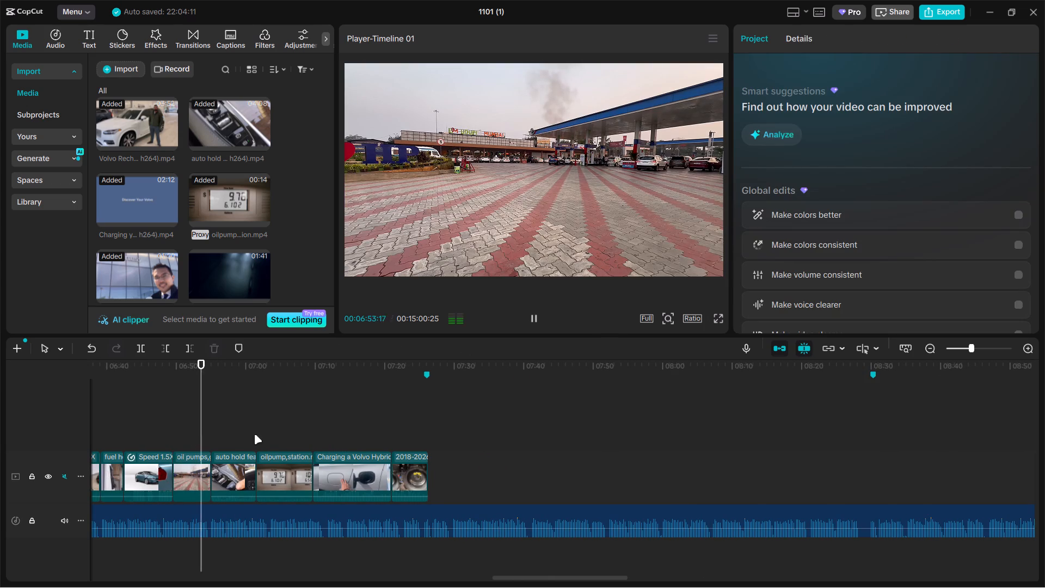
pyautogui.click(418, 424)
pyautogui.press('space')
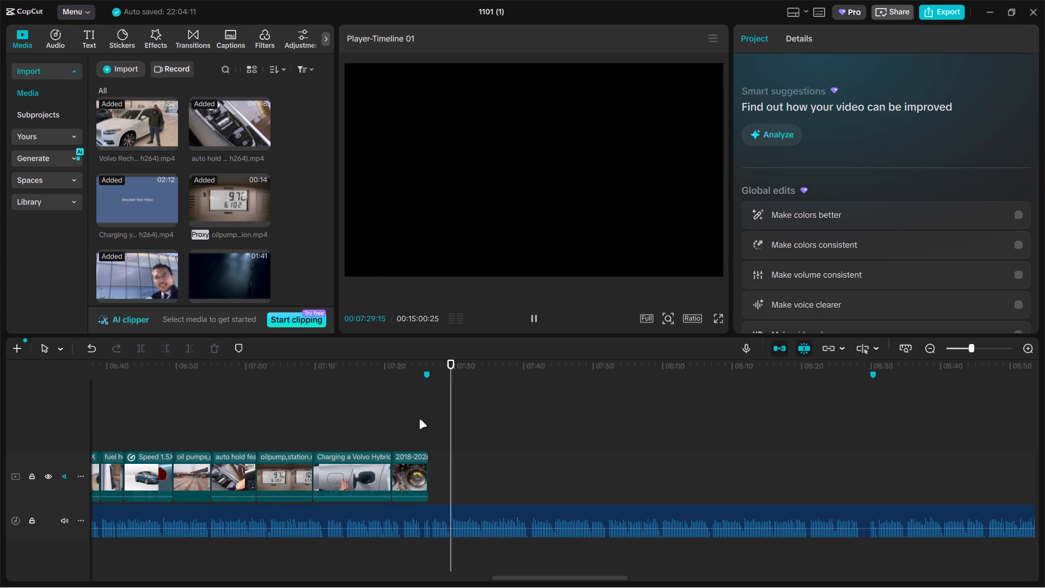
pyautogui.press('space')
pyautogui.keyDown('ctrl'); pyautogui.moveTo(417, 424); pyautogui.dragTo(412, 424); pyautogui.keyUp('ctrl')
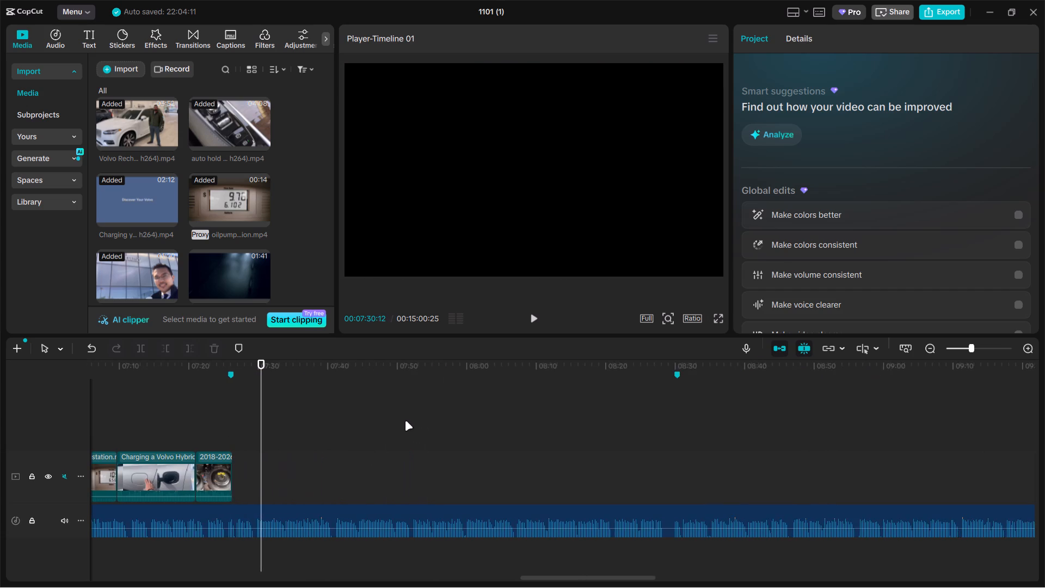
# Import all the video clips from folder 06 in Downloads > EDIT.
pyautogui.keyDown('ctrl'); pyautogui.scroll(-2, 402, 419); pyautogui.keyUp('ctrl')
pyautogui.click(127, 70)
pyautogui.click(155, 85)
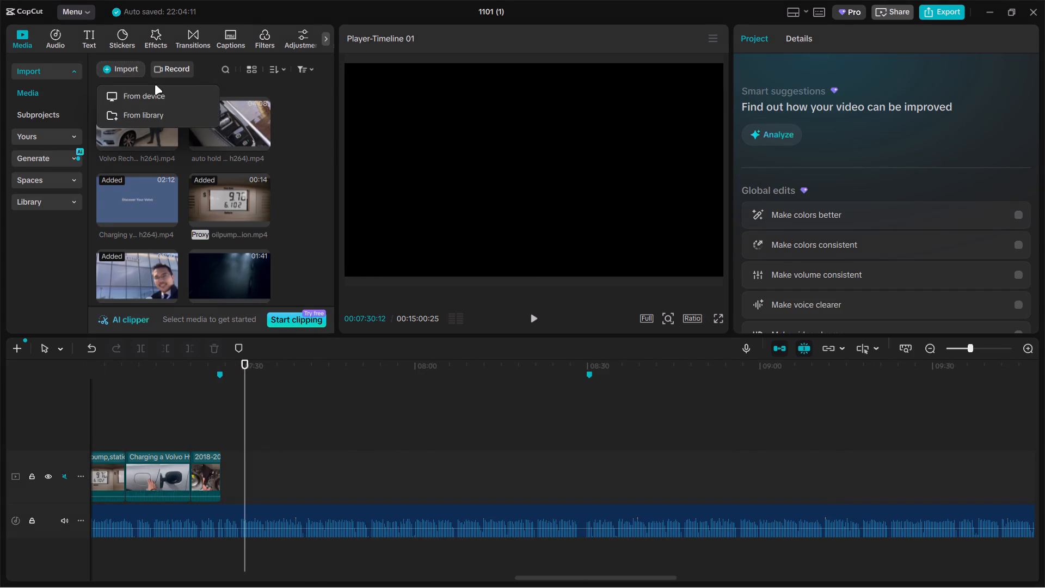
pyautogui.click(160, 93)
pyautogui.click(87, 37)
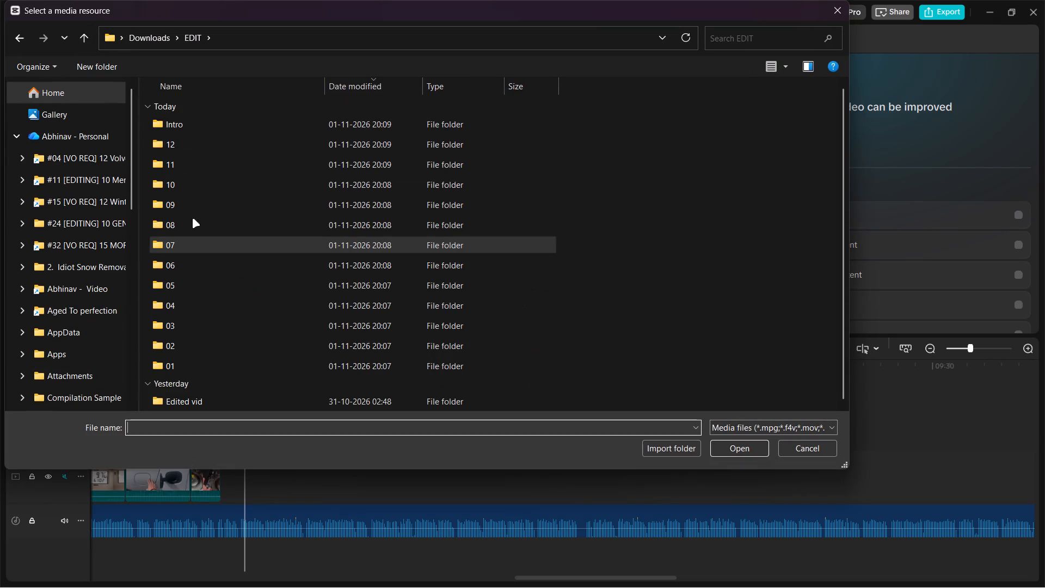
pyautogui.doubleClick(189, 265)
pyautogui.hotkey('ctrl', 'a')
pyautogui.press('Return')
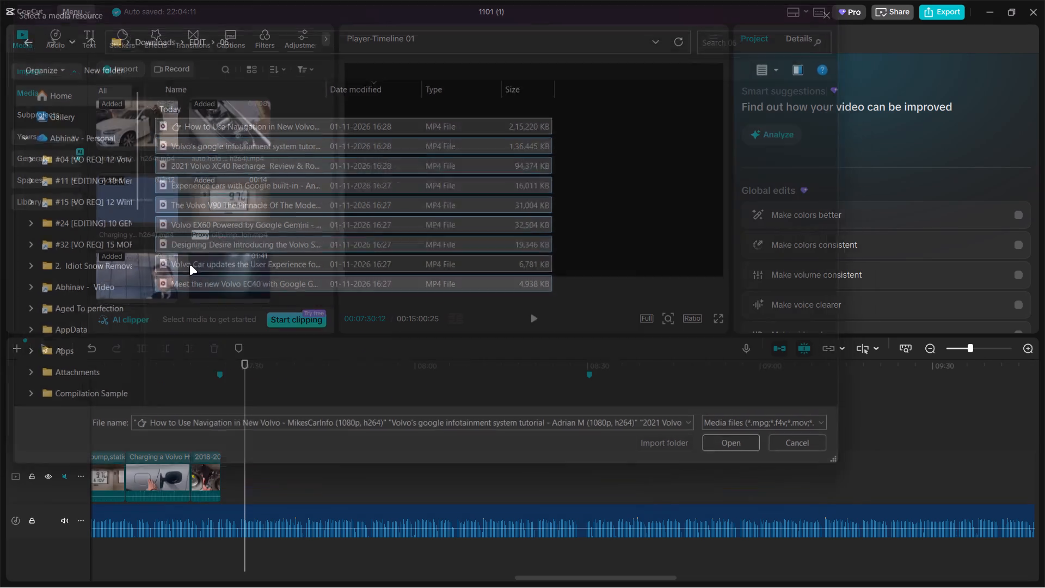
# Place the imported folder 06 clips on the main video track directly after the Volvo XC60 battery clip.
pyautogui.moveTo(151, 125); pyautogui.dragTo(311, 438)
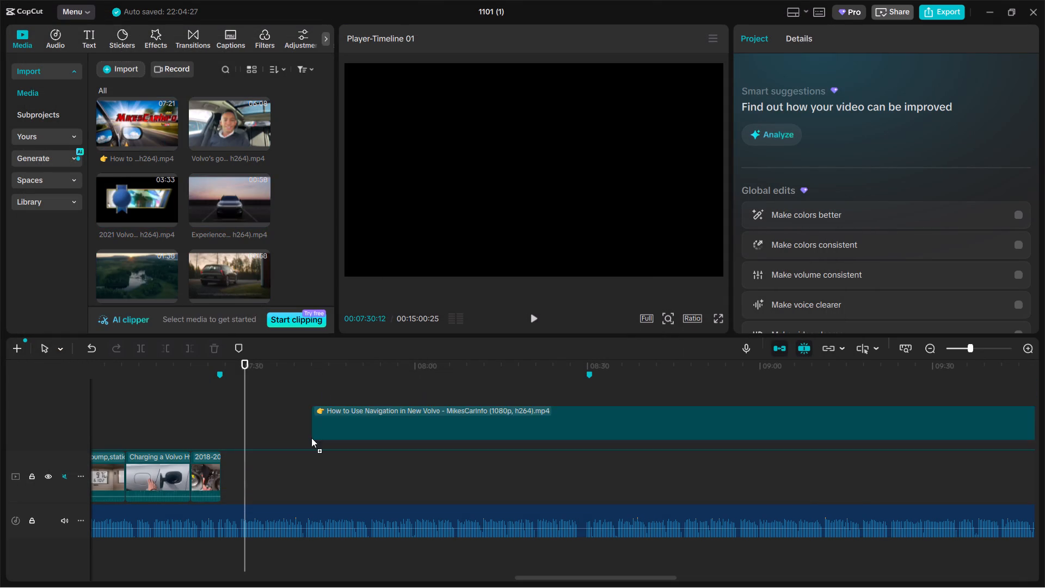
pyautogui.moveTo(311, 438); pyautogui.dragTo(309, 457)
pyautogui.keyDown('ctrl'); pyautogui.scroll(-9, 308, 426); pyautogui.keyUp('ctrl')
pyautogui.moveTo(329, 398); pyautogui.dragTo(353, 411)
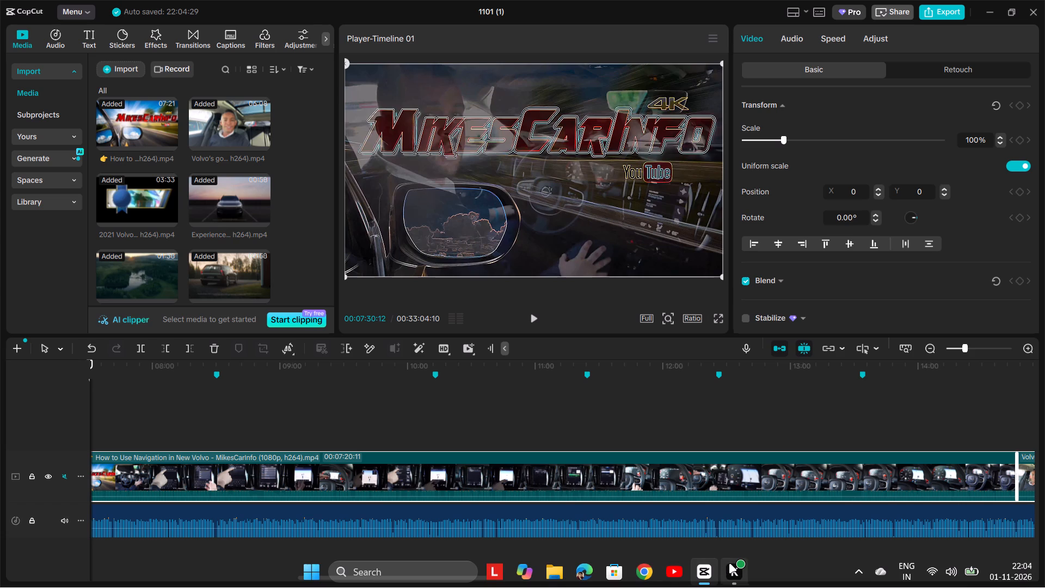
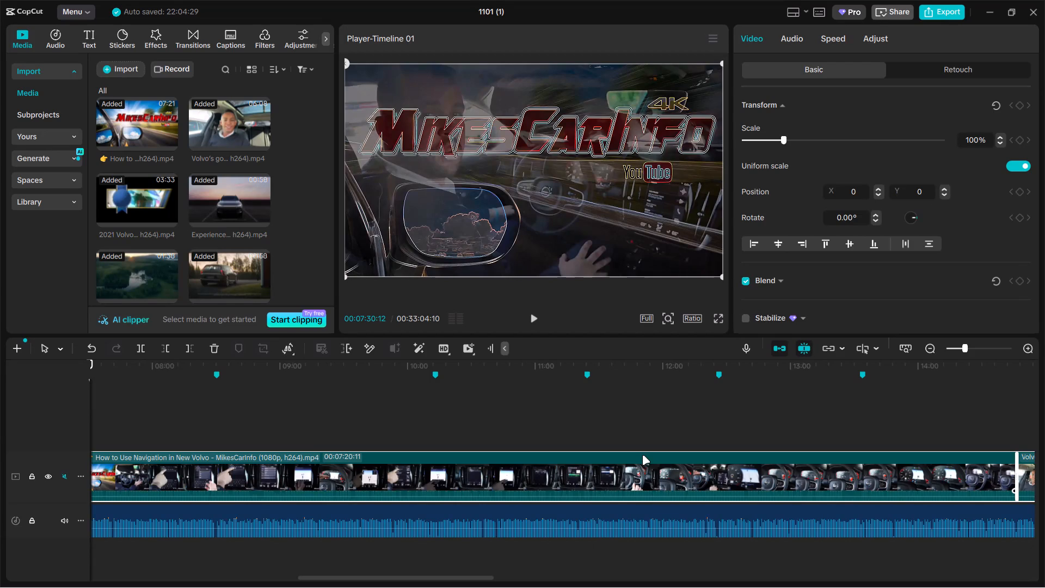
# Review the How to Use Navigation footage at several points against the end of the voiceover.
pyautogui.keyDown('ctrl'); pyautogui.scroll(-5, 596, 443); pyautogui.keyUp('ctrl')
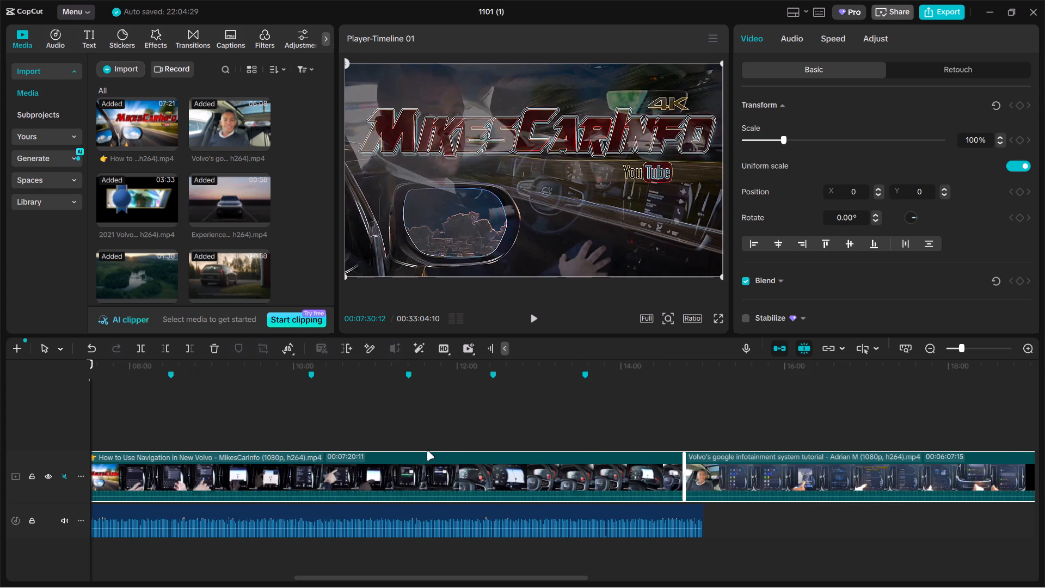
pyautogui.keyDown('ctrl'); pyautogui.scroll(-10, 263, 424); pyautogui.keyUp('ctrl')
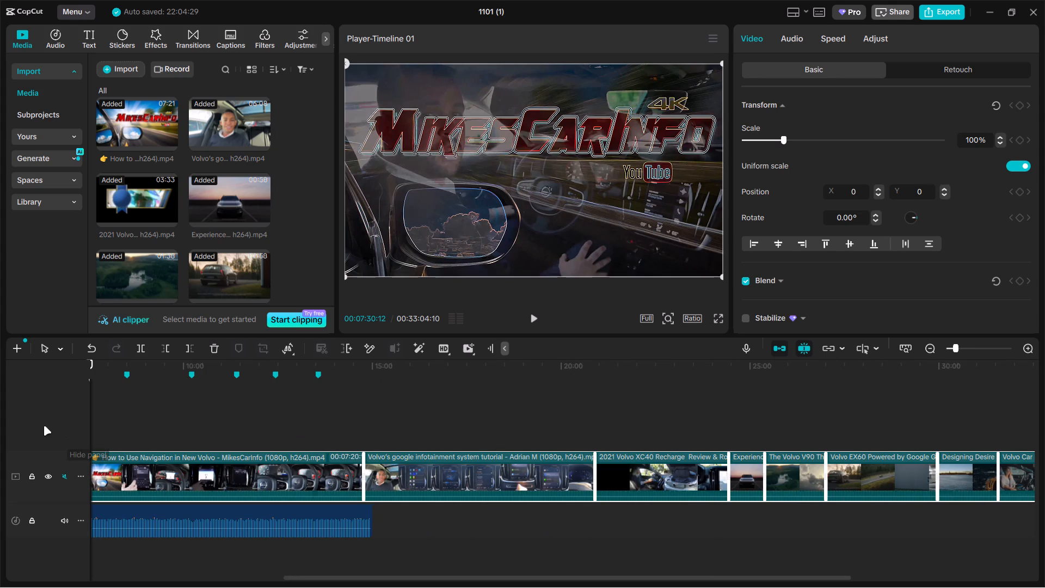
pyautogui.moveTo(340, 533); pyautogui.dragTo(347, 522)
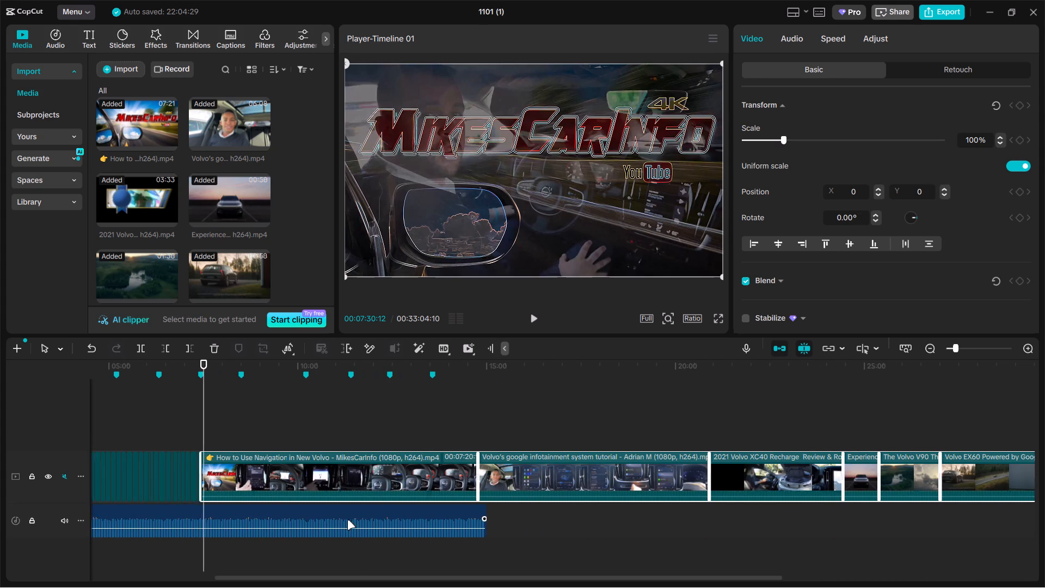
pyautogui.click(330, 431)
pyautogui.moveTo(330, 431); pyautogui.dragTo(320, 431)
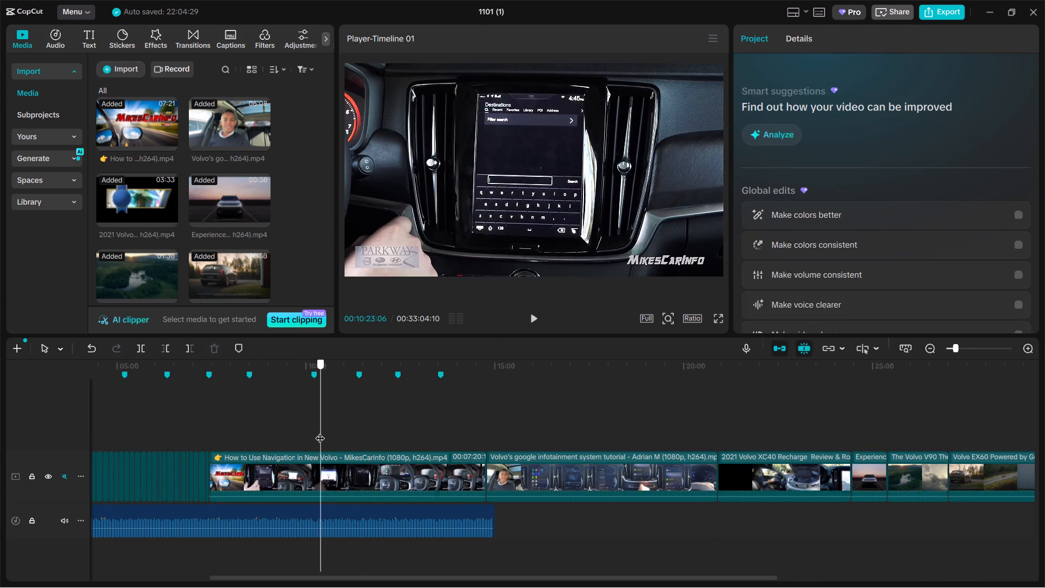
pyautogui.moveTo(320, 431); pyautogui.dragTo(281, 433)
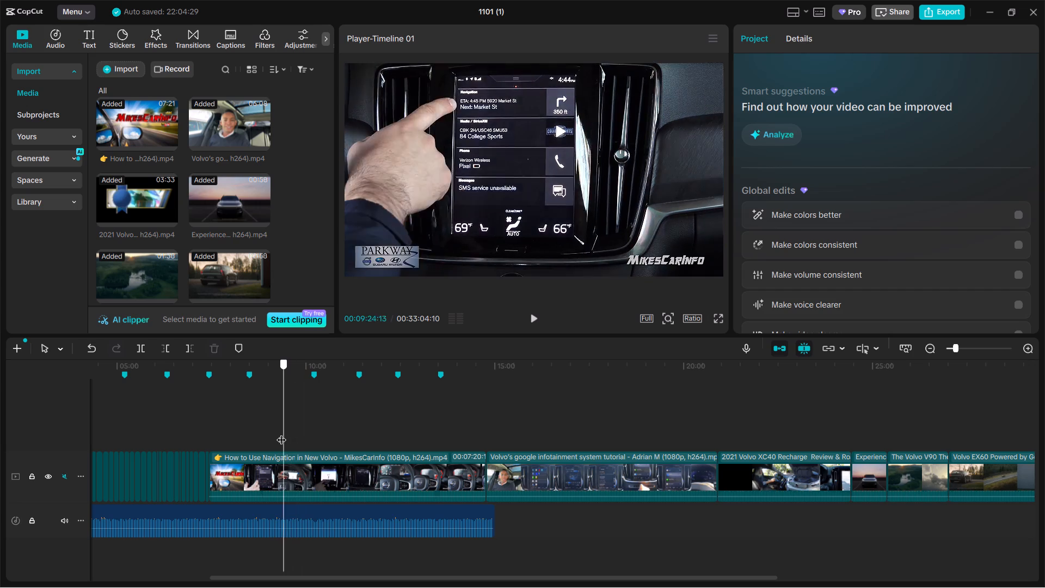
pyautogui.moveTo(281, 433); pyautogui.dragTo(370, 431)
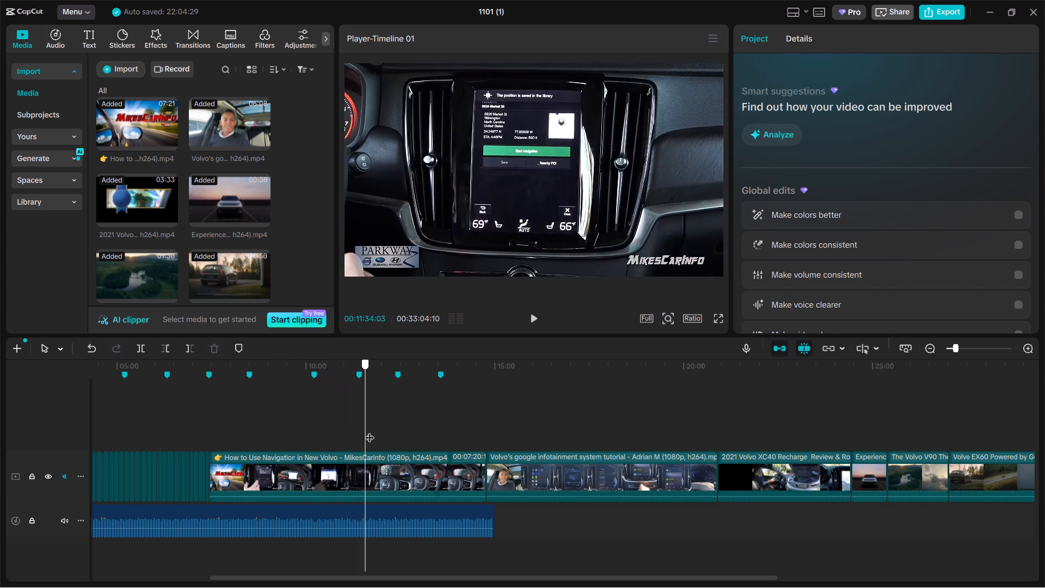
pyautogui.moveTo(370, 431); pyautogui.dragTo(460, 420)
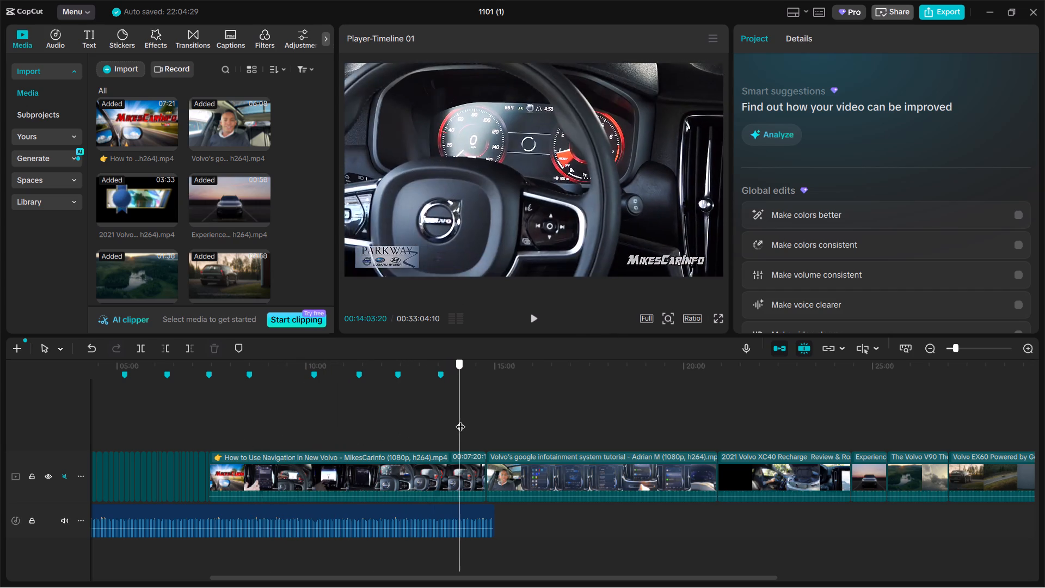
pyautogui.moveTo(460, 420); pyautogui.dragTo(463, 419)
pyautogui.keyDown('ctrl'); pyautogui.scroll(4, 463, 422); pyautogui.keyUp('ctrl')
pyautogui.keyDown('ctrl'); pyautogui.scroll(-6, 462, 422); pyautogui.keyUp('ctrl')
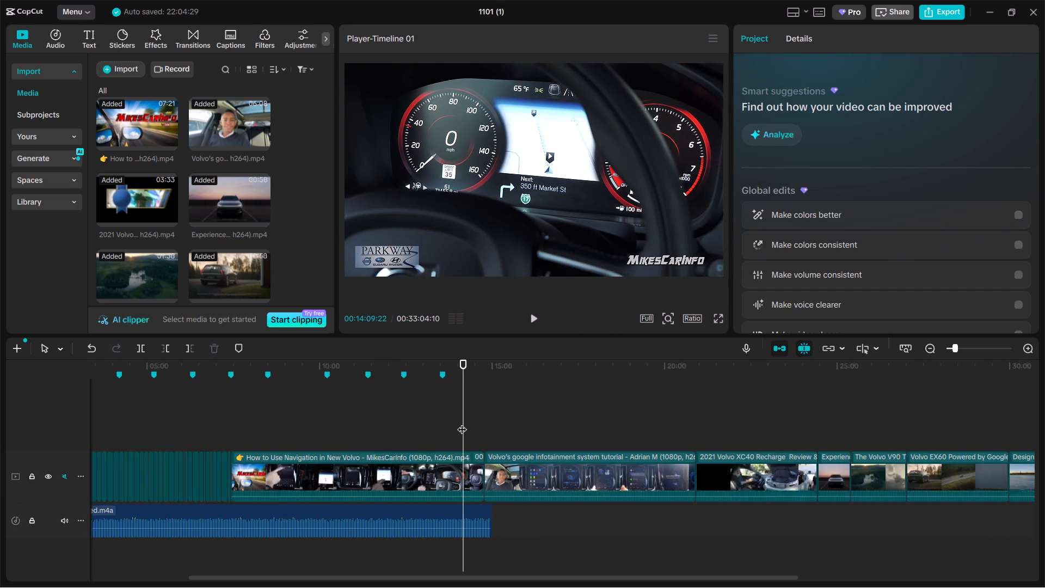
# Move the group of Volvo clips following the 2021 XC40 review ahead of the How to Use Navigation clip.
pyautogui.keyDown('ctrl'); pyautogui.scroll(-9, 462, 422); pyautogui.keyUp('ctrl')
pyautogui.moveTo(334, 436); pyautogui.dragTo(425, 470)
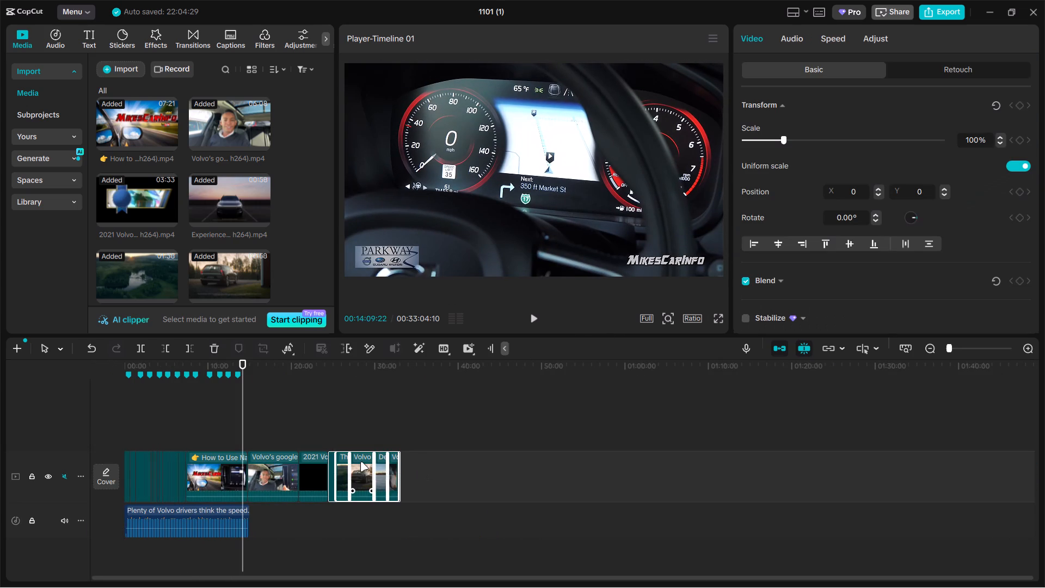
pyautogui.moveTo(360, 462); pyautogui.dragTo(209, 462)
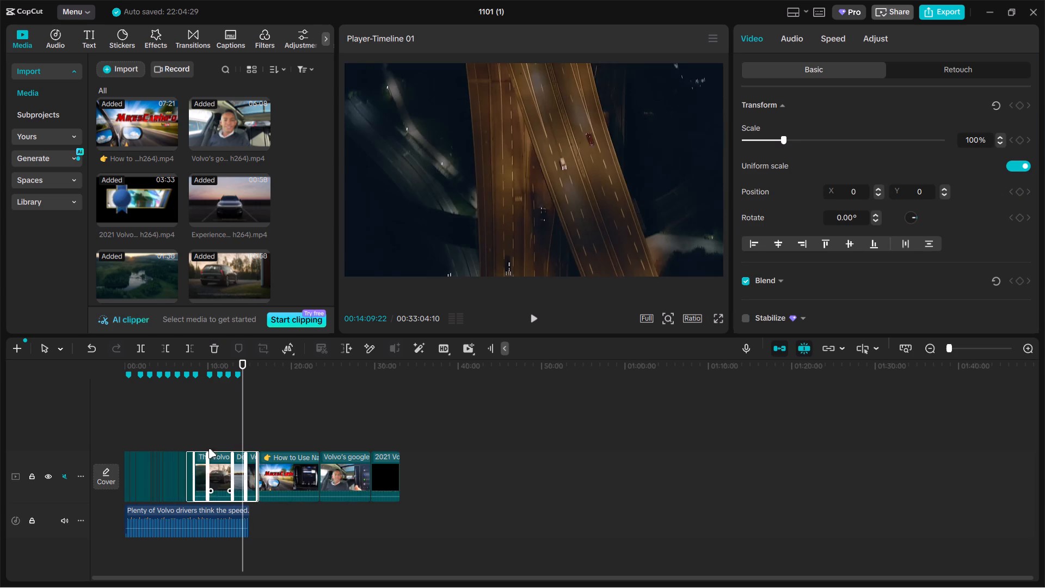
pyautogui.click(202, 434)
# Look over the relocated Volvo clips, then examine the opening of the Experience cars with Google built-in clip.
pyautogui.keyDown('ctrl'); pyautogui.scroll(14, 204, 435); pyautogui.keyUp('ctrl')
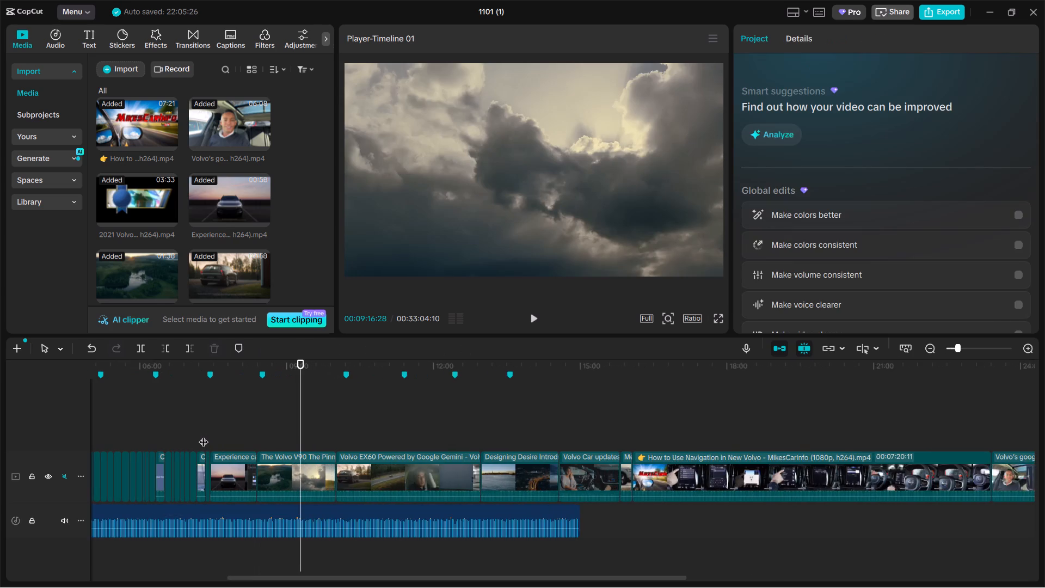
pyautogui.keyDown('ctrl'); pyautogui.scroll(5, 204, 435); pyautogui.keyUp('ctrl')
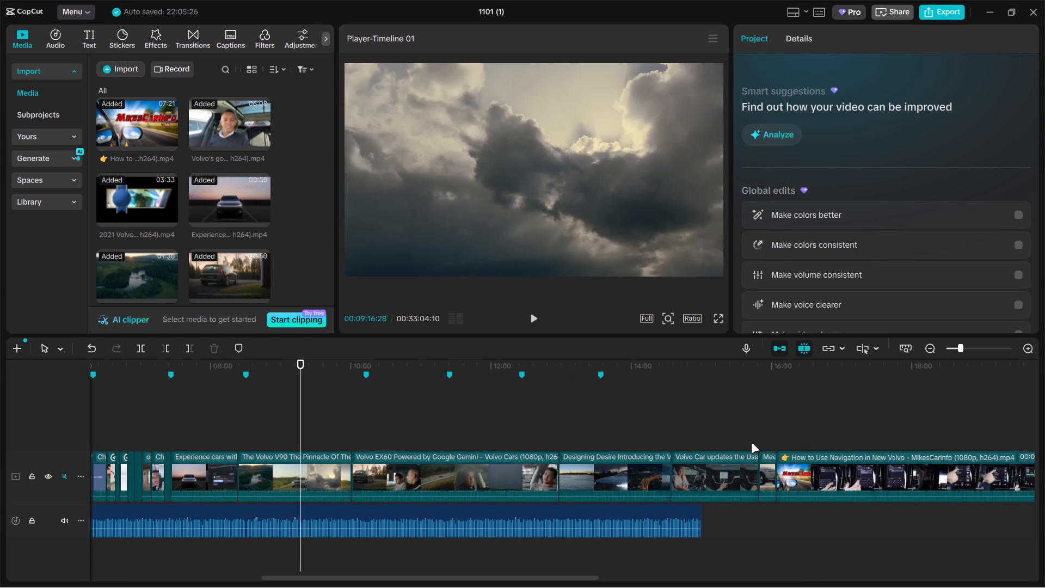
pyautogui.click(764, 438)
pyautogui.moveTo(764, 438); pyautogui.dragTo(769, 437)
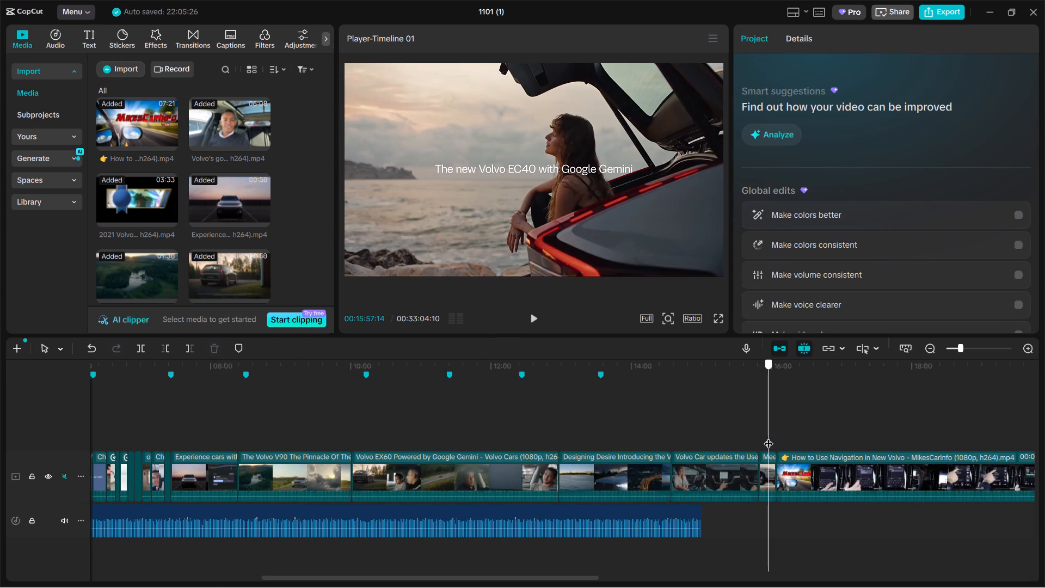
pyautogui.moveTo(769, 437); pyautogui.dragTo(190, 442)
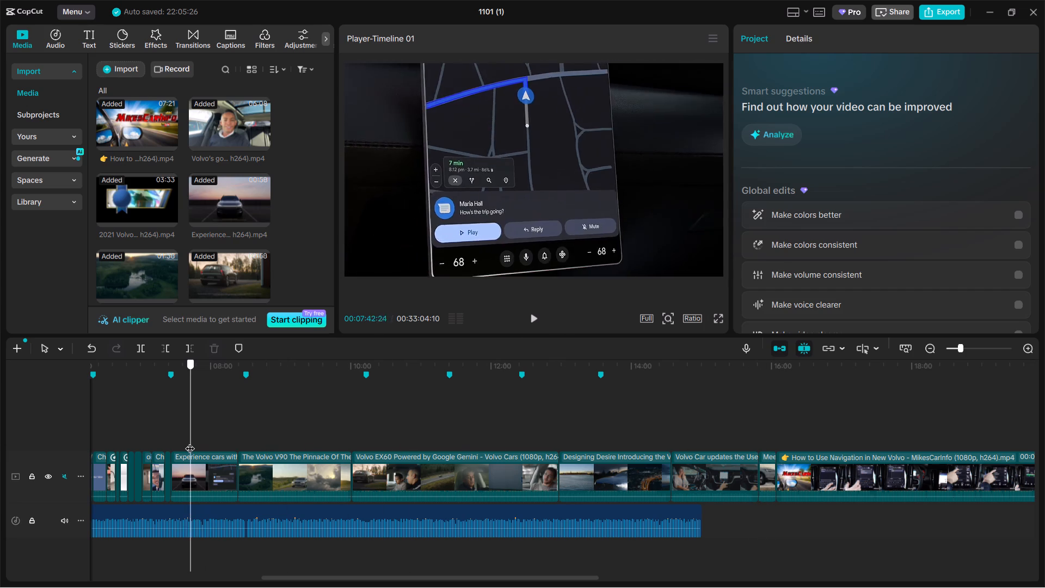
pyautogui.moveTo(190, 442); pyautogui.dragTo(189, 442)
pyautogui.keyDown('ctrl'); pyautogui.scroll(9, 188, 442); pyautogui.keyUp('ctrl')
pyautogui.moveTo(188, 442); pyautogui.dragTo(156, 438)
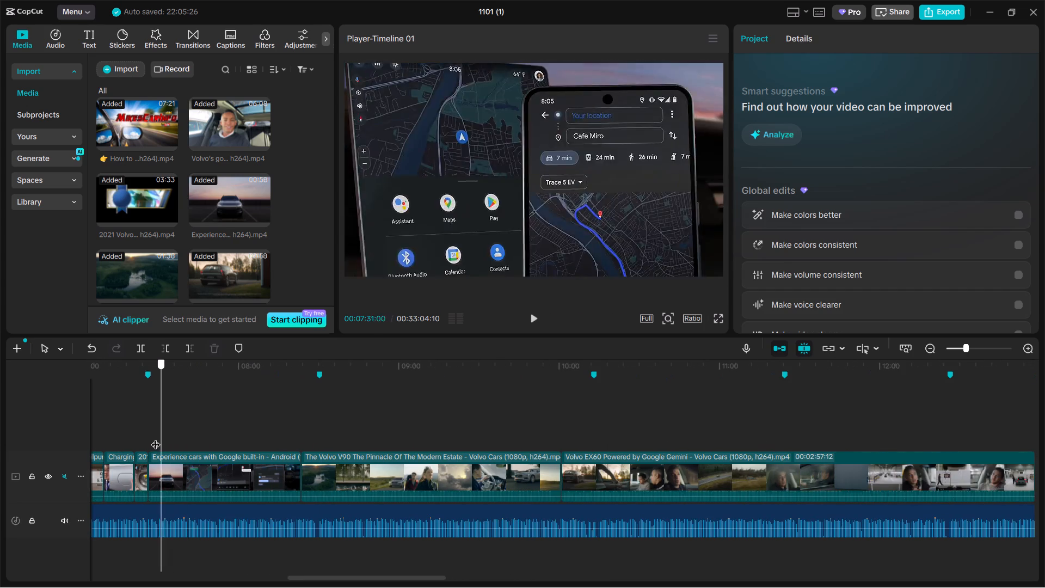
pyautogui.moveTo(156, 438); pyautogui.dragTo(164, 433)
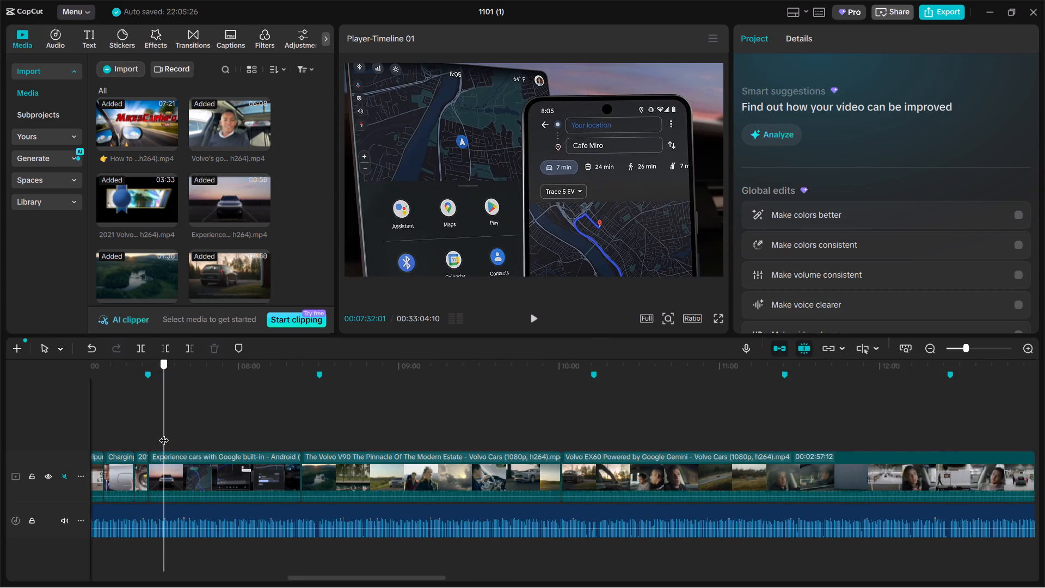
pyautogui.moveTo(164, 433); pyautogui.dragTo(156, 430)
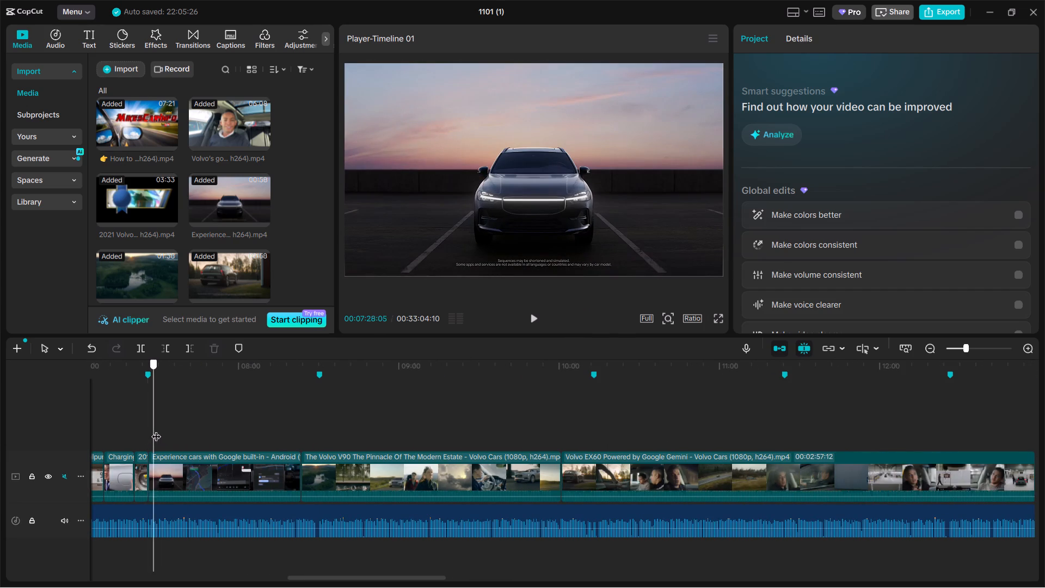
pyautogui.moveTo(156, 430); pyautogui.dragTo(198, 427)
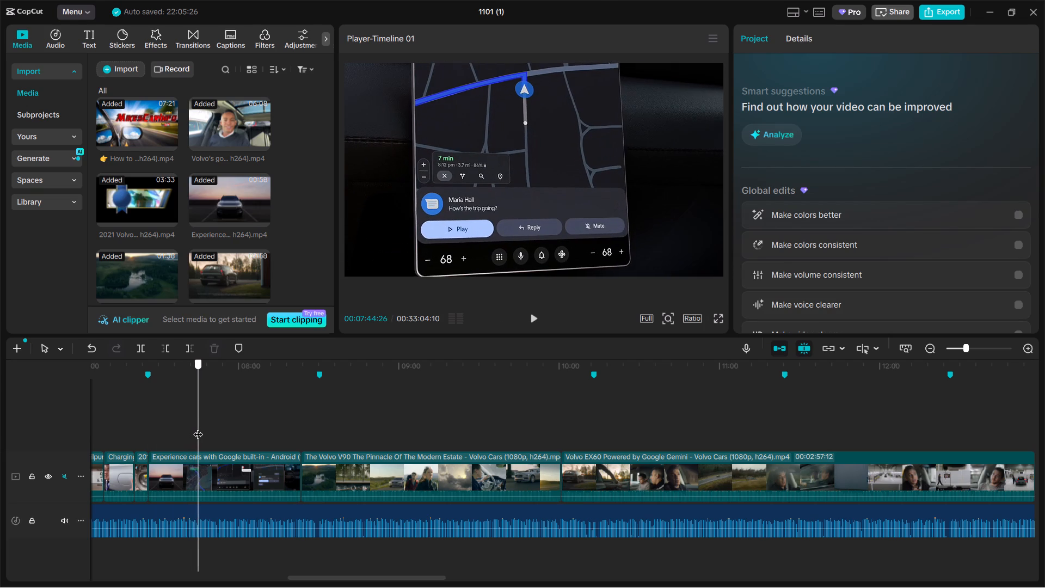
pyautogui.moveTo(198, 427); pyautogui.dragTo(201, 427)
# Set the speed of the Experience cars with Google built-in clip to 1.19x.
pyautogui.click(222, 463)
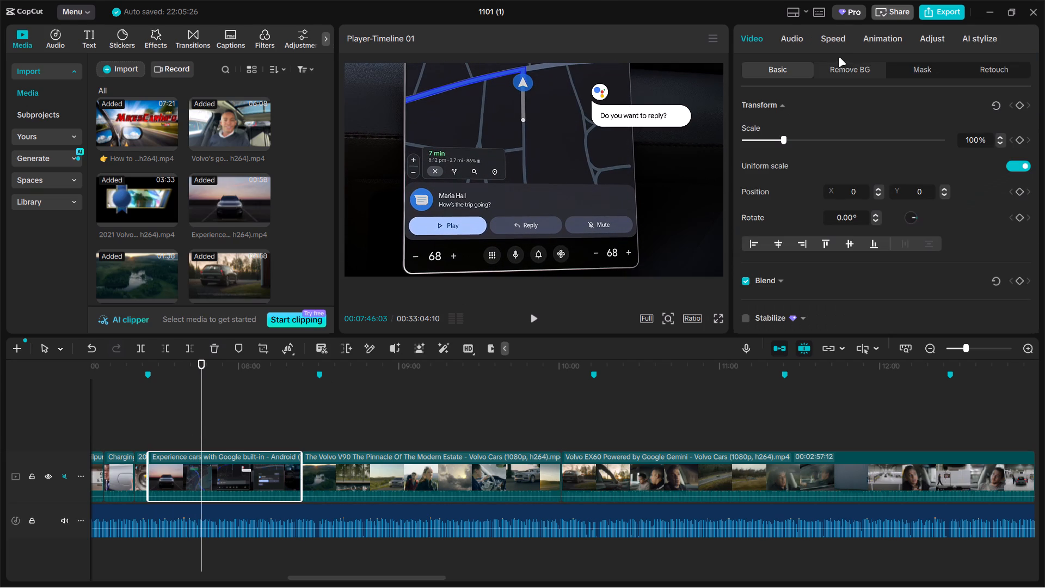
pyautogui.click(828, 39)
pyautogui.click(796, 123)
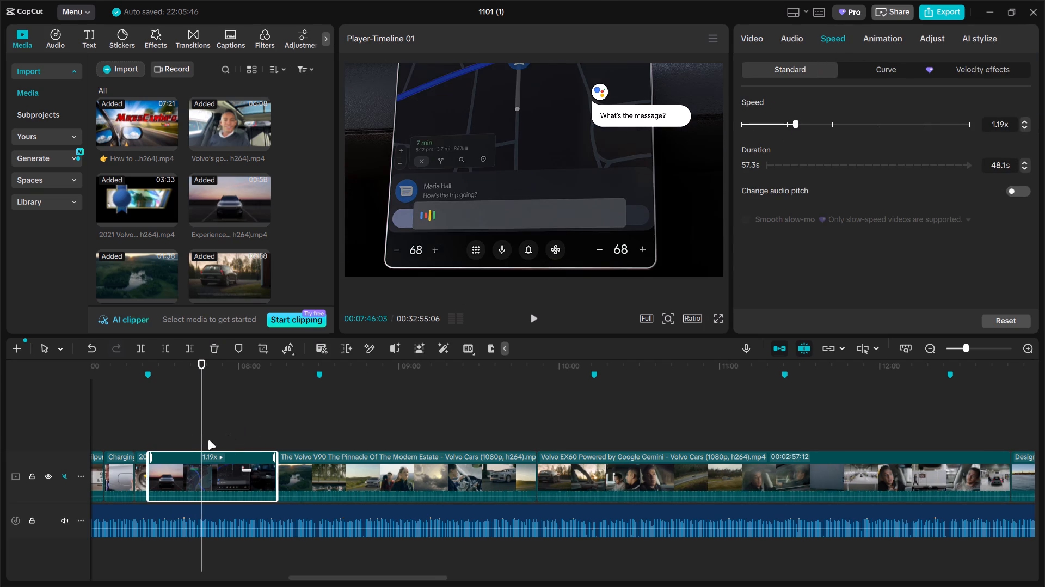
# Split the sped-up Google built-in clip at 00:07:47:27 and delete the part after the cut.
pyautogui.click(205, 437)
pyautogui.hotkey('ctrl', 'b')
pyautogui.press('BackSpace')
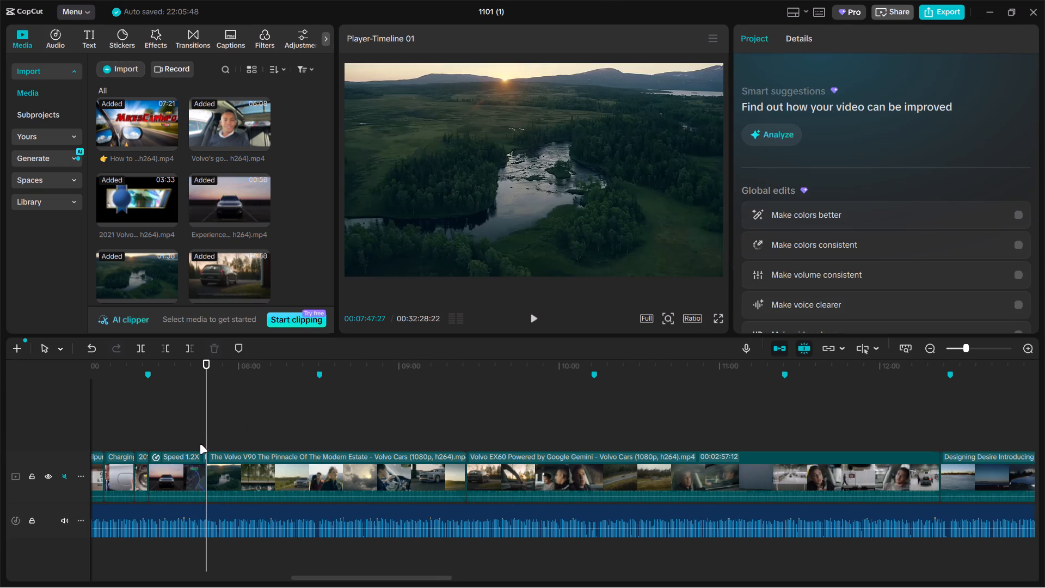
# Split the Volvo V90 clip at 00:08:48:18, where the rainy car shot starts, and delete the part before it.
pyautogui.moveTo(210, 431); pyautogui.dragTo(317, 424)
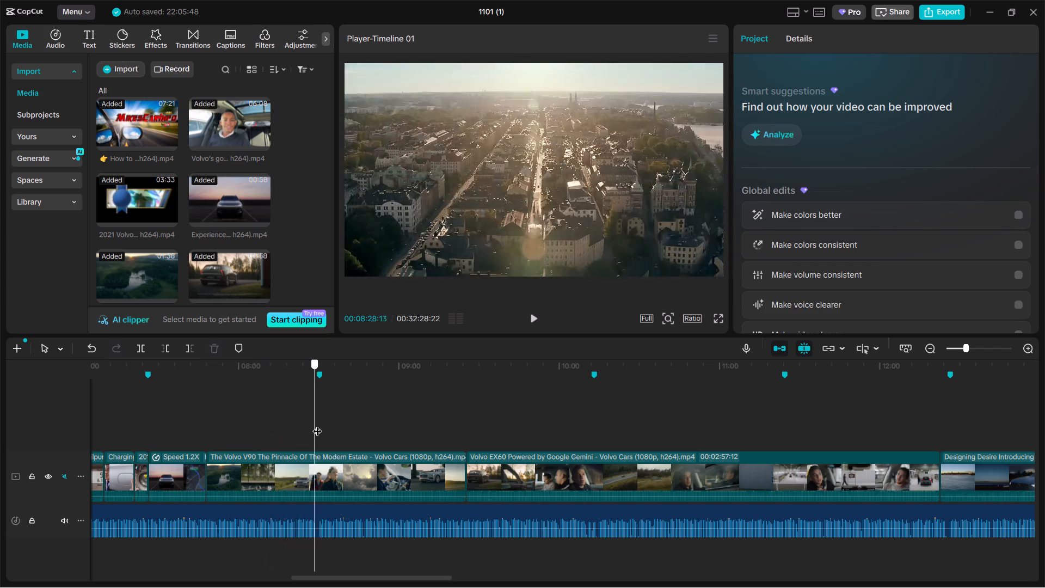
pyautogui.moveTo(317, 424); pyautogui.dragTo(413, 419)
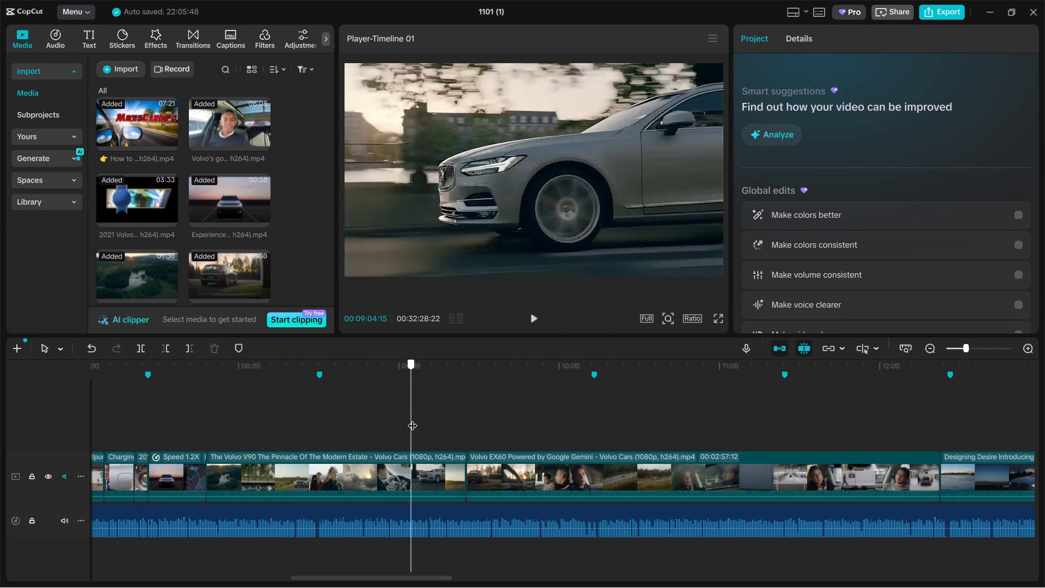
pyautogui.moveTo(413, 419); pyautogui.dragTo(366, 421)
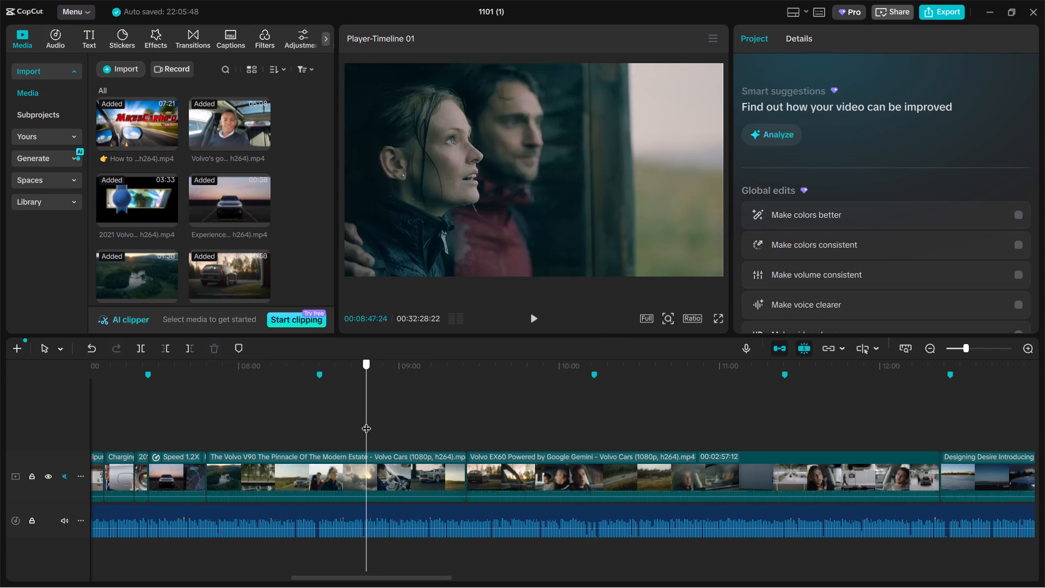
pyautogui.moveTo(366, 421); pyautogui.dragTo(368, 421)
pyautogui.click(392, 469)
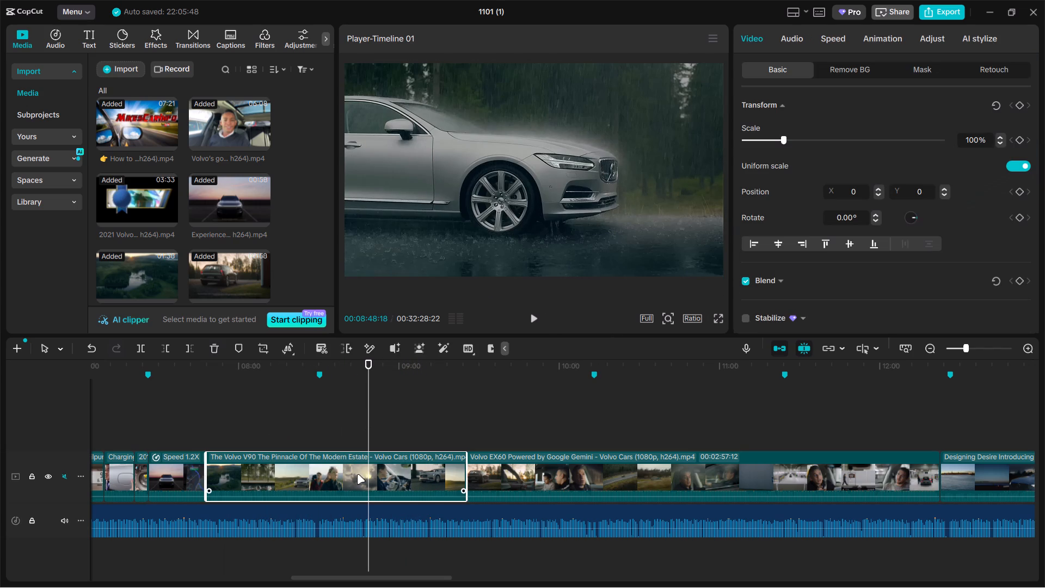
pyautogui.hotkey('ctrl', 'b')
pyautogui.click(331, 475)
pyautogui.press('BackSpace')
# Split the remaining Volvo V90 clip at 00:08:02:23 and delete the part after the cut.
pyautogui.doubleClick(246, 436)
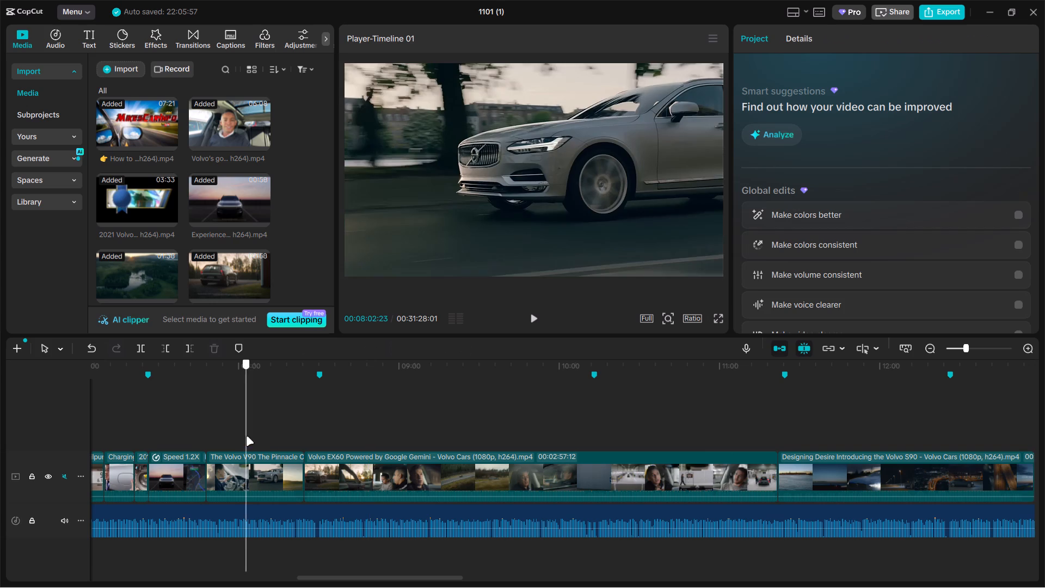
pyautogui.click(256, 464)
pyautogui.hotkey('ctrl', 'b')
pyautogui.press('BackSpace')
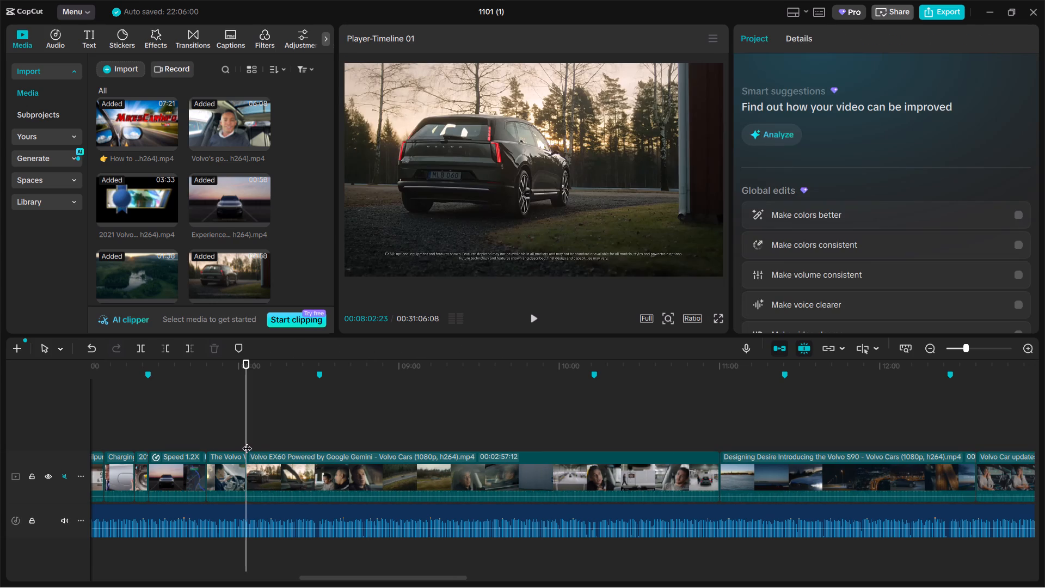
# Split the Volvo EX60 clip at 00:08:37:24, on the man talking in the car, and delete the part before it.
pyautogui.moveTo(247, 442); pyautogui.dragTo(356, 433)
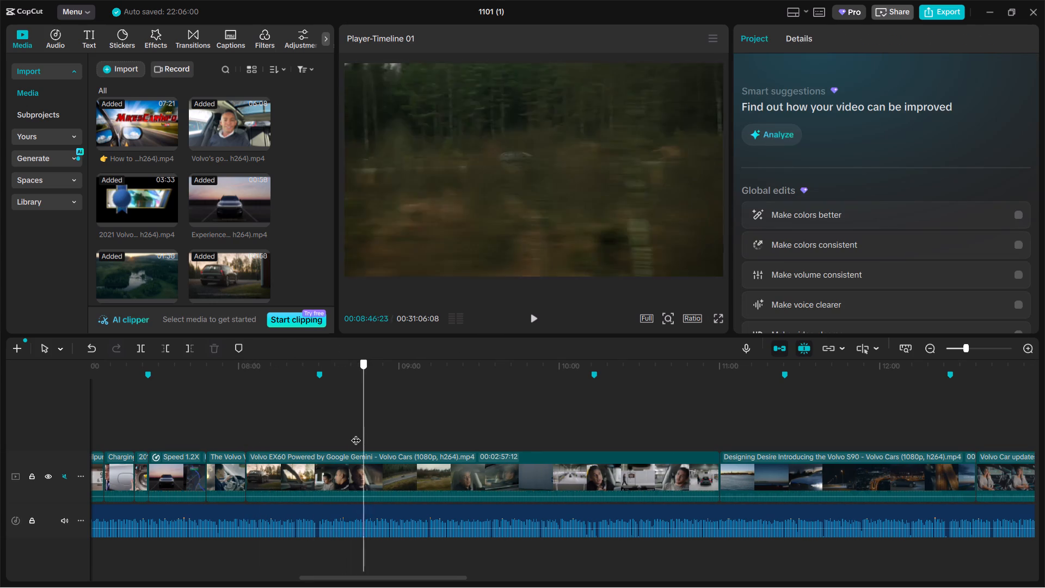
pyautogui.moveTo(356, 433); pyautogui.dragTo(340, 435)
pyautogui.click(346, 475)
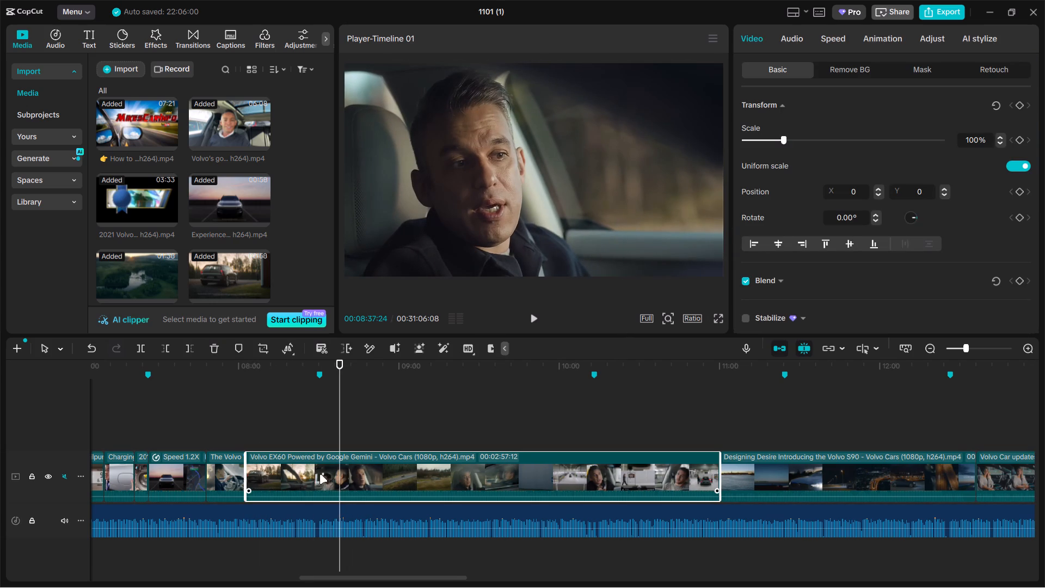
pyautogui.hotkey('ctrl', 'b')
pyautogui.click(304, 474)
pyautogui.press('BackSpace')
# Split the remaining Volvo EX60 clip at 00:08:20:09 and delete the part after the cut.
pyautogui.click(247, 438)
pyautogui.moveTo(247, 438); pyautogui.dragTo(248, 438)
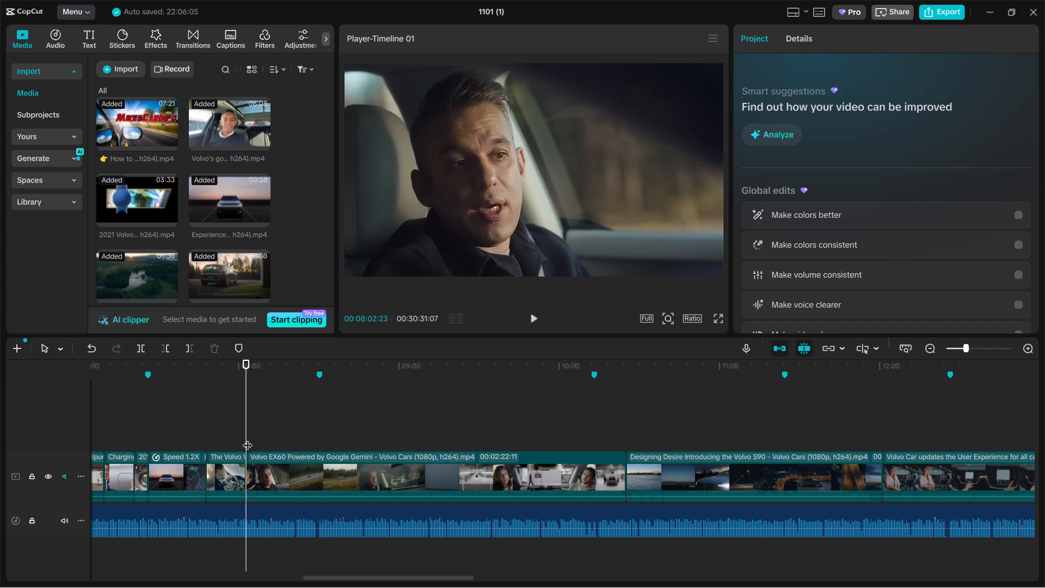
pyautogui.moveTo(248, 438); pyautogui.dragTo(281, 432)
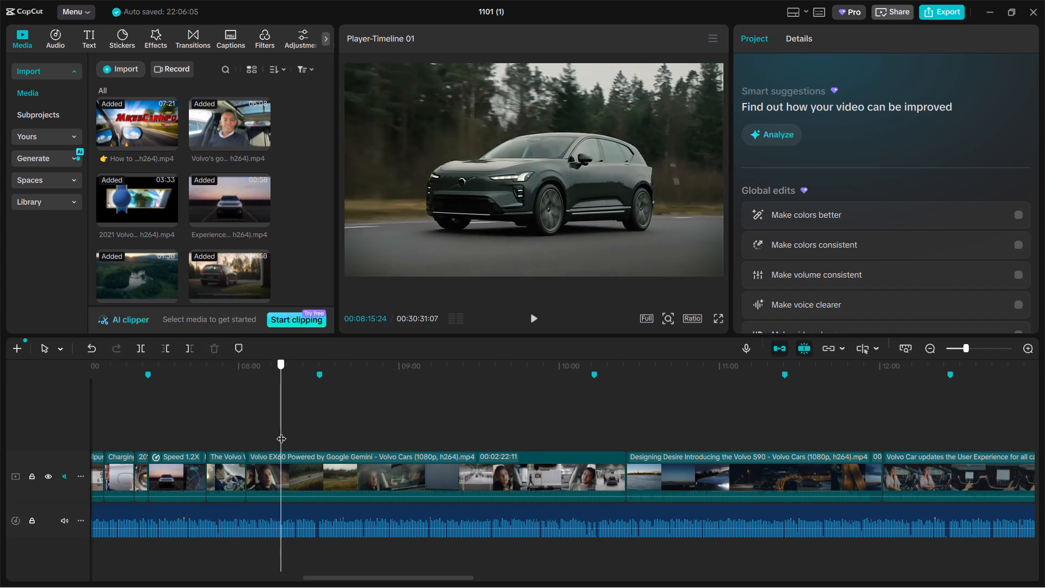
pyautogui.moveTo(281, 432); pyautogui.dragTo(293, 431)
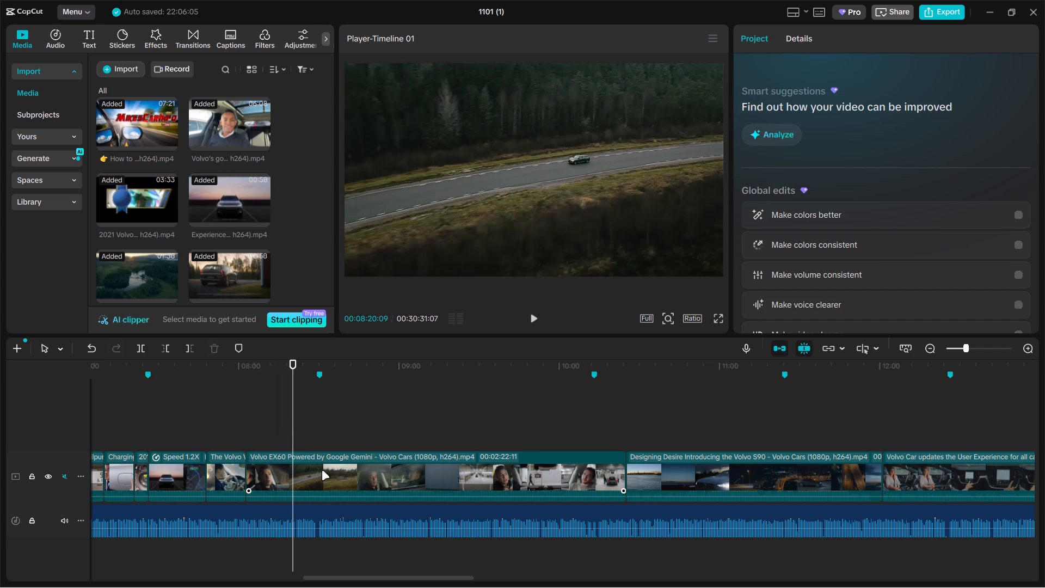
pyautogui.click(322, 470)
pyautogui.hotkey('ctrl', 'b')
pyautogui.press('BackSpace')
# Split the Volvo S90 clip at 00:09:19:29, within the night city footage, and delete the part before the cut.
pyautogui.moveTo(297, 435); pyautogui.dragTo(395, 433)
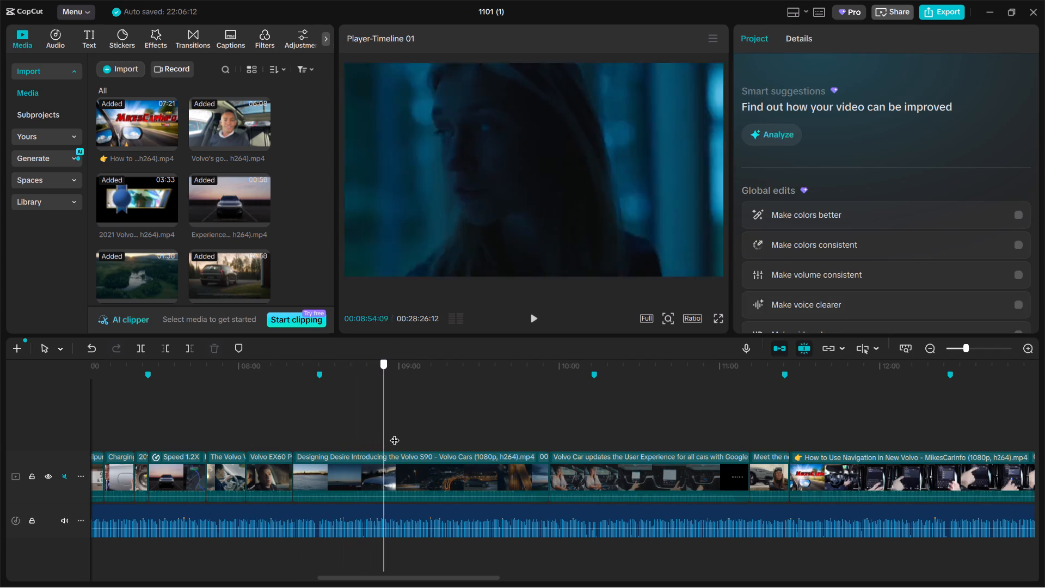
pyautogui.moveTo(395, 433); pyautogui.dragTo(484, 427)
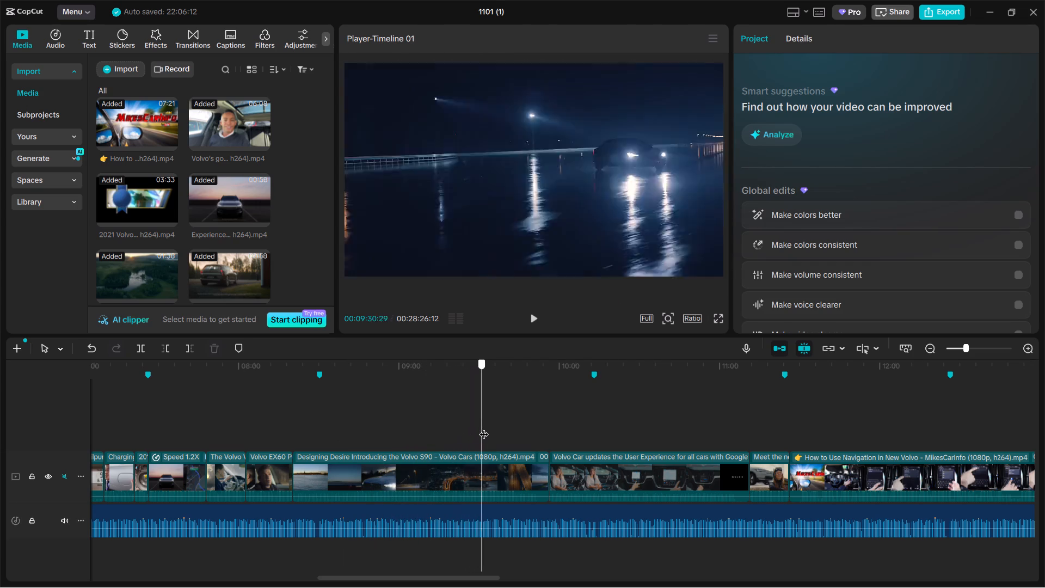
pyautogui.moveTo(484, 427); pyautogui.dragTo(464, 430)
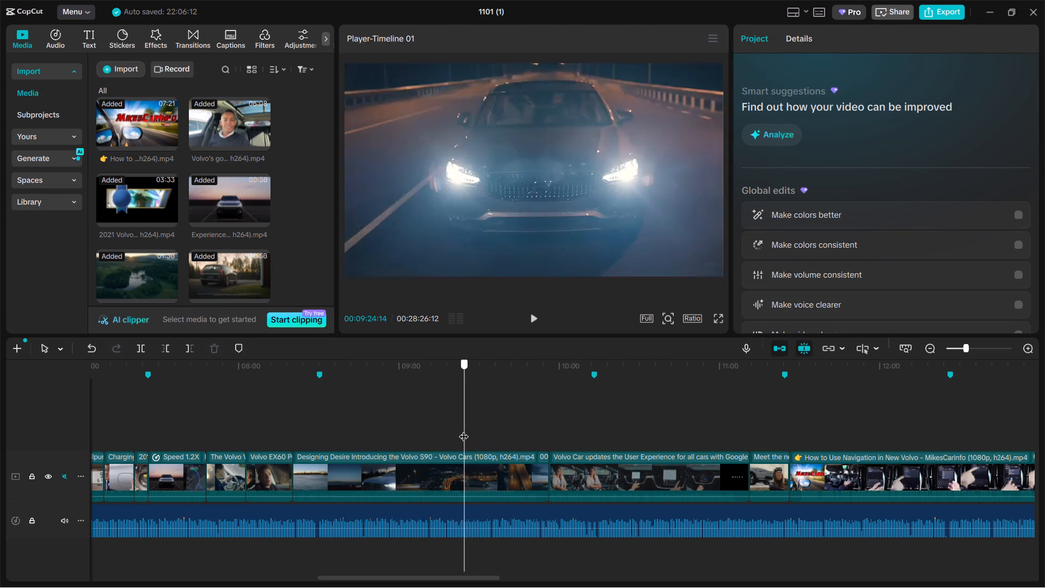
pyautogui.moveTo(464, 430); pyautogui.dragTo(454, 431)
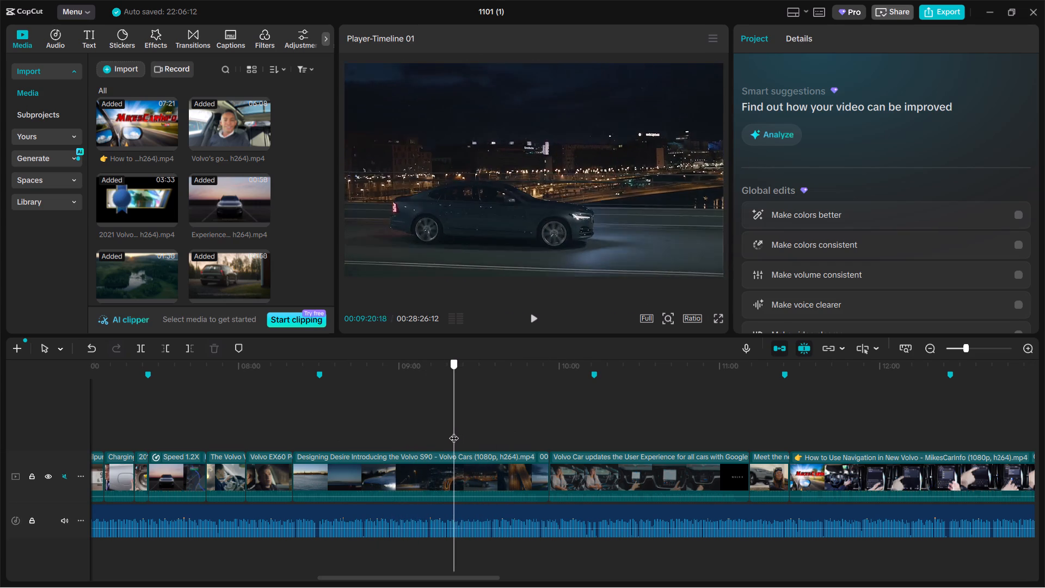
pyautogui.moveTo(454, 431); pyautogui.dragTo(452, 432)
pyautogui.click(459, 462)
pyautogui.hotkey('ctrl', 'b')
pyautogui.click(417, 462)
pyautogui.press('BackSpace')
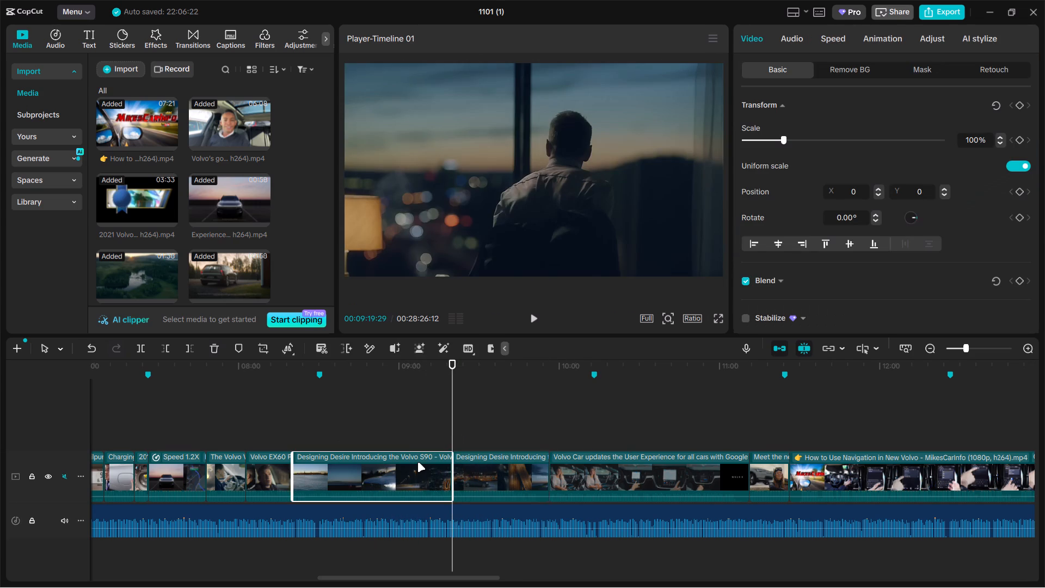
# Split the remaining Volvo S90 clip at 00:08:34:29 and delete the part after the cut.
pyautogui.click(293, 441)
pyautogui.moveTo(293, 441); pyautogui.dragTo(331, 437)
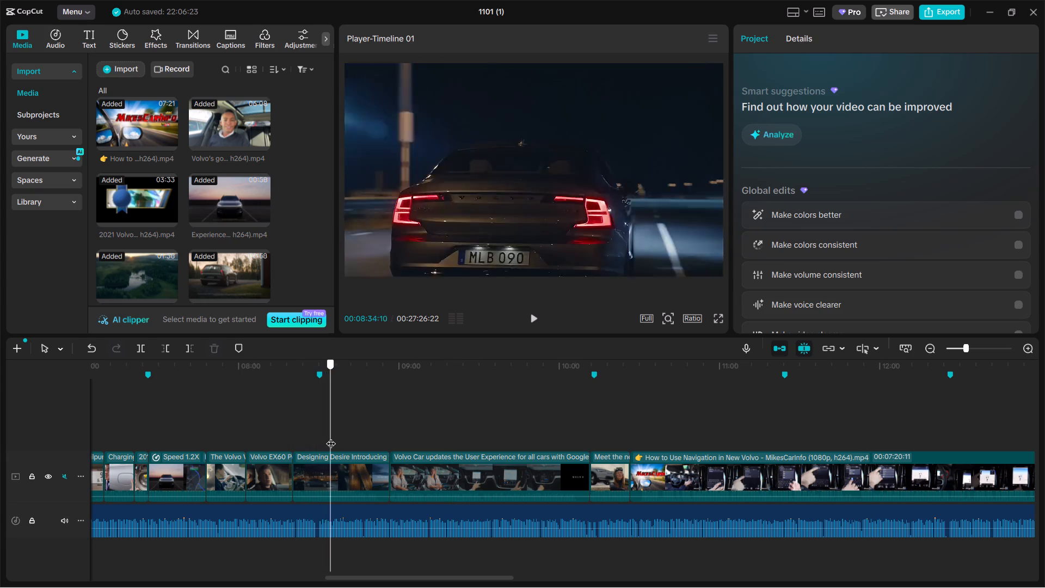
pyautogui.moveTo(331, 437); pyautogui.dragTo(332, 437)
pyautogui.click(340, 466)
pyautogui.hotkey('ctrl', 'b')
pyautogui.press('BackSpace')
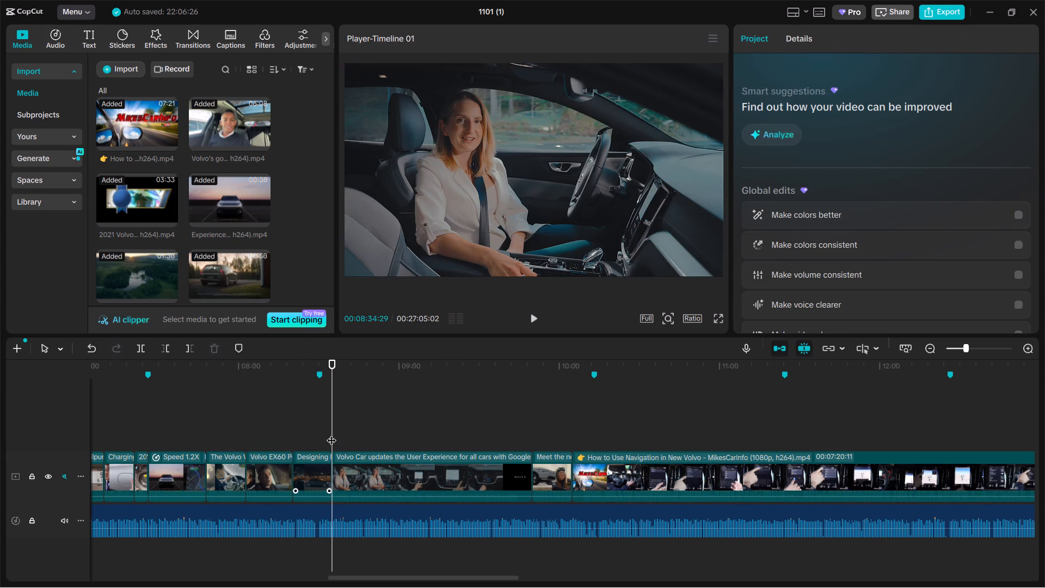
# Split the Volvo Car updates the User Experience clip at 00:08:47:24, in its opening section, and delete the part before the cut.
pyautogui.moveTo(335, 428); pyautogui.dragTo(373, 422)
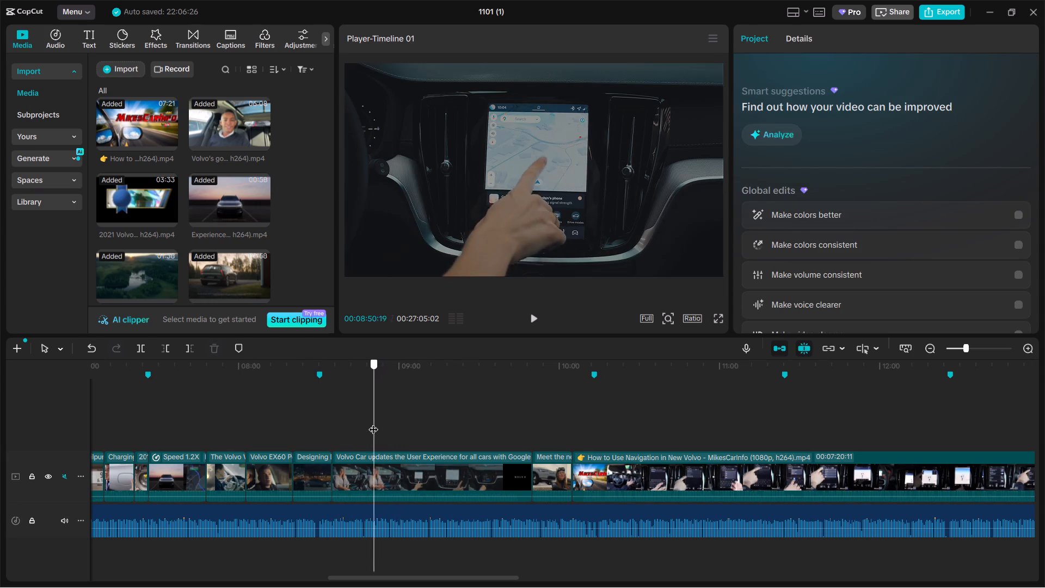
pyautogui.moveTo(373, 422); pyautogui.dragTo(366, 427)
pyautogui.click(384, 475)
pyautogui.hotkey('ctrl', 'b')
pyautogui.click(356, 475)
pyautogui.press('BackSpace')
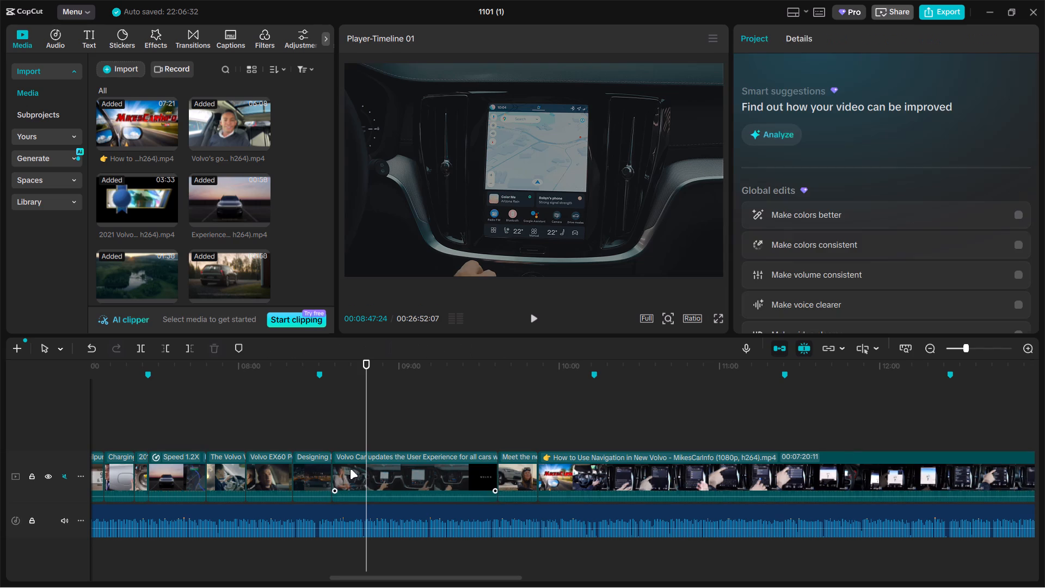
# Split the remaining User Experience clip at 00:08:51:08, on the hand at the centre touchscreen, and delete the part after the cut.
pyautogui.click(330, 438)
pyautogui.moveTo(330, 438); pyautogui.dragTo(371, 435)
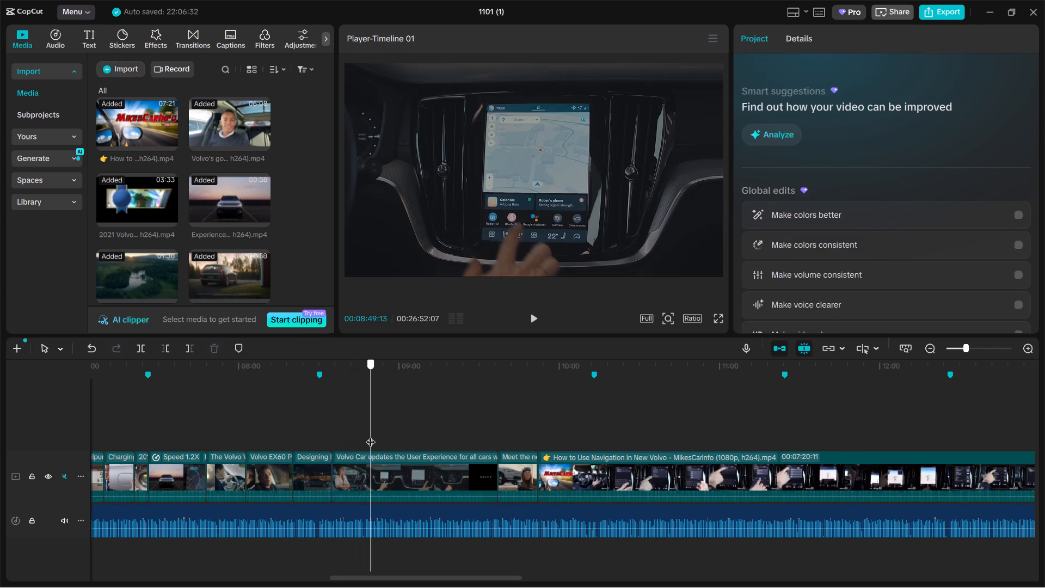
pyautogui.moveTo(371, 435); pyautogui.dragTo(421, 430)
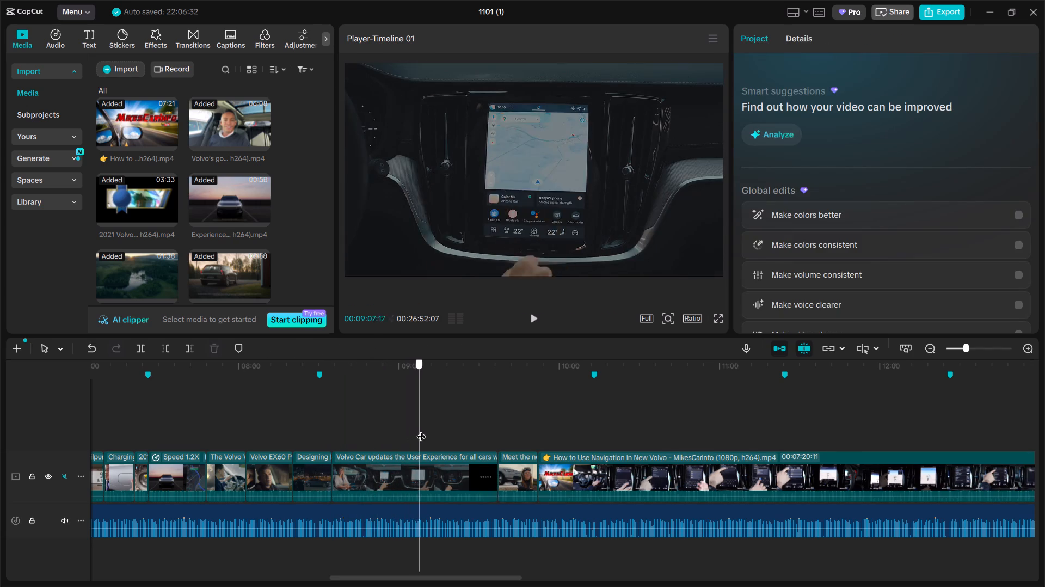
pyautogui.moveTo(421, 430); pyautogui.dragTo(450, 423)
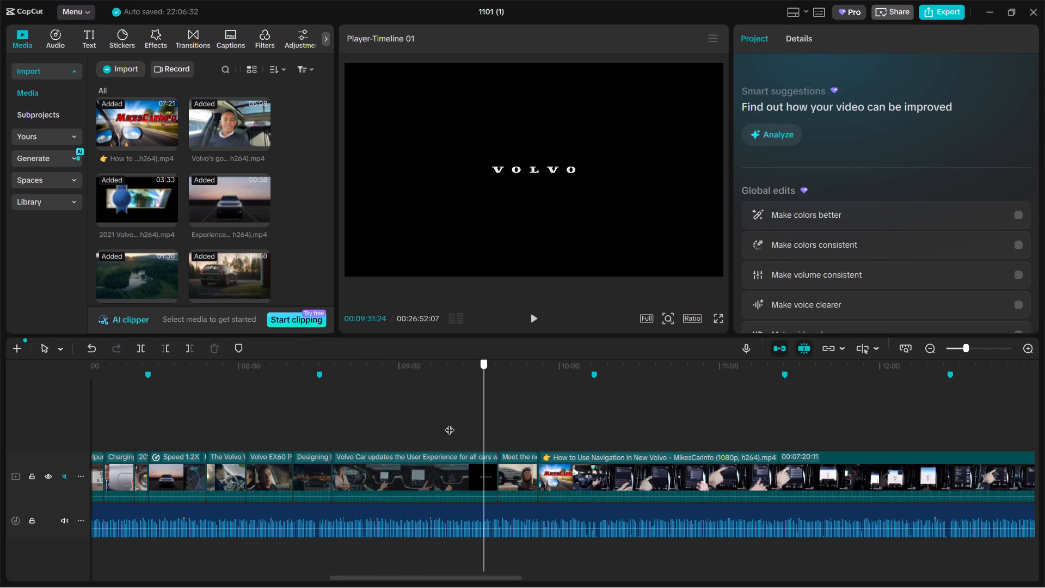
pyautogui.moveTo(450, 423); pyautogui.dragTo(376, 425)
pyautogui.click(389, 460)
pyautogui.hotkey('ctrl', 'b')
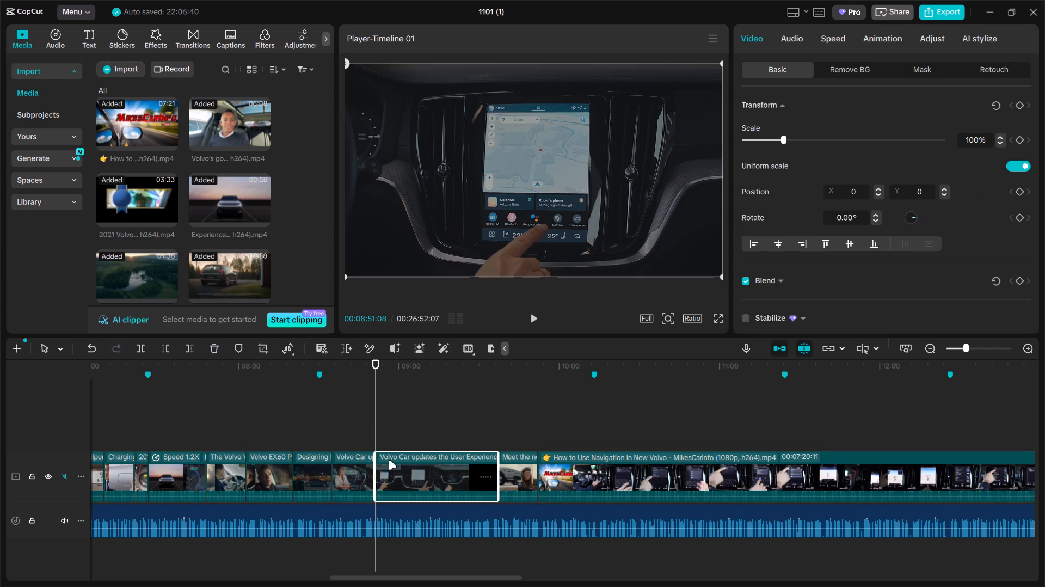
pyautogui.press('BackSpace')
# Preview the short Meet the new Volvo clip before the navigation tutorial and delete it from the timeline.
pyautogui.moveTo(376, 432); pyautogui.dragTo(398, 428)
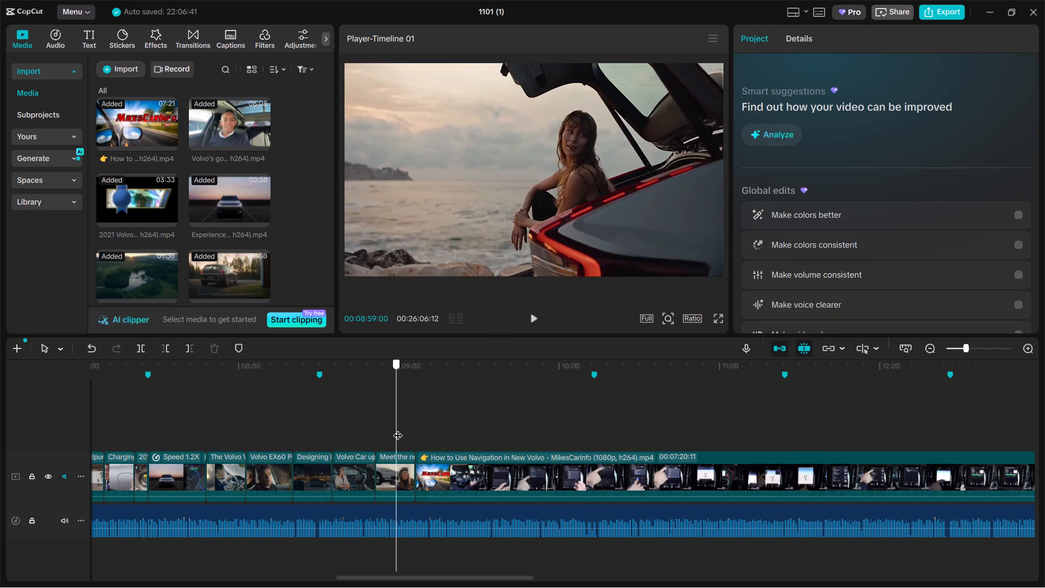
pyautogui.moveTo(398, 428); pyautogui.dragTo(409, 427)
pyautogui.click(402, 476)
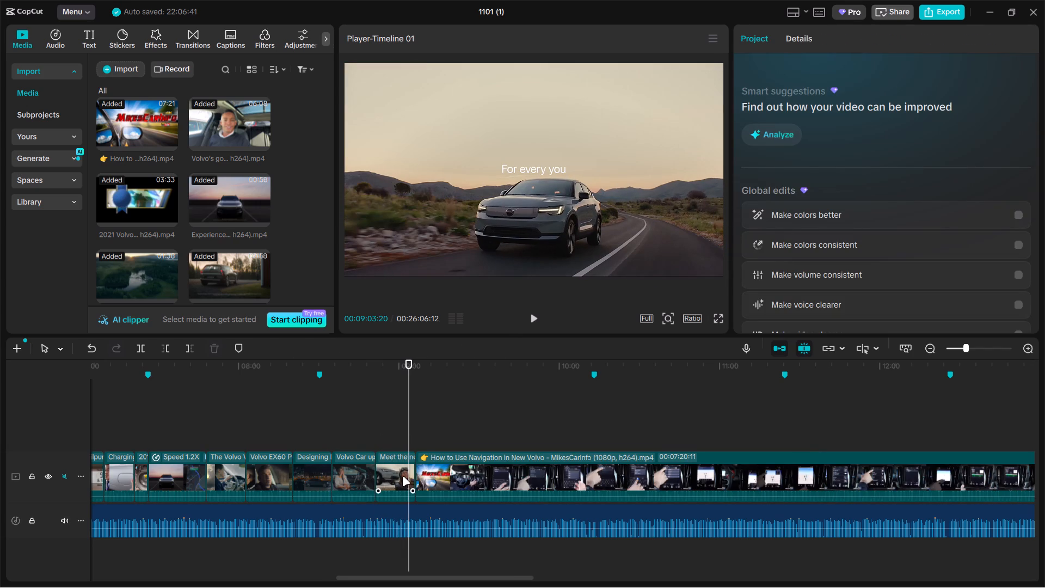
pyautogui.press('BackSpace')
# Split the How to Use Navigation clip at 00:11:55:17, on the hand at the touchscreen, and delete the part before the cut.
pyautogui.click(384, 434)
pyautogui.moveTo(384, 434); pyautogui.dragTo(634, 433)
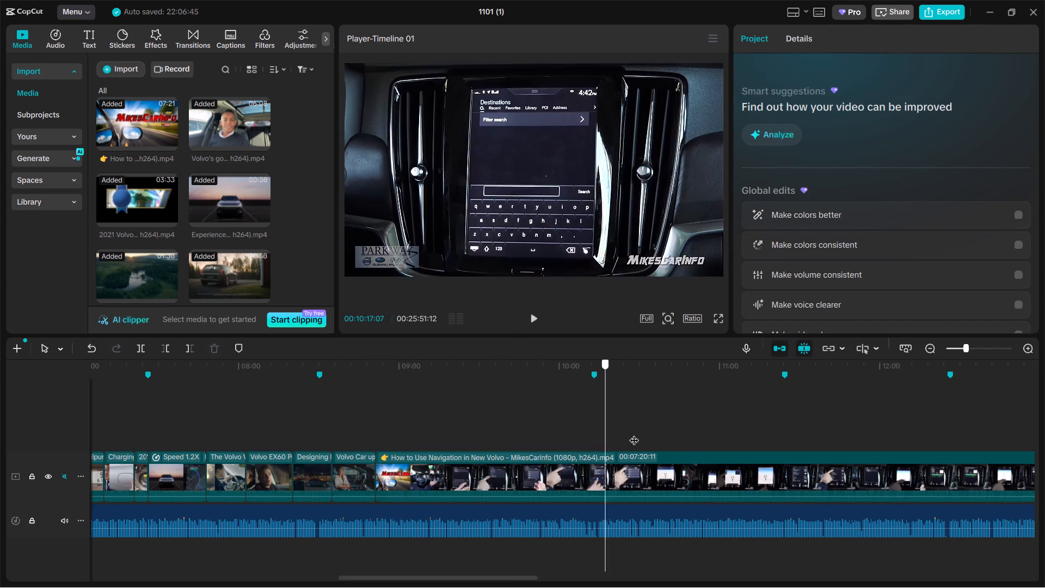
pyautogui.moveTo(634, 433); pyautogui.dragTo(676, 433)
pyautogui.keyDown('ctrl'); pyautogui.scroll(-5, 649, 443); pyautogui.keyUp('ctrl')
pyautogui.moveTo(638, 433); pyautogui.dragTo(646, 437)
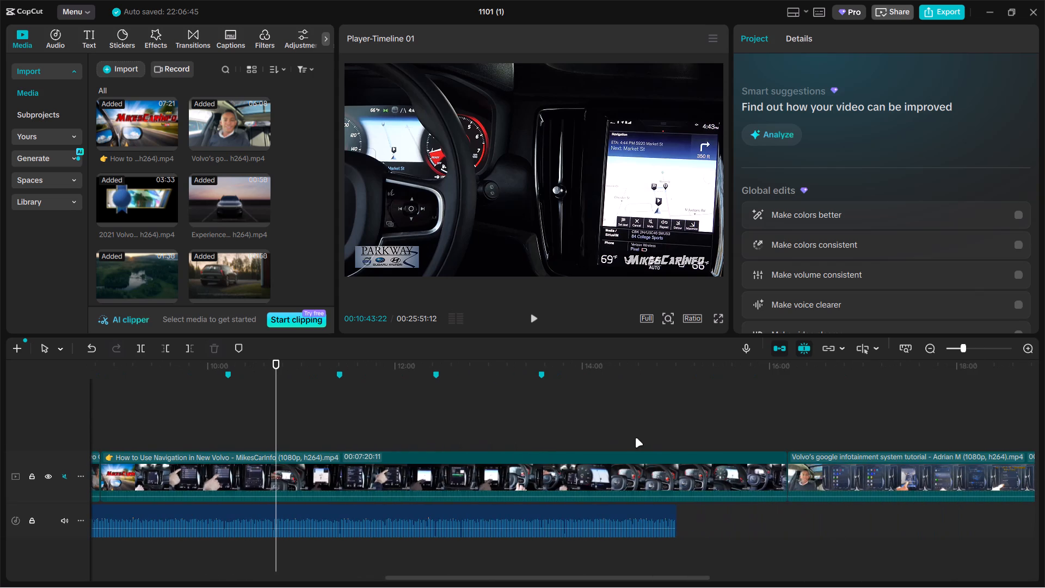
pyautogui.click(526, 432)
pyautogui.moveTo(526, 432); pyautogui.dragTo(388, 425)
pyautogui.click(395, 463)
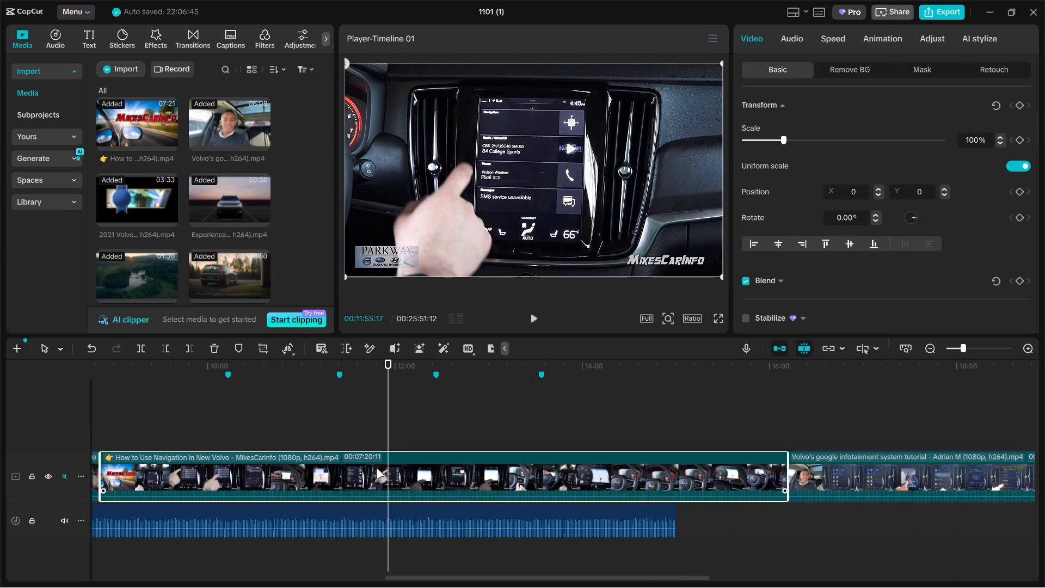
pyautogui.hotkey('ctrl', 'b')
pyautogui.click(318, 473)
pyautogui.press('BackSpace')
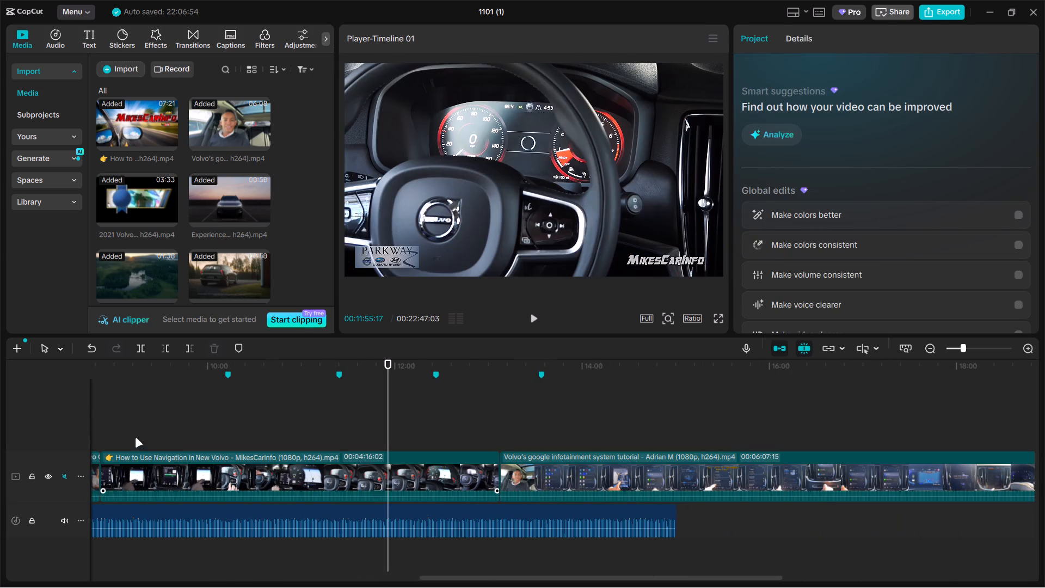
# Split the remaining How to Use Navigation clip at about 00:09:13 and delete the part after the cut.
pyautogui.click(135, 438)
pyautogui.click(181, 475)
pyautogui.hotkey('ctrl', 'b')
pyautogui.press('BackSpace')
# Split the Volvo's google infotainment tutorial clip at 00:11:20:13, past the presenter's introduction, and delete the part before the cut.
pyautogui.click(171, 431)
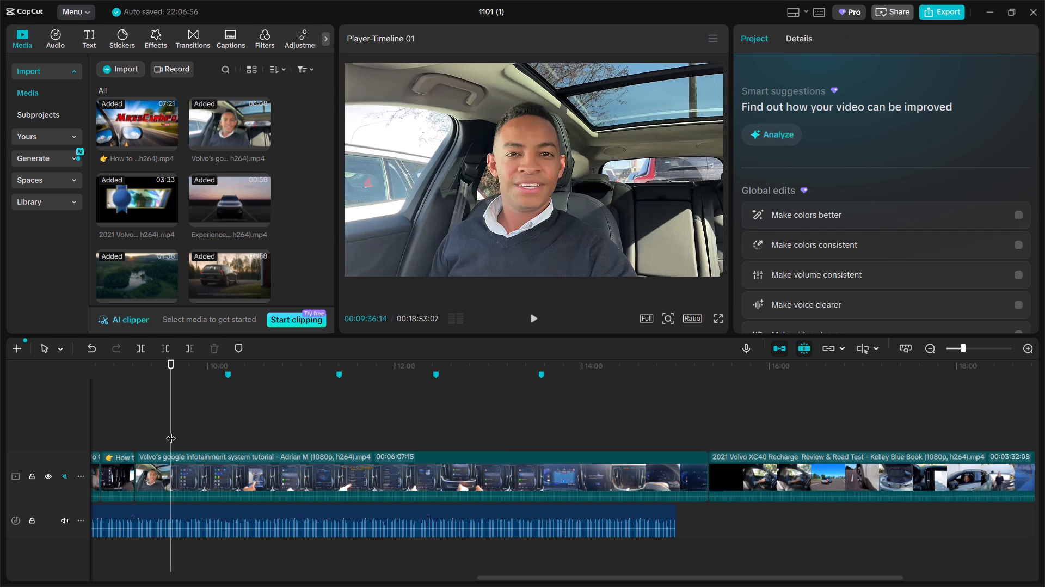
pyautogui.moveTo(171, 431); pyautogui.dragTo(333, 431)
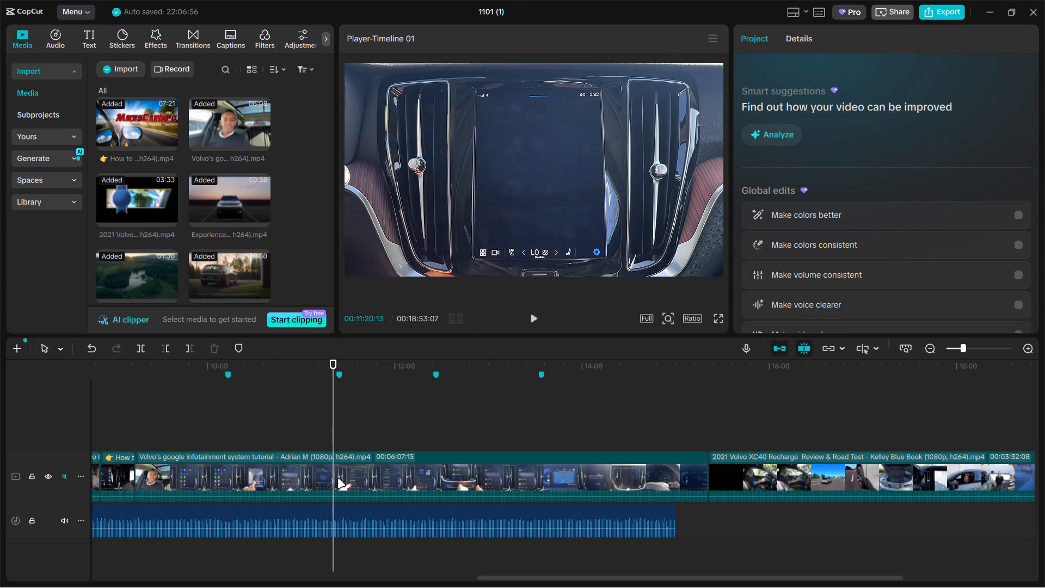
pyautogui.click(337, 479)
pyautogui.hotkey('ctrl', 'b')
pyautogui.click(299, 479)
pyautogui.press('BackSpace')
# Split the remaining google infotainment tutorial clip at 00:09:38:17, on the Driving settings screen, and delete the part after the cut.
pyautogui.click(186, 427)
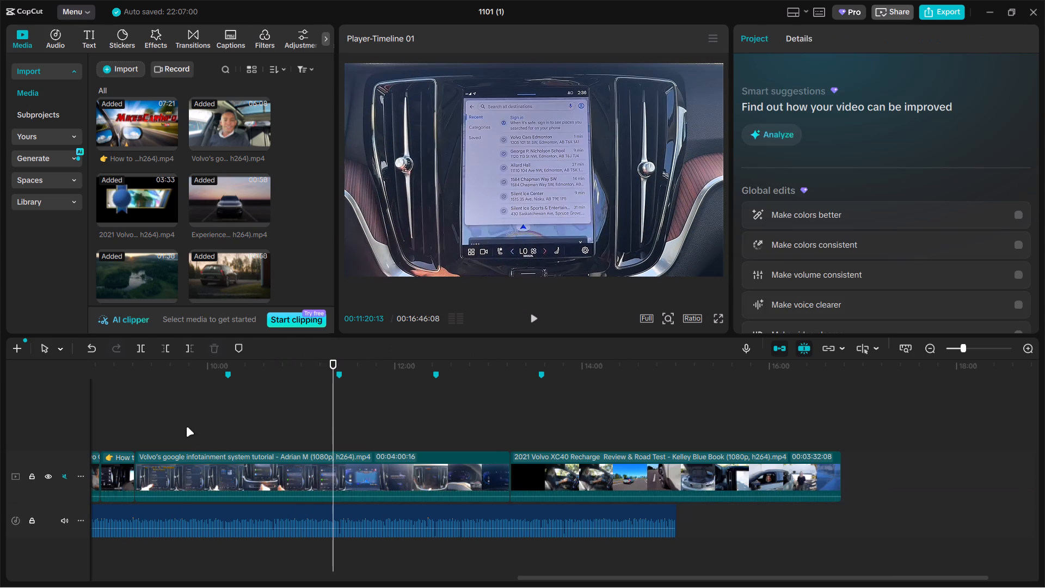
pyautogui.moveTo(186, 427); pyautogui.dragTo(174, 430)
pyautogui.click(217, 466)
pyautogui.hotkey('ctrl', 'b')
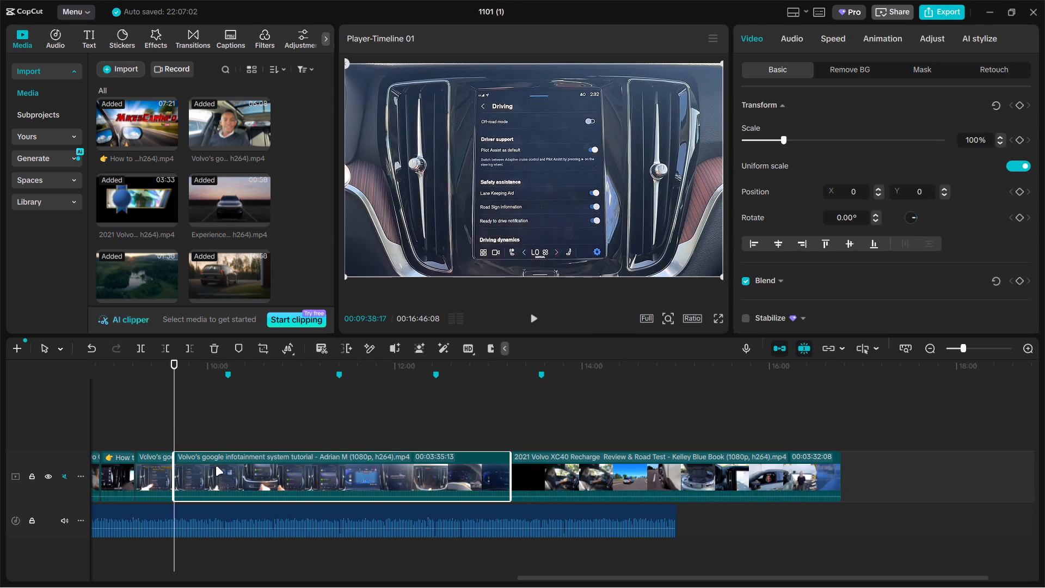
pyautogui.press('BackSpace')
# Split the 2021 Volvo XC40 Recharge clip at 00:11:53:18, after the 208 miles shot, and delete the part before the cut.
pyautogui.click(291, 421)
pyautogui.moveTo(291, 421); pyautogui.dragTo(411, 433)
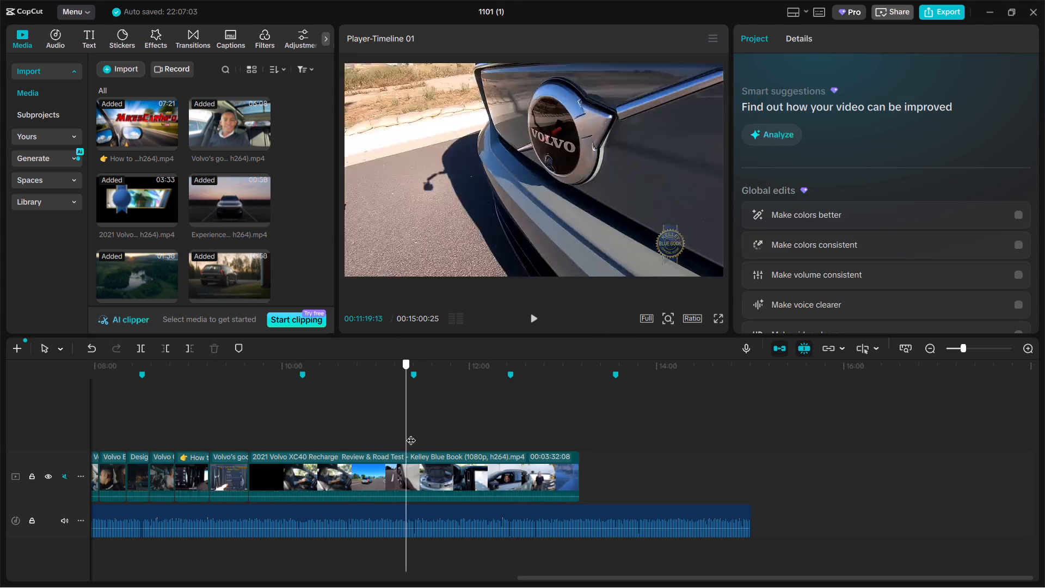
pyautogui.moveTo(411, 433); pyautogui.dragTo(529, 411)
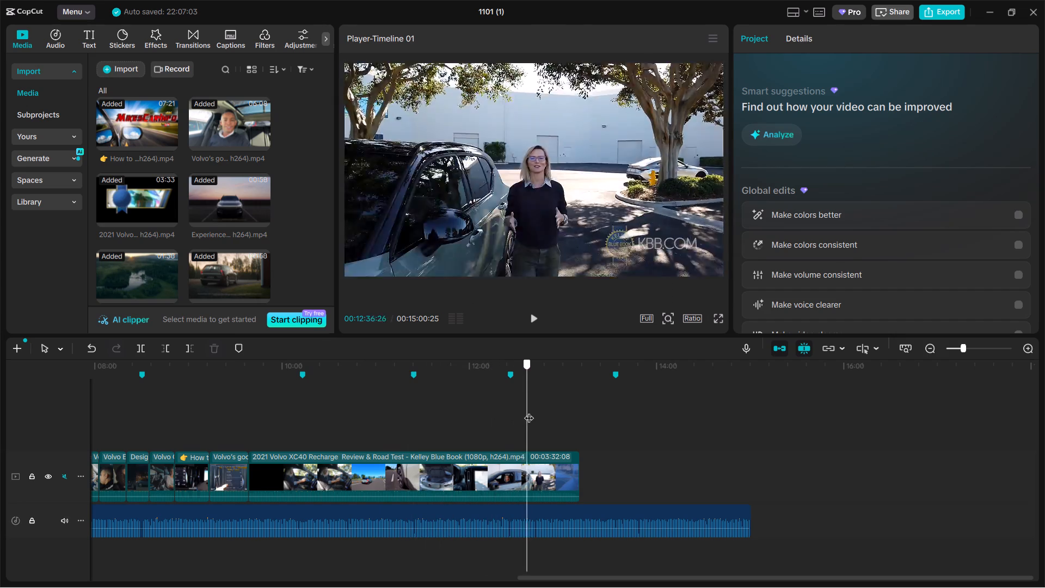
pyautogui.moveTo(529, 411); pyautogui.dragTo(485, 403)
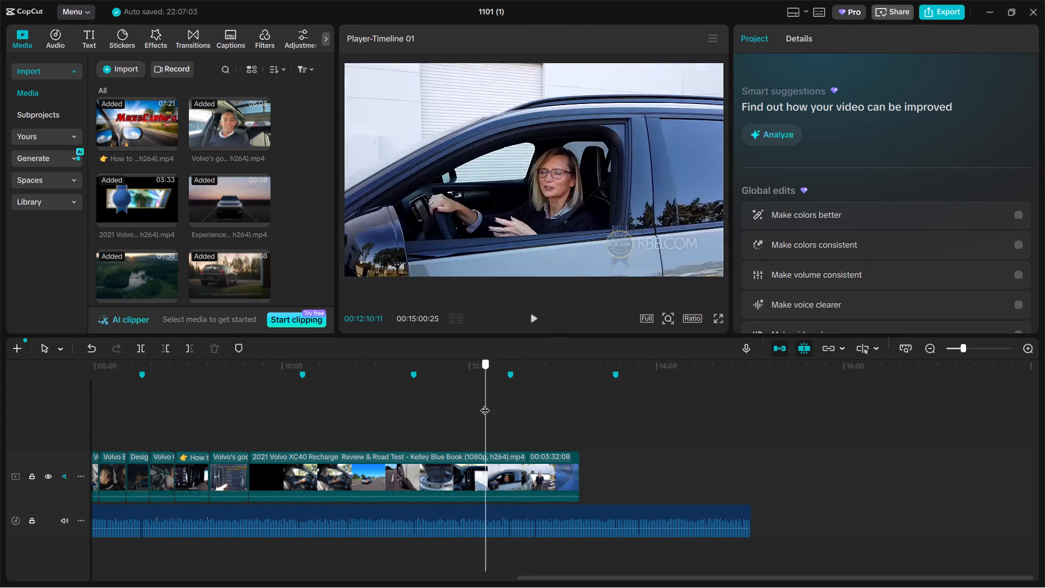
pyautogui.moveTo(485, 403); pyautogui.dragTo(456, 407)
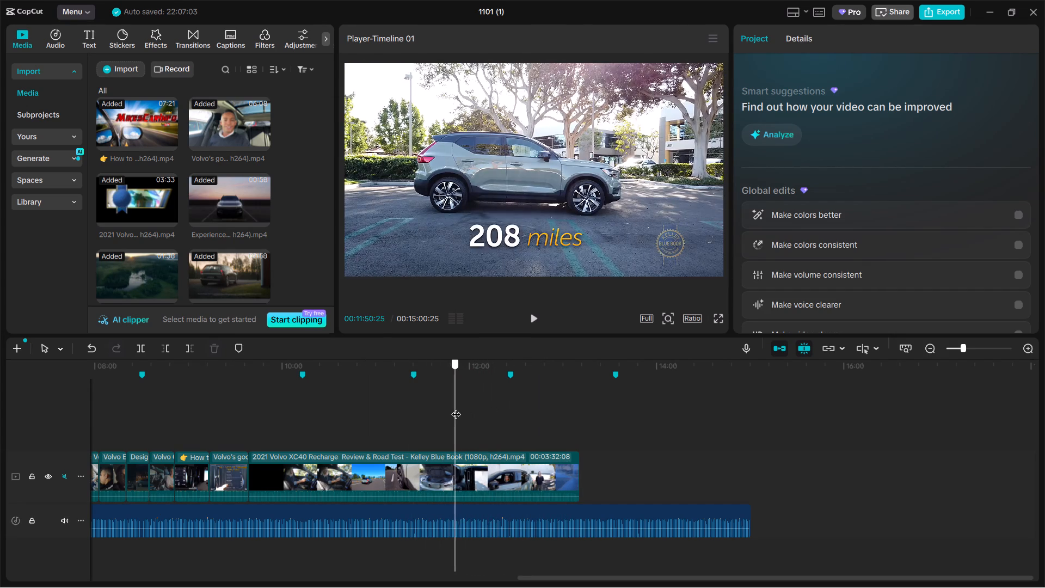
pyautogui.moveTo(456, 407); pyautogui.dragTo(459, 405)
pyautogui.click(459, 469)
pyautogui.hotkey('ctrl', 'b')
pyautogui.click(430, 470)
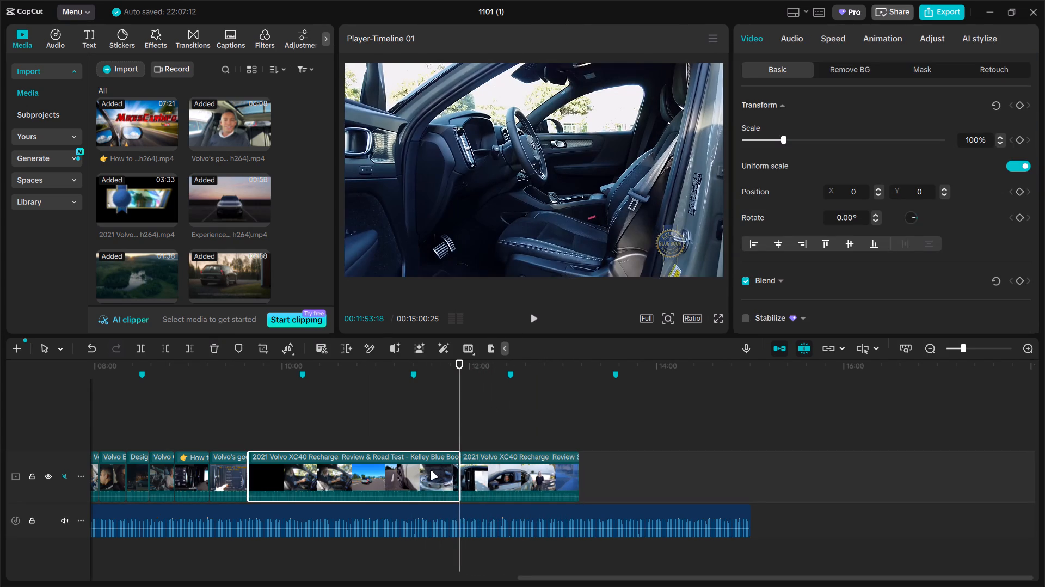
pyautogui.press('BackSpace')
# Split the remaining XC40 Recharge clip at 00:09:51:26, before the woman talking in the car, and delete the part after the cut.
pyautogui.click(248, 434)
pyautogui.moveTo(248, 434); pyautogui.dragTo(273, 434)
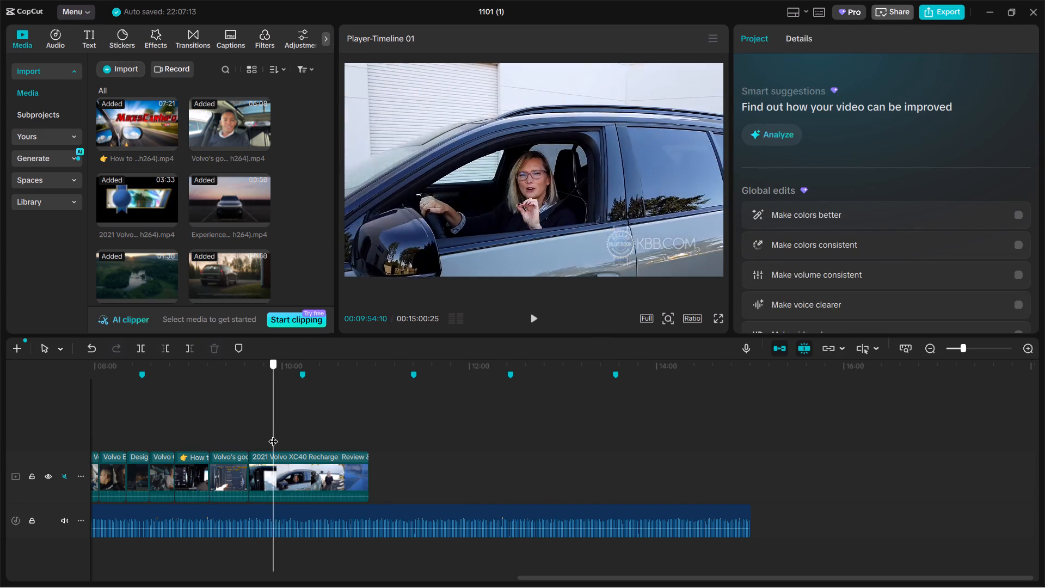
pyautogui.moveTo(273, 434); pyautogui.dragTo(269, 440)
pyautogui.click(294, 481)
pyautogui.hotkey('ctrl', 'b')
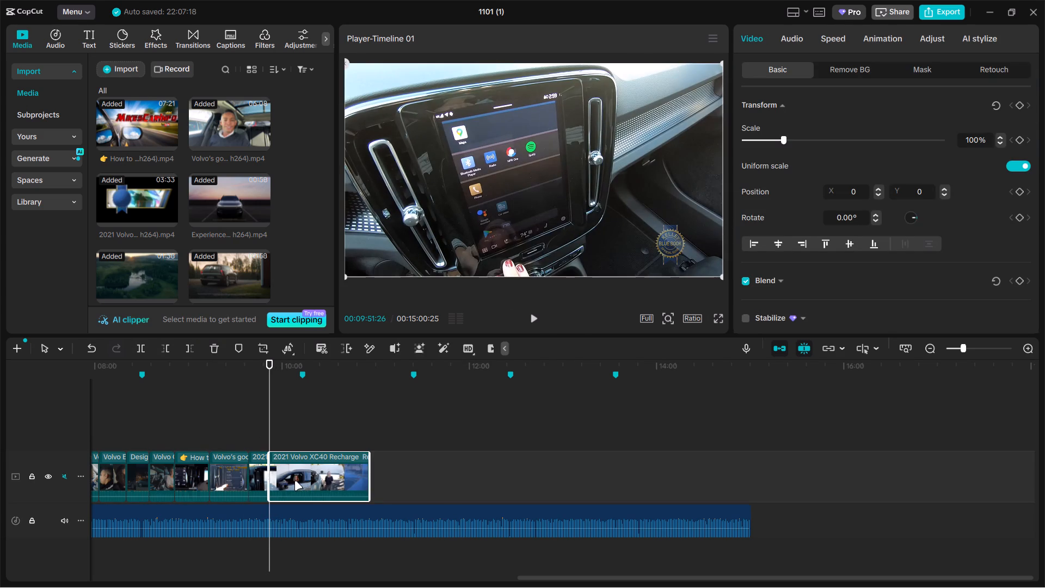
pyautogui.press('BackSpace')
# Enlarge the trimmed XC40 Recharge clip to 170% scale, starting from the Google Maps touchscreen shot.
pyautogui.click(255, 438)
pyautogui.click(512, 113)
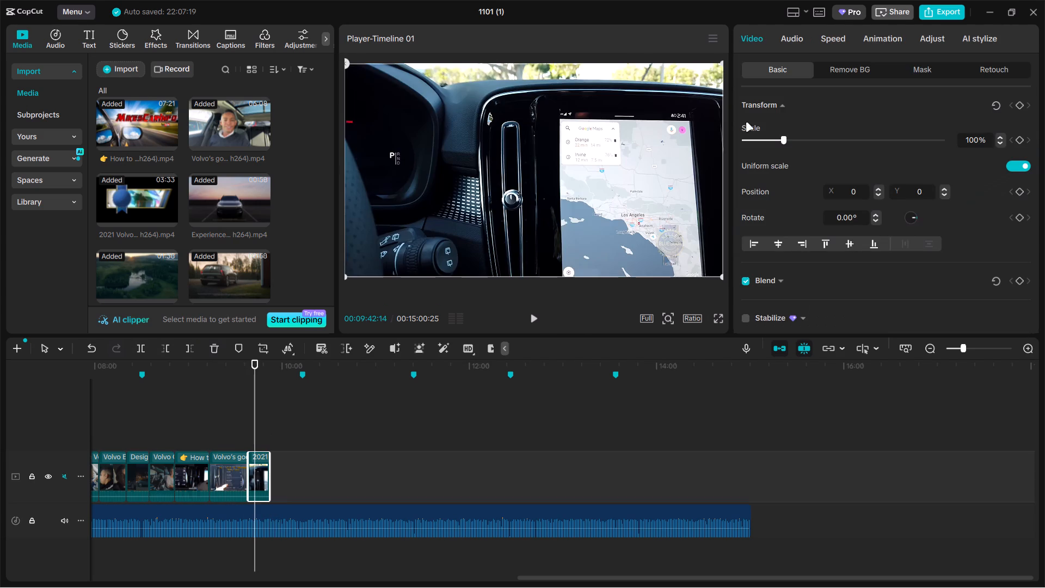
pyautogui.moveTo(791, 139); pyautogui.dragTo(812, 137)
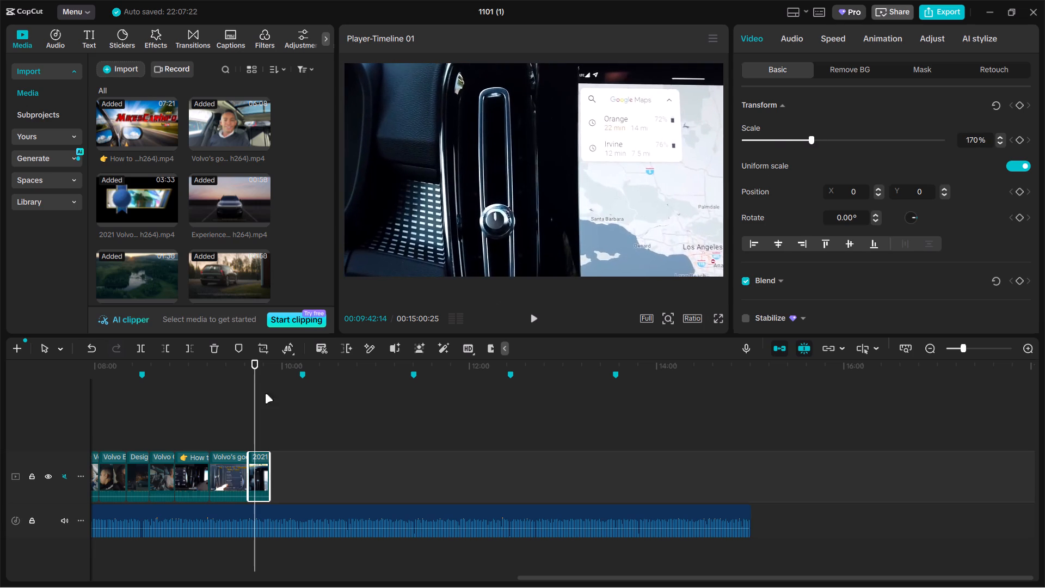
# Trim the beginning of the google infotainment tutorial clip up to 00:09:20:04.
pyautogui.doubleClick(223, 430)
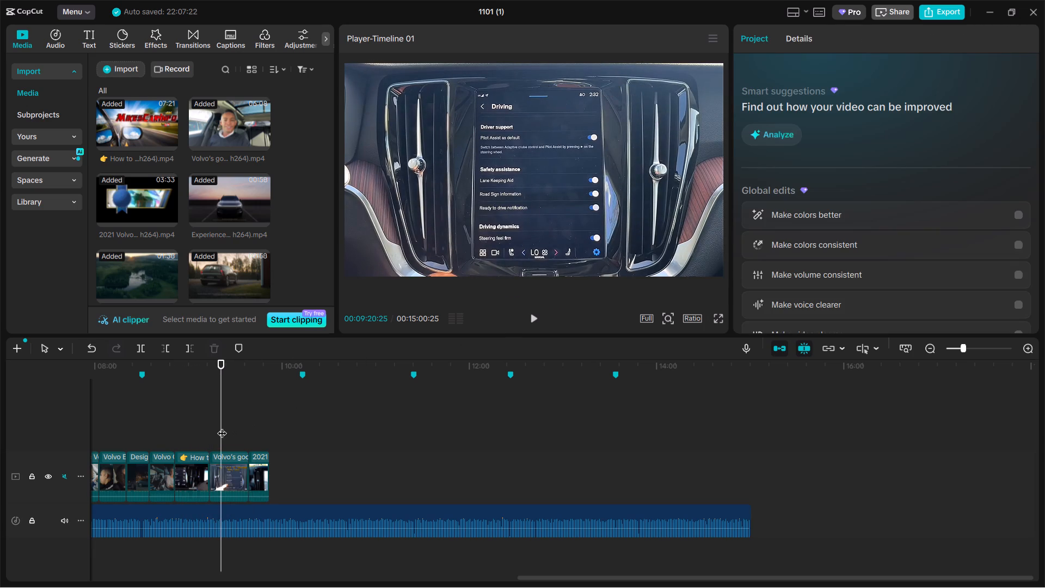
pyautogui.click(222, 426)
pyautogui.click(220, 472)
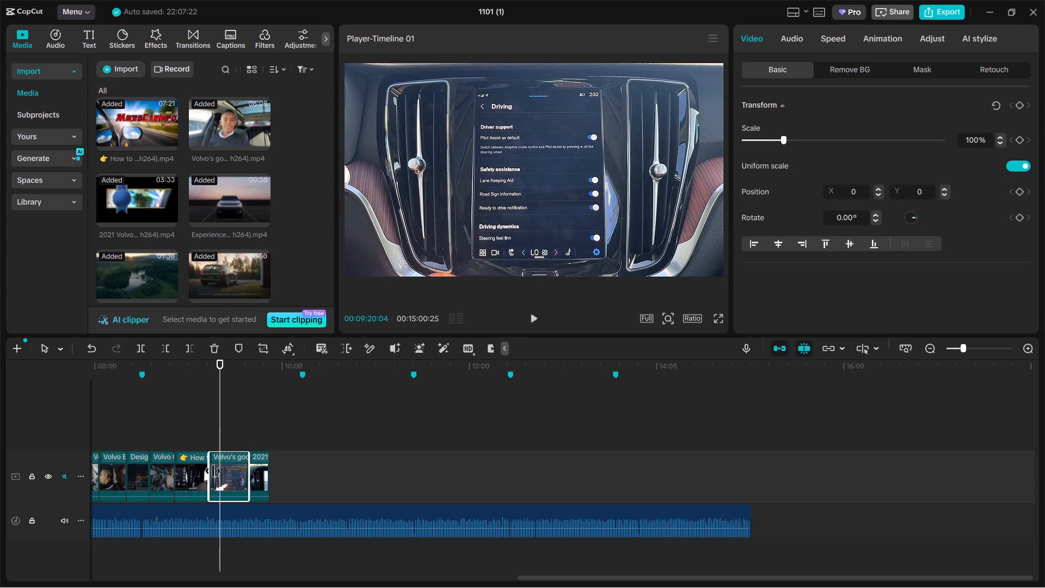
pyautogui.moveTo(209, 469); pyautogui.dragTo(222, 468)
# Enlarge the How to Use Navigation clip to 148% scale so its corner logos fall outside the frame.
pyautogui.click(186, 434)
pyautogui.moveTo(186, 434); pyautogui.dragTo(193, 434)
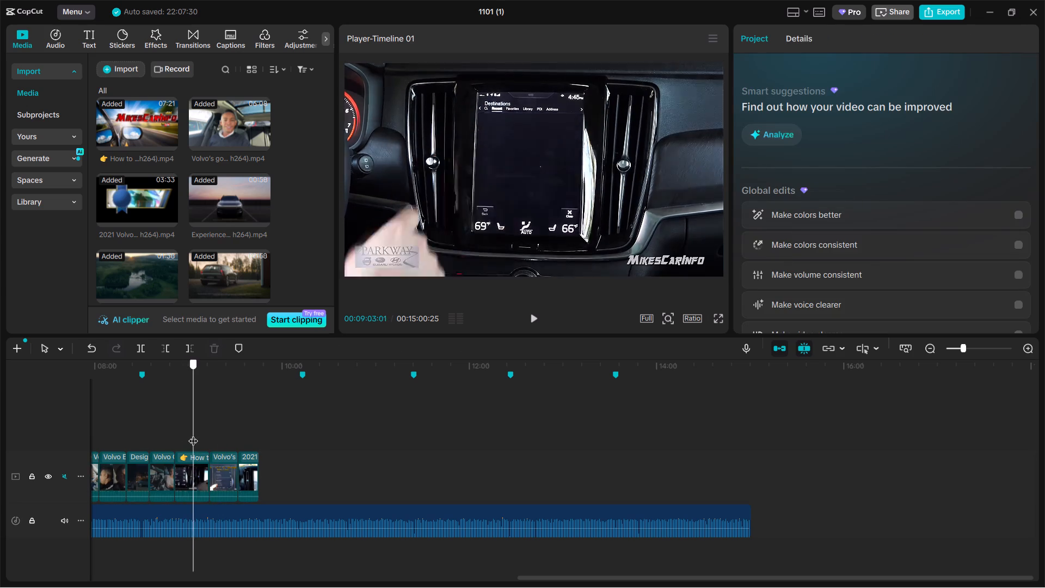
pyautogui.moveTo(193, 434); pyautogui.dragTo(194, 433)
pyautogui.click(569, 164)
pyautogui.click(198, 462)
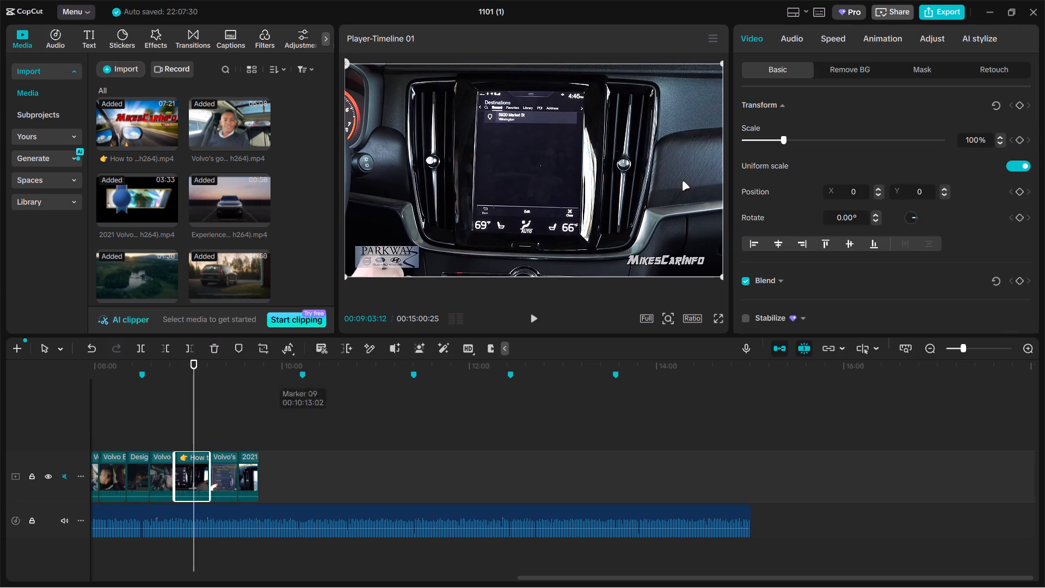
pyautogui.moveTo(786, 138); pyautogui.dragTo(803, 136)
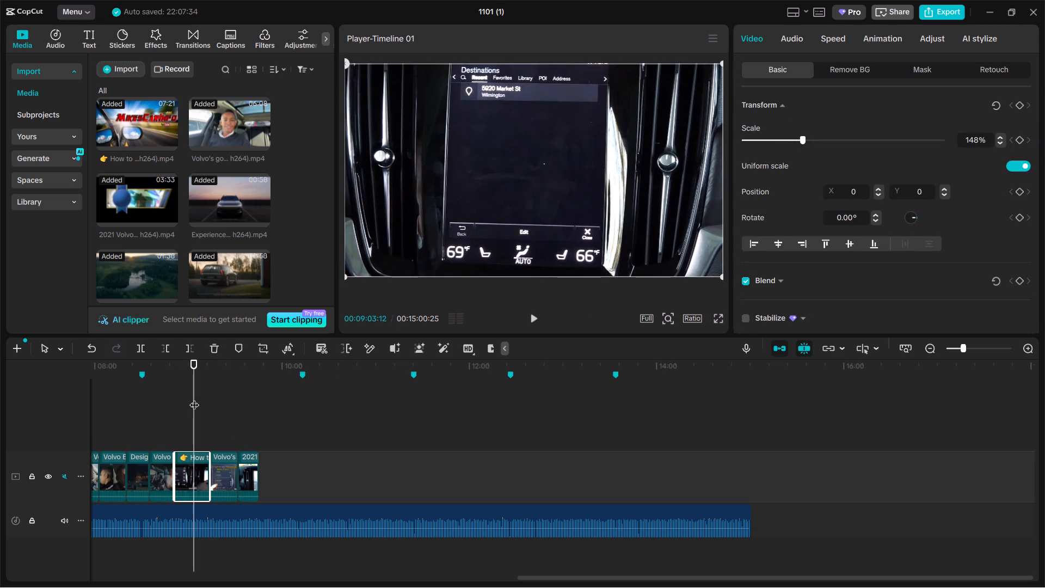
# Speed up the Experience clip, which shows the phone and Google Maps navigation, to 1.5x.
pyautogui.click(137, 424)
pyautogui.moveTo(137, 424); pyautogui.dragTo(199, 421)
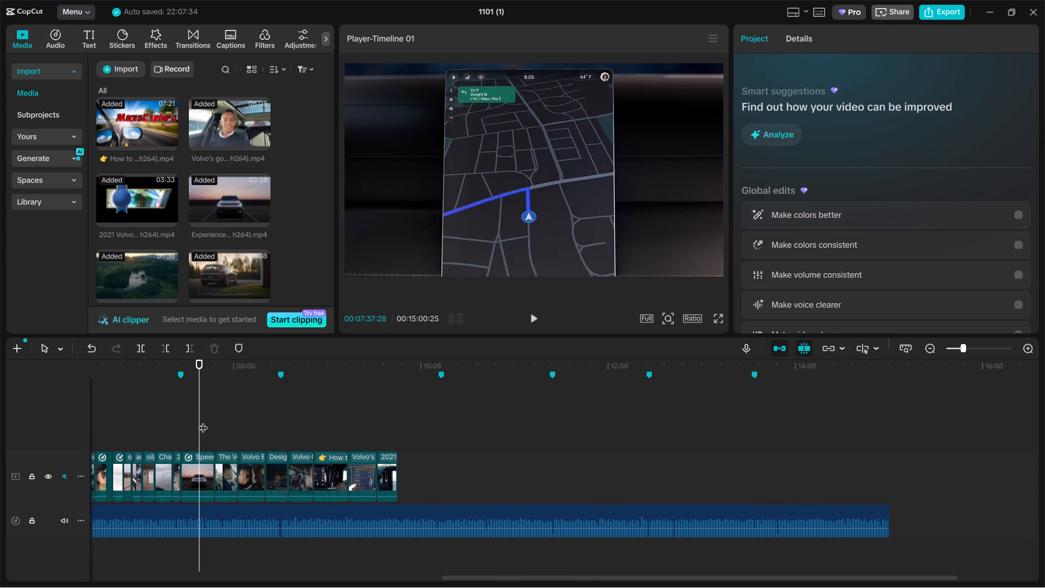
pyautogui.keyDown('ctrl'); pyautogui.scroll(7, 203, 421); pyautogui.keyUp('ctrl')
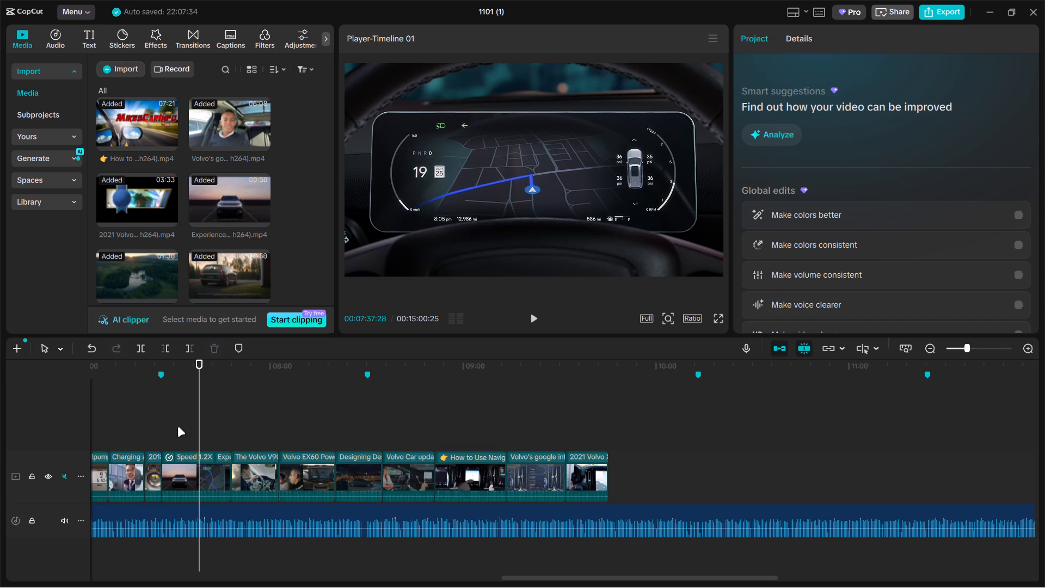
pyautogui.click(177, 427)
pyautogui.press('space')
pyautogui.click(206, 466)
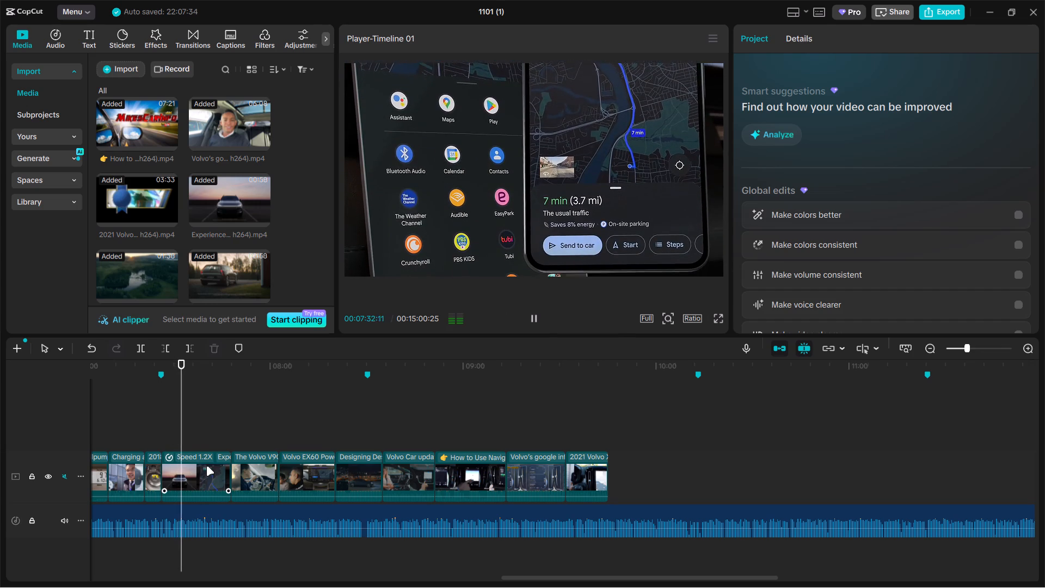
pyautogui.press('space')
pyautogui.click(832, 45)
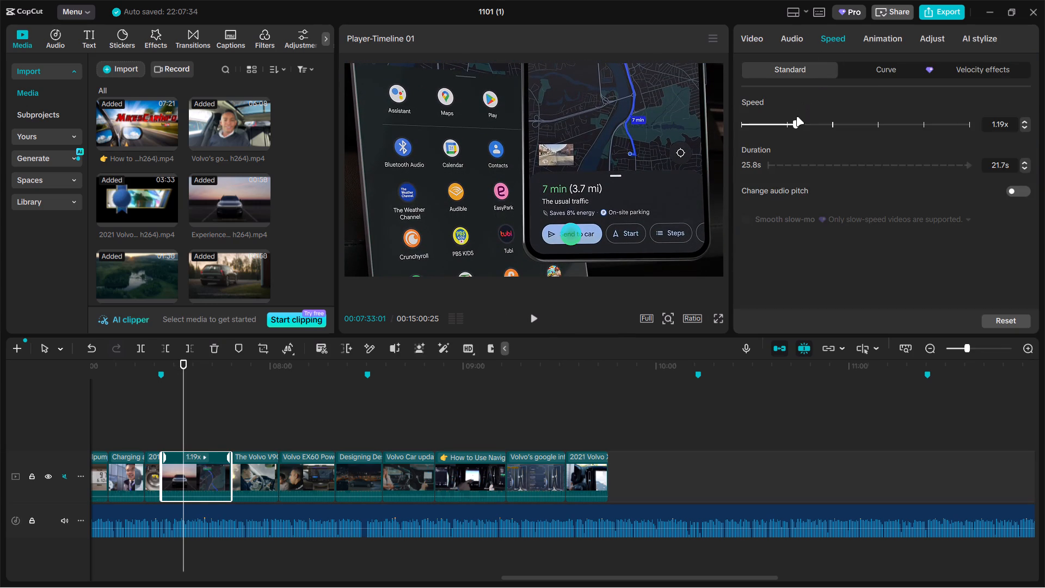
pyautogui.click(809, 122)
pyautogui.click(200, 432)
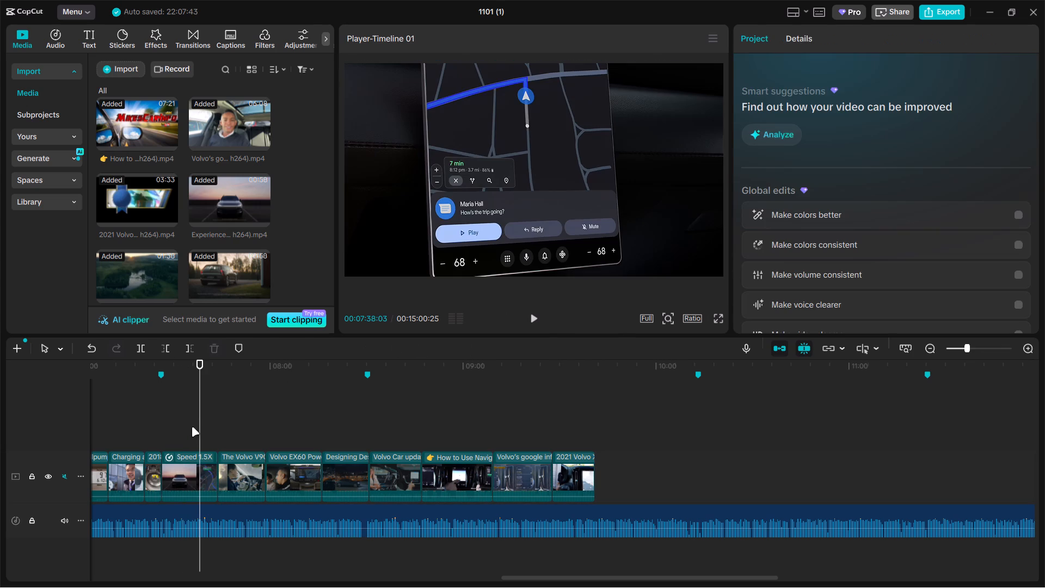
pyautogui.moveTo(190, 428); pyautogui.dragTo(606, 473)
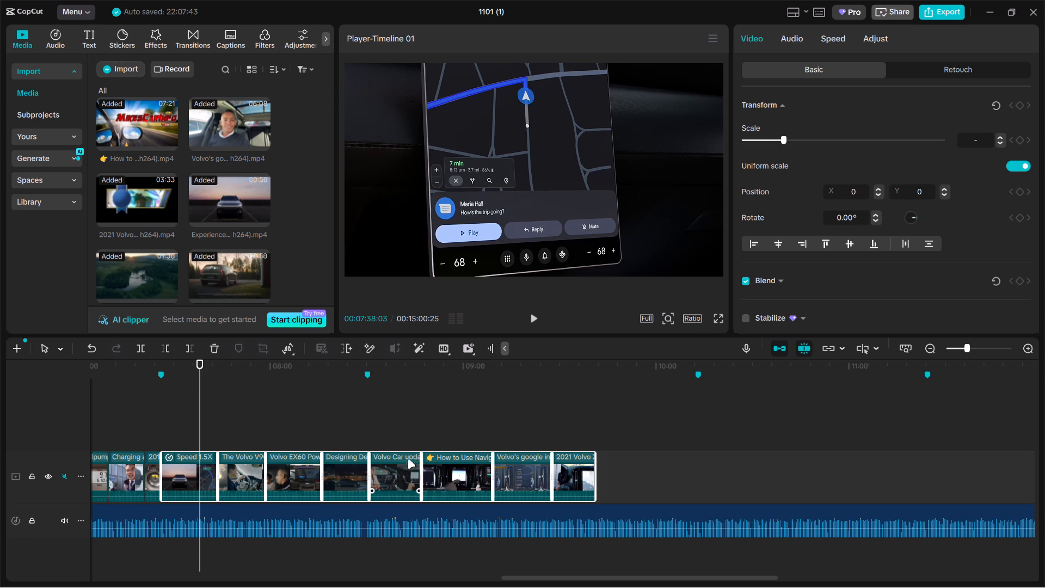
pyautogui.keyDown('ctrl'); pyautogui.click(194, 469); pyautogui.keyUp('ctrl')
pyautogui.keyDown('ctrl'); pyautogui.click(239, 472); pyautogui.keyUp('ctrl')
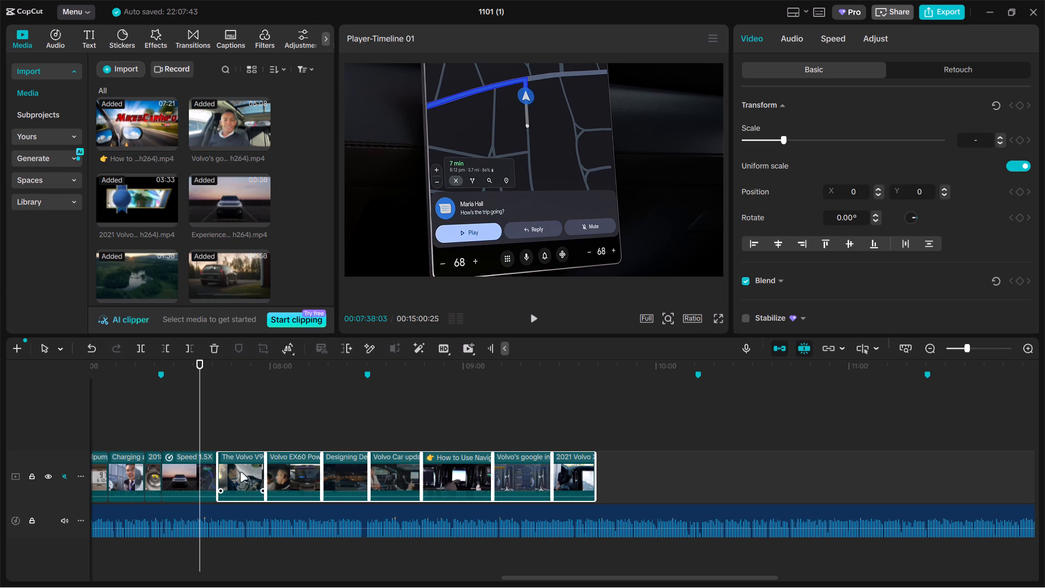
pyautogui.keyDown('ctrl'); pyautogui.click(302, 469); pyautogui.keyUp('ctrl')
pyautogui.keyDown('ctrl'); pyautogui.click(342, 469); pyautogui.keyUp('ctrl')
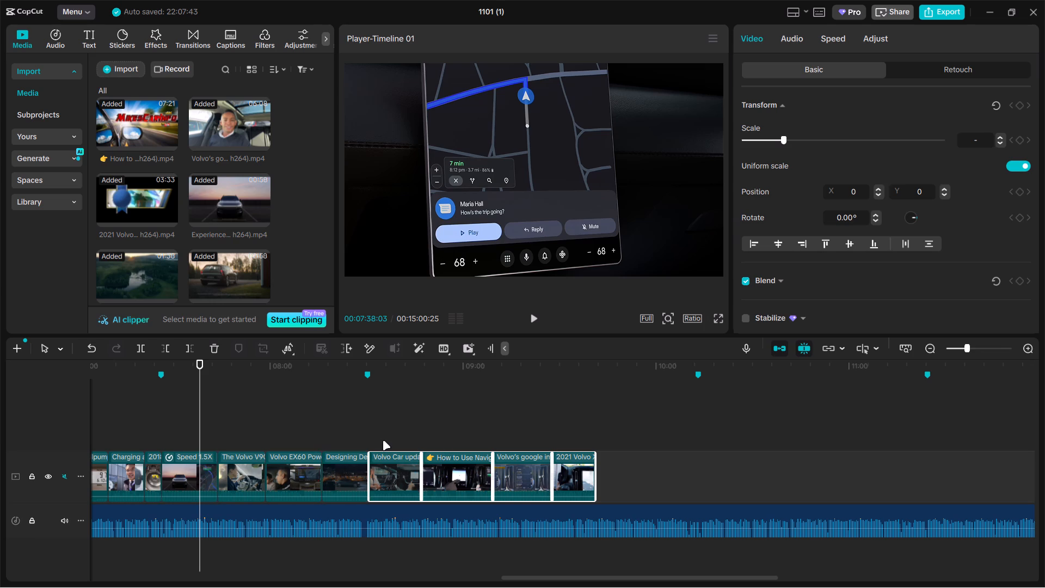
# Move the Volvo EX60 clip ahead of the Volvo V90 clip, directly after the sped-up Experience clip.
pyautogui.click(383, 440)
pyautogui.moveTo(383, 440); pyautogui.dragTo(292, 434)
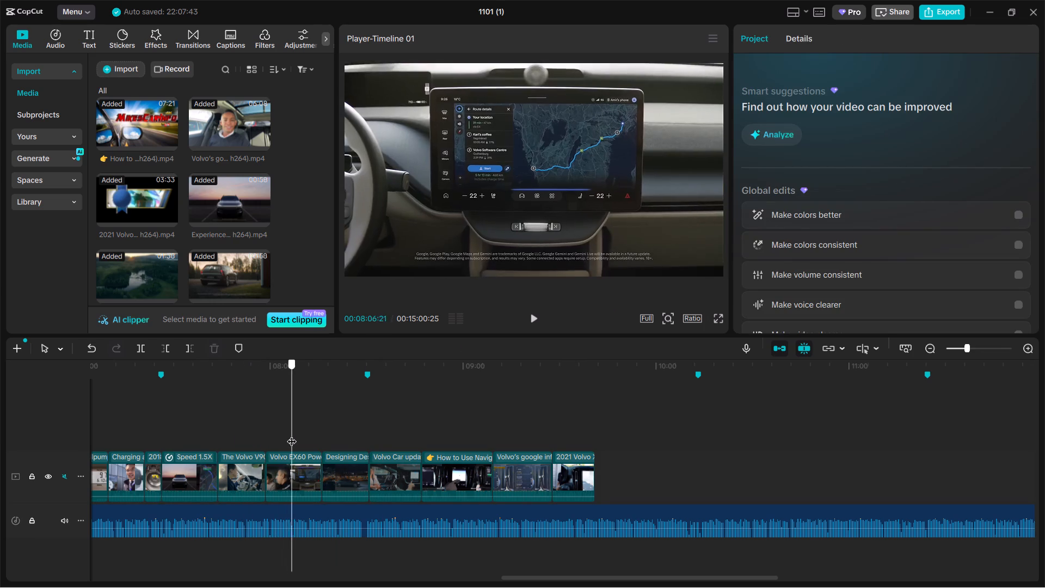
pyautogui.moveTo(292, 434); pyautogui.dragTo(271, 442)
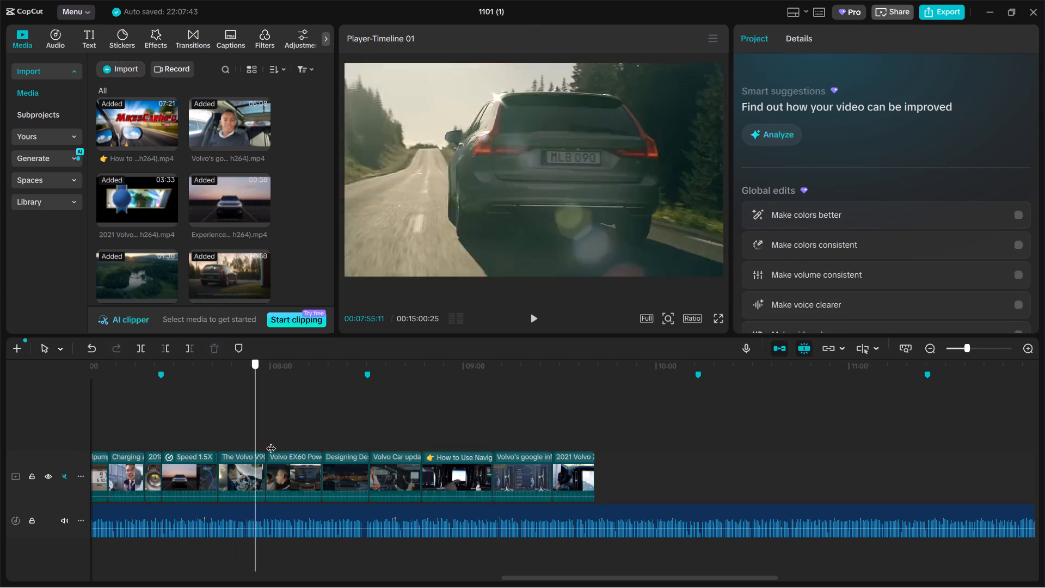
pyautogui.moveTo(271, 442); pyautogui.dragTo(287, 451)
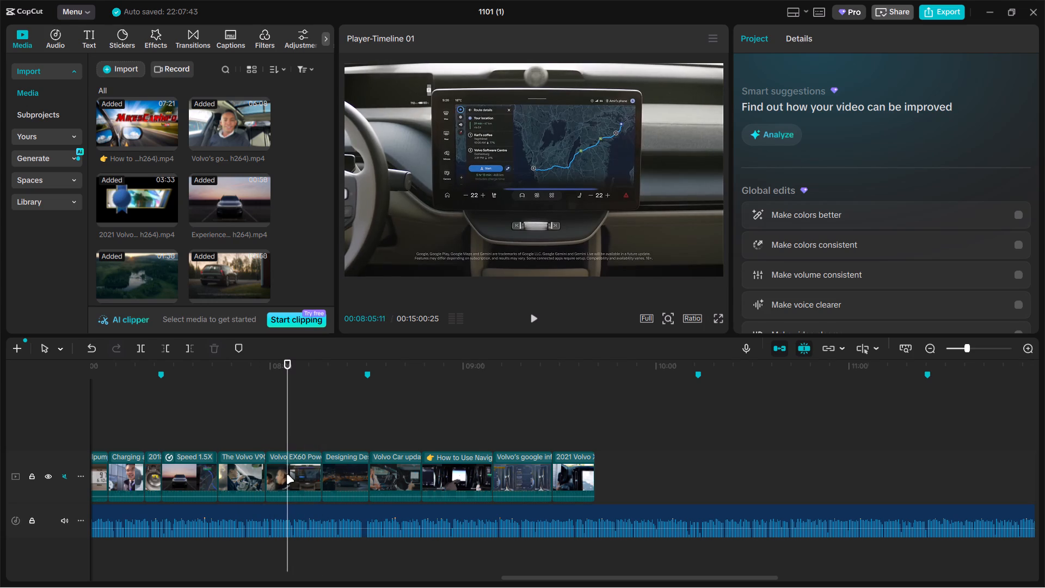
pyautogui.moveTo(287, 477); pyautogui.dragTo(240, 478)
# Enlarge the Volvo EX60 clip to 123% and shift its picture down to push the fine print out of frame.
pyautogui.click(237, 440)
pyautogui.click(247, 467)
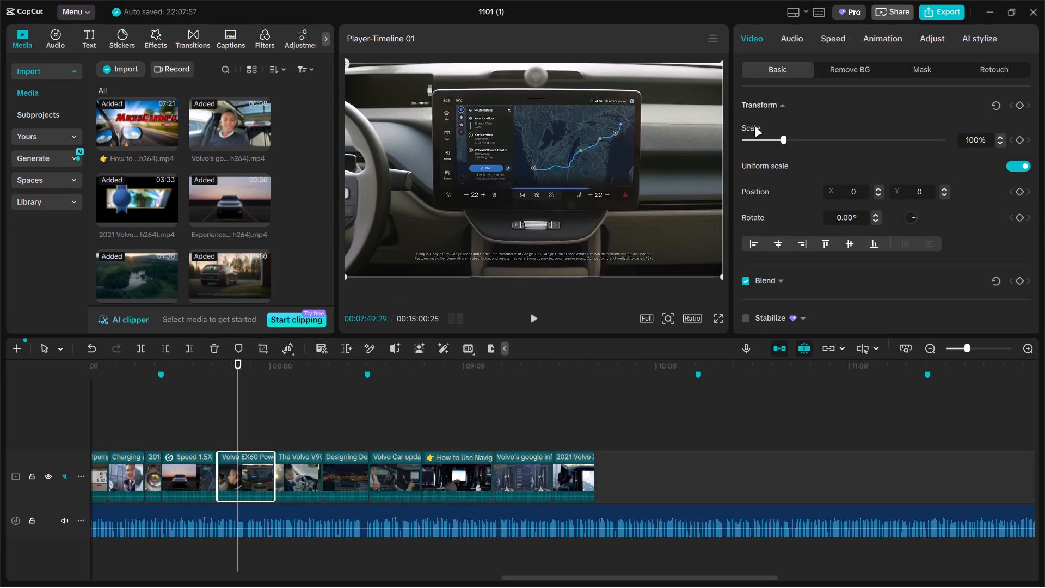
pyautogui.moveTo(783, 137); pyautogui.dragTo(792, 137)
pyautogui.moveTo(642, 179); pyautogui.dragTo(642, 193)
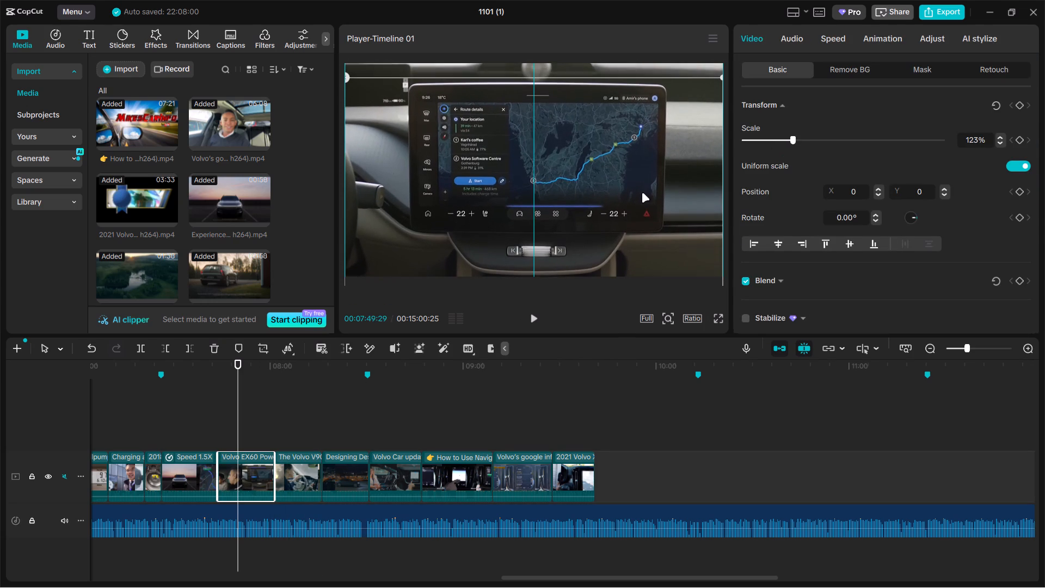
pyautogui.moveTo(642, 193); pyautogui.dragTo(642, 195)
# Select all clips from the Volvo V90 clip to the last XC40 Recharge clip and shorten them together from their ends.
pyautogui.click(291, 432)
pyautogui.moveTo(291, 432); pyautogui.dragTo(345, 428)
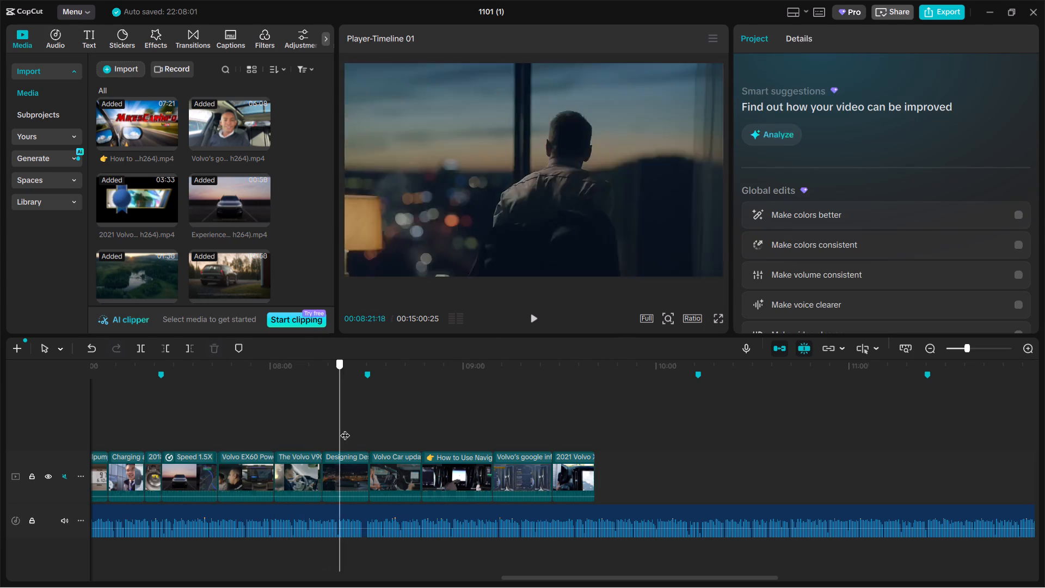
pyautogui.moveTo(345, 428); pyautogui.dragTo(472, 428)
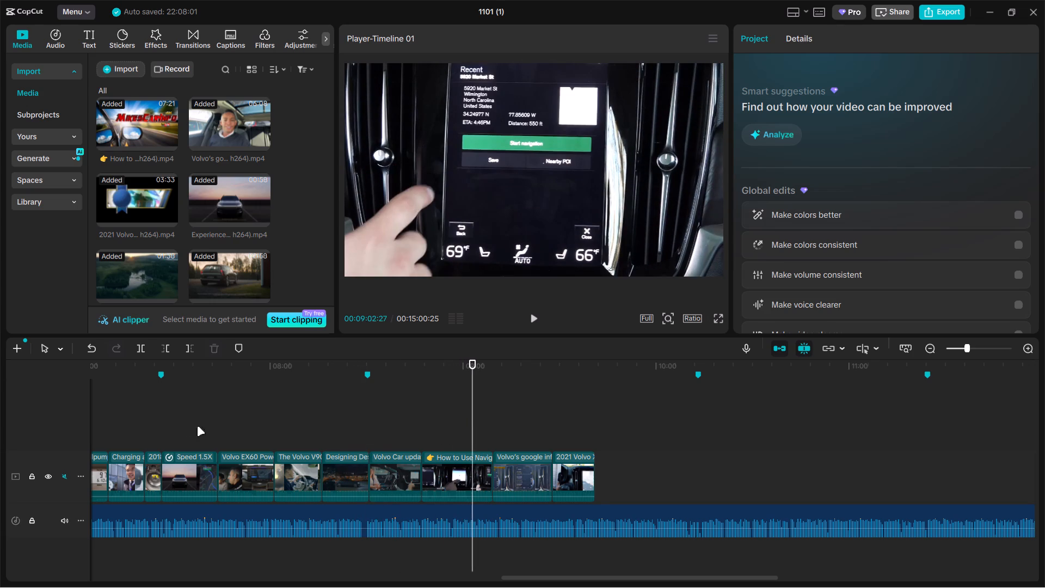
pyautogui.keyDown('ctrl'); pyautogui.moveTo(300, 434); pyautogui.dragTo(665, 508); pyautogui.keyUp('ctrl')
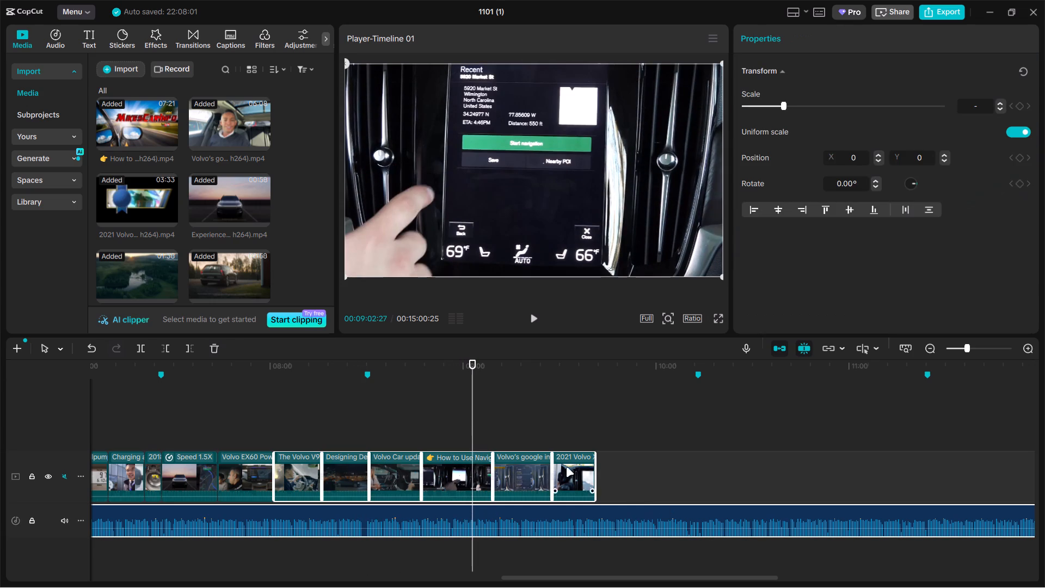
pyautogui.click(298, 423)
pyautogui.moveTo(297, 423); pyautogui.dragTo(624, 475)
pyautogui.moveTo(302, 422); pyautogui.dragTo(302, 425)
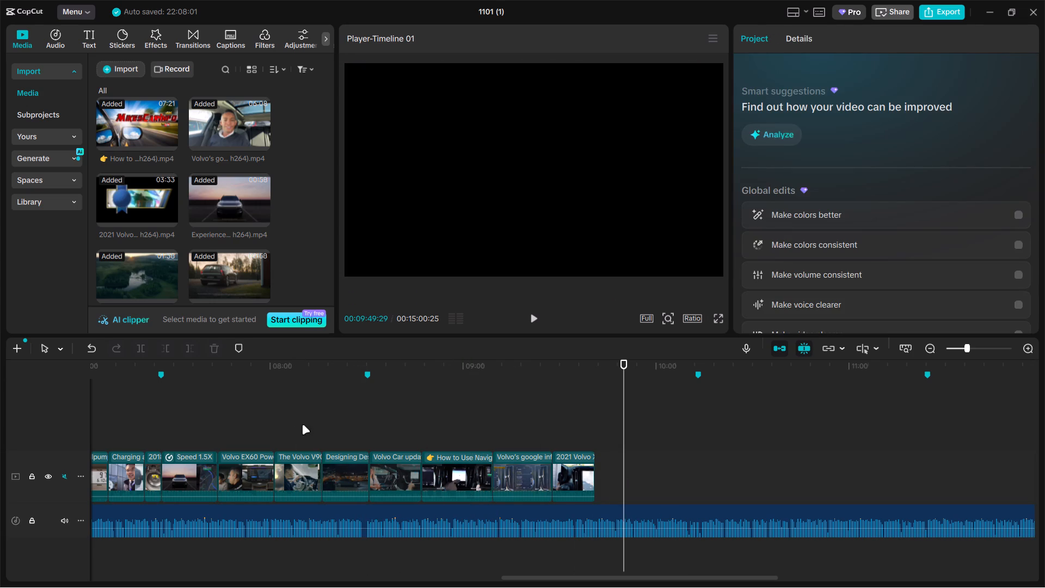
pyautogui.moveTo(302, 425); pyautogui.dragTo(648, 478)
pyautogui.moveTo(597, 474); pyautogui.dragTo(574, 474)
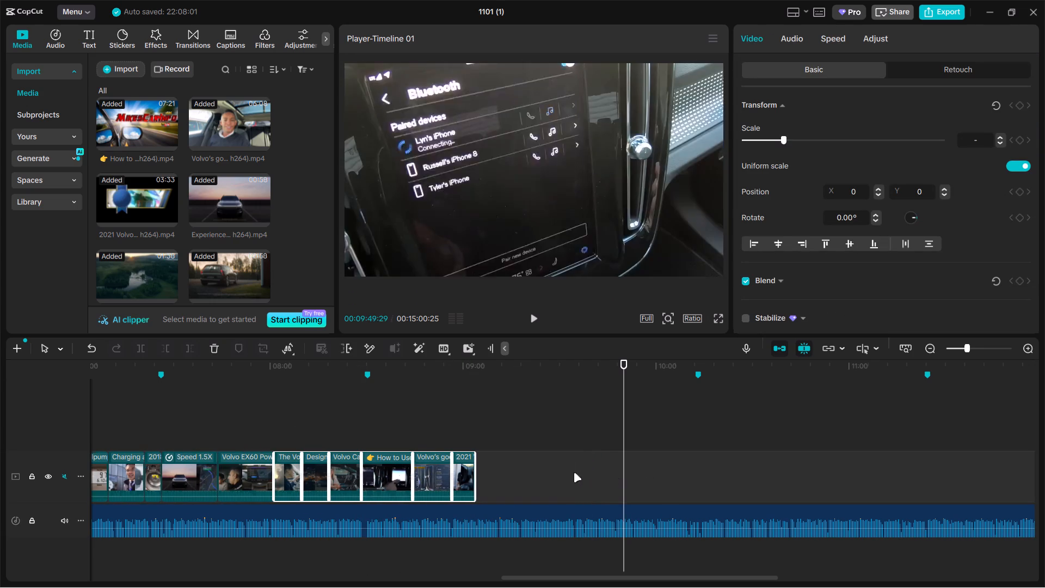
# Select all clips from the sped-up Experience clip to the last XC40 Recharge clip and shorten them together from their ends.
pyautogui.moveTo(184, 433); pyautogui.dragTo(274, 463)
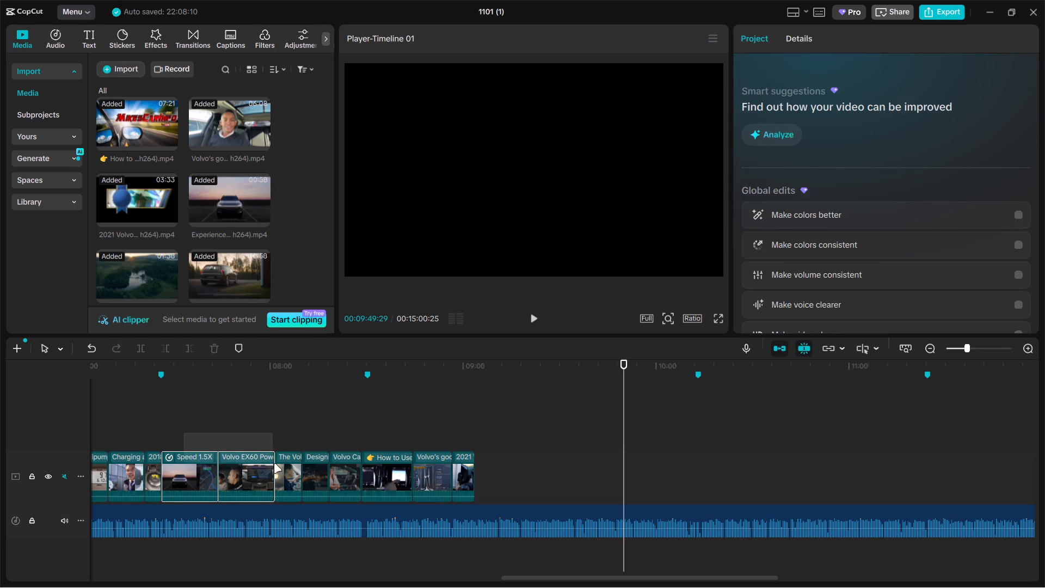
pyautogui.moveTo(274, 463); pyautogui.dragTo(496, 476)
pyautogui.keyDown('ctrl'); pyautogui.scroll(4, 498, 475); pyautogui.keyUp('ctrl')
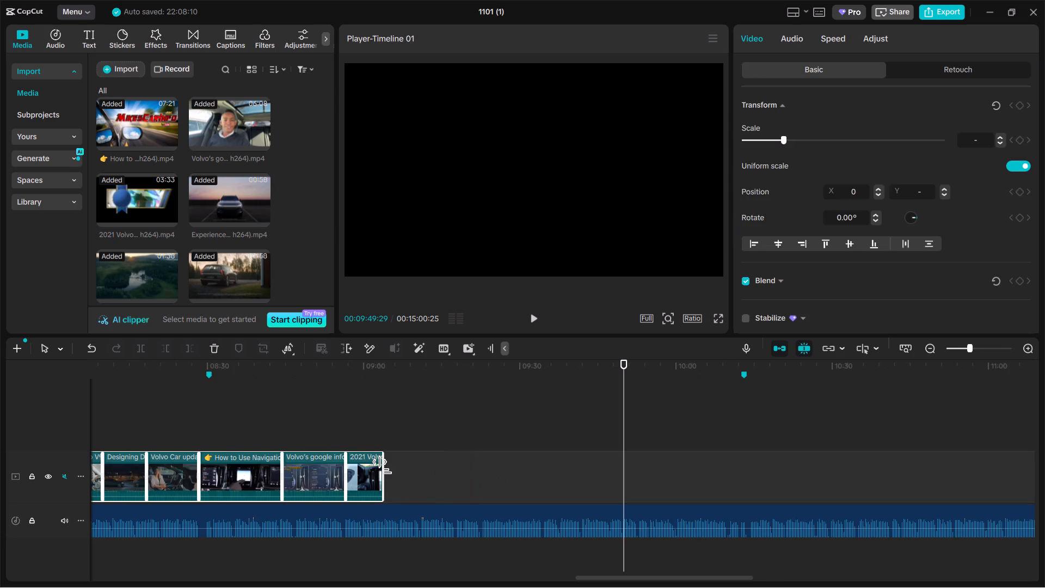
pyautogui.moveTo(384, 467); pyautogui.dragTo(357, 470)
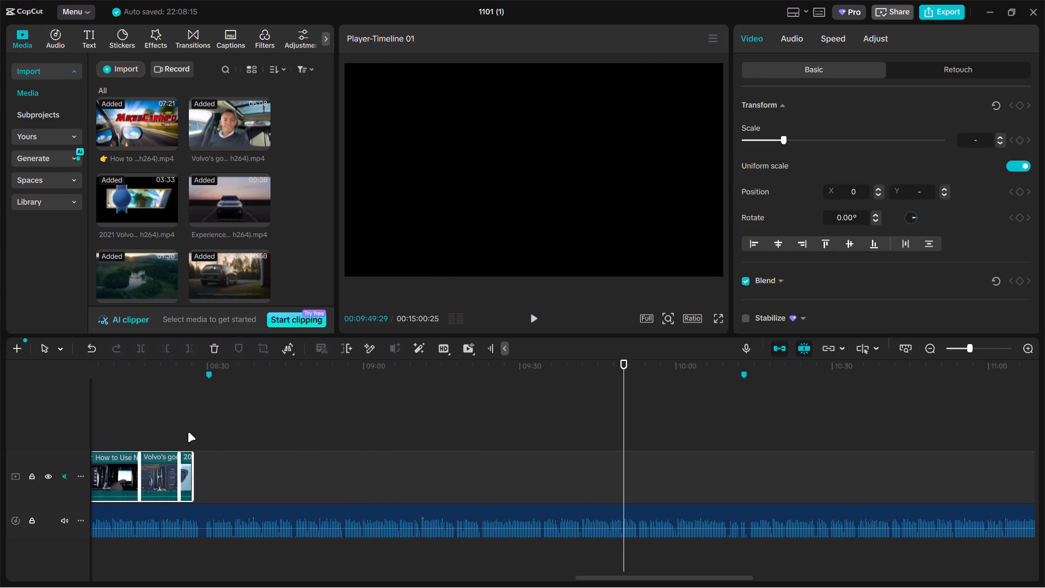
# Lengthen the selected clips together, fitting the end of the last XC40 Recharge clip to the marker near 00:08:30.
pyautogui.moveTo(620, 406); pyautogui.dragTo(183, 395)
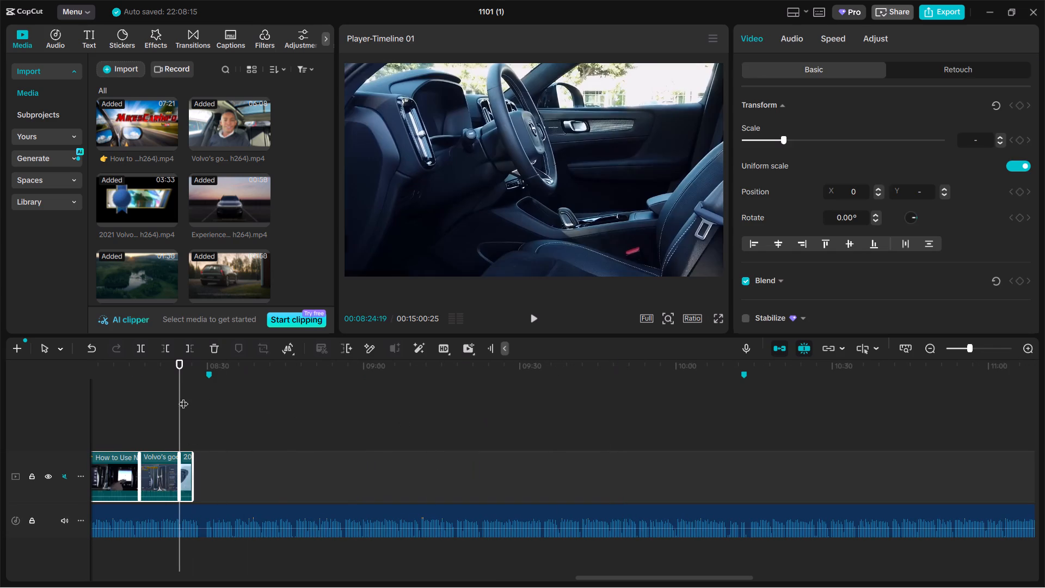
pyautogui.keyDown('ctrl'); pyautogui.scroll(18, 184, 399); pyautogui.keyUp('ctrl')
pyautogui.moveTo(310, 466); pyautogui.dragTo(317, 466)
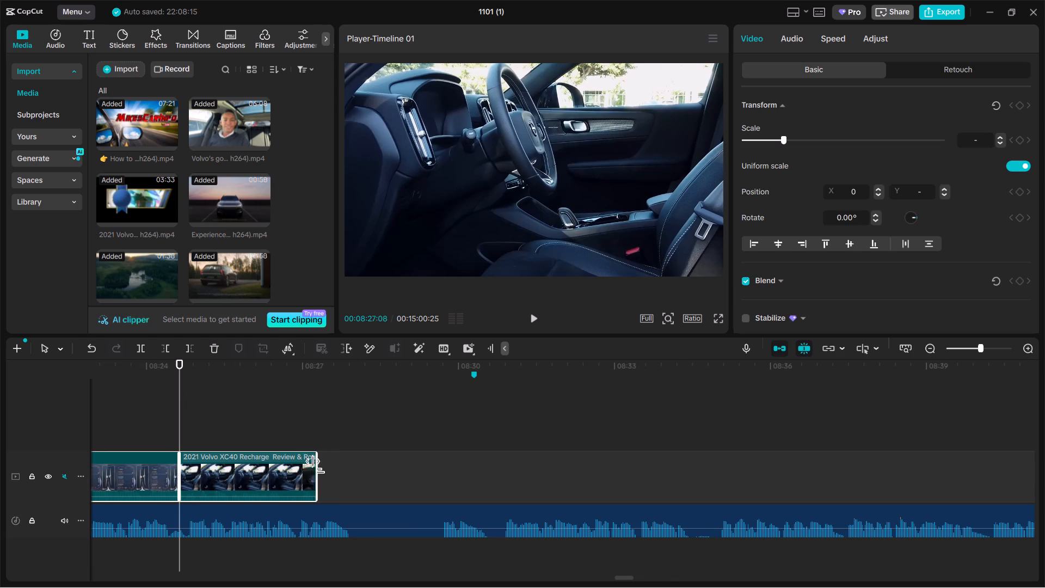
pyautogui.moveTo(317, 466); pyautogui.dragTo(336, 466)
pyautogui.moveTo(547, 466); pyautogui.dragTo(525, 465)
pyautogui.click(395, 468)
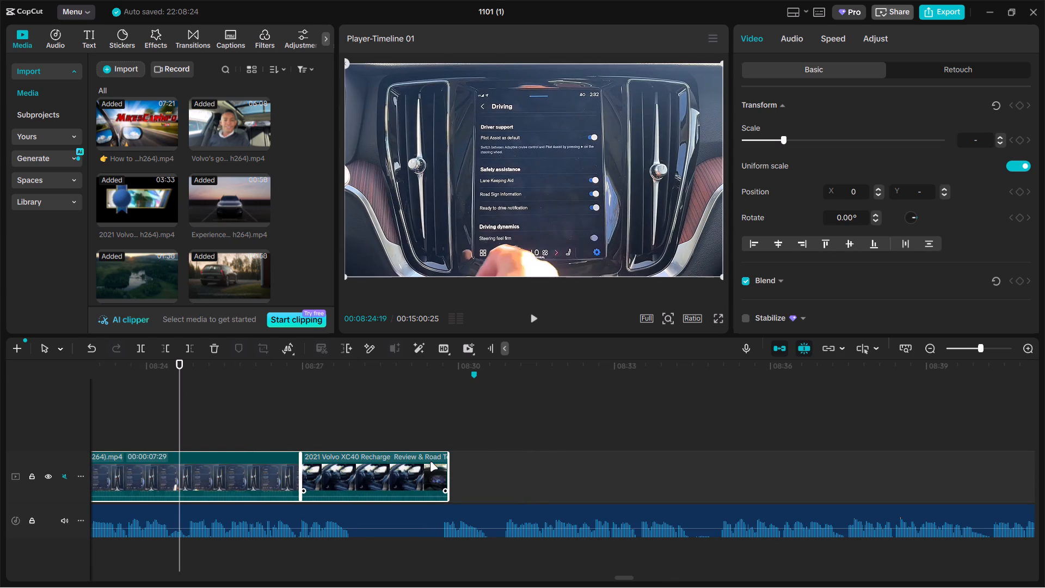
pyautogui.keyDown('ctrl'); pyautogui.scroll(5, 429, 462); pyautogui.keyUp('ctrl')
pyautogui.click(570, 468)
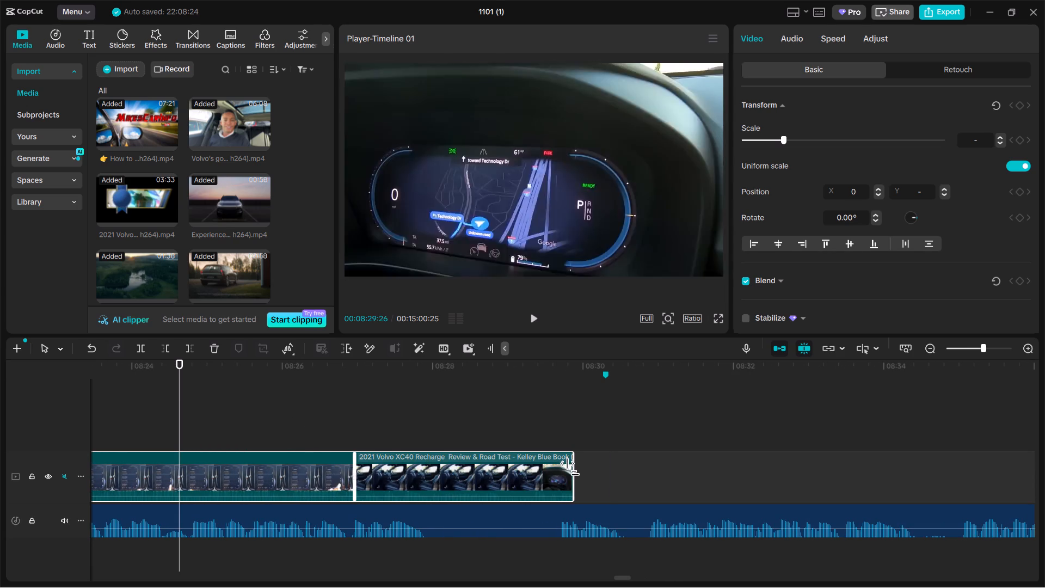
pyautogui.click(589, 433)
pyautogui.click(592, 465)
pyautogui.moveTo(607, 465); pyautogui.dragTo(603, 465)
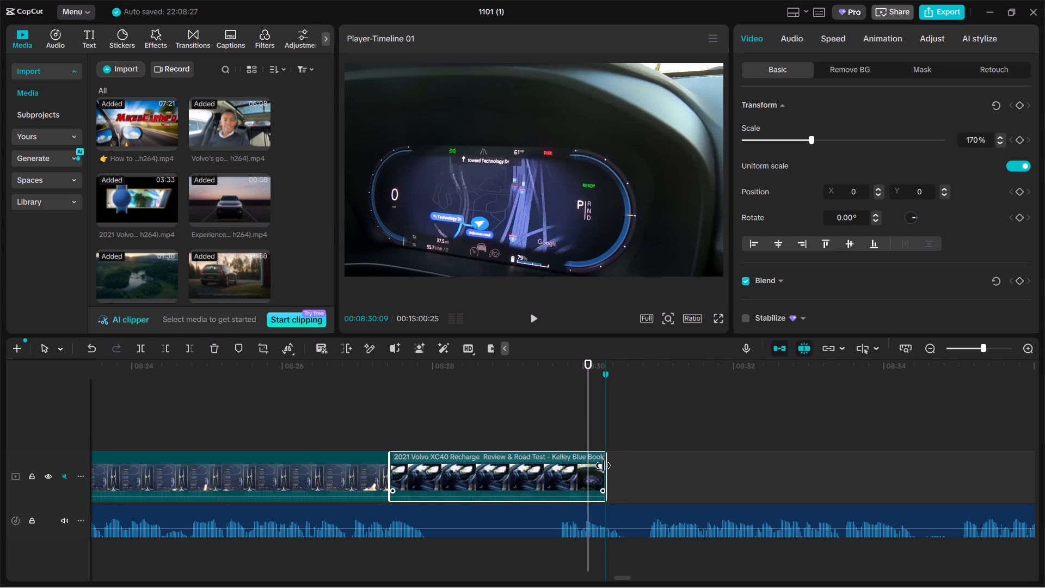
pyautogui.moveTo(603, 465); pyautogui.dragTo(602, 465)
# Enlarge the sped-up Experience clip to 123% to push the fine print below the car out of frame.
pyautogui.keyDown('ctrl'); pyautogui.scroll(-20, 591, 464); pyautogui.keyUp('ctrl')
pyautogui.keyDown('ctrl'); pyautogui.scroll(-7, 591, 464); pyautogui.keyUp('ctrl')
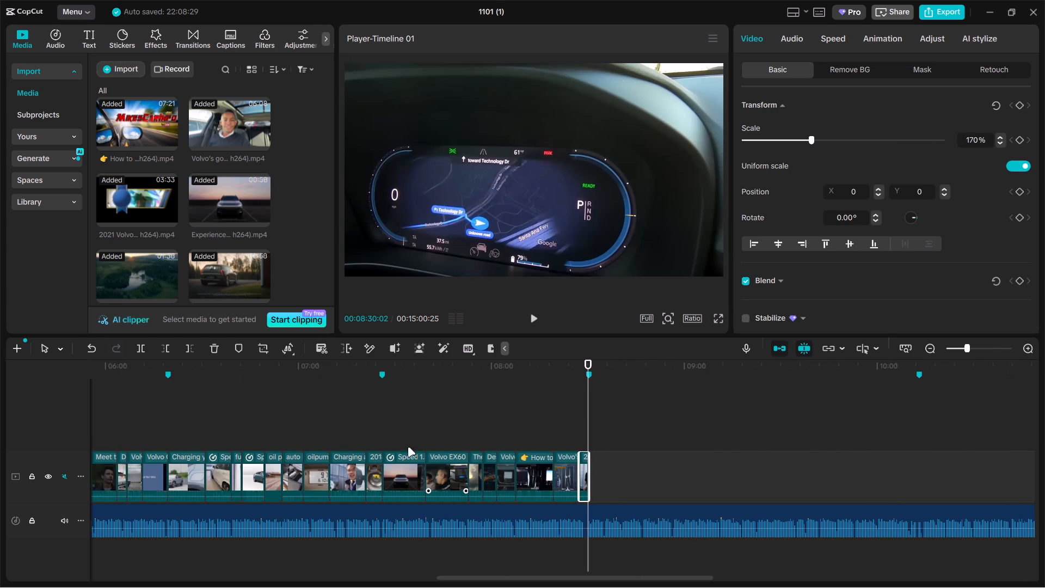
pyautogui.click(384, 440)
pyautogui.press('space')
pyautogui.press('space')
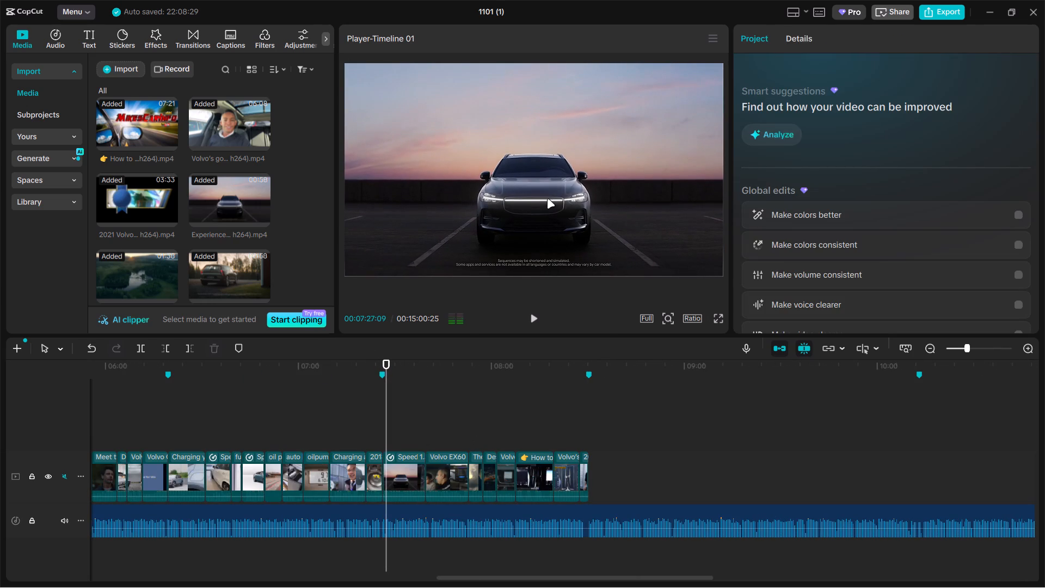
pyautogui.click(547, 199)
pyautogui.click(404, 467)
pyautogui.moveTo(784, 138); pyautogui.dragTo(794, 137)
# Play and scrub the sped-up Experience clip, and shorten its end to about 00:07:35, during the dashboard navigation shot.
pyautogui.press('space')
pyautogui.keyDown('ctrl'); pyautogui.scroll(4, 539, 444); pyautogui.keyUp('ctrl')
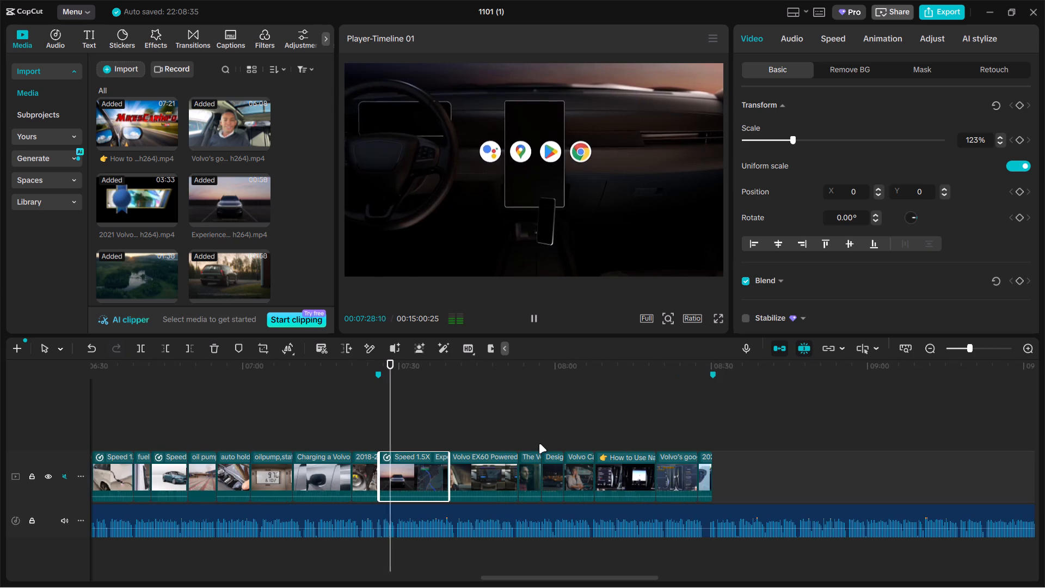
pyautogui.click(543, 420)
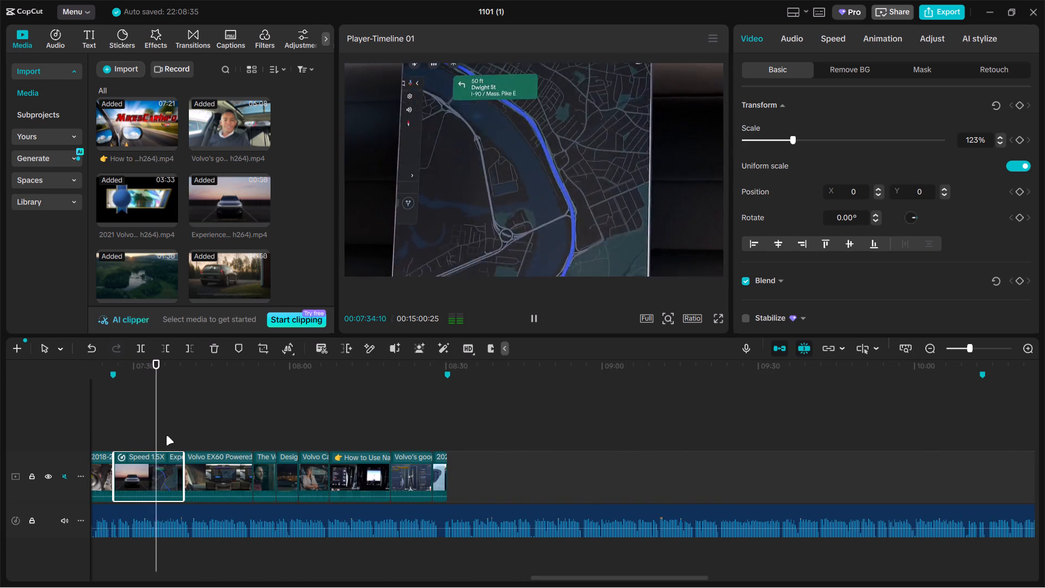
pyautogui.moveTo(160, 437); pyautogui.dragTo(269, 426)
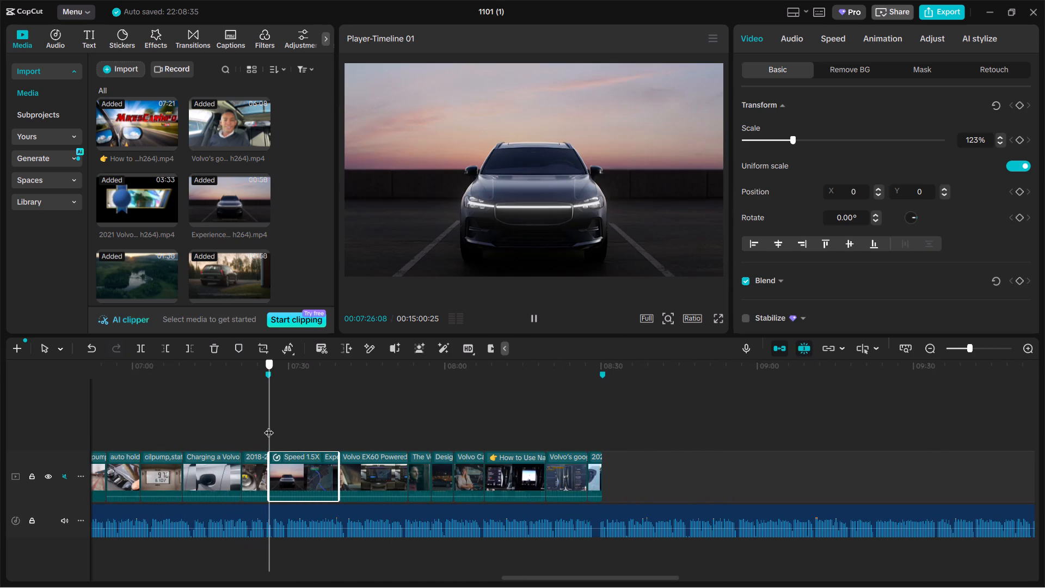
pyautogui.moveTo(269, 426); pyautogui.dragTo(323, 425)
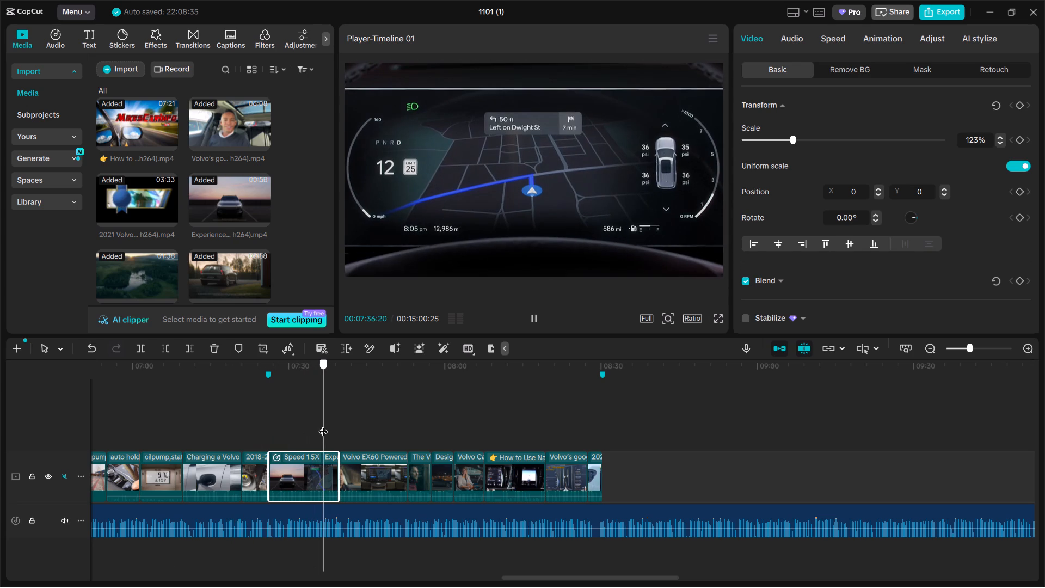
pyautogui.moveTo(323, 425); pyautogui.dragTo(318, 425)
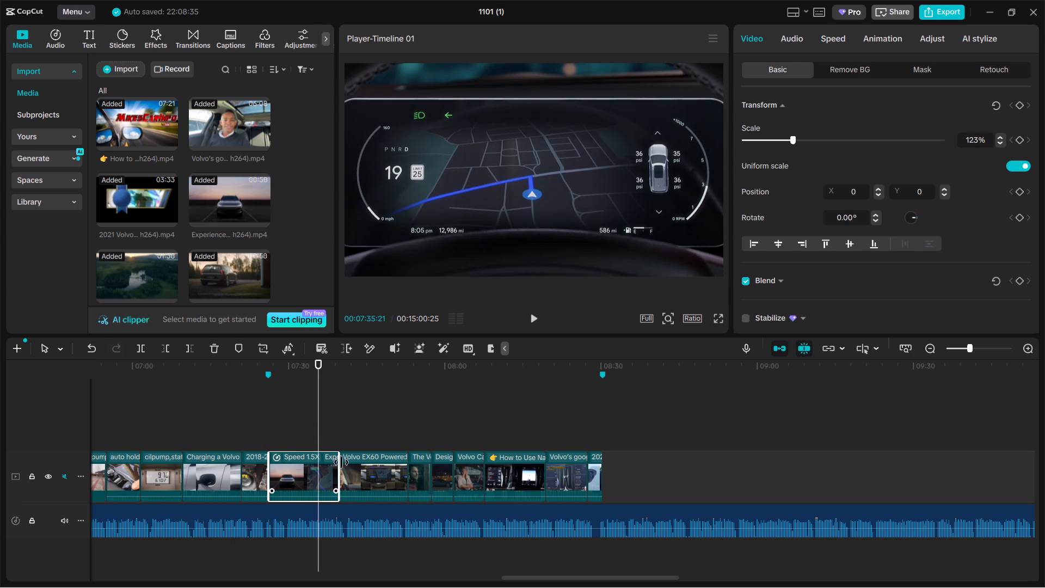
pyautogui.moveTo(340, 462); pyautogui.dragTo(316, 462)
# Review the Volvo EX60 Powered by Google clip and shorten its end to about 00:07:45.
pyautogui.click(327, 438)
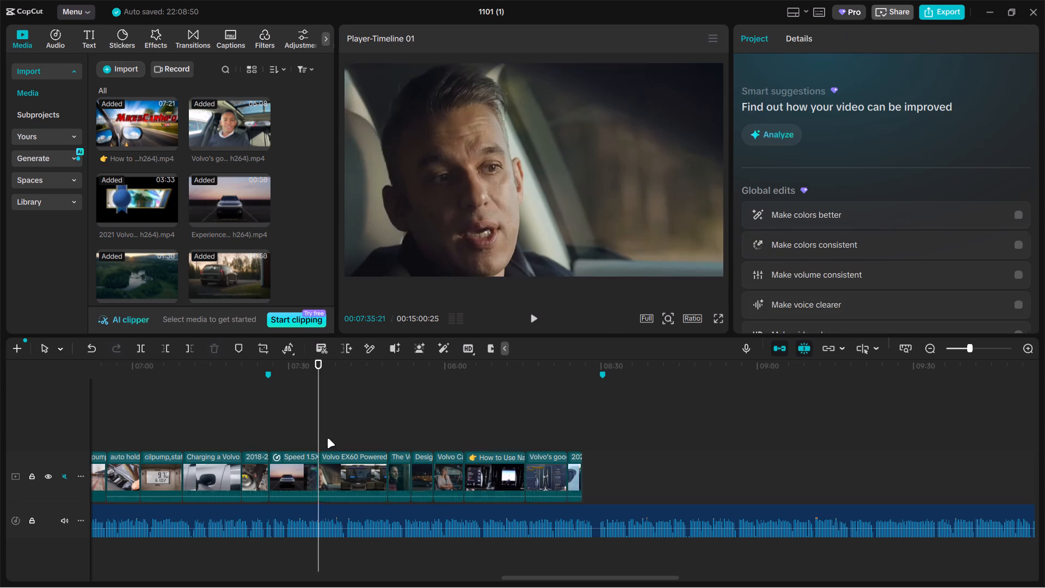
pyautogui.moveTo(327, 438); pyautogui.dragTo(349, 438)
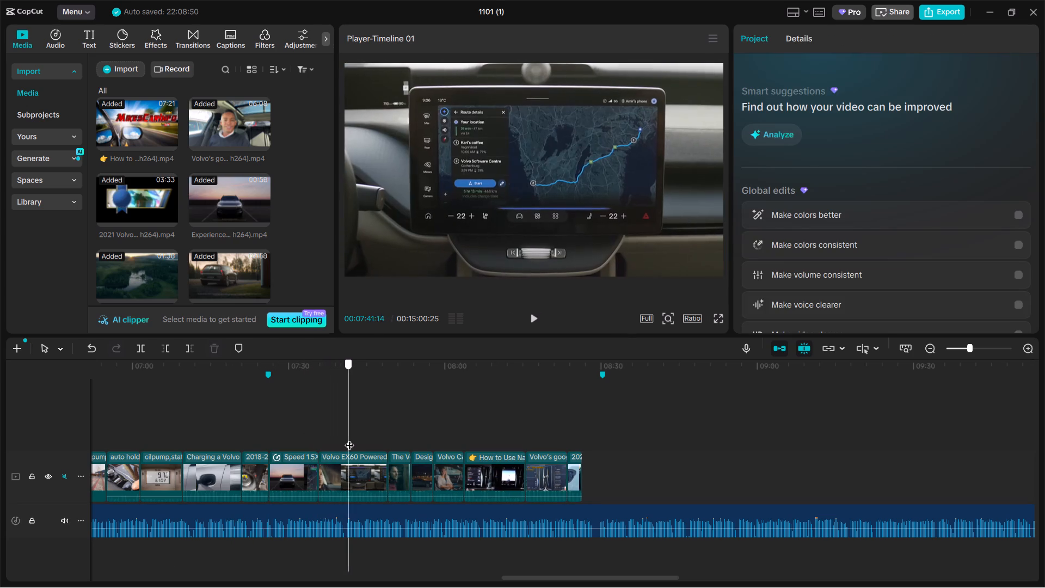
pyautogui.moveTo(349, 438); pyautogui.dragTo(319, 441)
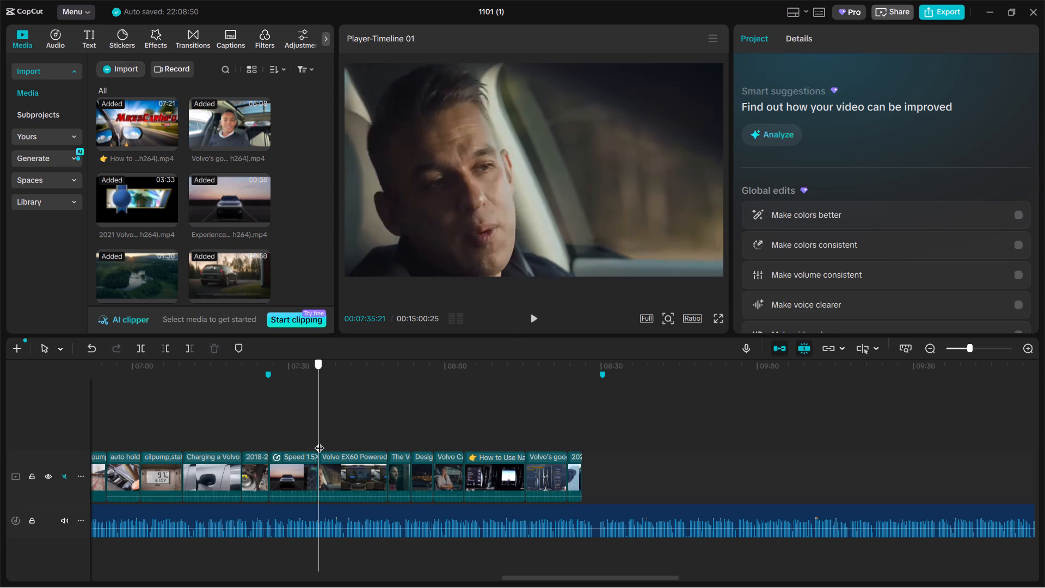
pyautogui.moveTo(319, 441); pyautogui.dragTo(352, 440)
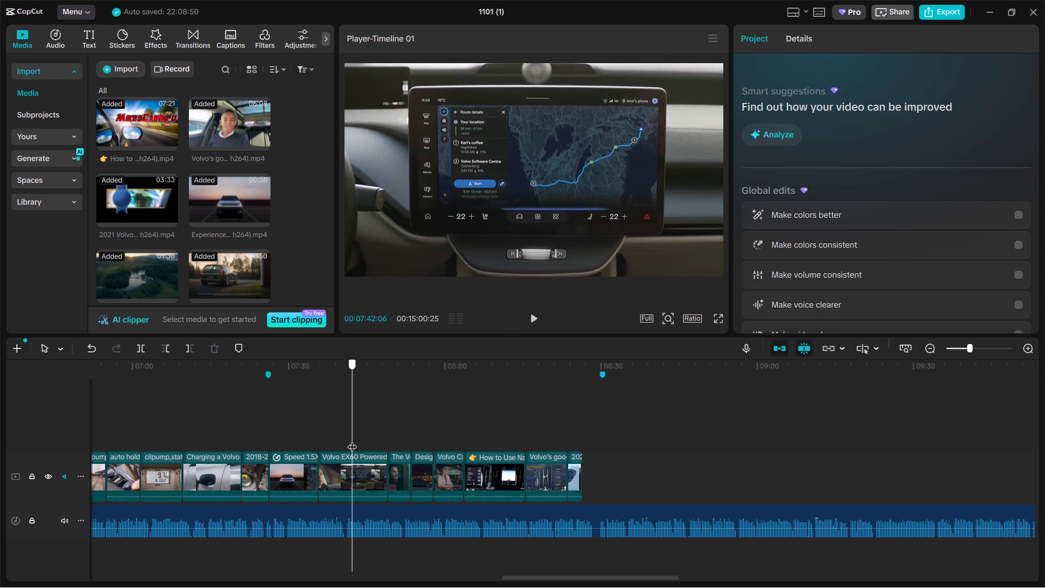
pyautogui.moveTo(352, 440); pyautogui.dragTo(365, 439)
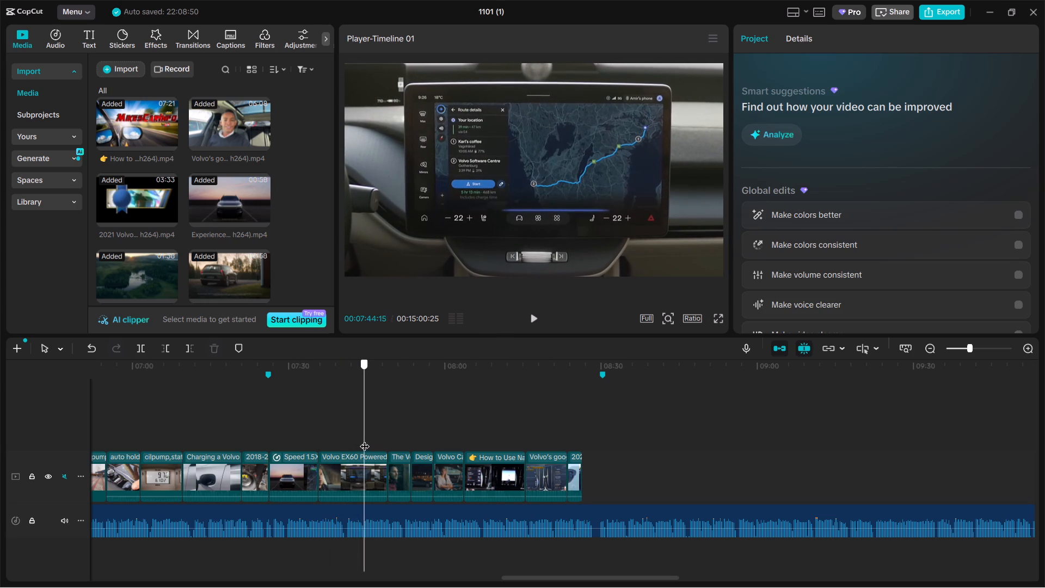
pyautogui.moveTo(365, 439); pyautogui.dragTo(367, 439)
pyautogui.click(365, 471)
pyautogui.moveTo(386, 465); pyautogui.dragTo(365, 463)
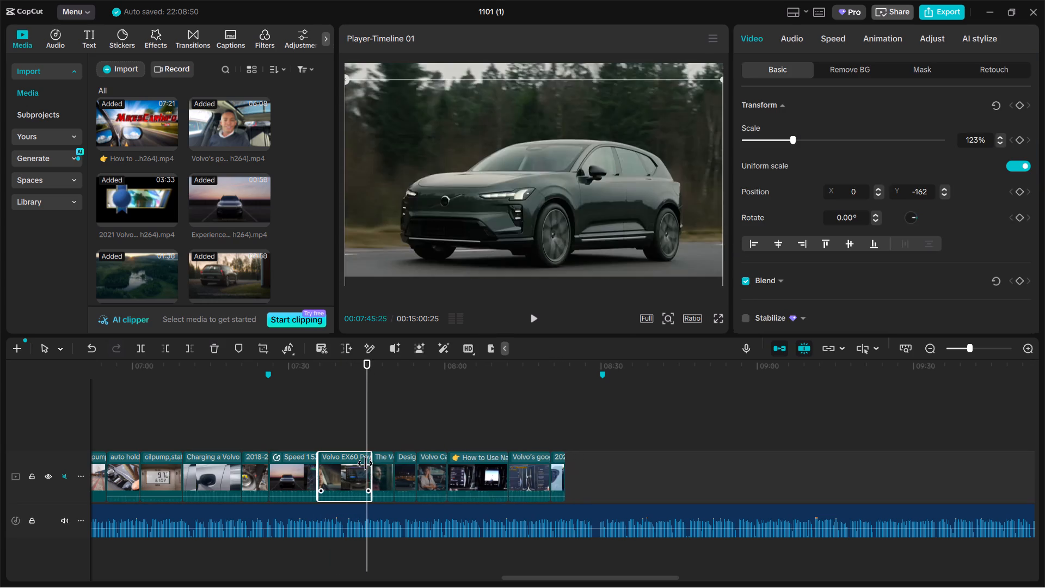
pyautogui.moveTo(365, 463); pyautogui.dragTo(363, 463)
# Lengthen the Volvo V90 clip from its end to about 00:07:52.
pyautogui.moveTo(371, 439); pyautogui.dragTo(378, 438)
pyautogui.keyDown('ctrl'); pyautogui.scroll(5, 381, 453); pyautogui.keyUp('ctrl')
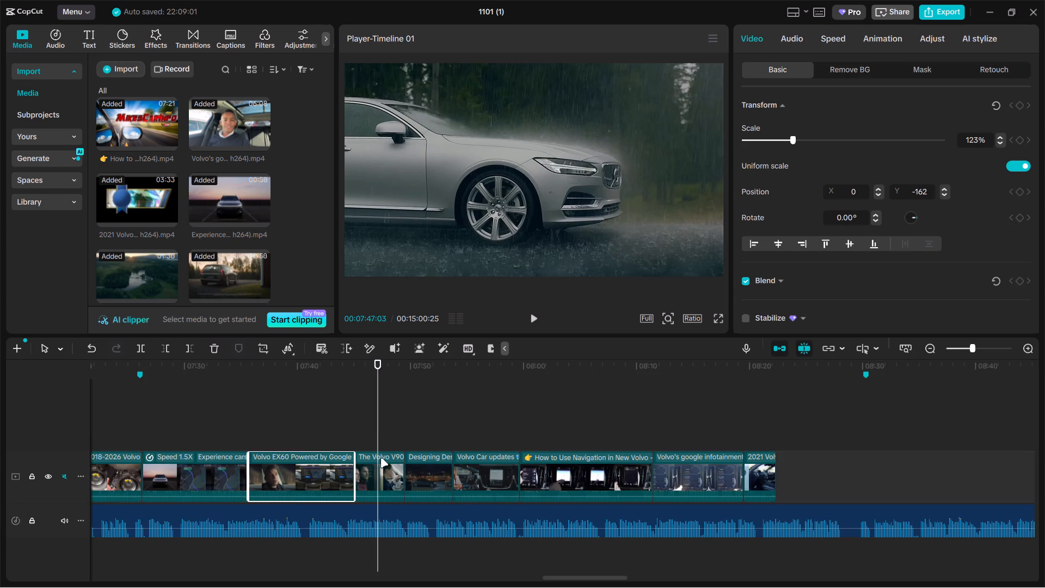
pyautogui.click(380, 472)
pyautogui.moveTo(405, 465); pyautogui.dragTo(429, 460)
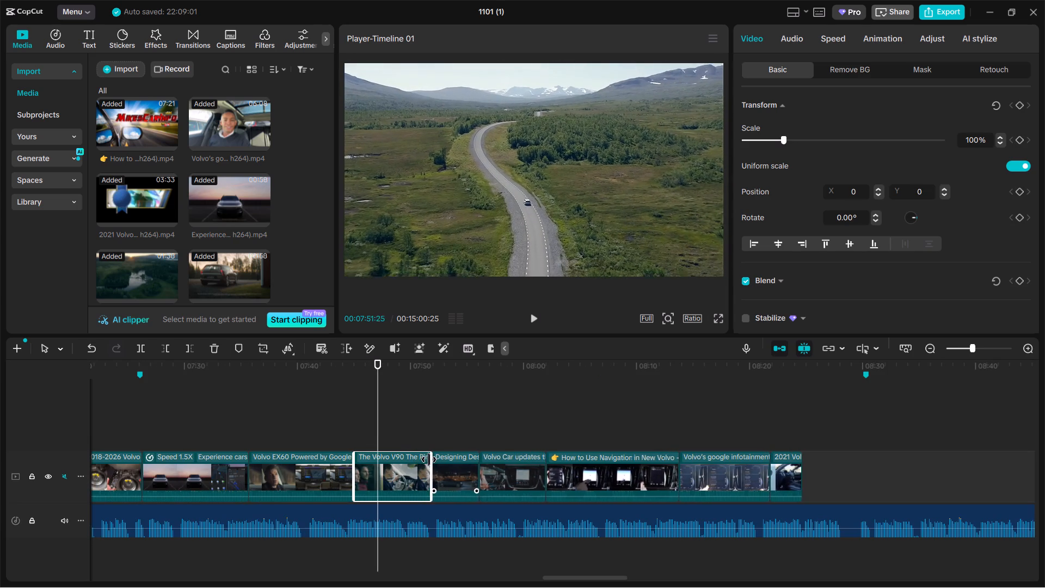
pyautogui.moveTo(429, 460); pyautogui.dragTo(432, 457)
# Lengthen the Designing Desire clip from its end to about 00:07:59.
pyautogui.click(466, 427)
pyautogui.click(459, 466)
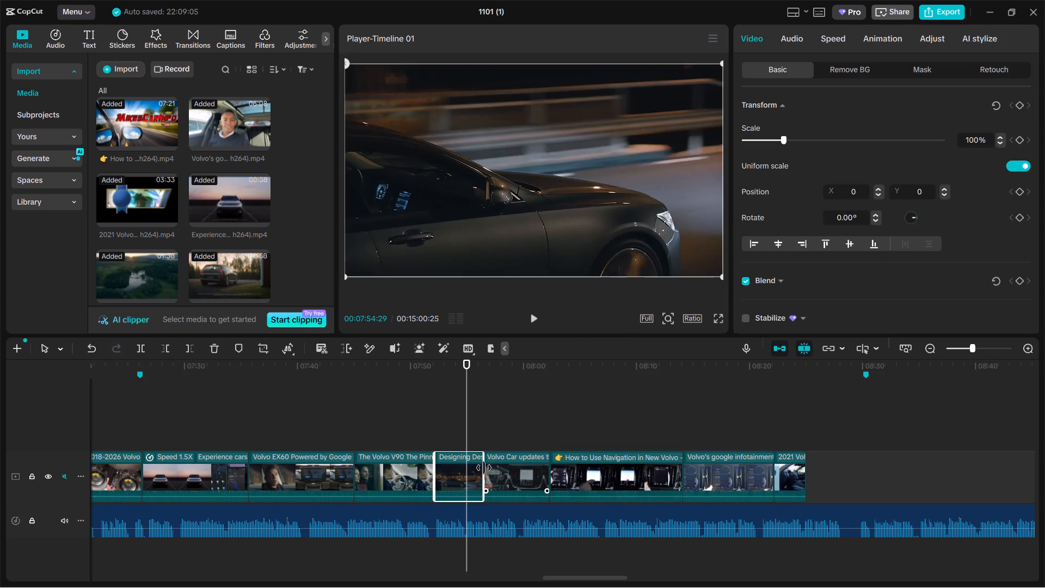
pyautogui.moveTo(484, 468); pyautogui.dragTo(506, 462)
# Lengthen the Volvo Car updates the User Experience clip from its end to about 00:08:07.
pyautogui.click(533, 430)
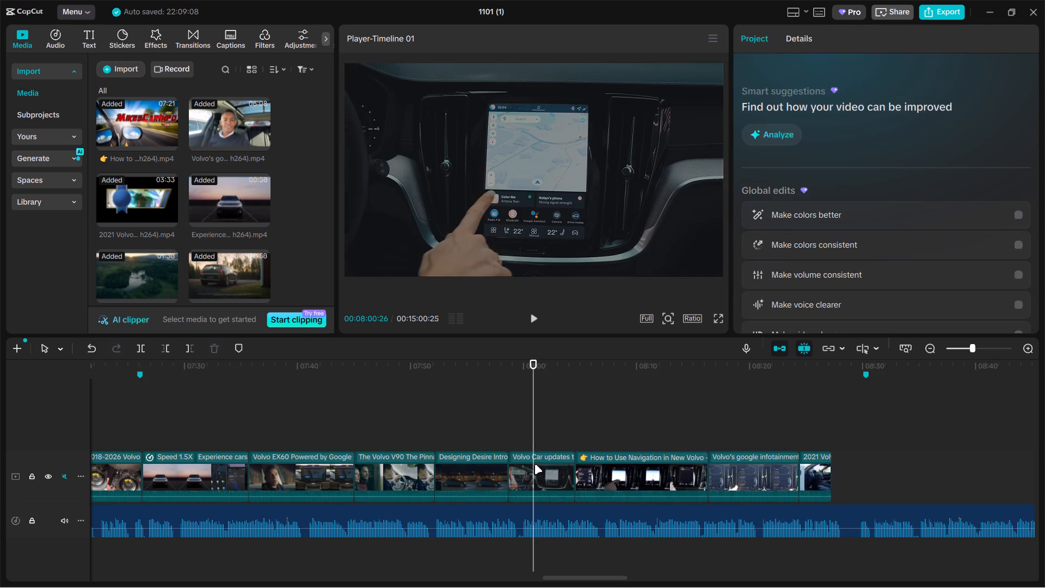
pyautogui.click(538, 470)
pyautogui.moveTo(577, 468); pyautogui.dragTo(587, 467)
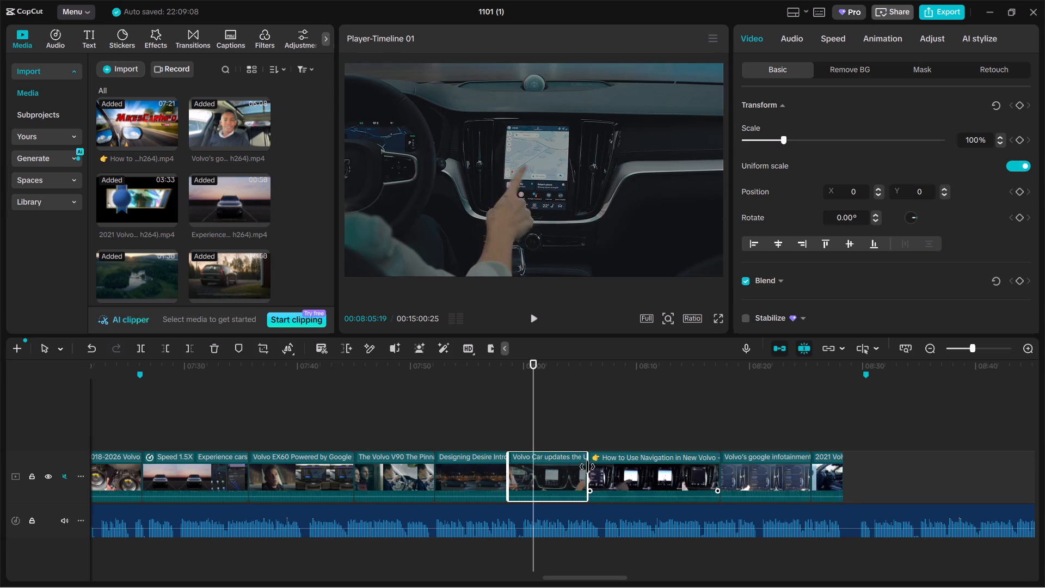
pyautogui.moveTo(587, 467); pyautogui.dragTo(600, 460)
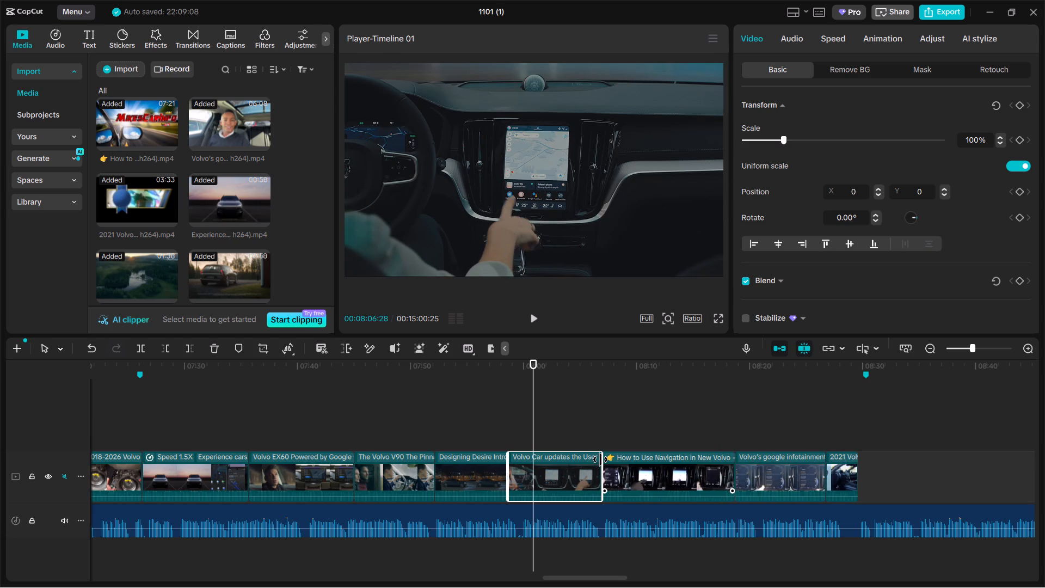
pyautogui.moveTo(600, 460); pyautogui.dragTo(599, 460)
# Scrub through the adjusted clips and lengthen the last XC40 Recharge clip to the marker near 00:08:30.
pyautogui.click(509, 429)
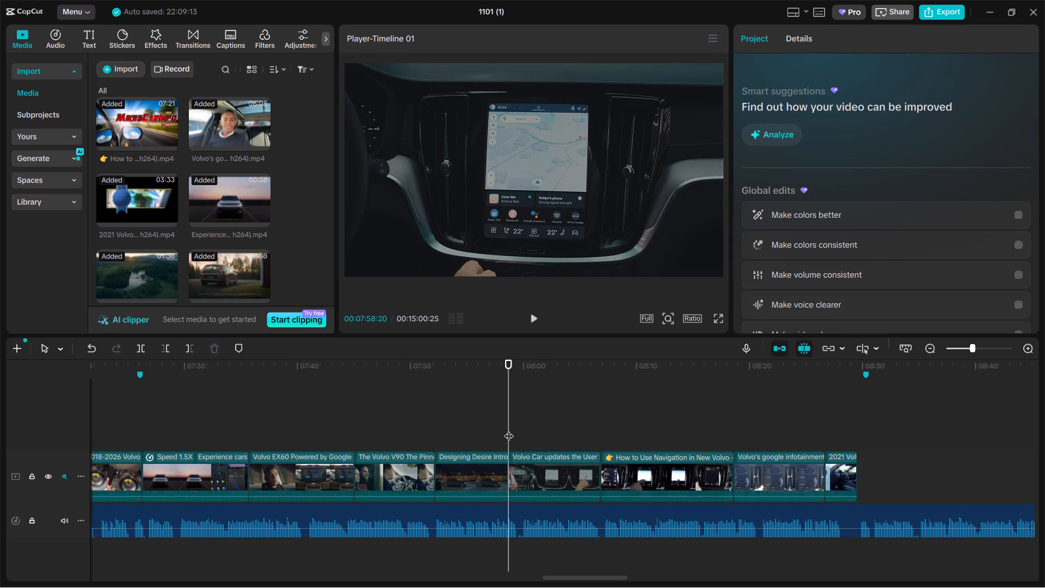
pyautogui.moveTo(509, 429); pyautogui.dragTo(607, 428)
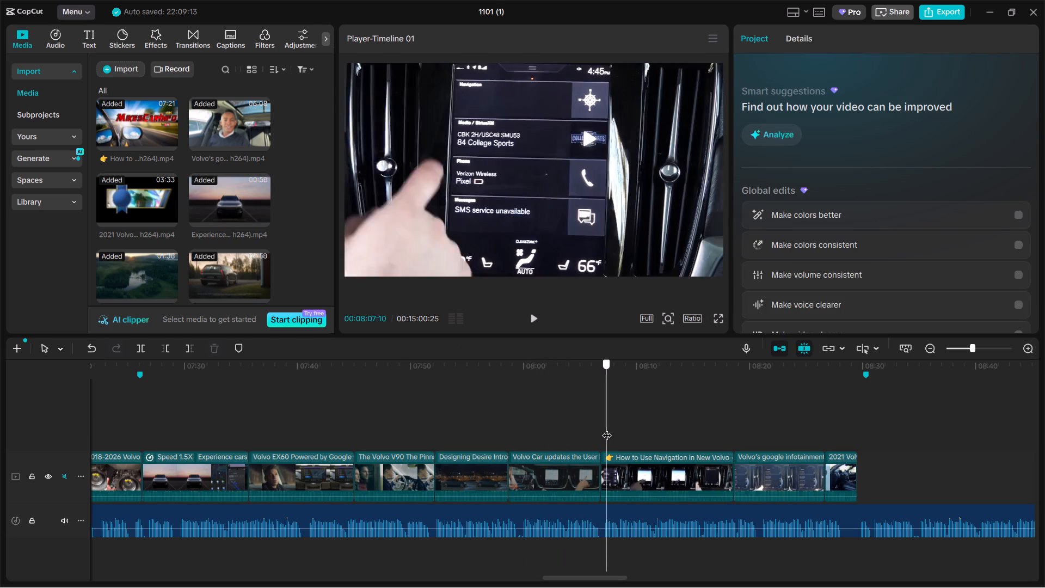
pyautogui.moveTo(607, 428); pyautogui.dragTo(823, 419)
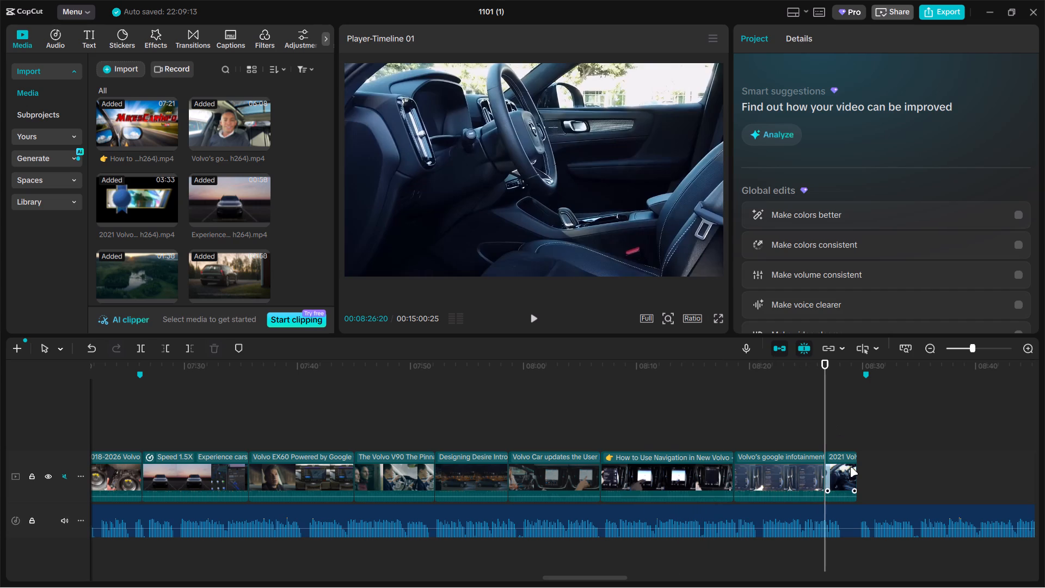
pyautogui.click(850, 467)
pyautogui.click(859, 467)
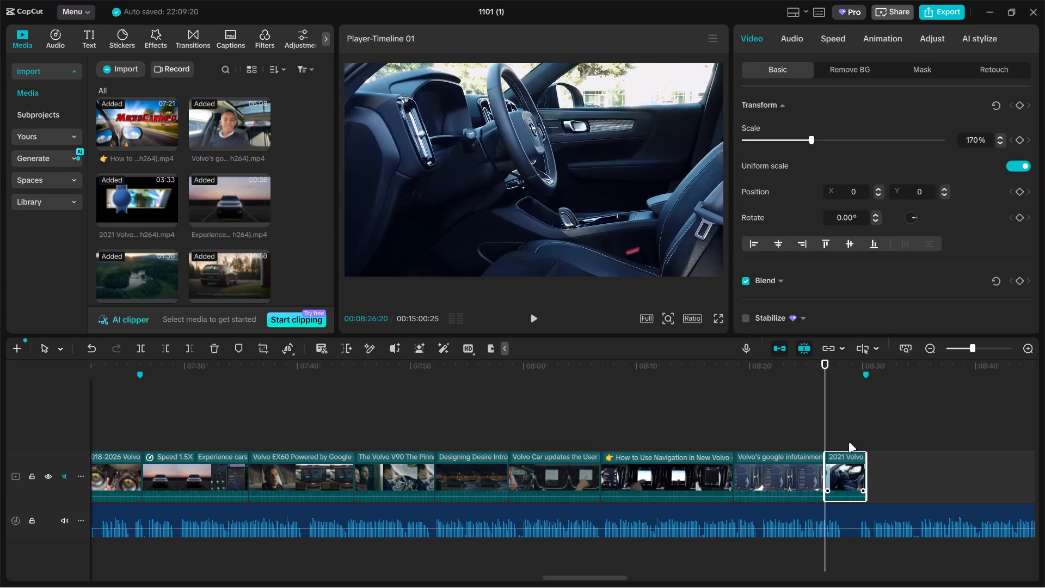
# Play past the end of the last XC40 Recharge clip and survey the whole timeline against its markers.
pyautogui.click(848, 441)
pyautogui.press('space')
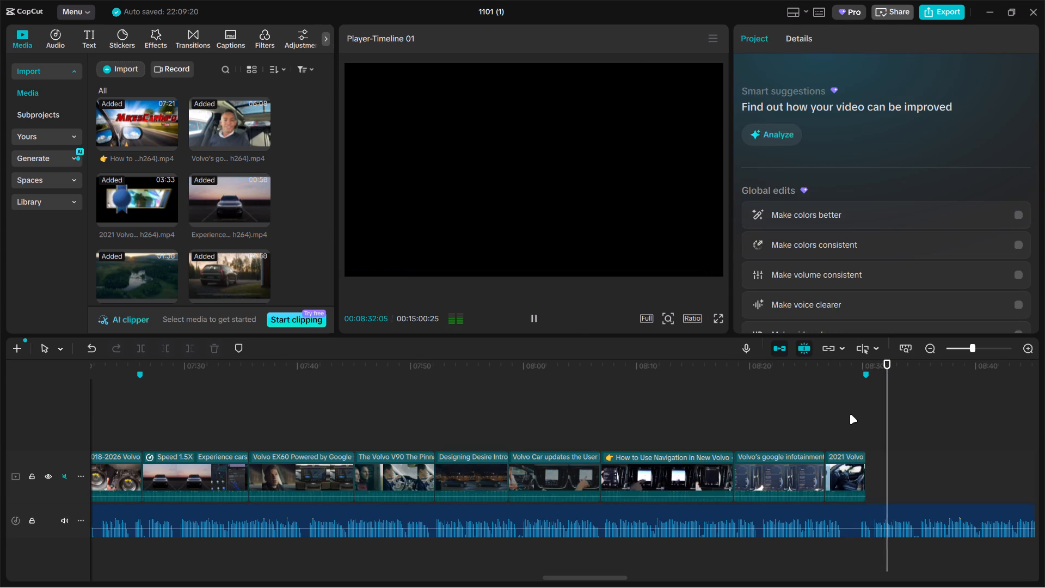
pyautogui.press('space')
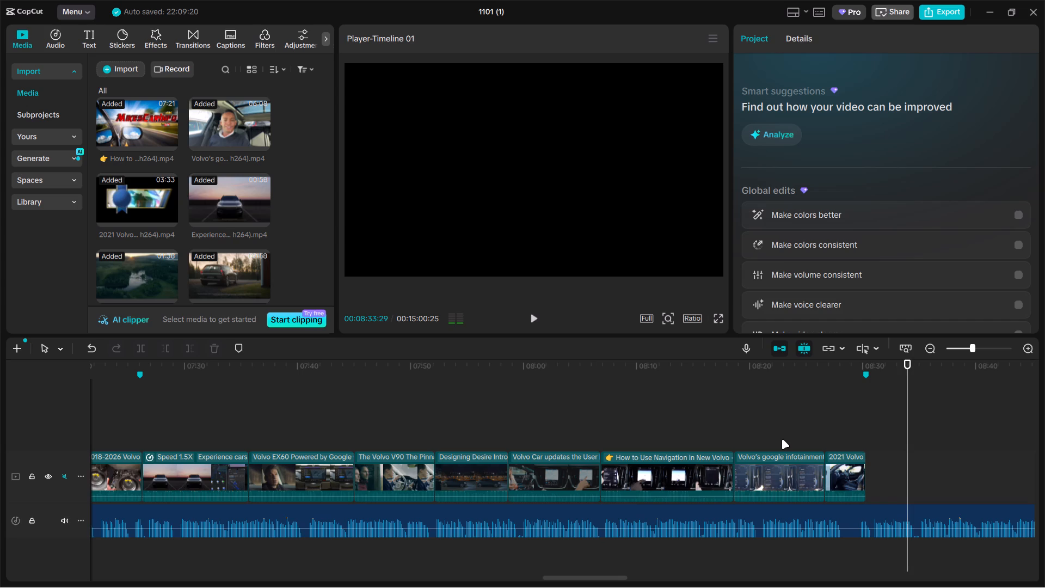
pyautogui.click(782, 439)
pyautogui.keyDown('ctrl'); pyautogui.scroll(-16, 775, 439); pyautogui.keyUp('ctrl')
pyautogui.keyDown('ctrl'); pyautogui.scroll(-6, 771, 443); pyautogui.keyUp('ctrl')
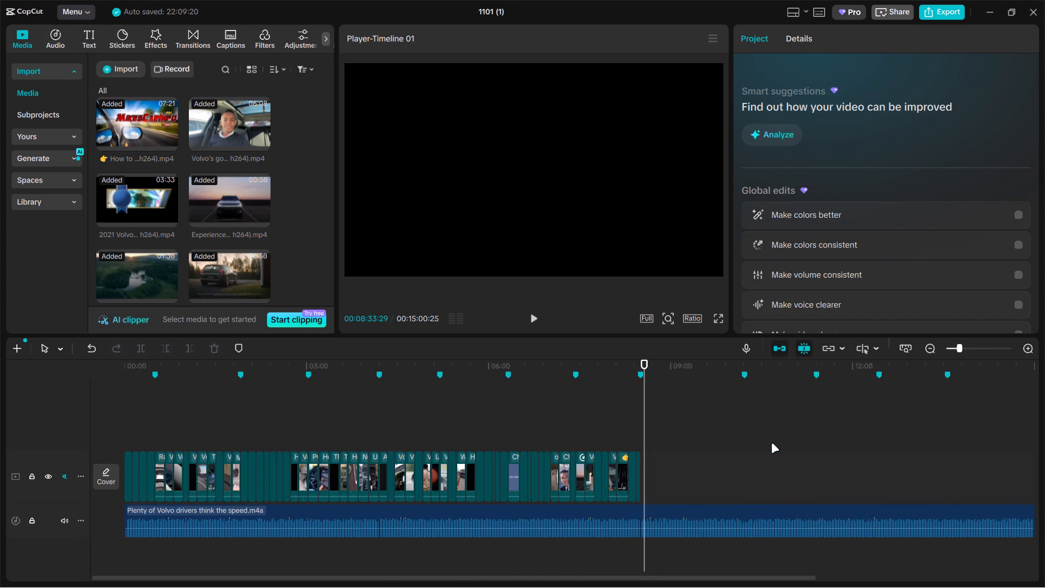
pyautogui.keyDown('ctrl'); pyautogui.scroll(-4, 769, 445); pyautogui.keyUp('ctrl')
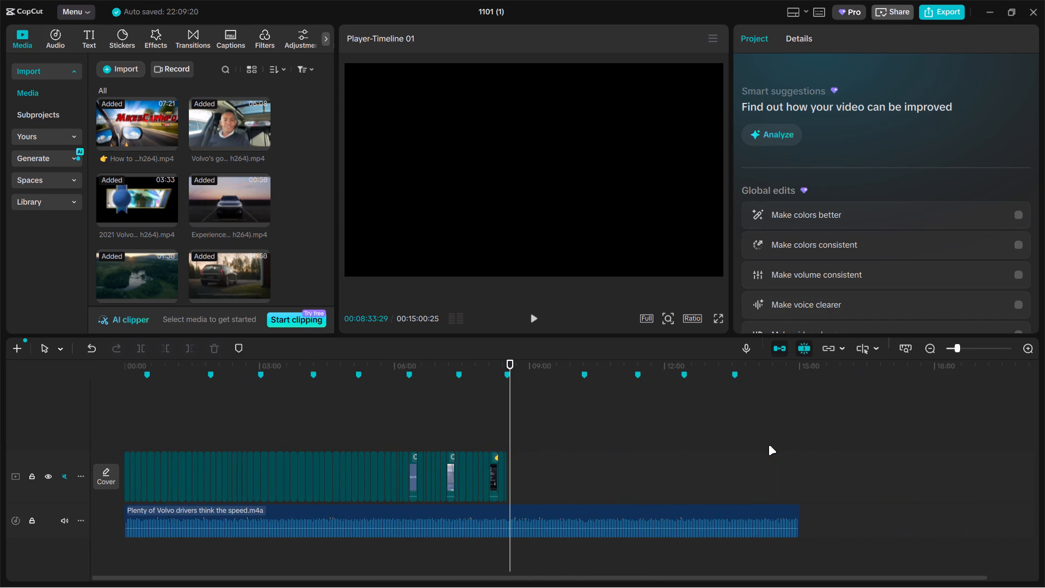
pyautogui.keyDown('ctrl'); pyautogui.scroll(-1, 769, 445); pyautogui.keyUp('ctrl')
pyautogui.keyDown('ctrl'); pyautogui.scroll(15, 769, 445); pyautogui.keyUp('ctrl')
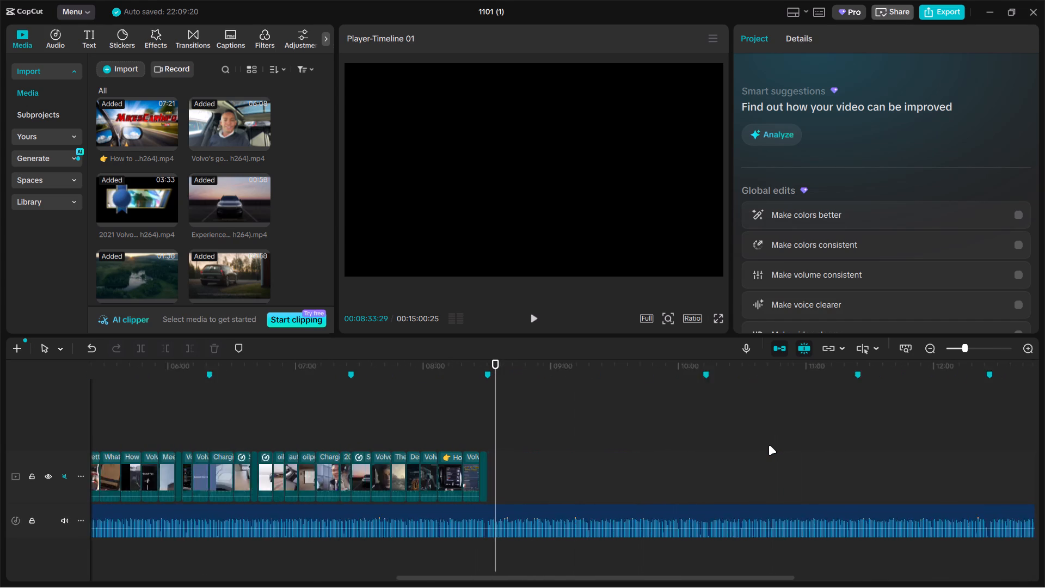
# Review the How to Use Navigation clip and shorten its end to about 00:08:17.
pyautogui.click(433, 434)
pyautogui.keyDown('ctrl'); pyautogui.scroll(11, 433, 436); pyautogui.keyUp('ctrl')
pyautogui.keyDown('ctrl'); pyautogui.rightClick(434, 437); pyautogui.keyUp('ctrl')
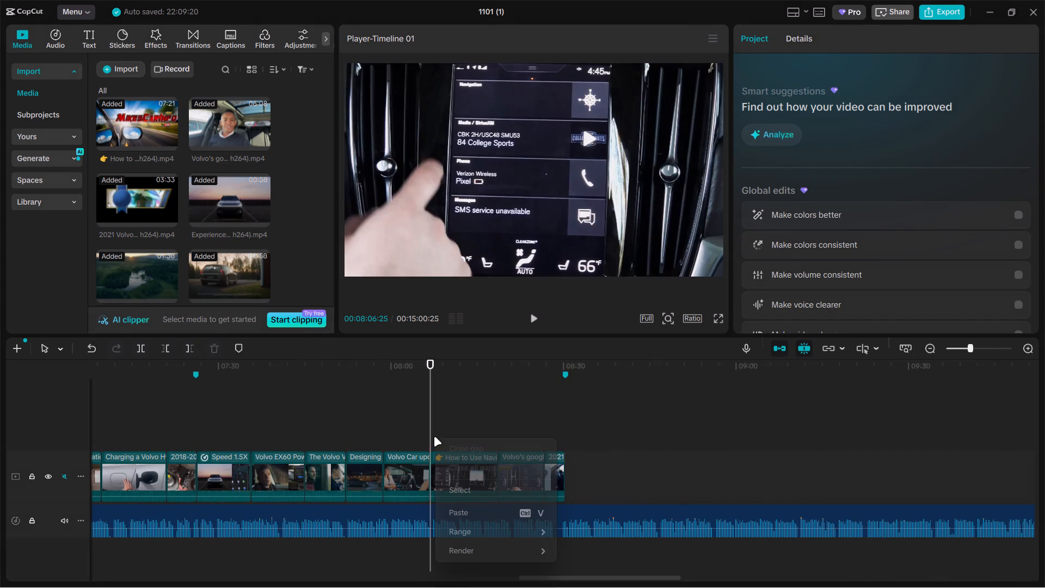
pyautogui.click(446, 420)
pyautogui.moveTo(431, 431); pyautogui.dragTo(448, 431)
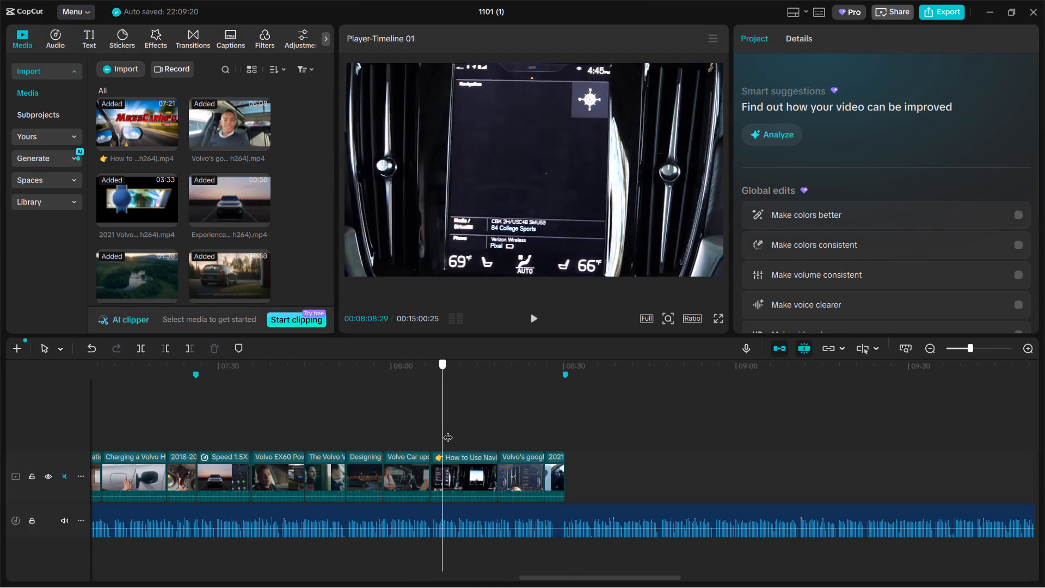
pyautogui.moveTo(448, 431); pyautogui.dragTo(499, 428)
pyautogui.keyDown('ctrl'); pyautogui.scroll(6, 497, 429); pyautogui.keyUp('ctrl')
pyautogui.click(468, 464)
pyautogui.moveTo(499, 467); pyautogui.dragTo(476, 468)
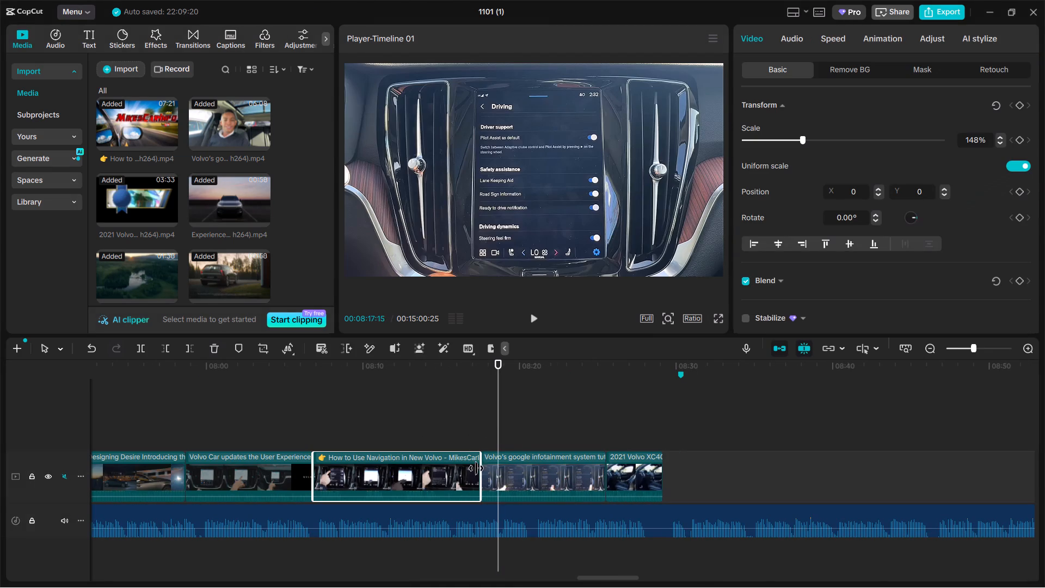
pyautogui.moveTo(476, 468); pyautogui.dragTo(476, 468)
# Lengthen the last XC40 Recharge clip to the marker near 00:08:30 and play back its ending.
pyautogui.click(643, 470)
pyautogui.moveTo(662, 469); pyautogui.dragTo(678, 467)
pyautogui.click(665, 432)
pyautogui.press('space')
pyautogui.click(666, 432)
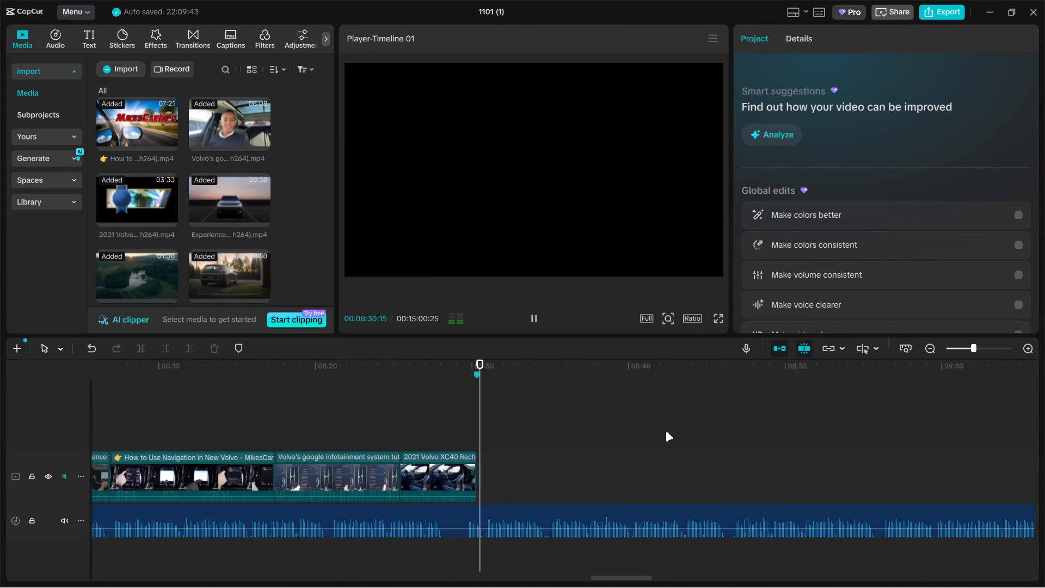
pyautogui.press('space')
# Import all media files from the Downloads > EDIT > 05 folder.
pyautogui.click(118, 71)
pyautogui.click(143, 95)
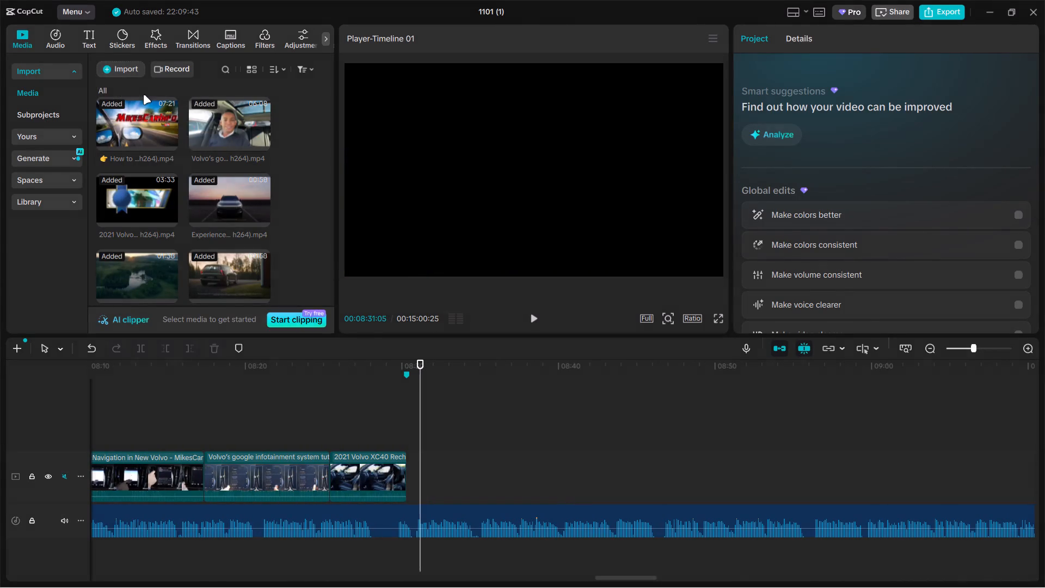
pyautogui.click(87, 38)
pyautogui.doubleClick(213, 282)
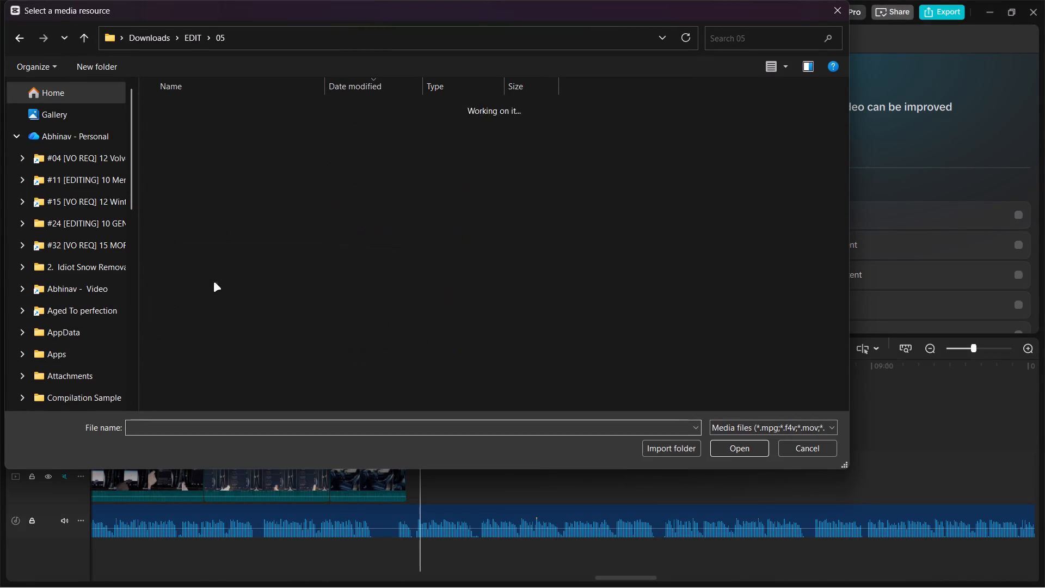
pyautogui.hotkey('ctrl', 'a')
pyautogui.press('Return')
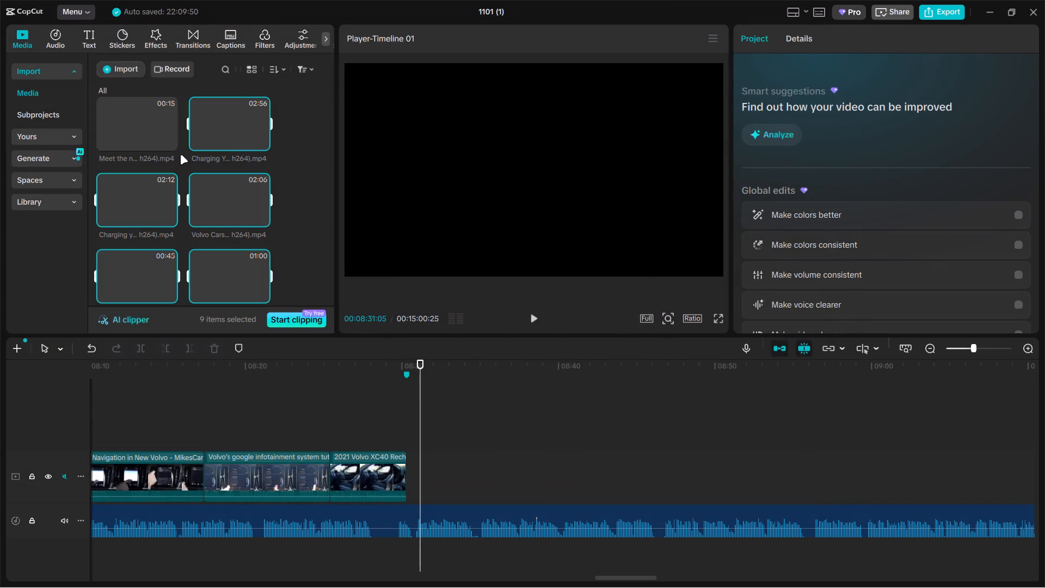
# Place the nine selected imported clips on the main video track directly after the last XC40 Recharge clip.
pyautogui.moveTo(220, 128); pyautogui.dragTo(505, 465)
pyautogui.keyDown('ctrl'); pyautogui.scroll(-11, 497, 425); pyautogui.keyUp('ctrl')
pyautogui.keyDown('ctrl'); pyautogui.moveTo(496, 430); pyautogui.dragTo(501, 431); pyautogui.keyUp('ctrl')
# Move the DC Fast Charge, Auxiliary Battery, EX60 and EX90 clips ahead of the other newly added clips, starting at the 08:30 marker.
pyautogui.keyDown('ctrl'); pyautogui.scroll(-15, 500, 430); pyautogui.keyUp('ctrl')
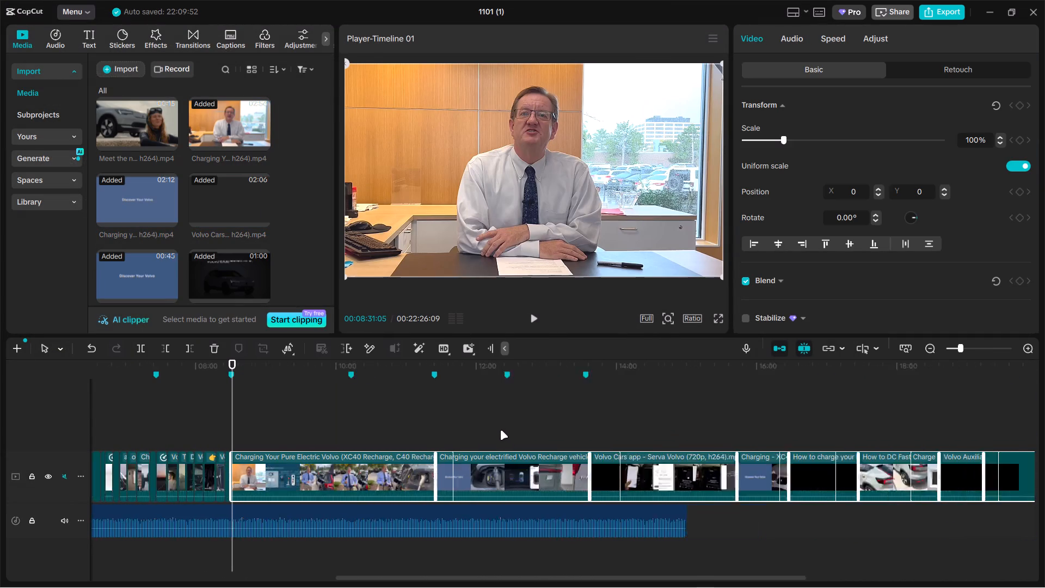
pyautogui.keyDown('ctrl'); pyautogui.scroll(-7, 500, 430); pyautogui.keyUp('ctrl')
pyautogui.moveTo(605, 427); pyautogui.dragTo(845, 474)
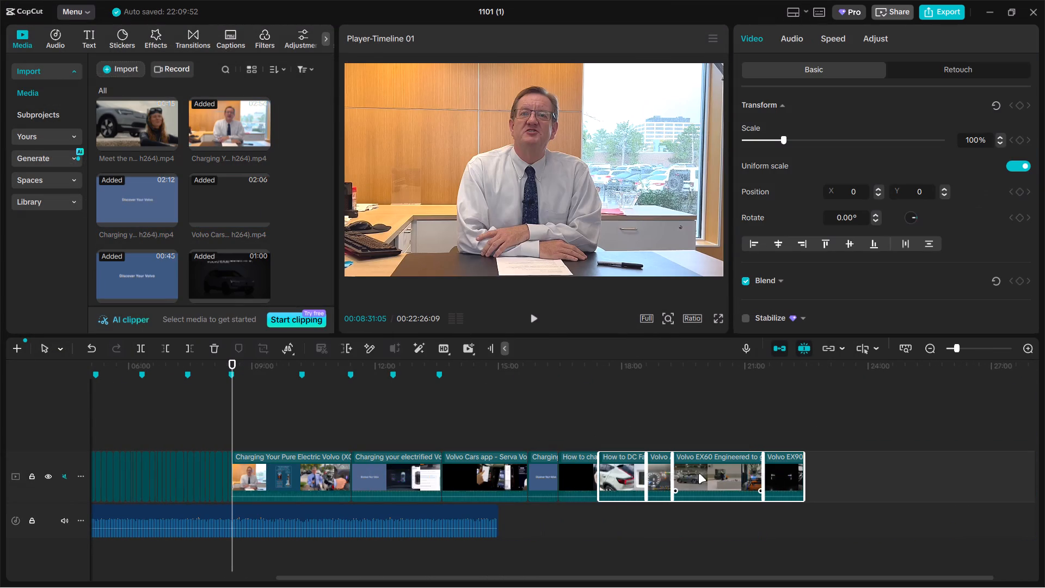
pyautogui.moveTo(721, 474); pyautogui.dragTo(291, 475)
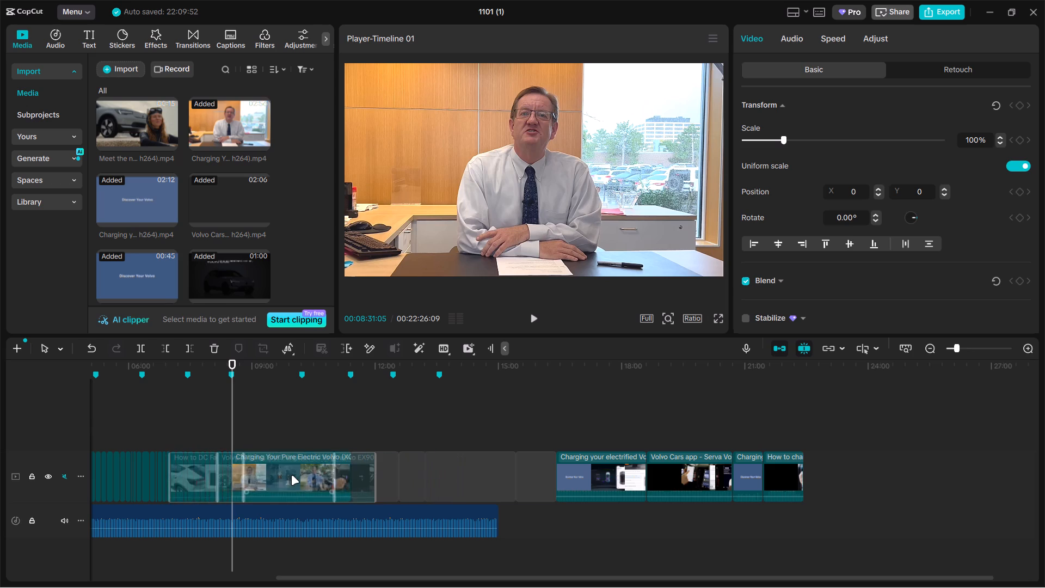
pyautogui.moveTo(291, 475); pyautogui.dragTo(288, 474)
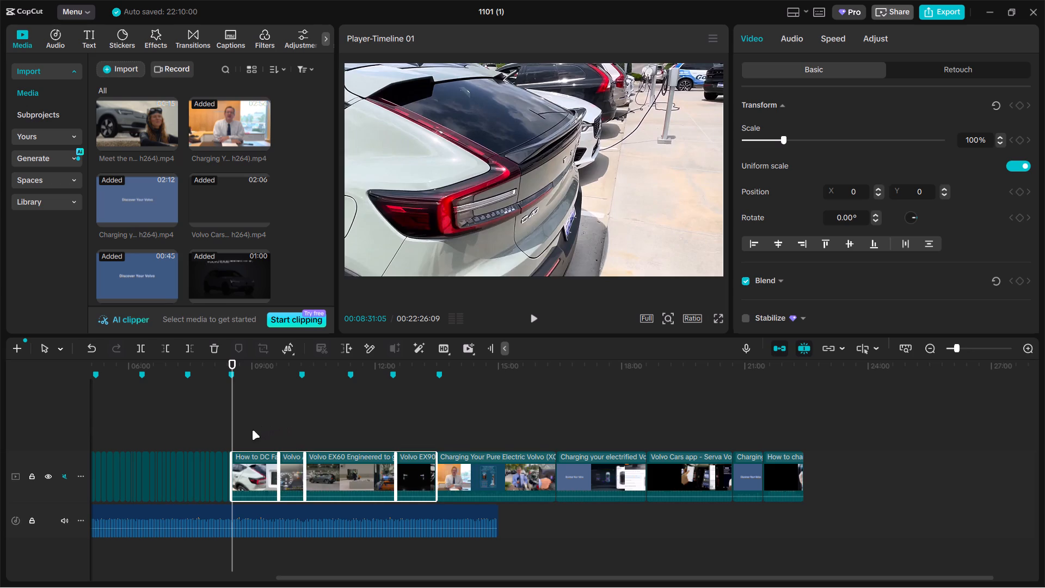
# Review the How to DC Fast Charge clip, split it at 00:09:05:22 and delete the part before the cut.
pyautogui.click(250, 431)
pyautogui.keyDown('ctrl'); pyautogui.scroll(16, 250, 431); pyautogui.keyUp('ctrl')
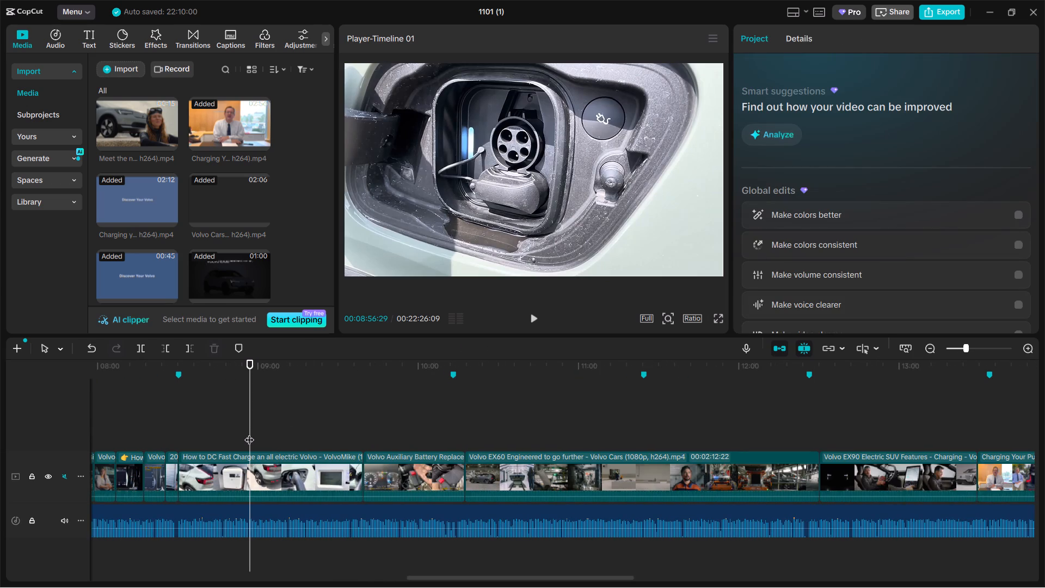
pyautogui.keyDown('ctrl'); pyautogui.click(180, 433); pyautogui.keyUp('ctrl')
pyautogui.keyDown('ctrl'); pyautogui.scroll(10, 190, 433); pyautogui.keyUp('ctrl')
pyautogui.moveTo(180, 434); pyautogui.dragTo(252, 437)
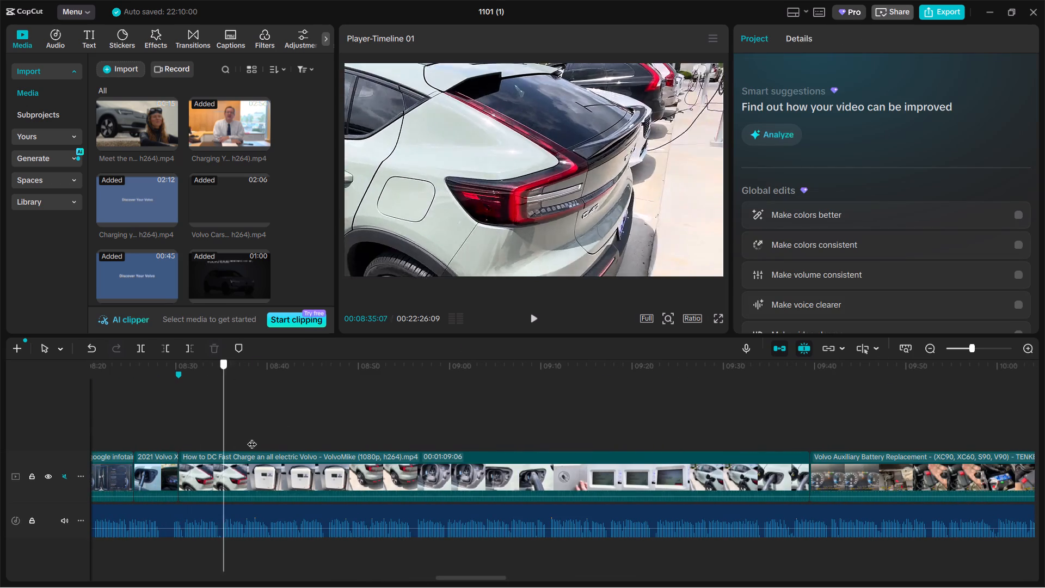
pyautogui.moveTo(252, 437); pyautogui.dragTo(409, 427)
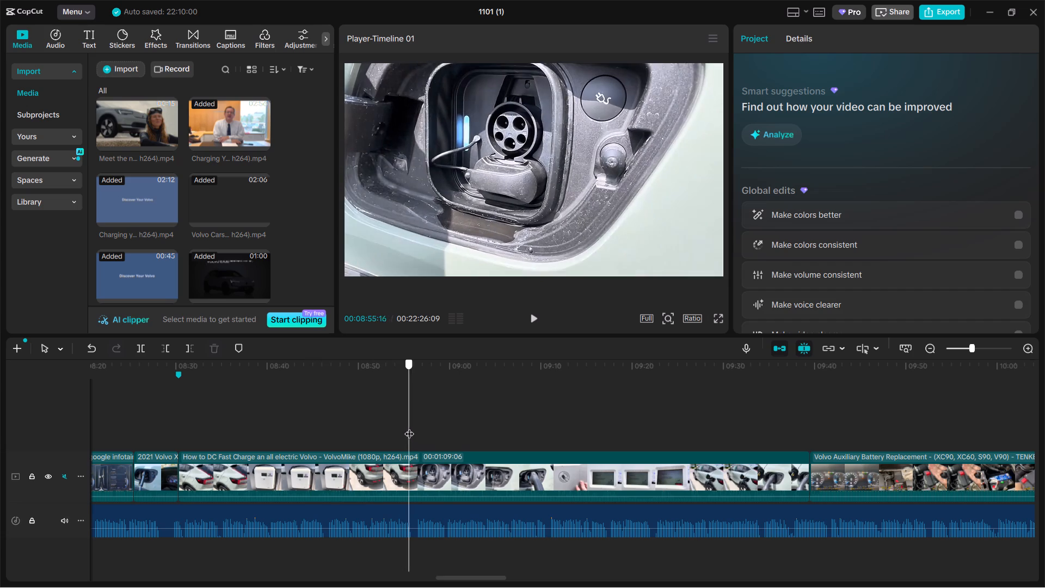
pyautogui.moveTo(409, 427); pyautogui.dragTo(607, 439)
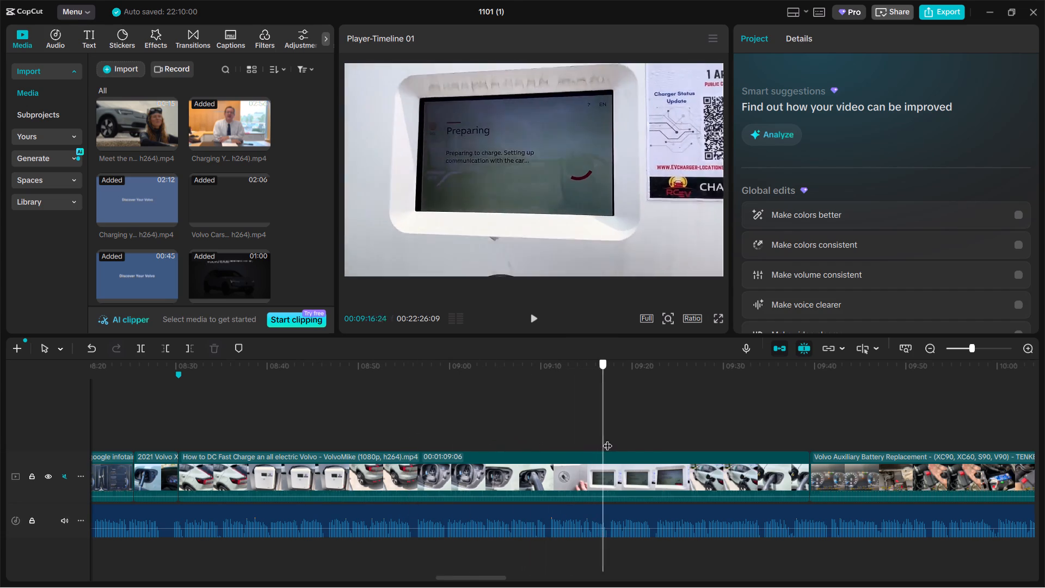
pyautogui.moveTo(607, 439); pyautogui.dragTo(713, 442)
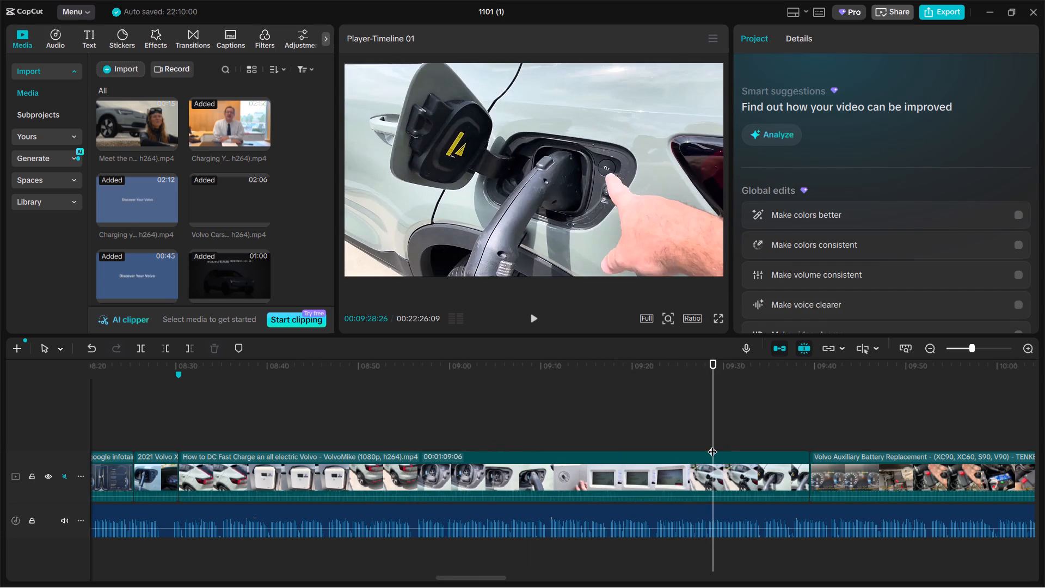
pyautogui.moveTo(712, 445); pyautogui.dragTo(543, 430)
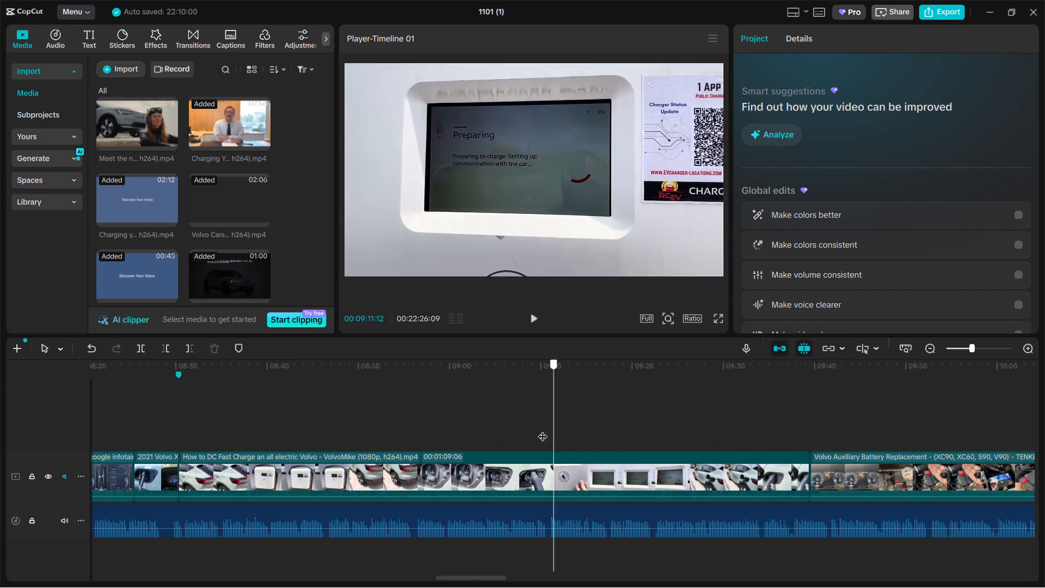
pyautogui.moveTo(543, 430); pyautogui.dragTo(502, 426)
pyautogui.click(493, 486)
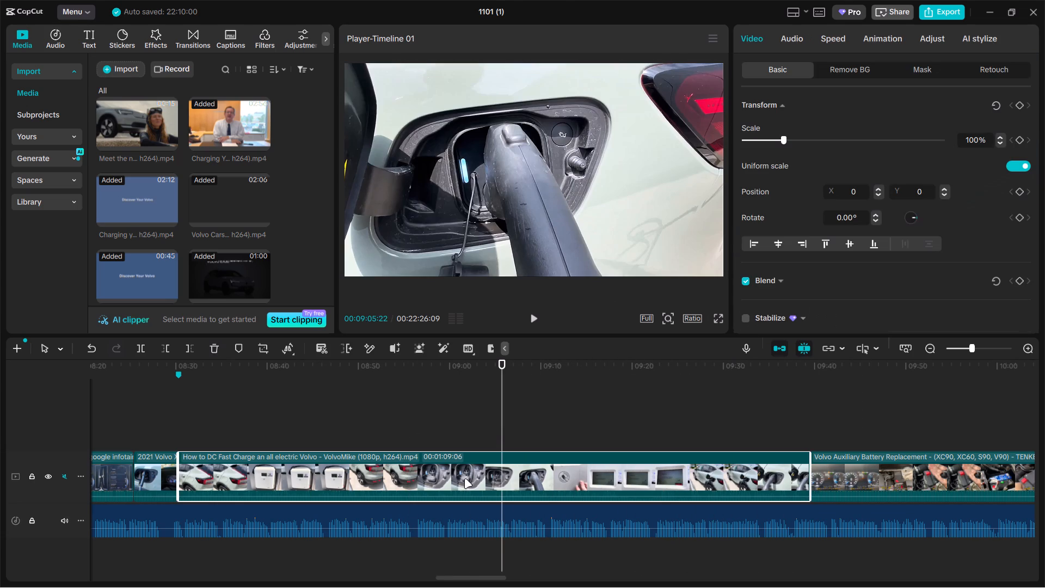
pyautogui.hotkey('ctrl', 'v')
pyautogui.hotkey('ctrl', 'z')
pyautogui.hotkey('ctrl', 'b')
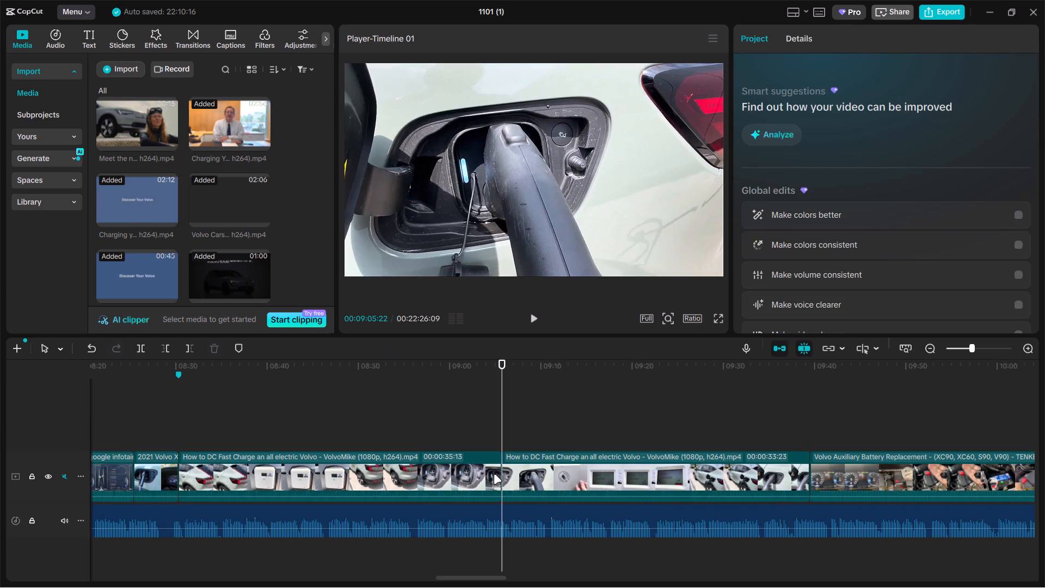
pyautogui.click(494, 474)
pyautogui.press('BackSpace')
# Split the remaining How to DC Fast Charge clip at 00:08:49:13 and delete the part after the cut.
pyautogui.click(178, 441)
pyautogui.moveTo(178, 441); pyautogui.dragTo(219, 441)
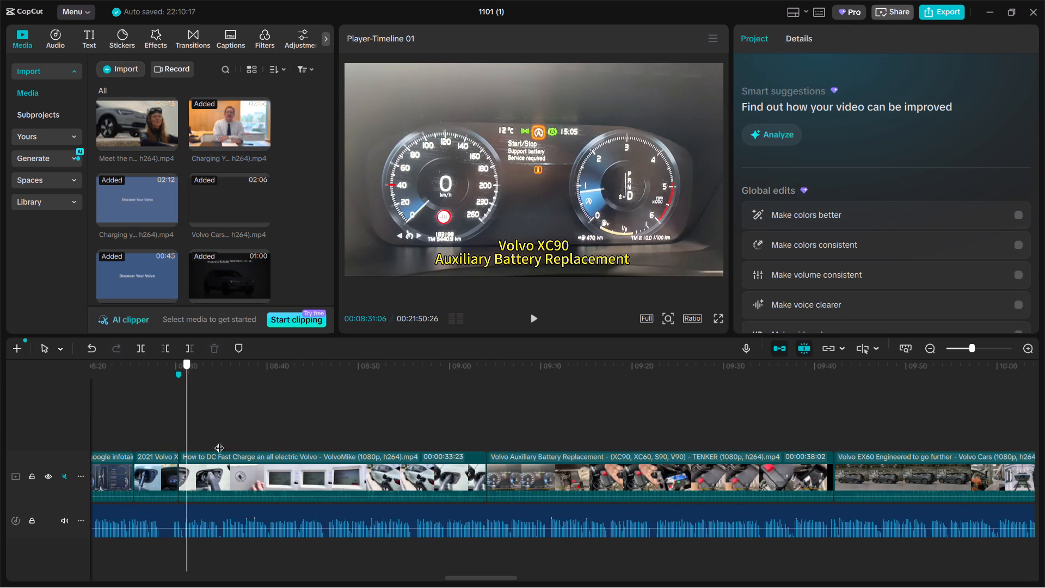
pyautogui.moveTo(219, 441); pyautogui.dragTo(344, 444)
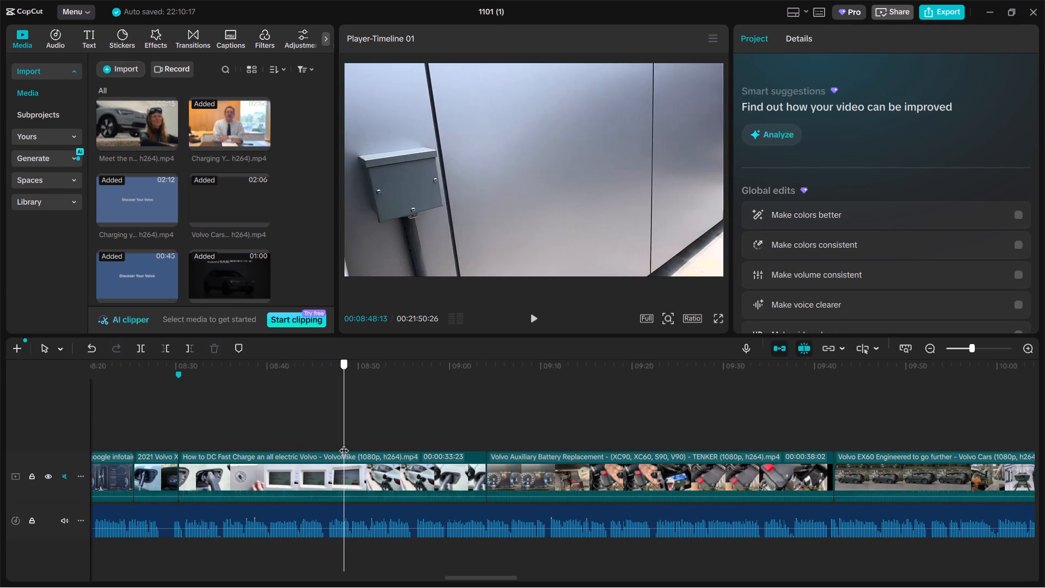
pyautogui.moveTo(344, 444); pyautogui.dragTo(353, 444)
pyautogui.click(360, 479)
pyautogui.hotkey('ctrl', 'b')
pyautogui.press('BackSpace')
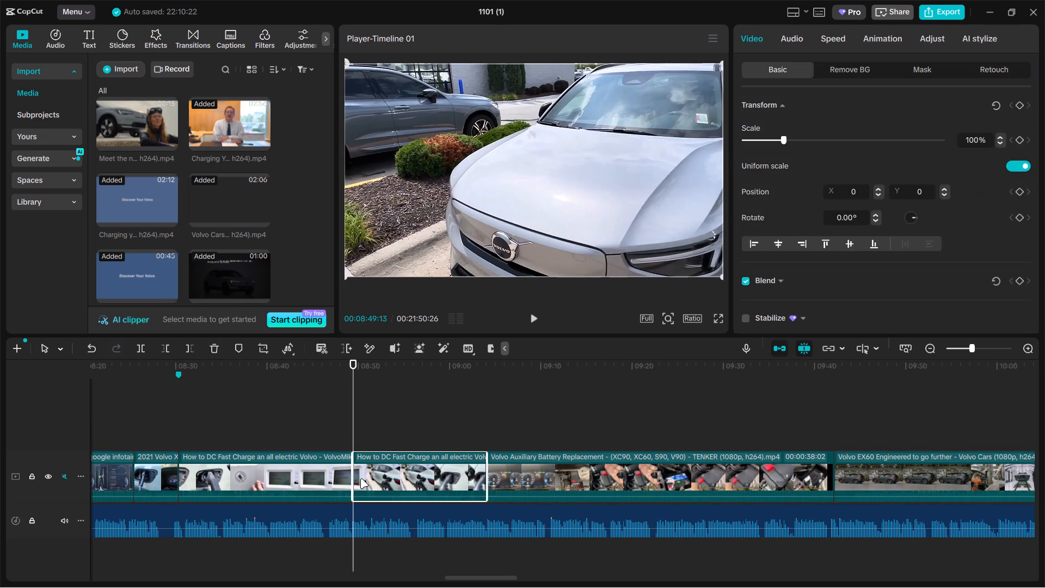
# Set the speed of the trimmed How to DC Fast Charge clip to 1.5x.
pyautogui.keyDown('ctrl'); pyautogui.scroll(-6, 360, 479); pyautogui.keyUp('ctrl')
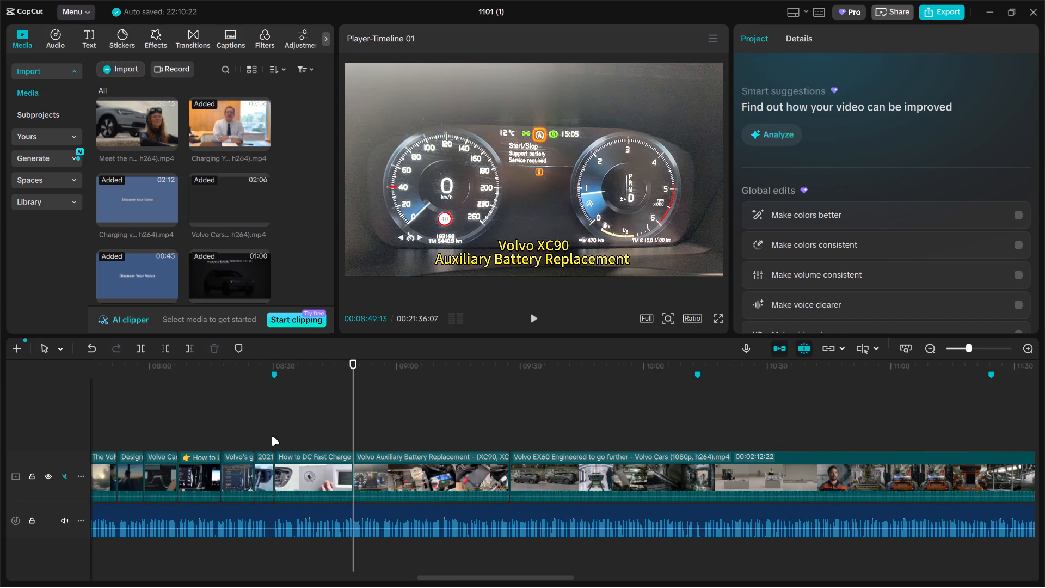
pyautogui.click(272, 436)
pyautogui.click(328, 475)
pyautogui.click(822, 38)
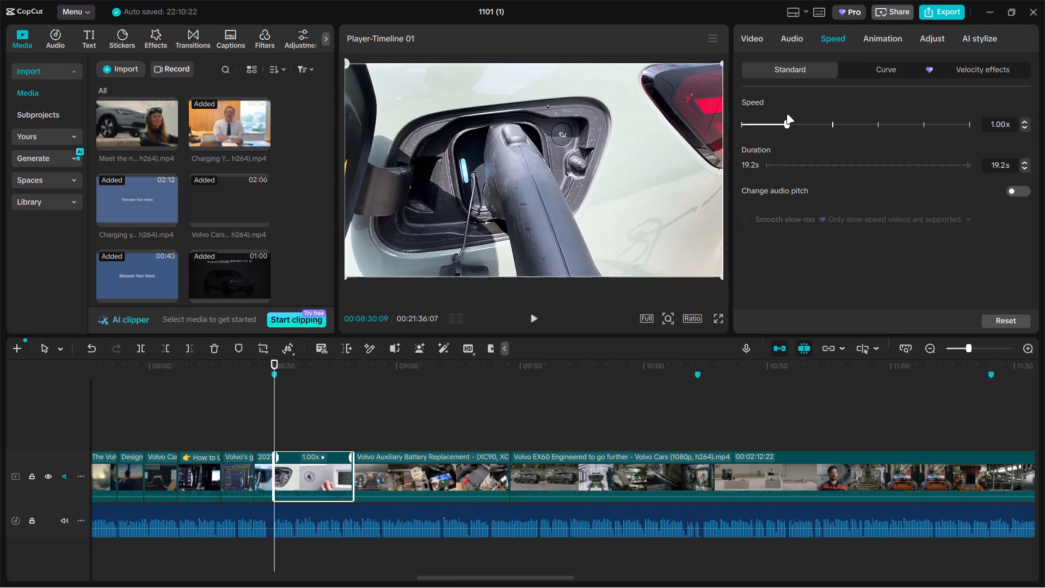
pyautogui.click(810, 120)
# Trim about 17 seconds off the start of the Volvo Auxiliary Battery Replacement clip, around the view of the installed battery.
pyautogui.click(334, 431)
pyautogui.moveTo(337, 431); pyautogui.dragTo(357, 427)
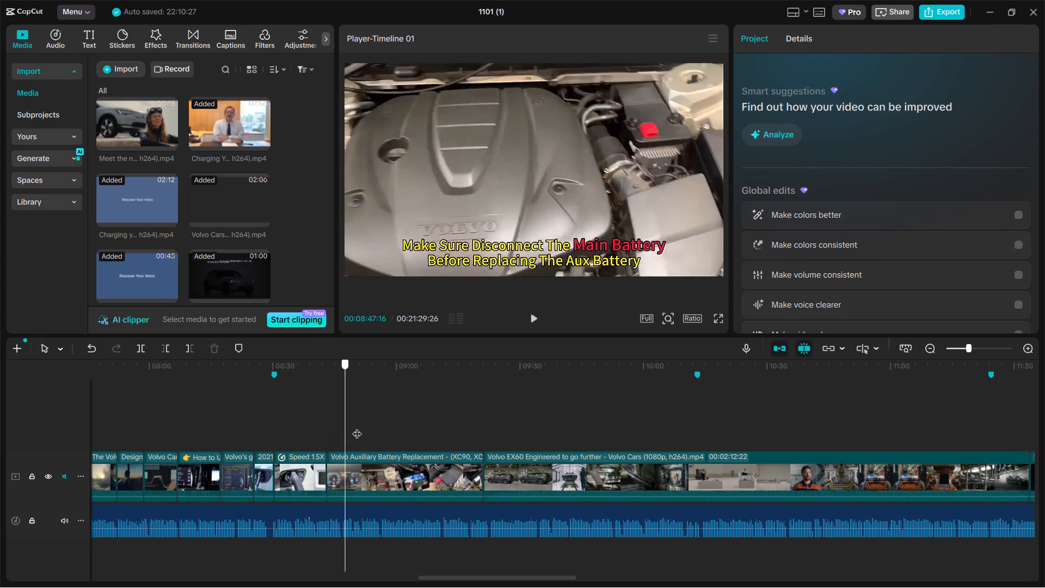
pyautogui.moveTo(357, 427); pyautogui.dragTo(394, 428)
pyautogui.click(390, 464)
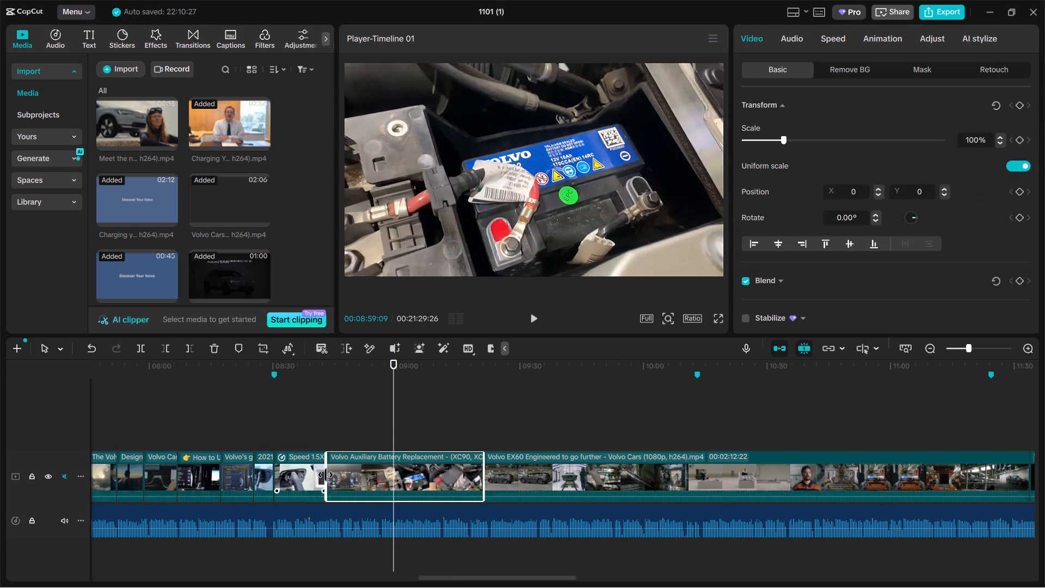
pyautogui.moveTo(325, 475); pyautogui.dragTo(399, 476)
# Shorten the end of the Volvo Auxiliary Battery Replacement clip to about 00:08:54.
pyautogui.click(358, 437)
pyautogui.moveTo(358, 437); pyautogui.dragTo(359, 438)
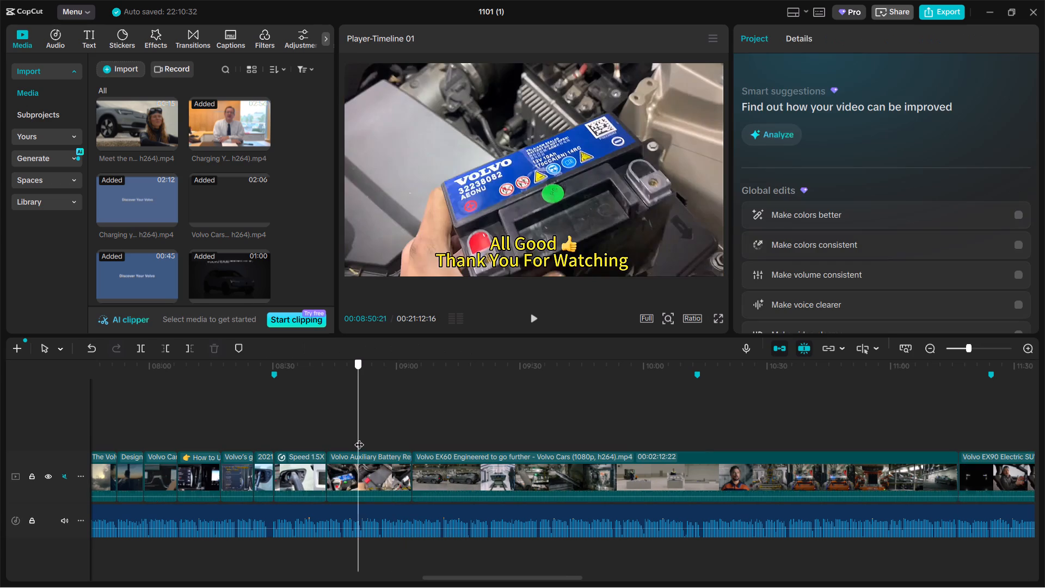
pyautogui.moveTo(359, 438); pyautogui.dragTo(373, 440)
pyautogui.click(389, 469)
pyautogui.moveTo(412, 472); pyautogui.dragTo(373, 473)
# Split the Volvo EX60 Engineered to go further clip at 00:09:24:16 and delete the part before the cut.
pyautogui.click(416, 436)
pyautogui.moveTo(416, 436); pyautogui.dragTo(471, 437)
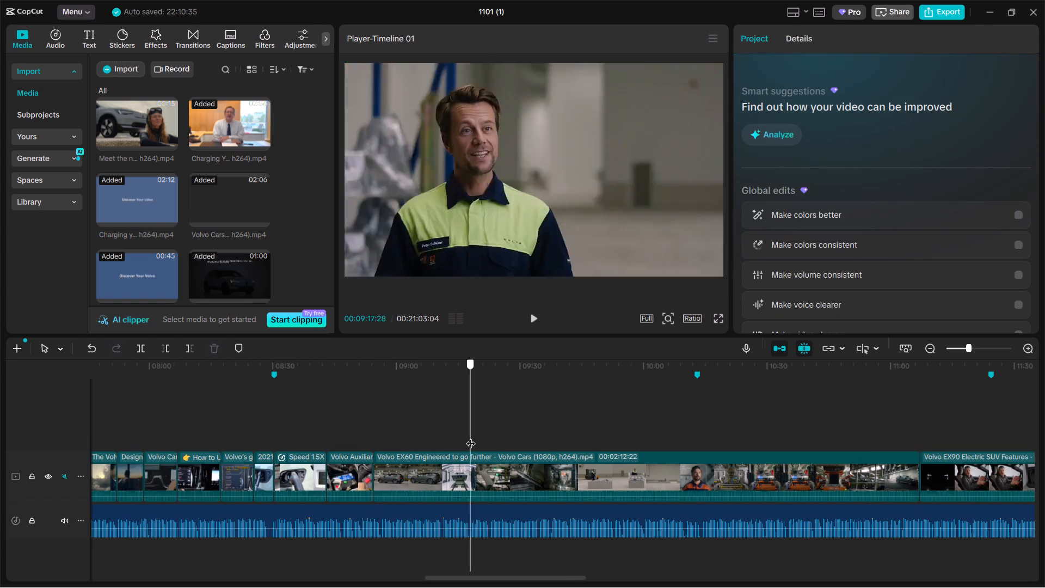
pyautogui.moveTo(471, 437); pyautogui.dragTo(497, 439)
pyautogui.click(488, 483)
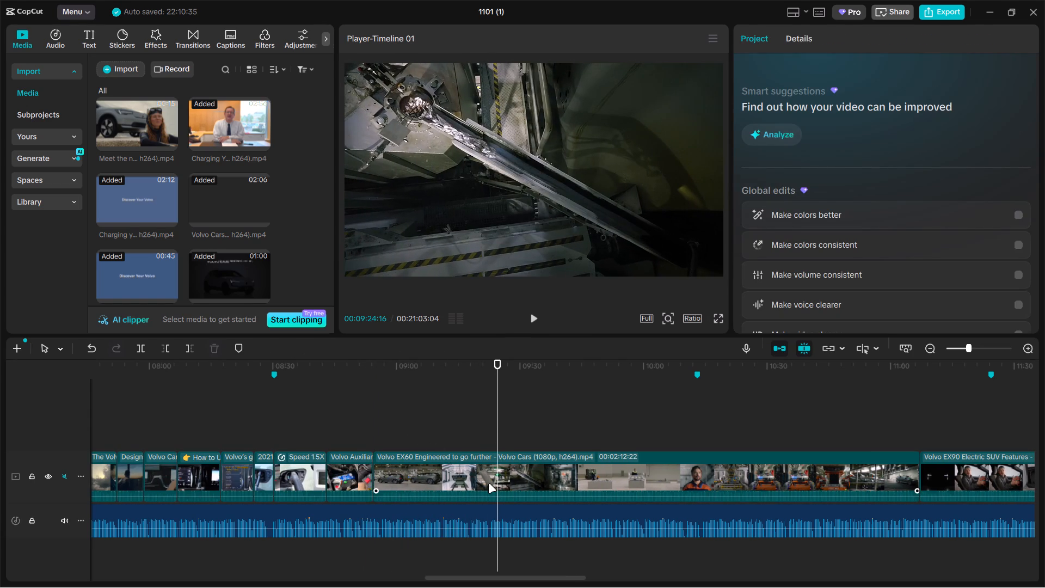
pyautogui.hotkey('ctrl', 'b')
pyautogui.click(458, 480)
pyautogui.press('BackSpace')
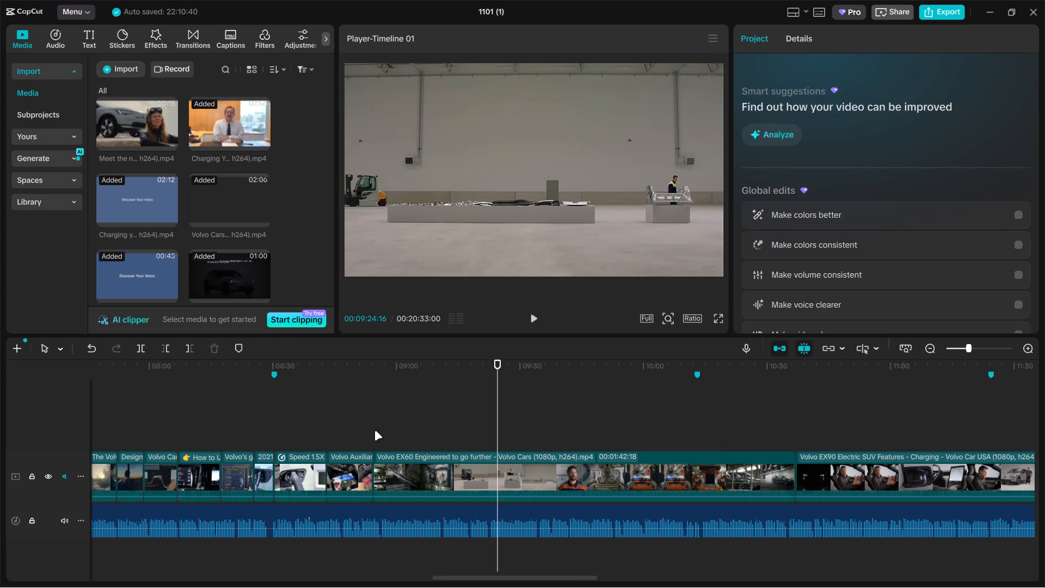
# Split the remaining Volvo EX60 clip at 00:09:07:07 and delete the part after the cut.
pyautogui.click(373, 430)
pyautogui.moveTo(373, 430); pyautogui.dragTo(437, 427)
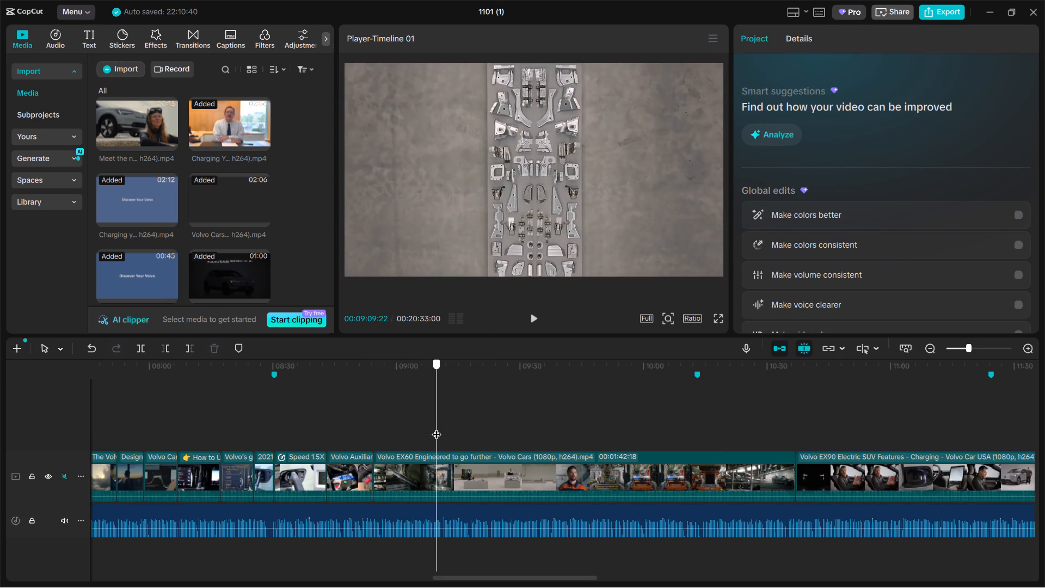
pyautogui.moveTo(437, 427); pyautogui.dragTo(426, 436)
pyautogui.click(442, 461)
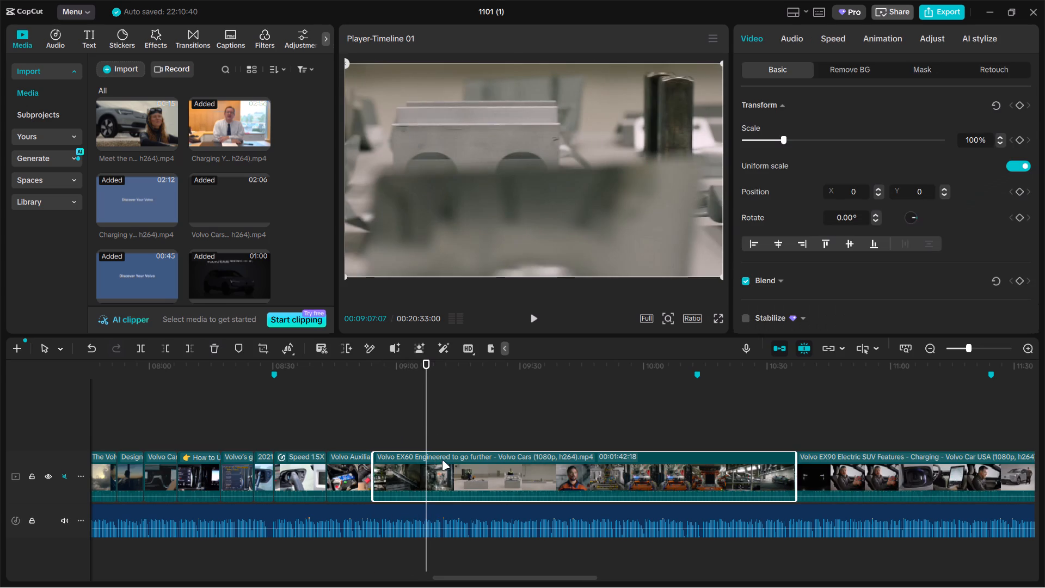
pyautogui.hotkey('ctrl', 'b')
pyautogui.press('BackSpace')
# Split the Volvo EX90 Electric SUV Features - Charging clip at 00:09:30:18 and delete the part before the cut.
pyautogui.moveTo(425, 432); pyautogui.dragTo(533, 437)
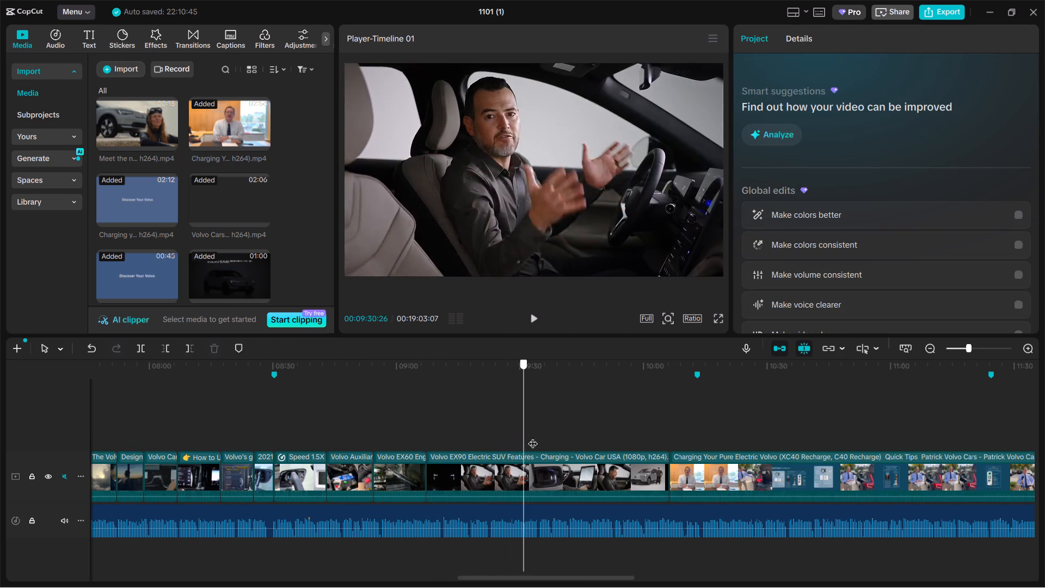
pyautogui.moveTo(533, 437); pyautogui.dragTo(526, 442)
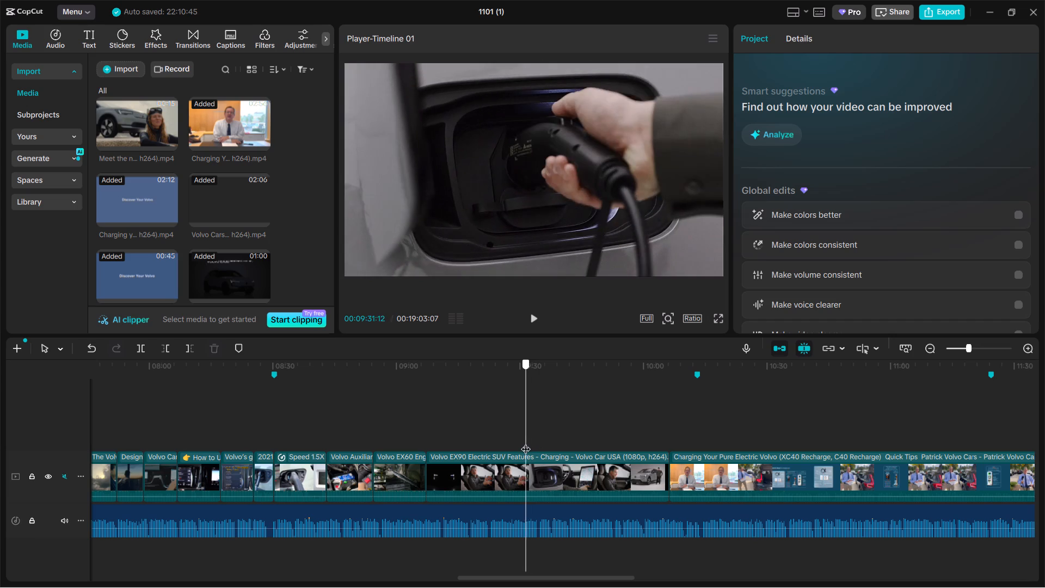
pyautogui.moveTo(526, 442); pyautogui.dragTo(522, 446)
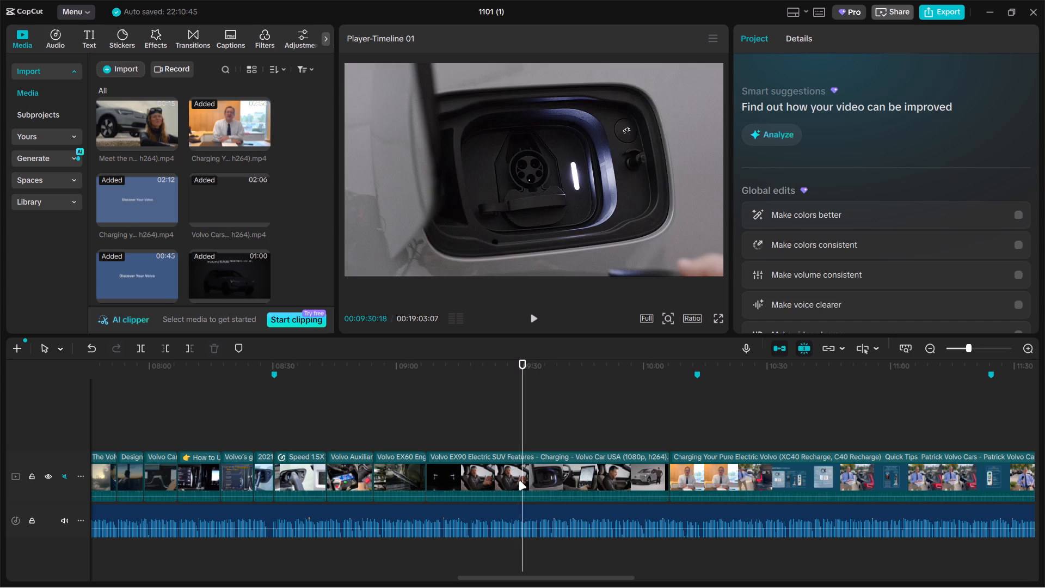
pyautogui.click(519, 484)
pyautogui.hotkey('ctrl', 'b')
pyautogui.click(500, 484)
pyautogui.press('BackSpace')
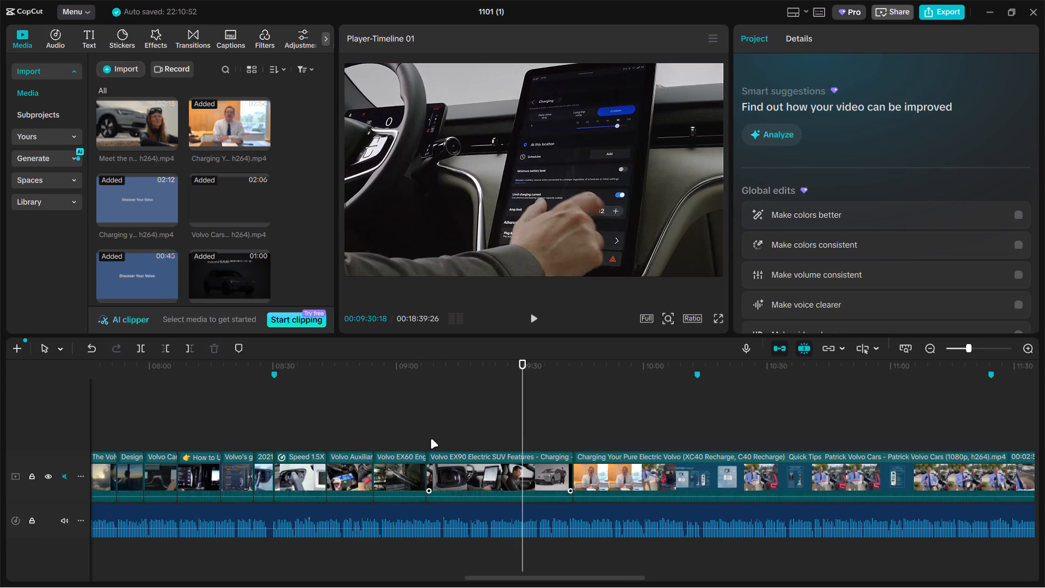
# Split the Volvo EX90 Electric SUV Features - Charging clip at about 00:09:10.
pyautogui.click(430, 438)
pyautogui.moveTo(430, 438); pyautogui.dragTo(472, 433)
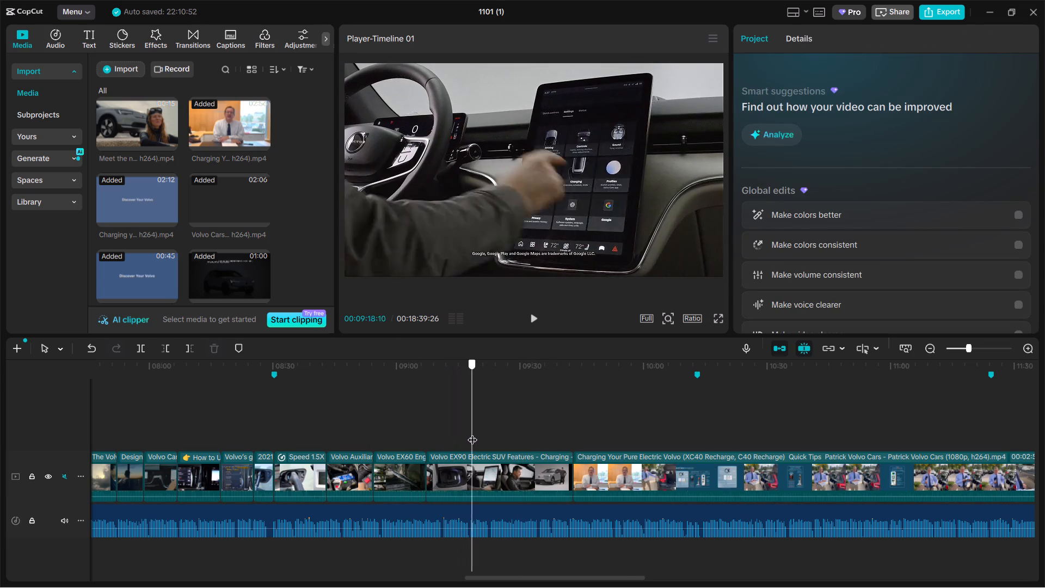
pyautogui.moveTo(472, 433); pyautogui.dragTo(543, 429)
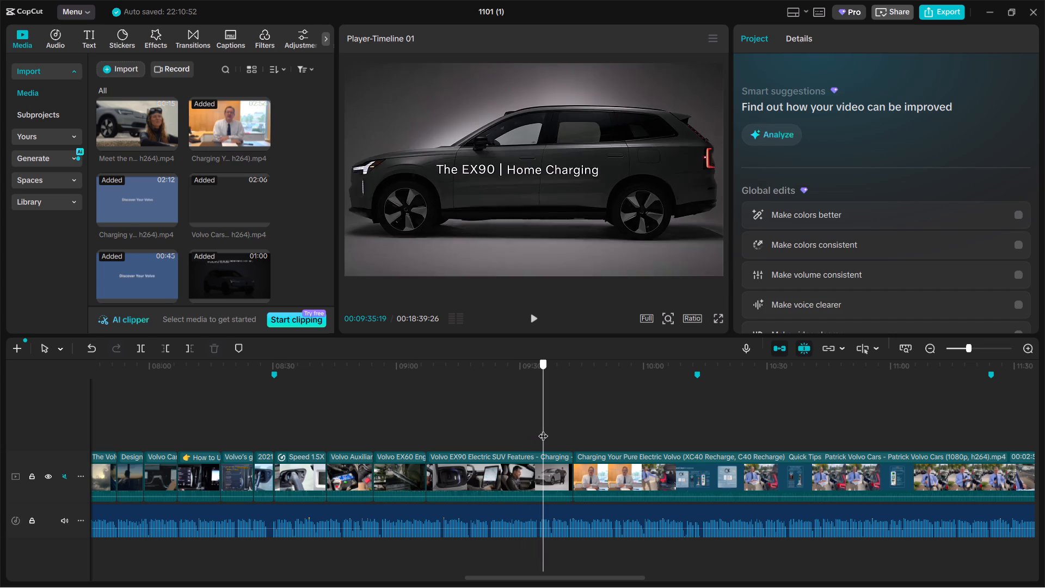
pyautogui.moveTo(543, 429); pyautogui.dragTo(452, 432)
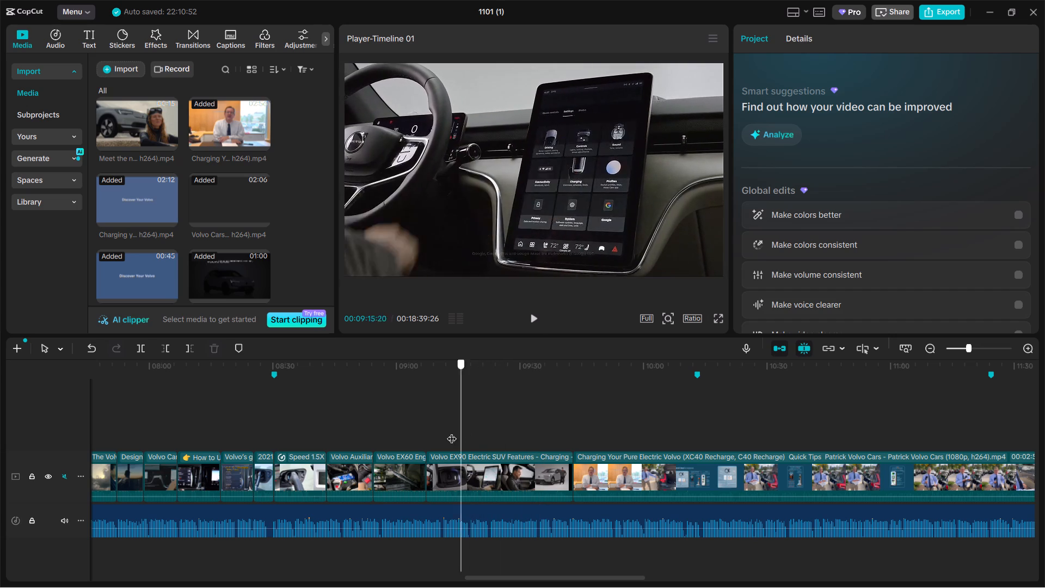
pyautogui.moveTo(452, 432); pyautogui.dragTo(455, 427)
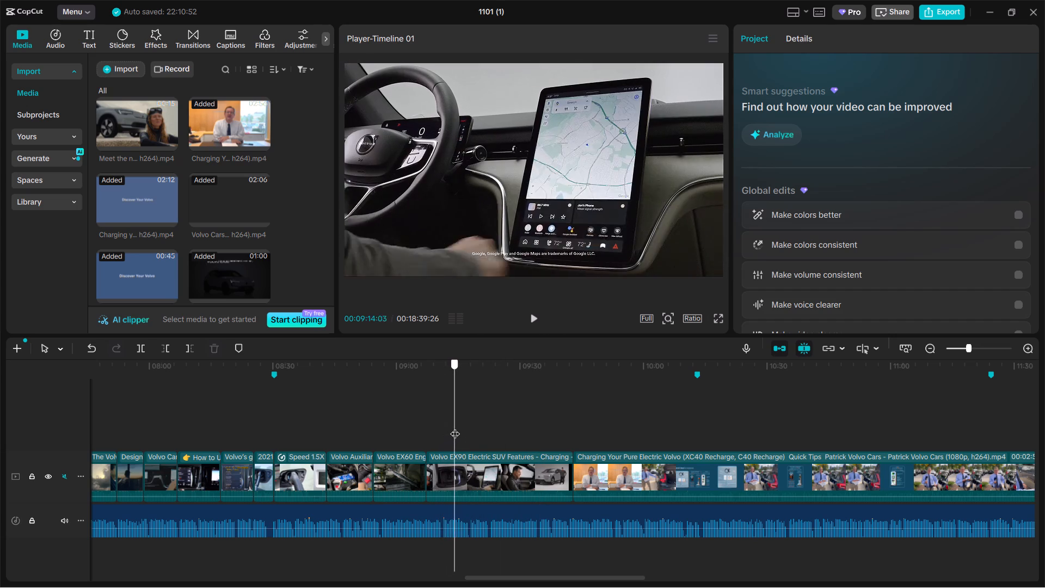
pyautogui.moveTo(455, 427); pyautogui.dragTo(460, 427)
pyautogui.keyDown('ctrl'); pyautogui.scroll(5, 460, 427); pyautogui.keyUp('ctrl')
pyautogui.keyDown('ctrl'); pyautogui.moveTo(460, 427); pyautogui.dragTo(445, 428); pyautogui.keyUp('ctrl')
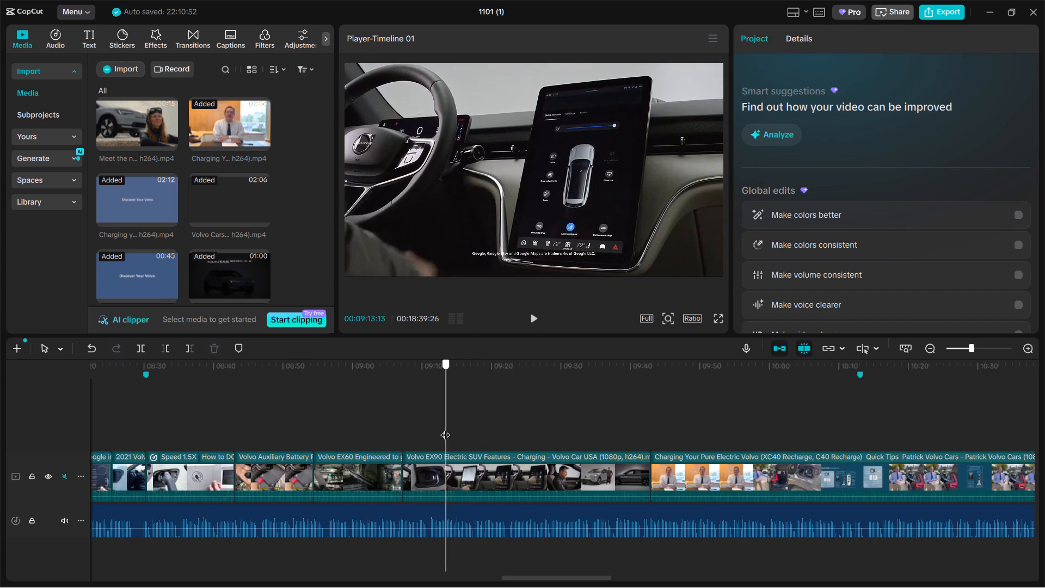
pyautogui.keyDown('ctrl'); pyautogui.moveTo(445, 428); pyautogui.dragTo(427, 428); pyautogui.keyUp('ctrl')
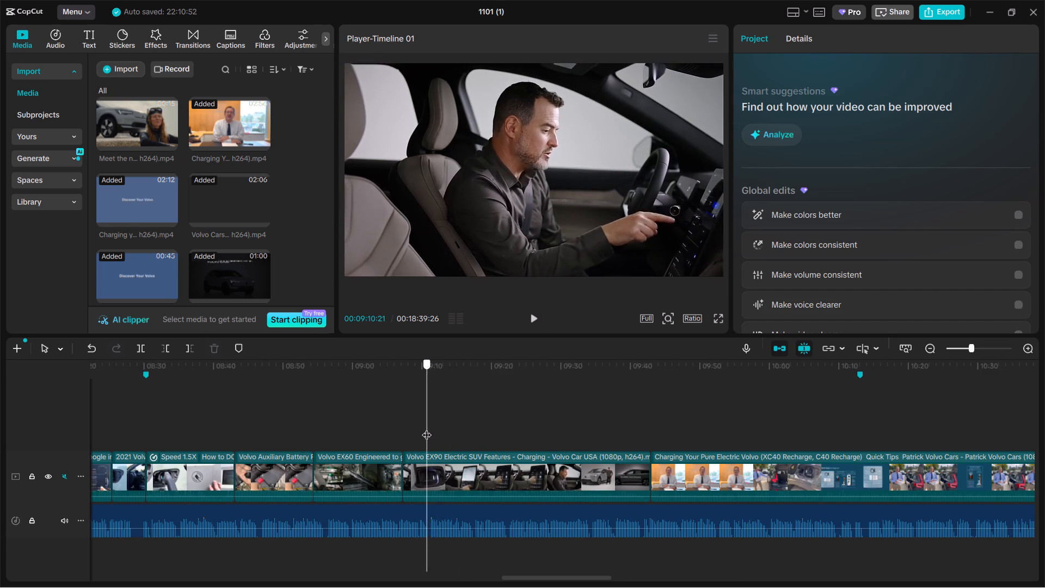
pyautogui.keyDown('ctrl'); pyautogui.moveTo(427, 428); pyautogui.dragTo(422, 428); pyautogui.keyUp('ctrl')
pyautogui.click(428, 461)
pyautogui.keyDown('ctrl'); pyautogui.scroll(5, 428, 461); pyautogui.keyUp('ctrl')
pyautogui.hotkey('ctrl', 'b')
# Split the Volvo EX90 charging clip again at 00:09:13:19 and delete the short section between the two cuts.
pyautogui.moveTo(426, 437); pyautogui.dragTo(441, 433)
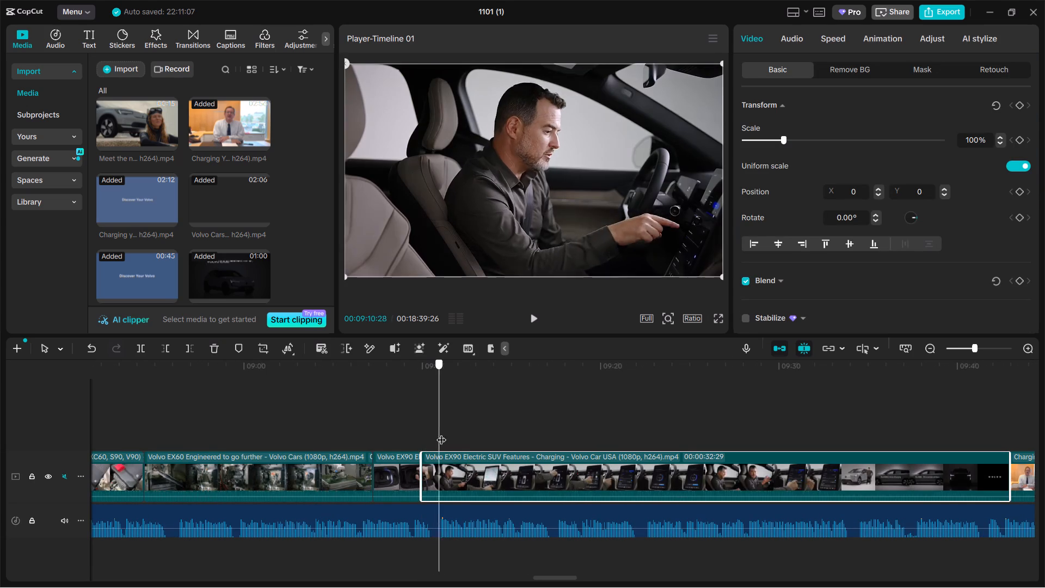
pyautogui.moveTo(441, 433); pyautogui.dragTo(487, 427)
pyautogui.hotkey('ctrl', 'b')
pyautogui.click(459, 459)
pyautogui.press('BackSpace')
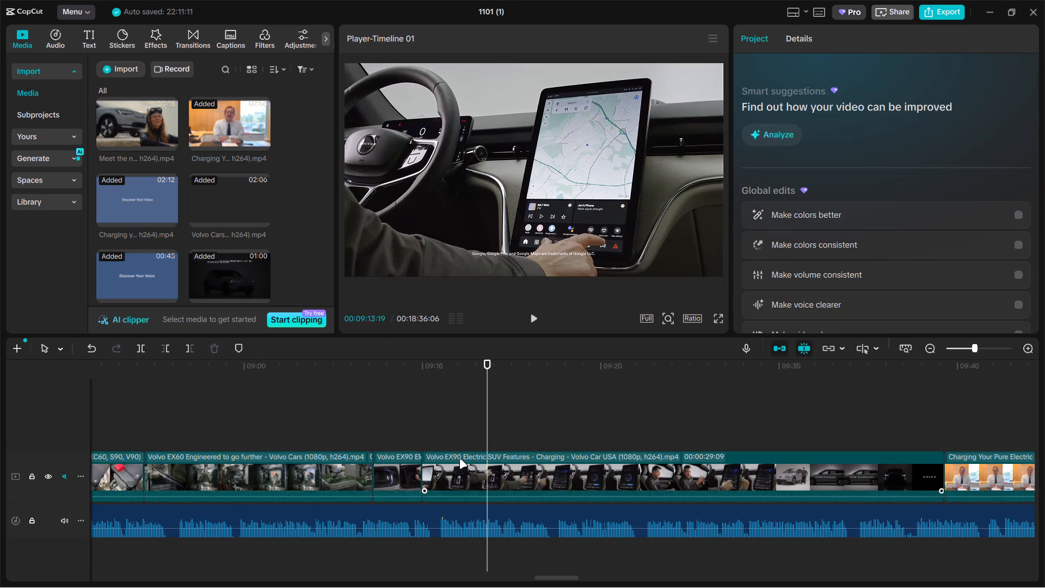
# Split the remaining Volvo EX90 charging clip at 00:09:19:27, on the manual charging schedule screen.
pyautogui.click(427, 433)
pyautogui.moveTo(427, 433); pyautogui.dragTo(494, 433)
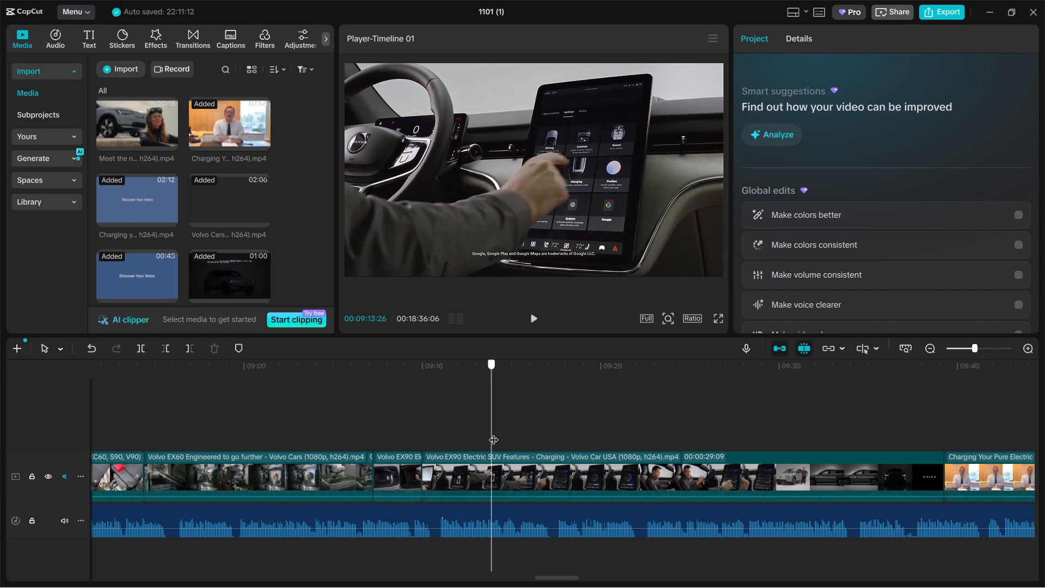
pyautogui.moveTo(494, 433); pyautogui.dragTo(508, 433)
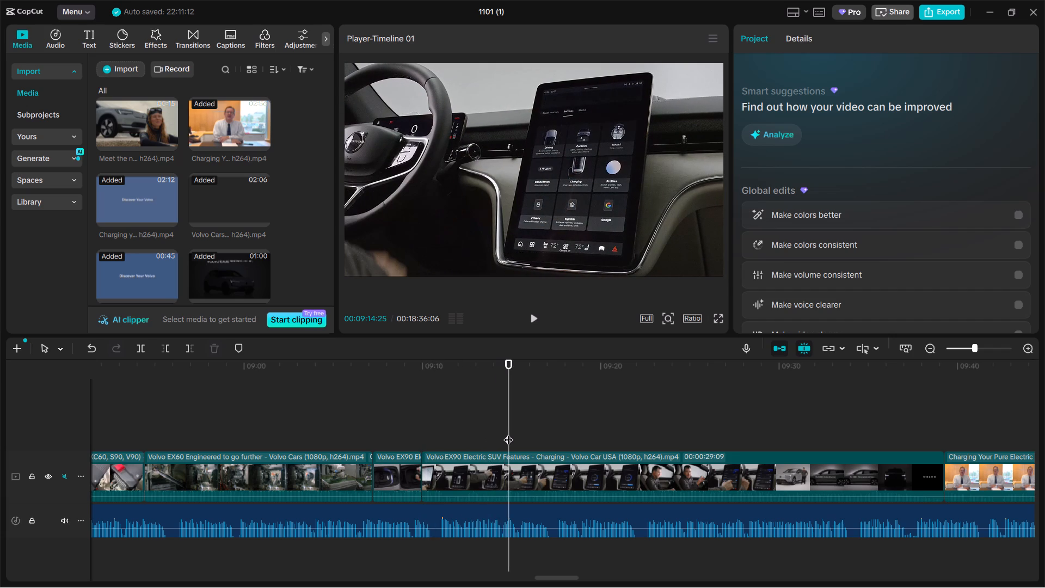
pyautogui.moveTo(508, 433); pyautogui.dragTo(604, 427)
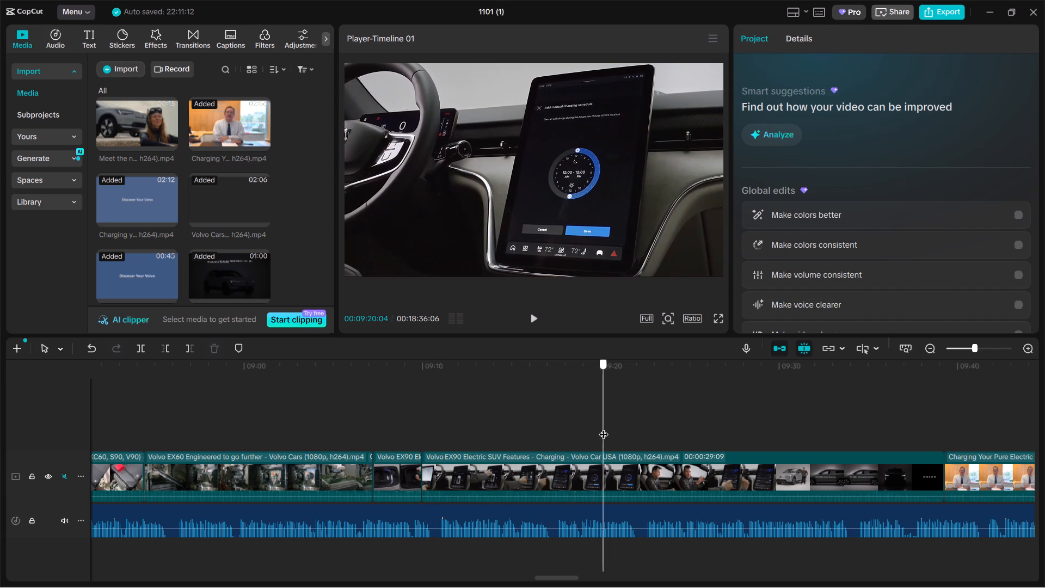
pyautogui.moveTo(604, 427); pyautogui.dragTo(599, 428)
pyautogui.click(593, 481)
pyautogui.hotkey('ctrl', 'b')
# Move the two Volvo EX90 charging pieces before the cut to the marker near 08:30, ahead of the 1.5X clip.
pyautogui.keyDown('ctrl'); pyautogui.scroll(-2, 593, 481); pyautogui.keyUp('ctrl')
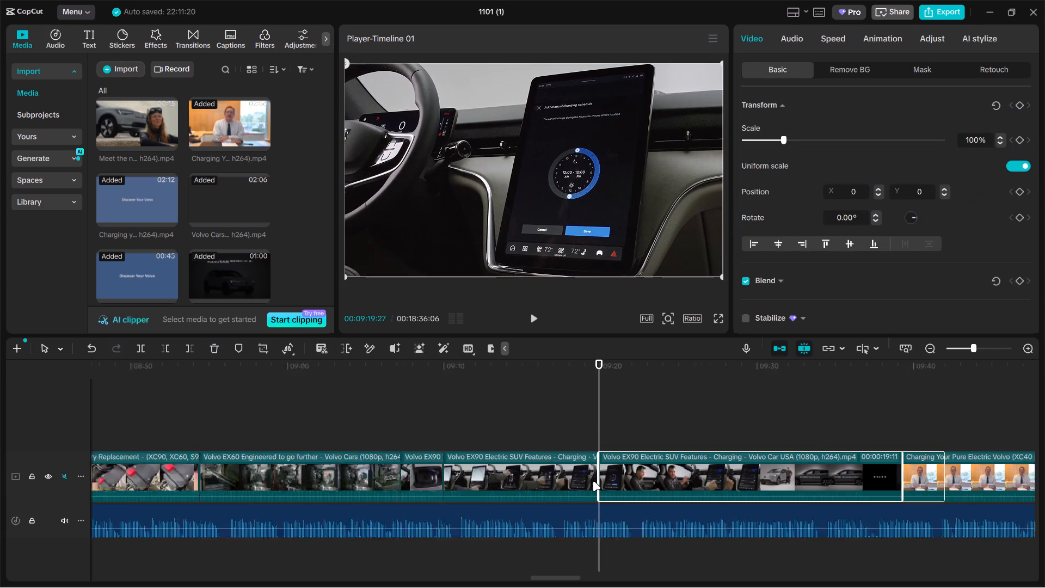
pyautogui.keyDown('ctrl'); pyautogui.scroll(-7, 593, 481); pyautogui.keyUp('ctrl')
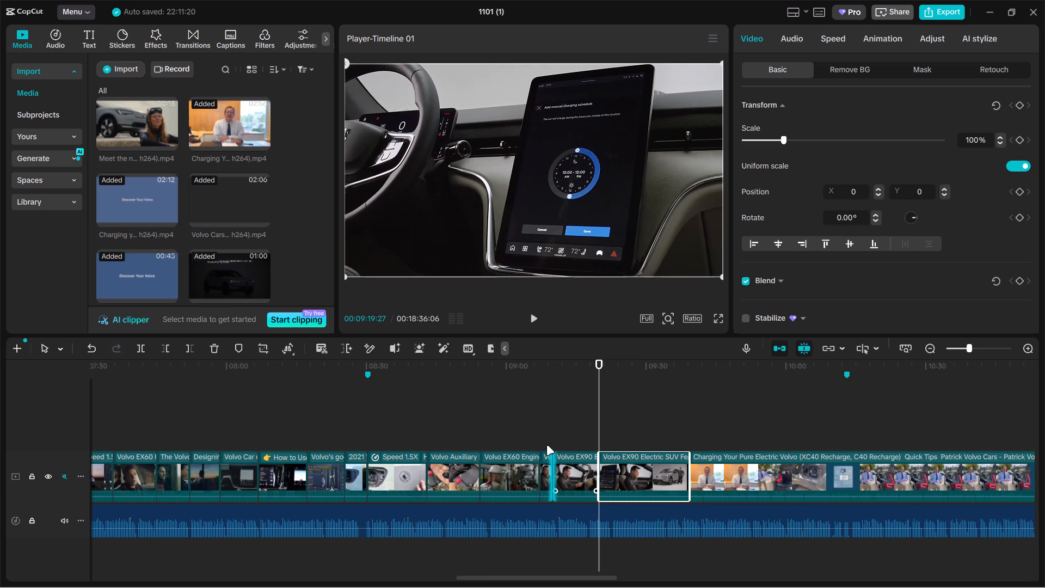
pyautogui.moveTo(544, 432); pyautogui.dragTo(579, 479)
pyautogui.moveTo(570, 463); pyautogui.dragTo(397, 461)
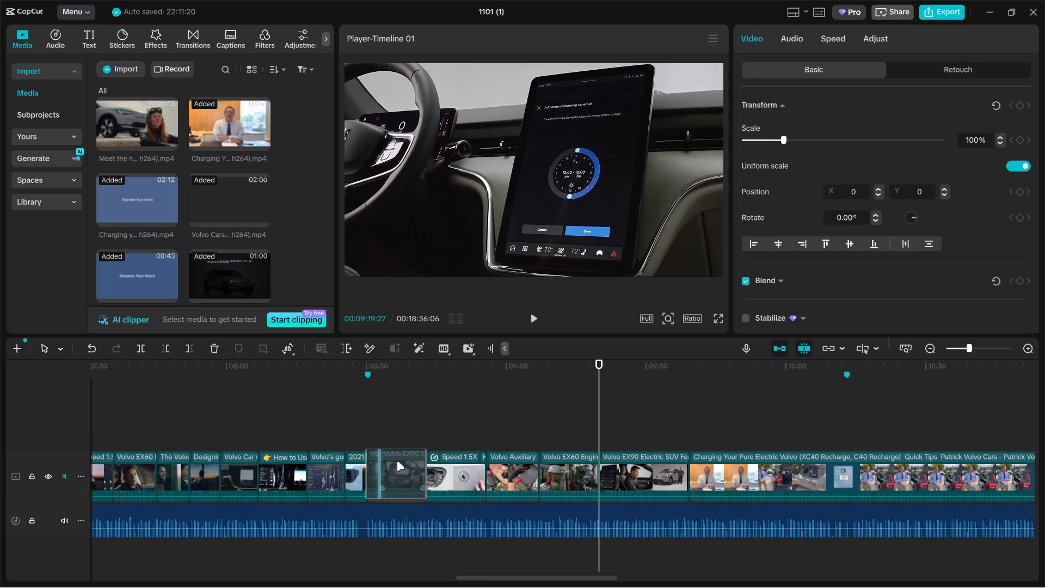
pyautogui.moveTo(397, 461); pyautogui.dragTo(394, 461)
# Scale the longer moved Volvo EX90 charging piece to 135% and play it back.
pyautogui.click(366, 426)
pyautogui.press('space')
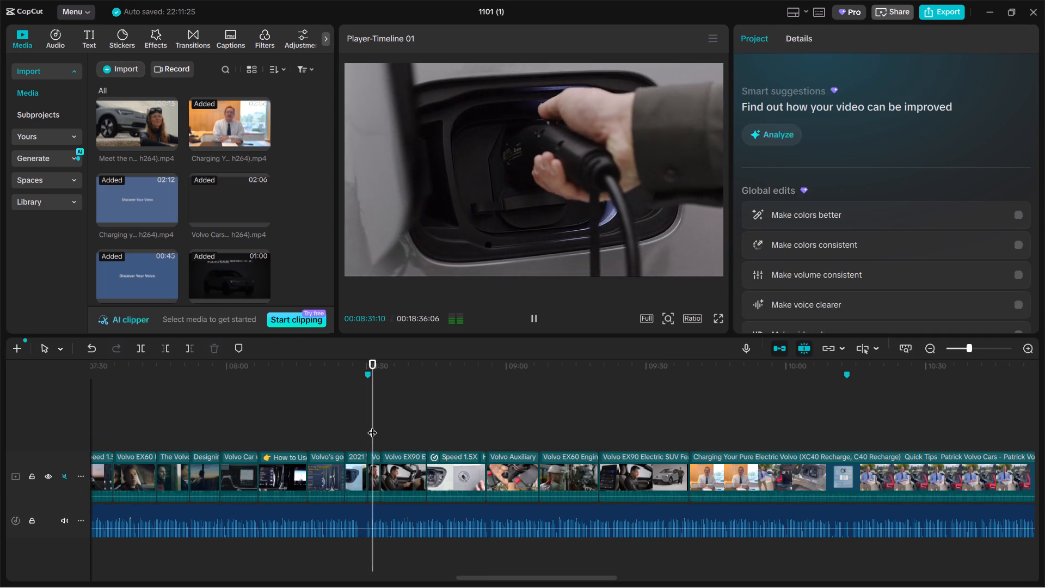
pyautogui.keyDown('ctrl'); pyautogui.scroll(3, 372, 426); pyautogui.keyUp('ctrl')
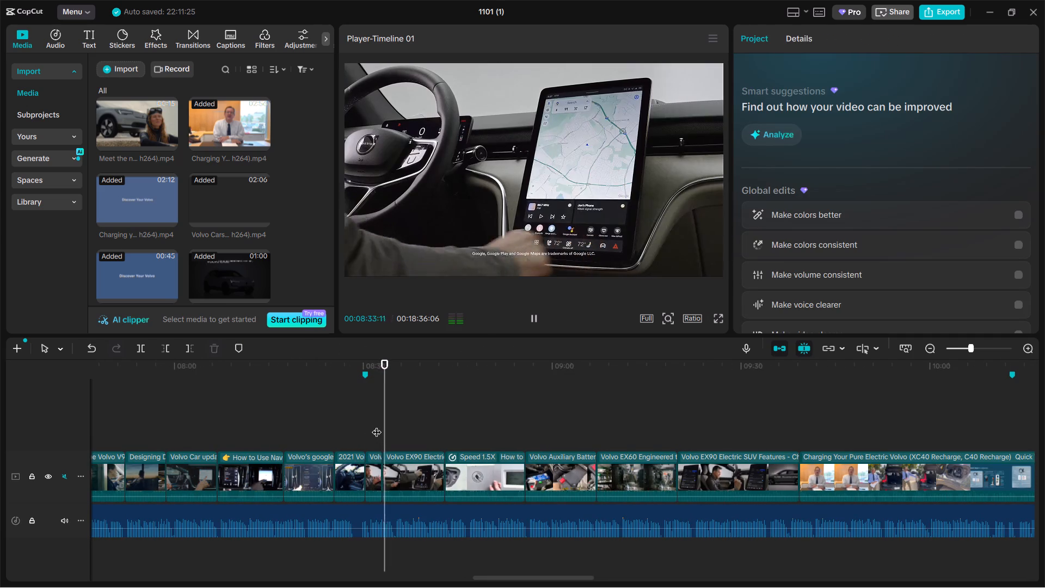
pyautogui.click(519, 238)
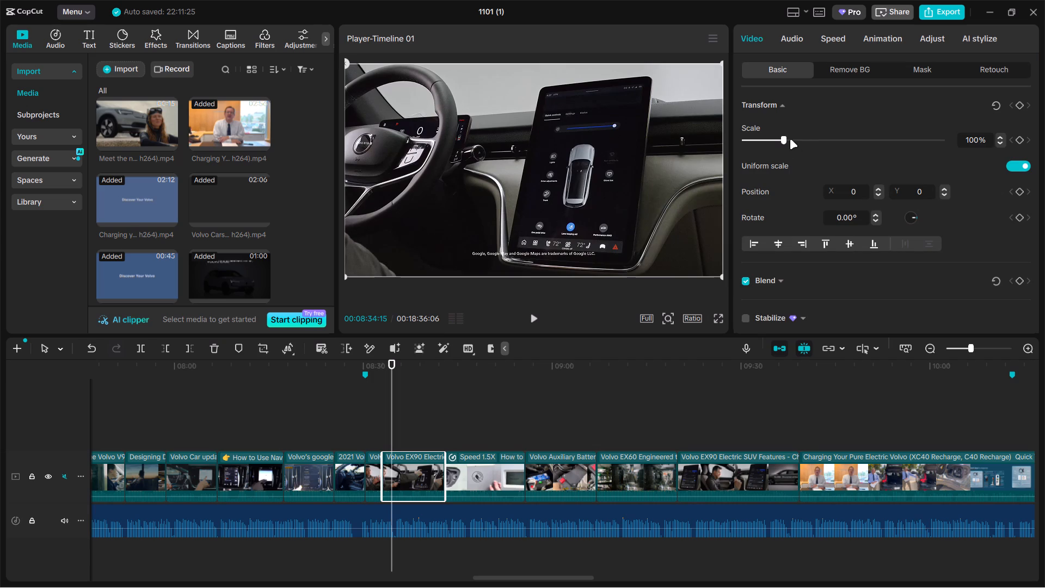
pyautogui.moveTo(790, 139); pyautogui.dragTo(797, 137)
pyautogui.press('space')
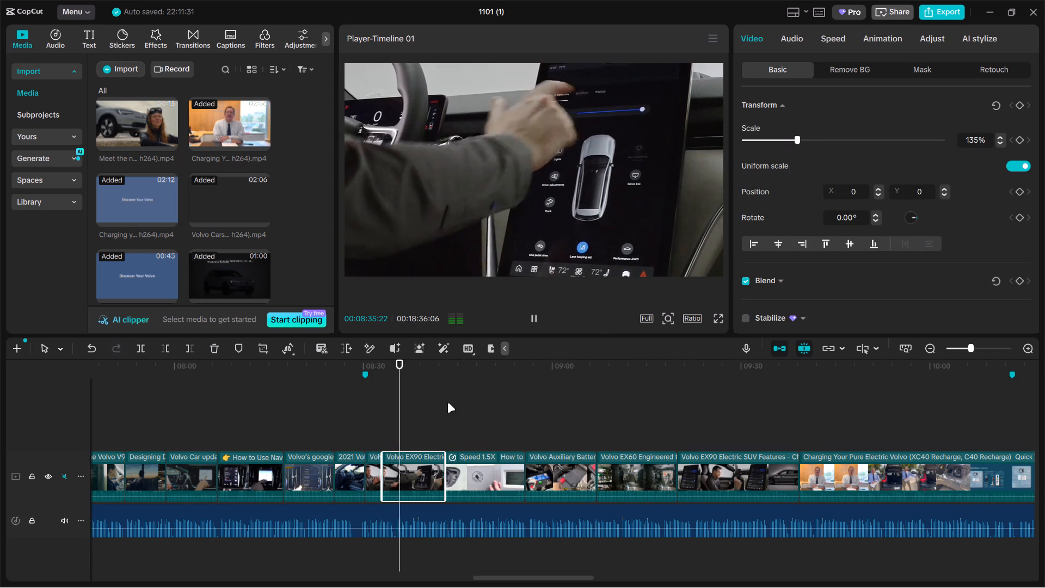
pyautogui.moveTo(458, 415); pyautogui.dragTo(458, 424)
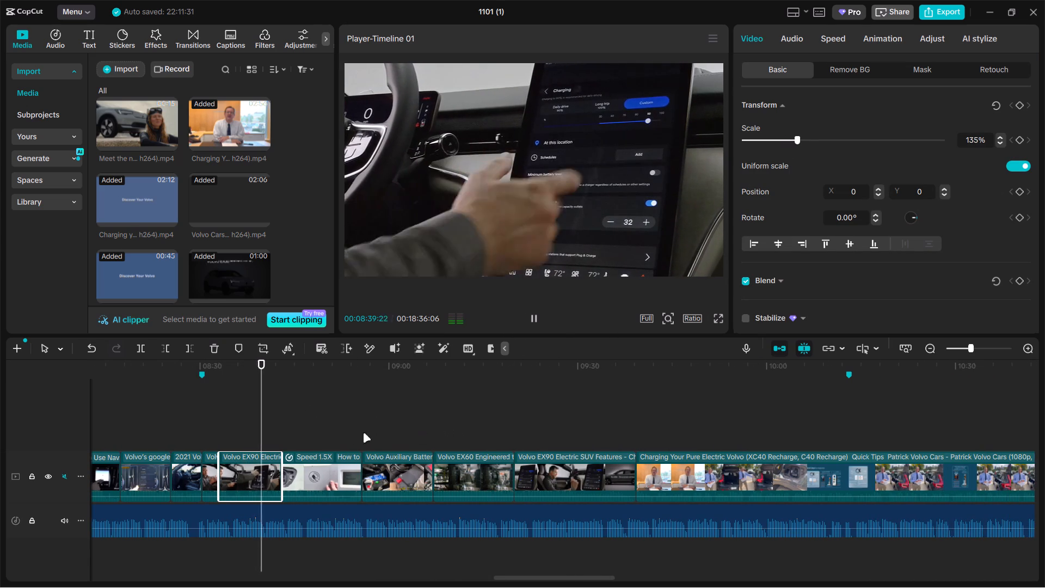
# Enlarge the Volvo Auxiliary Battery Replacement clip to crop its bottom caption out of the frame.
pyautogui.click(217, 436)
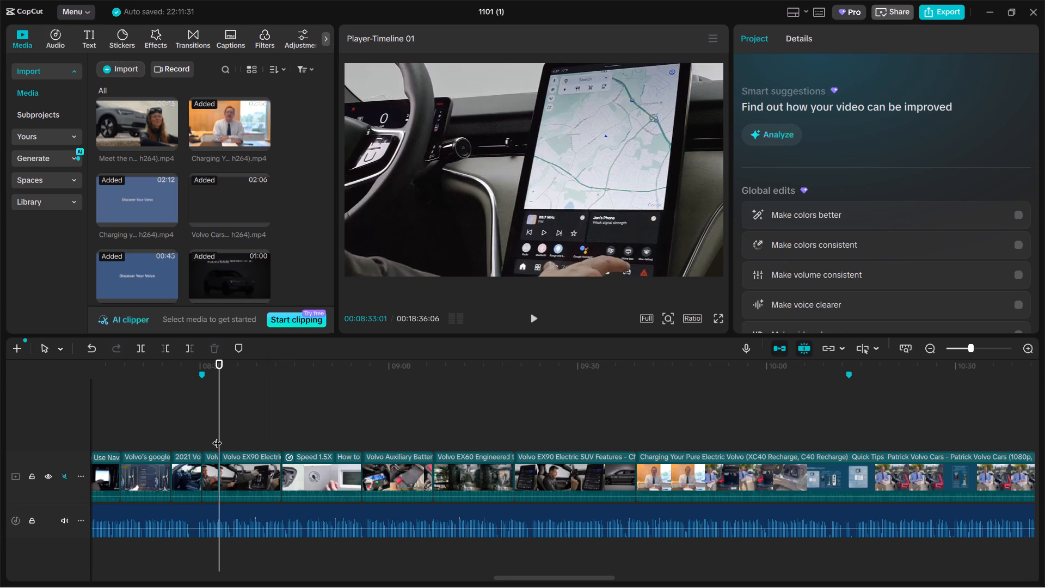
pyautogui.moveTo(217, 436); pyautogui.dragTo(266, 431)
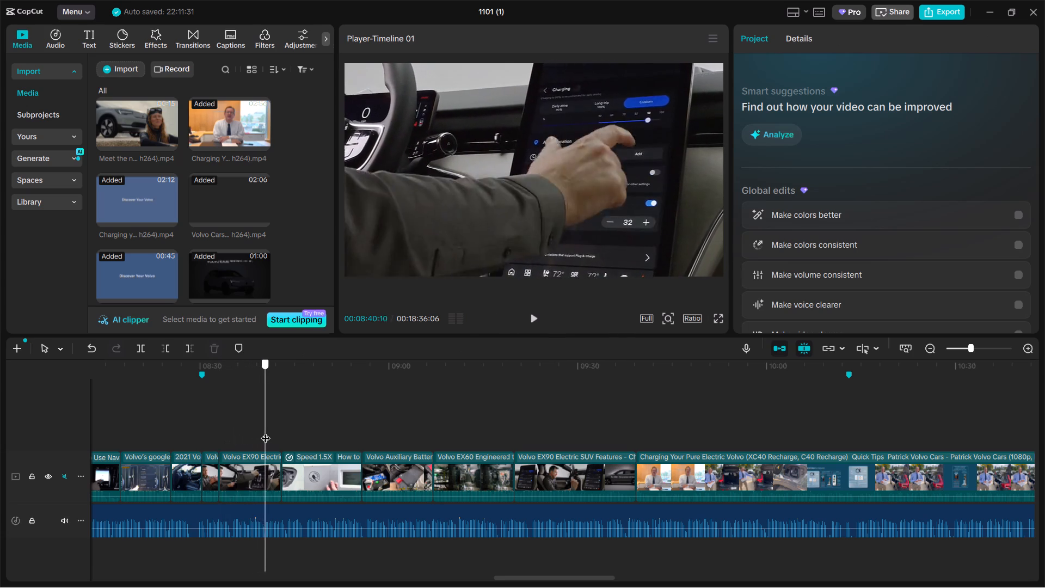
pyautogui.moveTo(266, 431); pyautogui.dragTo(366, 426)
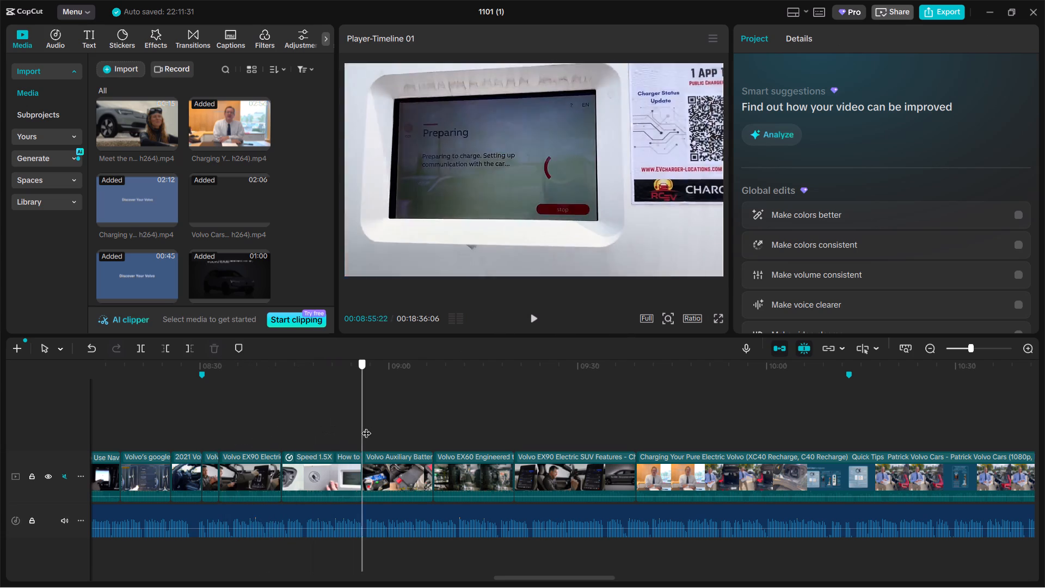
pyautogui.moveTo(366, 426); pyautogui.dragTo(401, 431)
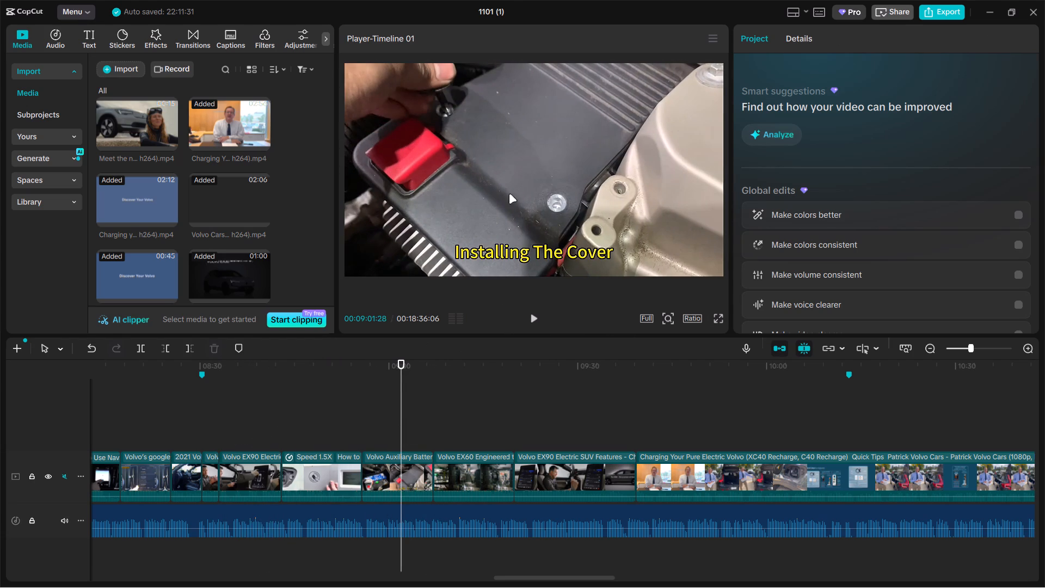
pyautogui.click(514, 186)
pyautogui.click(394, 464)
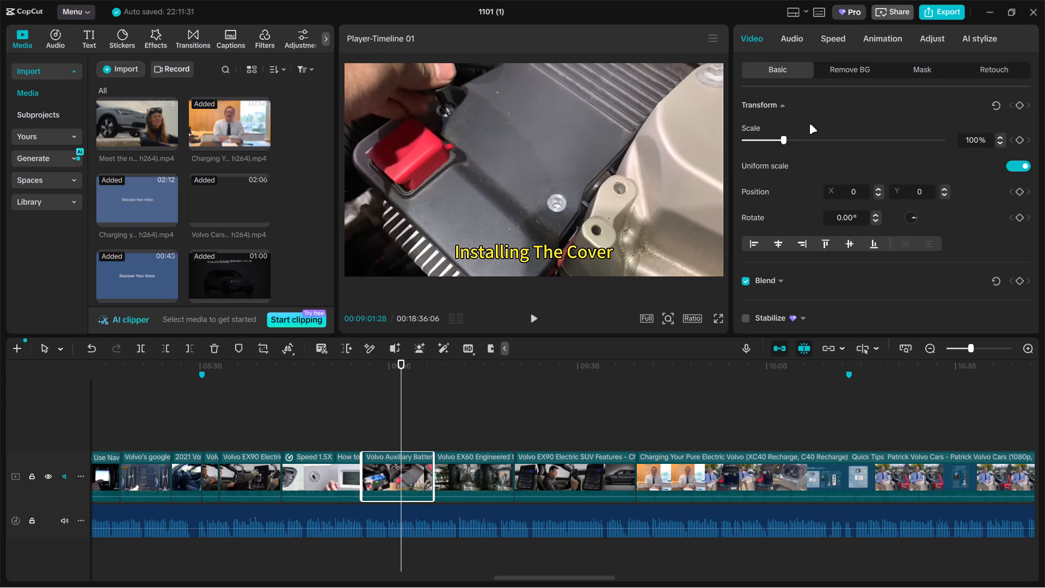
pyautogui.moveTo(788, 139); pyautogui.dragTo(803, 140)
# Delete the leftover Volvo EX90 charging piece between the Volvo EX60 and Charging Your Pure Electric Volvo clips.
pyautogui.click(458, 401)
pyautogui.moveTo(458, 401); pyautogui.dragTo(460, 401)
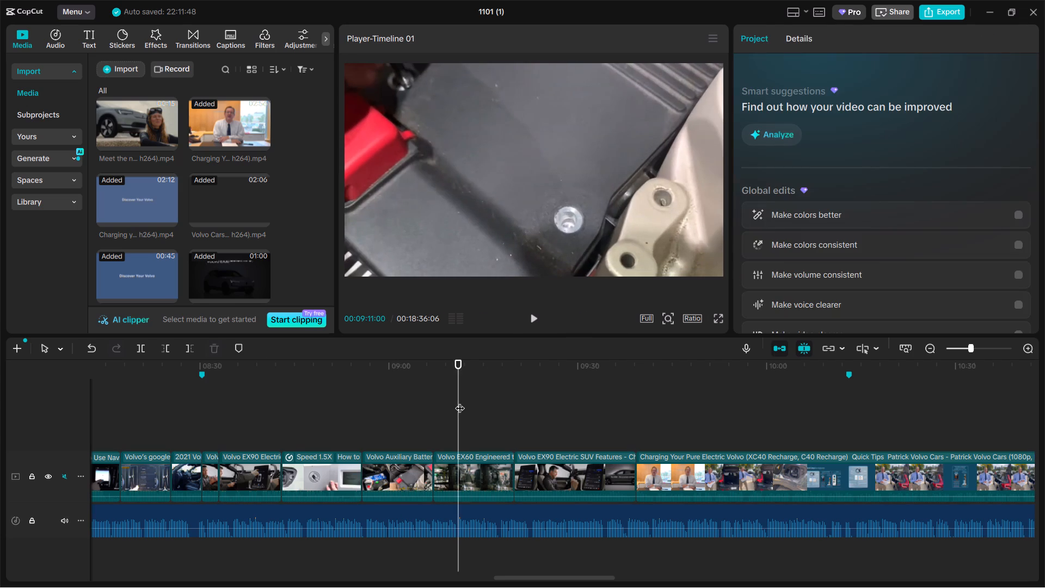
pyautogui.moveTo(460, 401); pyautogui.dragTo(585, 399)
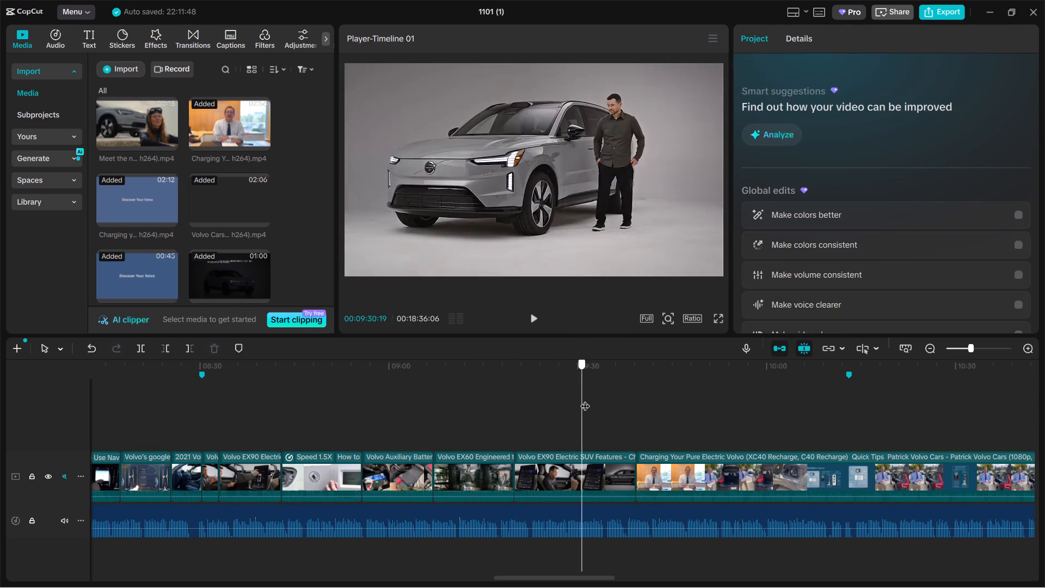
pyautogui.moveTo(585, 399); pyautogui.dragTo(531, 406)
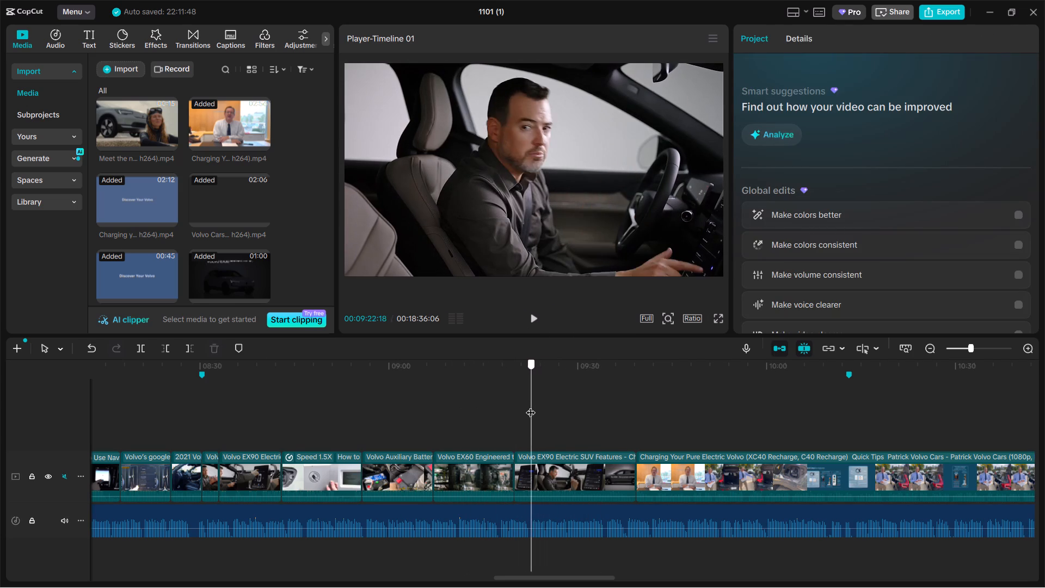
pyautogui.moveTo(531, 406); pyautogui.dragTo(531, 405)
pyautogui.click(539, 447)
pyautogui.click(539, 477)
pyautogui.press('BackSpace')
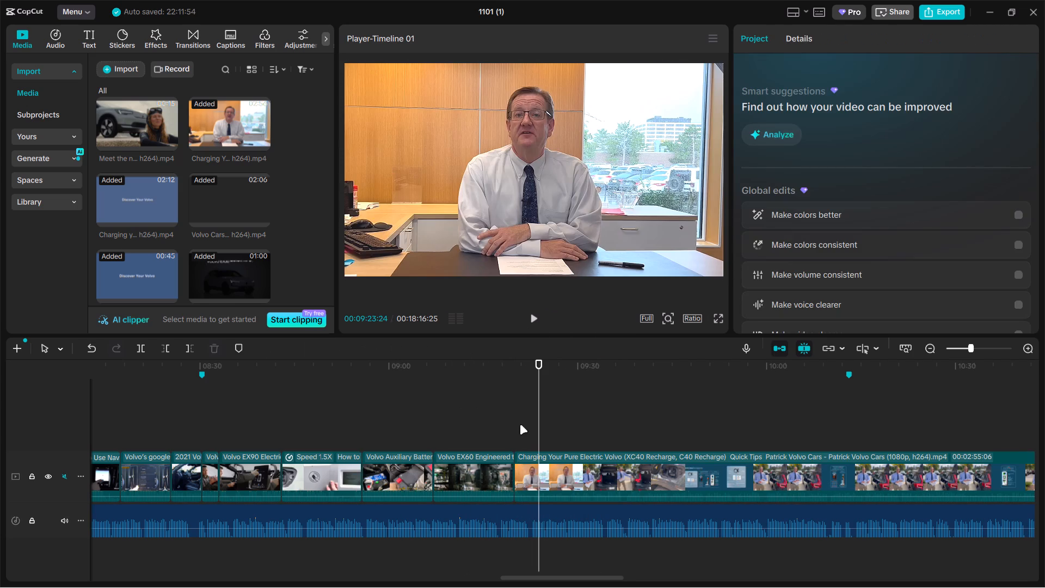
# Split the Charging Your Pure Electric Volvo clip at 00:11:03:19 and delete the part before the cut.
pyautogui.click(520, 425)
pyautogui.moveTo(520, 425); pyautogui.dragTo(661, 425)
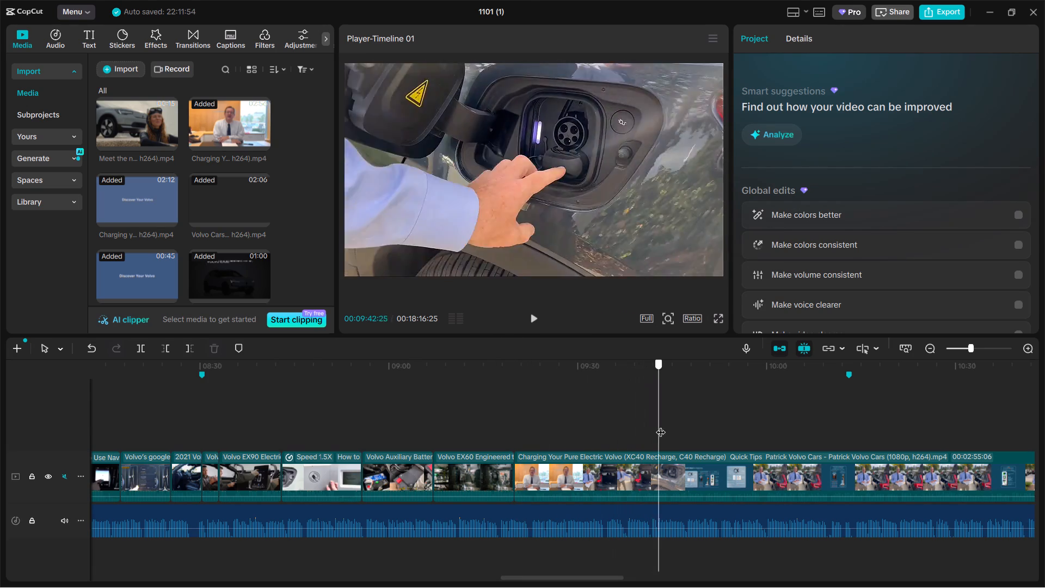
pyautogui.moveTo(661, 425); pyautogui.dragTo(826, 421)
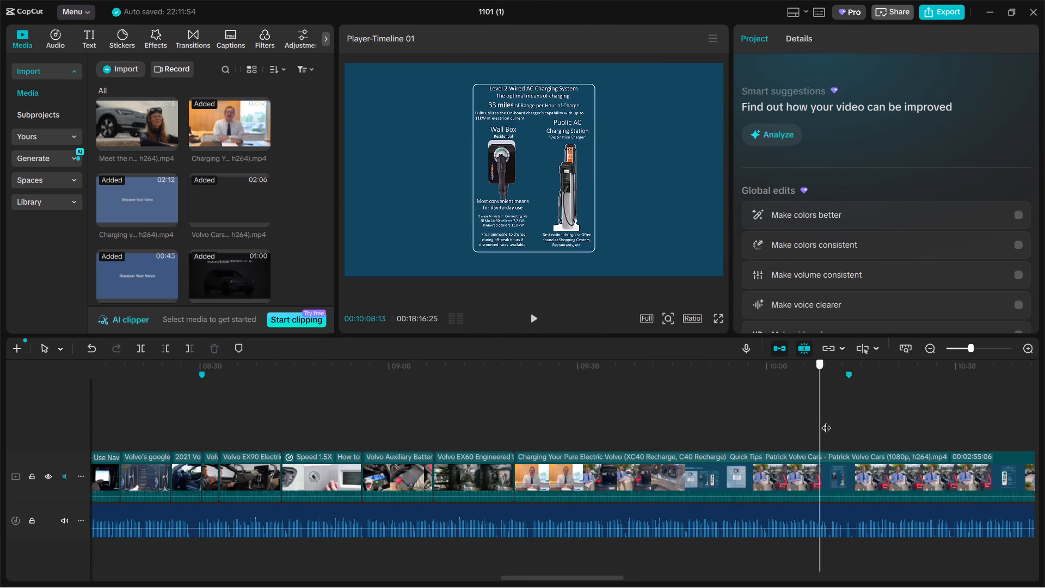
pyautogui.moveTo(826, 421); pyautogui.dragTo(949, 411)
pyautogui.moveTo(809, 423); pyautogui.dragTo(812, 431)
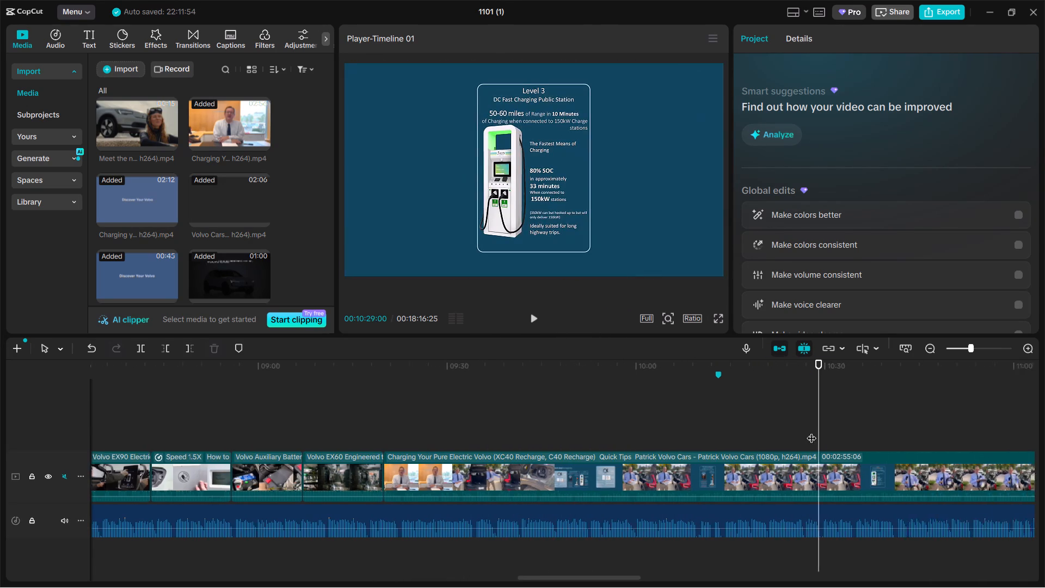
pyautogui.moveTo(812, 431); pyautogui.dragTo(812, 434)
pyautogui.keyDown('ctrl'); pyautogui.scroll(-9, 788, 439); pyautogui.keyUp('ctrl')
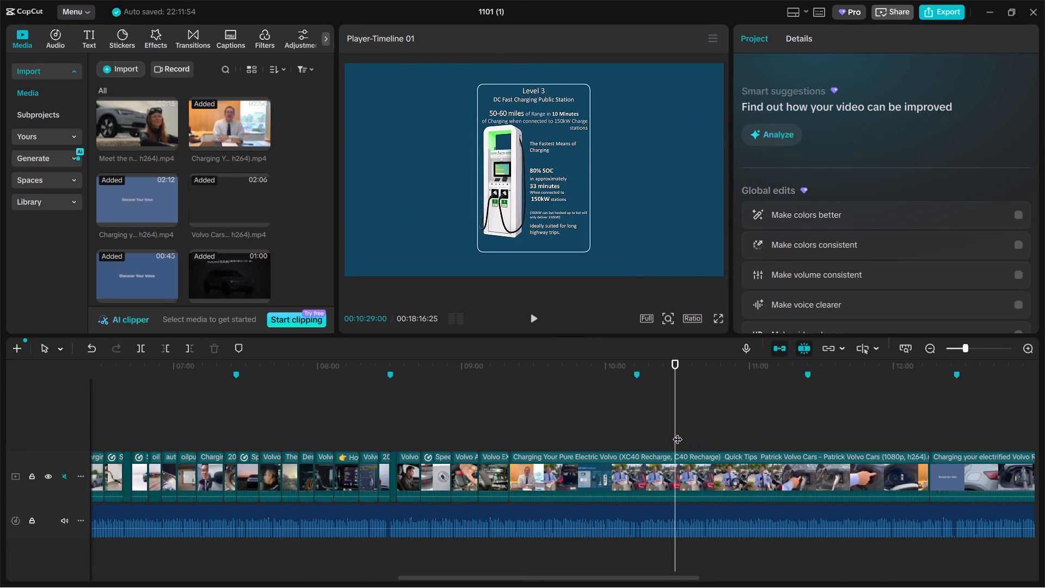
pyautogui.moveTo(678, 432); pyautogui.dragTo(765, 429)
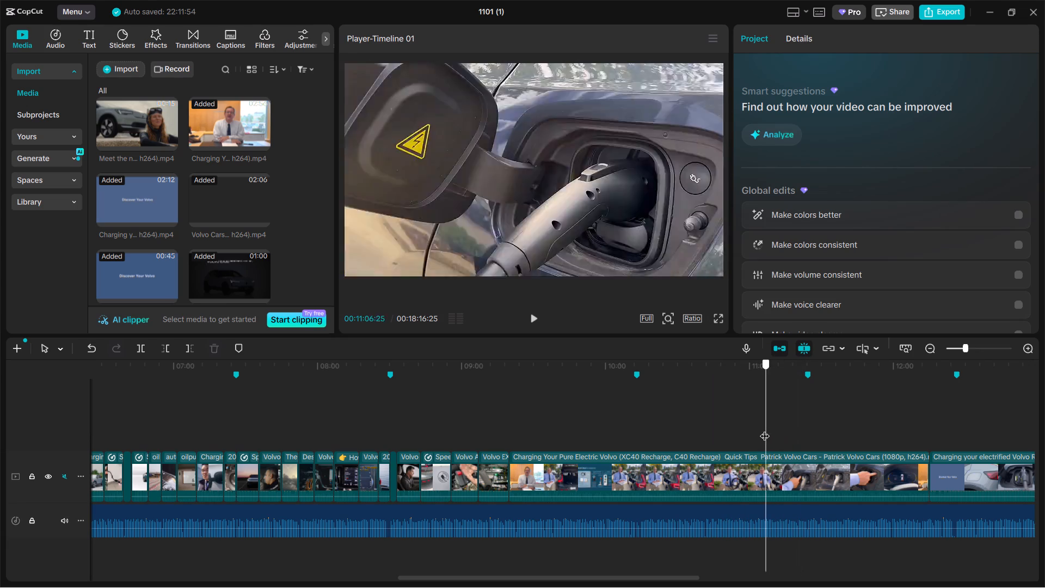
pyautogui.moveTo(765, 429); pyautogui.dragTo(758, 429)
pyautogui.click(745, 480)
pyautogui.hotkey('ctrl', 'b')
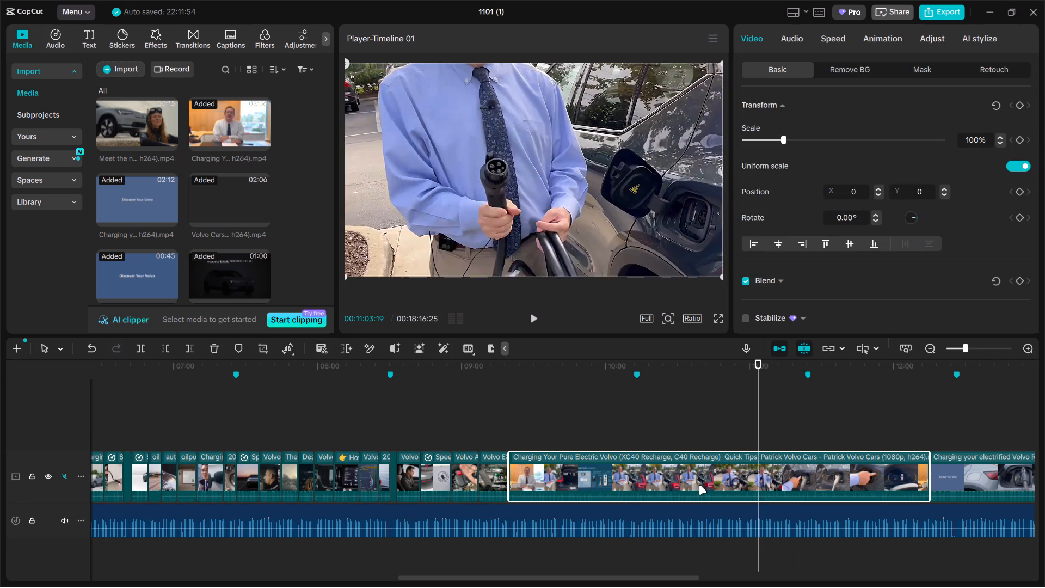
pyautogui.click(699, 485)
pyautogui.press('BackSpace')
# Split the Charging Your Pure Electric Volvo clip at 00:09:32:20 and delete the part after the cut.
pyautogui.click(507, 436)
pyautogui.moveTo(507, 436); pyautogui.dragTo(525, 434)
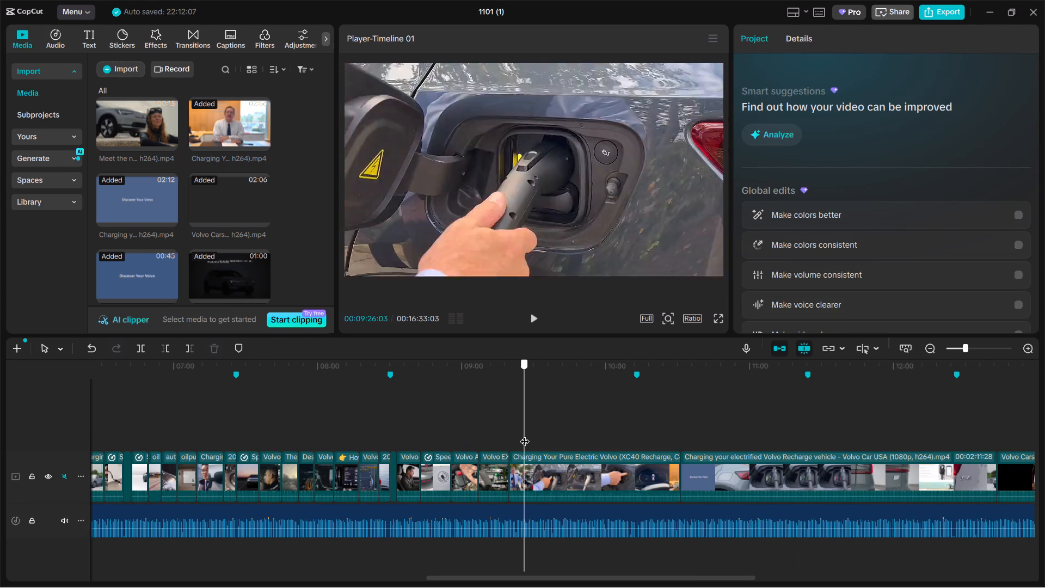
pyautogui.moveTo(525, 434); pyautogui.dragTo(540, 433)
pyautogui.click(548, 470)
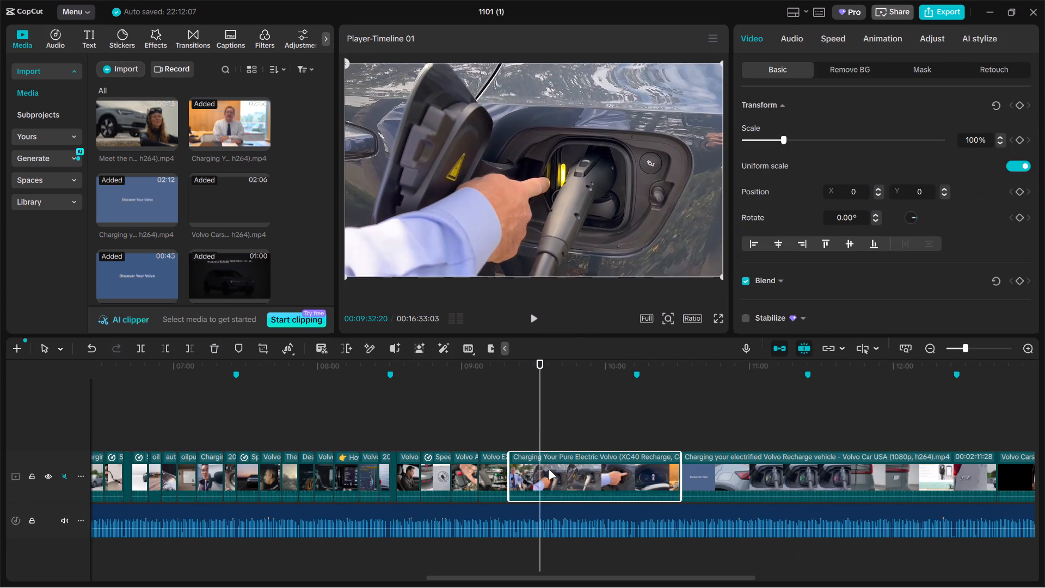
pyautogui.hotkey('ctrl', 'b')
pyautogui.press('BackSpace')
# Split the Charging your electrified Volvo Recharge vehicle clip at 00:10:13:02 and delete the part before the cut.
pyautogui.moveTo(542, 437); pyautogui.dragTo(657, 434)
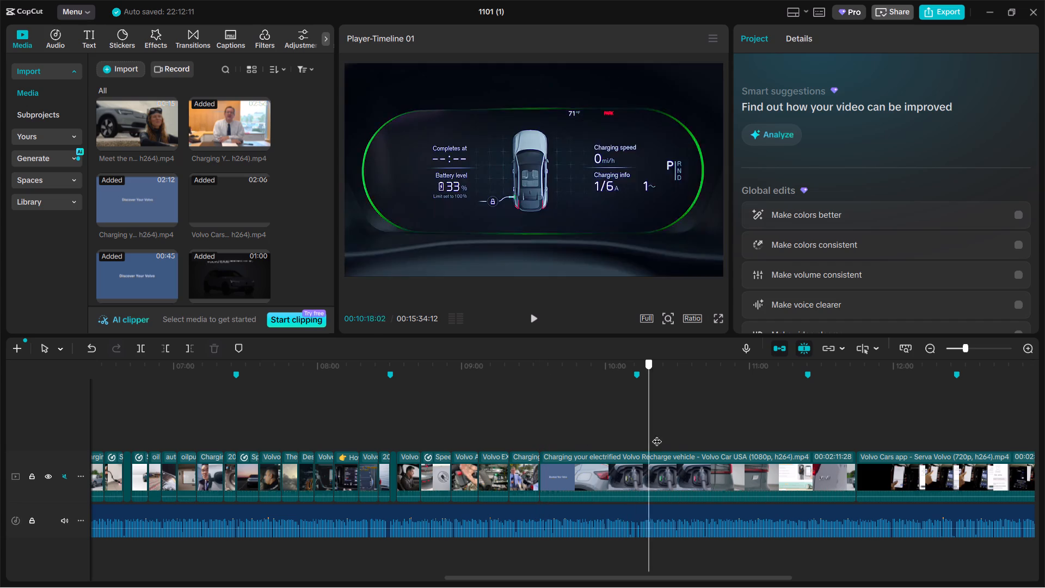
pyautogui.moveTo(657, 434); pyautogui.dragTo(637, 437)
pyautogui.click(637, 480)
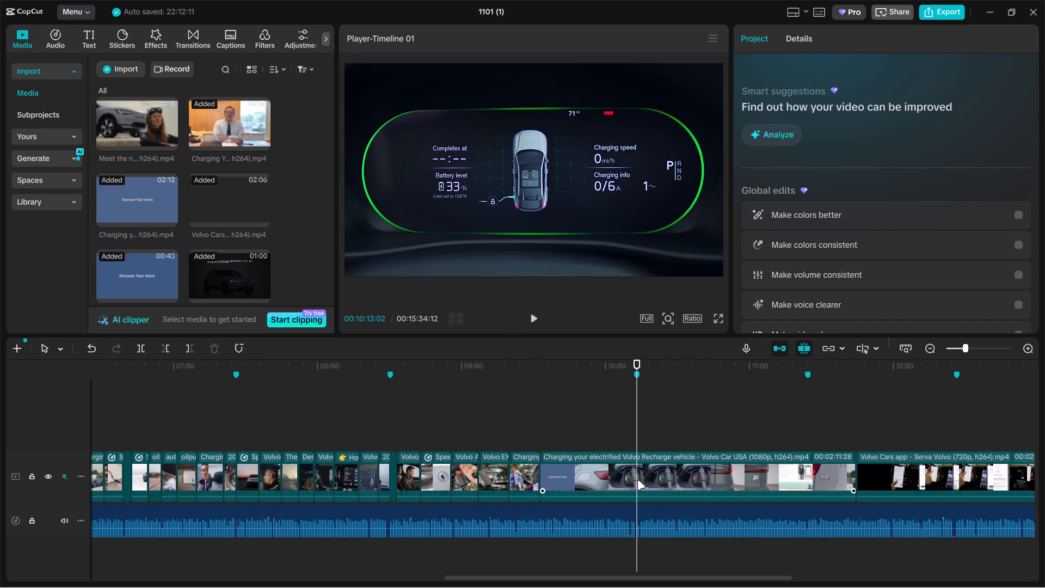
pyautogui.hotkey('ctrl', 'b')
pyautogui.click(602, 480)
pyautogui.press('BackSpace')
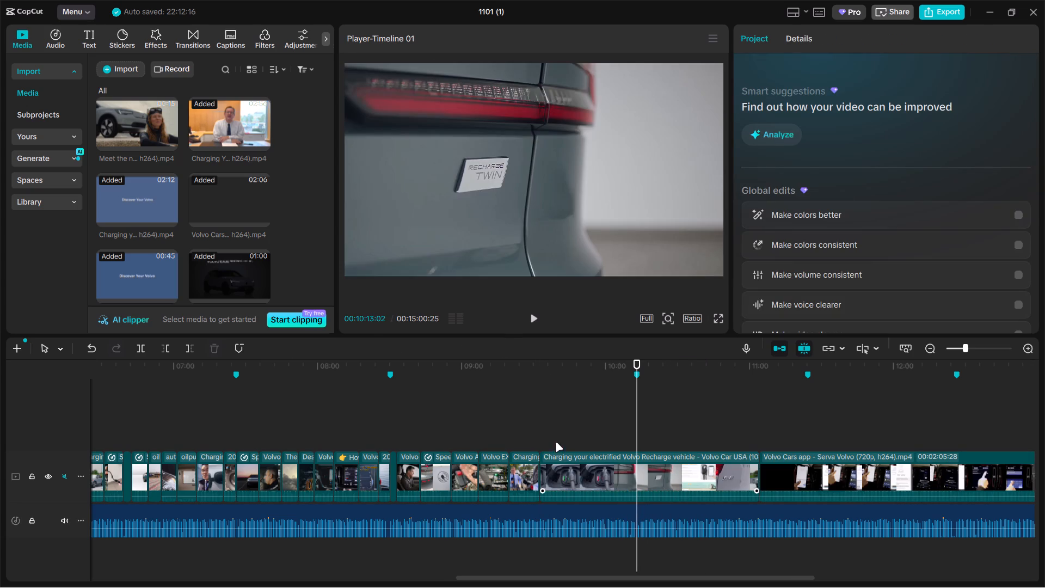
# Split the remaining Charging your electrified Volvo Recharge vehicle clip at 00:09:47:13 and delete the part after the cut.
pyautogui.click(562, 440)
pyautogui.moveTo(562, 440); pyautogui.dragTo(575, 439)
pyautogui.click(582, 468)
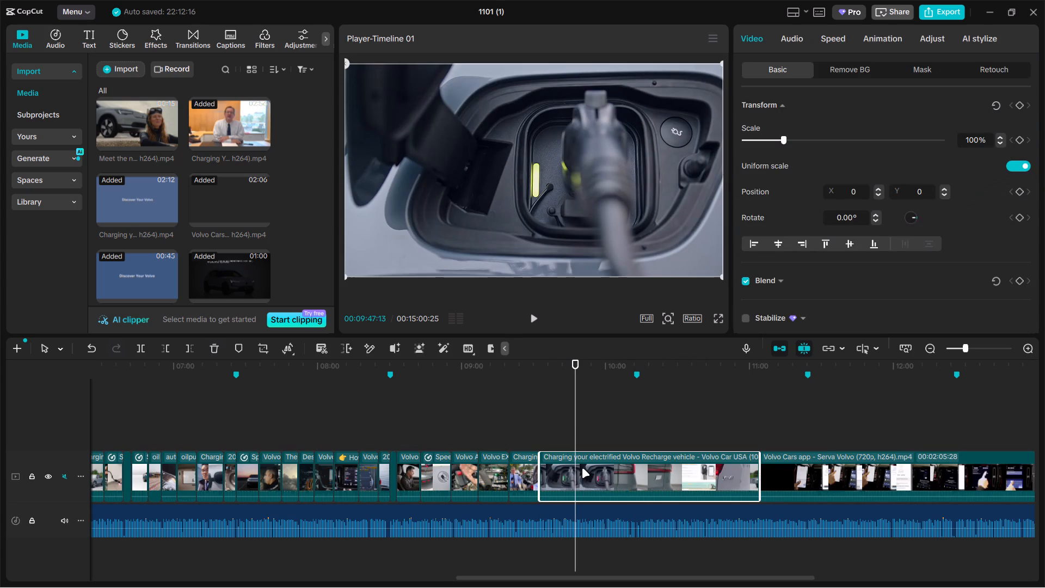
pyautogui.hotkey('ctrl', 'b')
pyautogui.press('BackSpace')
pyautogui.click(560, 434)
pyautogui.click(581, 186)
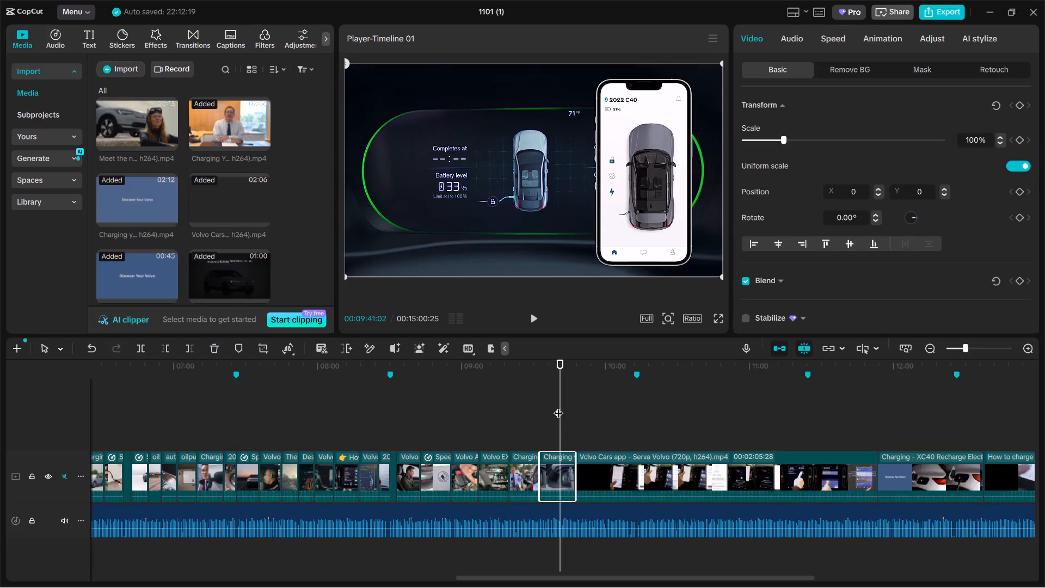
# Skim the Volvo Cars app clip and trim its opening off up to about 00:09:56.
pyautogui.moveTo(557, 424); pyautogui.dragTo(630, 416)
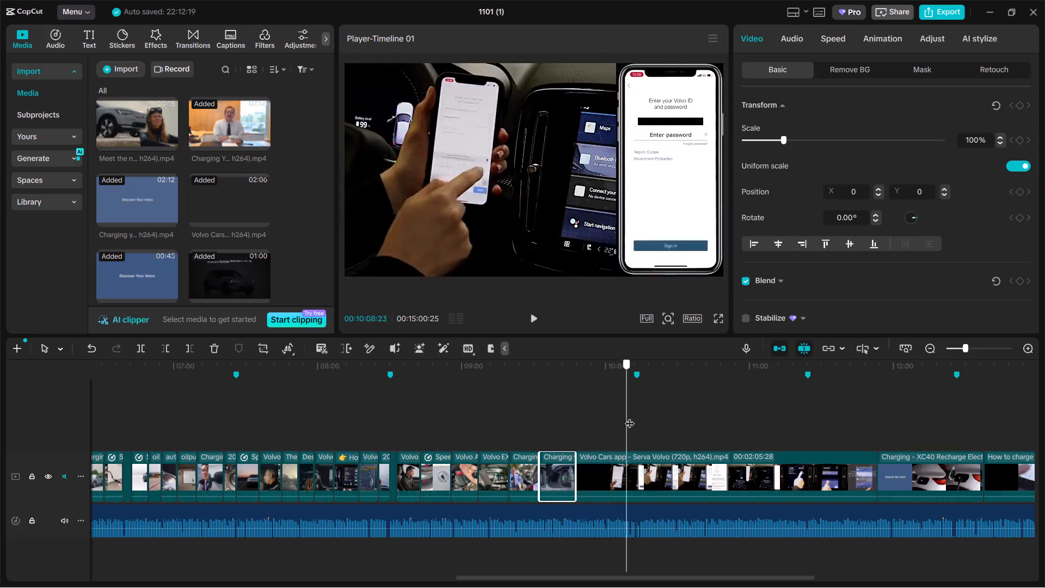
pyautogui.moveTo(630, 416); pyautogui.dragTo(771, 420)
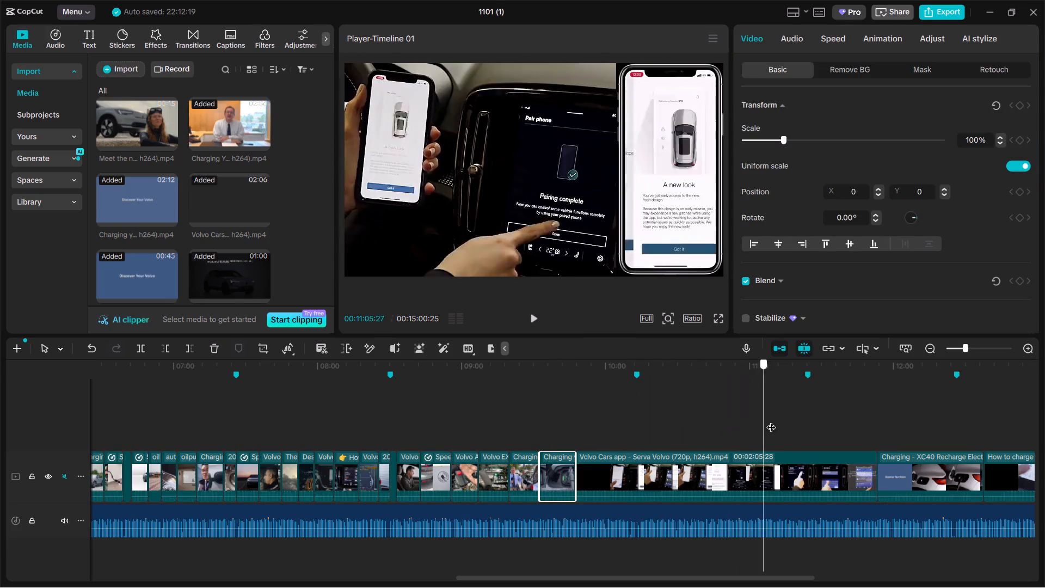
pyautogui.moveTo(771, 420); pyautogui.dragTo(789, 424)
pyautogui.click(773, 468)
pyautogui.click(709, 439)
pyautogui.moveTo(706, 439); pyautogui.dragTo(604, 433)
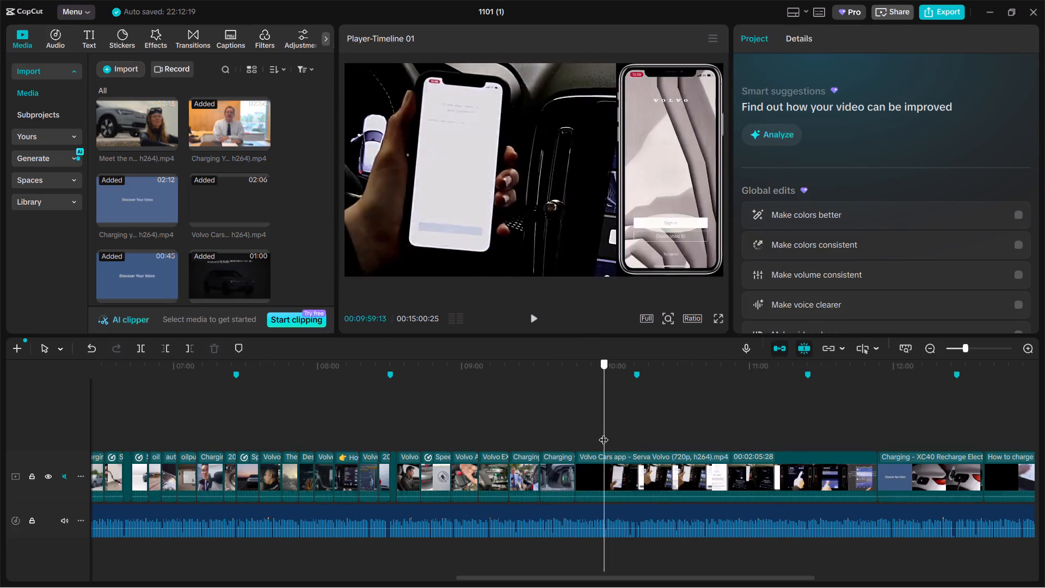
pyautogui.moveTo(604, 433); pyautogui.dragTo(597, 433)
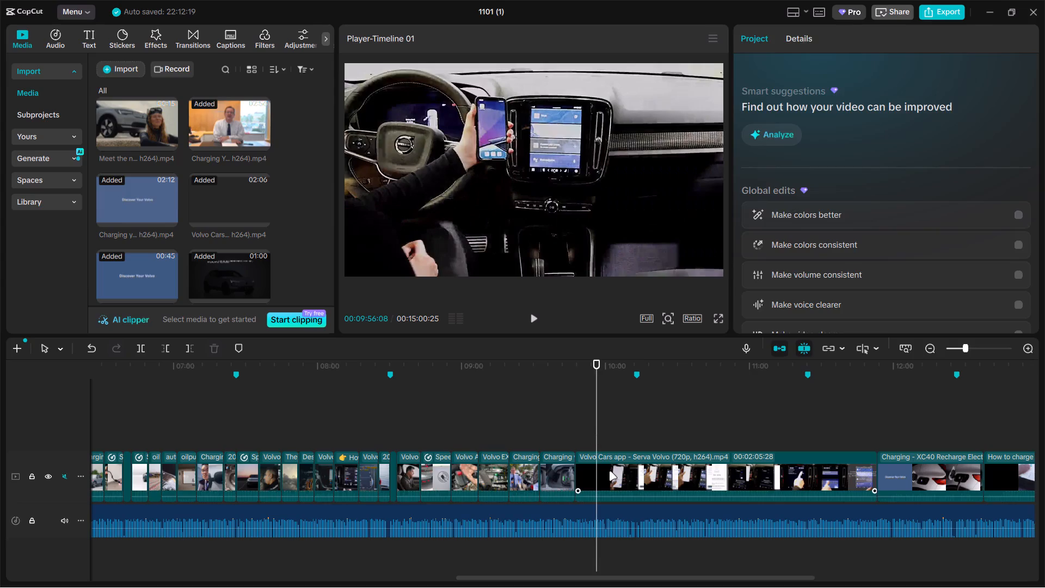
pyautogui.click(609, 471)
pyautogui.moveTo(574, 469); pyautogui.dragTo(593, 469)
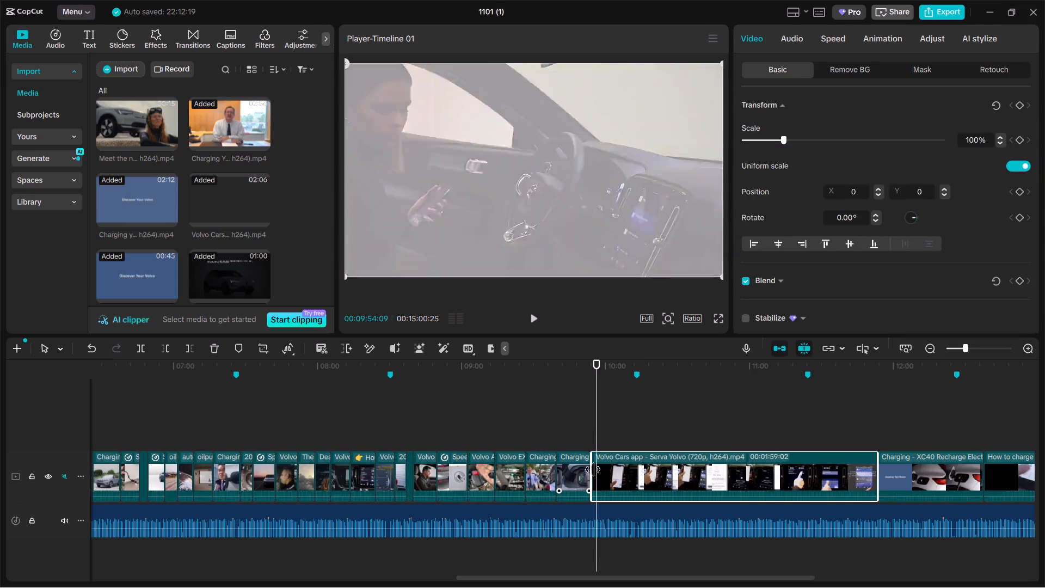
pyautogui.moveTo(593, 469); pyautogui.dragTo(598, 469)
# Split the Volvo Cars app clip at 00:09:59:00 and delete the part after the cut.
pyautogui.moveTo(594, 436); pyautogui.dragTo(603, 436)
pyautogui.hotkey('ctrl', 'b')
pyautogui.press('BackSpace')
# Trim the start of the Charging - XC40 Recharge Electric clip up to the marker at 00:10:13:02.
pyautogui.moveTo(598, 427); pyautogui.dragTo(631, 428)
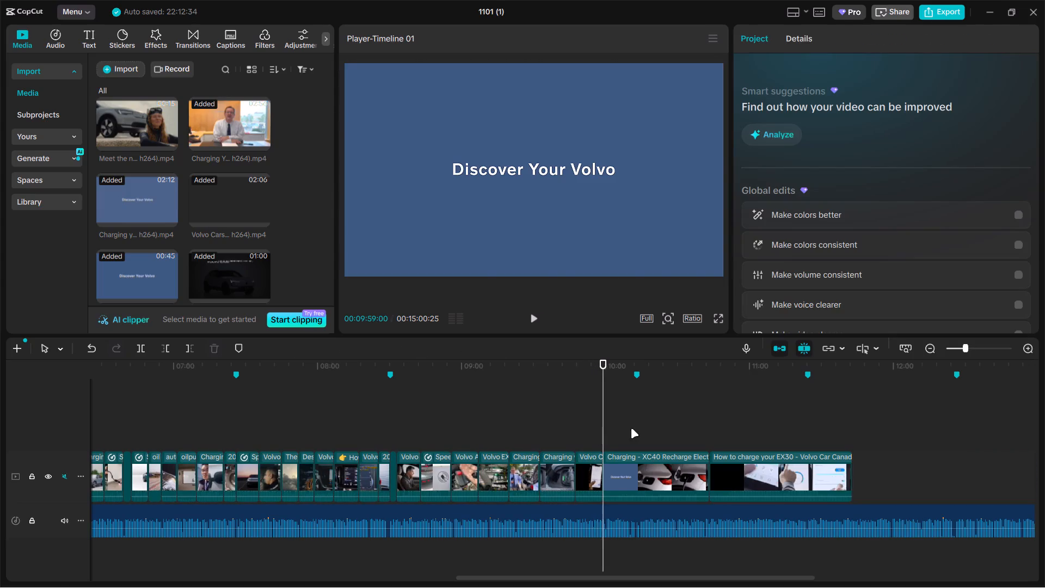
pyautogui.moveTo(631, 428); pyautogui.dragTo(635, 428)
pyautogui.click(636, 430)
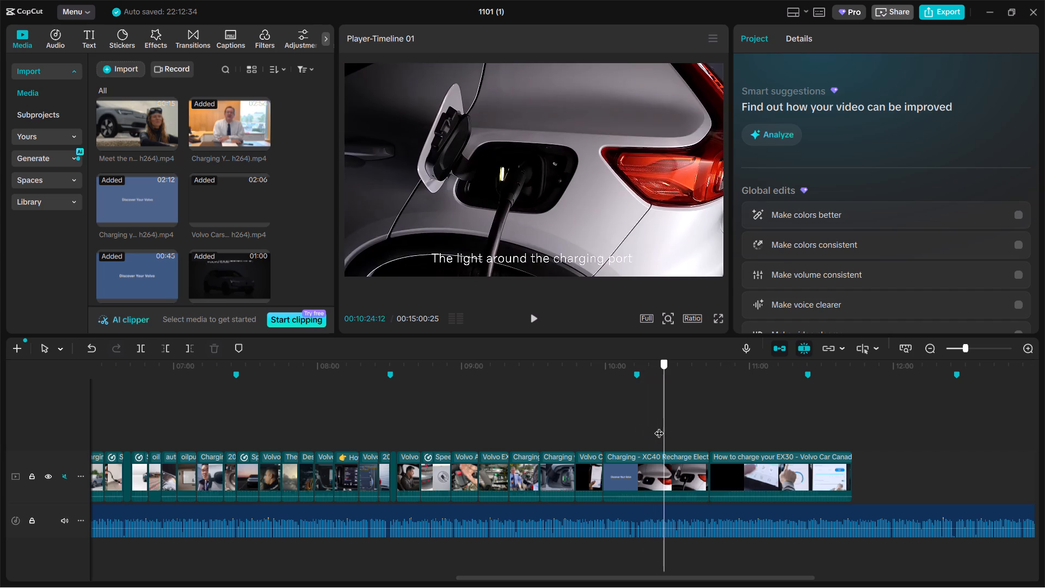
pyautogui.click(638, 476)
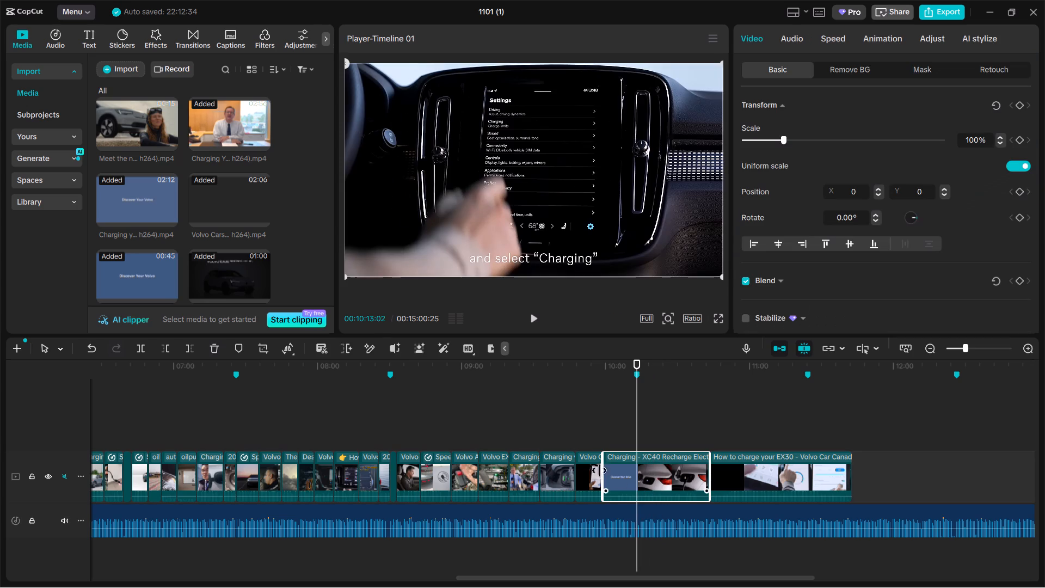
pyautogui.moveTo(605, 469); pyautogui.dragTo(637, 465)
# Trim the end of the Charging - XC40 Recharge Electric clip back to the marker at 00:10:13:02.
pyautogui.click(601, 438)
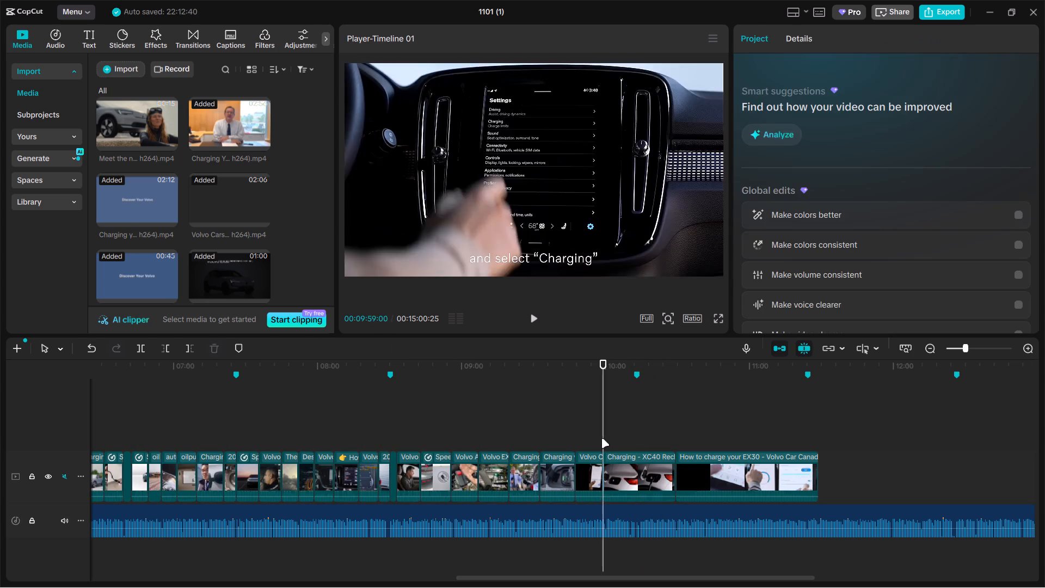
pyautogui.moveTo(601, 438); pyautogui.dragTo(635, 436)
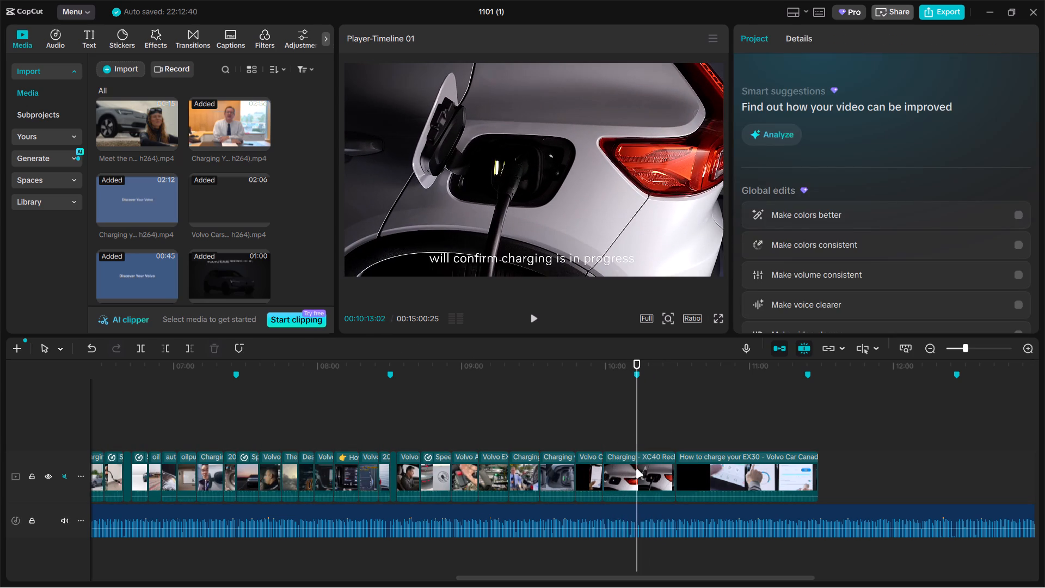
pyautogui.click(636, 469)
pyautogui.moveTo(674, 469); pyautogui.dragTo(635, 470)
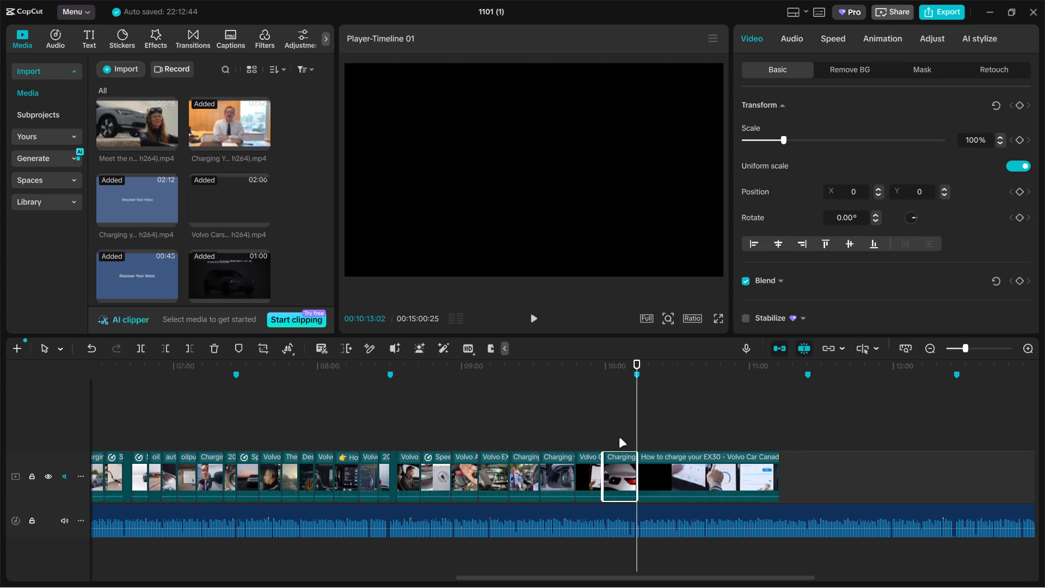
# Move the Charging - XC40 Recharge clip to just before the Volvo Auxiliary Battery Replacement clip.
pyautogui.click(617, 434)
pyautogui.moveTo(623, 467); pyautogui.dragTo(463, 466)
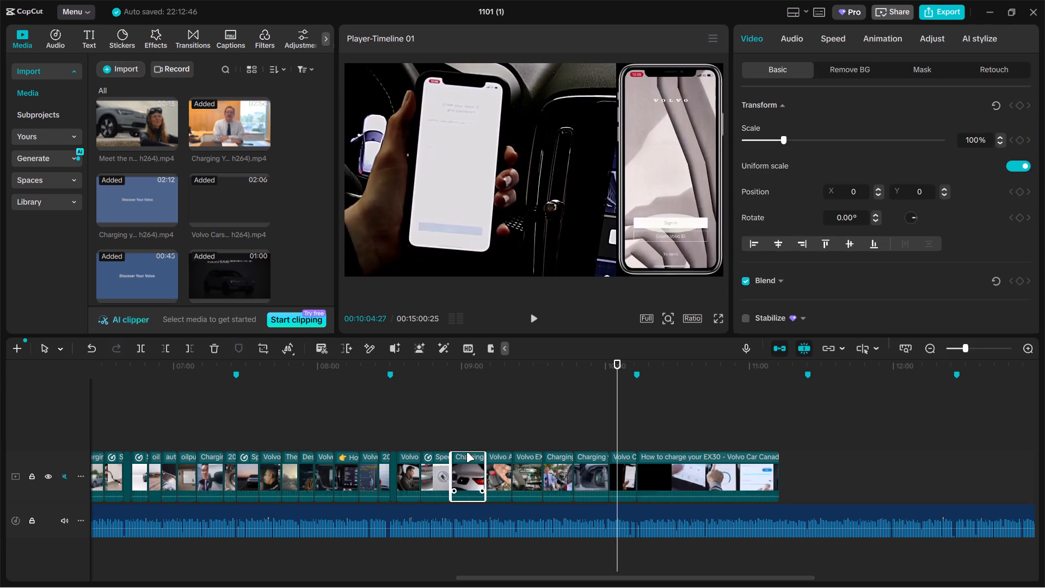
pyautogui.click(459, 436)
# Trim the black opening of the How to charge your EX30 clip up to 00:10:21:00.
pyautogui.click(634, 437)
pyautogui.moveTo(634, 437); pyautogui.dragTo(666, 437)
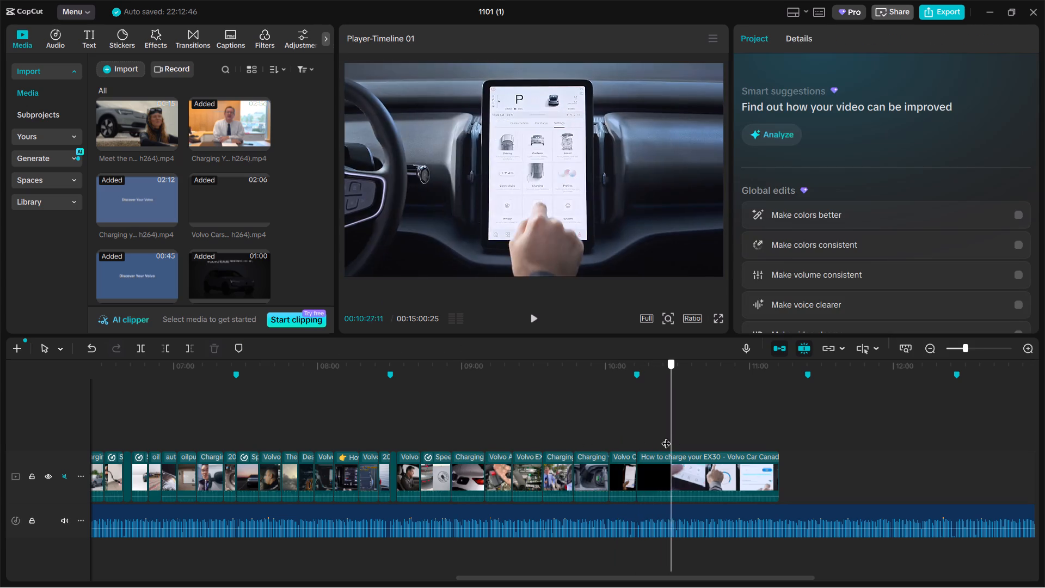
pyautogui.moveTo(666, 437); pyautogui.dragTo(656, 437)
pyautogui.click(661, 470)
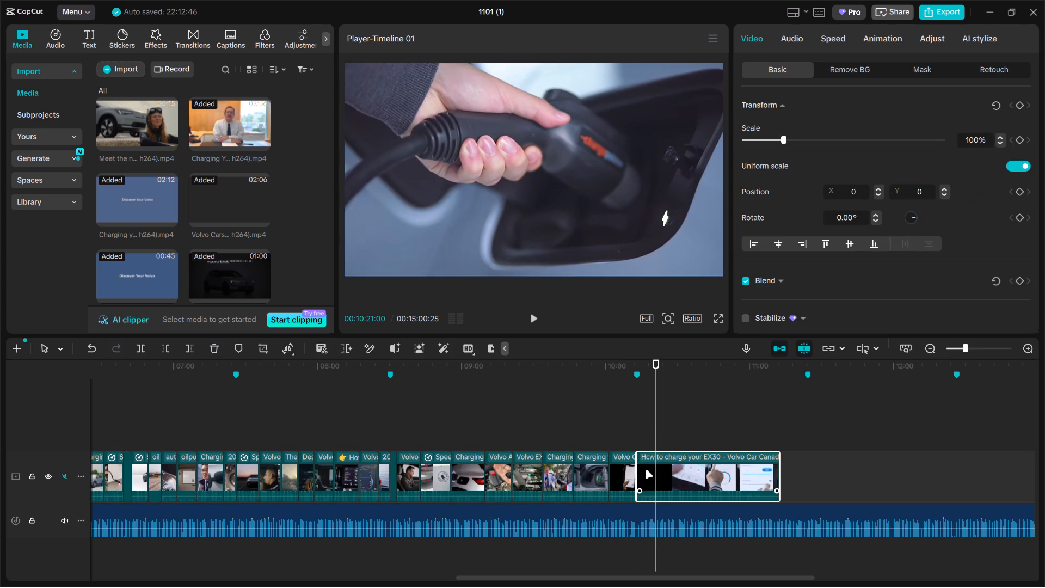
pyautogui.moveTo(638, 468); pyautogui.dragTo(655, 468)
# Split the How to charge your EX30 clip at 00:10:25:23 and delete the part after the cut.
pyautogui.click(635, 438)
pyautogui.moveTo(635, 438); pyautogui.dragTo(646, 438)
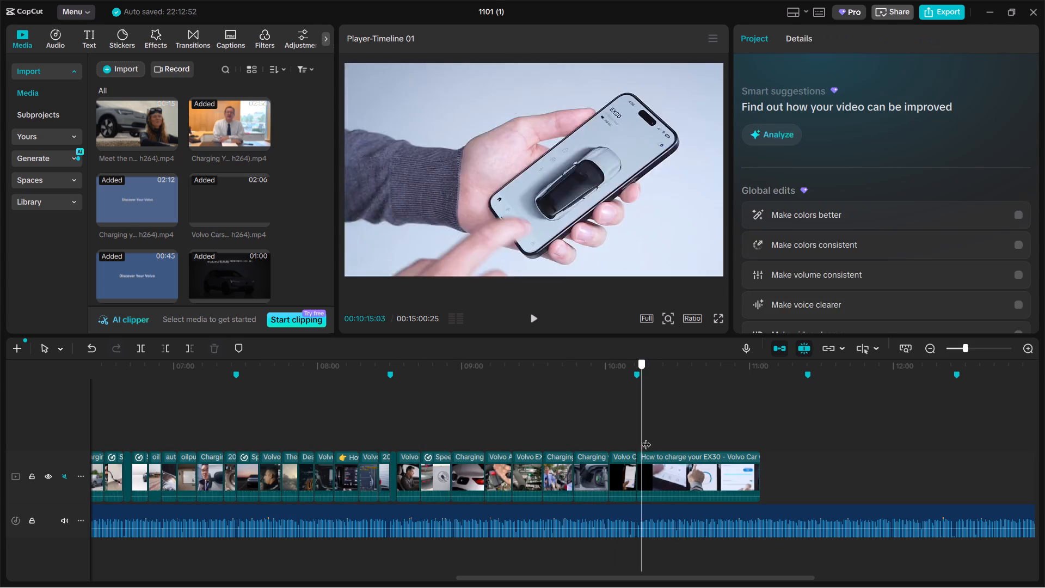
pyautogui.moveTo(646, 438); pyautogui.dragTo(667, 438)
pyautogui.click(681, 468)
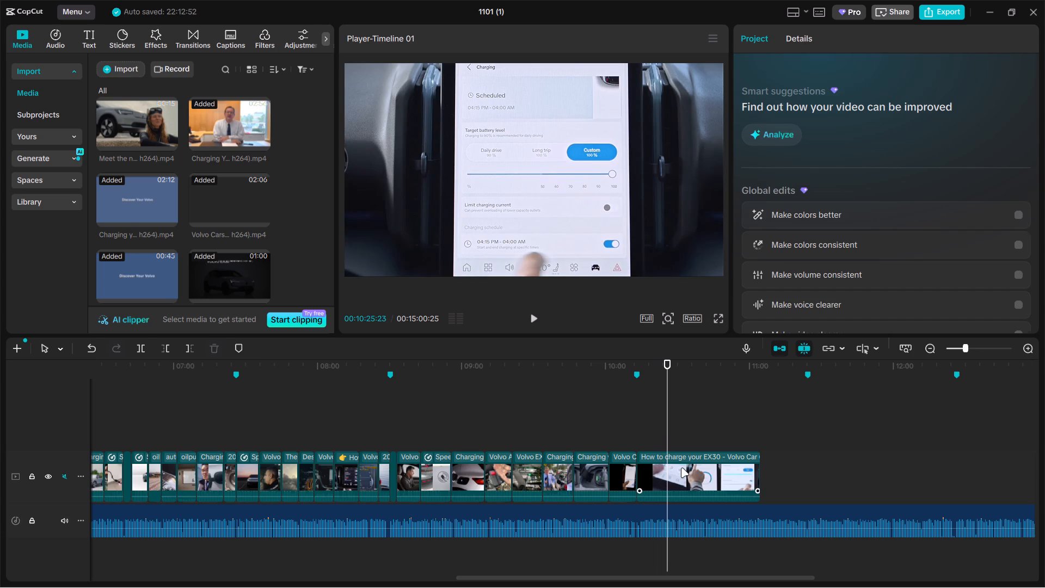
pyautogui.hotkey('ctrl', 'b')
pyautogui.press('BackSpace')
# Move the How to charge your EX30 clip to between the Charging - XC40 and Volvo Auxiliary Battery Replacement clips.
pyautogui.keyDown('ctrl'); pyautogui.scroll(2, 671, 461); pyautogui.keyUp('ctrl')
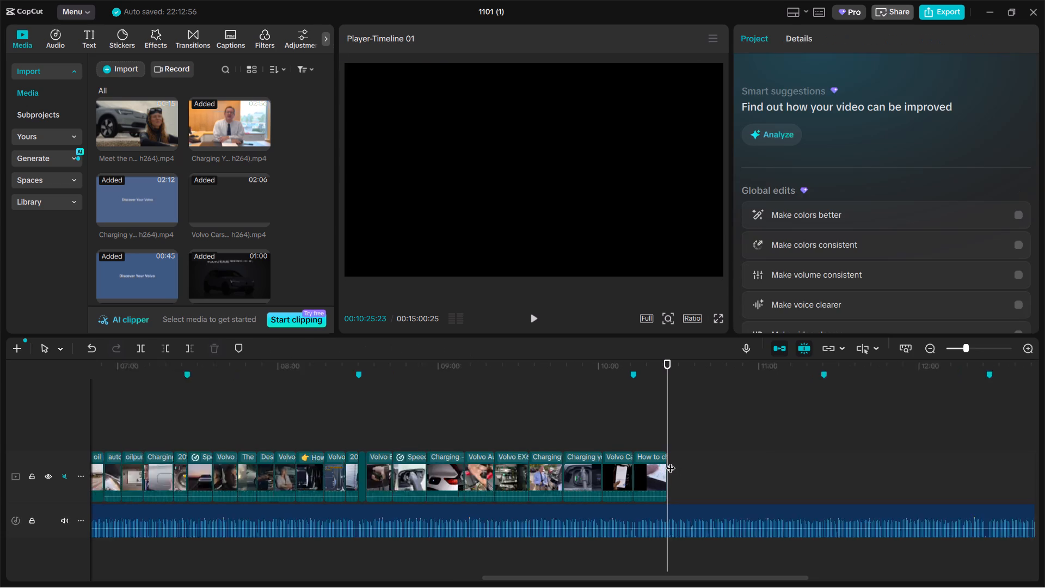
pyautogui.keyDown('ctrl'); pyautogui.scroll(2, 671, 461); pyautogui.keyUp('ctrl')
pyautogui.moveTo(647, 462); pyautogui.dragTo(405, 468)
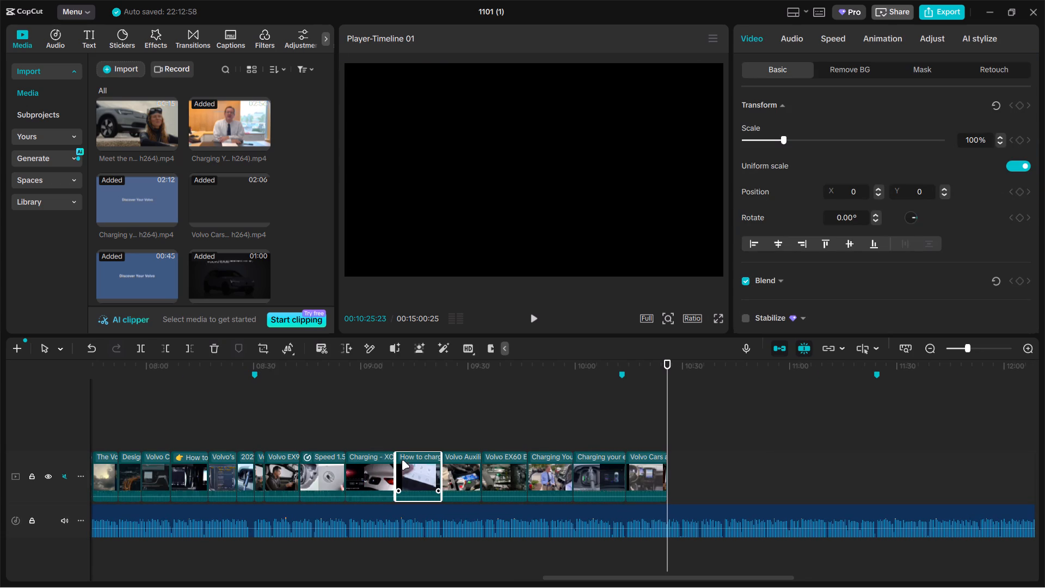
# Set the speed of the four clips from the Volvo EX90 through How to charge your EX30 to 1.40x.
pyautogui.moveTo(278, 429); pyautogui.dragTo(426, 473)
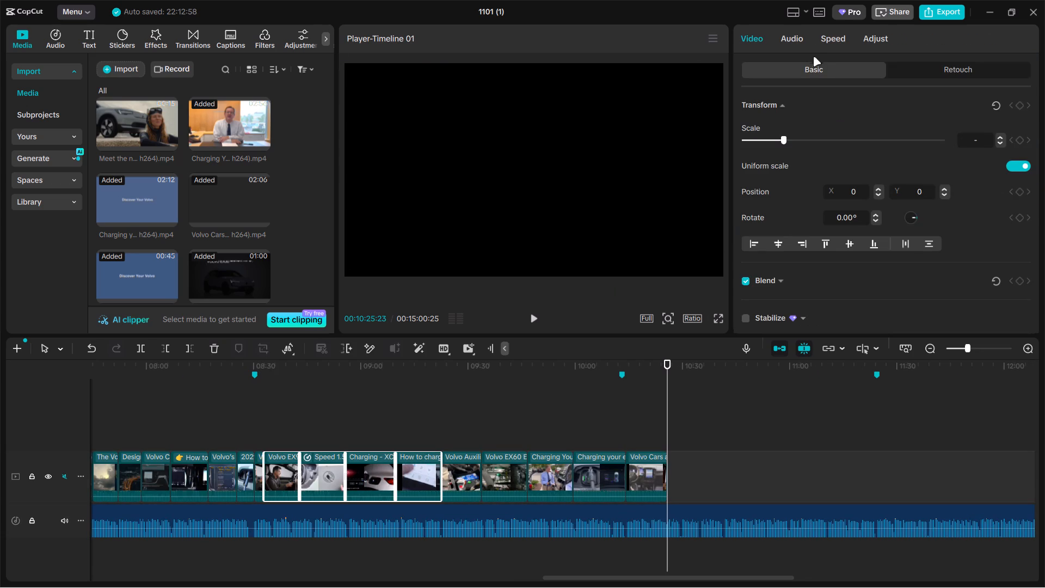
pyautogui.click(834, 36)
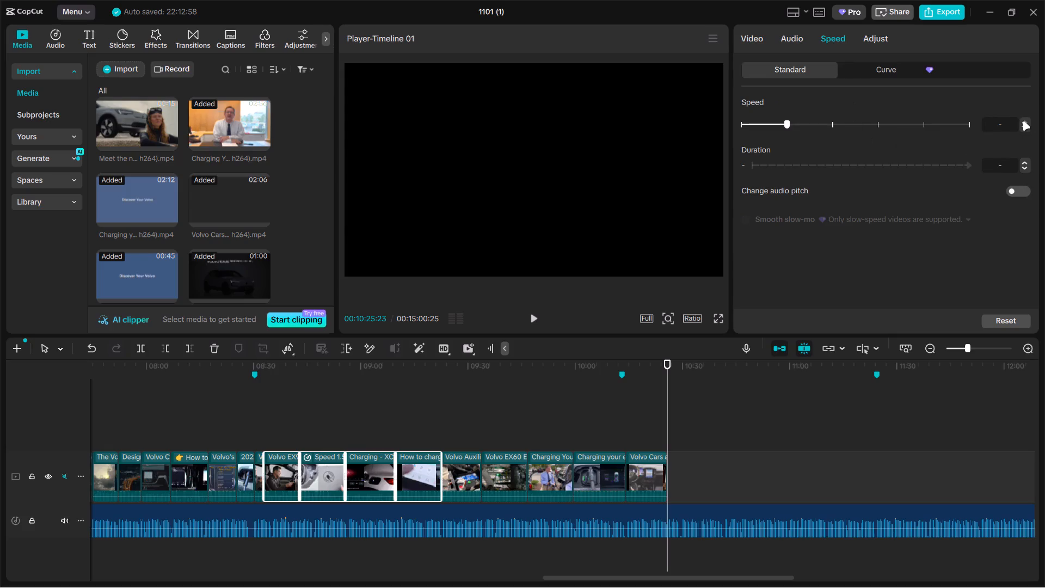
pyautogui.click(1024, 119)
pyautogui.click(1024, 119)
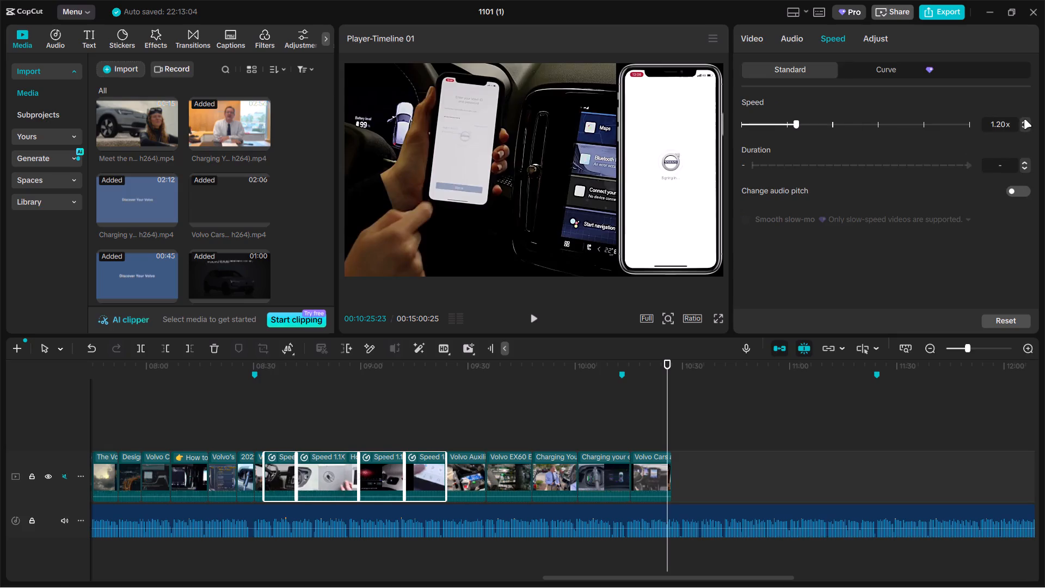
pyautogui.click(1024, 119)
pyautogui.click(1024, 119)
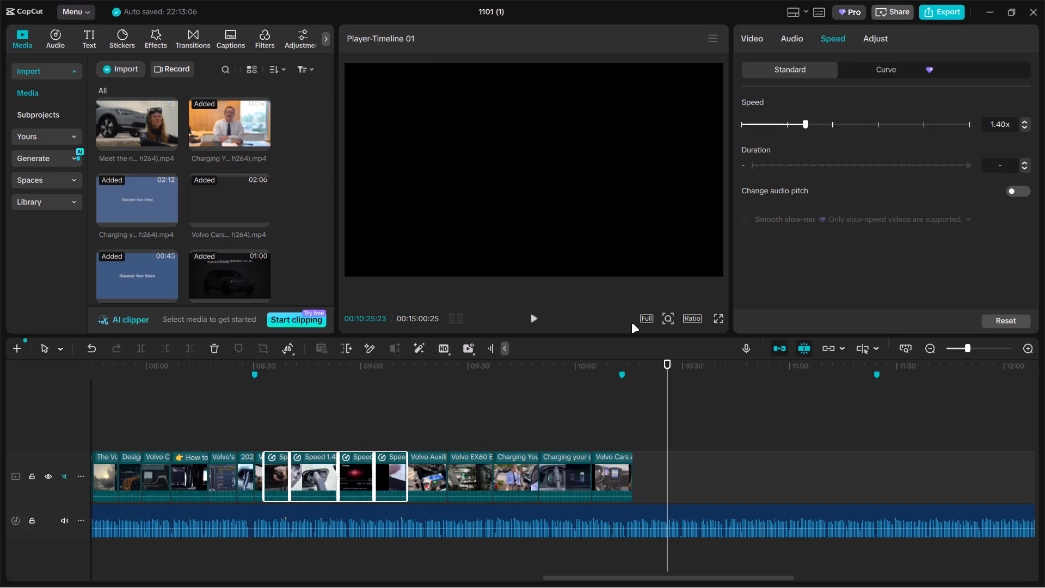
# Set the speed of the five clips from Volvo Auxiliary Battery Replacement through Volvo Cars app to 1.10x.
pyautogui.click(433, 437)
pyautogui.moveTo(433, 437); pyautogui.dragTo(484, 429)
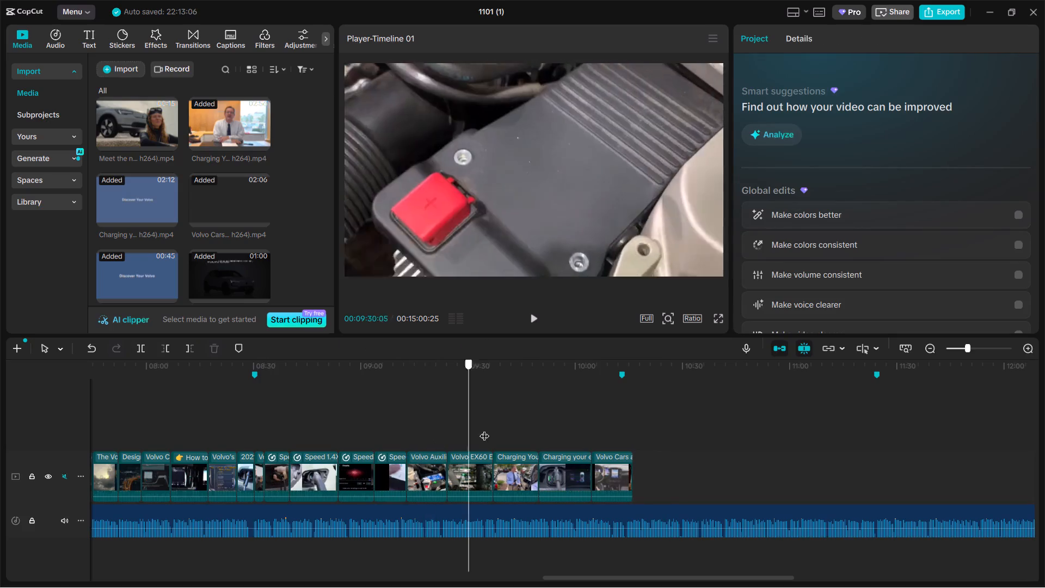
pyautogui.moveTo(484, 429); pyautogui.dragTo(627, 431)
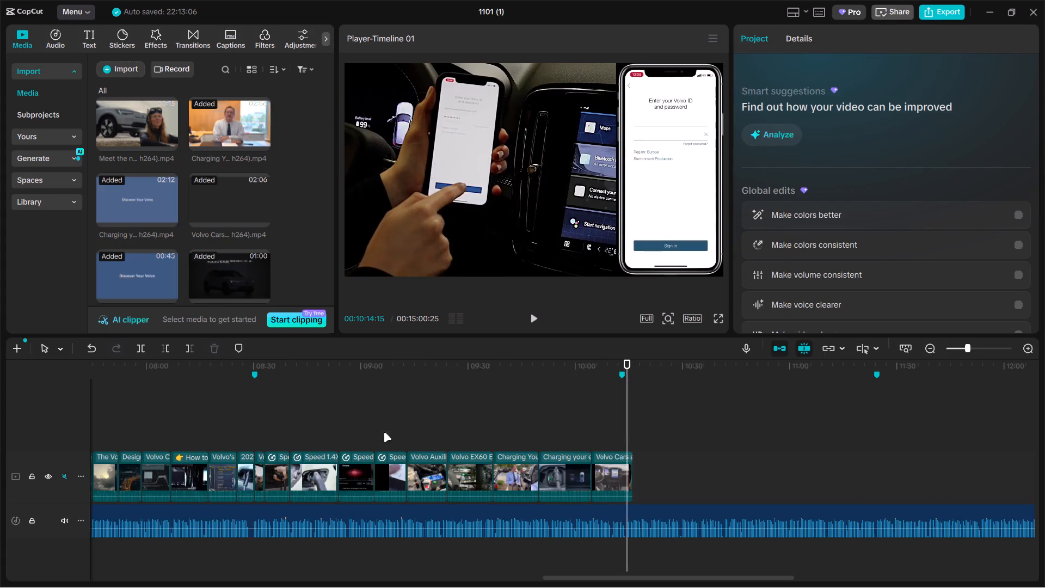
pyautogui.moveTo(426, 430); pyautogui.dragTo(645, 470)
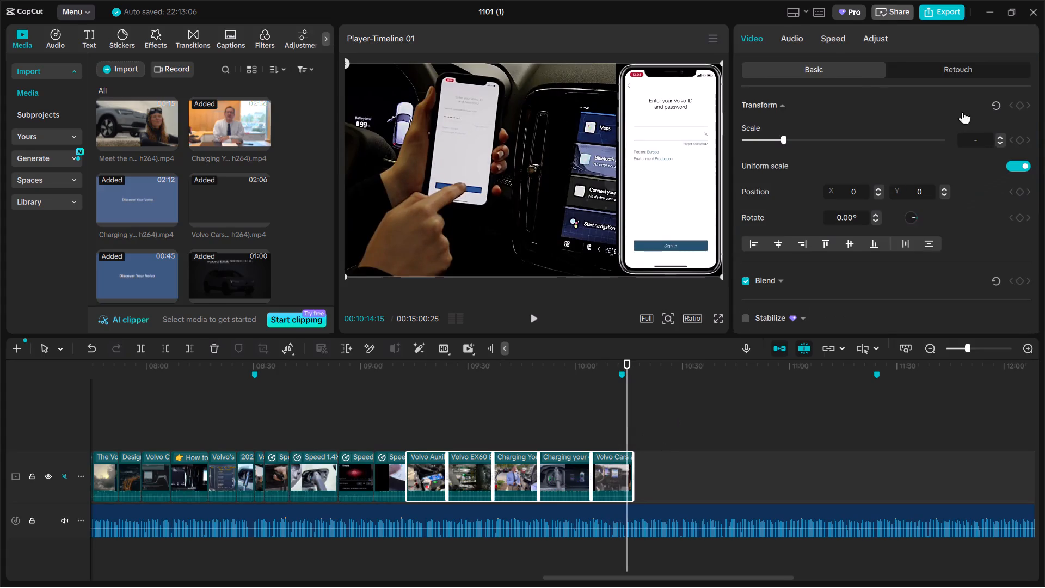
pyautogui.click(829, 45)
pyautogui.click(1025, 121)
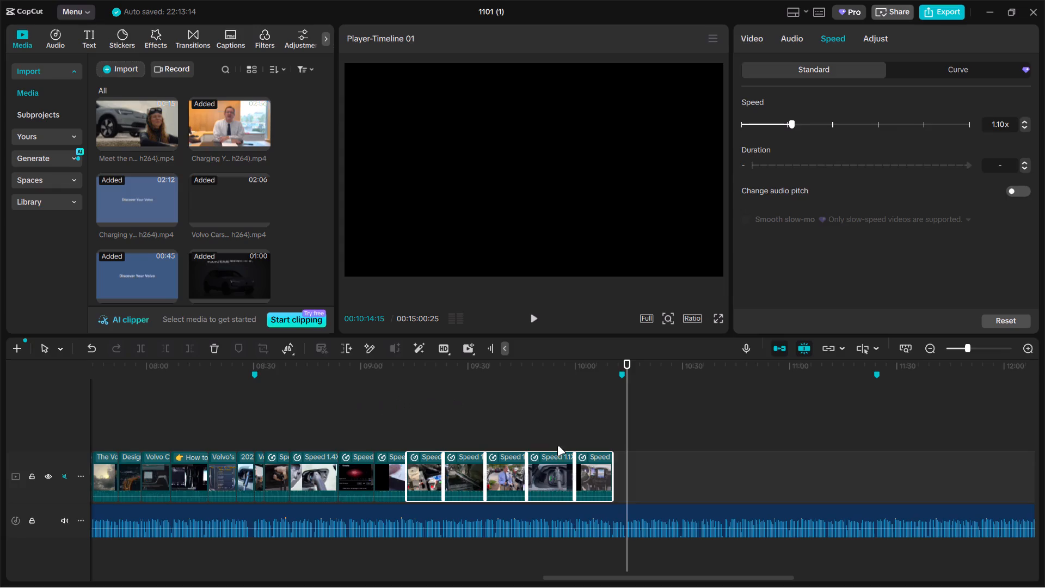
# Check the last sped-up clips and where the footage ends relative to the marker after 00:10:10.
pyautogui.keyDown('ctrl'); pyautogui.scroll(4, 673, 445); pyautogui.keyUp('ctrl')
pyautogui.click(521, 428)
pyautogui.moveTo(521, 428); pyautogui.dragTo(543, 427)
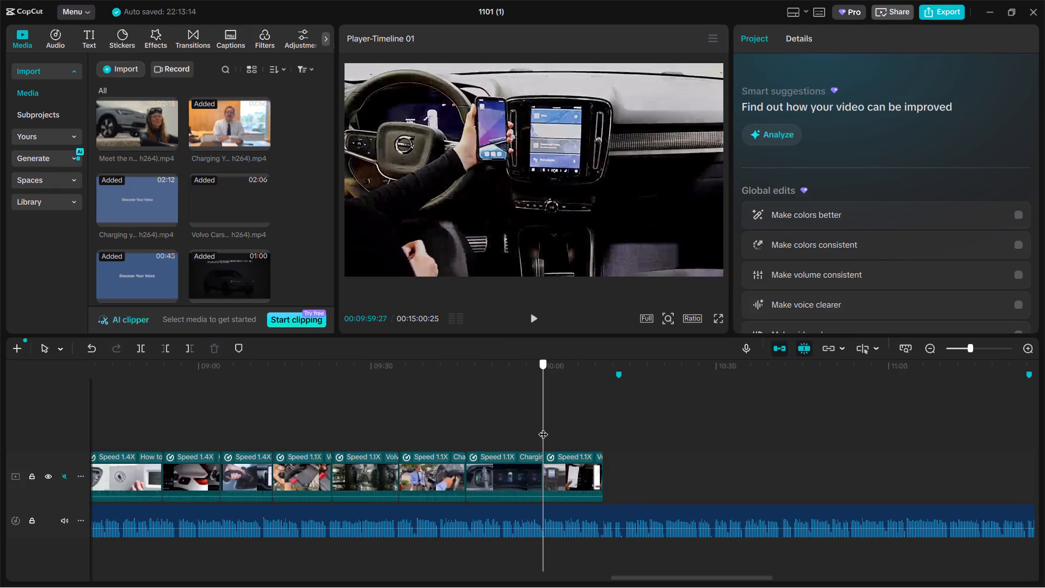
pyautogui.moveTo(543, 427); pyautogui.dragTo(604, 434)
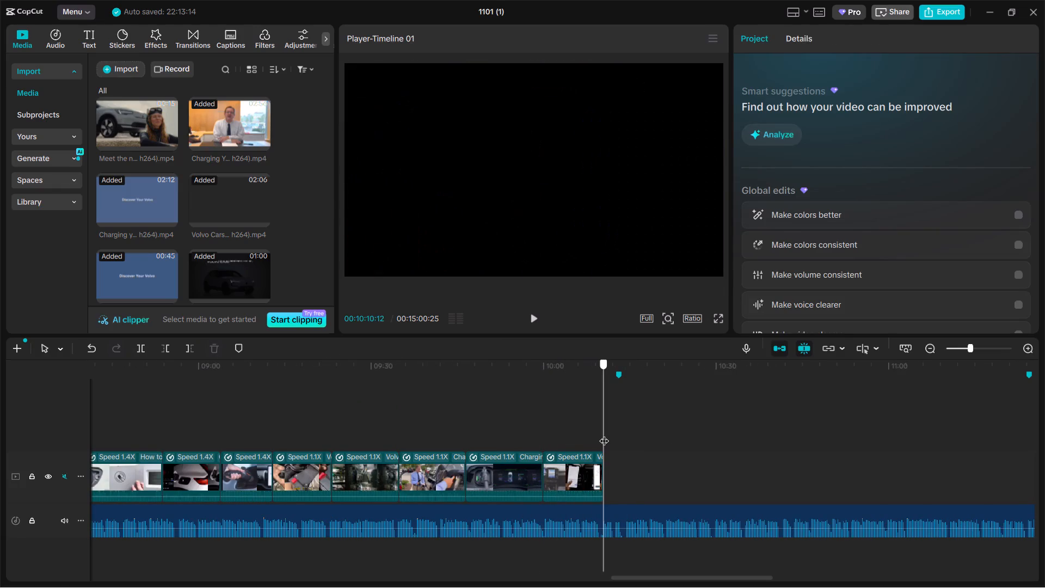
# Examine the charging clips and the earlier navigation footage for a clip that could fill the gap before the 00:10:13 marker.
pyautogui.moveTo(604, 434); pyautogui.dragTo(395, 419)
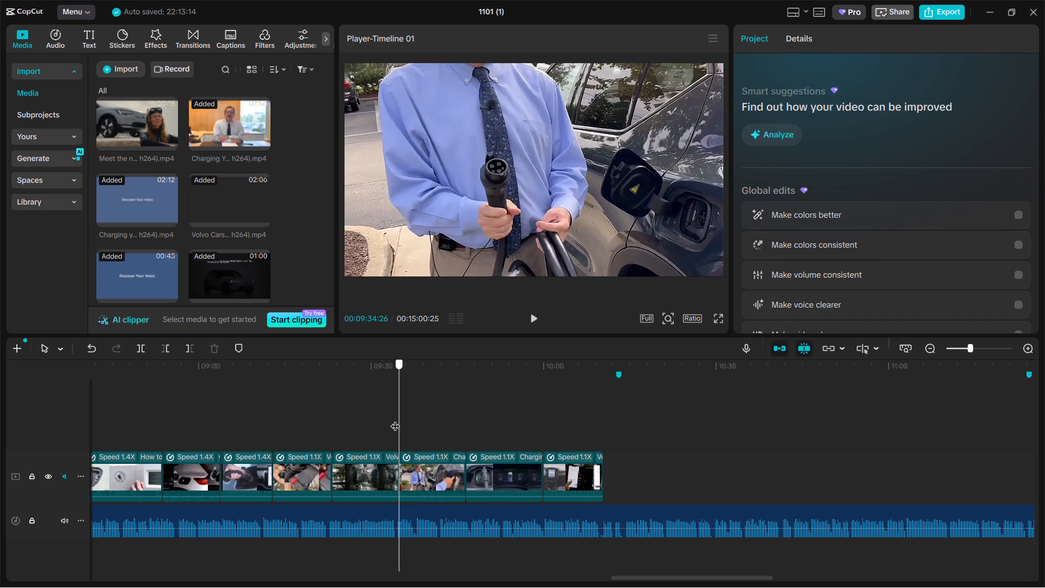
pyautogui.moveTo(395, 419); pyautogui.dragTo(463, 417)
pyautogui.keyDown('ctrl'); pyautogui.scroll(-10, 482, 418); pyautogui.keyUp('ctrl')
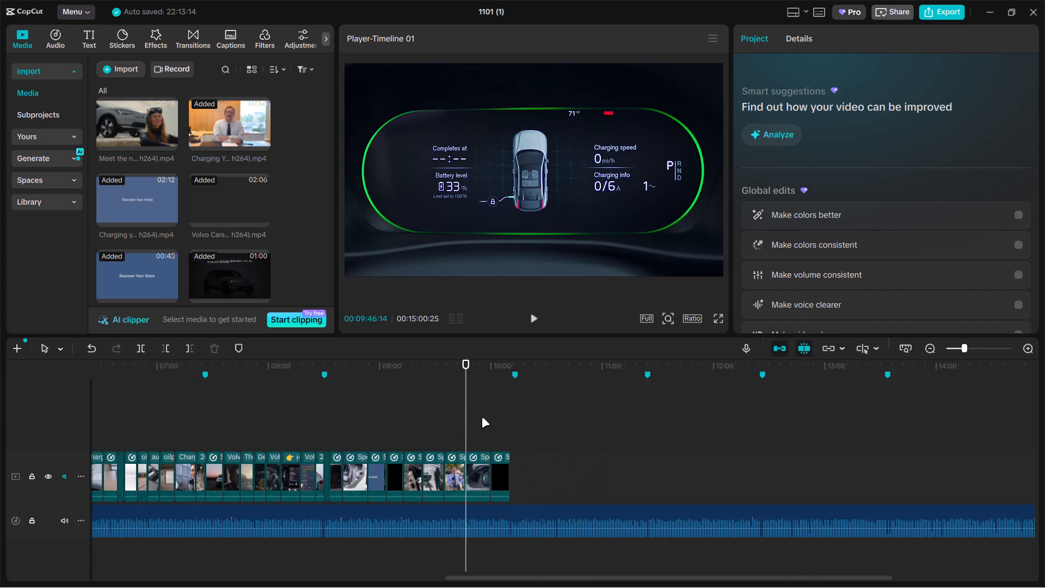
pyautogui.keyDown('ctrl'); pyautogui.scroll(-12, 482, 418); pyautogui.keyUp('ctrl')
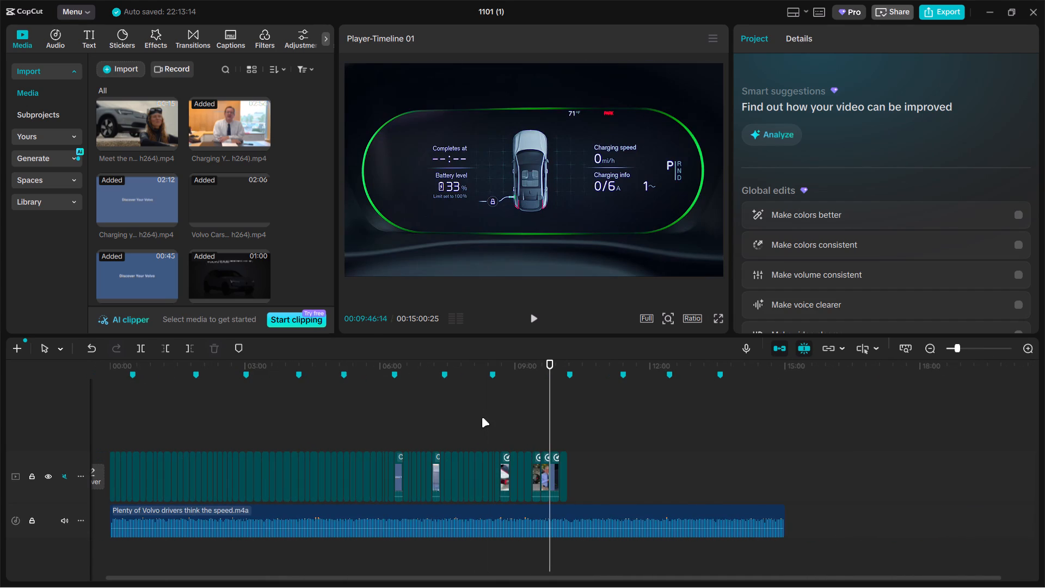
pyautogui.keyDown('ctrl'); pyautogui.scroll(17, 482, 418); pyautogui.keyUp('ctrl')
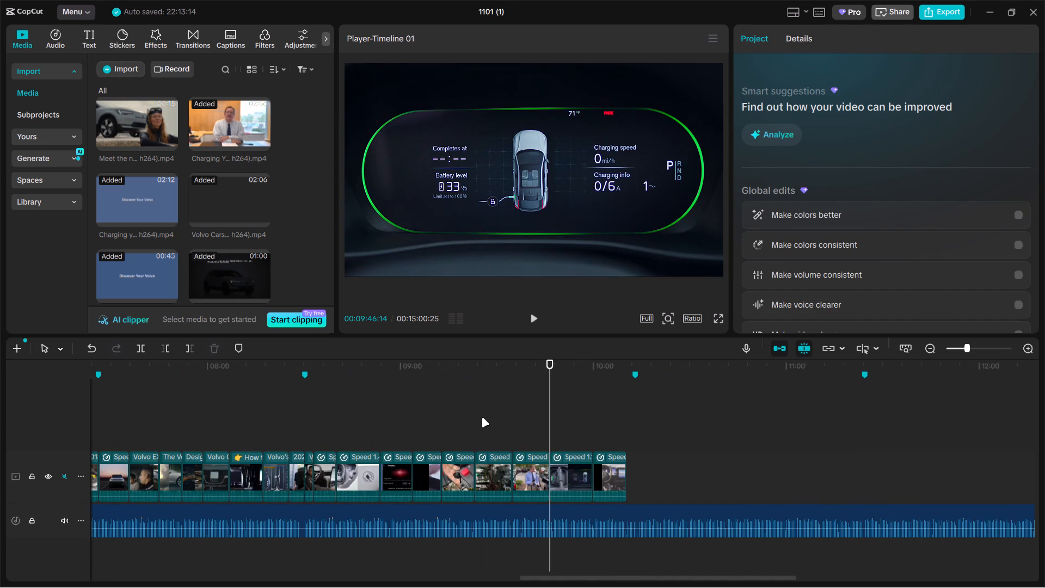
pyautogui.click(228, 437)
pyautogui.moveTo(228, 437); pyautogui.dragTo(250, 435)
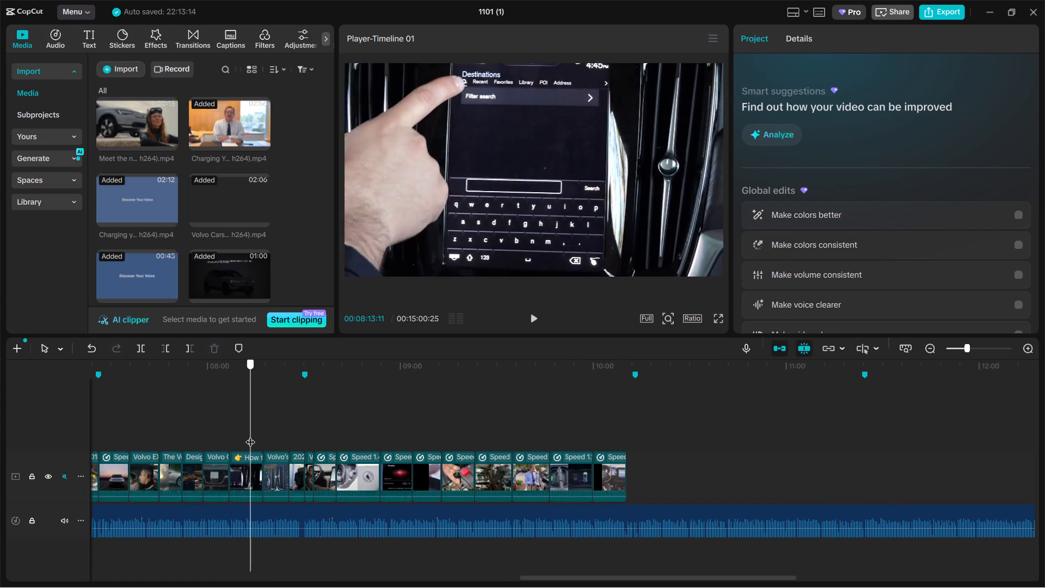
pyautogui.moveTo(250, 435); pyautogui.dragTo(165, 427)
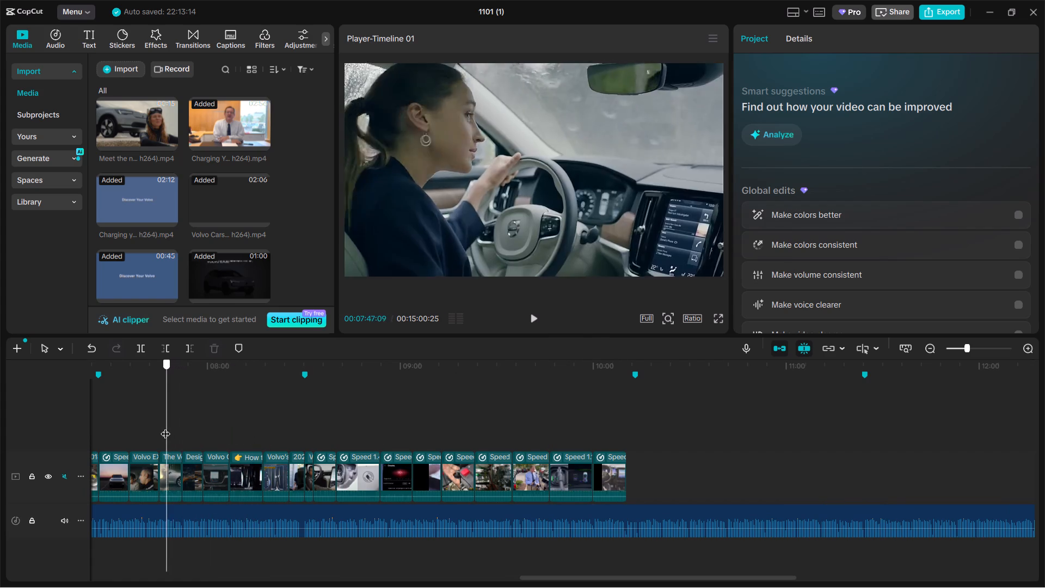
# Copy the Charging a Volvo Hybrid clip near 00:07:15 and paste it after the Volvo Cars app clip at 00:10:10.
pyautogui.moveTo(165, 427); pyautogui.dragTo(219, 424)
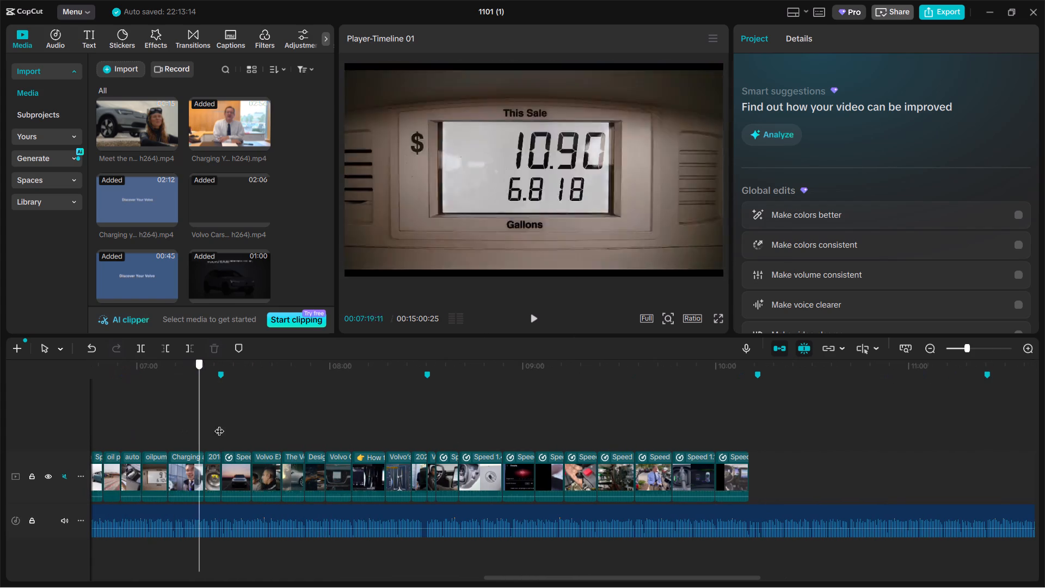
pyautogui.moveTo(219, 424); pyautogui.dragTo(162, 419)
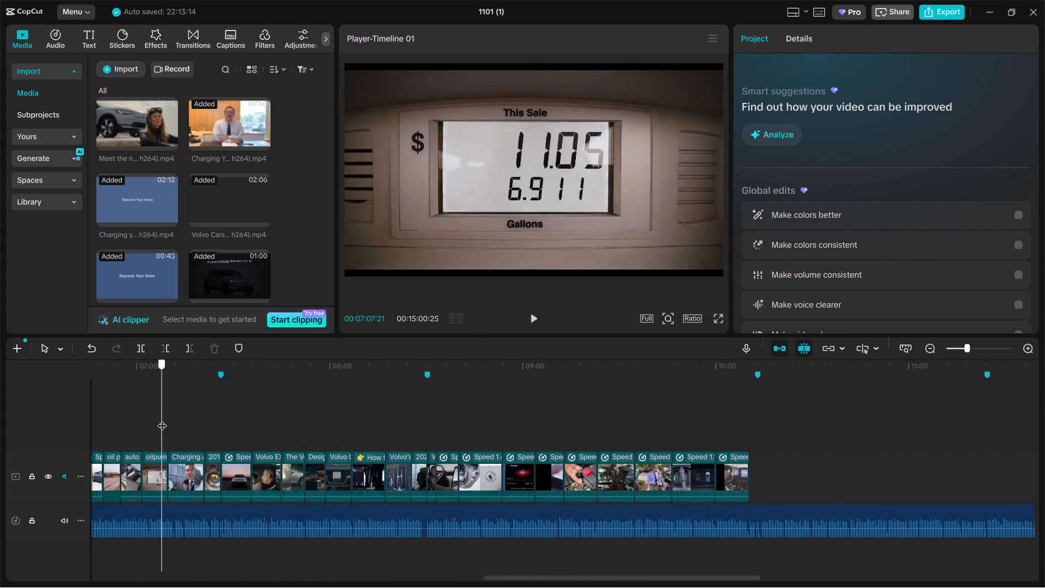
pyautogui.moveTo(162, 419); pyautogui.dragTo(192, 417)
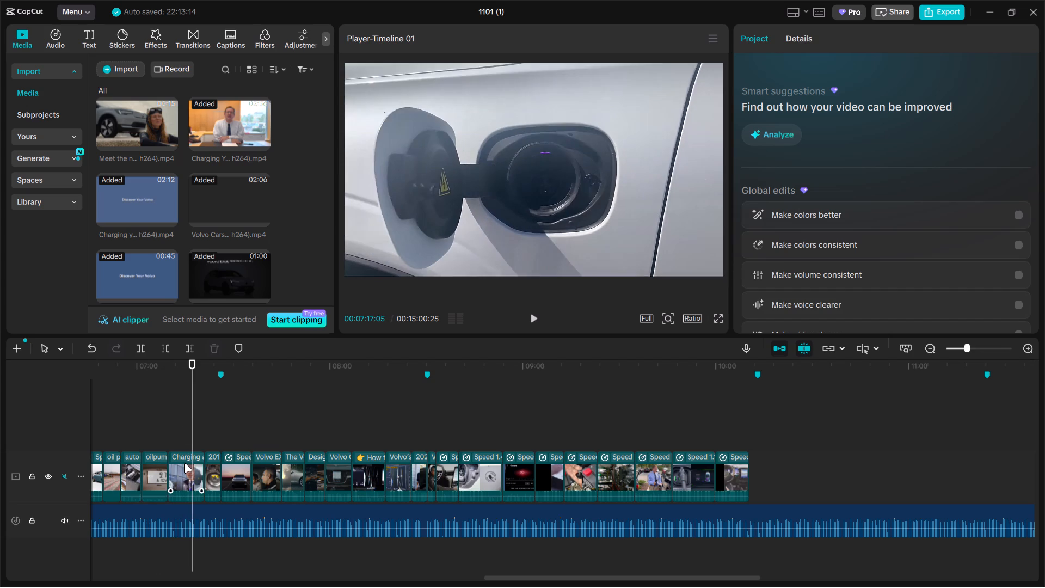
pyautogui.click(184, 463)
pyautogui.hotkey('ctrl', 'c')
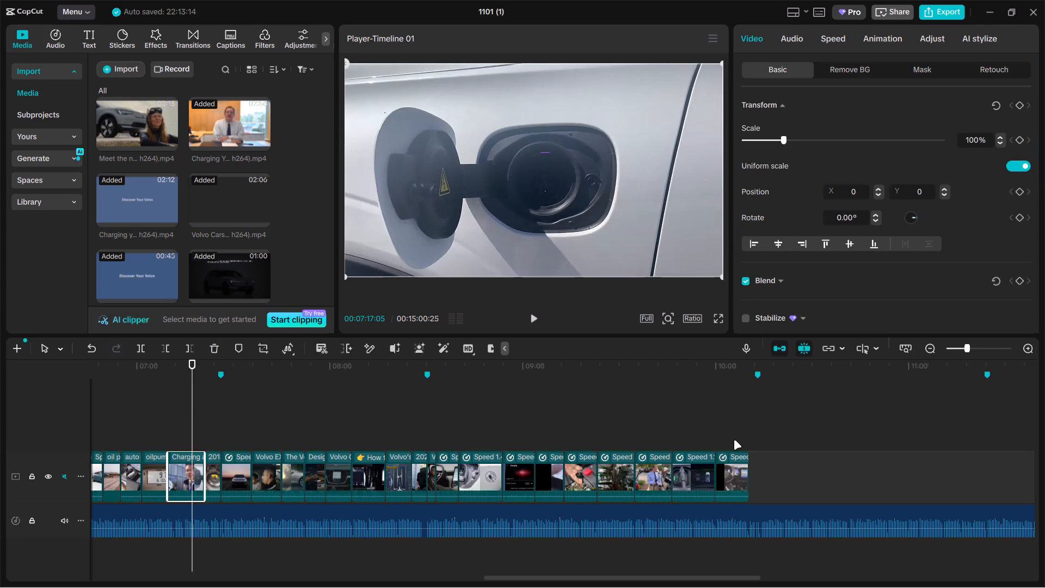
pyautogui.keyDown('ctrl'); pyautogui.click(753, 439); pyautogui.keyUp('ctrl')
pyautogui.hotkey('ctrl', 'v')
pyautogui.moveTo(766, 430); pyautogui.dragTo(763, 466)
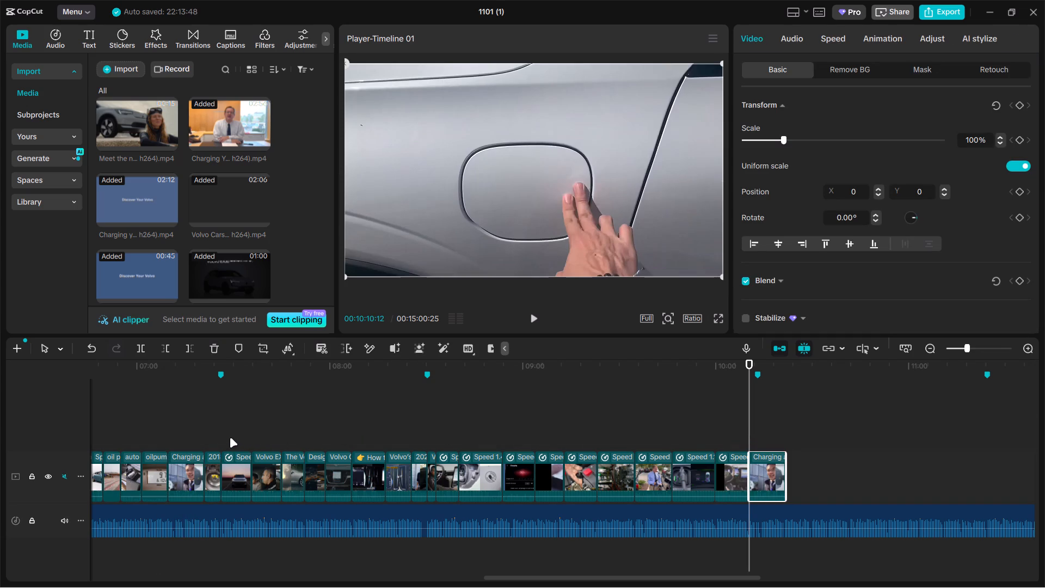
# Shorten the original Charging a Volvo Hybrid clip to end about 00:07:20 and extend the following 2018-2026 Volvo XC60 clip to the next marker.
pyautogui.click(166, 431)
pyautogui.moveTo(166, 431); pyautogui.dragTo(185, 431)
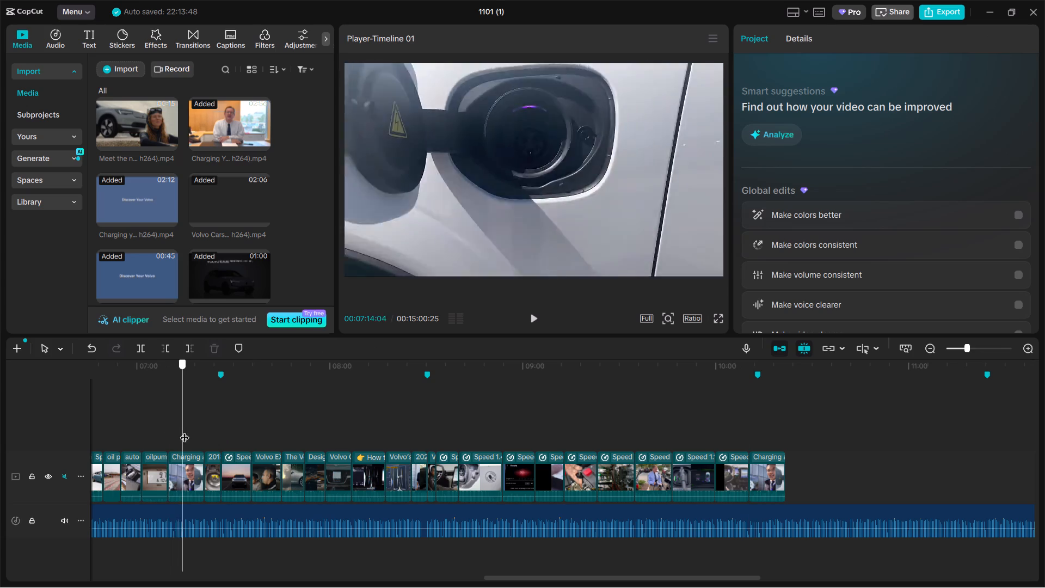
pyautogui.moveTo(185, 431); pyautogui.dragTo(497, 454)
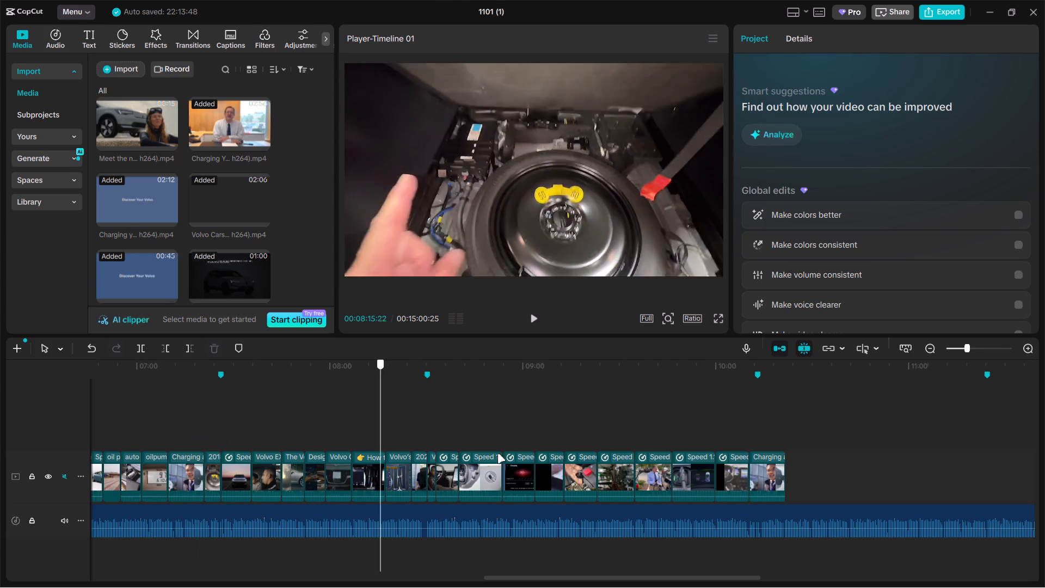
pyautogui.moveTo(497, 454); pyautogui.dragTo(284, 438)
pyautogui.click(193, 437)
pyautogui.keyDown('ctrl'); pyautogui.scroll(5, 224, 445); pyautogui.keyUp('ctrl')
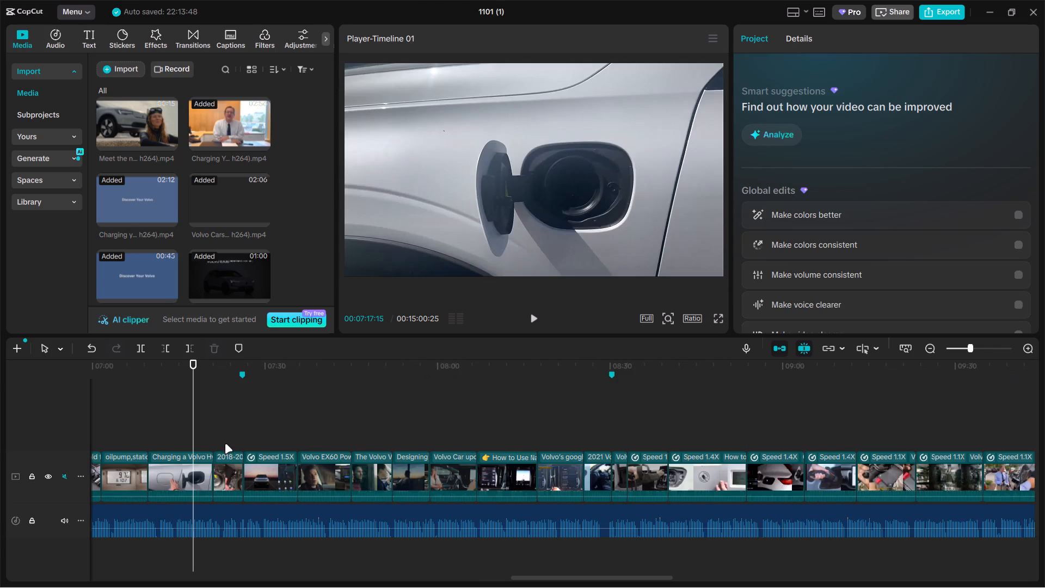
pyautogui.keyDown('ctrl'); pyautogui.scroll(5, 225, 444); pyautogui.keyUp('ctrl')
pyautogui.click(201, 475)
pyautogui.moveTo(242, 473); pyautogui.dragTo(223, 473)
pyautogui.click(254, 468)
pyautogui.moveTo(298, 468); pyautogui.dragTo(311, 468)
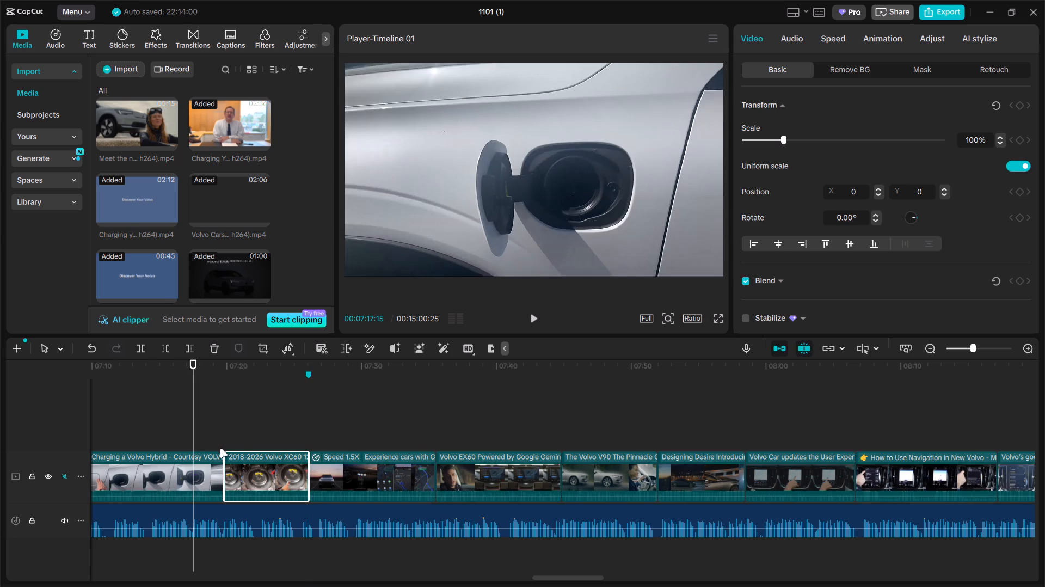
# Trim the original Charging a Volvo Hybrid clip further to about 00:07:19, extend the XC60 clip back to the marker, and check the cut.
pyautogui.click(207, 463)
pyautogui.moveTo(223, 465); pyautogui.dragTo(211, 466)
pyautogui.click(248, 468)
pyautogui.moveTo(299, 469); pyautogui.dragTo(305, 469)
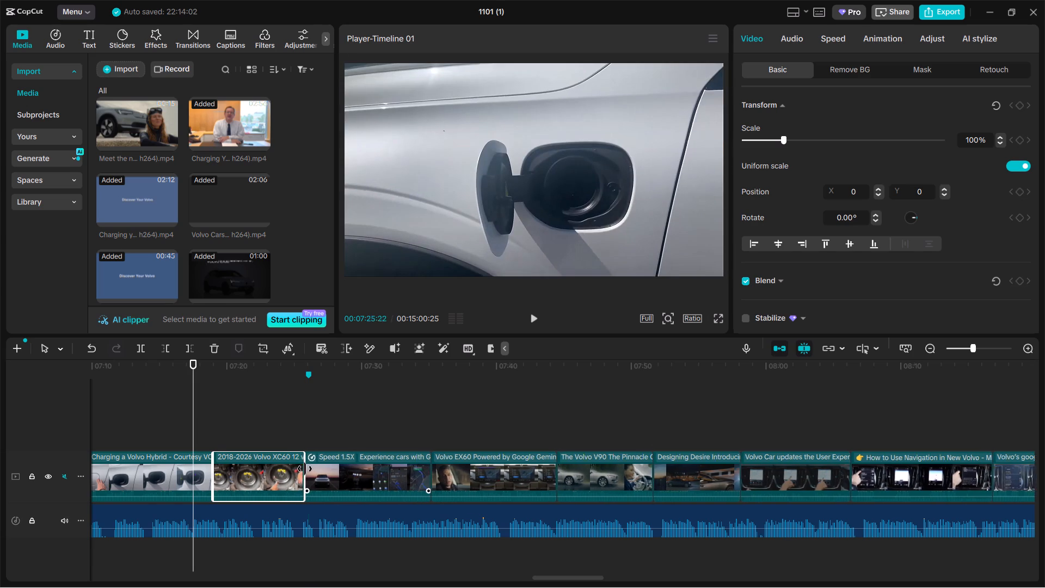
pyautogui.moveTo(305, 469); pyautogui.dragTo(308, 469)
pyautogui.keyDown('ctrl'); pyautogui.scroll(-10, 302, 465); pyautogui.keyUp('ctrl')
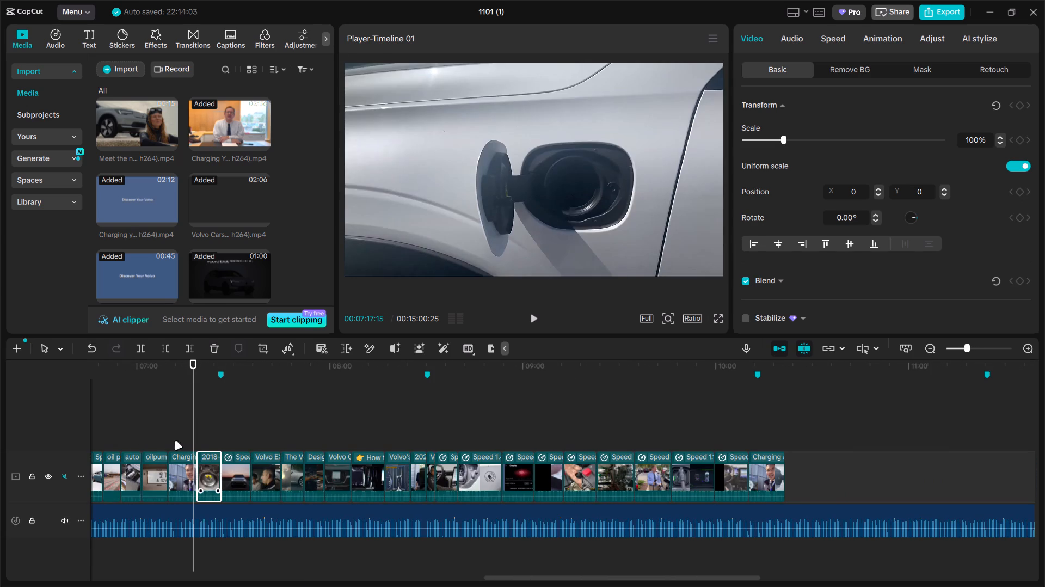
pyautogui.click(171, 439)
pyautogui.moveTo(169, 439); pyautogui.dragTo(190, 437)
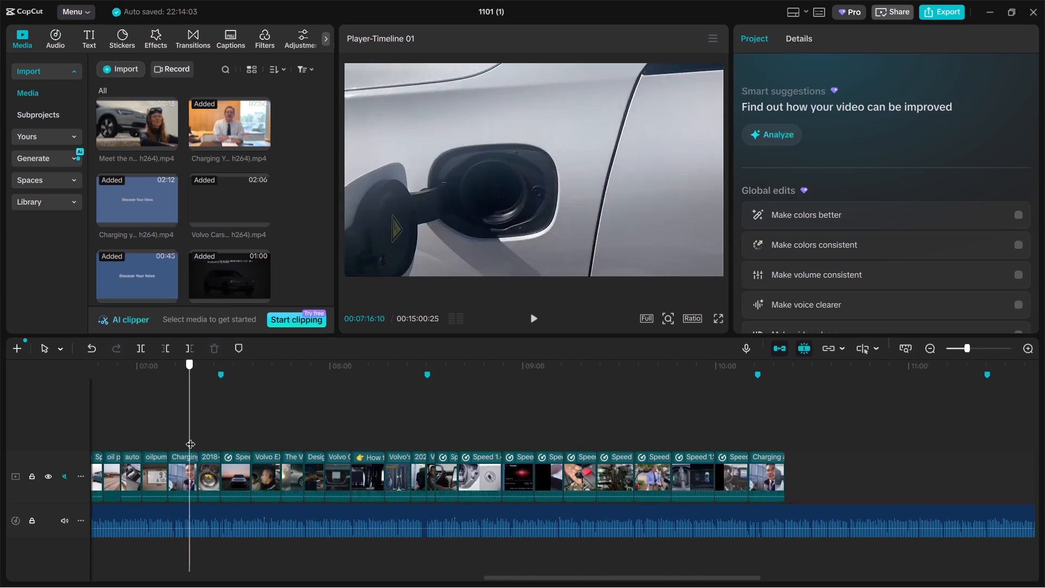
pyautogui.moveTo(190, 437); pyautogui.dragTo(201, 435)
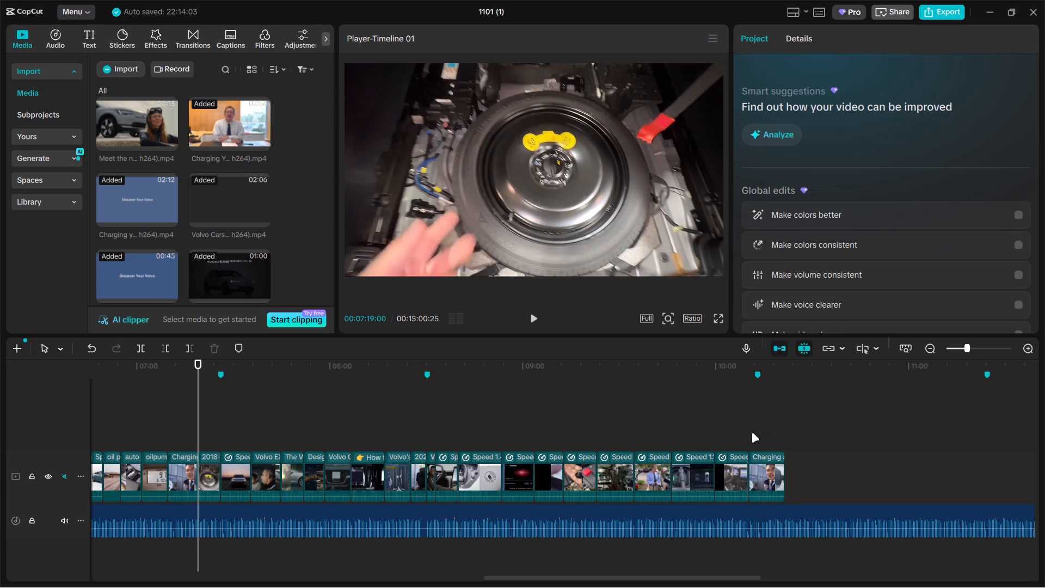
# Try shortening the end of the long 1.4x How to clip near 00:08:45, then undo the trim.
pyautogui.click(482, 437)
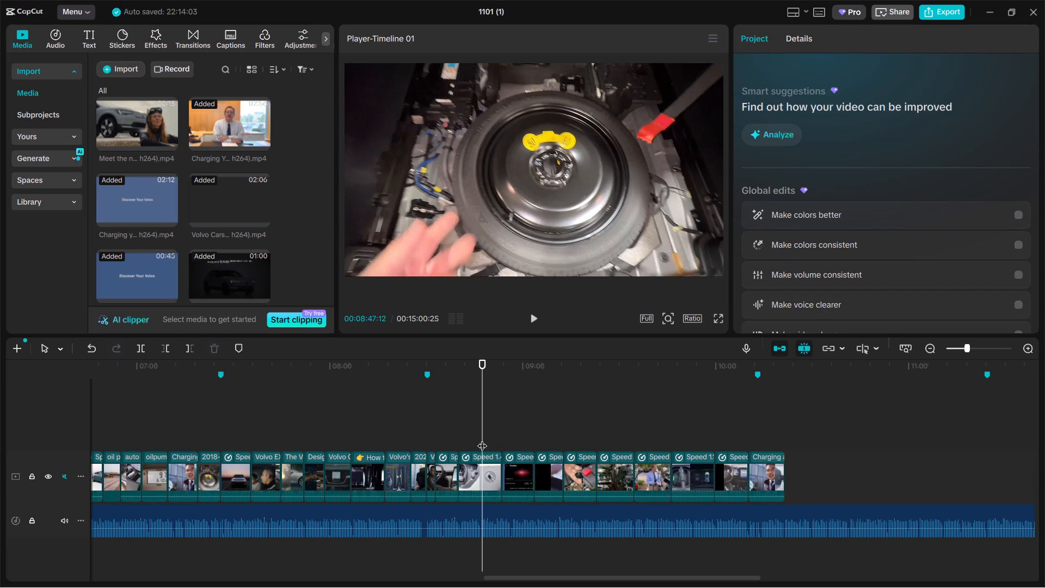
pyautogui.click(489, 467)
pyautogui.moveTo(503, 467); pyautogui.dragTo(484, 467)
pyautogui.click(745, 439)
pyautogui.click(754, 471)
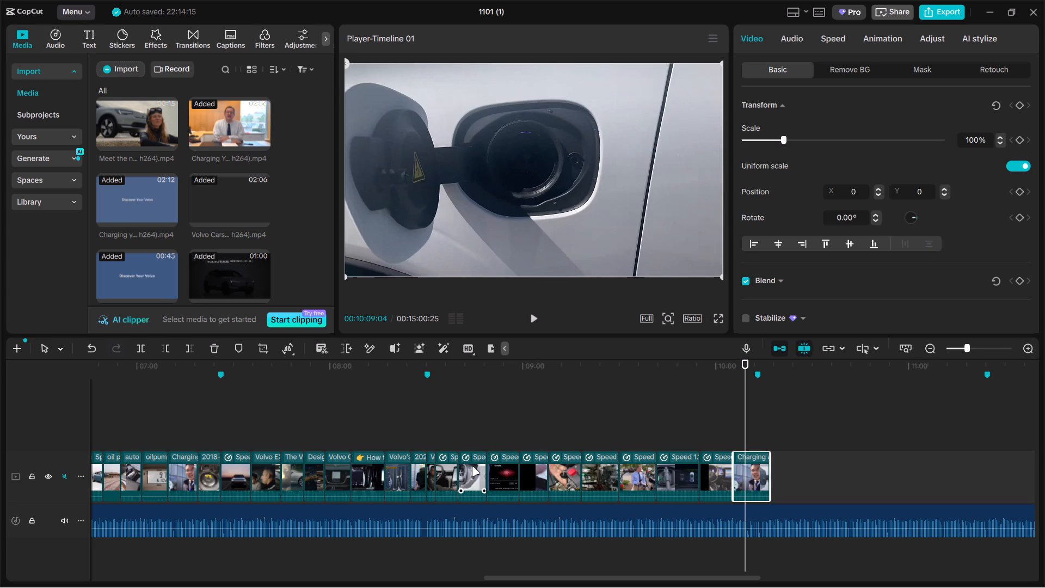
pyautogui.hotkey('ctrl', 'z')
# Trim about 3 seconds off the end of the long 1.4x How to clip near 00:08:45.
pyautogui.click(489, 466)
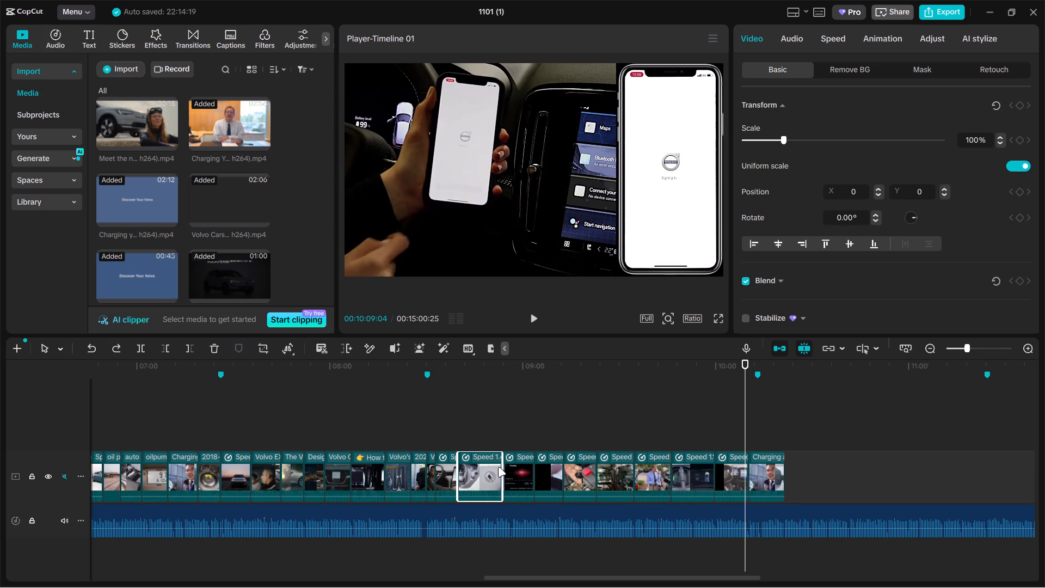
pyautogui.moveTo(500, 467); pyautogui.dragTo(490, 467)
# Set the speed of the nine clips from the trimmed How to clip through the pasted Charging a Volvo Hybrid clip to 1.20x.
pyautogui.moveTo(465, 428); pyautogui.dragTo(869, 485)
pyautogui.keyDown('ctrl'); pyautogui.scroll(3, 836, 475); pyautogui.keyUp('ctrl')
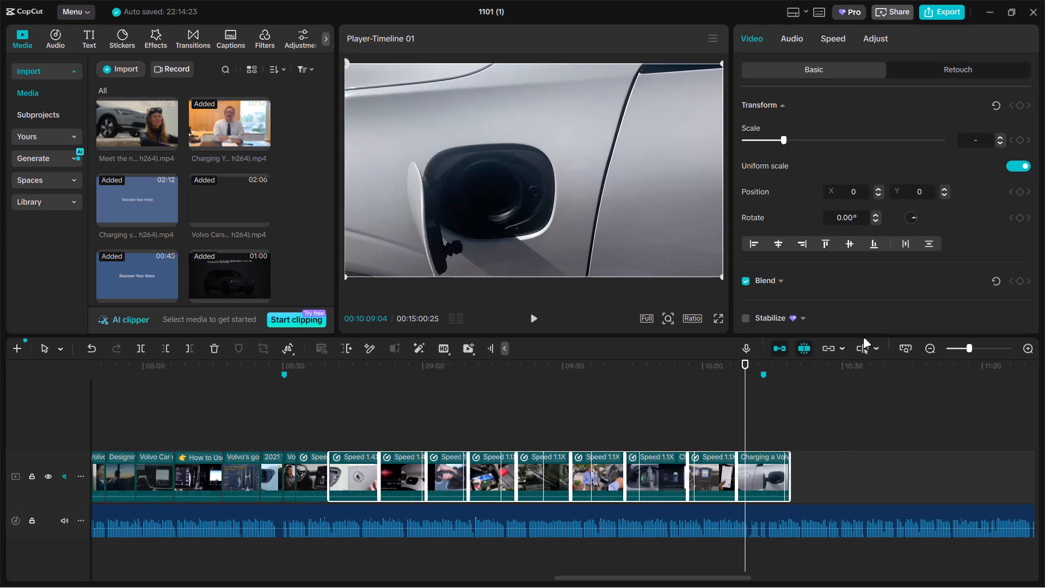
pyautogui.click(825, 38)
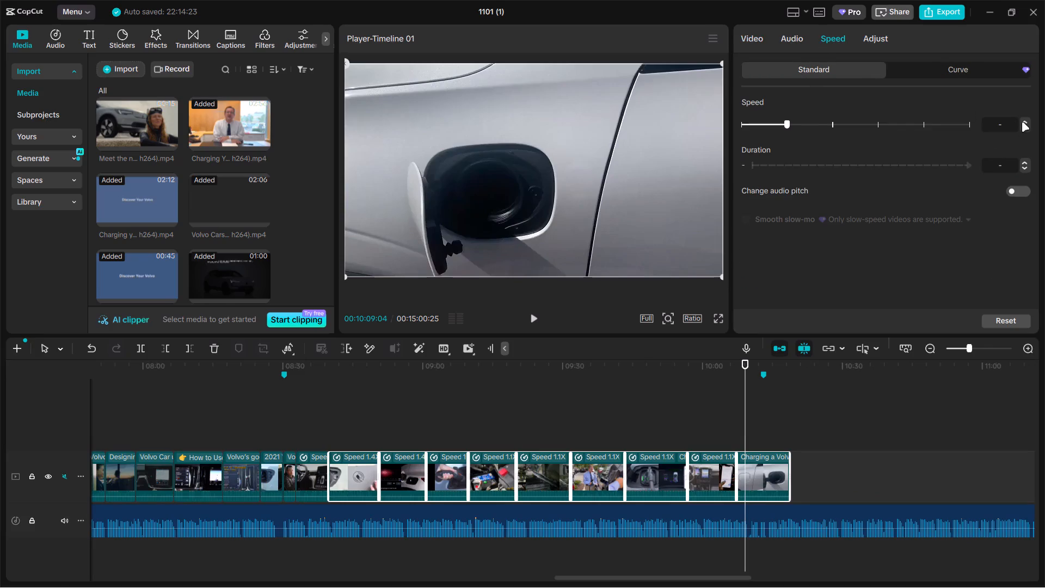
pyautogui.click(1022, 122)
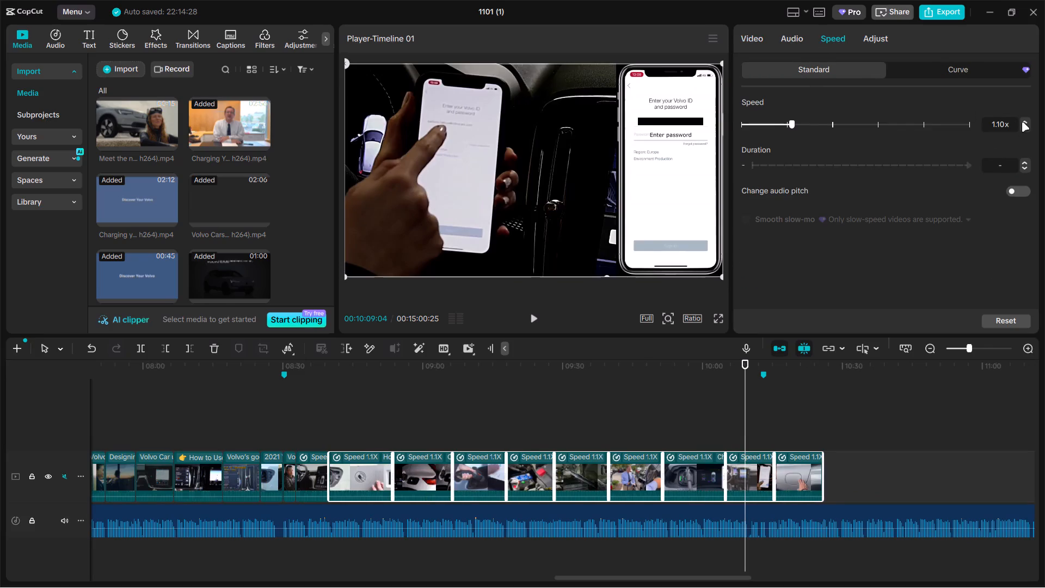
pyautogui.click(1024, 120)
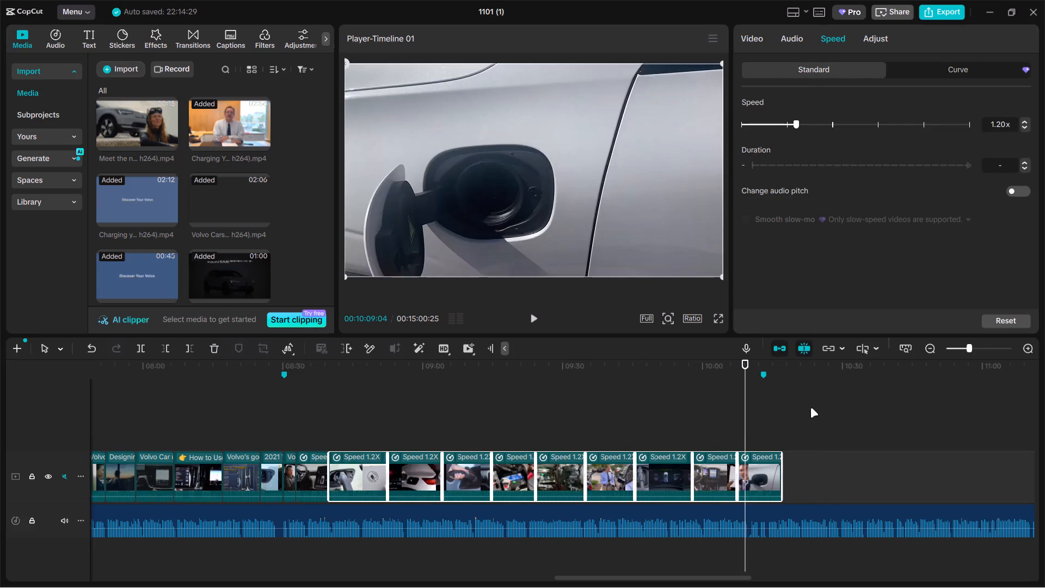
# Shorten the ends of the selected 1.2x clips together, bringing Volvo Cars app to 00:00:09:15 and the pasted Charging a Volvo Hybrid to 00:00:09:09.
pyautogui.keyDown('ctrl'); pyautogui.scroll(13, 808, 437); pyautogui.keyUp('ctrl')
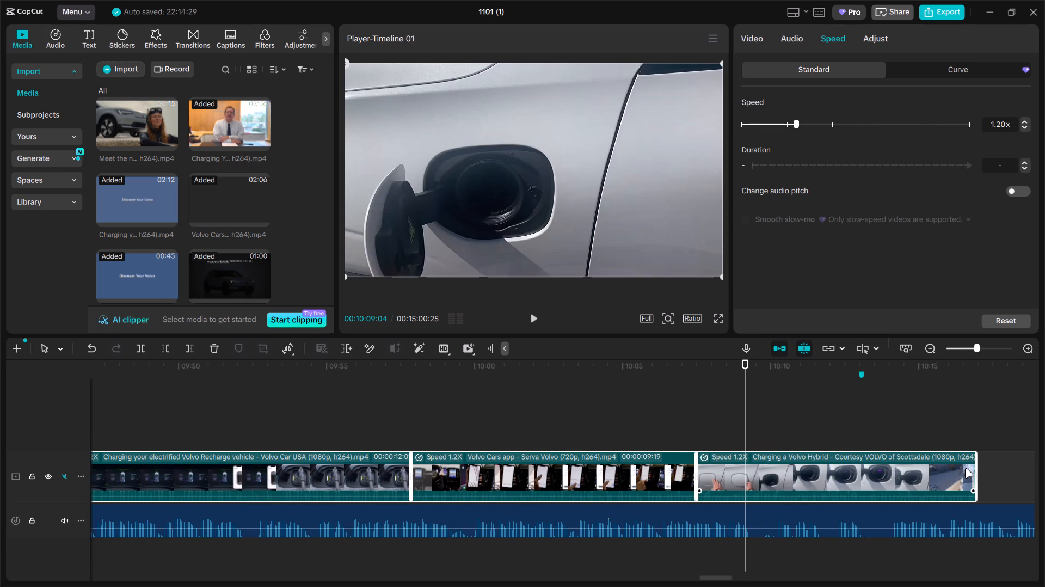
pyautogui.keyDown('ctrl'); pyautogui.scroll(3, 977, 468); pyautogui.keyUp('ctrl')
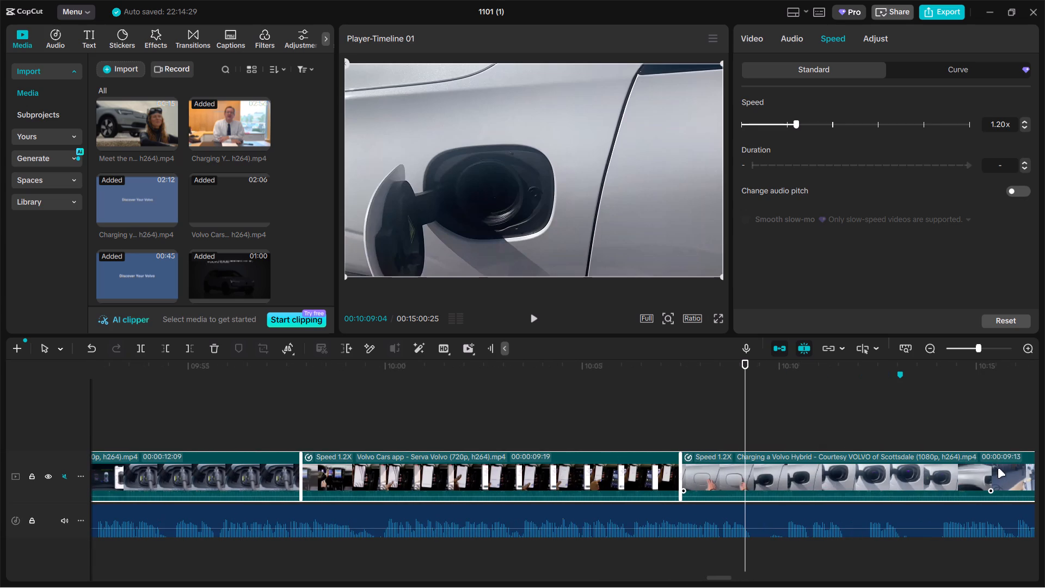
pyautogui.click(804, 443)
pyautogui.click(800, 443)
pyautogui.moveTo(799, 449); pyautogui.dragTo(803, 455)
pyautogui.click(803, 455)
pyautogui.moveTo(805, 455); pyautogui.dragTo(810, 455)
pyautogui.doubleClick(810, 454)
pyautogui.keyDown('ctrl'); pyautogui.scroll(1, 804, 452); pyautogui.keyUp('ctrl')
pyautogui.moveTo(497, 473); pyautogui.dragTo(495, 473)
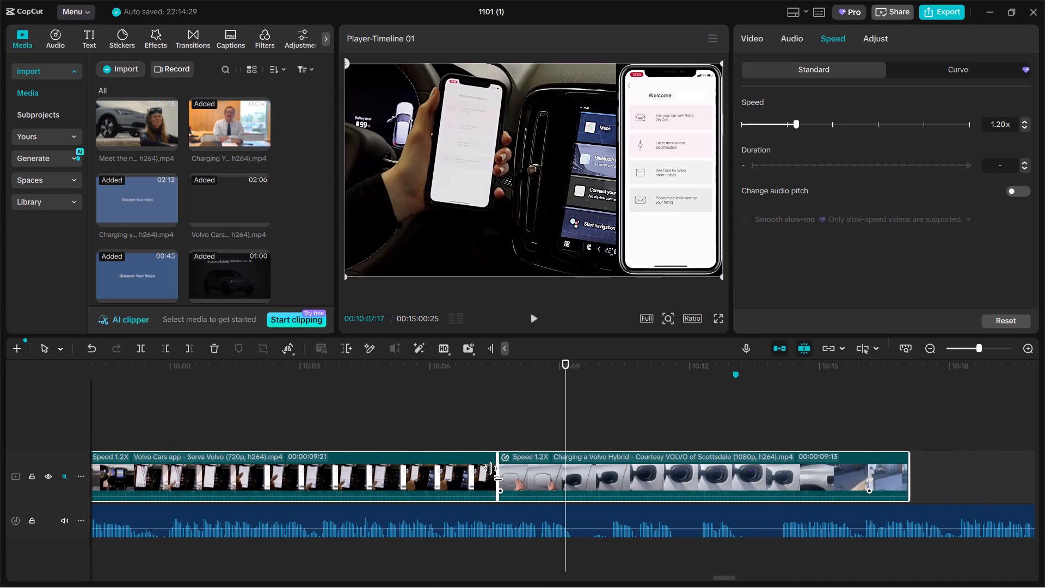
pyautogui.moveTo(495, 473); pyautogui.dragTo(488, 473)
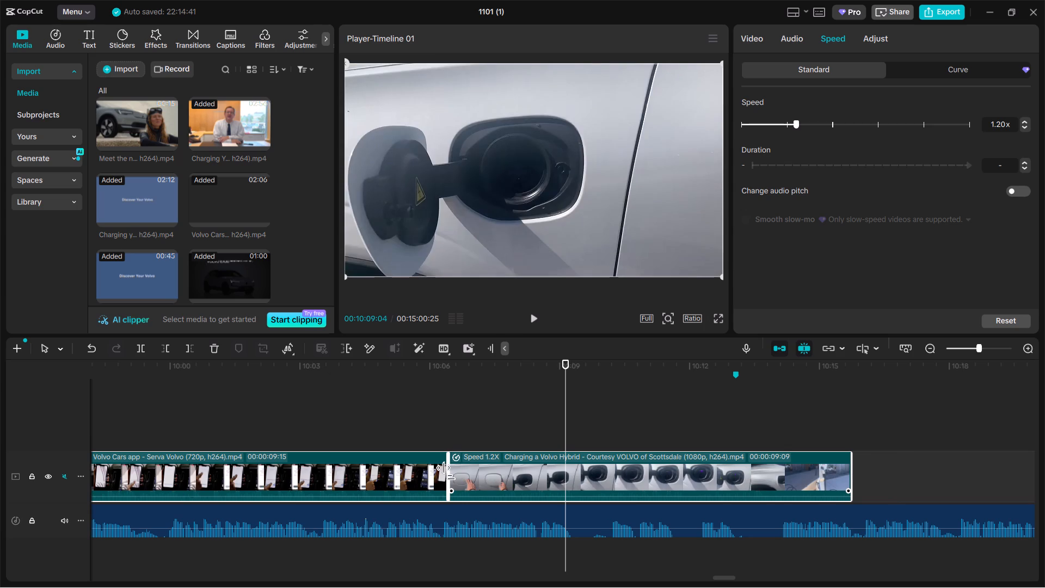
pyautogui.moveTo(448, 473); pyautogui.dragTo(432, 473)
pyautogui.hotkey('ctrl', 'z')
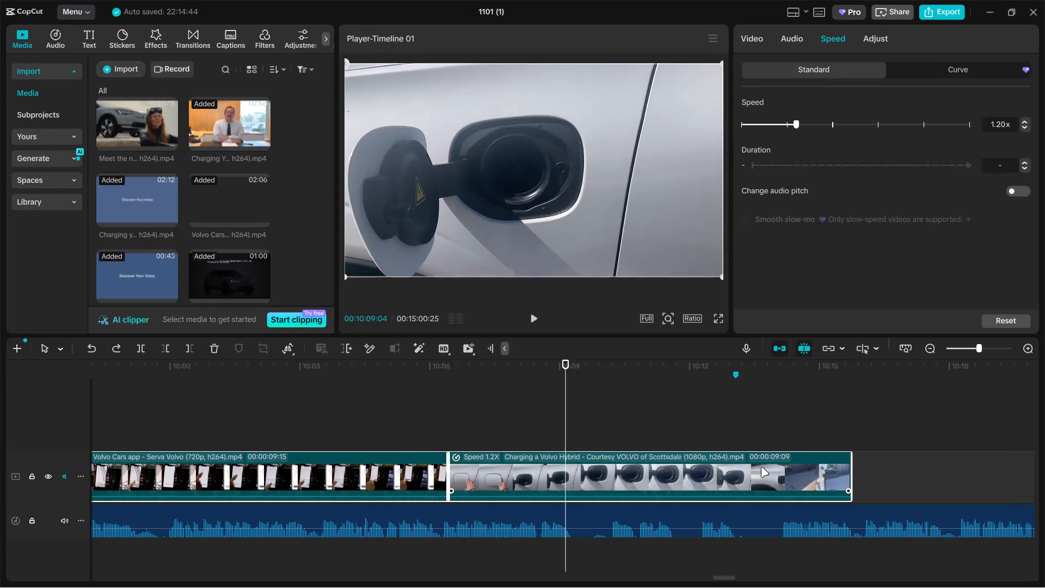
# Reselect the clips from just after 00:08:30 through the last and shorten their ends together, bringing Volvo Cars app to 00:00:08:27.
pyautogui.moveTo(852, 462); pyautogui.dragTo(842, 463)
pyautogui.keyDown('ctrl'); pyautogui.scroll(-6, 842, 463); pyautogui.keyUp('ctrl')
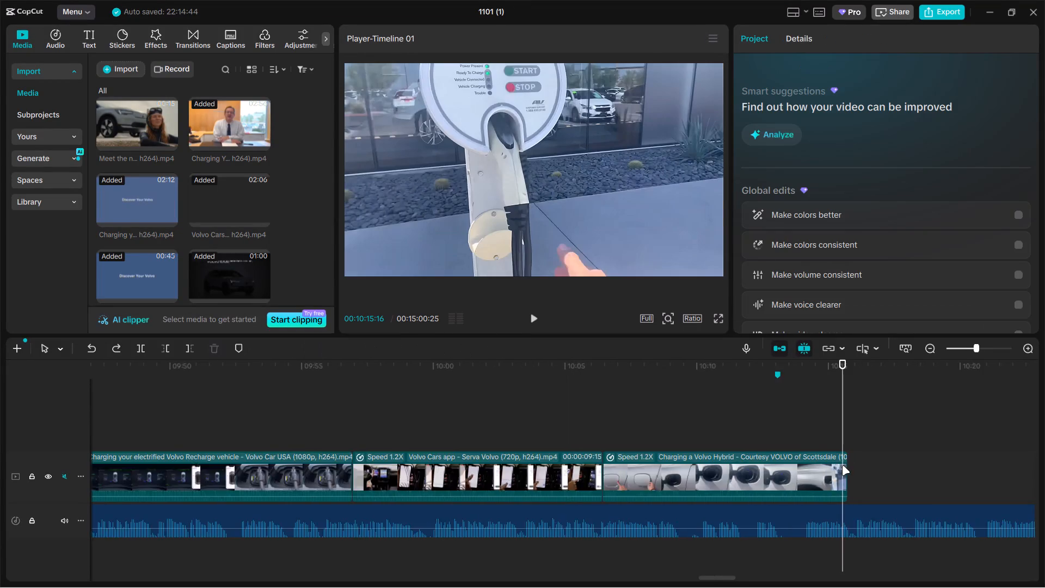
pyautogui.keyDown('ctrl'); pyautogui.scroll(-13, 842, 465); pyautogui.keyUp('ctrl')
pyautogui.keyDown('ctrl'); pyautogui.moveTo(493, 435); pyautogui.dragTo(640, 458); pyautogui.keyUp('ctrl')
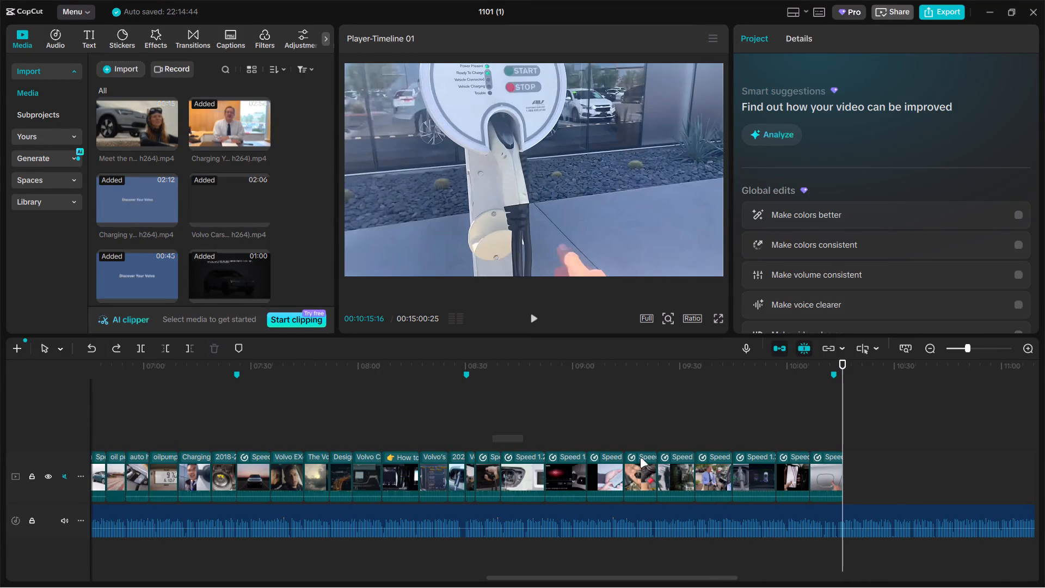
pyautogui.keyDown('ctrl'); pyautogui.moveTo(640, 458); pyautogui.dragTo(898, 484); pyautogui.keyUp('ctrl')
pyautogui.keyDown('ctrl'); pyautogui.scroll(11, 898, 484); pyautogui.keyUp('ctrl')
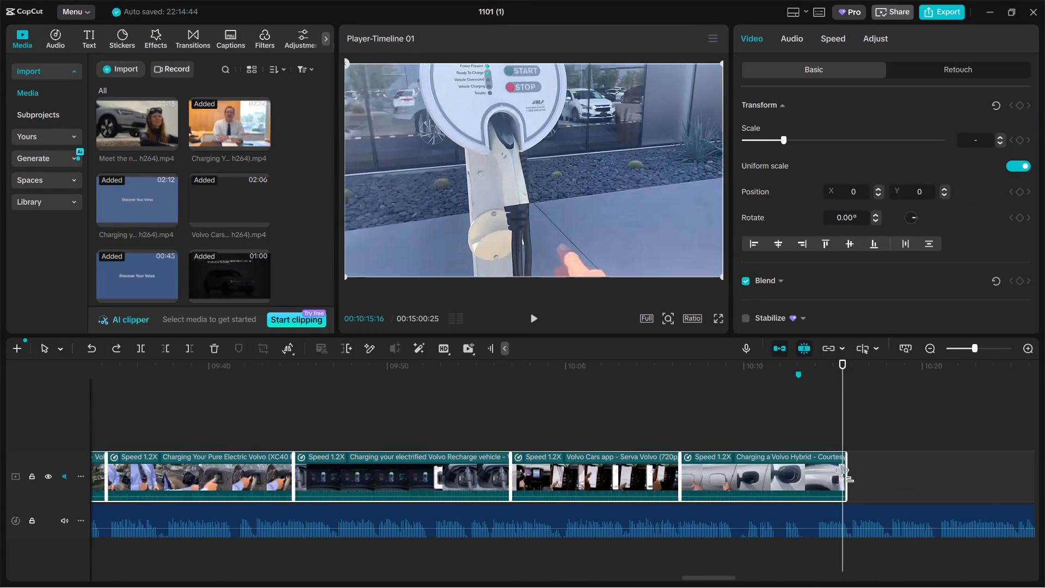
pyautogui.moveTo(849, 474); pyautogui.dragTo(834, 474)
pyautogui.keyDown('ctrl'); pyautogui.scroll(5, 774, 467); pyautogui.keyUp('ctrl')
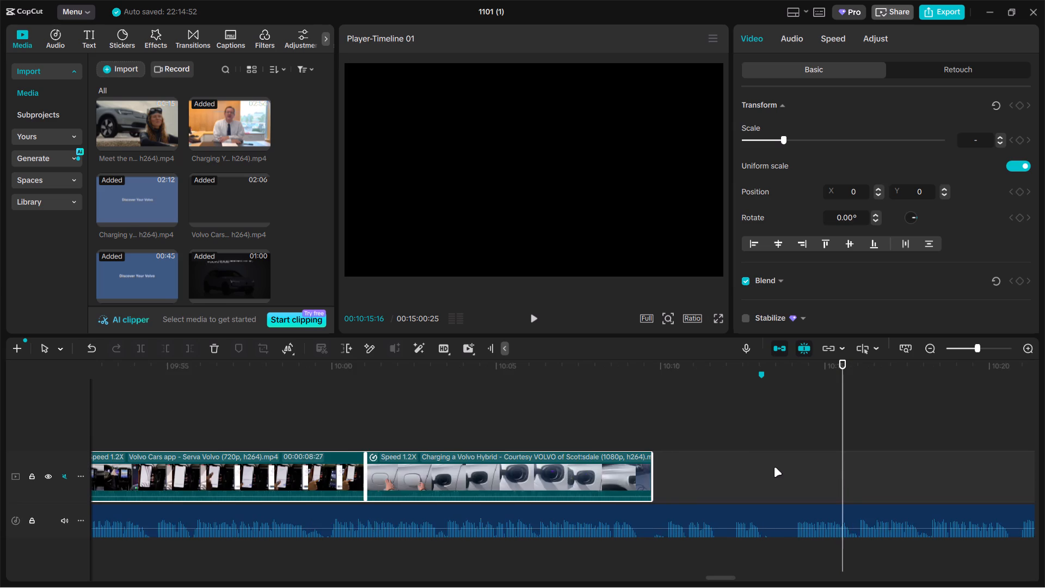
# Lengthen the ends of the selected 1.2x clips together, bringing Volvo Cars app to 00:00:09:09 and the last Charging a Volvo Hybrid to 00:00:09:03.
pyautogui.keyDown('ctrl'); pyautogui.scroll(5, 703, 482); pyautogui.keyUp('ctrl')
pyautogui.moveTo(544, 471); pyautogui.dragTo(549, 471)
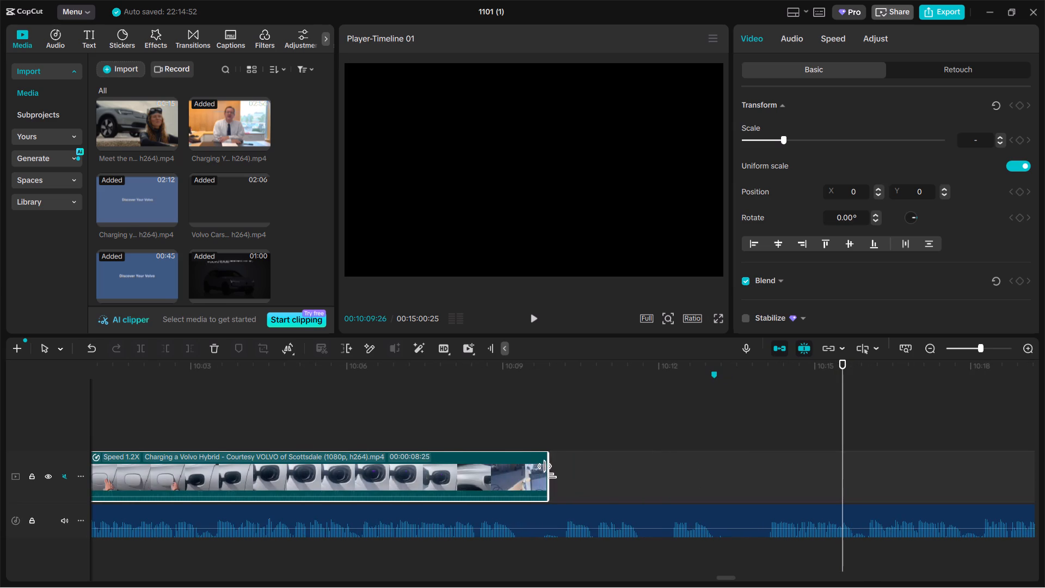
pyautogui.moveTo(549, 471); pyautogui.dragTo(551, 471)
pyautogui.moveTo(648, 465); pyautogui.dragTo(655, 465)
# Trim the end of the last Charging a Volvo Hybrid clip back to the marker at about 00:10:13.
pyautogui.click(698, 424)
pyautogui.click(703, 466)
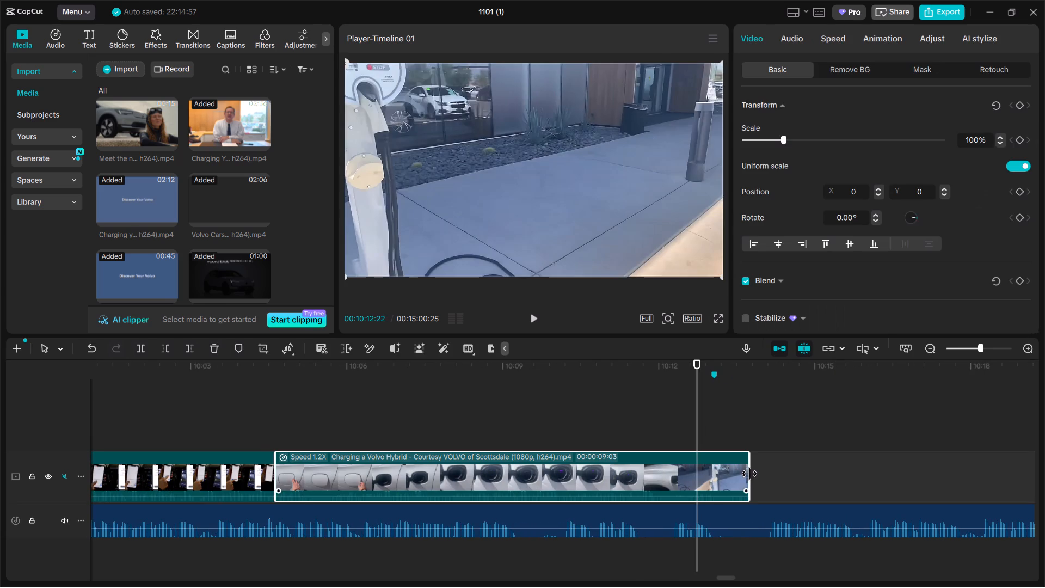
pyautogui.moveTo(749, 474); pyautogui.dragTo(713, 472)
# Play and scrub through the charging section from about 00:08:31 to check how the first 1.2x clips cut together.
pyautogui.keyDown('ctrl'); pyautogui.scroll(-6, 739, 459); pyautogui.keyUp('ctrl')
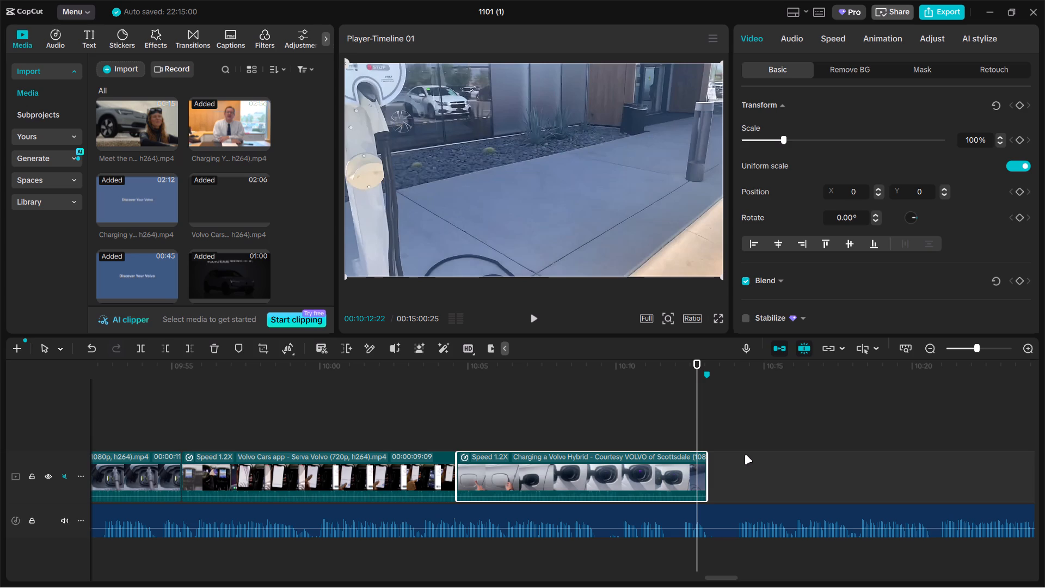
pyautogui.scroll(-5, 746, 454)
pyautogui.keyDown('ctrl'); pyautogui.scroll(-7, 746, 452); pyautogui.keyUp('ctrl')
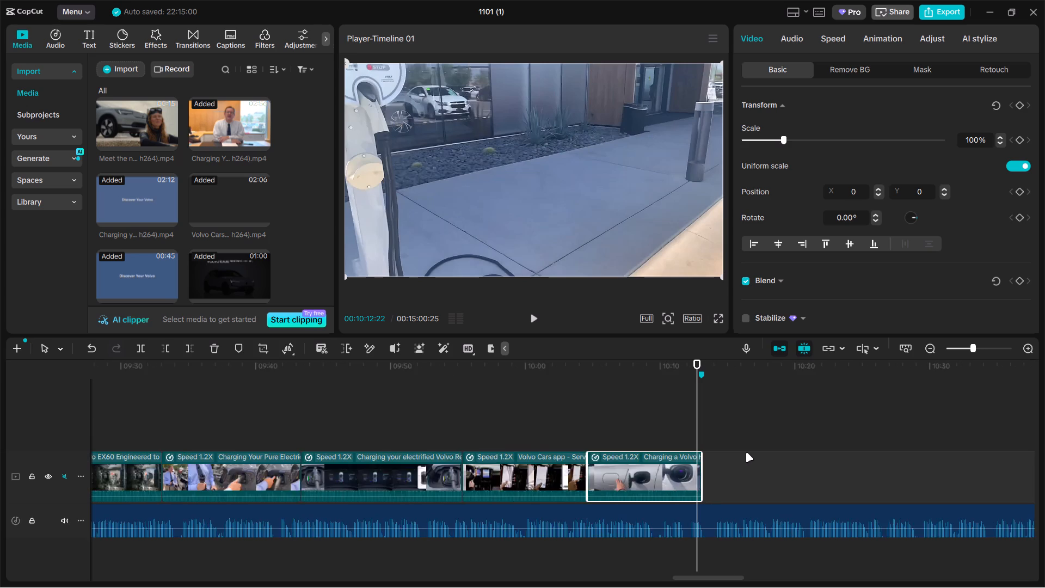
pyautogui.keyDown('ctrl'); pyautogui.scroll(-10, 746, 452); pyautogui.keyUp('ctrl')
pyautogui.click(402, 432)
pyautogui.press('space')
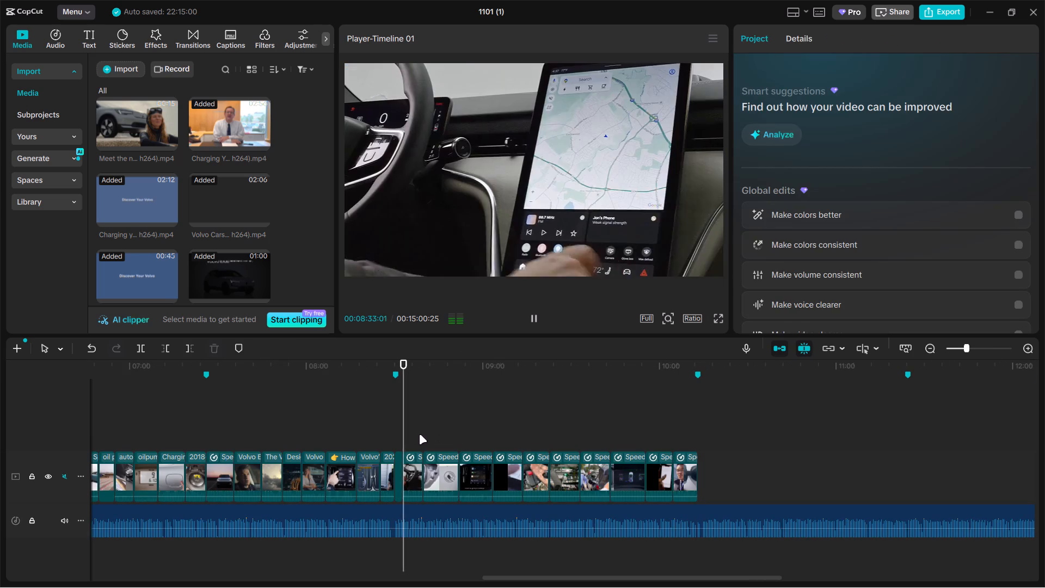
pyautogui.keyDown('ctrl'); pyautogui.scroll(4, 419, 434); pyautogui.keyUp('ctrl')
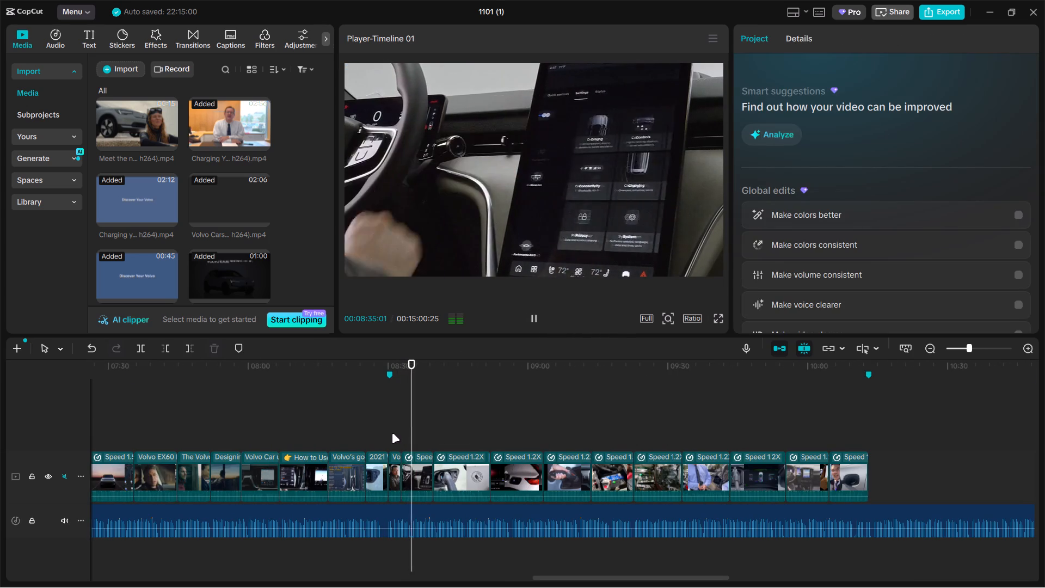
pyautogui.click(392, 433)
pyautogui.press('space')
pyautogui.moveTo(392, 432); pyautogui.dragTo(478, 431)
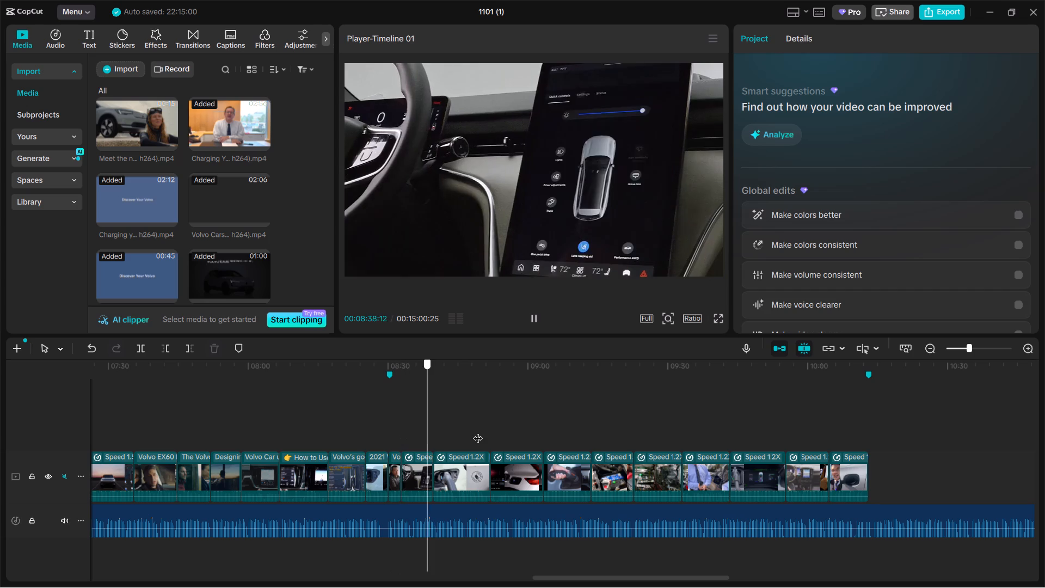
# Scale the captioned charging-settings clip at about 00:08:54 to 130% to crop out its subtitles, and check the whole clip.
pyautogui.moveTo(478, 431); pyautogui.dragTo(496, 431)
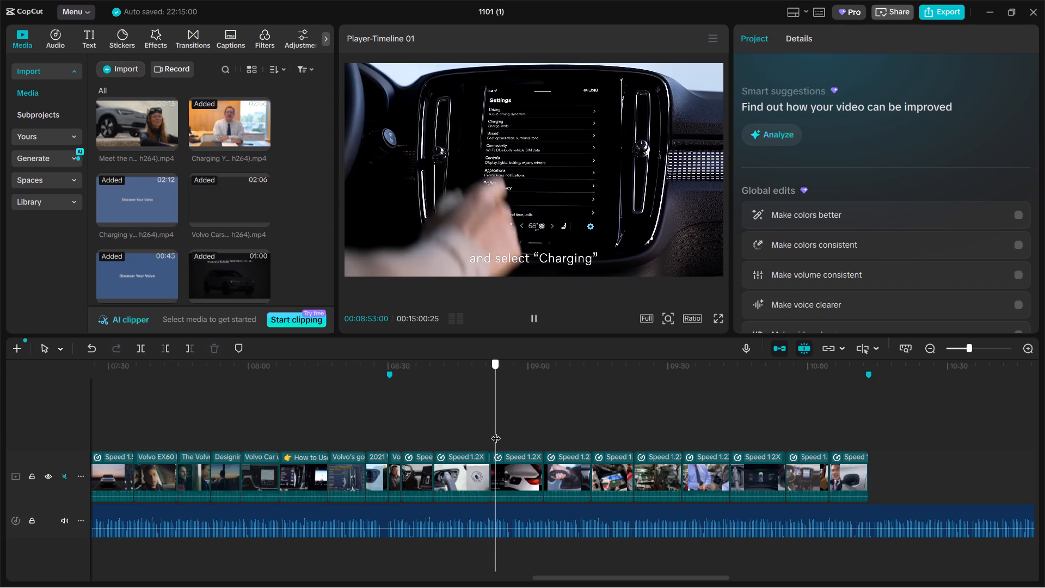
pyautogui.moveTo(496, 431); pyautogui.dragTo(501, 431)
pyautogui.click(542, 224)
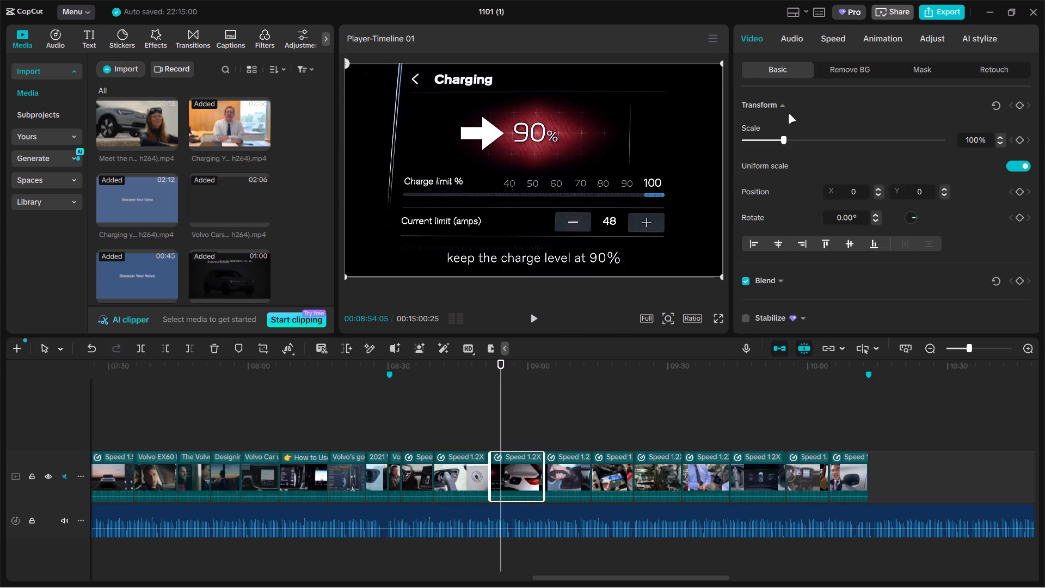
pyautogui.moveTo(783, 137); pyautogui.dragTo(795, 137)
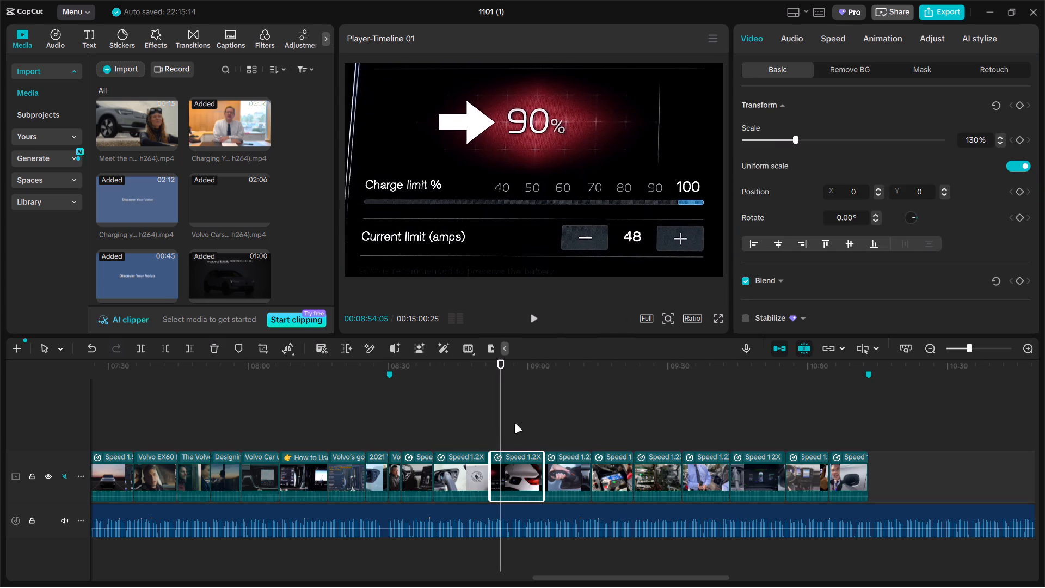
pyautogui.moveTo(501, 427); pyautogui.dragTo(490, 427)
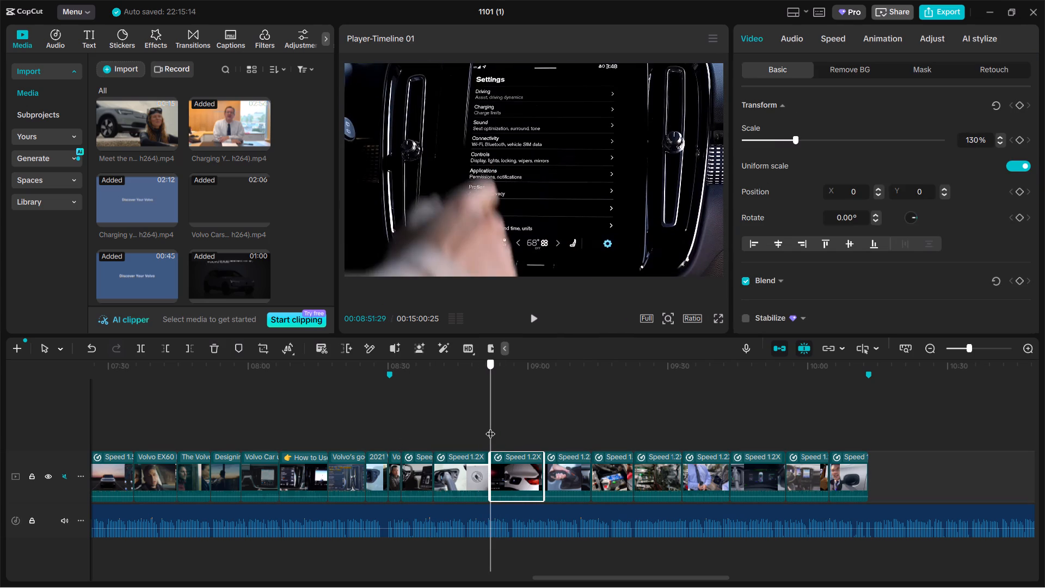
pyautogui.moveTo(490, 427); pyautogui.dragTo(544, 420)
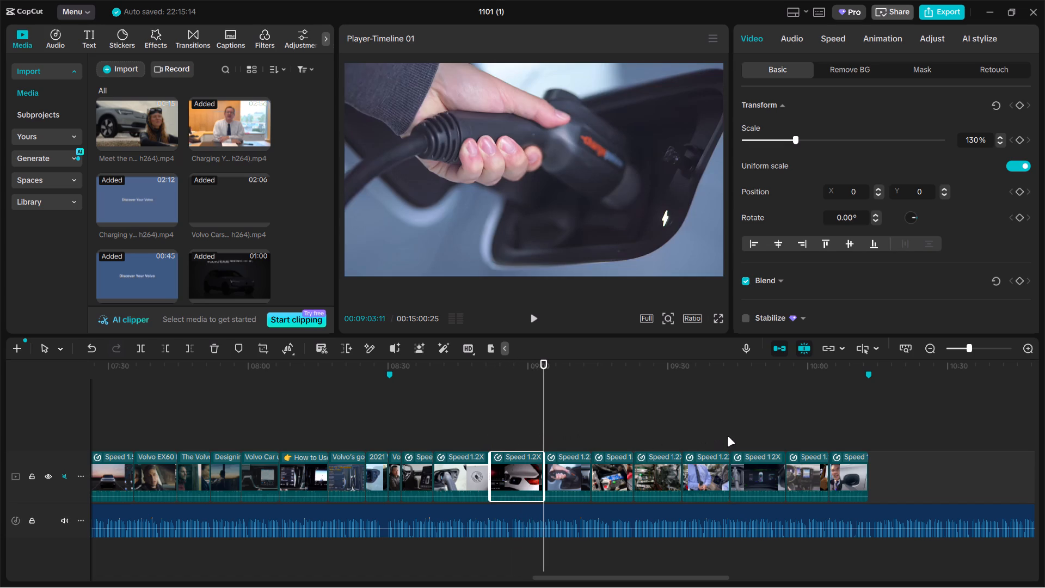
# Trim about 2.5 seconds off the end of the charger-screen clip at 00:08:47 and about 2 seconds off the following 130% clip.
pyautogui.click(469, 436)
pyautogui.click(476, 458)
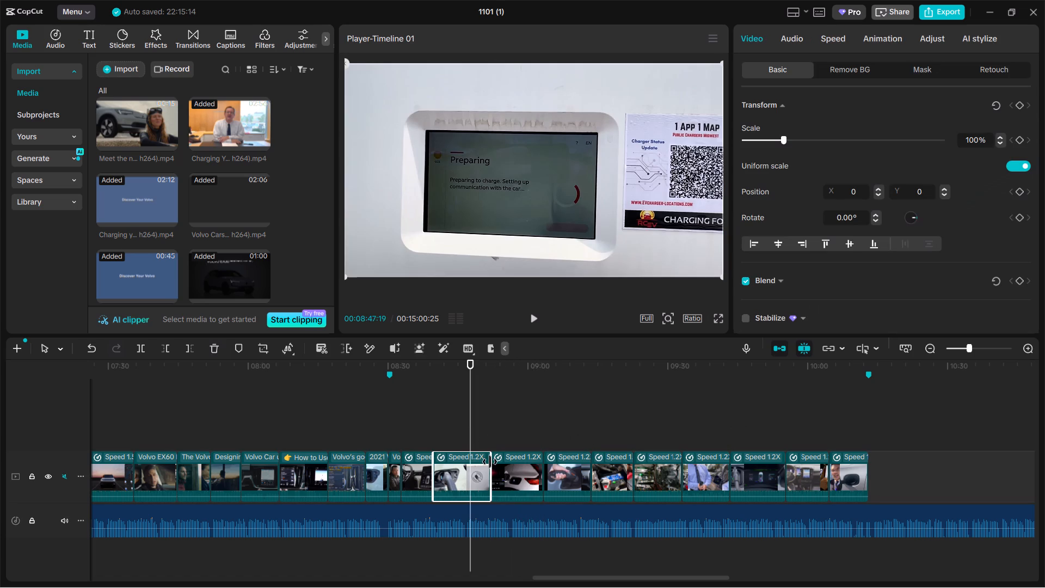
pyautogui.moveTo(490, 462); pyautogui.dragTo(476, 463)
pyautogui.click(496, 464)
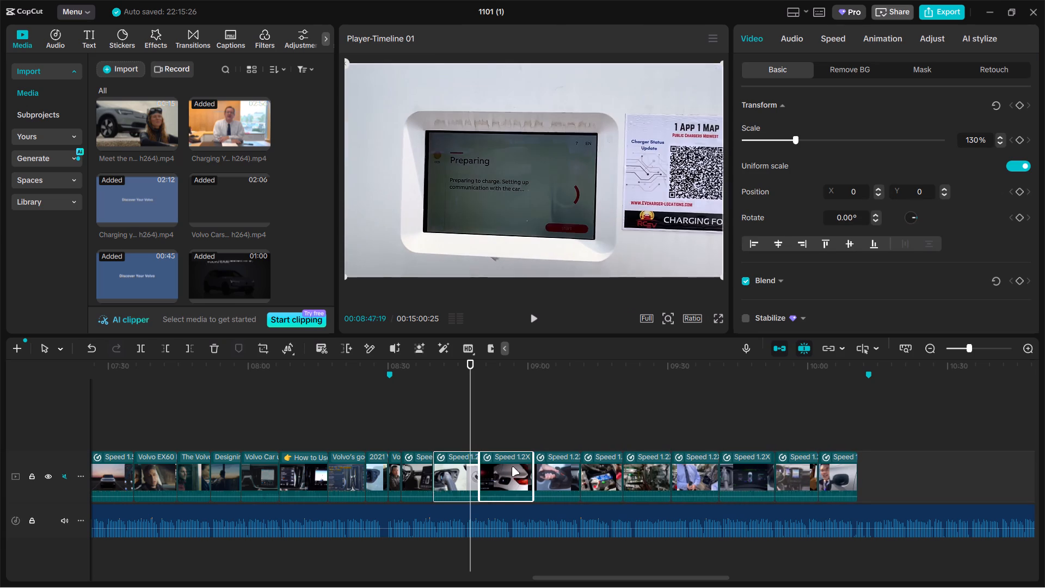
pyautogui.moveTo(532, 467); pyautogui.dragTo(519, 468)
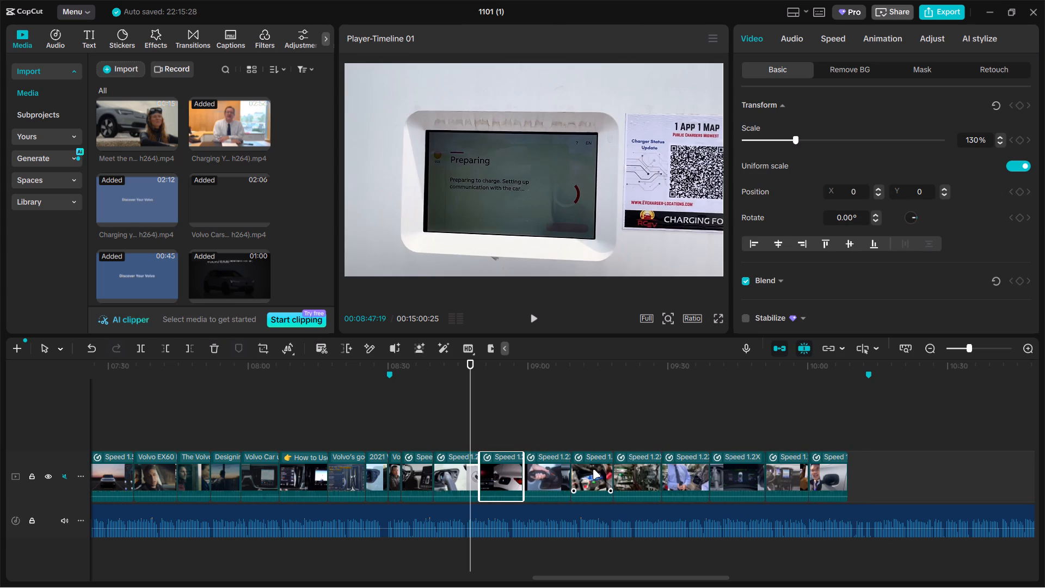
# Extend the end of the last Charging a Volvo Hybrid clip by about 1 second.
pyautogui.click(827, 464)
pyautogui.click(846, 469)
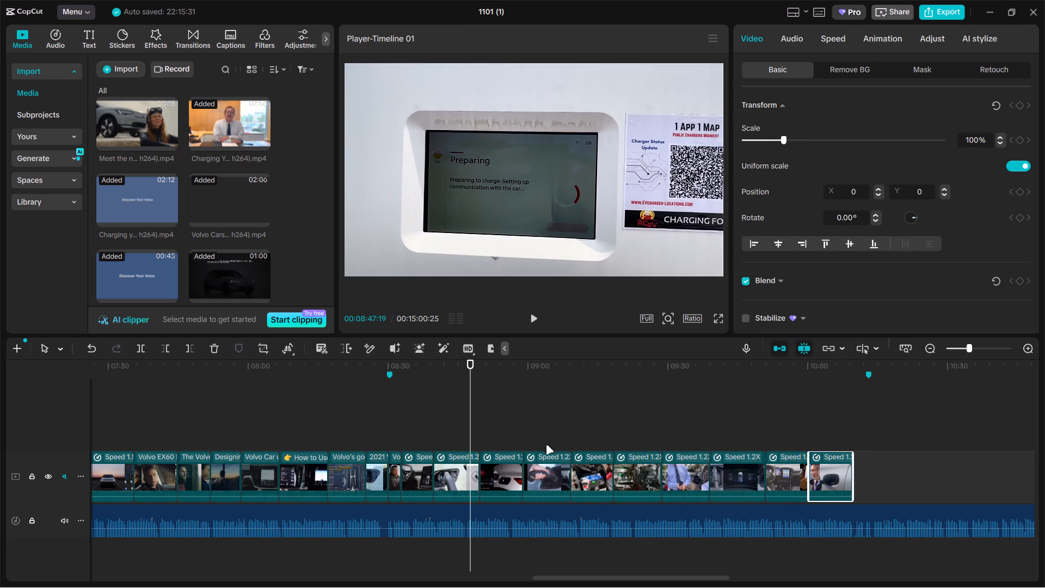
# Extend the end of the 150% scaled Volvo battery clip at about 00:09:18 by about 1.5 seconds and review the cut after it.
pyautogui.click(677, 433)
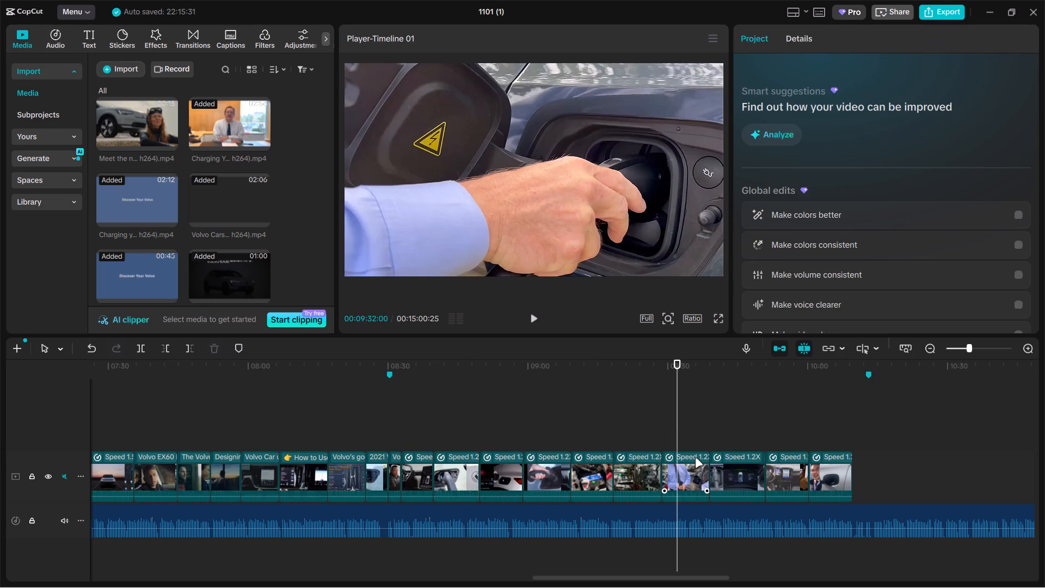
pyautogui.moveTo(677, 422); pyautogui.dragTo(617, 422)
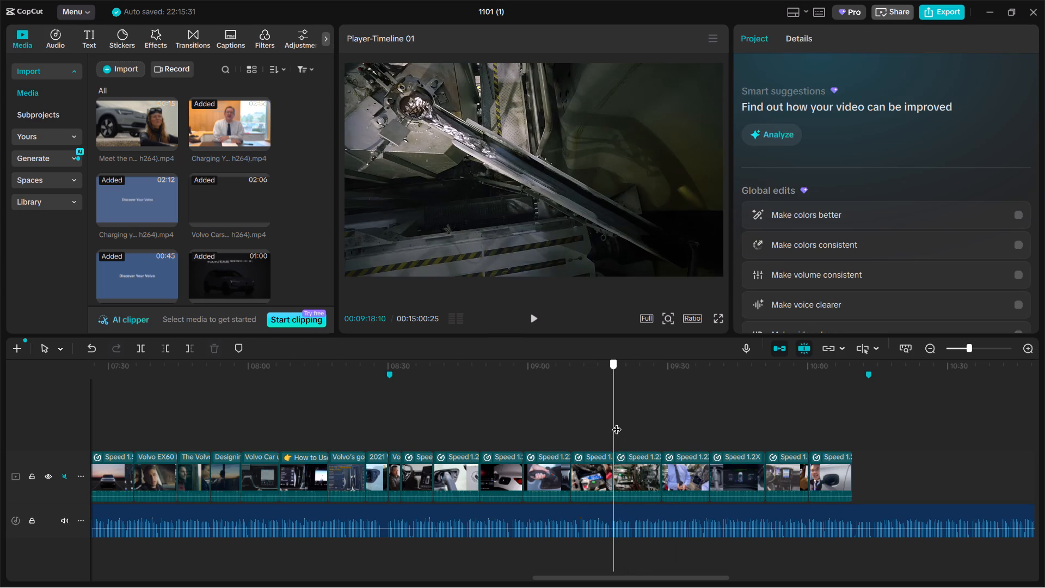
pyautogui.moveTo(617, 422); pyautogui.dragTo(615, 422)
pyautogui.click(594, 480)
pyautogui.click(613, 468)
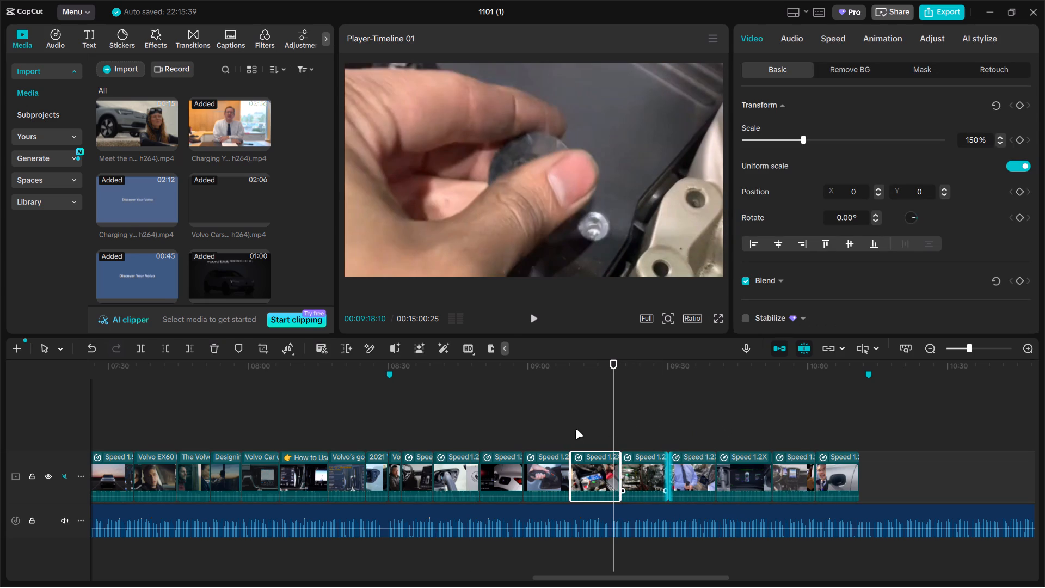
pyautogui.click(568, 434)
pyautogui.moveTo(568, 434); pyautogui.dragTo(594, 431)
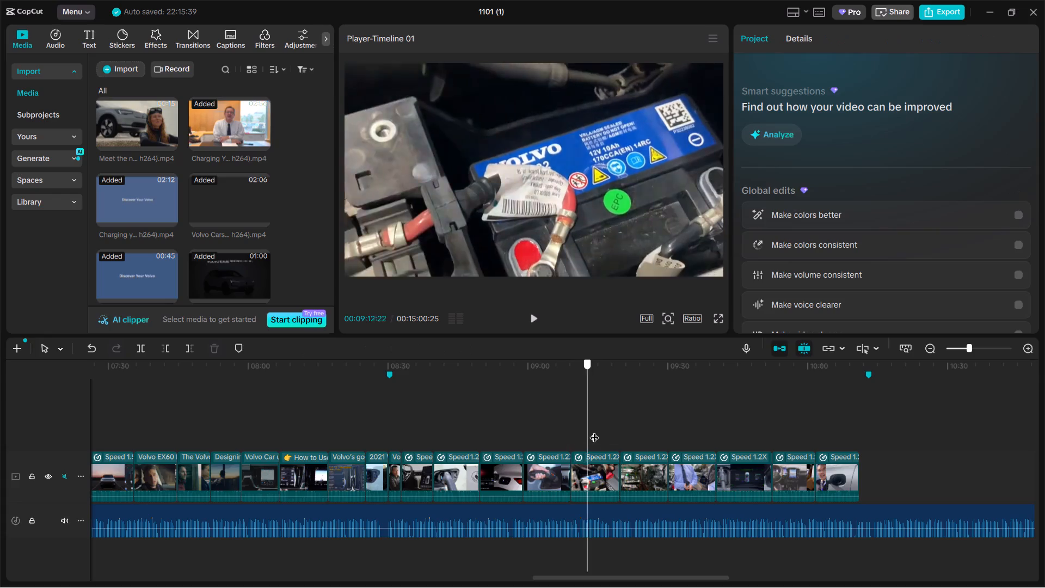
pyautogui.moveTo(594, 431); pyautogui.dragTo(618, 425)
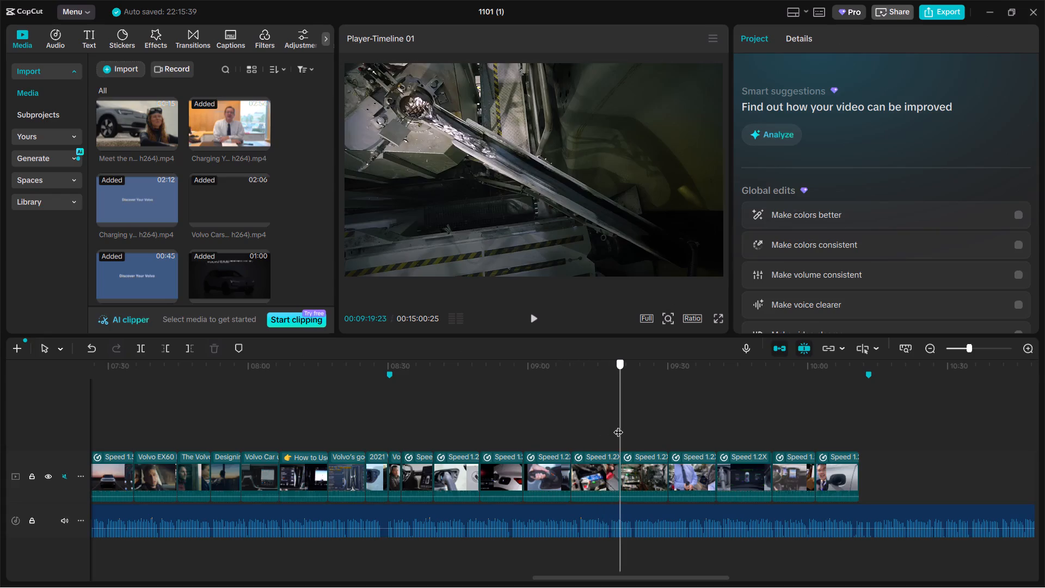
pyautogui.moveTo(618, 425); pyautogui.dragTo(638, 424)
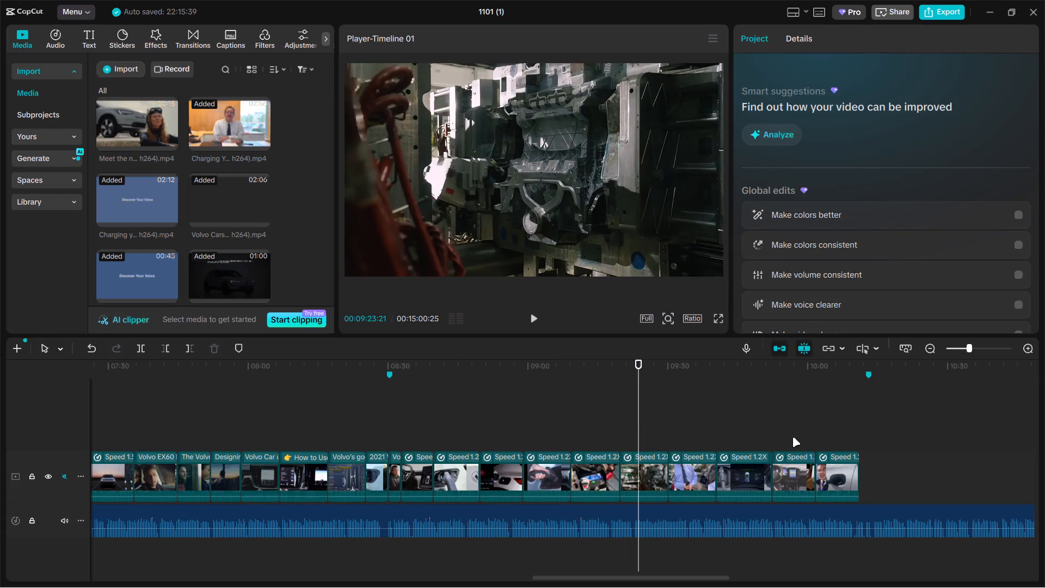
# Extend the Volvo Cars app clip by about 1 second, and the last clip up to the 00:10:13 marker.
pyautogui.click(789, 437)
pyautogui.click(795, 475)
pyautogui.click(816, 467)
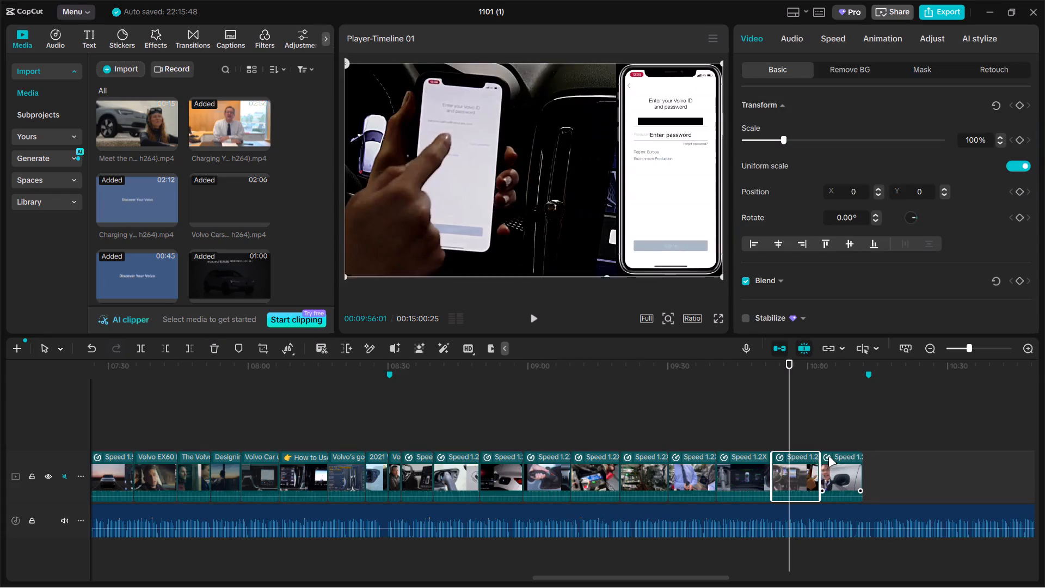
pyautogui.click(828, 457)
pyautogui.moveTo(861, 463); pyautogui.dragTo(866, 463)
# Scrub and play the end of the charging section past the 00:10:13 marker to check the last clips against the voiceover.
pyautogui.click(815, 431)
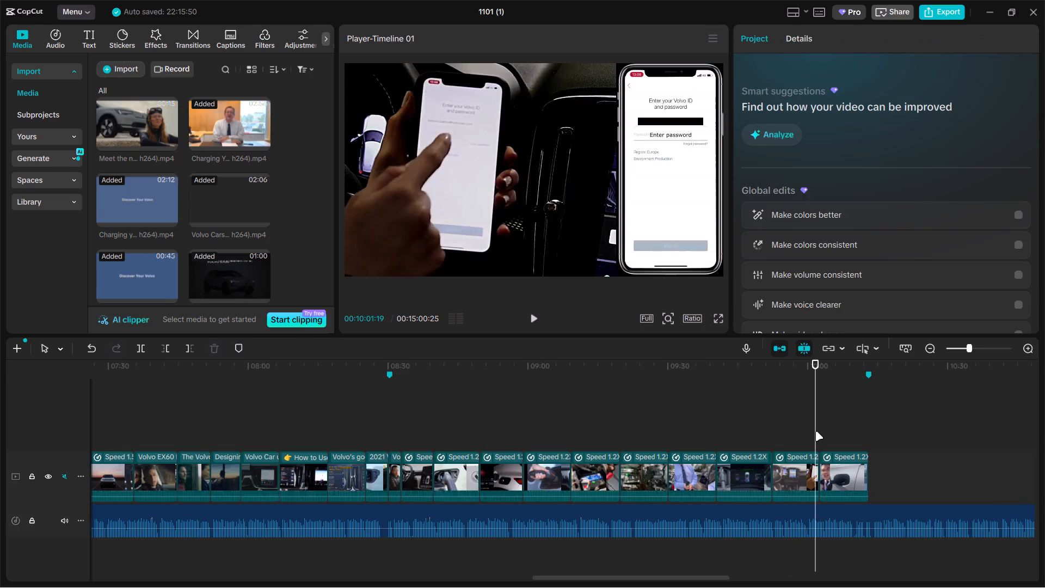
pyautogui.moveTo(815, 431); pyautogui.dragTo(822, 431)
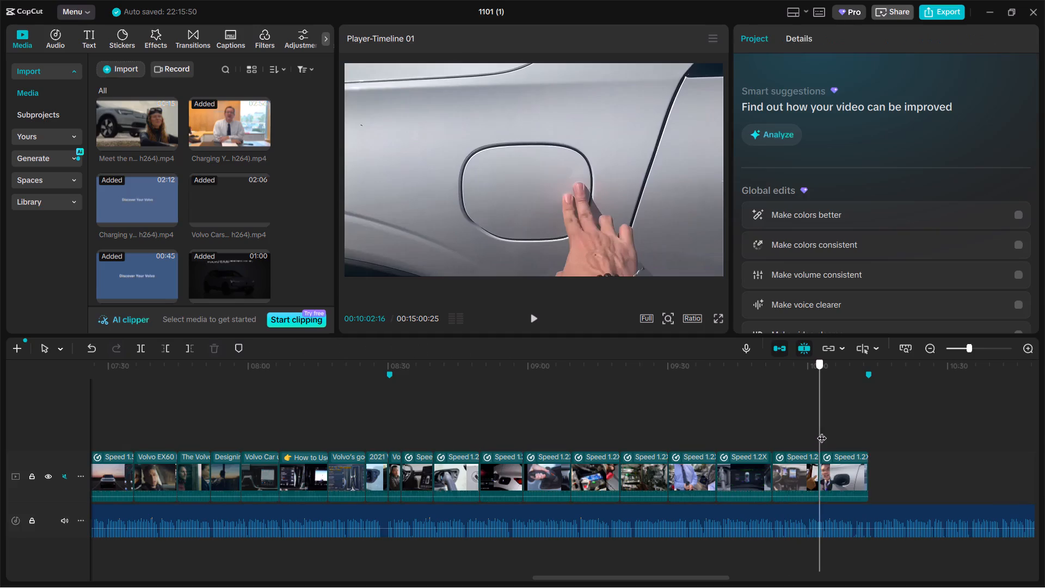
pyautogui.moveTo(822, 431); pyautogui.dragTo(870, 431)
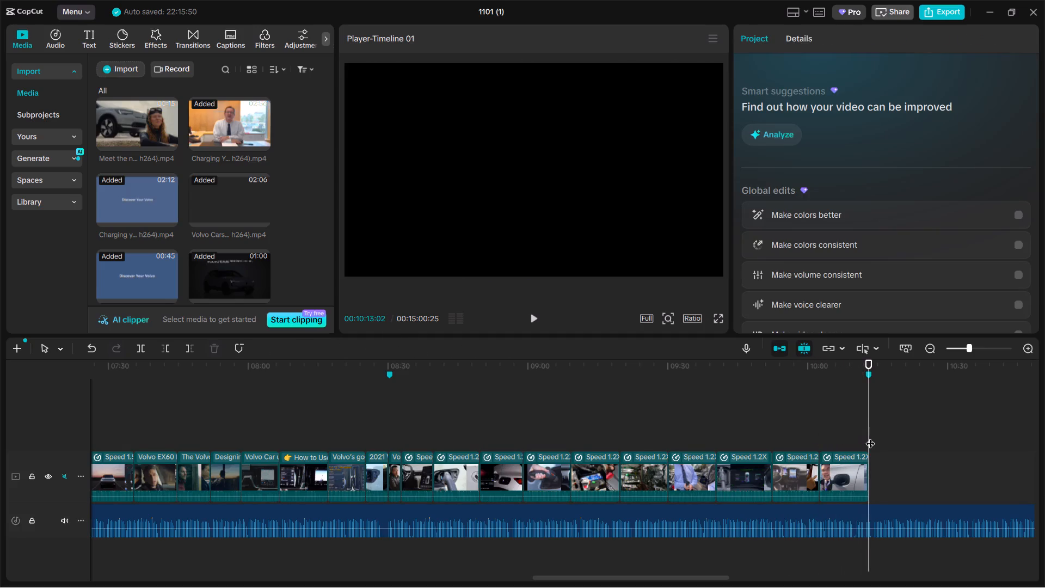
pyautogui.click(844, 430)
pyautogui.press('space')
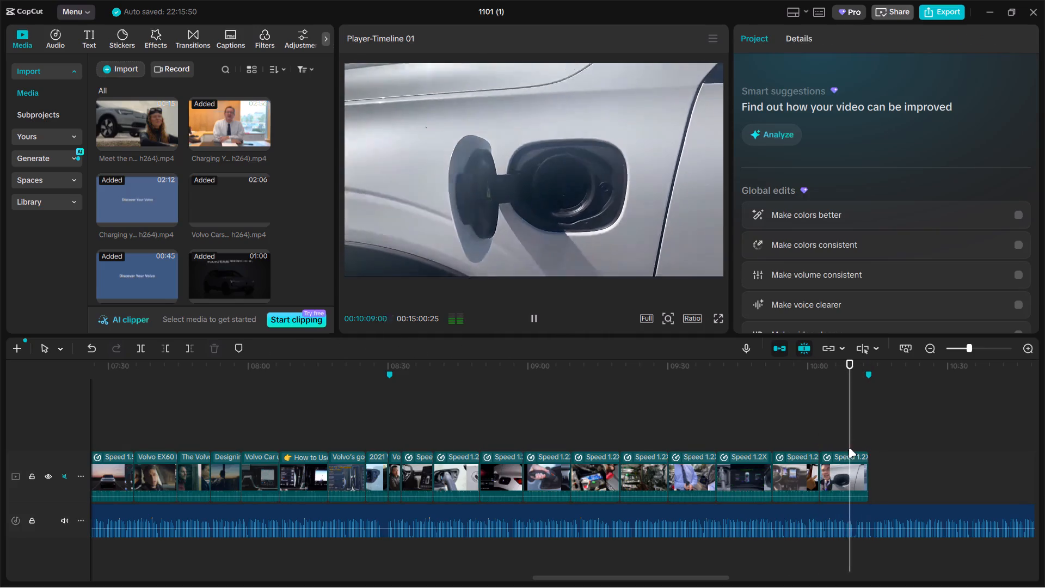
pyautogui.click(827, 442)
pyautogui.moveTo(833, 442); pyautogui.dragTo(799, 449)
pyautogui.keyDown('ctrl'); pyautogui.scroll(4, 724, 449); pyautogui.keyUp('ctrl')
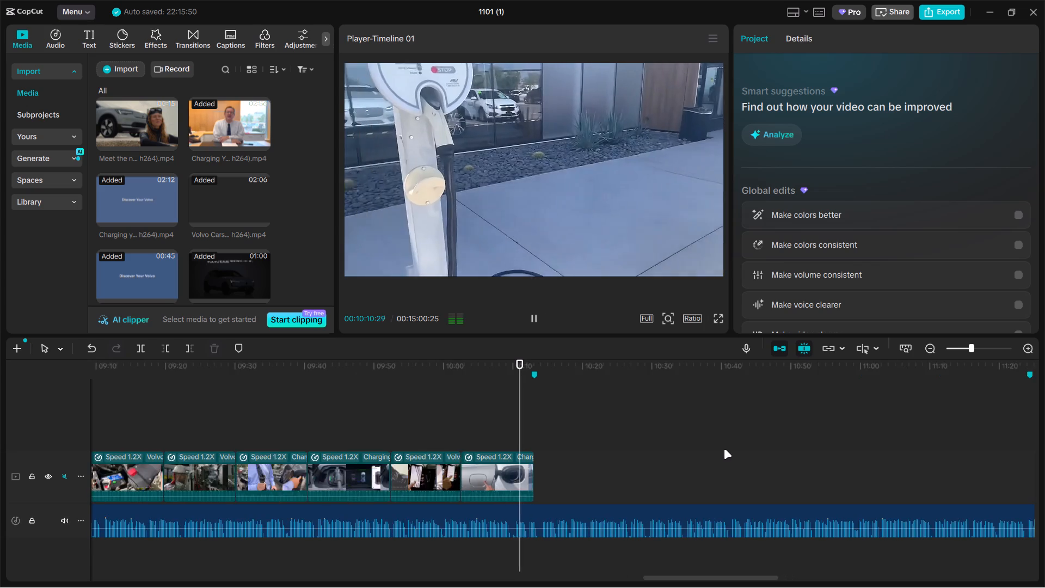
pyautogui.keyDown('ctrl'); pyautogui.scroll(4, 724, 449); pyautogui.keyUp('ctrl')
pyautogui.press('space')
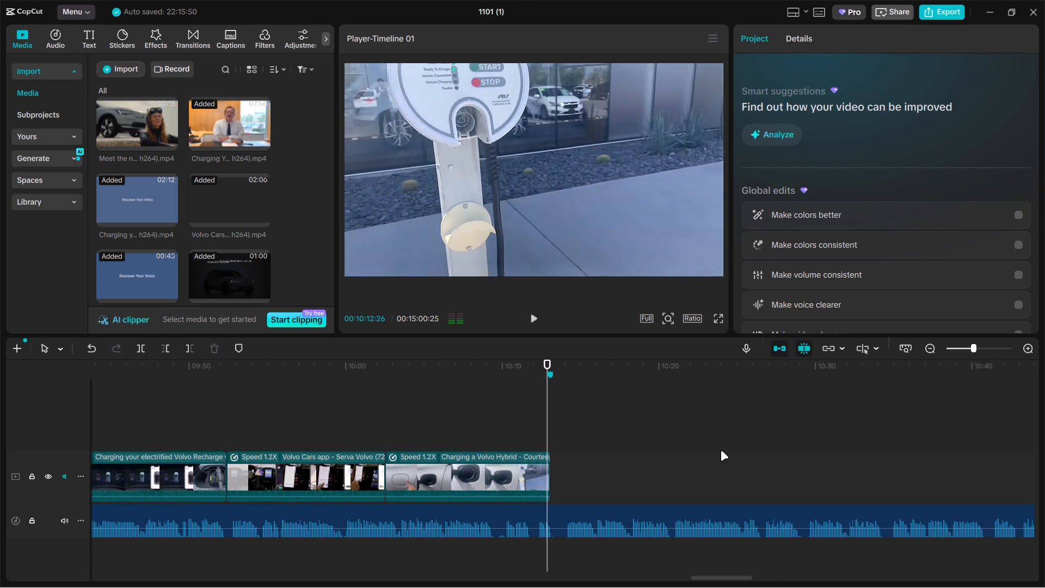
pyautogui.press('space')
pyautogui.press('space')
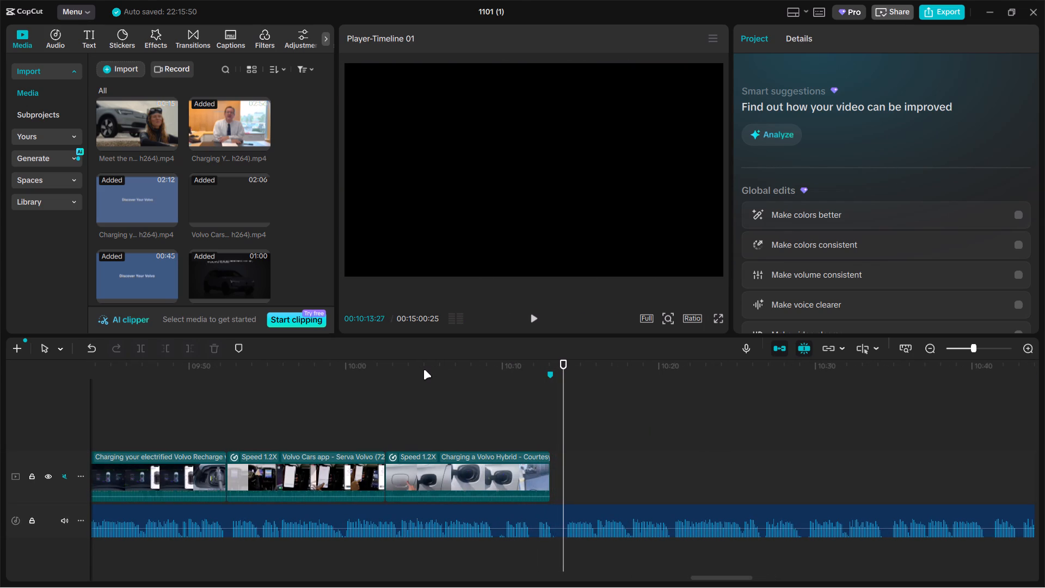
# Scrub through the earlier sections from about 00:05:47 to 00:08:00 to find a clip to reuse.
pyautogui.keyDown('ctrl'); pyautogui.scroll(-11, 487, 433); pyautogui.keyUp('ctrl')
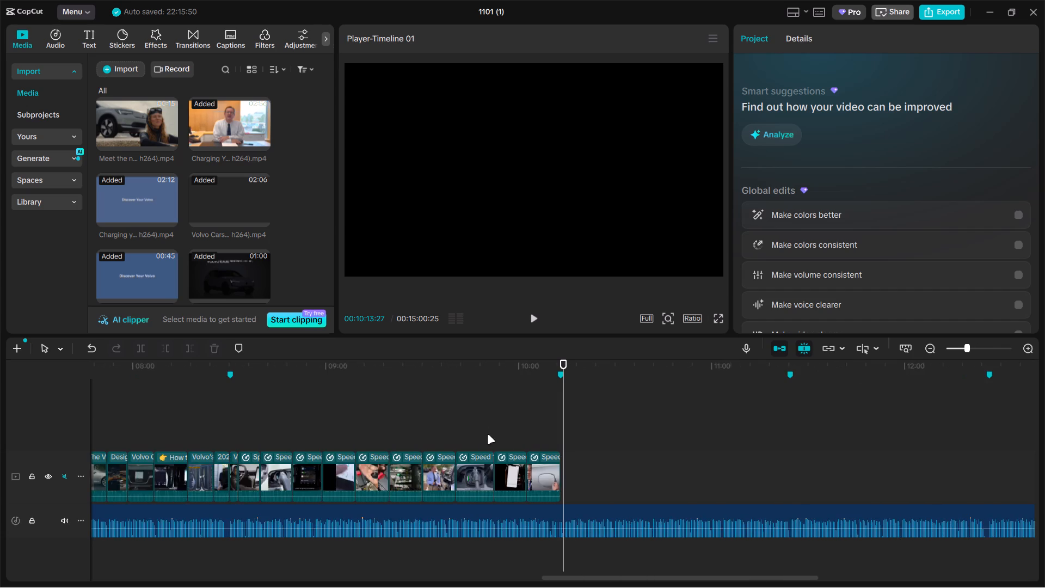
pyautogui.keyDown('ctrl'); pyautogui.scroll(-7, 487, 434); pyautogui.keyUp('ctrl')
pyautogui.click(138, 419)
pyautogui.moveTo(138, 419); pyautogui.dragTo(149, 419)
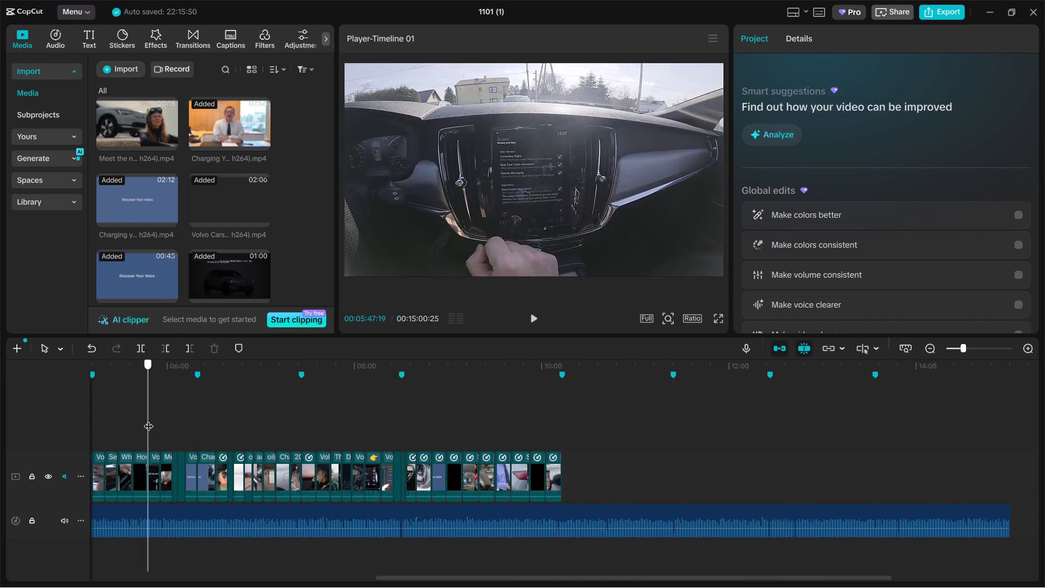
pyautogui.moveTo(149, 419); pyautogui.dragTo(222, 427)
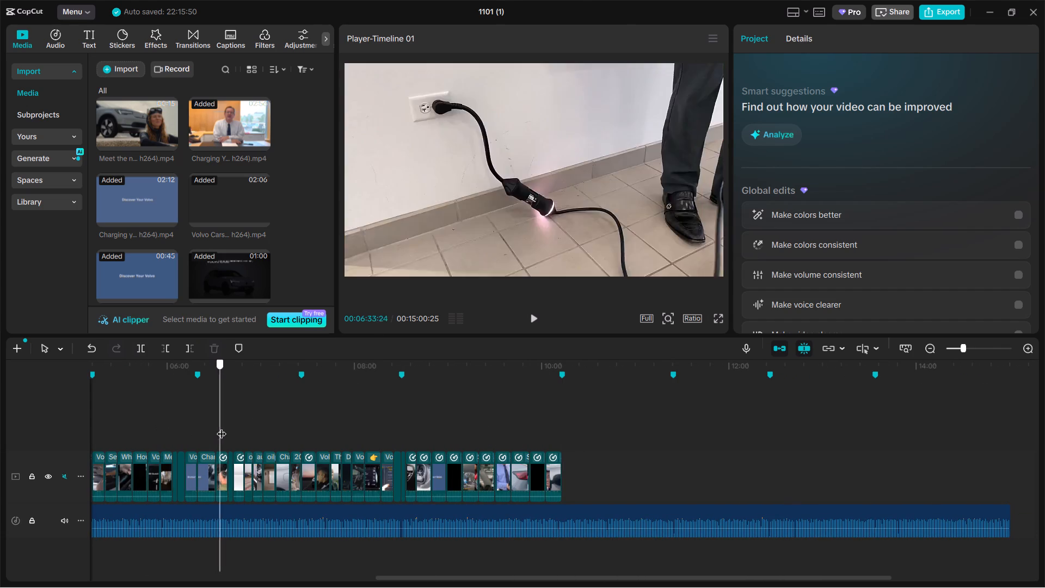
pyautogui.moveTo(222, 427); pyautogui.dragTo(277, 421)
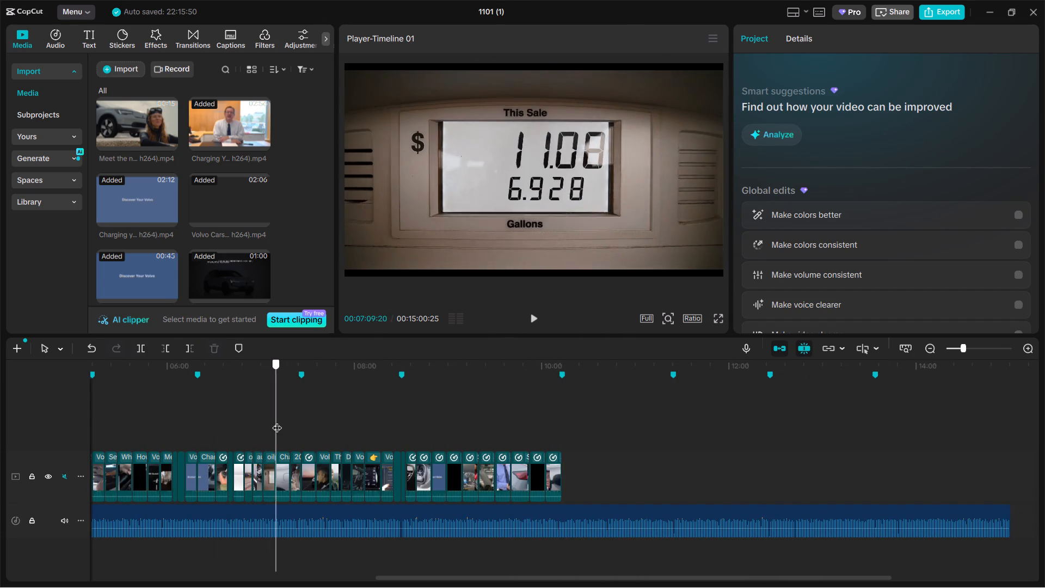
pyautogui.moveTo(277, 421); pyautogui.dragTo(300, 421)
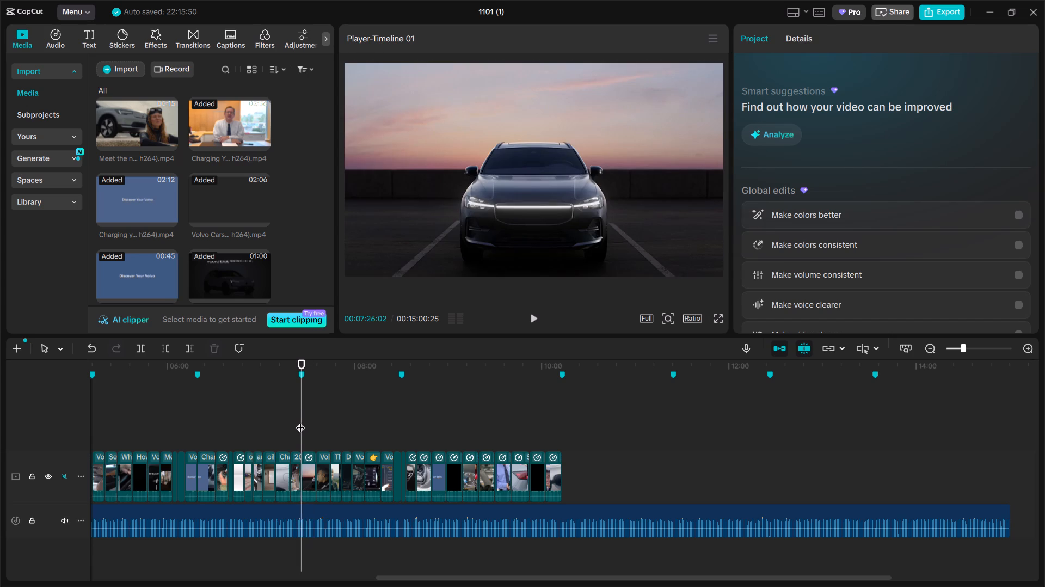
pyautogui.keyDown('ctrl'); pyautogui.scroll(7, 300, 425); pyautogui.keyUp('ctrl')
pyautogui.moveTo(300, 425); pyautogui.dragTo(317, 425)
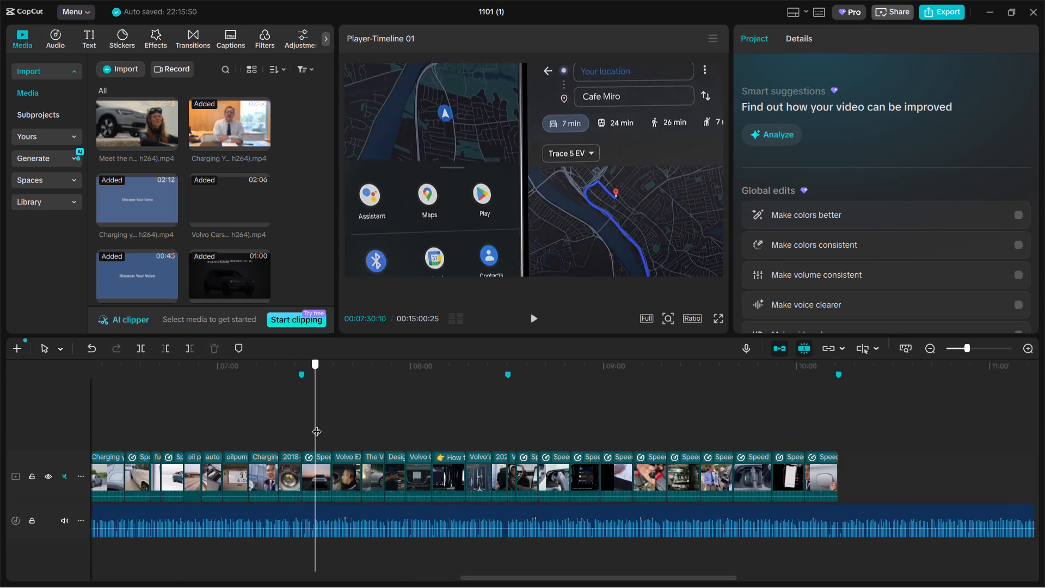
pyautogui.moveTo(317, 425); pyautogui.dragTo(410, 425)
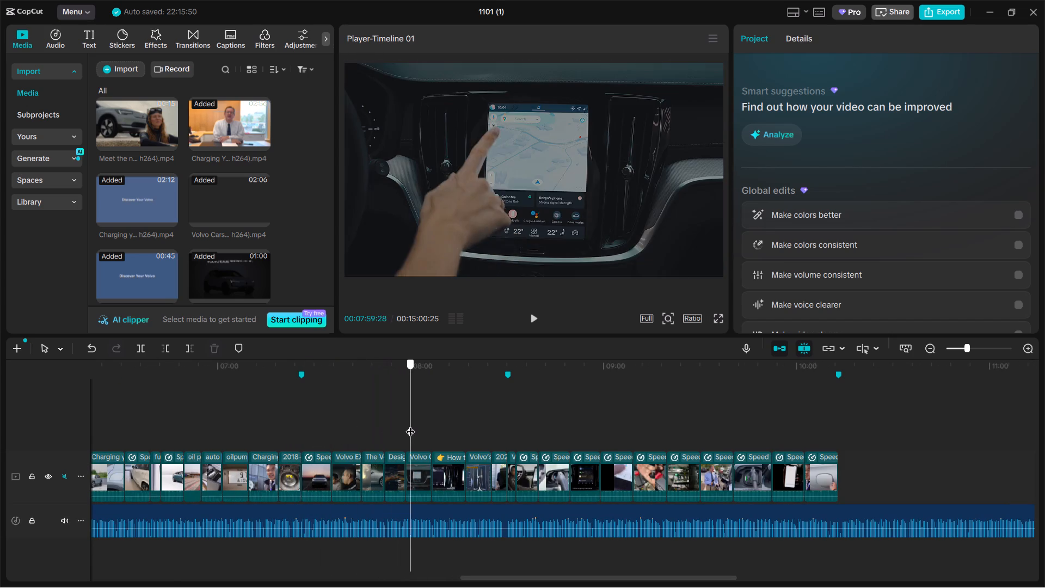
pyautogui.moveTo(410, 425); pyautogui.dragTo(396, 425)
# Copy the Designing Desire Volvo S90 clip at about 00:07:55 to the end of the main track at the 00:10:13 marker.
pyautogui.click(393, 468)
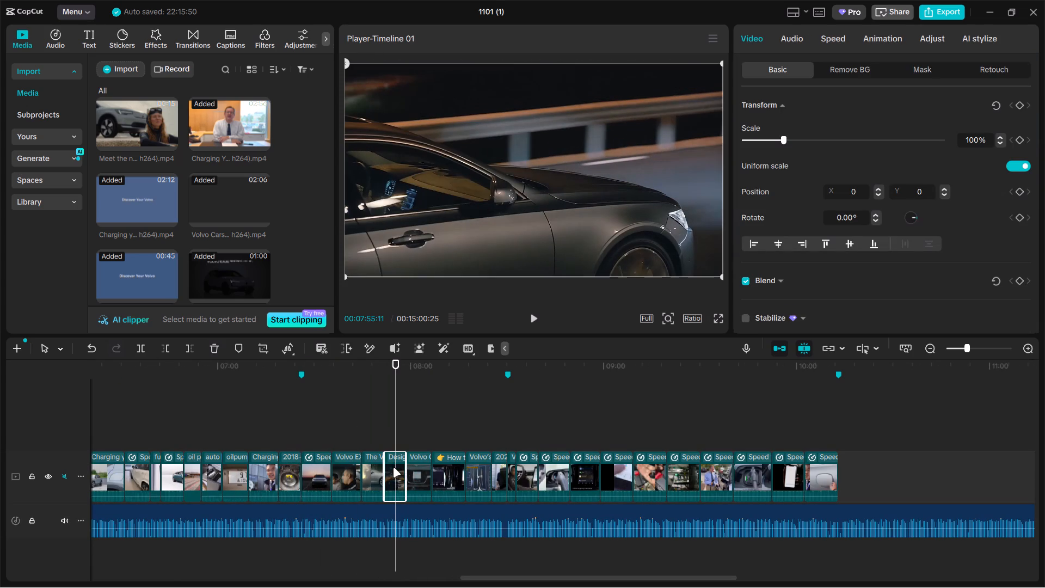
pyautogui.hotkey('ctrl', 'c')
pyautogui.keyDown('ctrl'); pyautogui.click(838, 431); pyautogui.keyUp('ctrl')
pyautogui.hotkey('ctrl', 'v')
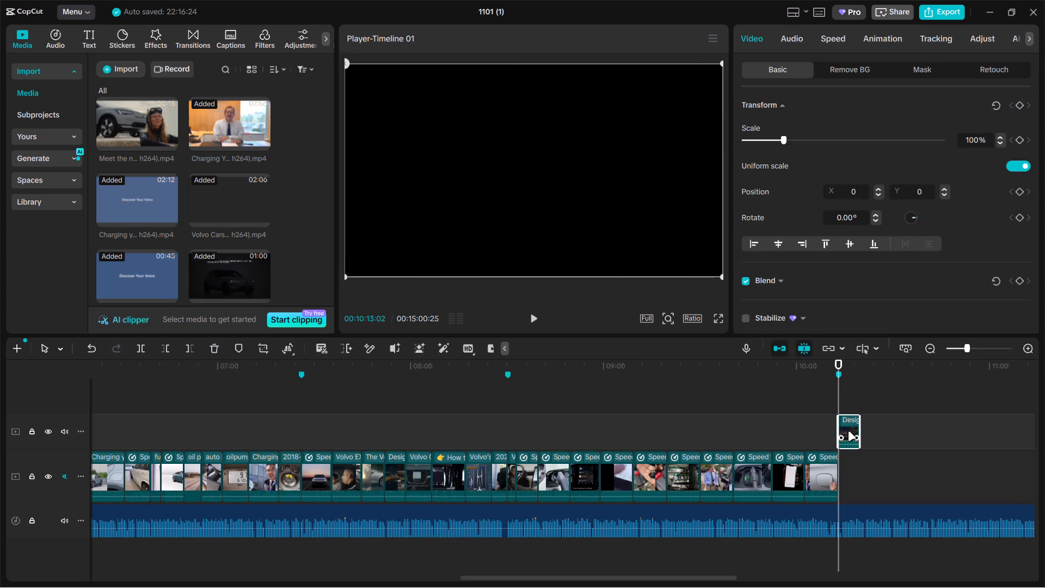
pyautogui.moveTo(845, 431); pyautogui.dragTo(847, 475)
# Set the speed of all clips from about 00:08:39 through the pasted Volvo S90 clip to 1.20x.
pyautogui.keyDown('ctrl'); pyautogui.moveTo(552, 436); pyautogui.dragTo(606, 453); pyautogui.keyUp('ctrl')
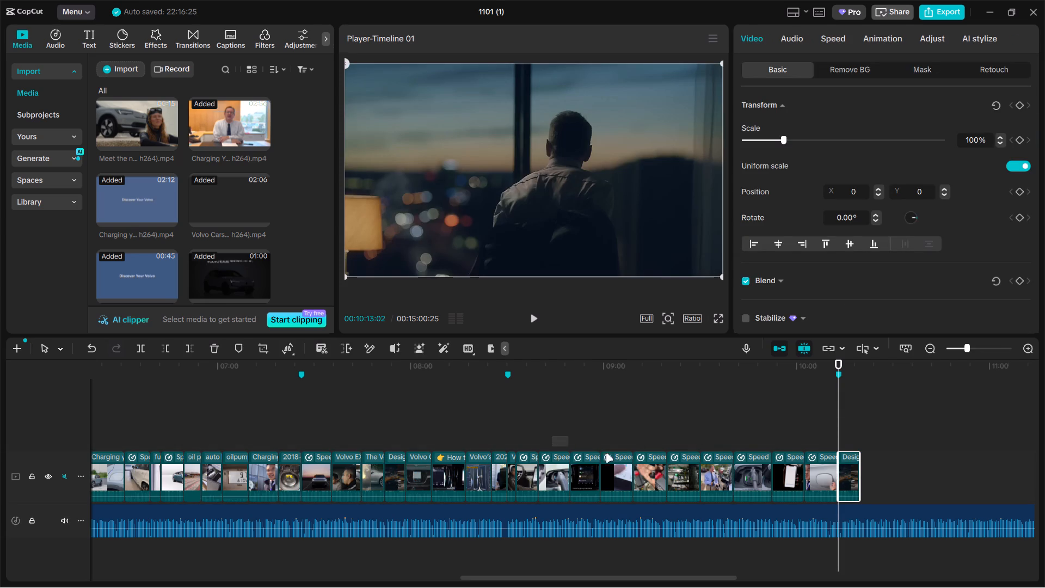
pyautogui.keyDown('ctrl'); pyautogui.moveTo(606, 453); pyautogui.dragTo(815, 467); pyautogui.keyUp('ctrl')
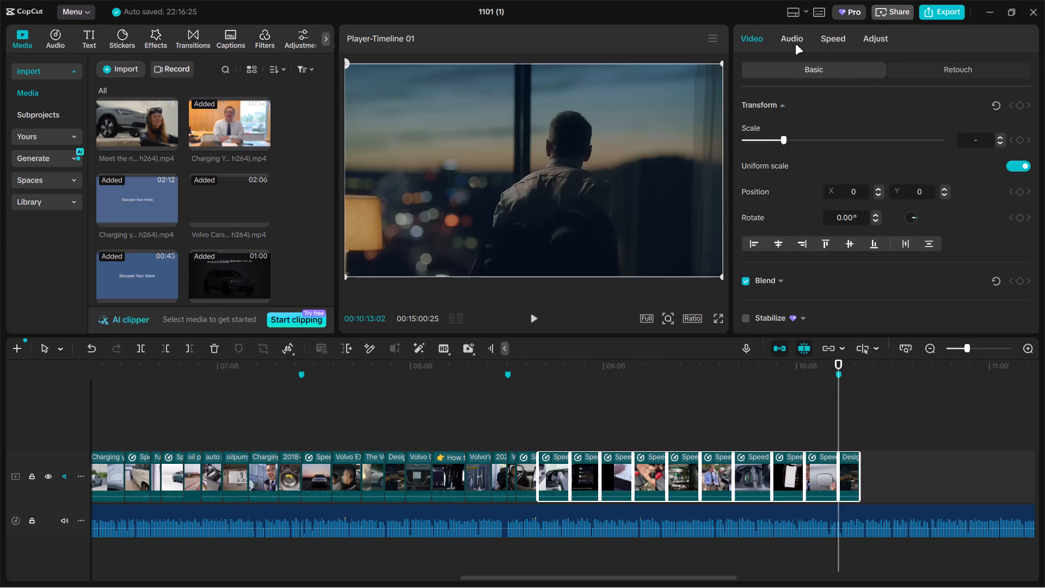
pyautogui.click(825, 38)
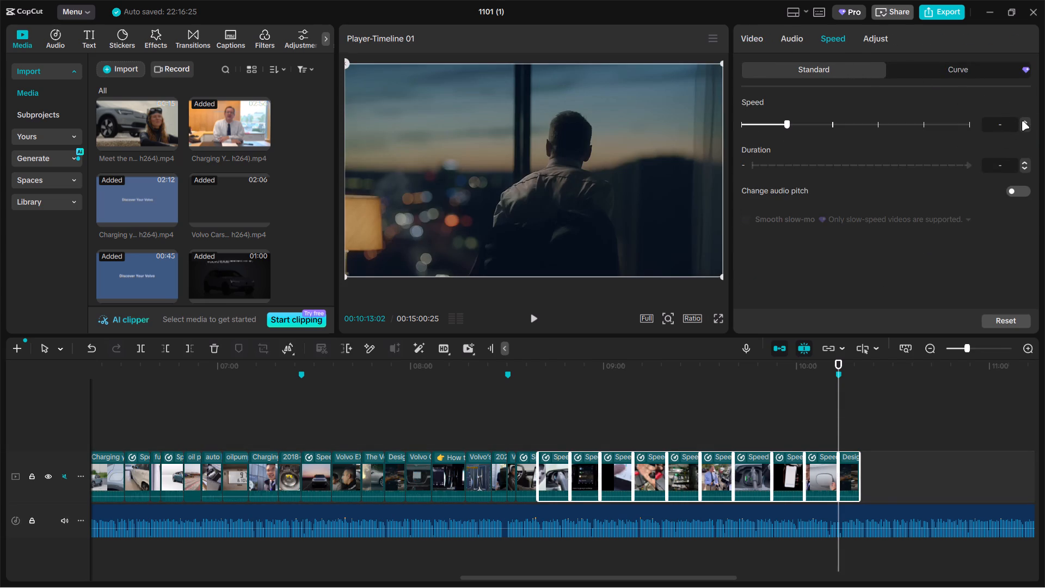
pyautogui.click(1022, 121)
pyautogui.hotkey('ctrl', 'z')
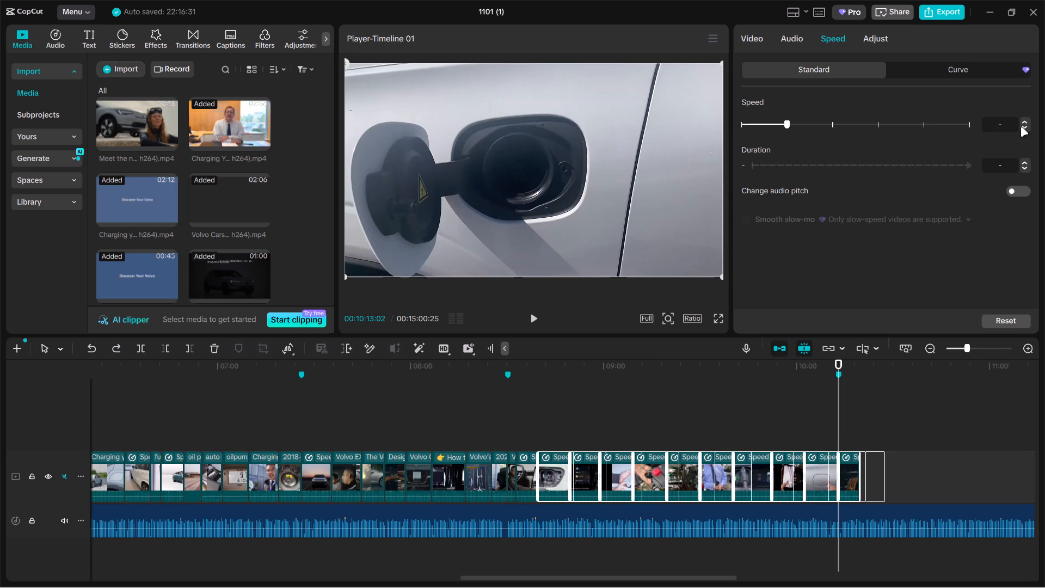
pyautogui.keyDown('ctrl'); pyautogui.scroll(5, 1017, 128); pyautogui.keyUp('ctrl')
pyautogui.keyDown('ctrl'); pyautogui.scroll(3, 898, 400); pyautogui.keyUp('ctrl')
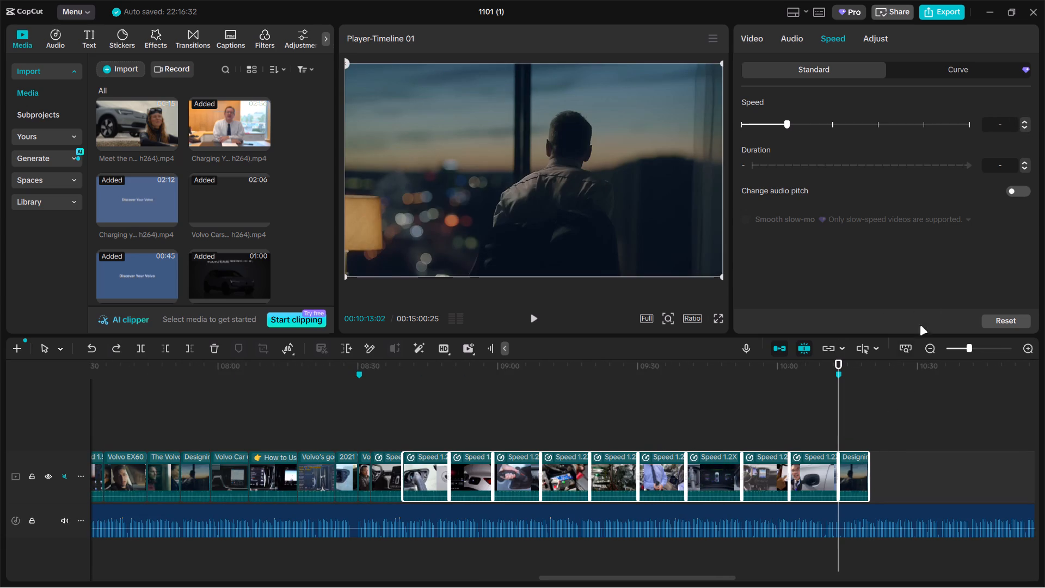
pyautogui.click(1024, 120)
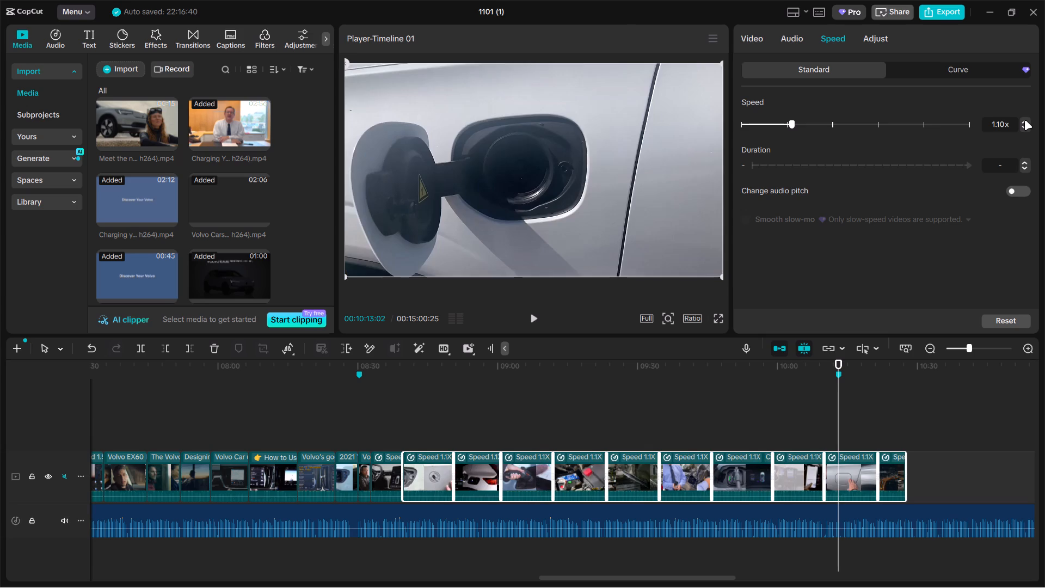
pyautogui.click(1024, 120)
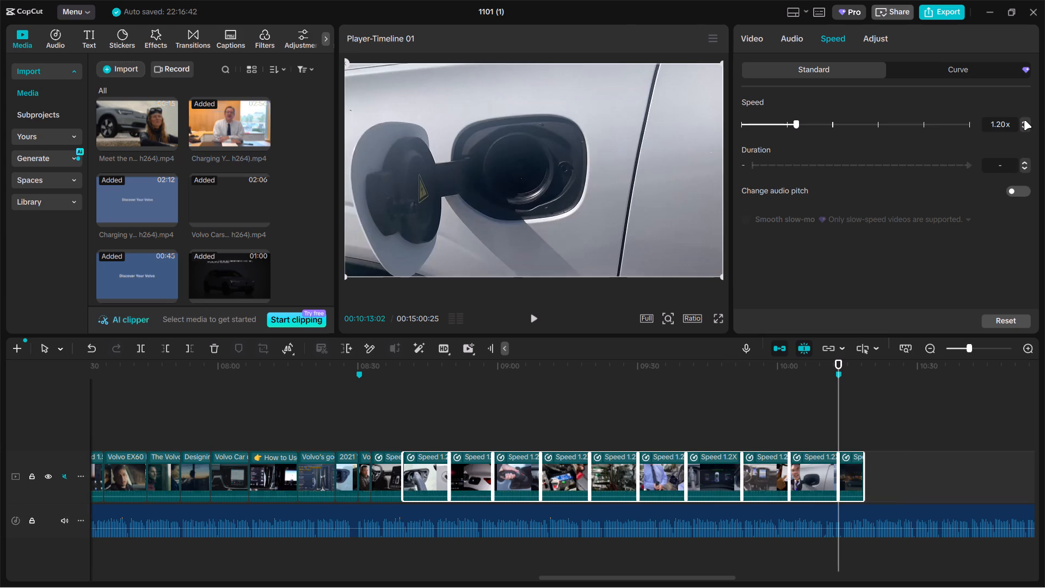
pyautogui.click(1024, 120)
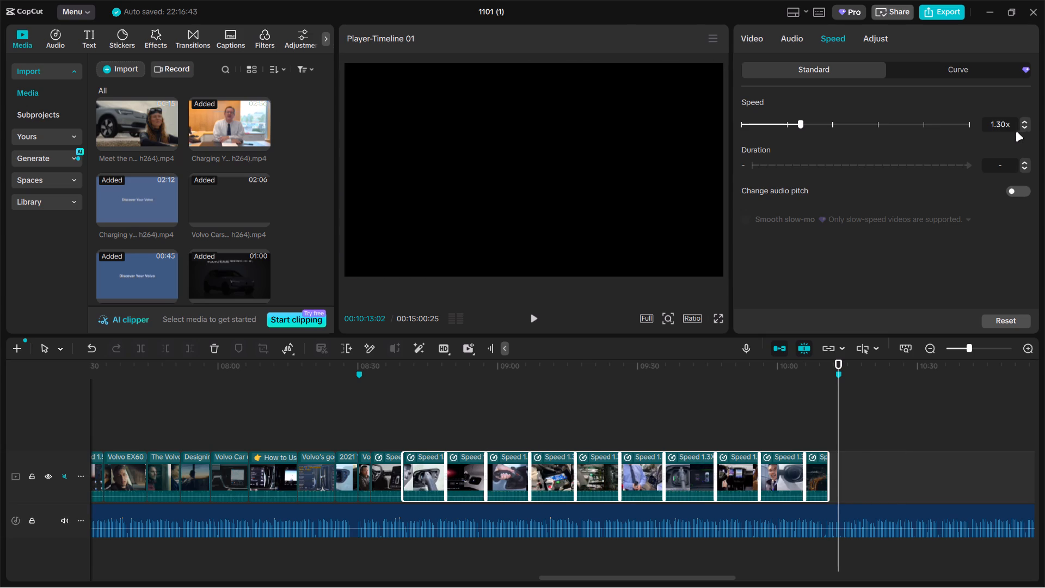
pyautogui.click(1021, 127)
# Trim about 0.5 seconds off the end of every selected clip at once.
pyautogui.keyDown('ctrl'); pyautogui.scroll(7, 899, 417); pyautogui.keyUp('ctrl')
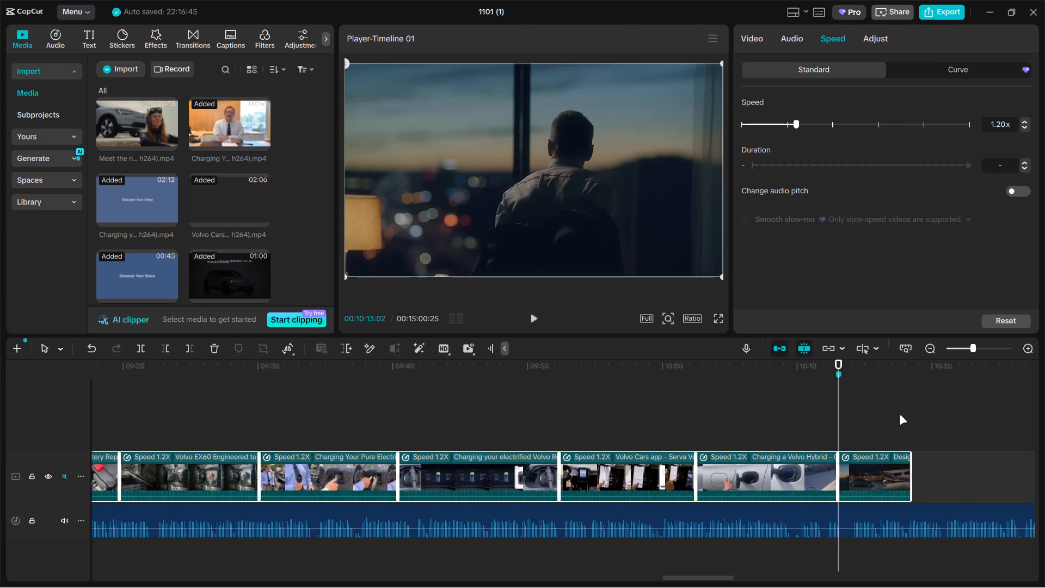
pyautogui.keyDown('ctrl'); pyautogui.scroll(8, 921, 451); pyautogui.keyUp('ctrl')
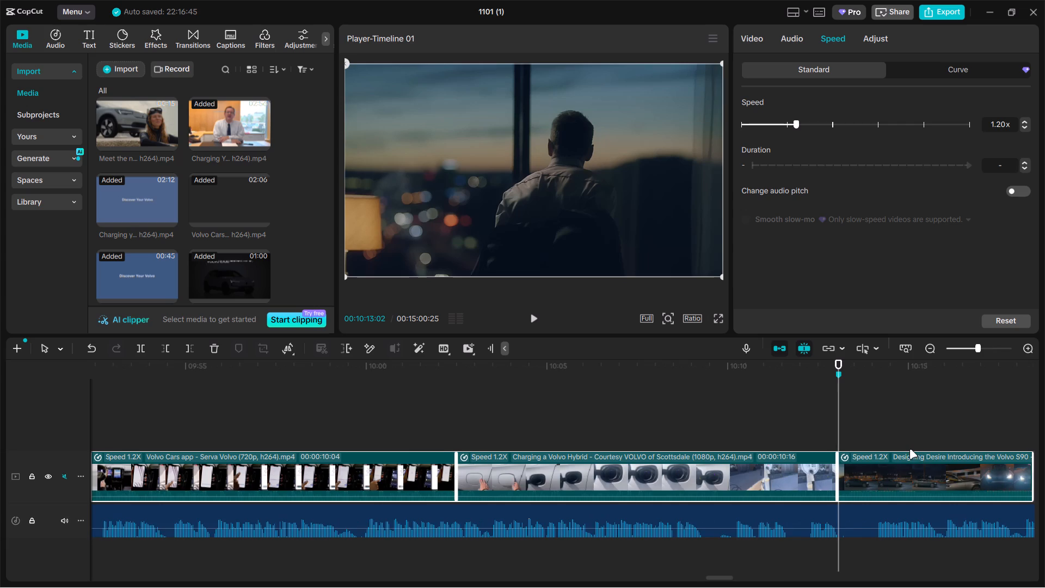
pyautogui.click(909, 449)
pyautogui.click(899, 450)
pyautogui.keyDown('ctrl'); pyautogui.scroll(2, 832, 468); pyautogui.keyUp('ctrl')
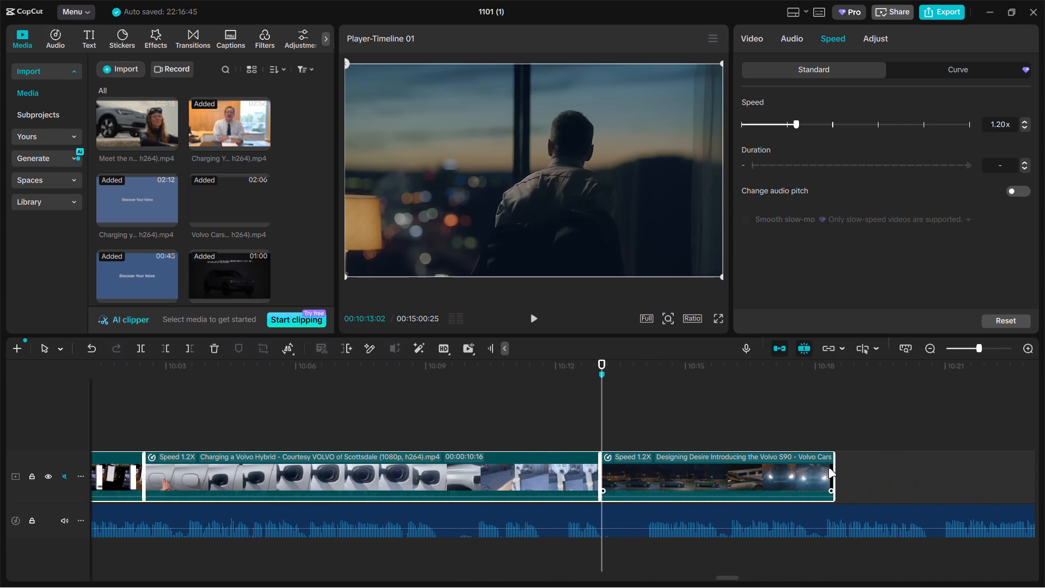
pyautogui.moveTo(833, 469); pyautogui.dragTo(809, 470)
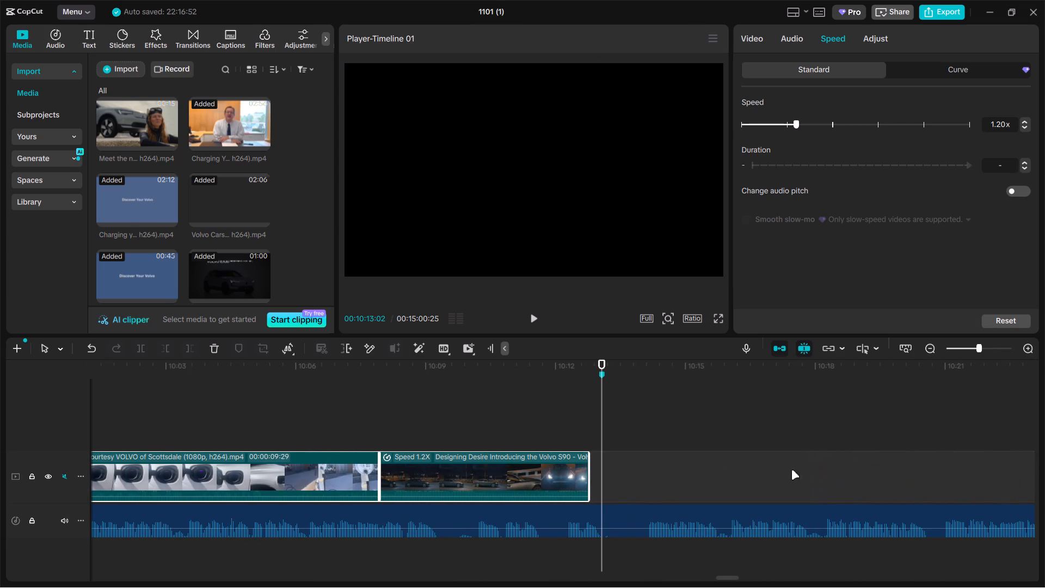
# Extend the end of the pasted Designing Desire Volvo S90 clip to the 00:10:13 marker.
pyautogui.keyDown('ctrl'); pyautogui.scroll(2, 591, 469); pyautogui.keyUp('ctrl')
pyautogui.click(558, 439)
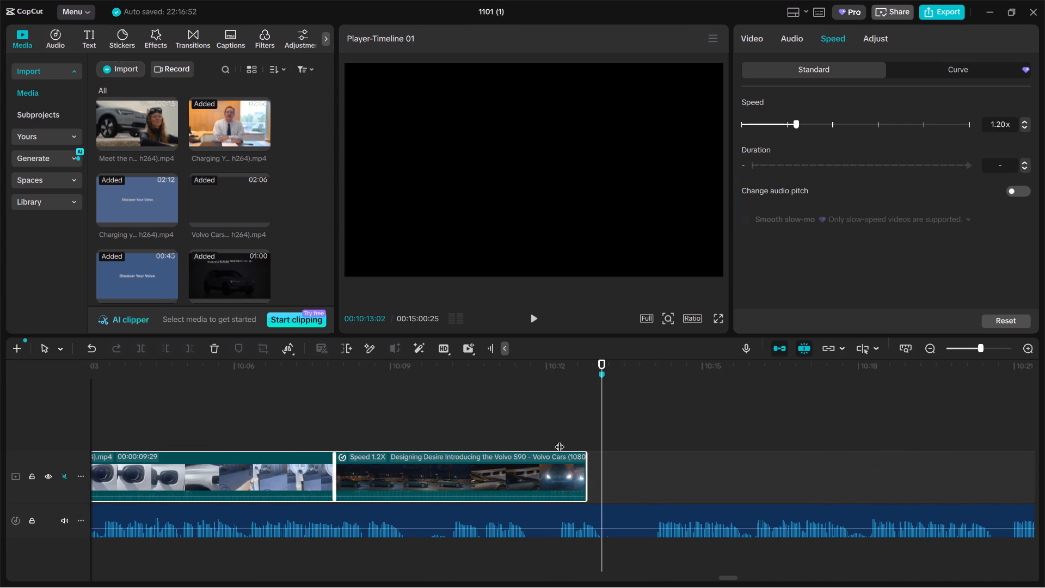
pyautogui.click(565, 469)
pyautogui.moveTo(586, 468); pyautogui.dragTo(599, 465)
# Scrub and play the start and end of the charging section to check the trimmed clips against the voiceover up to the 00:10:13 marker.
pyautogui.keyDown('ctrl'); pyautogui.scroll(-7, 600, 464); pyautogui.keyUp('ctrl')
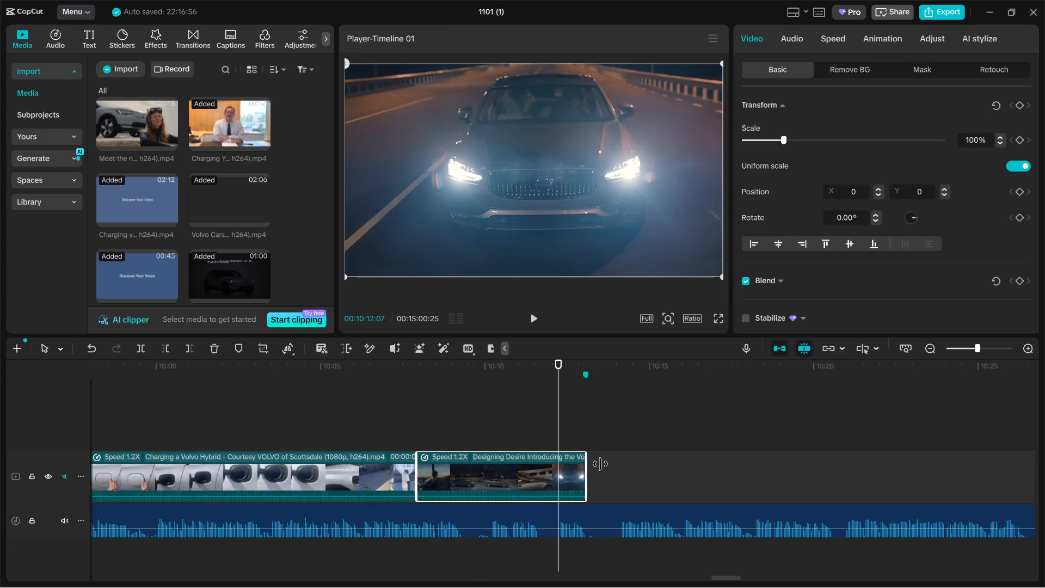
pyautogui.keyDown('ctrl'); pyautogui.scroll(-18, 600, 464); pyautogui.keyUp('ctrl')
pyautogui.keyDown('ctrl'); pyautogui.scroll(1, 597, 457); pyautogui.keyUp('ctrl')
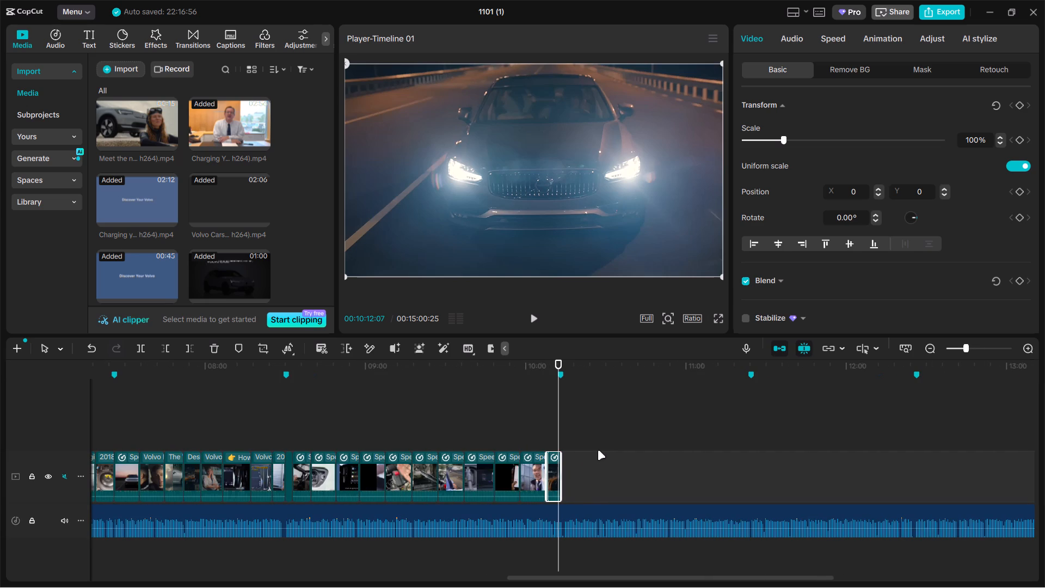
pyautogui.click(330, 429)
pyautogui.moveTo(330, 429); pyautogui.dragTo(340, 428)
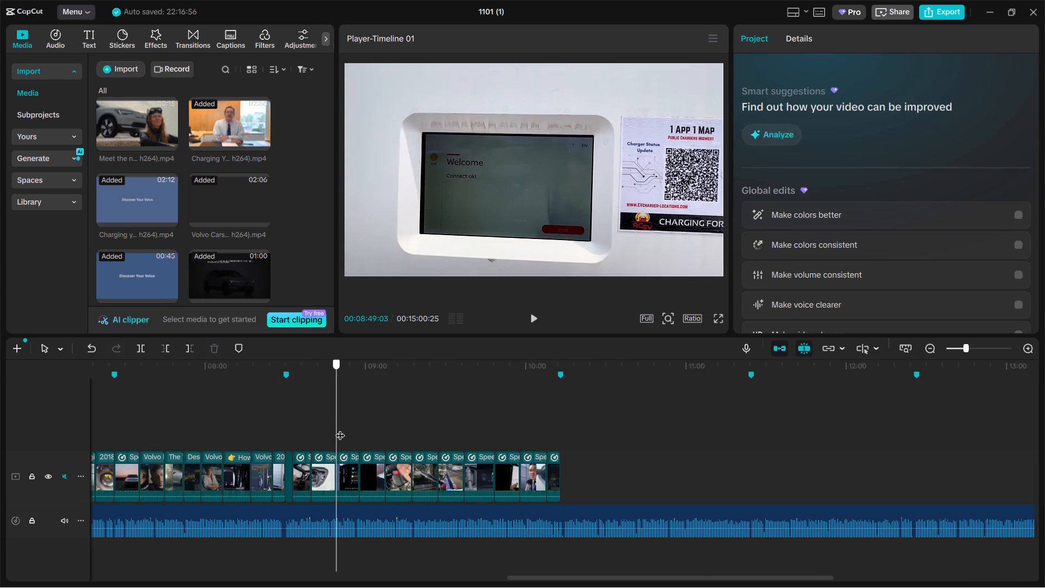
pyautogui.moveTo(340, 428); pyautogui.dragTo(285, 424)
pyautogui.press('space')
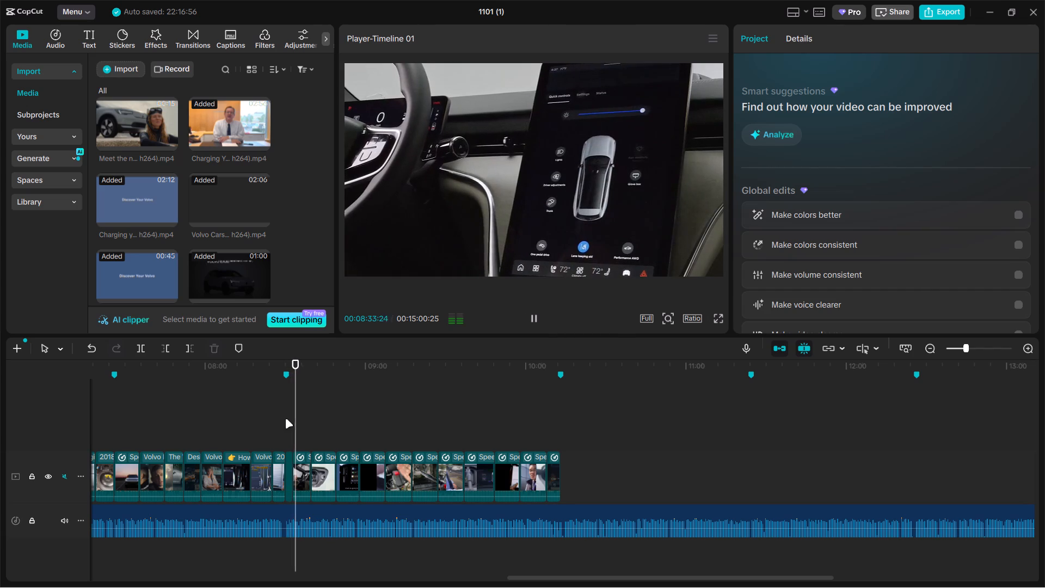
pyautogui.click(548, 428)
pyautogui.press('space')
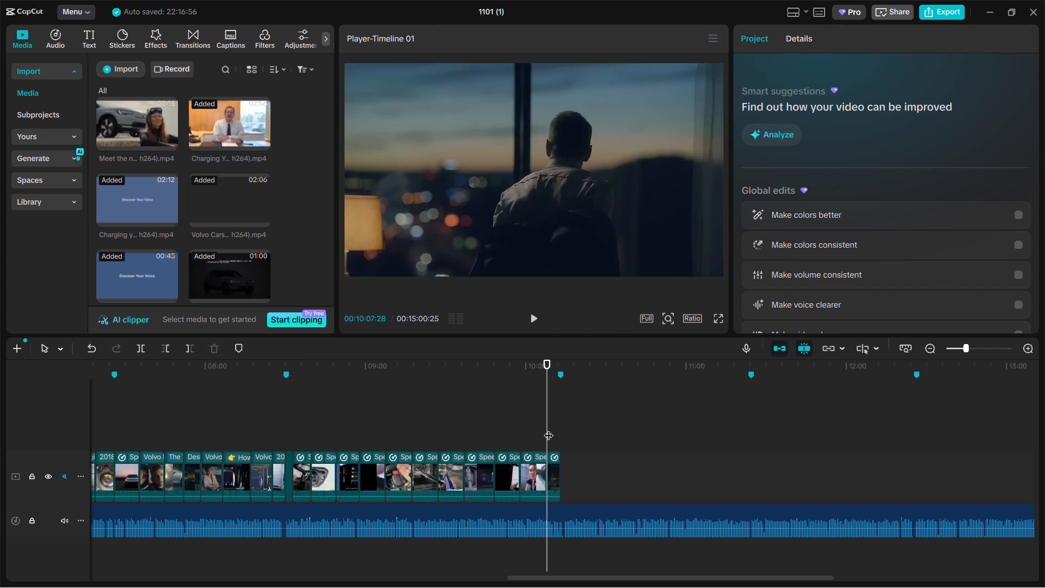
pyautogui.press('space')
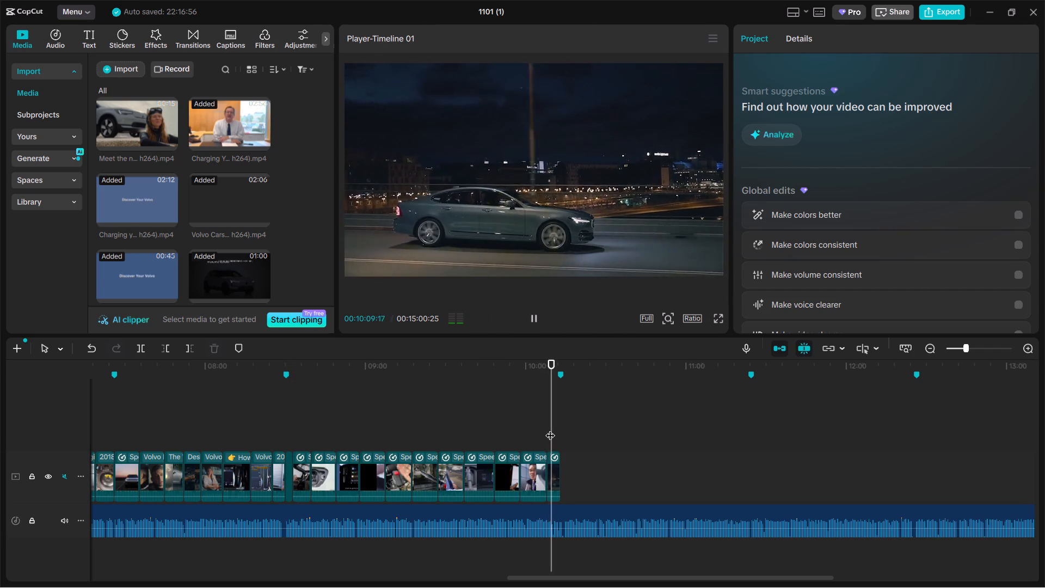
pyautogui.click(583, 432)
pyautogui.keyDown('ctrl'); pyautogui.scroll(4, 533, 431); pyautogui.keyUp('ctrl')
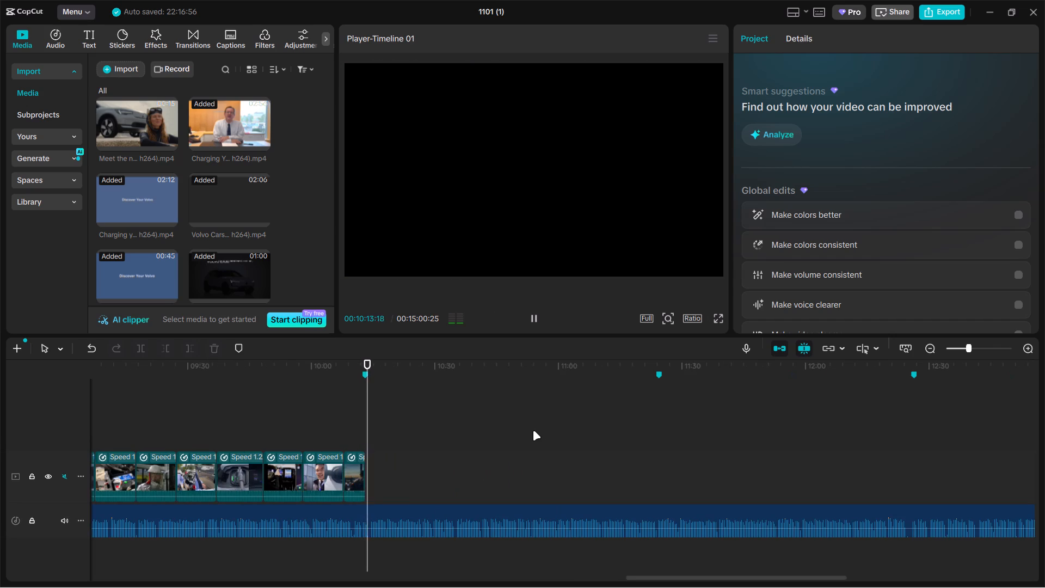
pyautogui.press('space')
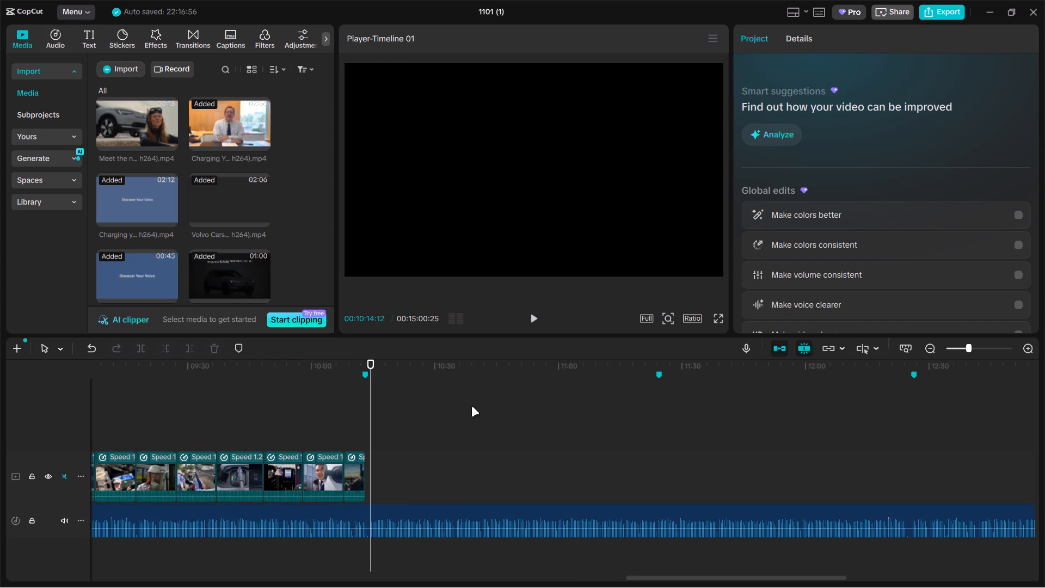
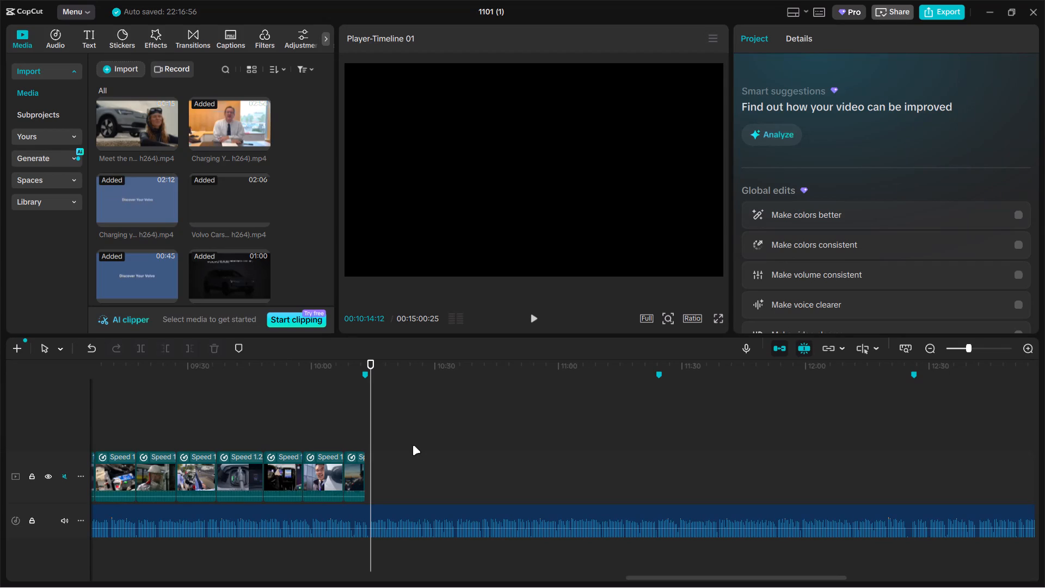
# Import all media files from the 04 folder inside Downloads > EDIT.
pyautogui.keyDown('ctrl'); pyautogui.scroll(3, 410, 444); pyautogui.keyUp('ctrl')
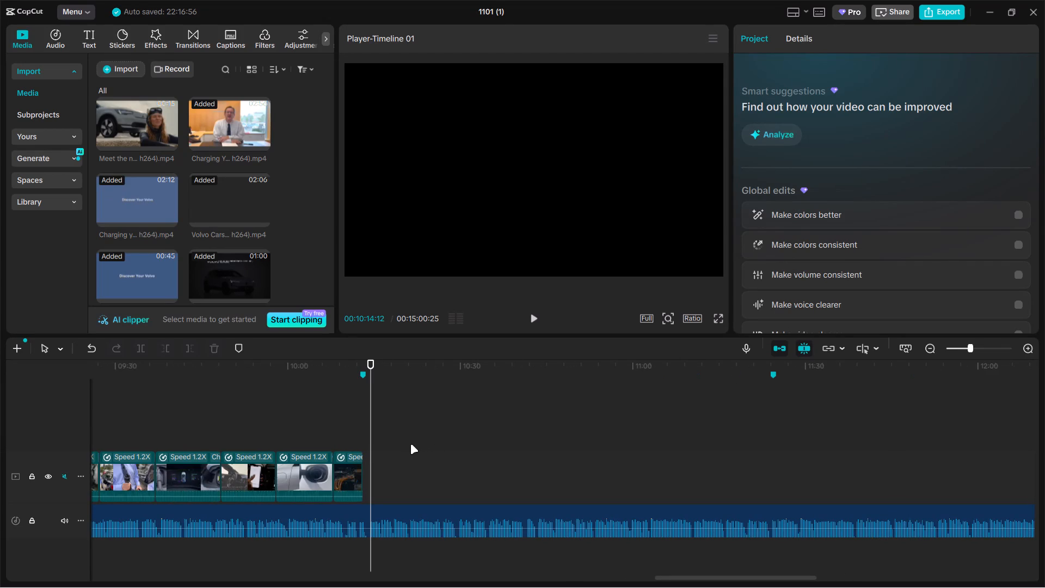
pyautogui.moveTo(372, 425); pyautogui.dragTo(538, 421)
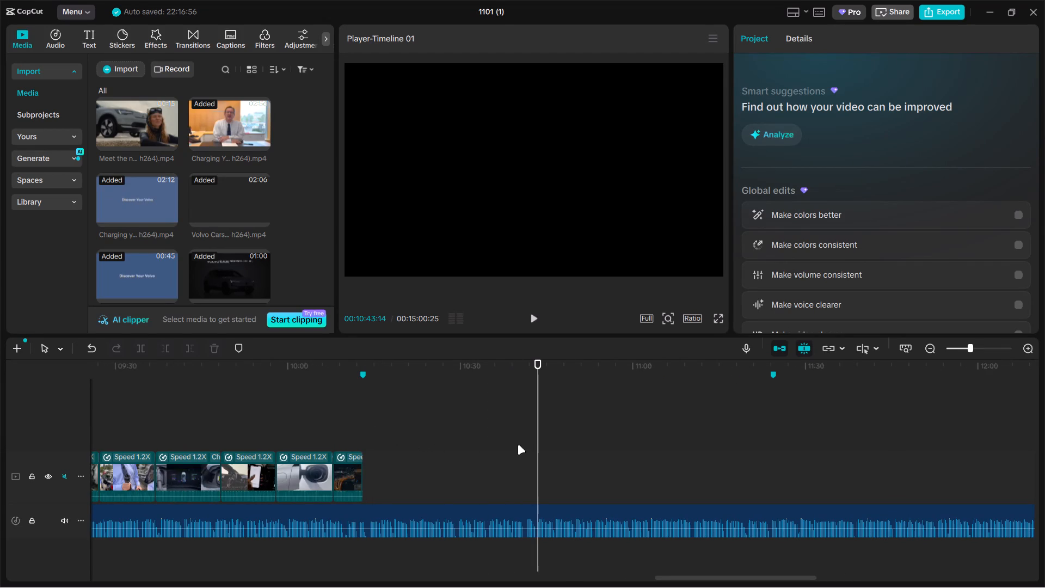
pyautogui.keyDown('ctrl'); pyautogui.scroll(-5, 518, 443); pyautogui.keyUp('ctrl')
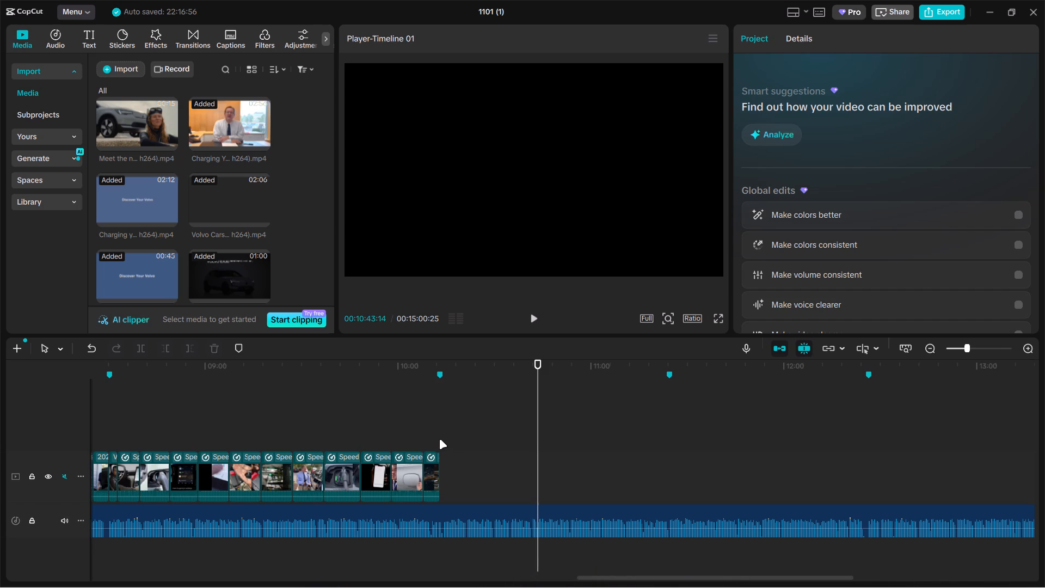
pyautogui.click(136, 69)
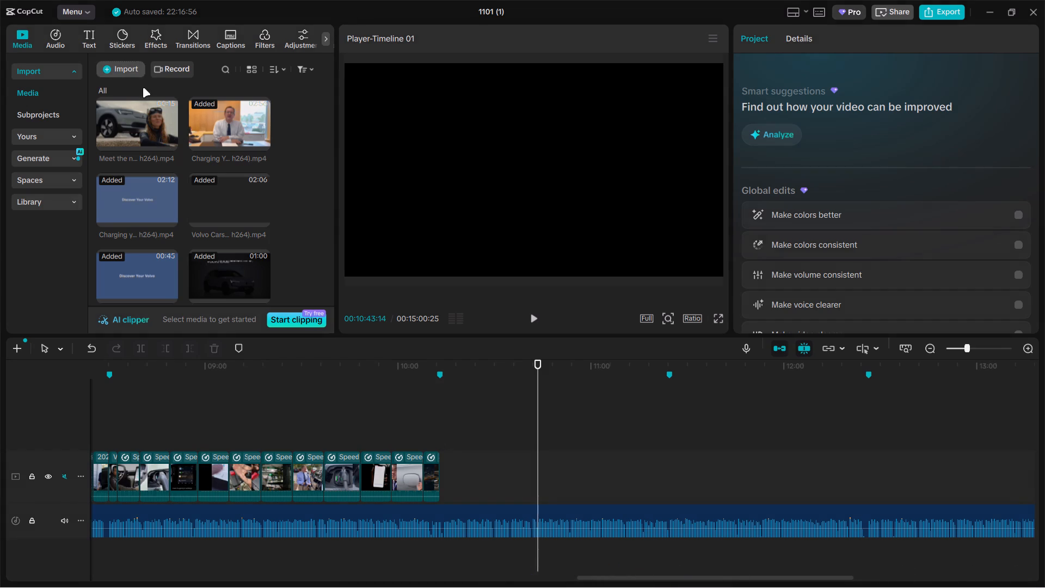
pyautogui.click(143, 88)
pyautogui.click(89, 37)
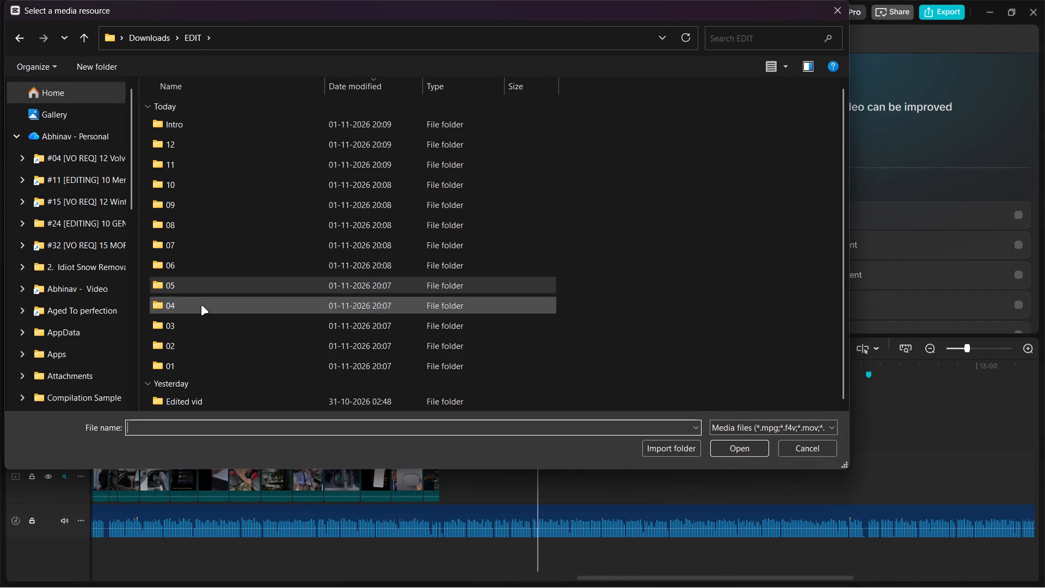
pyautogui.doubleClick(200, 309)
pyautogui.hotkey('ctrl', 'a')
pyautogui.press('Return')
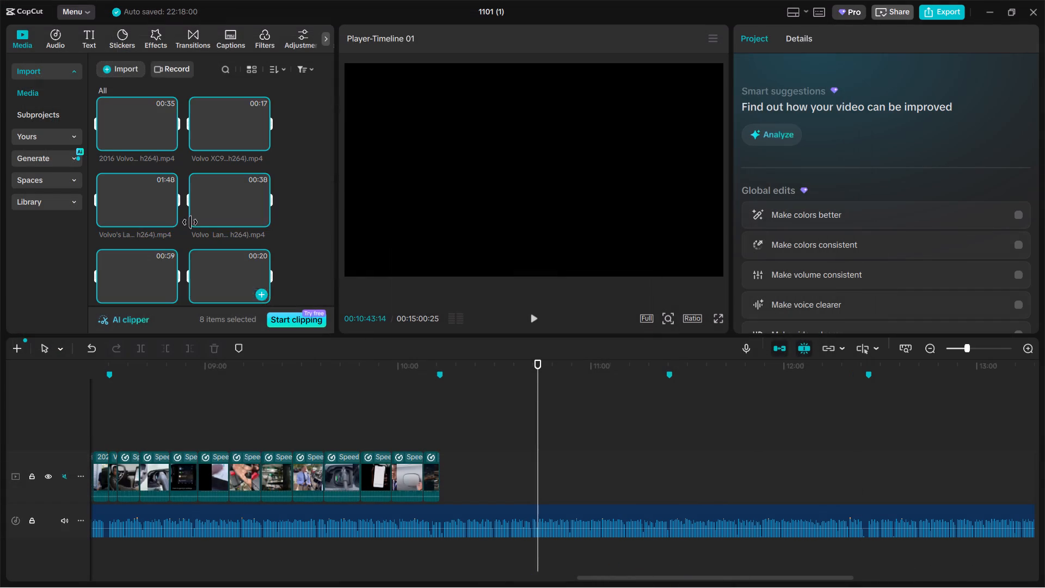
# Add all the imported lane keeping clips to the main track, directly after the last clip at the 00:10:13 marker.
pyautogui.moveTo(161, 123); pyautogui.dragTo(538, 467)
pyautogui.keyDown('ctrl'); pyautogui.scroll(-7, 538, 449); pyautogui.keyUp('ctrl')
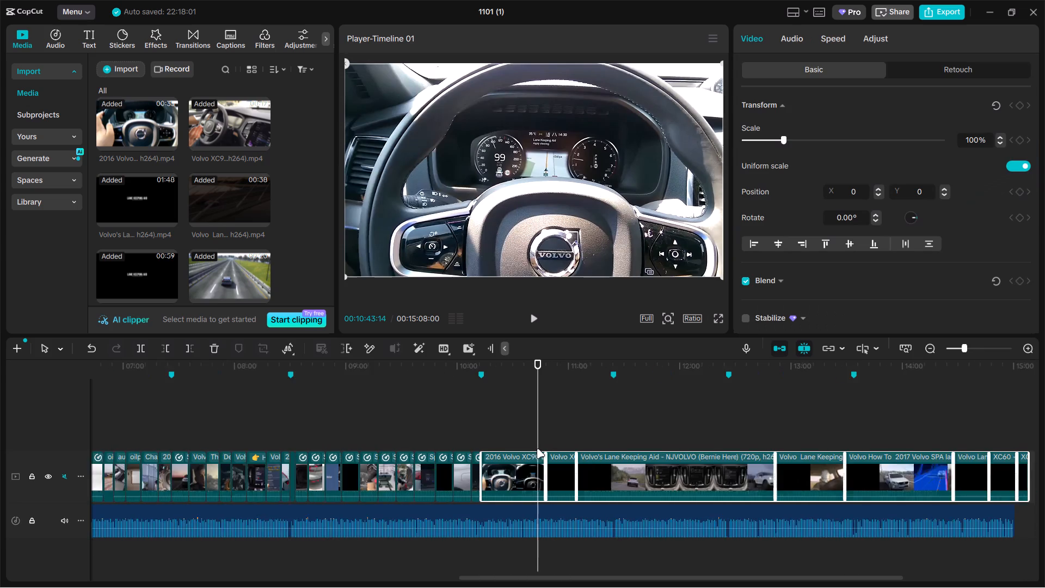
# Move the last five imported clips, from Volvo Lane Keeping Aid - Volvo Car Ukraine onward, ahead of the 2016 Volvo XC90 clip.
pyautogui.keyDown('ctrl'); pyautogui.scroll(-3, 537, 449); pyautogui.keyUp('ctrl')
pyautogui.moveTo(744, 433); pyautogui.dragTo(906, 488)
pyautogui.moveTo(789, 475); pyautogui.dragTo(620, 494)
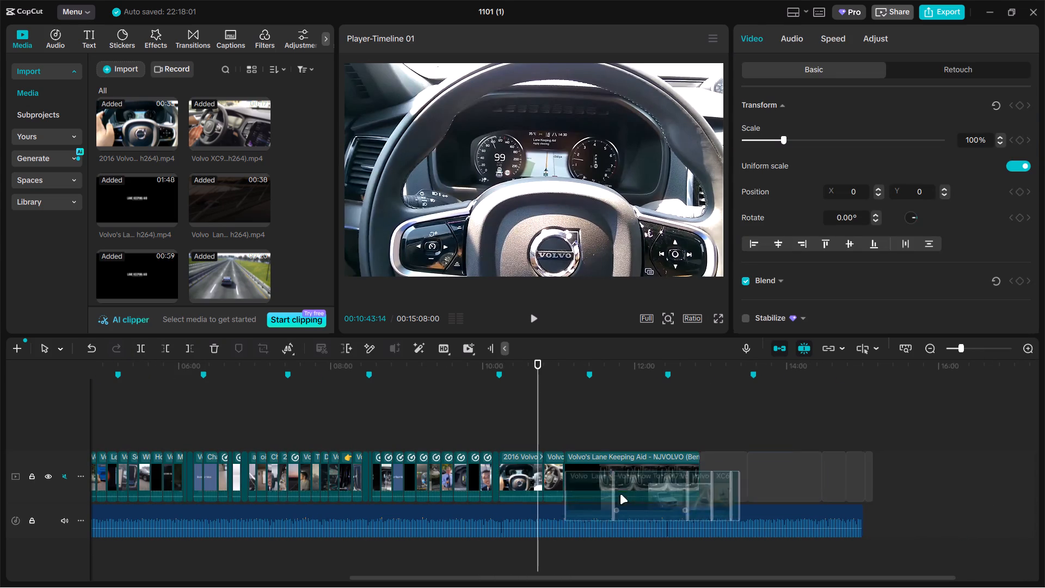
pyautogui.moveTo(620, 494); pyautogui.dragTo(518, 478)
pyautogui.click(519, 434)
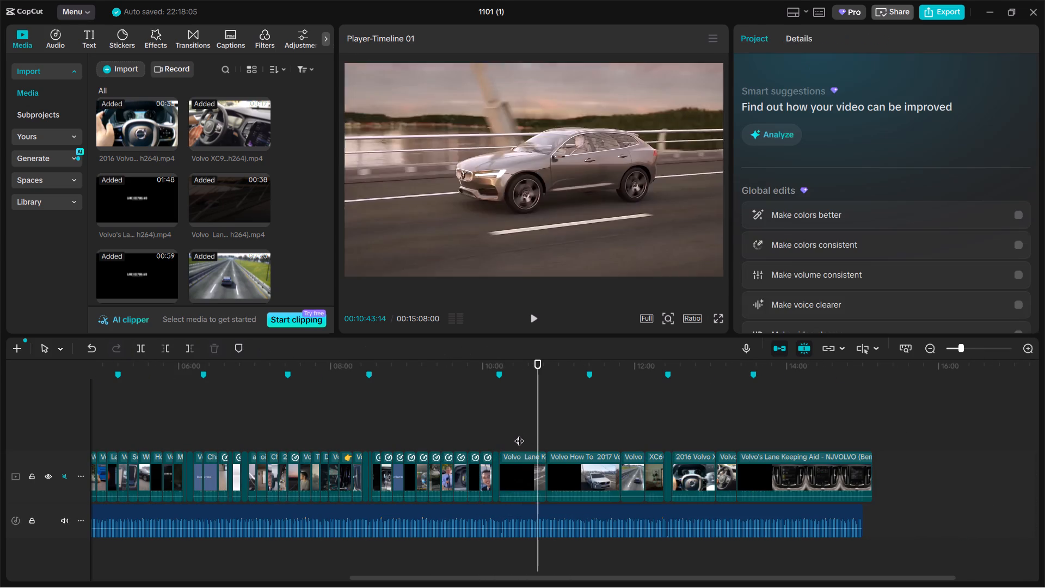
# Trim about 12.5 seconds off the start of the Volvo Car Ukraine Lane Keeping Aid clip, starting it on the driver shot.
pyautogui.keyDown('ctrl'); pyautogui.scroll(14, 519, 434); pyautogui.keyUp('ctrl')
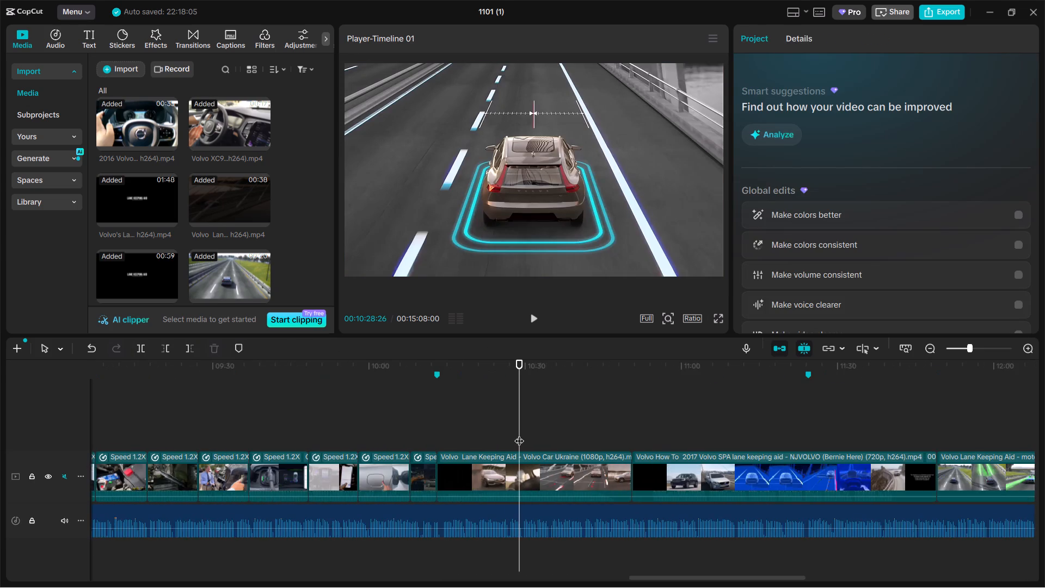
pyautogui.keyDown('ctrl'); pyautogui.scroll(3, 519, 434); pyautogui.keyUp('ctrl')
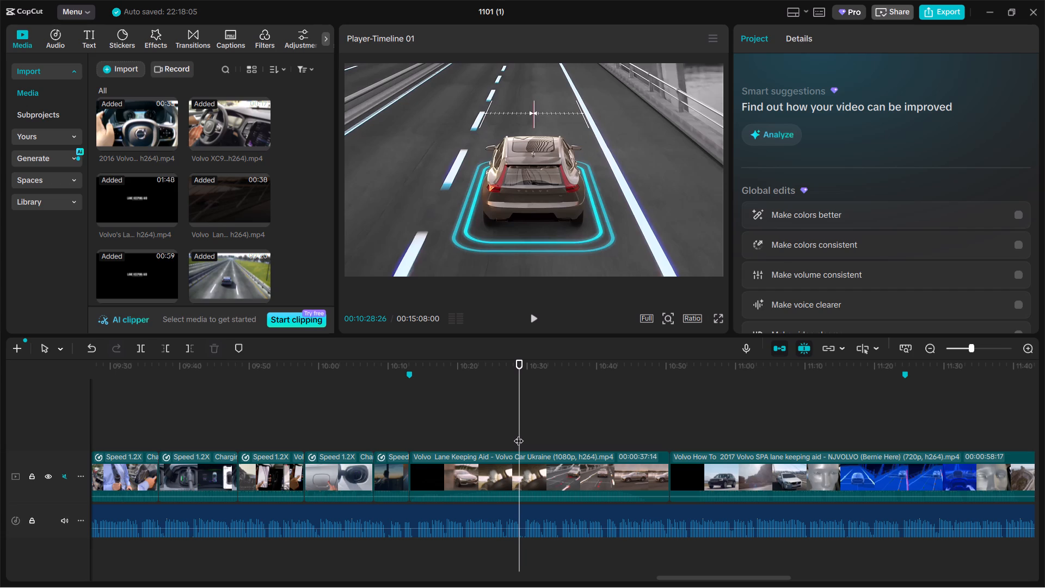
pyautogui.click(406, 435)
pyautogui.moveTo(406, 435); pyautogui.dragTo(501, 431)
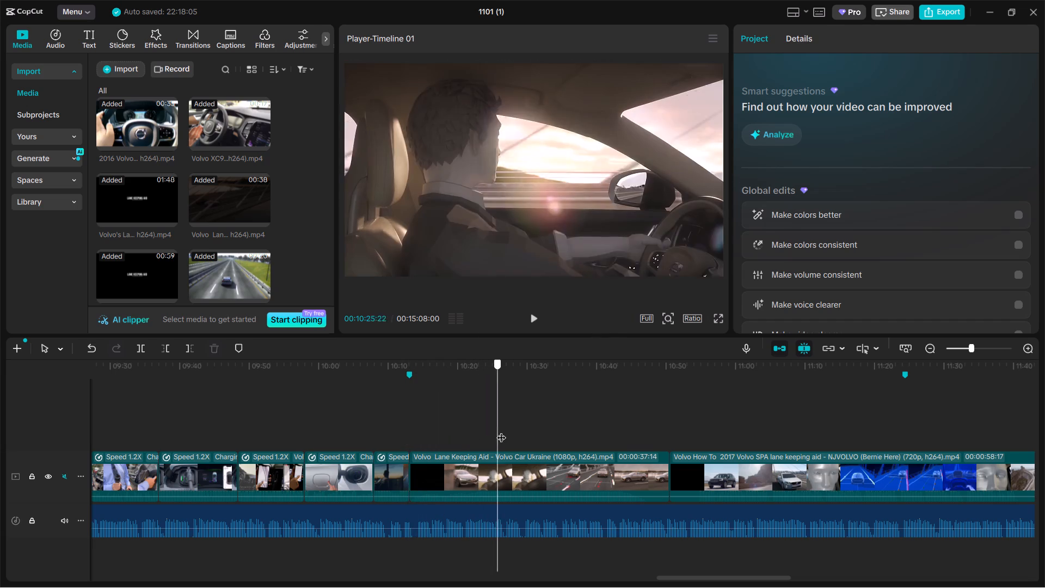
pyautogui.moveTo(501, 431); pyautogui.dragTo(511, 422)
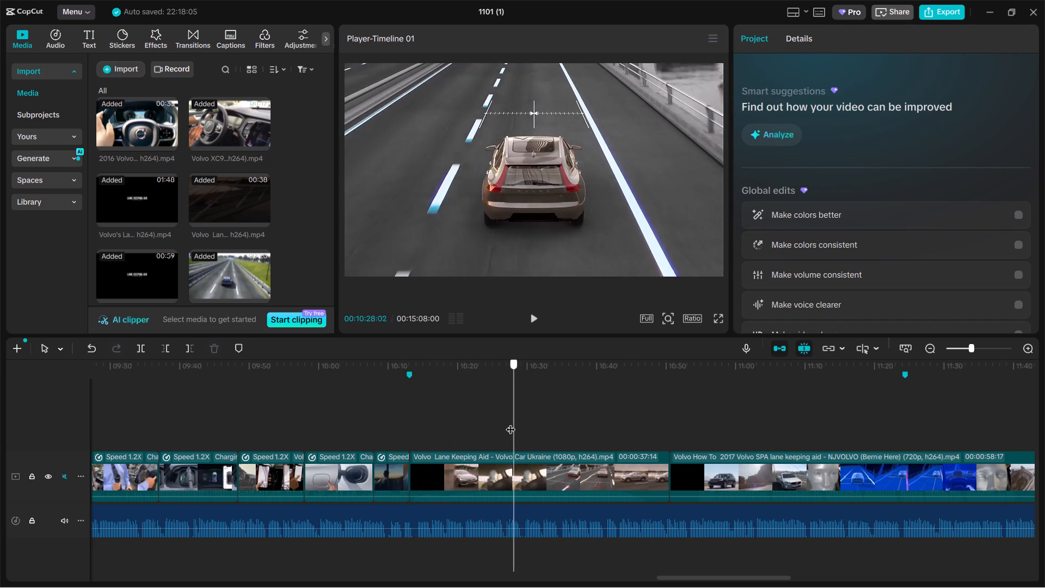
pyautogui.moveTo(511, 422); pyautogui.dragTo(497, 421)
pyautogui.click(505, 474)
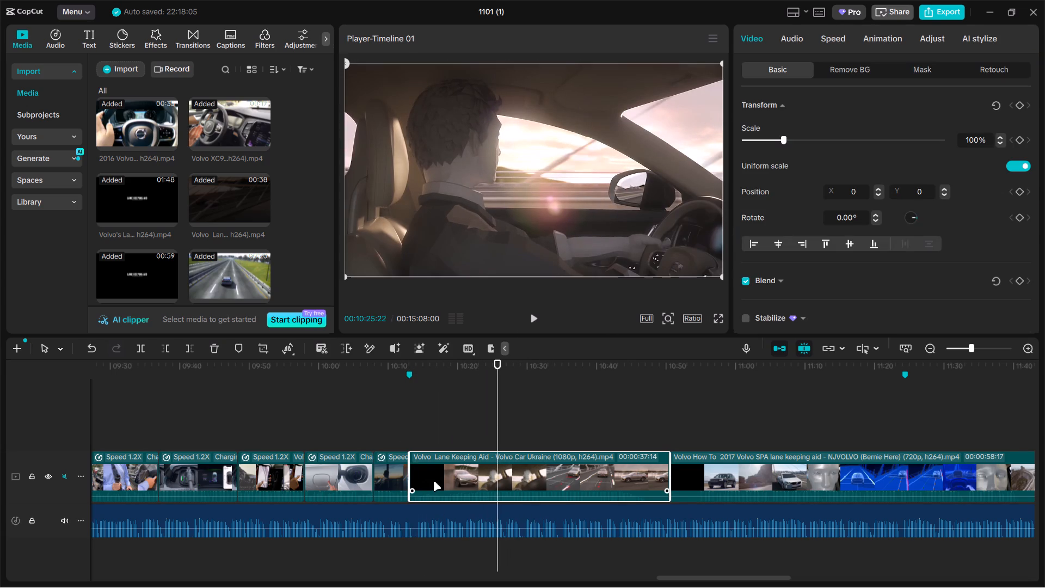
pyautogui.moveTo(407, 471); pyautogui.dragTo(500, 469)
pyautogui.click(408, 430)
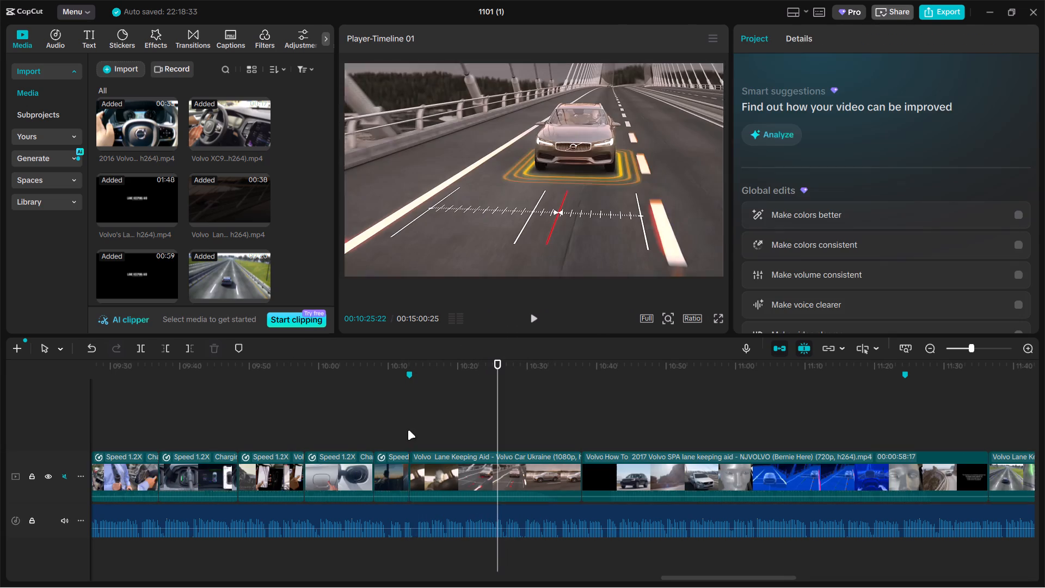
# Set the speed of the Volvo Car Ukraine Lane Keeping Aid clip to 1.20x.
pyautogui.click(470, 447)
pyautogui.click(469, 461)
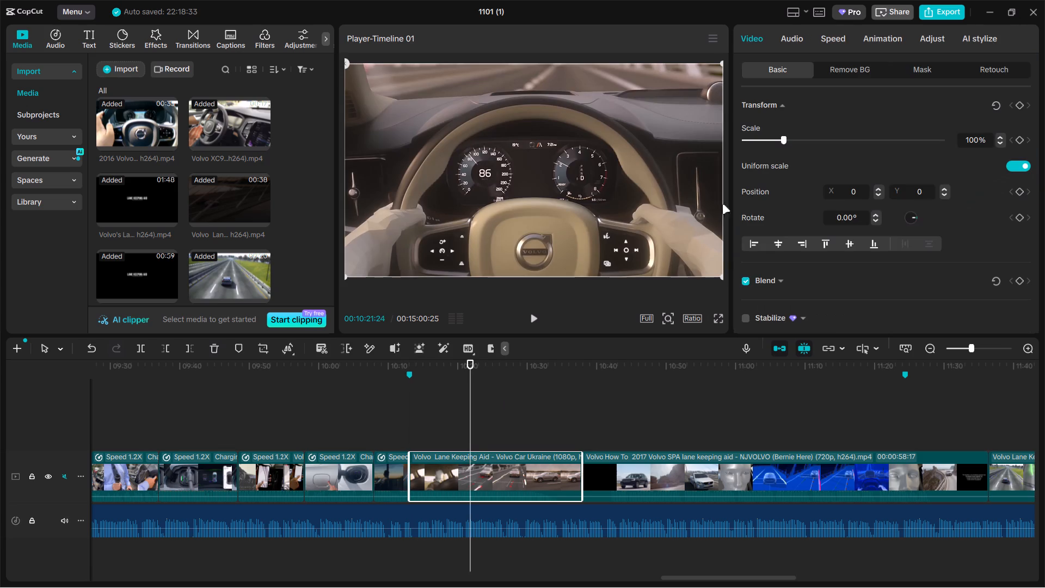
pyautogui.click(843, 36)
pyautogui.doubleClick(1023, 120)
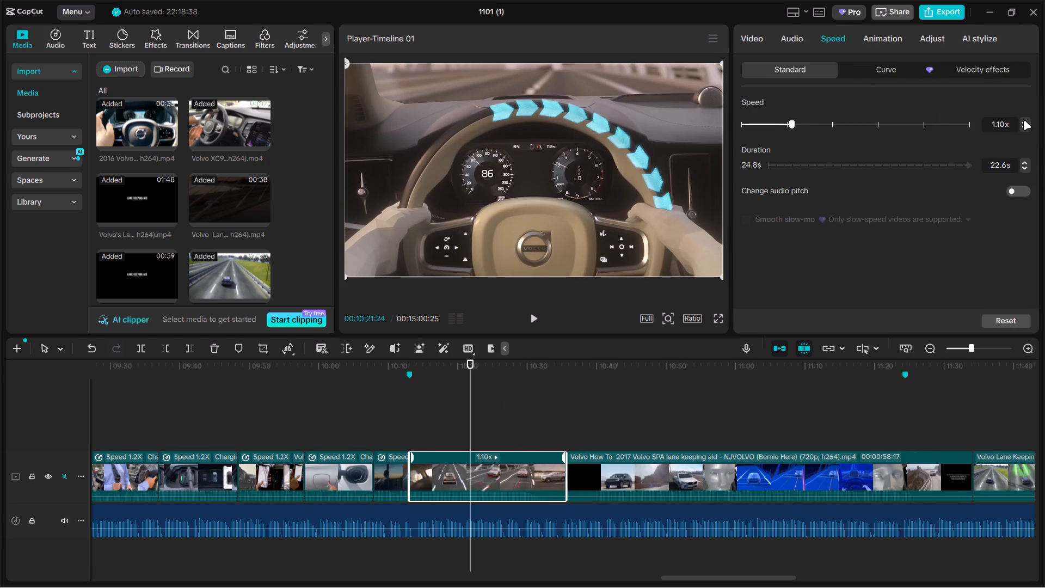
# Split the sped-up Volvo Car Ukraine clip at about 00:10:22 and delete the part after the cut.
pyautogui.click(407, 429)
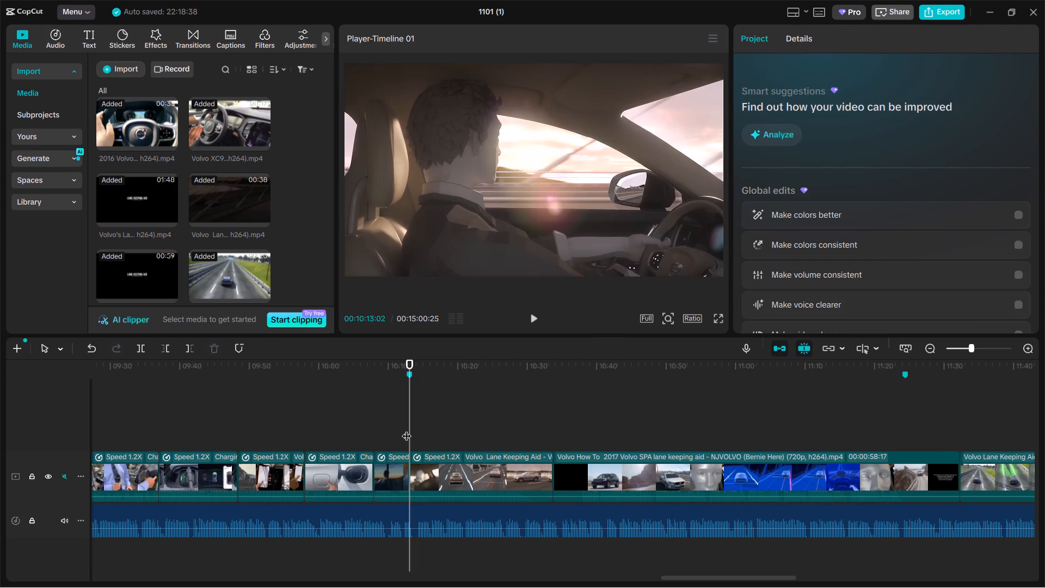
pyautogui.moveTo(409, 428); pyautogui.dragTo(460, 426)
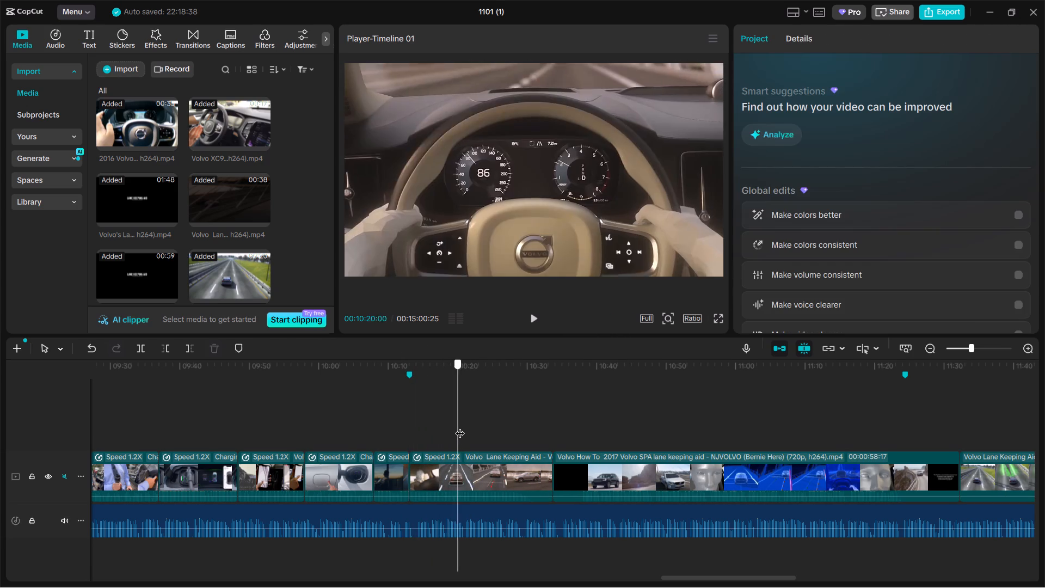
pyautogui.moveTo(460, 426); pyautogui.dragTo(472, 426)
pyautogui.click(474, 461)
pyautogui.hotkey('ctrl', 'b')
pyautogui.press('BackSpace')
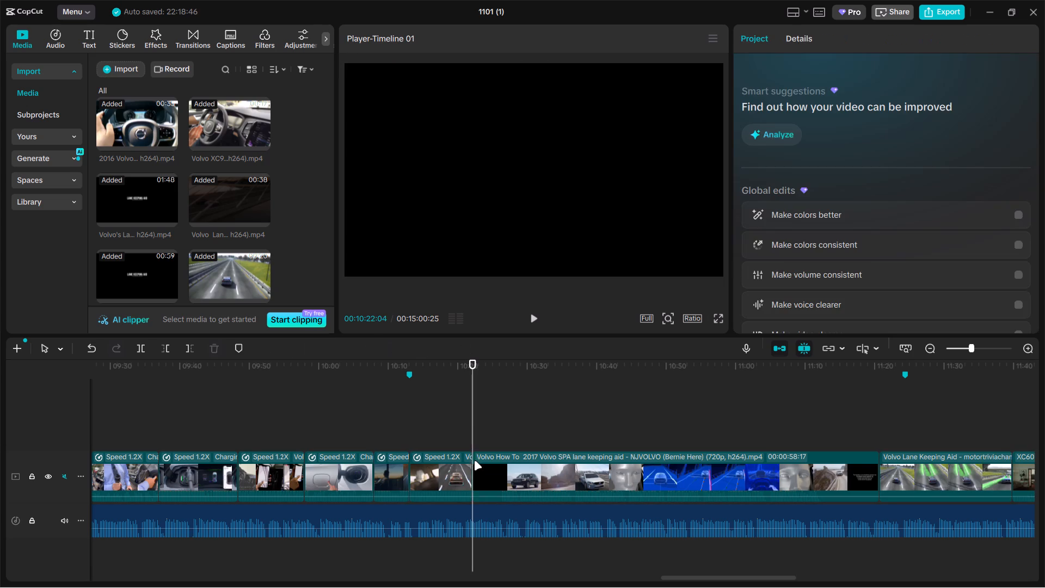
# Split the Volvo How To 2017 SPA lane keeping clip at about 00:10:36 and delete the part before the cut.
pyautogui.keyDown('ctrl'); pyautogui.scroll(-6, 493, 441); pyautogui.keyUp('ctrl')
pyautogui.moveTo(470, 425); pyautogui.dragTo(522, 428)
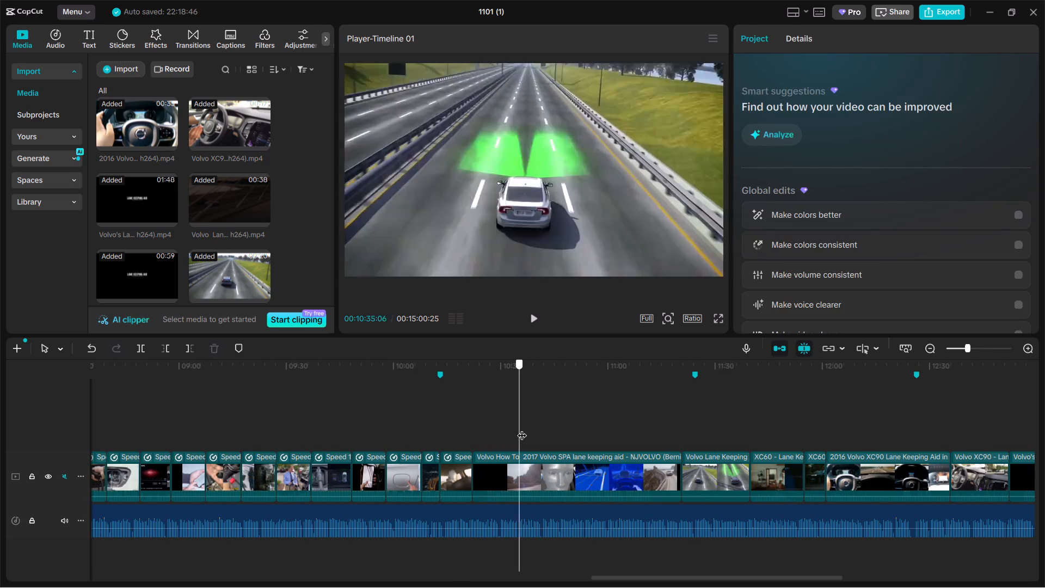
pyautogui.moveTo(522, 428); pyautogui.dragTo(522, 433)
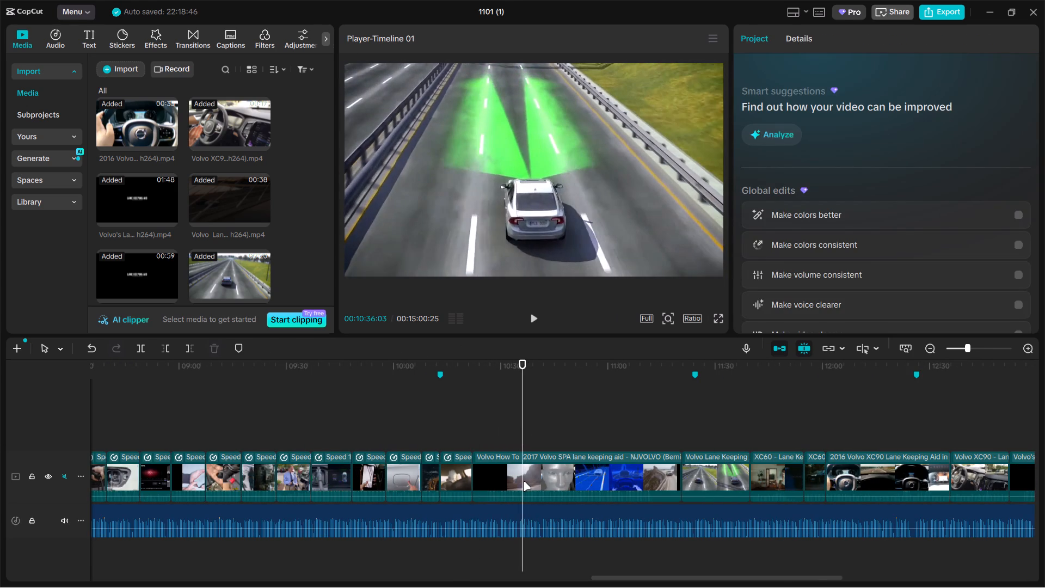
pyautogui.click(523, 481)
pyautogui.hotkey('ctrl', 'b')
pyautogui.click(508, 489)
pyautogui.press('BackSpace')
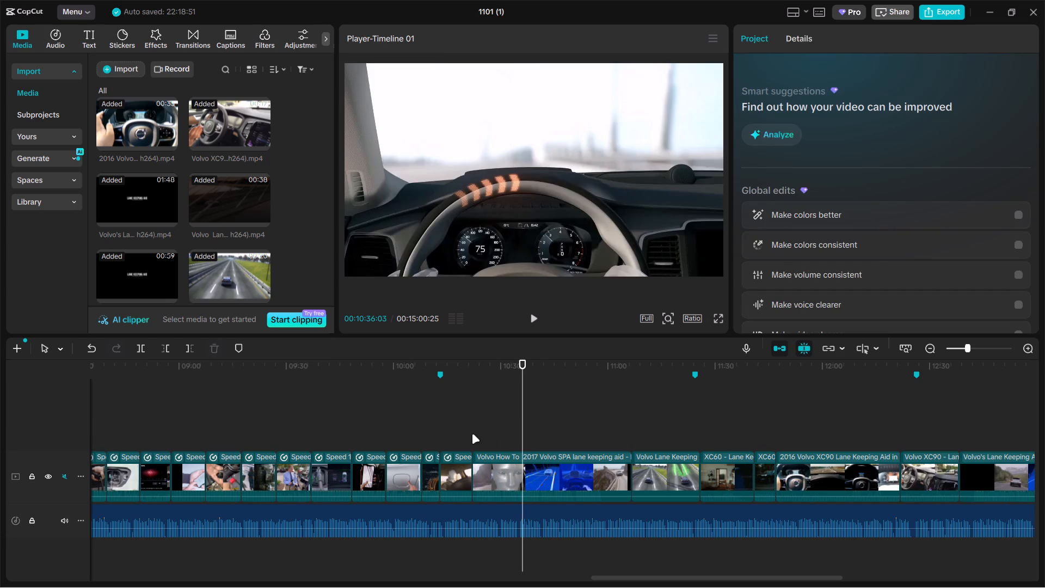
# Trim about 3.5 more seconds off the start of the Volvo How To 2017 SPA clip.
pyautogui.click(472, 434)
pyautogui.moveTo(472, 434); pyautogui.dragTo(516, 431)
pyautogui.click(512, 465)
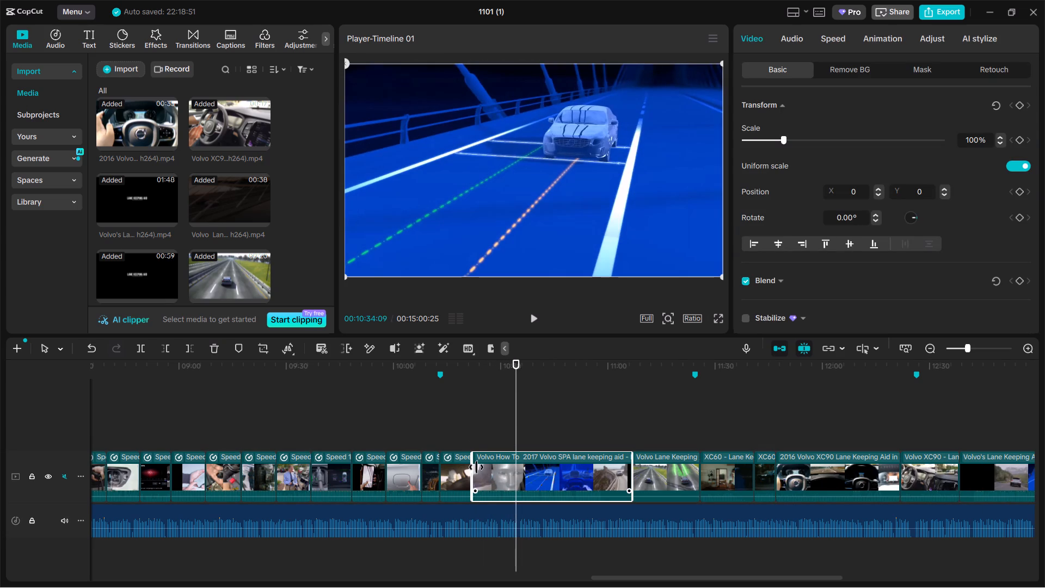
pyautogui.moveTo(476, 467); pyautogui.dragTo(488, 466)
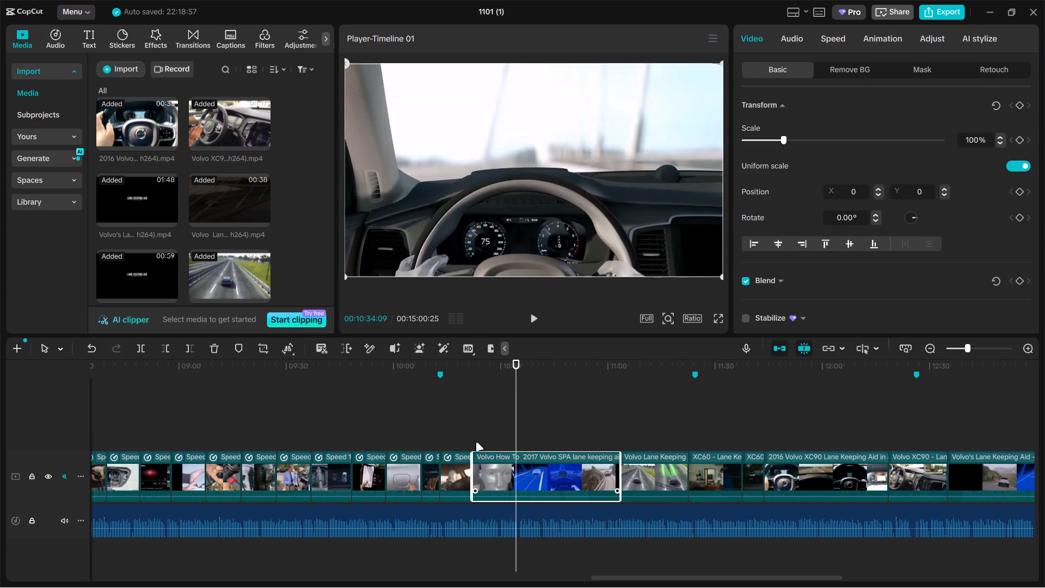
# Split the Volvo How To 2017 SPA clip at about 00:10:31, on the blue lane animation, and delete the remainder.
pyautogui.click(476, 442)
pyautogui.moveTo(476, 442); pyautogui.dragTo(503, 442)
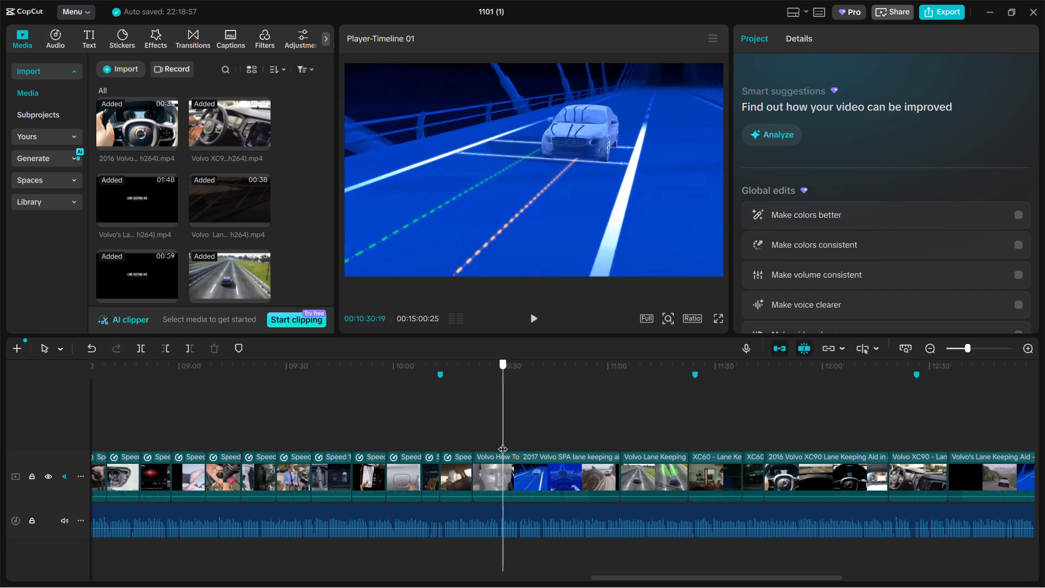
pyautogui.moveTo(503, 442); pyautogui.dragTo(503, 444)
pyautogui.click(510, 475)
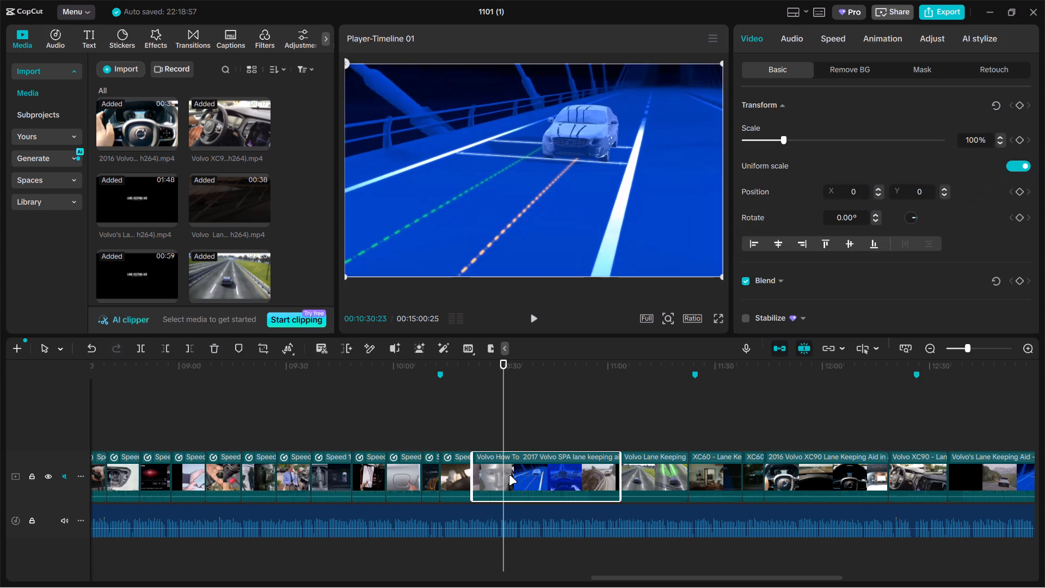
pyautogui.hotkey('ctrl', 'b')
pyautogui.press('BackSpace')
# Split the motortrivia channel's Volvo Lane Keeping Aid clip at 00:10:41 and delete the part after the cut.
pyautogui.moveTo(502, 432); pyautogui.dragTo(533, 434)
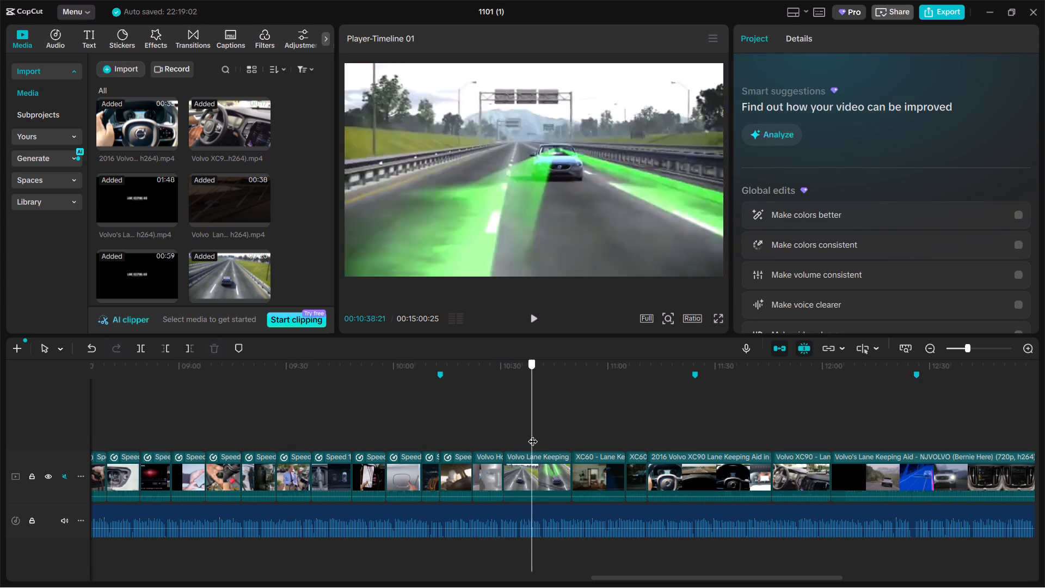
pyautogui.moveTo(533, 434); pyautogui.dragTo(540, 440)
pyautogui.click(542, 479)
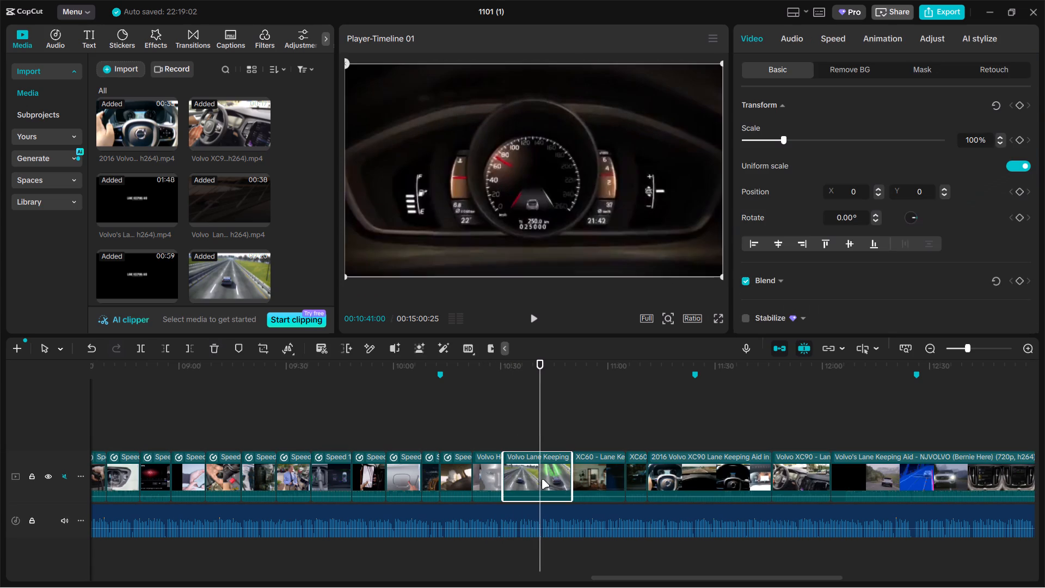
pyautogui.hotkey('ctrl', 'b')
pyautogui.press('BackSpace')
# Trim about 4 seconds off the start of the XC60 Lane Keeping Aid clip, removing the mother-and-child opening.
pyautogui.moveTo(539, 437); pyautogui.dragTo(558, 437)
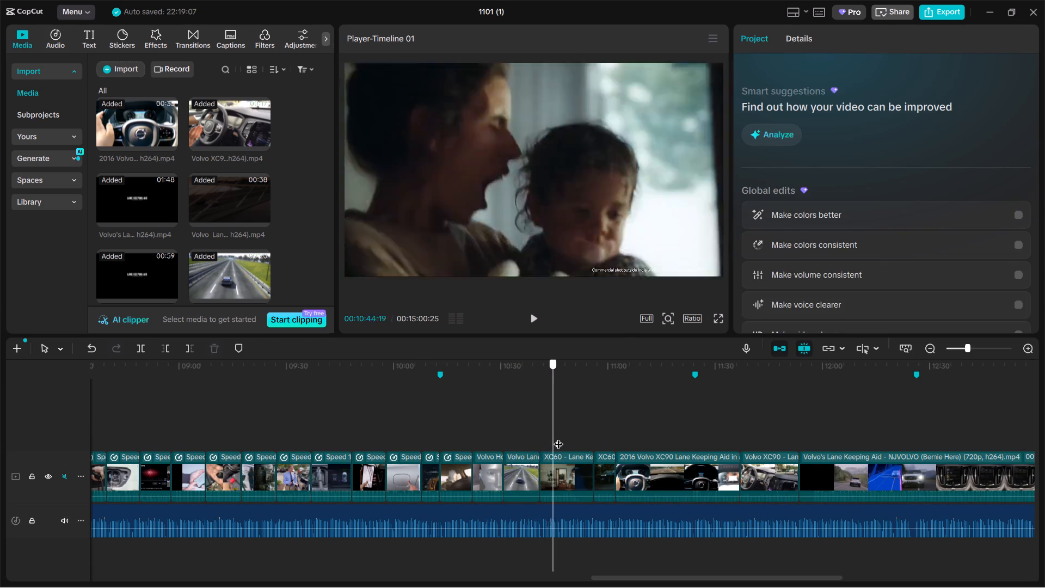
pyautogui.moveTo(558, 437); pyautogui.dragTo(579, 437)
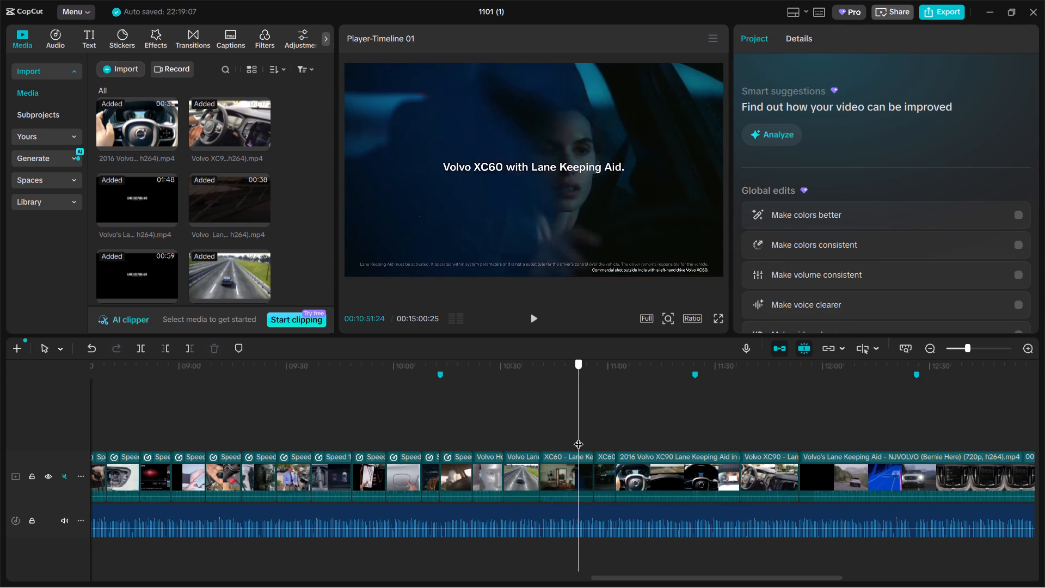
pyautogui.moveTo(579, 437); pyautogui.dragTo(551, 443)
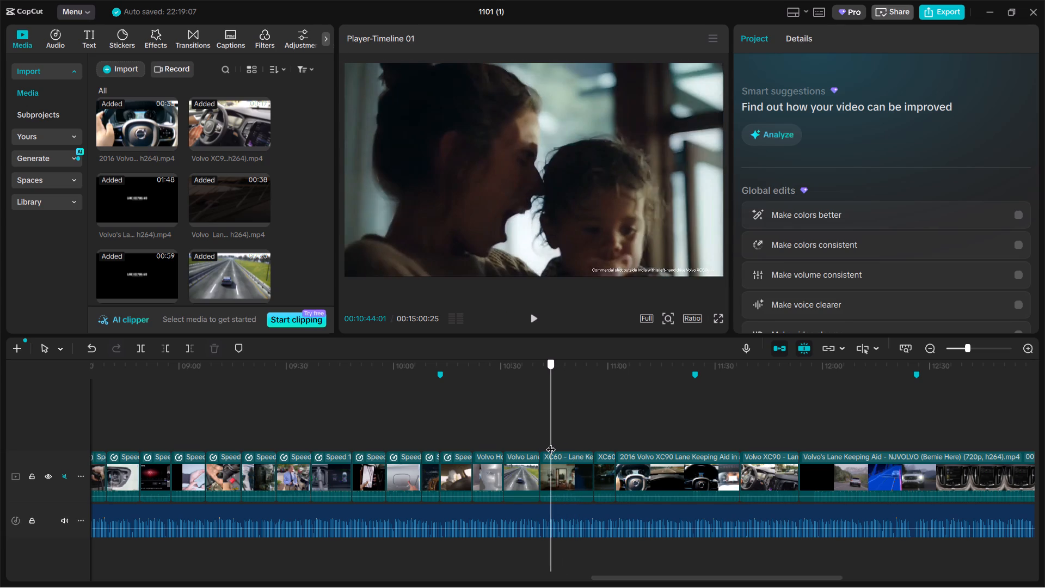
pyautogui.moveTo(551, 443); pyautogui.dragTo(555, 443)
pyautogui.click(561, 474)
pyautogui.moveTo(542, 467); pyautogui.dragTo(554, 464)
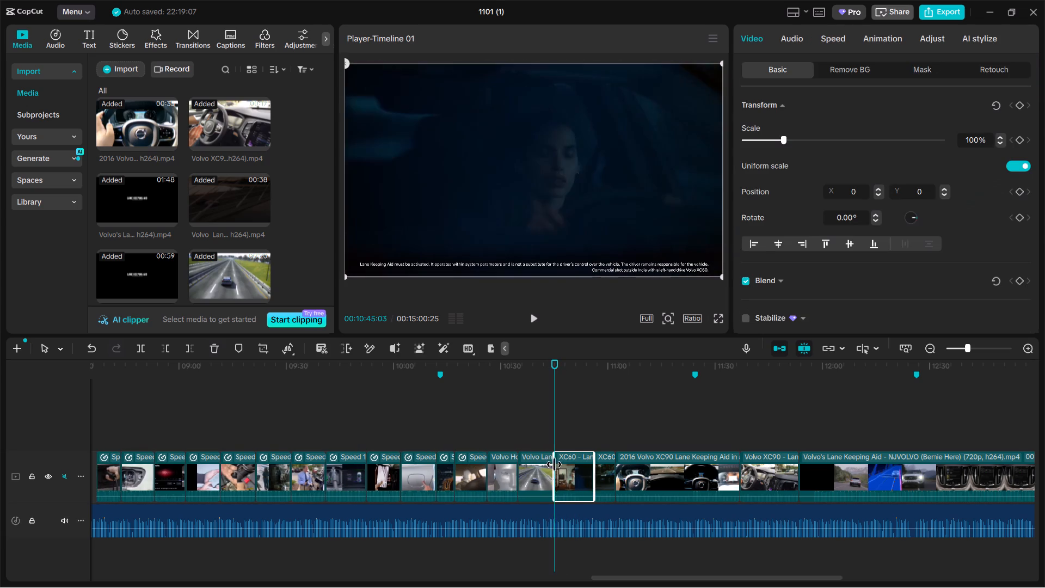
pyautogui.moveTo(554, 464); pyautogui.dragTo(555, 464)
# Trim the end of the first XC60 Lane Keeping Aid clip back to about 00:10:47, before its title text appears.
pyautogui.click(538, 440)
pyautogui.moveTo(538, 440); pyautogui.dragTo(553, 439)
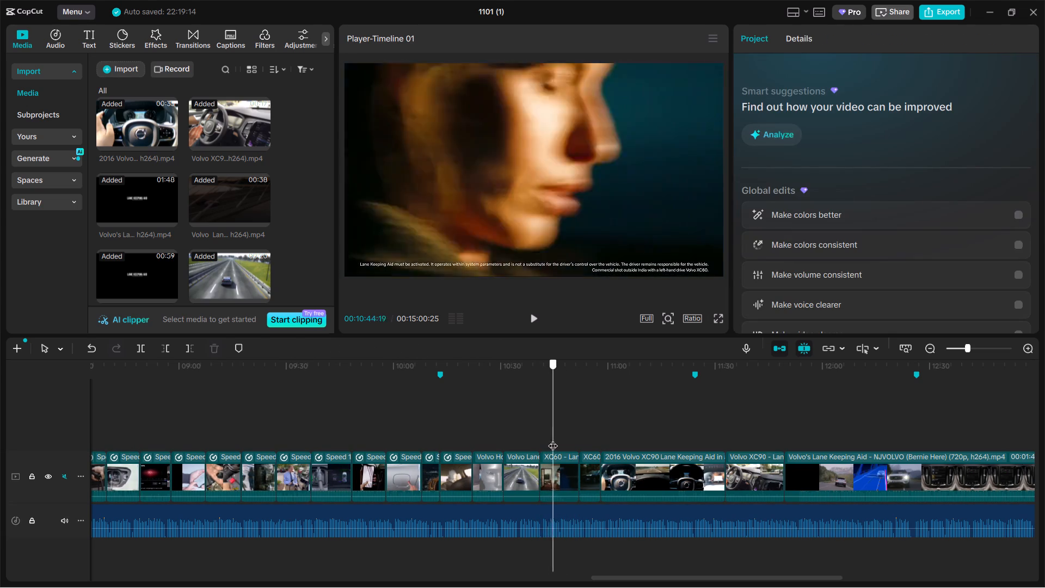
pyautogui.moveTo(553, 439); pyautogui.dragTo(564, 439)
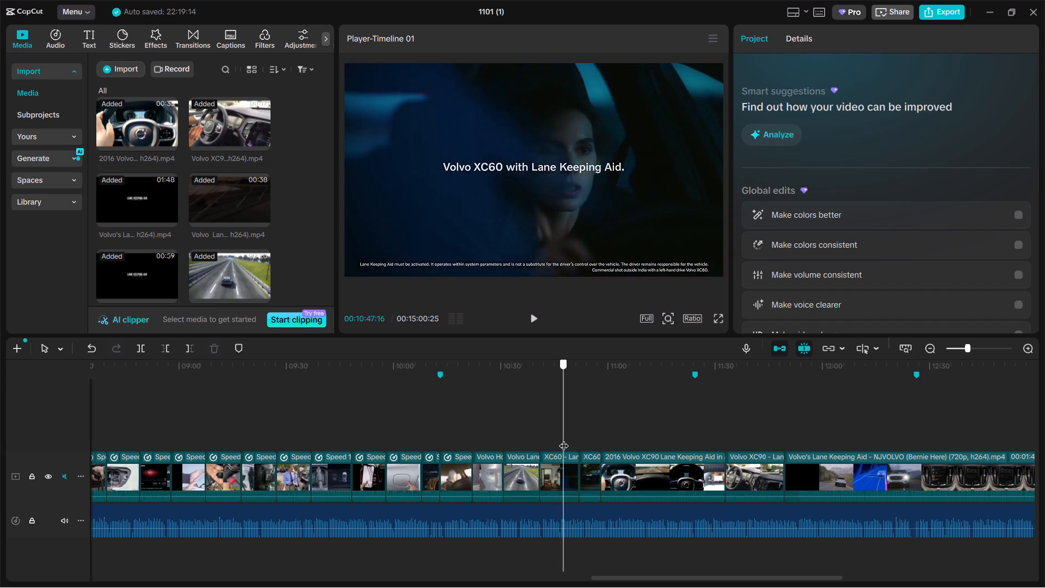
pyautogui.moveTo(564, 439); pyautogui.dragTo(569, 438)
pyautogui.click(567, 469)
pyautogui.moveTo(575, 468); pyautogui.dragTo(572, 467)
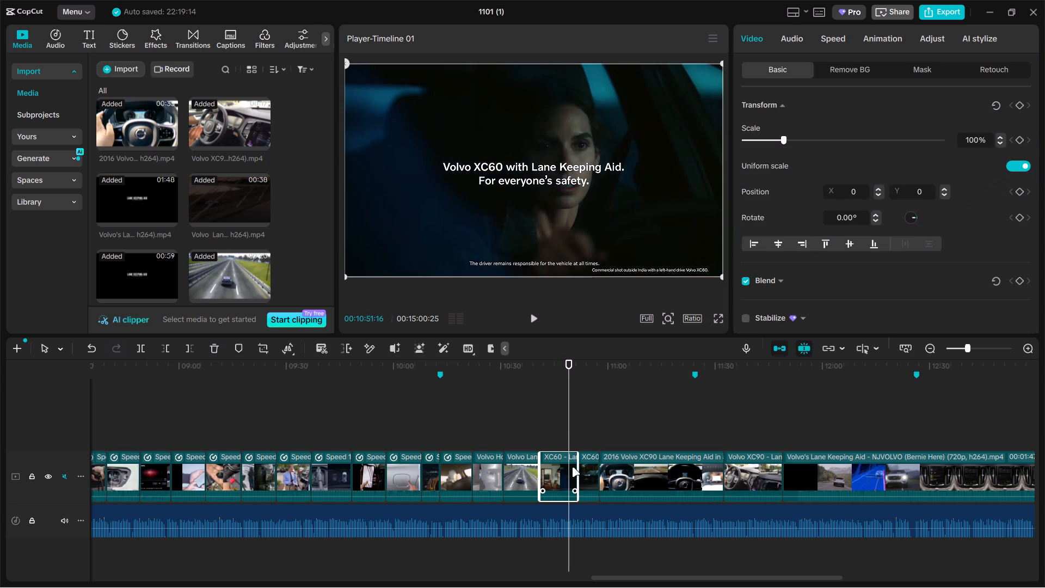
pyautogui.moveTo(572, 467); pyautogui.dragTo(565, 466)
pyautogui.click(556, 430)
pyautogui.keyDown('ctrl'); pyautogui.scroll(10, 564, 436); pyautogui.keyUp('ctrl')
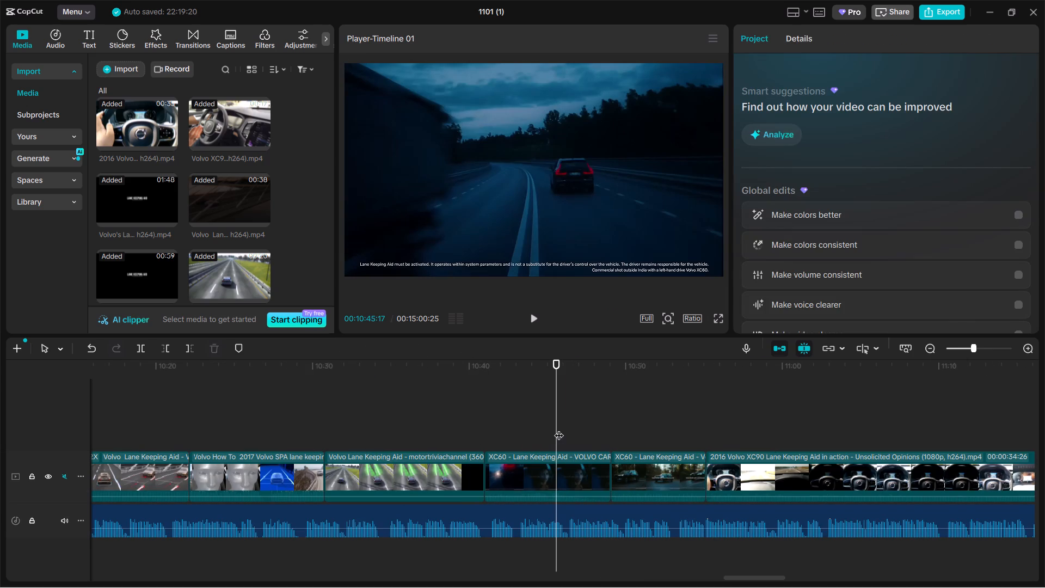
pyautogui.moveTo(559, 427); pyautogui.dragTo(579, 422)
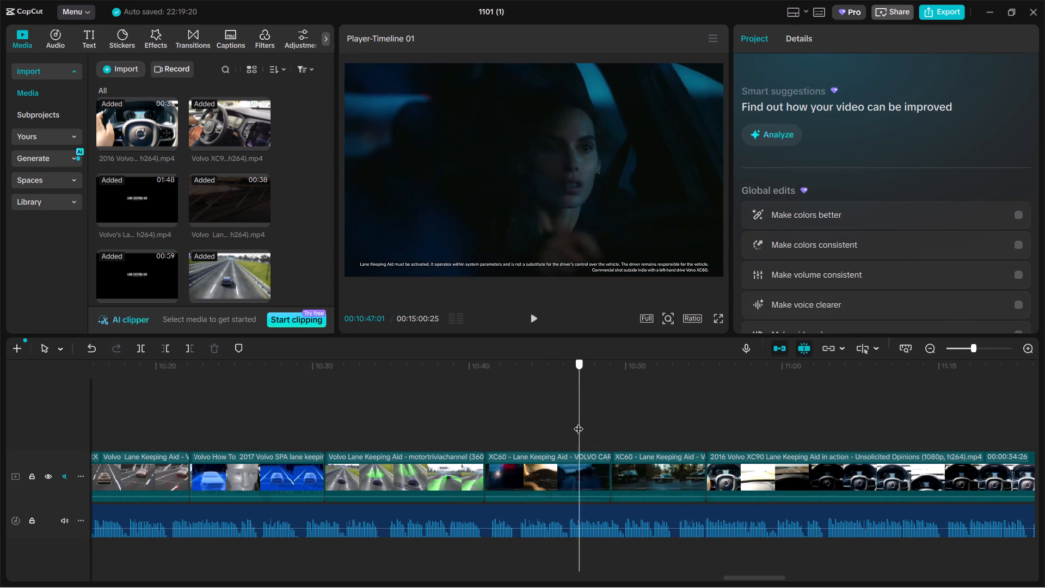
pyautogui.moveTo(579, 422); pyautogui.dragTo(576, 422)
pyautogui.click(578, 462)
pyautogui.moveTo(611, 468); pyautogui.dragTo(571, 463)
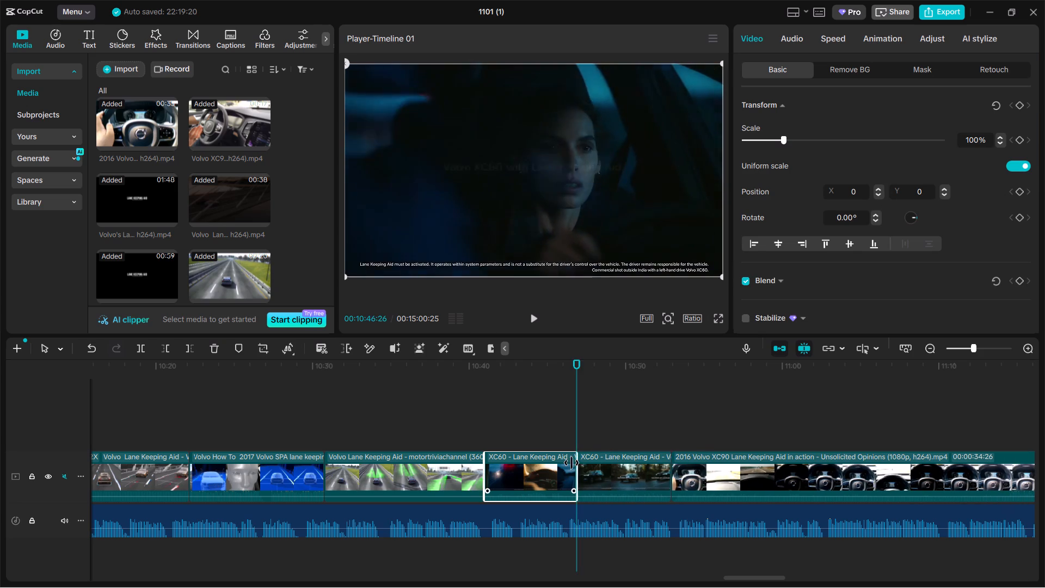
pyautogui.moveTo(571, 463); pyautogui.dragTo(571, 462)
# Enlarge the trimmed XC60 Lane Keeping Aid clip's scale to slightly above 105%.
pyautogui.click(552, 440)
pyautogui.click(620, 84)
pyautogui.moveTo(783, 134); pyautogui.dragTo(788, 134)
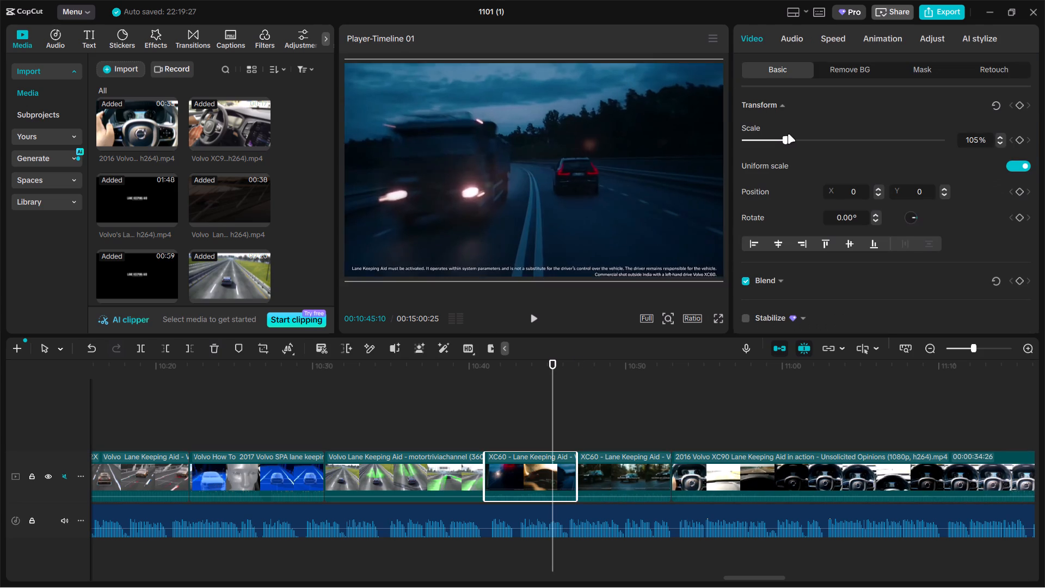
pyautogui.moveTo(788, 134); pyautogui.dragTo(792, 133)
# Delete the second XC60 Lane Keeping Aid clip, which starts at about 00:10:47.
pyautogui.click(600, 428)
pyautogui.keyDown('ctrl'); pyautogui.scroll(-8, 601, 428); pyautogui.keyUp('ctrl')
pyautogui.keyDown('ctrl'); pyautogui.scroll(5, 602, 420); pyautogui.keyUp('ctrl')
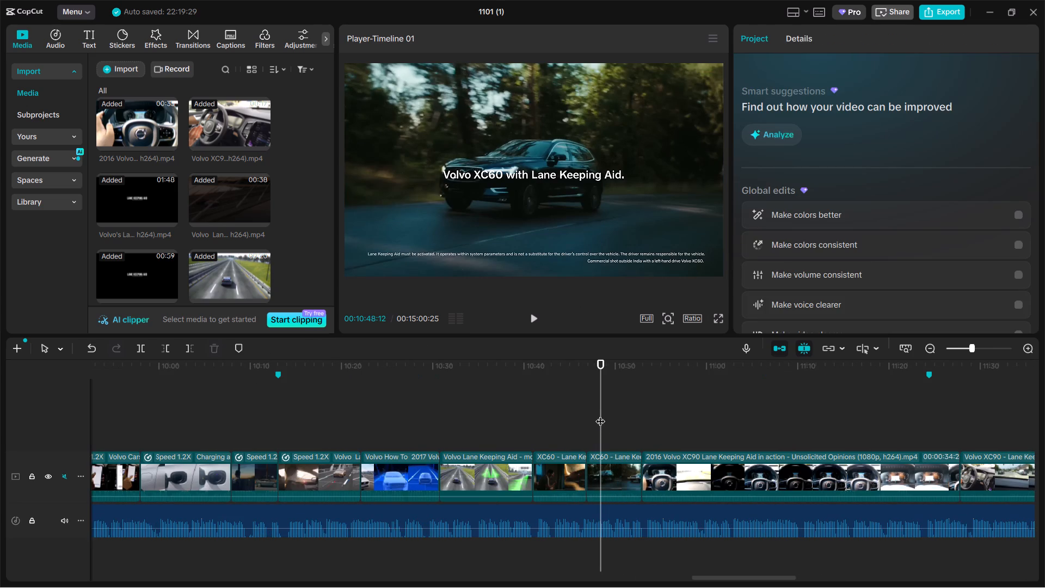
pyautogui.moveTo(600, 414); pyautogui.dragTo(592, 402)
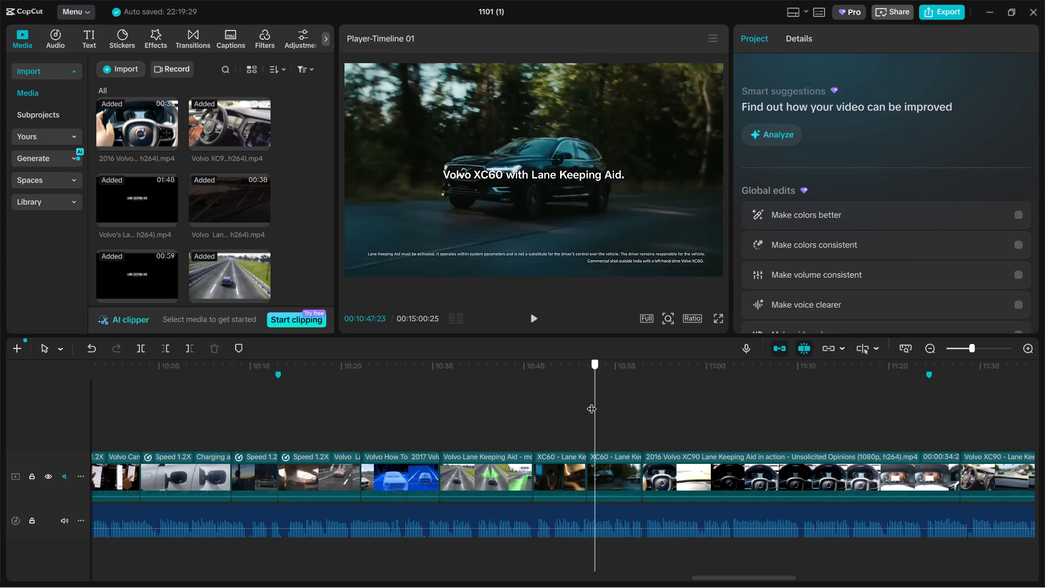
pyautogui.moveTo(592, 402); pyautogui.dragTo(616, 401)
pyautogui.click(606, 481)
pyautogui.press('BackSpace')
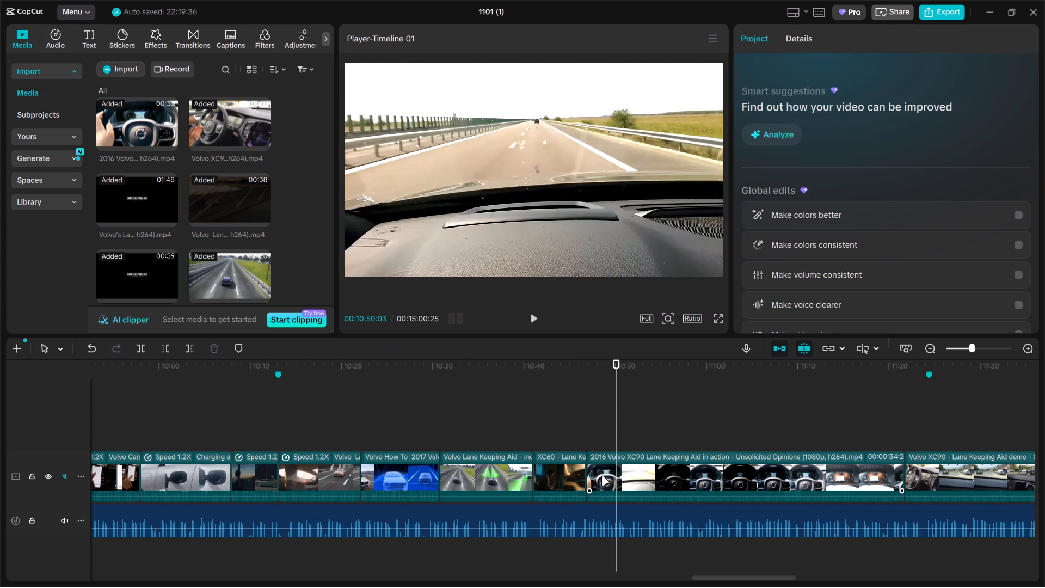
# Split the 2016 Volvo XC90 Lane Keeping Aid in action clip at about 00:11:10 and delete the part before the cut.
pyautogui.click(585, 426)
pyautogui.moveTo(585, 426); pyautogui.dragTo(685, 415)
pyautogui.click(687, 428)
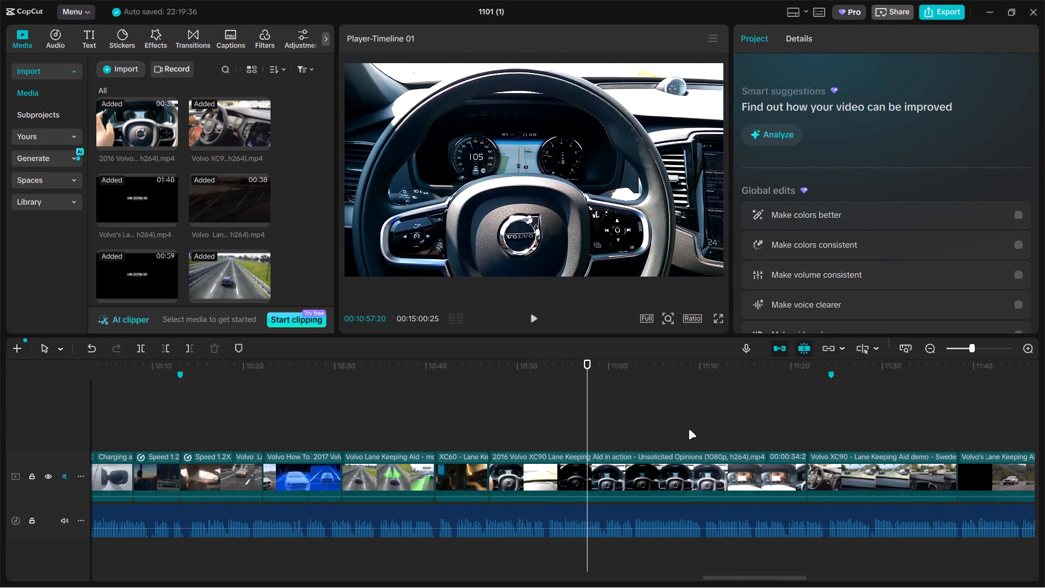
pyautogui.keyDown('ctrl'); pyautogui.scroll(-1, 686, 430); pyautogui.keyUp('ctrl')
pyautogui.click(427, 440)
pyautogui.moveTo(427, 439); pyautogui.dragTo(447, 433)
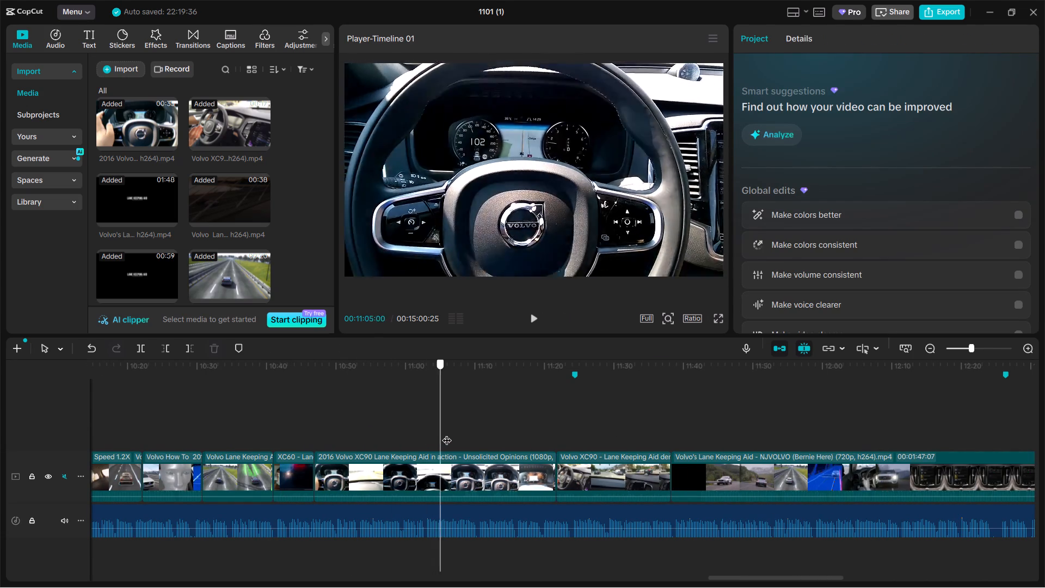
pyautogui.moveTo(447, 433); pyautogui.dragTo(491, 425)
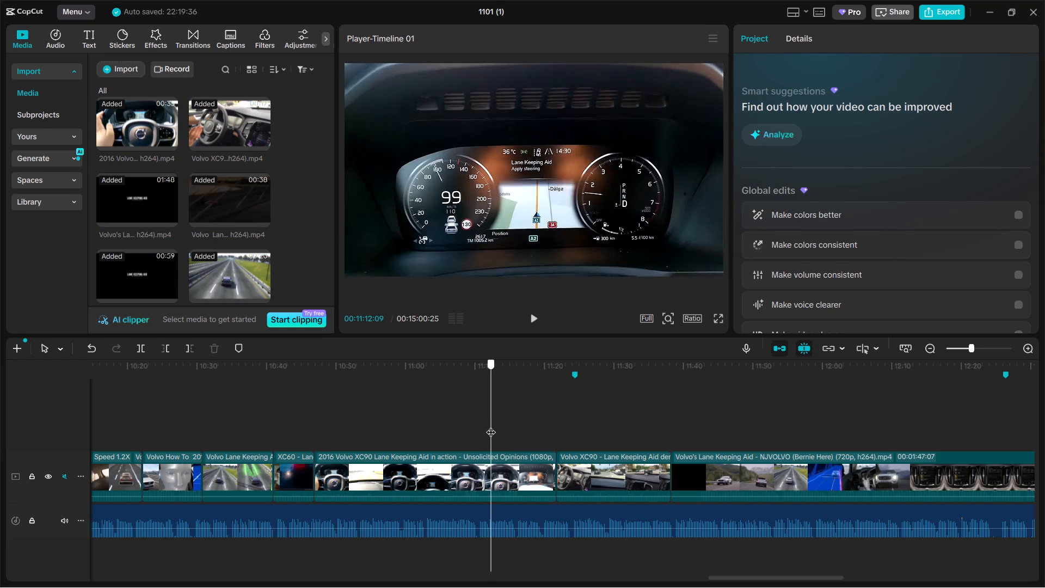
pyautogui.moveTo(491, 425); pyautogui.dragTo(478, 426)
pyautogui.click(490, 464)
pyautogui.hotkey('ctrl', 'b')
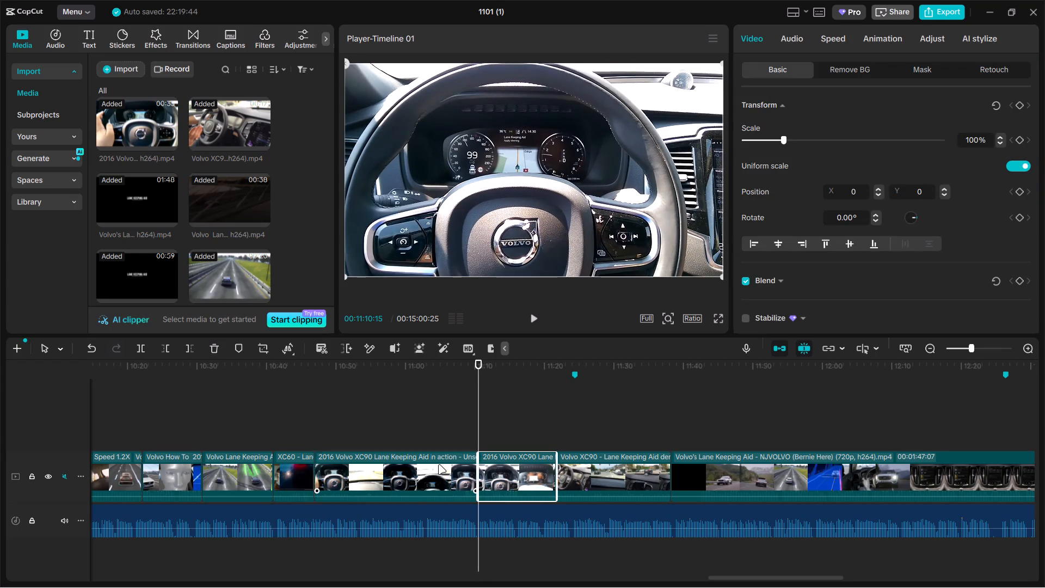
pyautogui.click(438, 464)
pyautogui.press('BackSpace')
# Split the remaining 2016 Volvo XC90 Lane Keeping Aid clip at about 00:10:53 and delete the part after the cut.
pyautogui.click(318, 433)
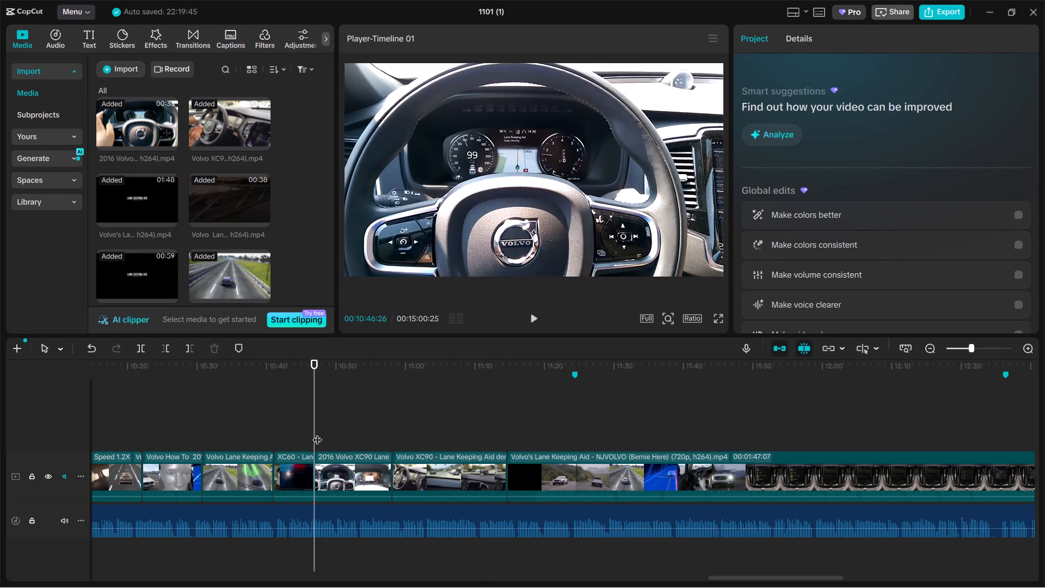
pyautogui.moveTo(311, 432); pyautogui.dragTo(349, 427)
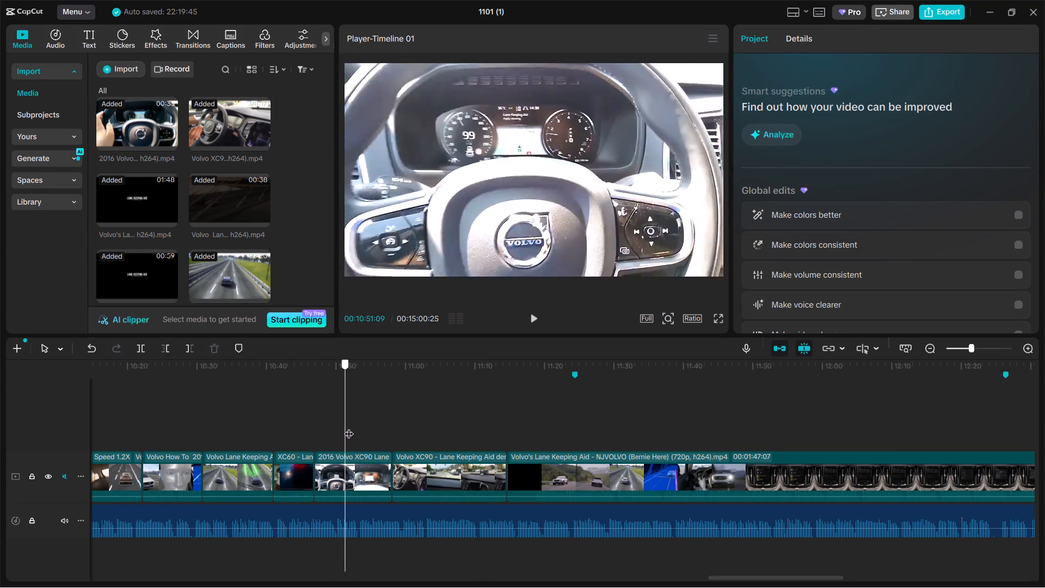
pyautogui.moveTo(349, 427); pyautogui.dragTo(358, 426)
pyautogui.click(358, 464)
pyautogui.hotkey('ctrl', 'b')
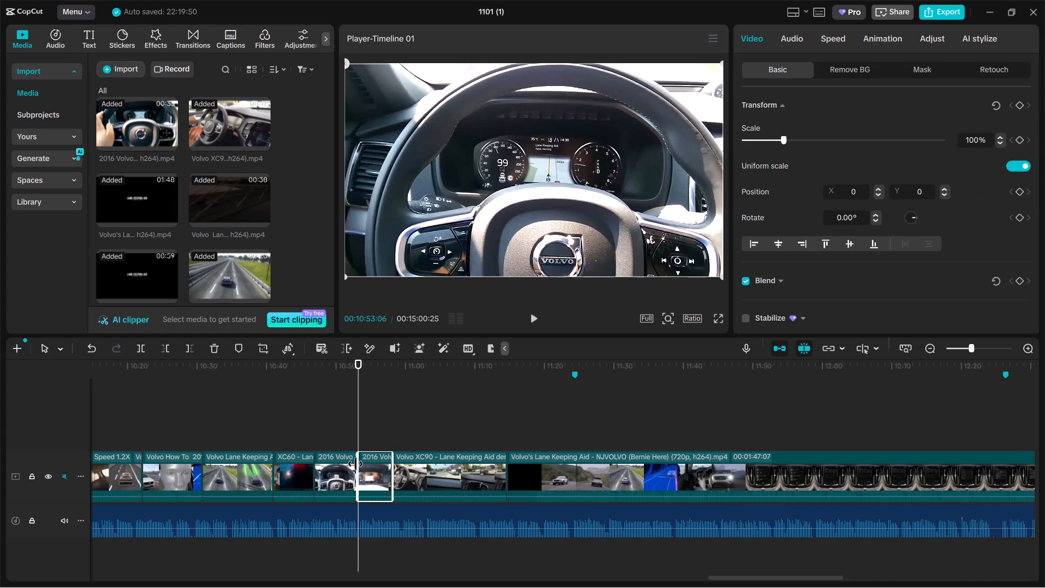
pyautogui.press('BackSpace')
# Trim about 4 seconds off the start of the Volvo XC90 Lane Keeping Aid demo clip.
pyautogui.moveTo(358, 426); pyautogui.dragTo(418, 422)
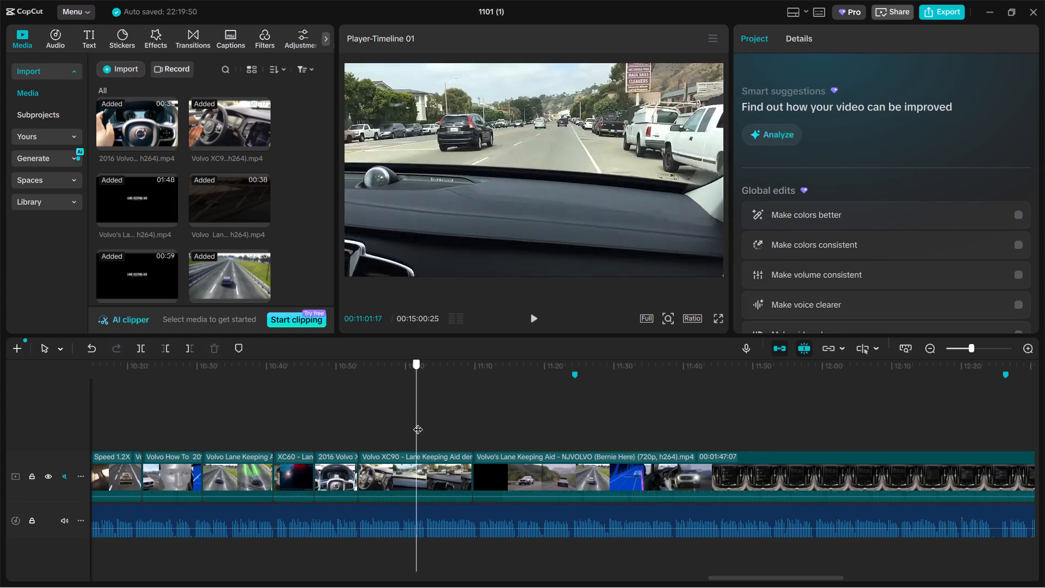
pyautogui.moveTo(418, 422); pyautogui.dragTo(391, 426)
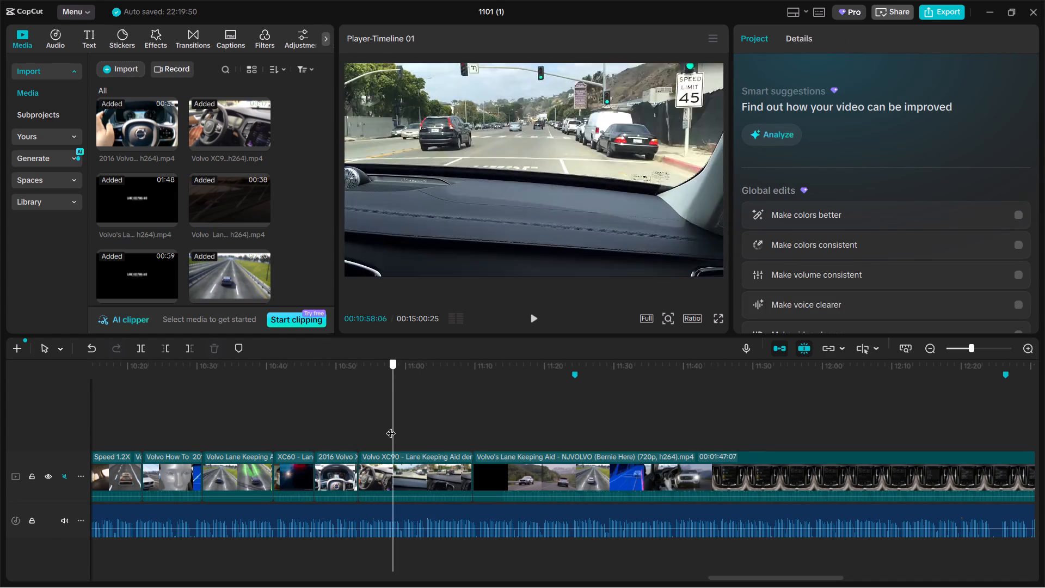
pyautogui.moveTo(391, 426); pyautogui.dragTo(384, 427)
pyautogui.click(404, 465)
pyautogui.moveTo(359, 466); pyautogui.dragTo(386, 464)
# Split the Volvo XC90 Lane Keeping Aid demo clip at about 00:10:59 and delete the remainder.
pyautogui.moveTo(385, 437); pyautogui.dragTo(403, 436)
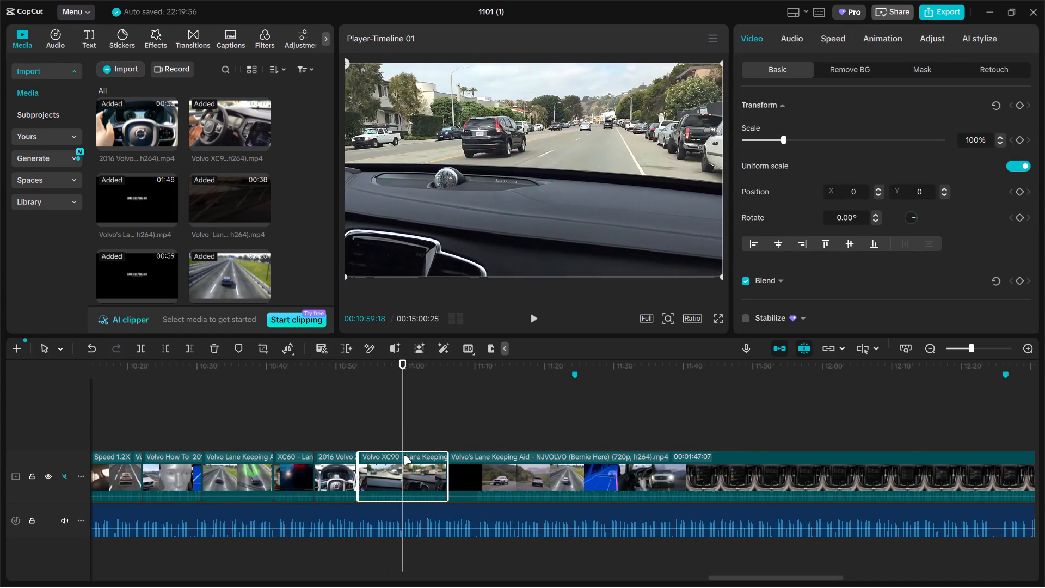
pyautogui.hotkey('ctrl', 'b')
pyautogui.press('BackSpace')
# Split the NJVOLVO Lane Keeping Aid clip at about 00:11:17, on the steering wheel animation, and delete the part before the cut.
pyautogui.moveTo(401, 429); pyautogui.dragTo(463, 425)
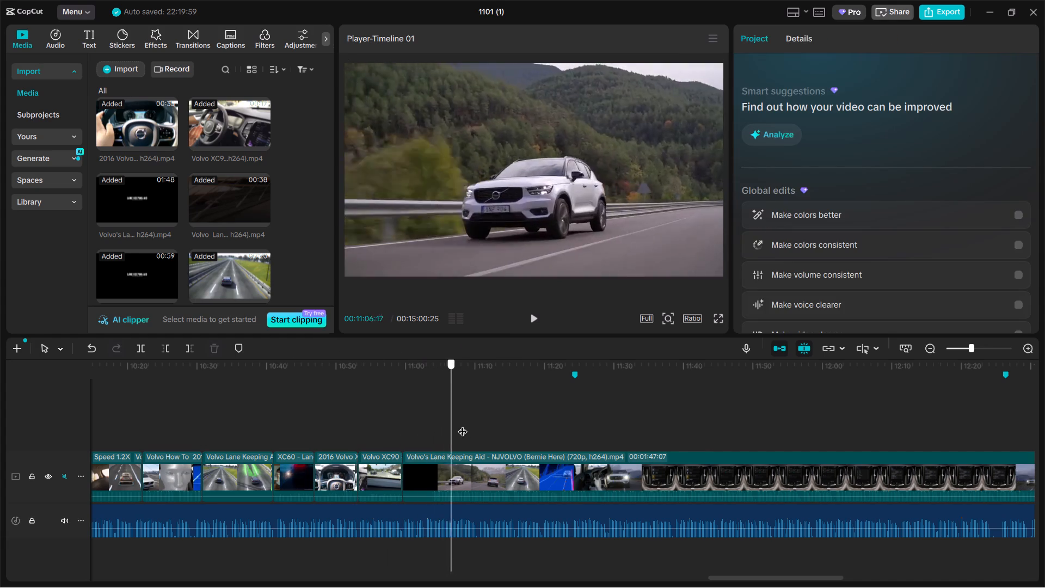
pyautogui.moveTo(463, 425); pyautogui.dragTo(740, 415)
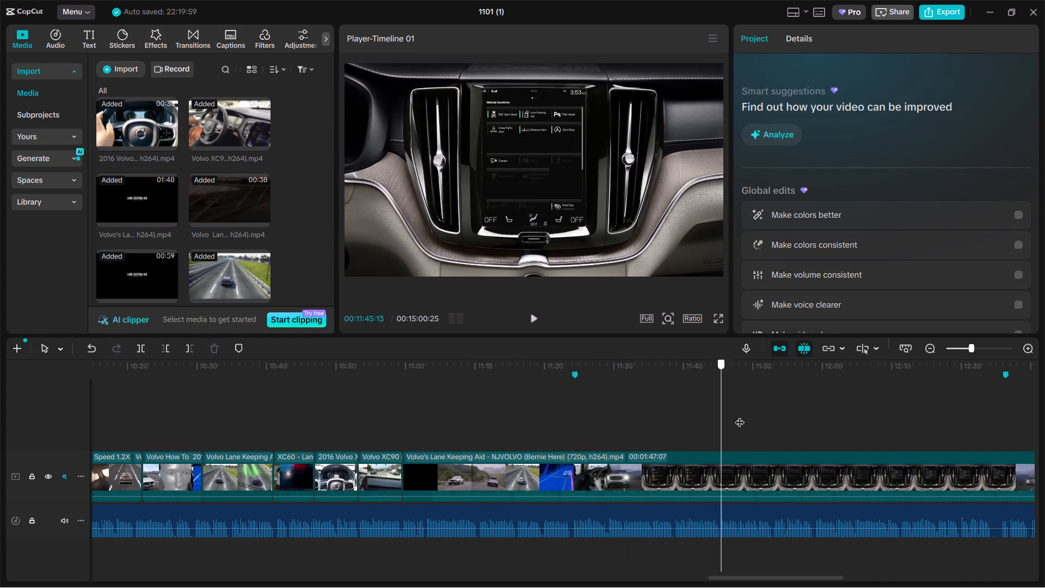
pyautogui.moveTo(740, 415); pyautogui.dragTo(758, 415)
pyautogui.moveTo(728, 447); pyautogui.dragTo(735, 449)
pyautogui.keyDown('ctrl'); pyautogui.scroll(-5, 730, 445); pyautogui.keyUp('ctrl')
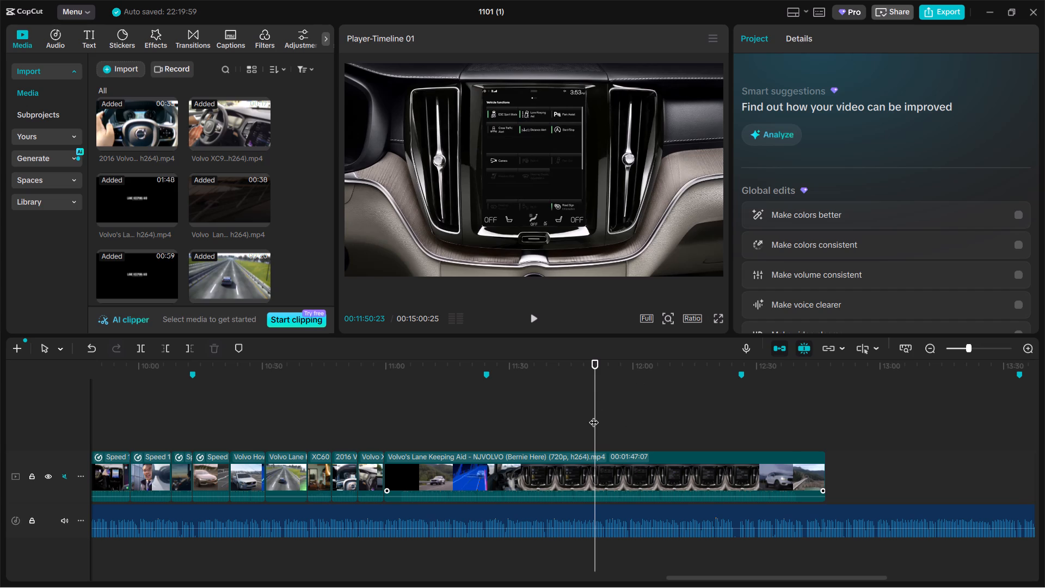
pyautogui.moveTo(597, 418); pyautogui.dragTo(659, 428)
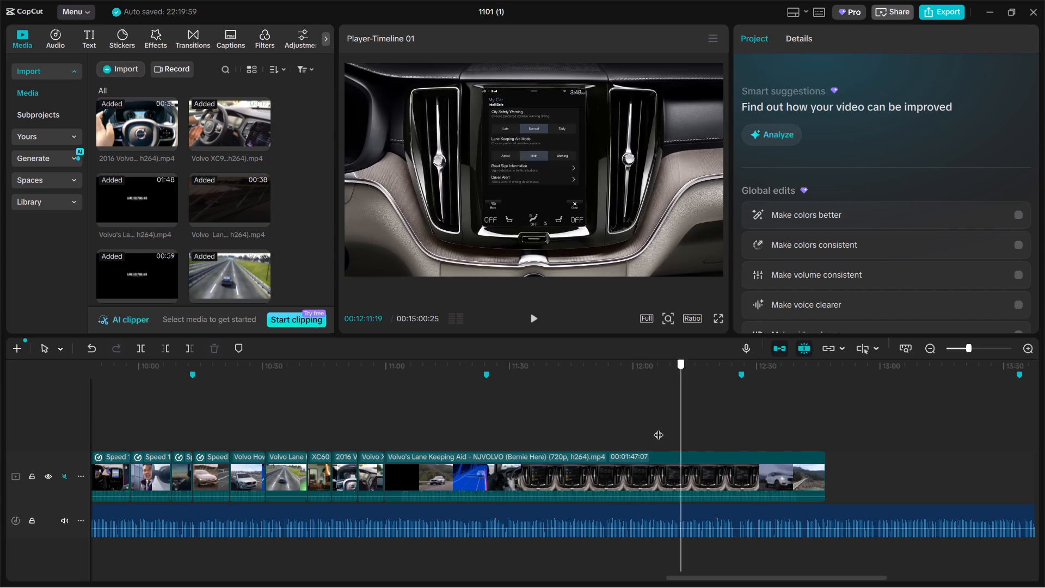
pyautogui.moveTo(659, 428); pyautogui.dragTo(458, 432)
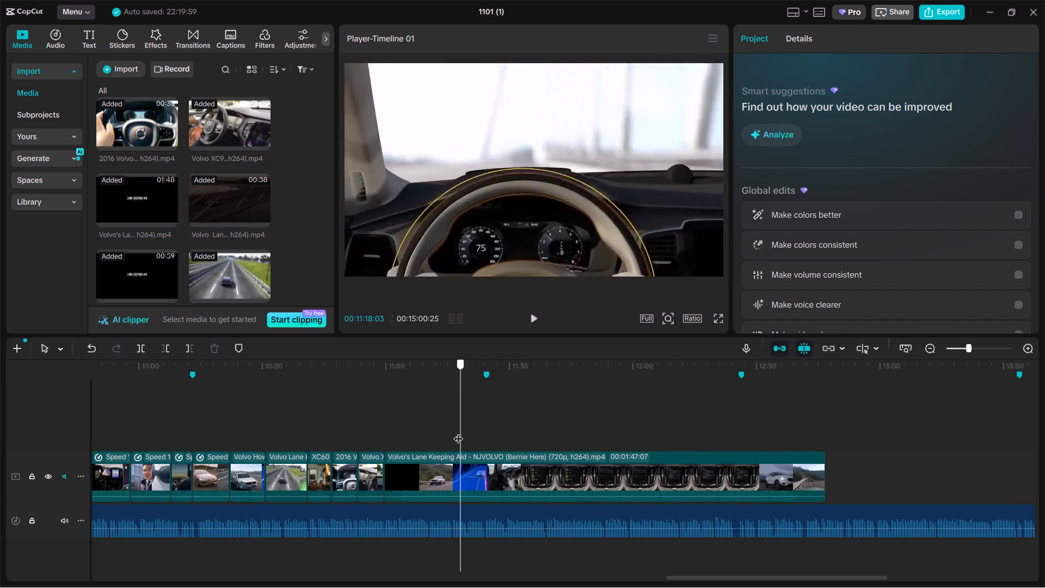
pyautogui.moveTo(458, 432); pyautogui.dragTo(455, 432)
pyautogui.click(468, 474)
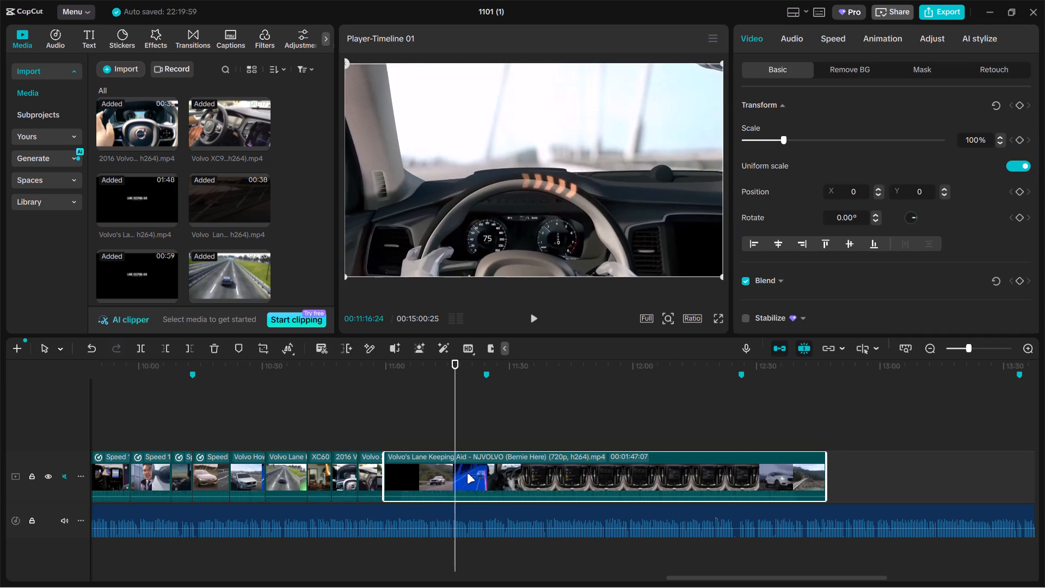
pyautogui.hotkey('ctrl', 'b')
pyautogui.click(437, 473)
pyautogui.press('BackSpace')
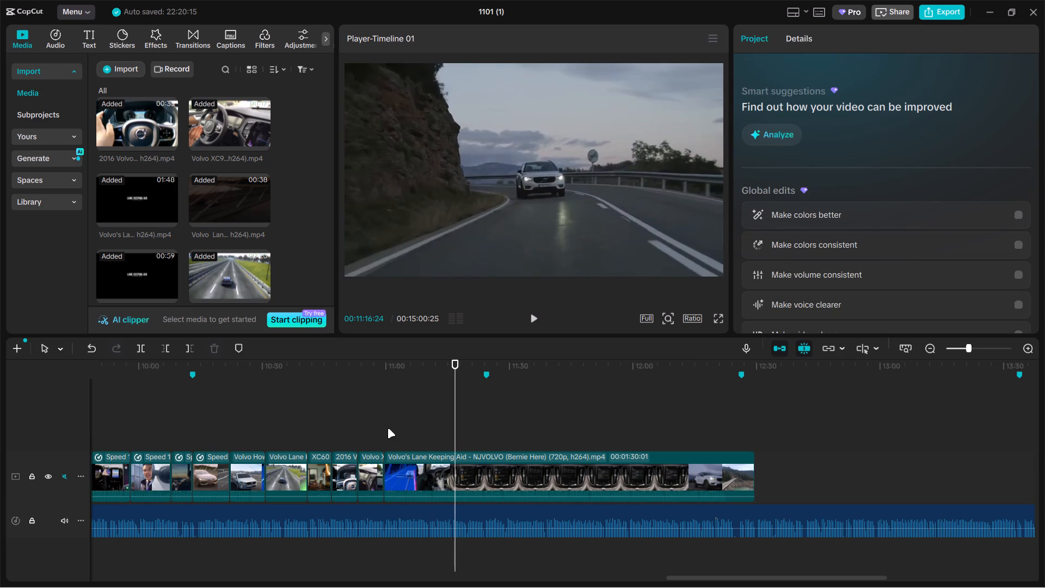
# Split the remaining NJVOLVO clip at about 00:11:08, on the front view of the white Volvo, and delete the part after the cut.
pyautogui.click(387, 429)
pyautogui.moveTo(385, 429); pyautogui.dragTo(420, 429)
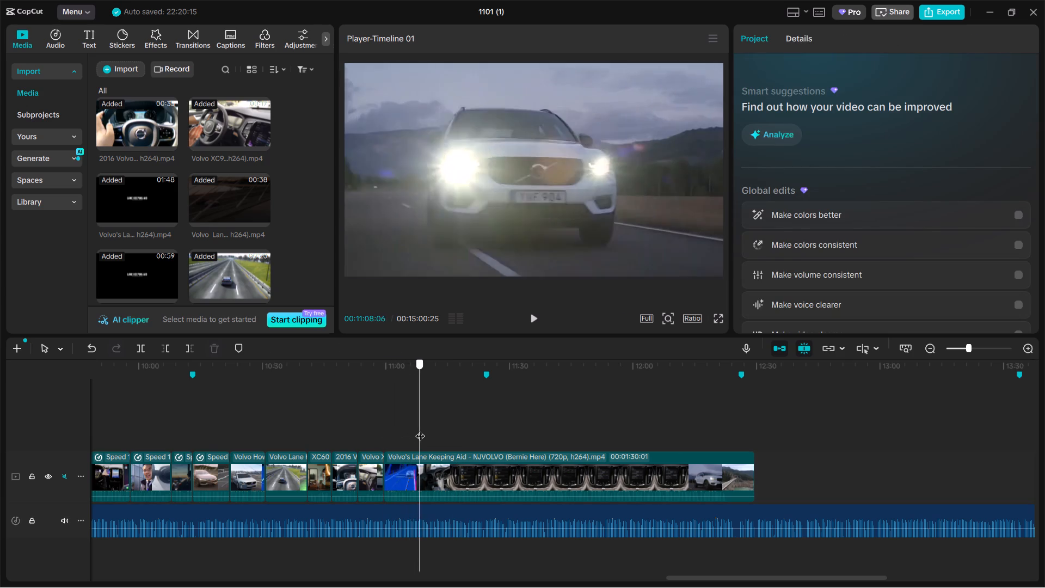
pyautogui.moveTo(420, 429); pyautogui.dragTo(421, 429)
pyautogui.click(434, 472)
pyautogui.hotkey('ctrl', 'b')
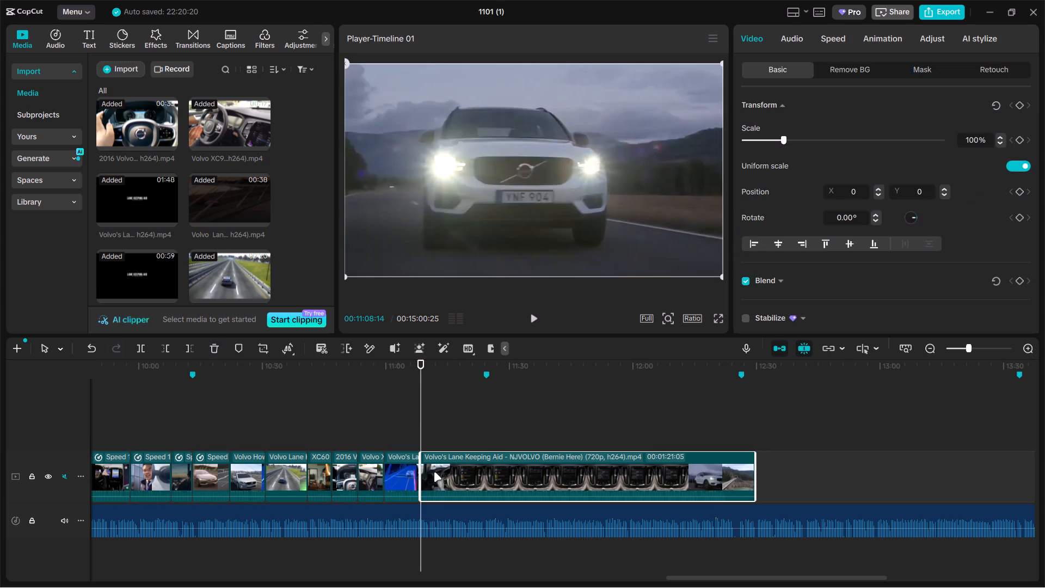
pyautogui.press('BackSpace')
# Copy the 1.2X Volvo Lane Keeping Aid clip from about 00:10:19 and paste it after the last clip at 00:11:08.
pyautogui.doubleClick(220, 427)
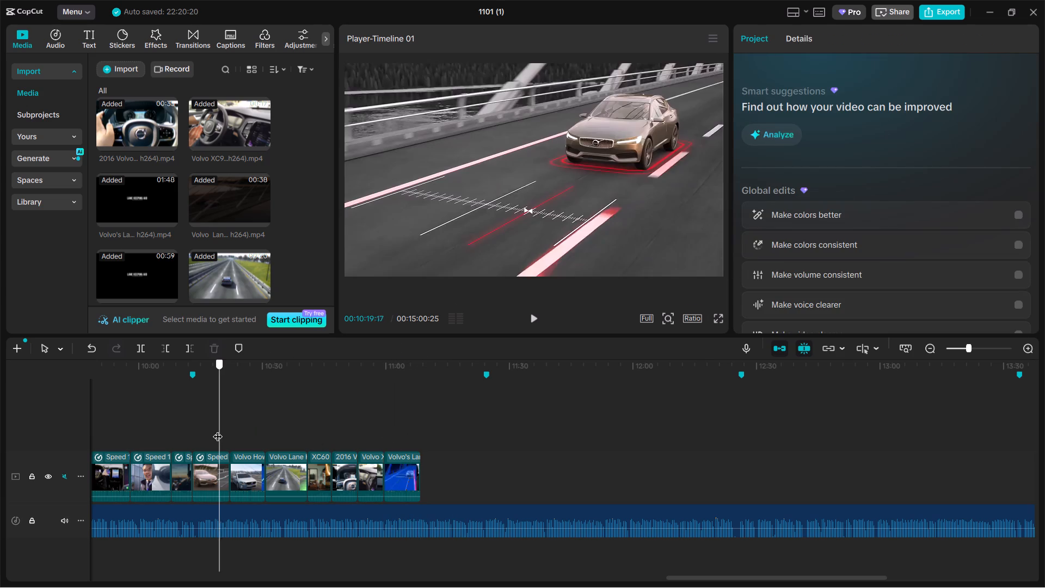
pyautogui.click(219, 477)
pyautogui.hotkey('ctrl', 'c')
pyautogui.keyDown('ctrl'); pyautogui.click(420, 432); pyautogui.keyUp('ctrl')
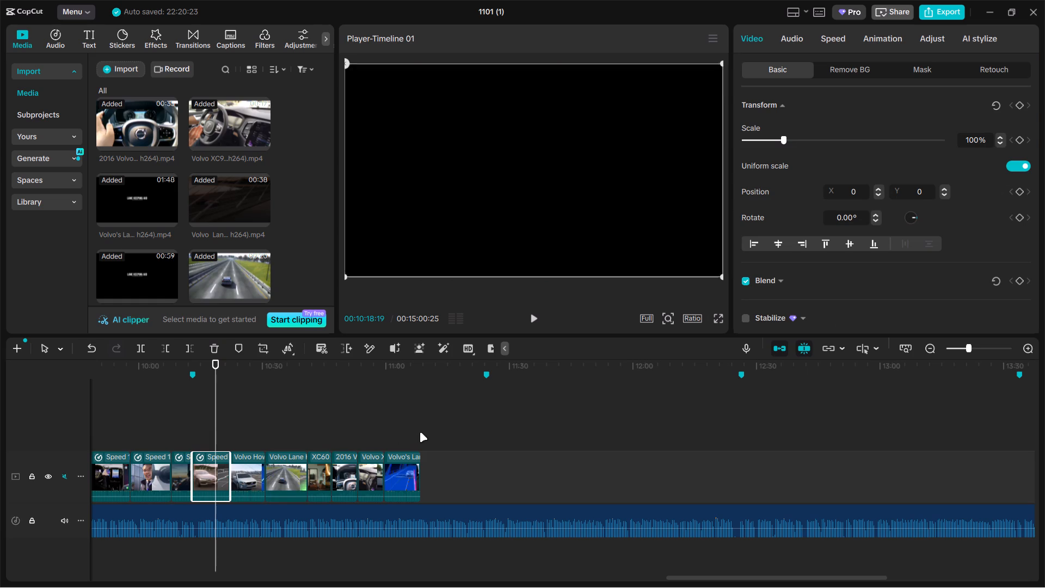
pyautogui.hotkey('ctrl', 'v')
# Extend the pasted Volvo Lane Keeping Aid clip at both ends, its end slightly past the nearby marker and its start back to the black opening.
pyautogui.moveTo(431, 425); pyautogui.dragTo(432, 463)
pyautogui.moveTo(459, 471); pyautogui.dragTo(488, 472)
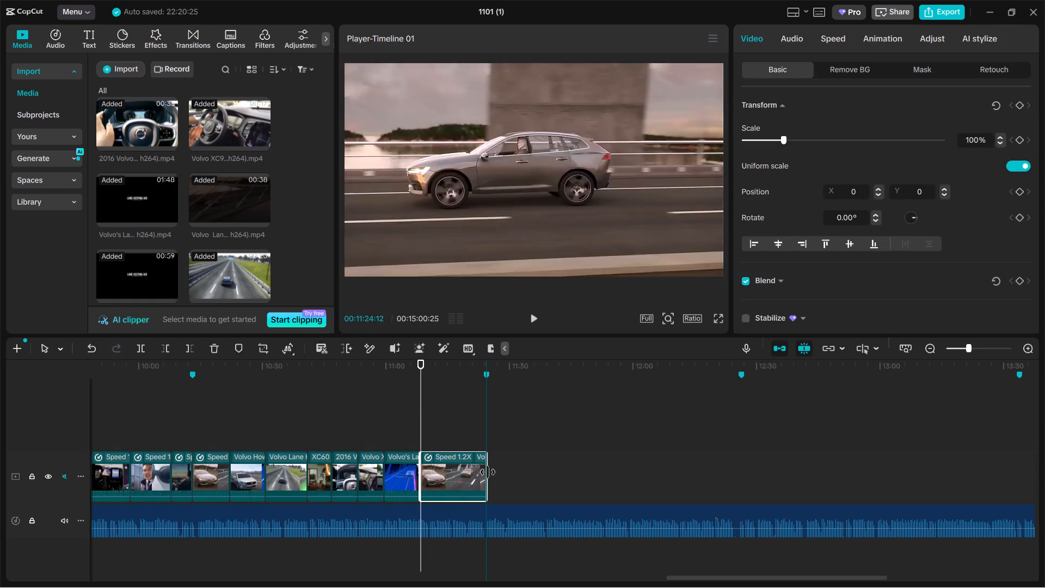
pyautogui.moveTo(488, 472); pyautogui.dragTo(490, 471)
pyautogui.click(451, 472)
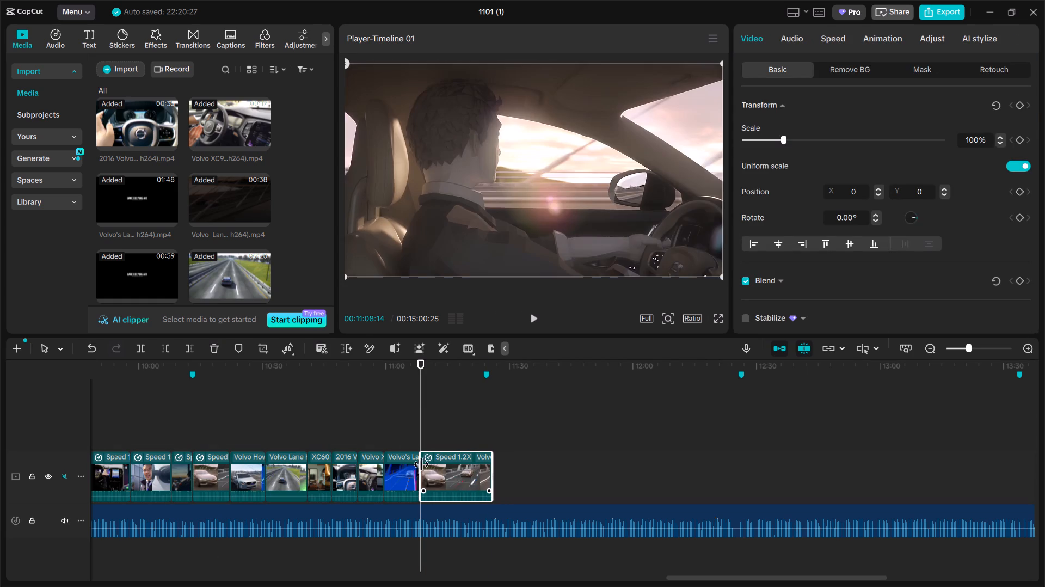
pyautogui.moveTo(417, 464); pyautogui.dragTo(328, 461)
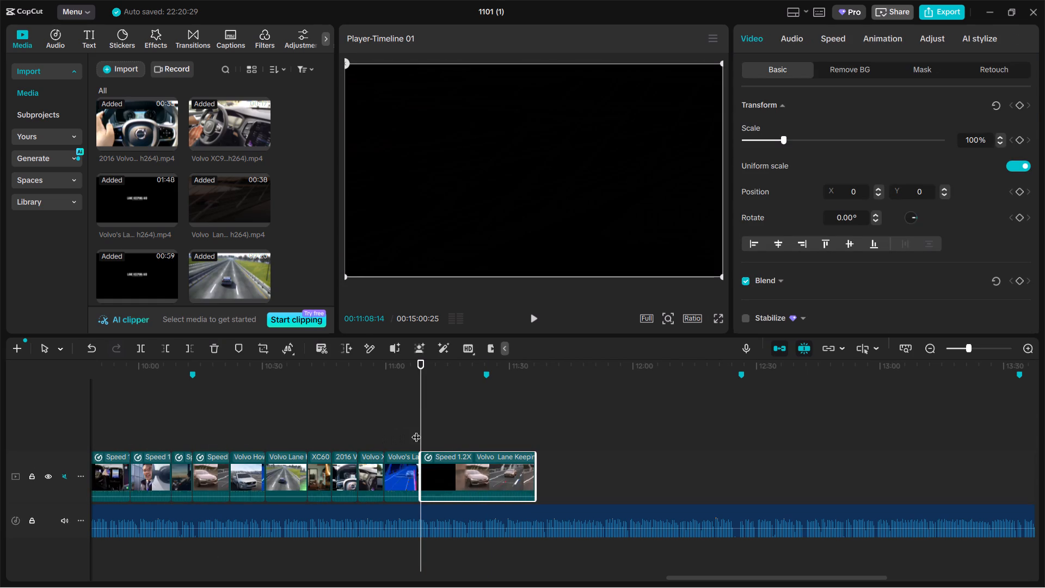
# Trim the pasted Volvo Lane Keeping Aid clip to start past its black opening and end at about 00:11:17.
pyautogui.moveTo(419, 430); pyautogui.dragTo(442, 429)
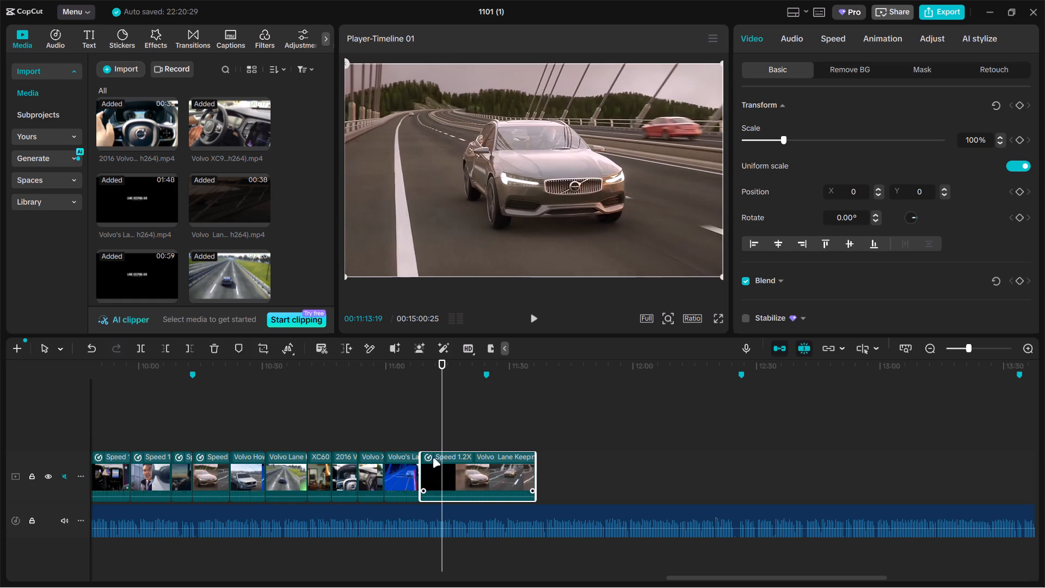
pyautogui.moveTo(424, 462); pyautogui.dragTo(446, 461)
pyautogui.moveTo(439, 439); pyautogui.dragTo(450, 438)
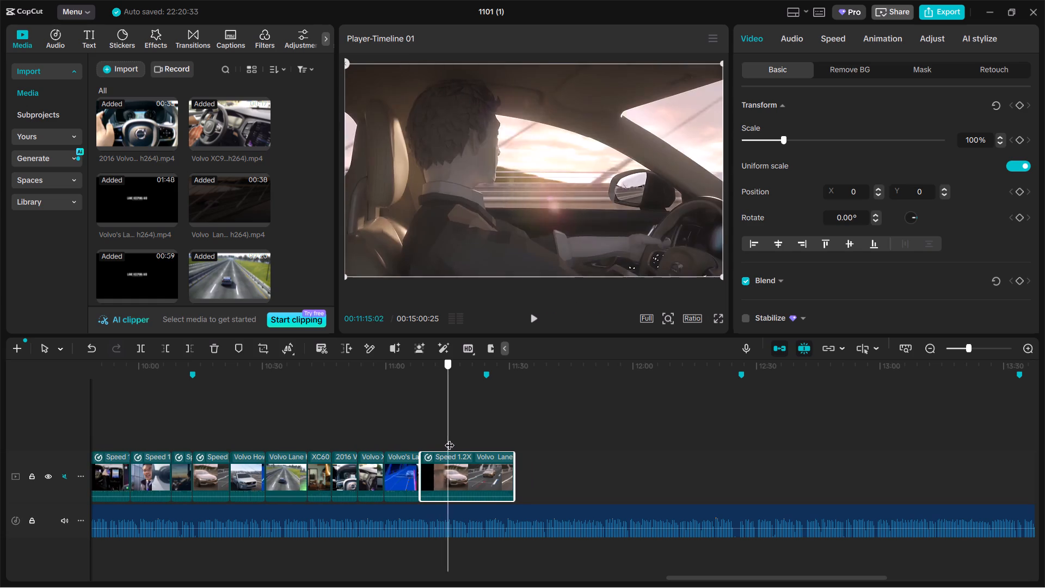
pyautogui.moveTo(450, 438); pyautogui.dragTo(465, 438)
pyautogui.moveTo(513, 467); pyautogui.dragTo(507, 467)
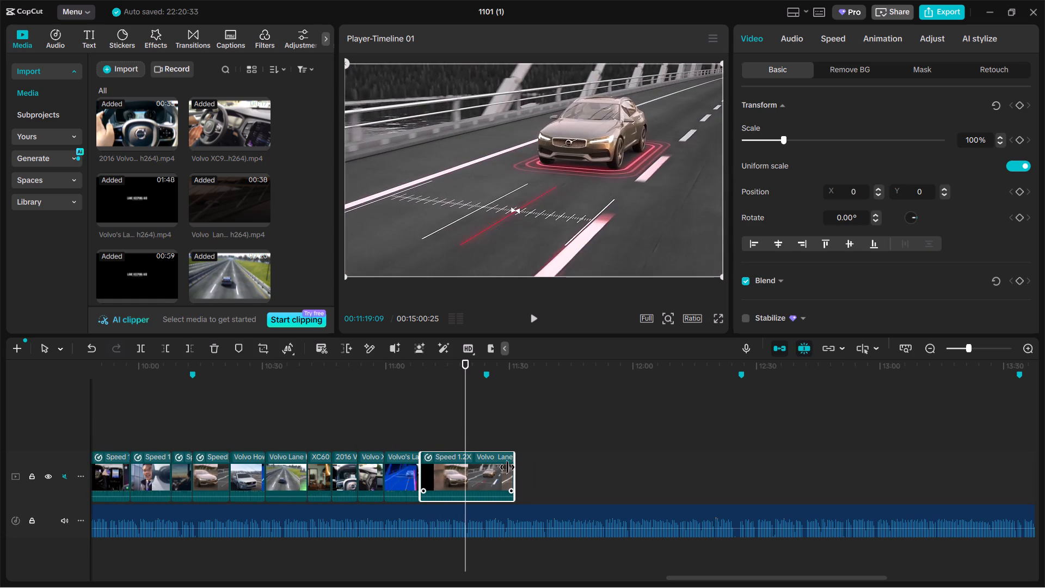
pyautogui.moveTo(507, 467); pyautogui.dragTo(458, 467)
# Extend the start of the XC60 Lane Keeping clip at 00:10:41 by about 1 second of earlier footage.
pyautogui.click(425, 440)
pyautogui.moveTo(425, 440); pyautogui.dragTo(273, 425)
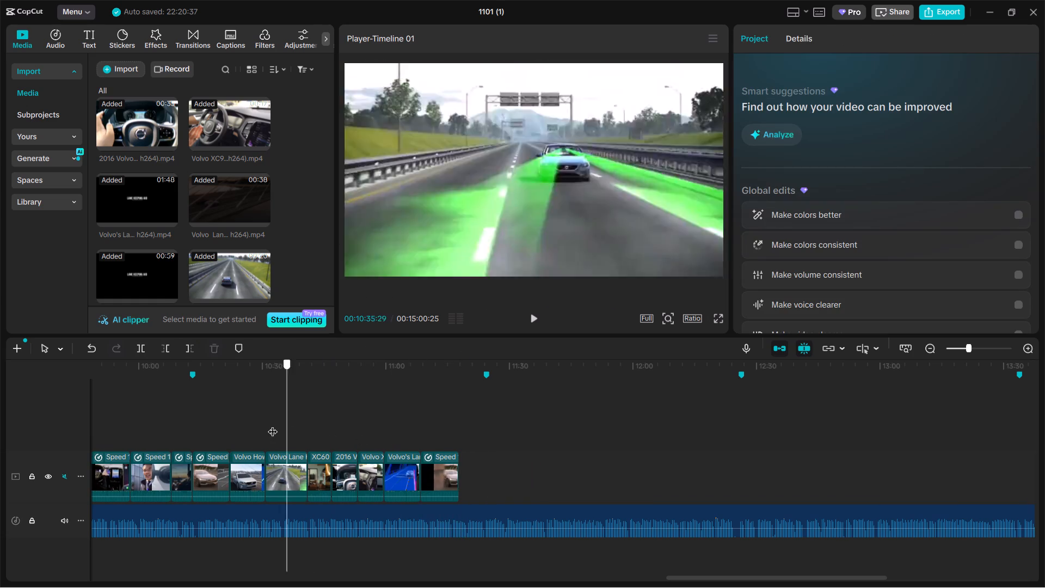
pyautogui.moveTo(273, 425); pyautogui.dragTo(285, 428)
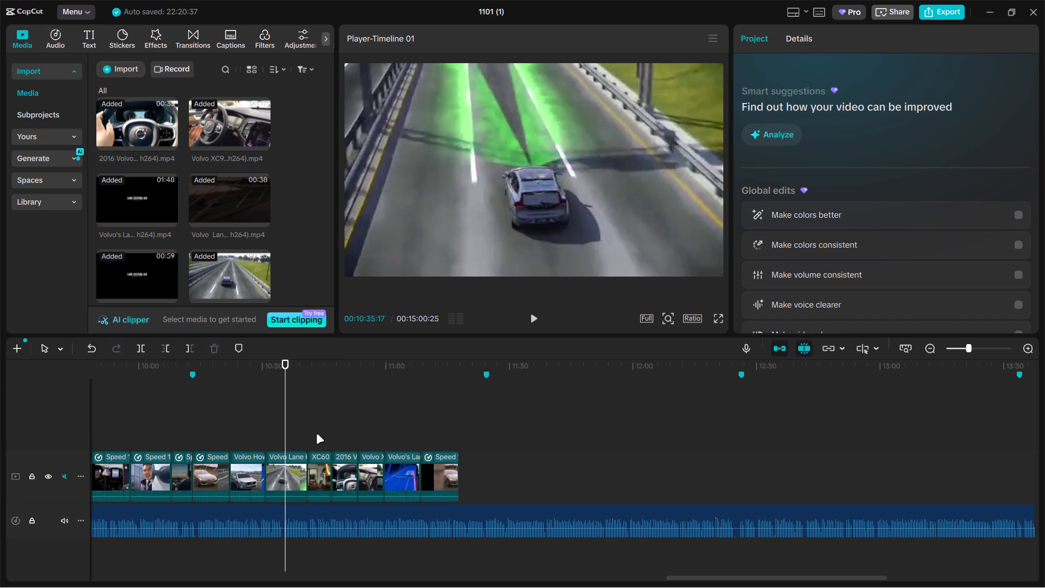
pyautogui.click(314, 433)
pyautogui.moveTo(314, 433); pyautogui.dragTo(309, 433)
pyautogui.keyDown('ctrl'); pyautogui.scroll(7, 317, 439); pyautogui.keyUp('ctrl')
pyautogui.click(317, 454)
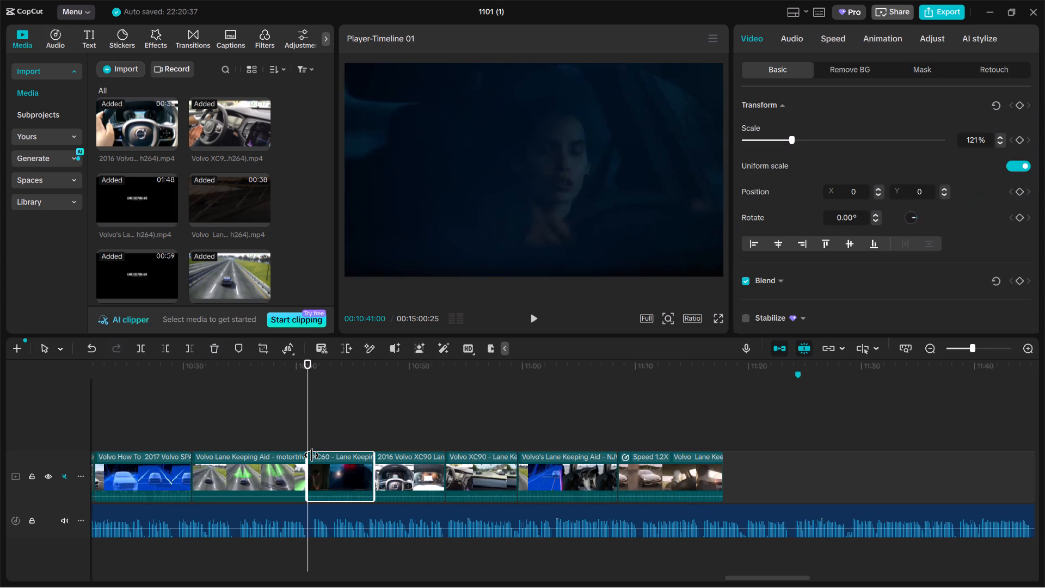
pyautogui.moveTo(307, 455); pyautogui.dragTo(296, 455)
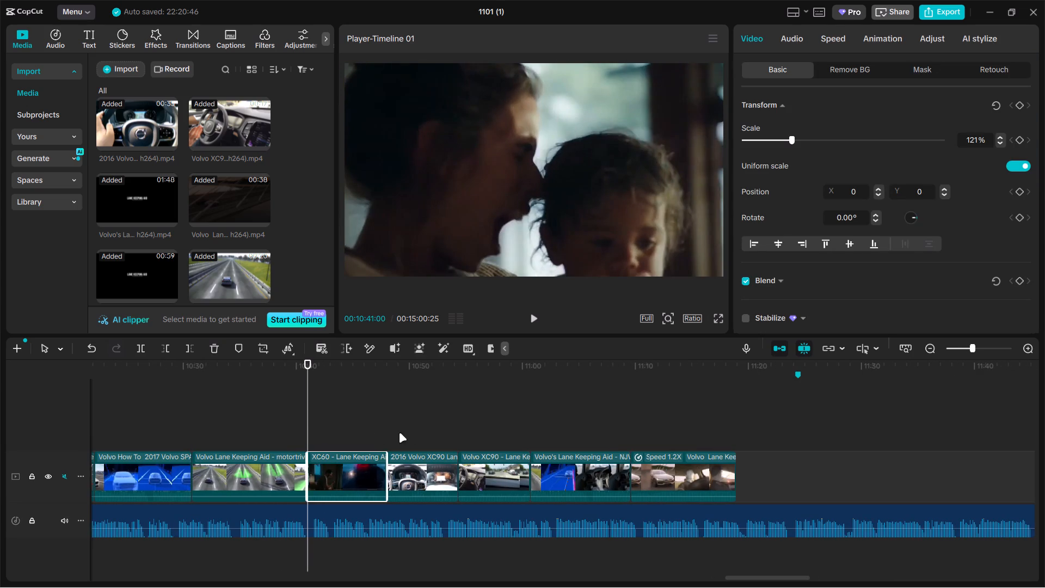
# Extend the end of the 2016 Volvo XC90 clip by about 3 seconds and the following Volvo XC90 clip by about 1 second.
pyautogui.click(411, 433)
pyautogui.moveTo(411, 433); pyautogui.dragTo(443, 434)
pyautogui.click(428, 486)
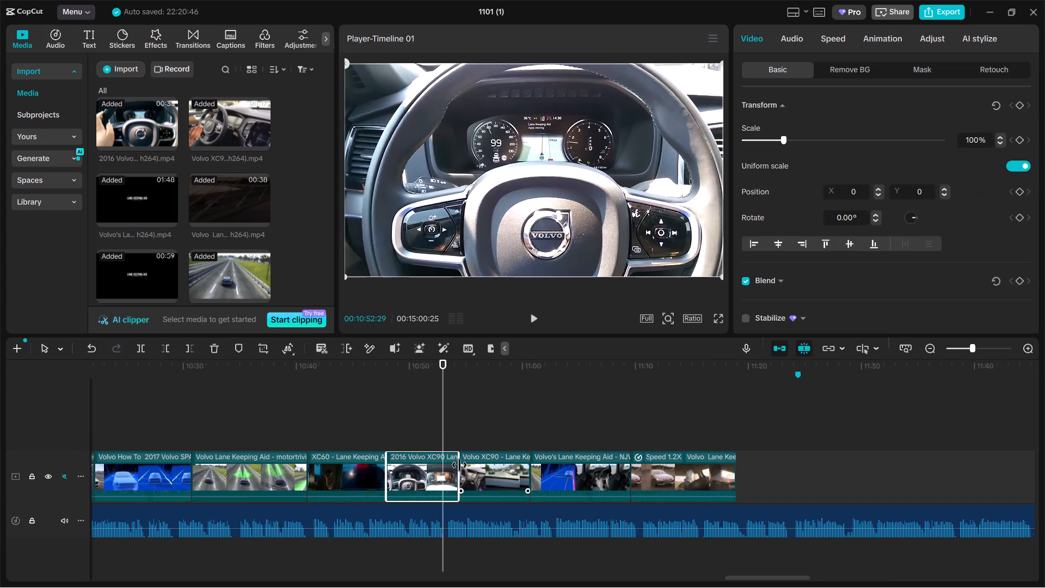
pyautogui.moveTo(459, 465); pyautogui.dragTo(488, 461)
pyautogui.click(511, 430)
pyautogui.click(526, 477)
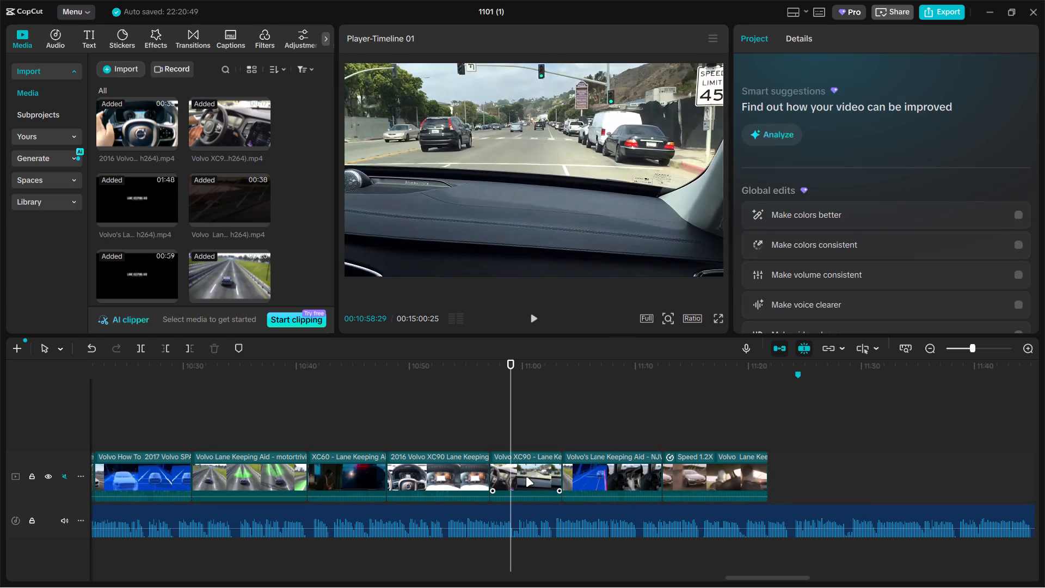
pyautogui.moveTo(562, 468); pyautogui.dragTo(573, 468)
# Slightly extend the clips from Volvo How To onward as a group, and fit the last clip's end to the 00:11:24 marker.
pyautogui.keyDown('ctrl'); pyautogui.scroll(-6, 573, 468); pyautogui.keyUp('ctrl')
pyautogui.click(299, 437)
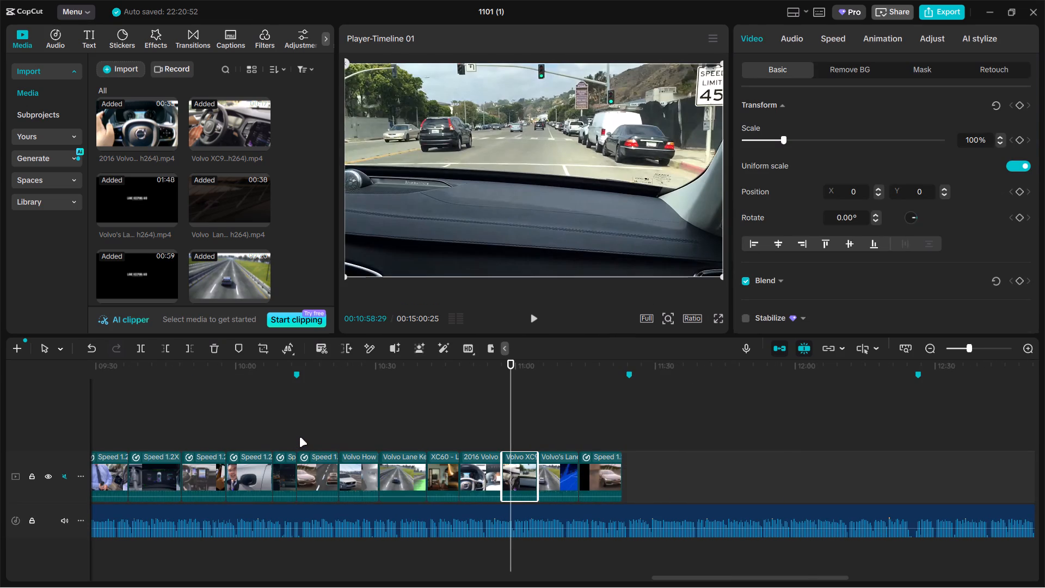
pyautogui.moveTo(299, 437); pyautogui.dragTo(394, 422)
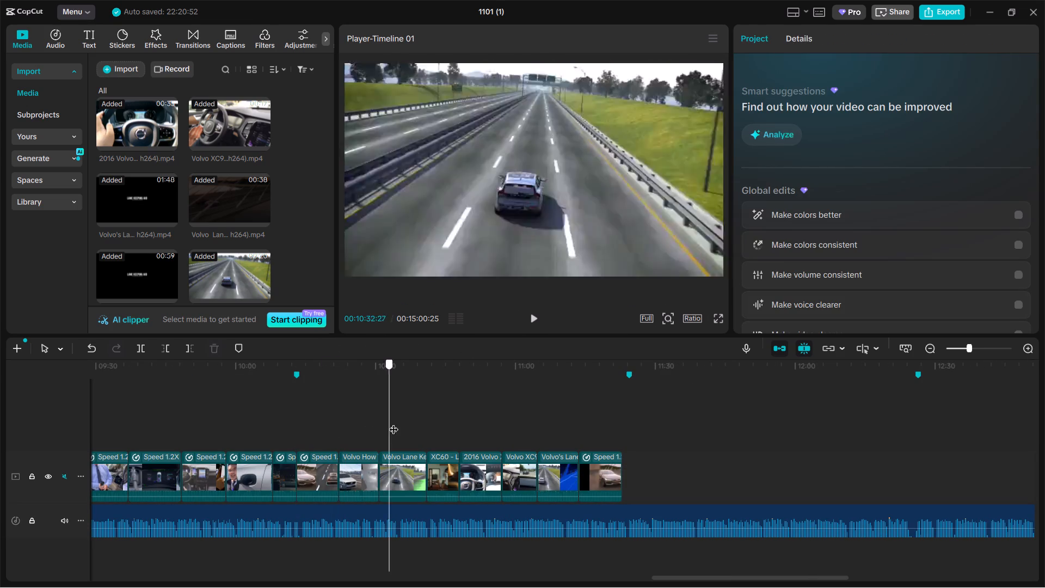
pyautogui.moveTo(394, 422); pyautogui.dragTo(613, 432)
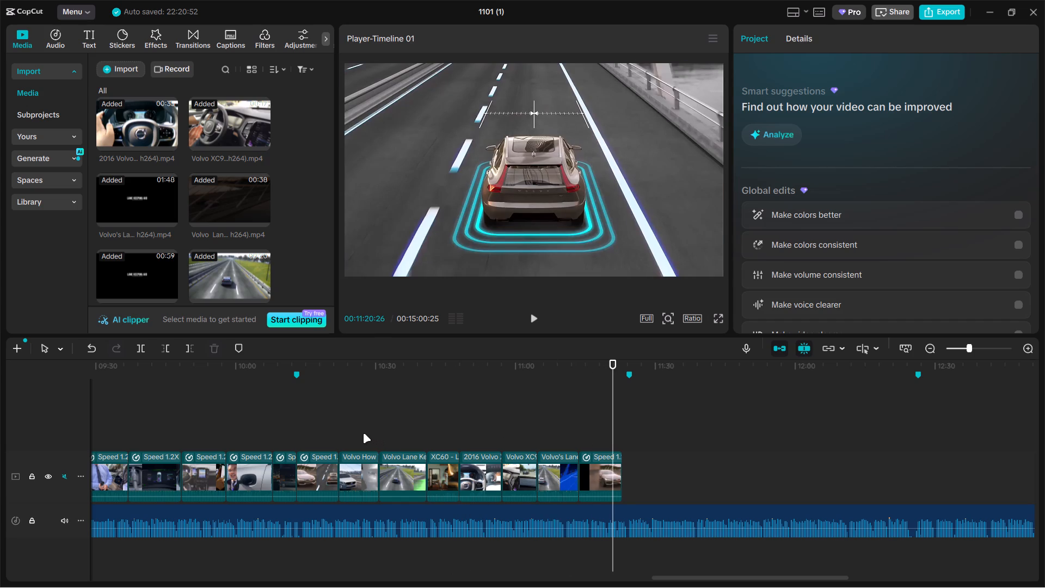
pyautogui.keyDown('ctrl'); pyautogui.moveTo(358, 432); pyautogui.dragTo(699, 491); pyautogui.keyUp('ctrl')
pyautogui.keyDown('ctrl'); pyautogui.scroll(10, 704, 491); pyautogui.keyUp('ctrl')
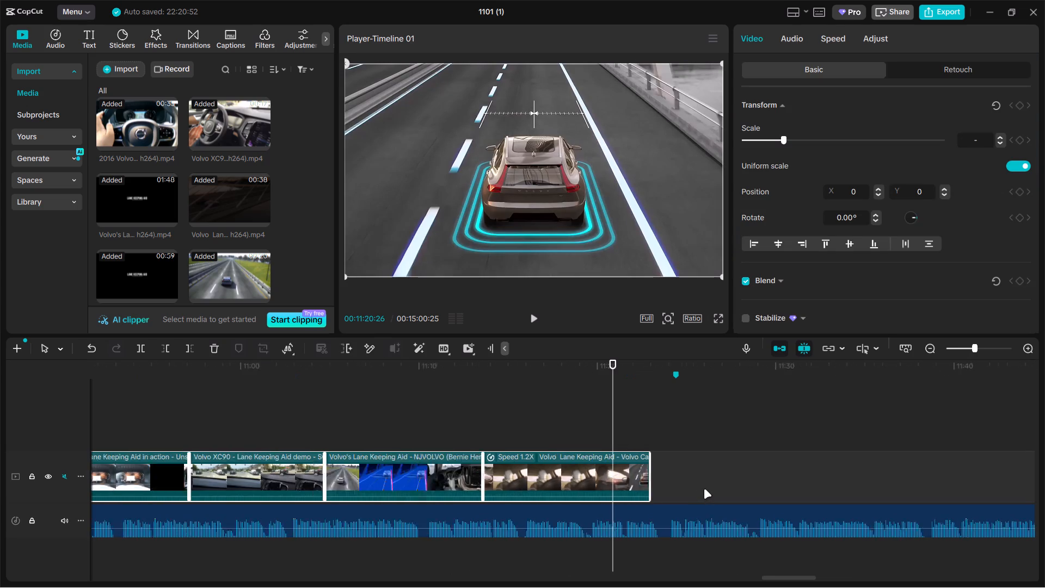
pyautogui.keyDown('ctrl'); pyautogui.scroll(12, 695, 484); pyautogui.keyUp('ctrl')
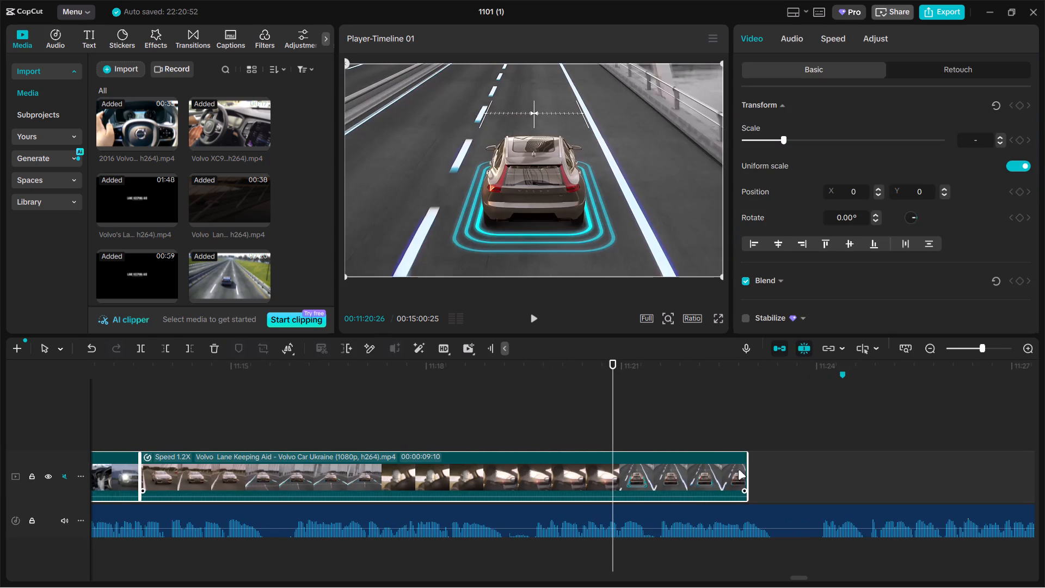
pyautogui.click(748, 470)
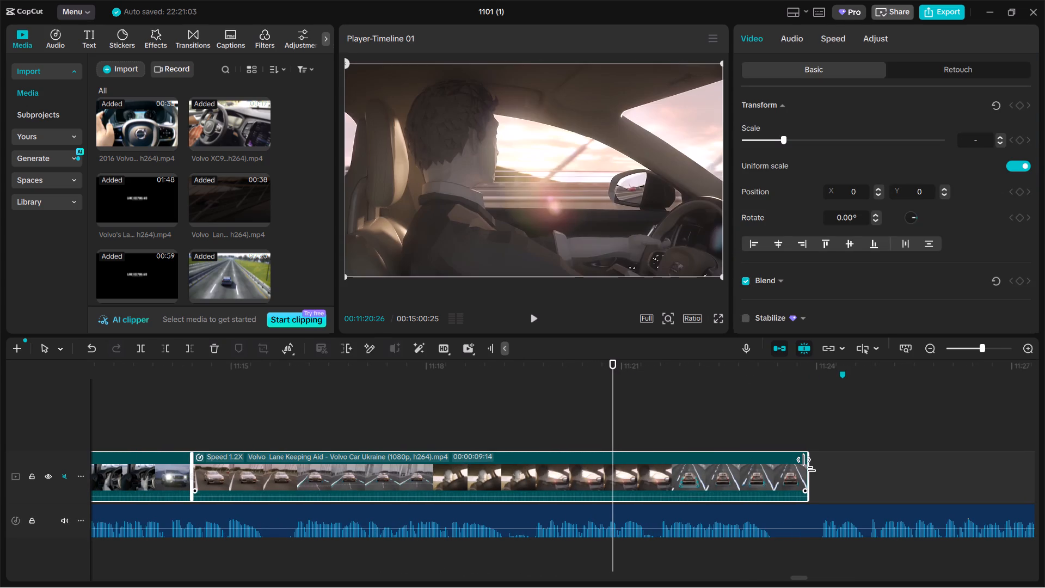
pyautogui.click(808, 464)
pyautogui.click(838, 439)
pyautogui.click(838, 477)
pyautogui.moveTo(852, 474); pyautogui.dragTo(842, 473)
# Shorten the end of the motortrend Volvo Lane Keeping Aid clip by about 1 second and slightly extend the end of the XC60 clip.
pyautogui.keyDown('ctrl'); pyautogui.scroll(-20, 842, 473); pyautogui.keyUp('ctrl')
pyautogui.keyDown('ctrl'); pyautogui.scroll(-5, 842, 473); pyautogui.keyUp('ctrl')
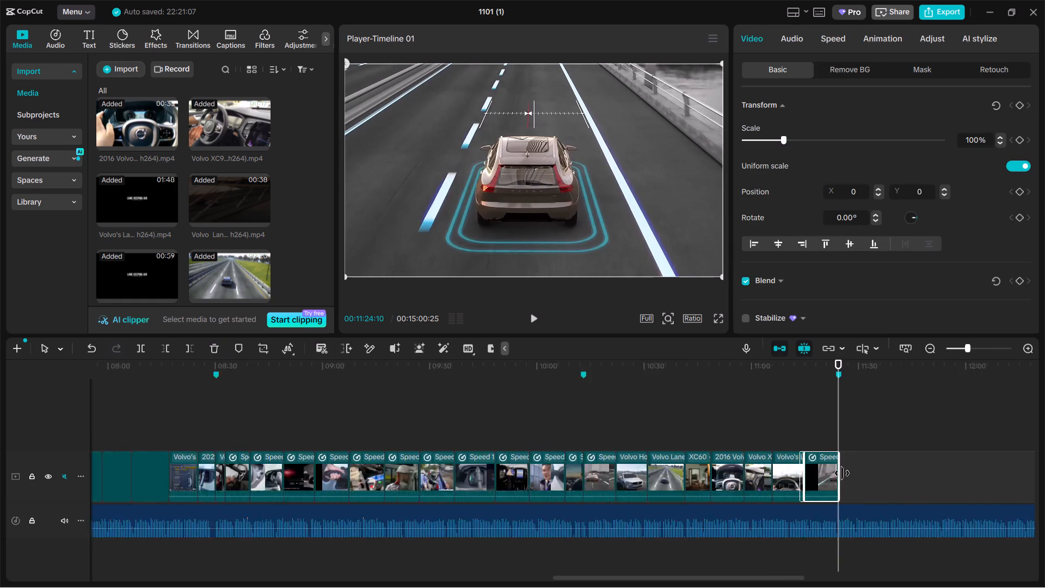
pyautogui.keyDown('ctrl'); pyautogui.scroll(-16, 842, 473); pyautogui.keyUp('ctrl')
pyautogui.keyDown('ctrl'); pyautogui.scroll(2, 838, 473); pyautogui.keyUp('ctrl')
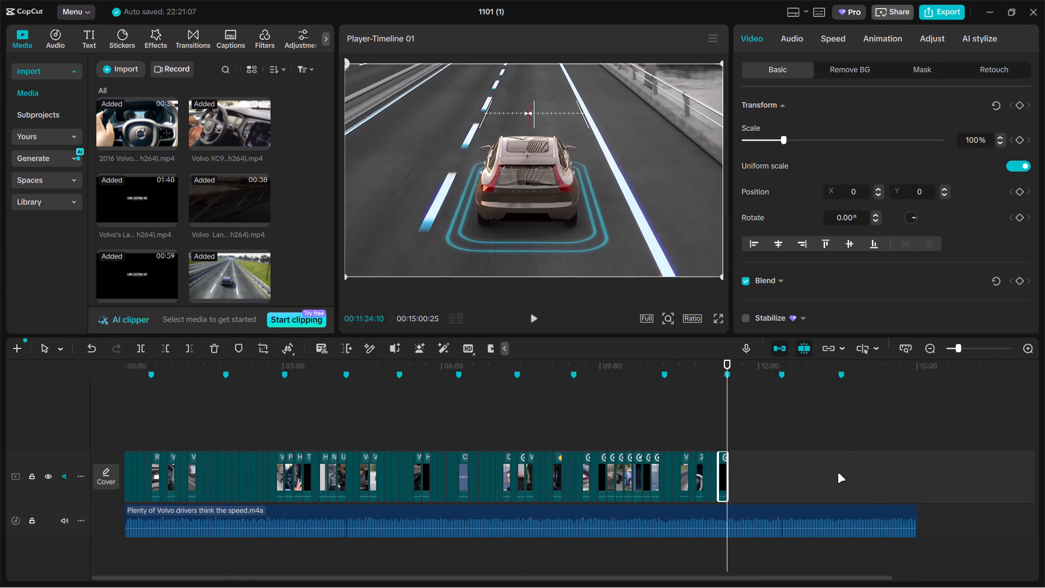
pyautogui.keyDown('ctrl'); pyautogui.scroll(3, 838, 473); pyautogui.keyUp('ctrl')
pyautogui.click(623, 436)
pyautogui.keyDown('ctrl'); pyautogui.scroll(15, 622, 442); pyautogui.keyUp('ctrl')
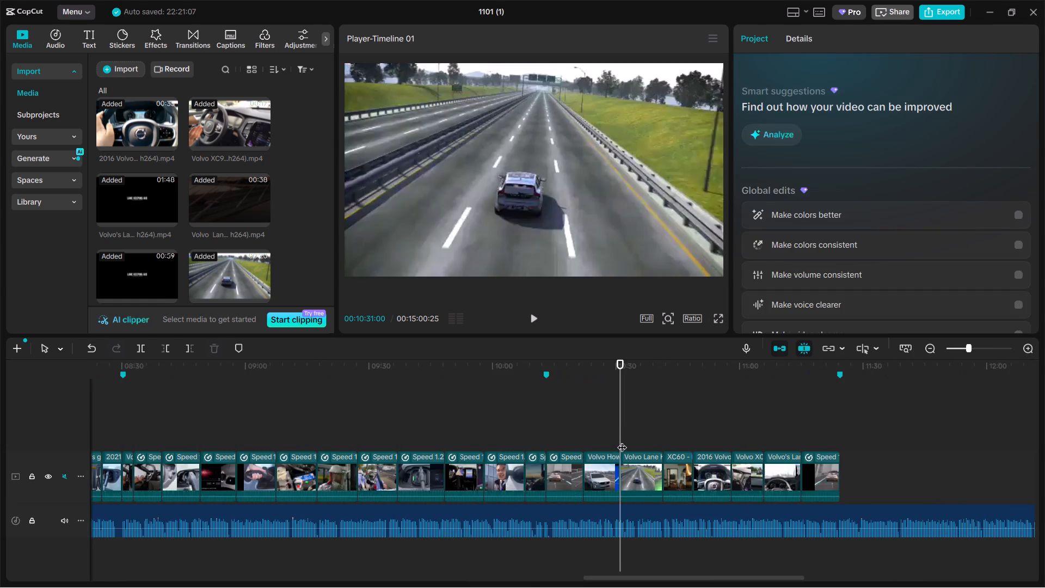
pyautogui.keyDown('ctrl'); pyautogui.scroll(6, 622, 440); pyautogui.keyUp('ctrl')
pyautogui.doubleClick(680, 423)
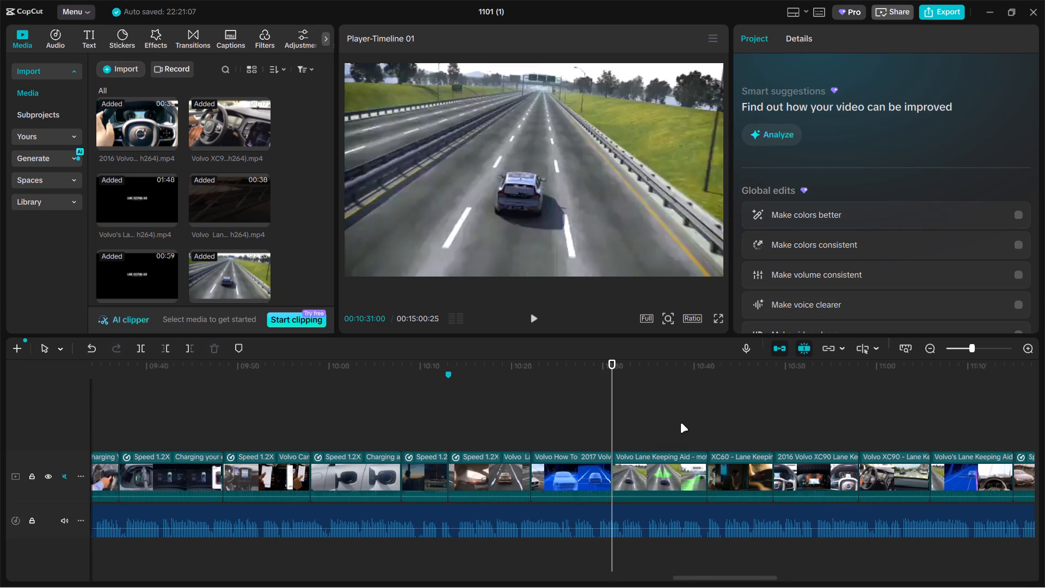
pyautogui.click(607, 461)
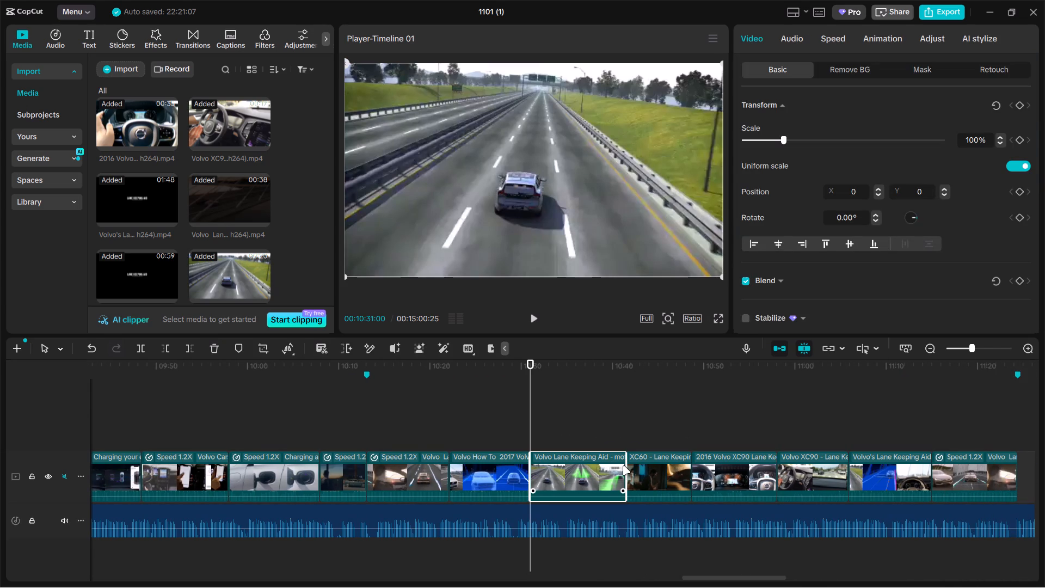
pyautogui.moveTo(623, 465); pyautogui.dragTo(616, 465)
pyautogui.click(644, 461)
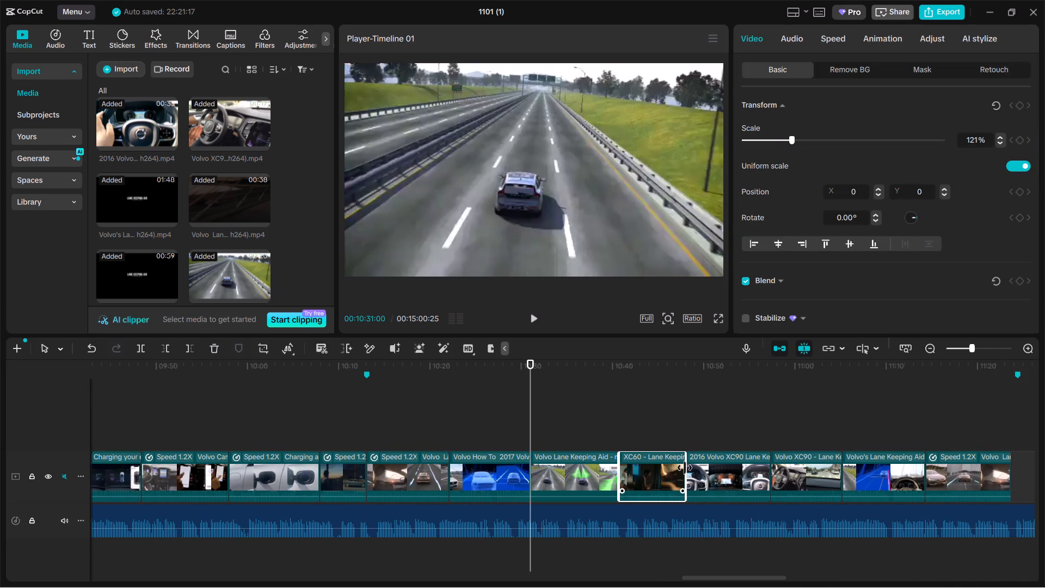
pyautogui.click(685, 468)
# Adjust the end of the last 1.2X Volvo Lane Keeping Aid clip to meet the marker at about 00:11:24.
pyautogui.click(994, 425)
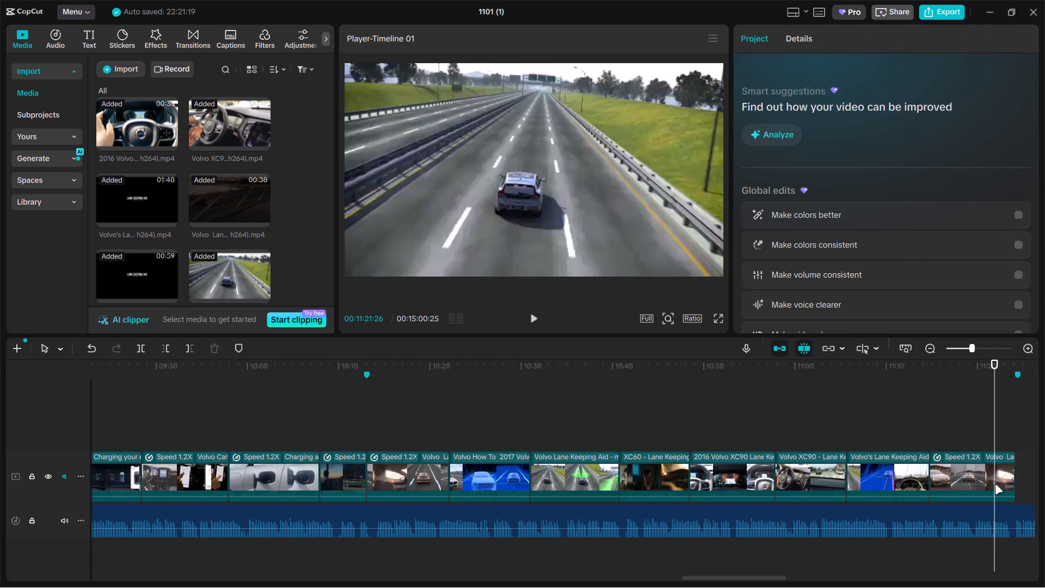
pyautogui.click(995, 485)
pyautogui.moveTo(1016, 476); pyautogui.dragTo(1009, 476)
pyautogui.moveTo(1009, 476); pyautogui.dragTo(1015, 474)
# Review the clip coverage of the whole timeline, and scrub and play the end of the lane keeping section around the 00:11:24 marker.
pyautogui.keyDown('ctrl'); pyautogui.scroll(-17, 991, 473); pyautogui.keyUp('ctrl')
pyautogui.keyDown('ctrl'); pyautogui.scroll(-4, 979, 480); pyautogui.keyUp('ctrl')
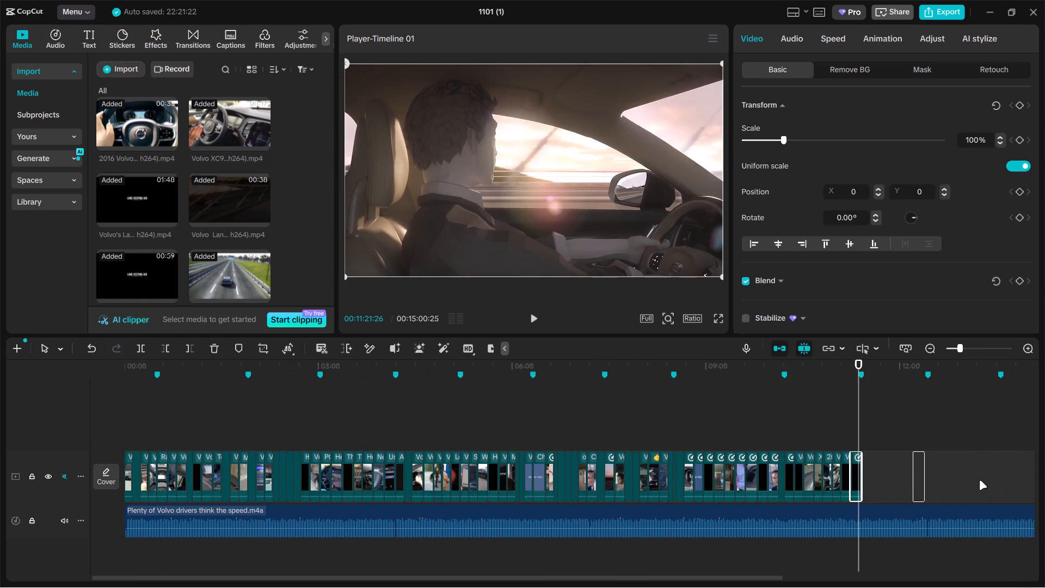
pyautogui.keyDown('ctrl'); pyautogui.scroll(-4, 979, 480); pyautogui.keyUp('ctrl')
pyautogui.keyDown('ctrl'); pyautogui.scroll(1, 979, 480); pyautogui.keyUp('ctrl')
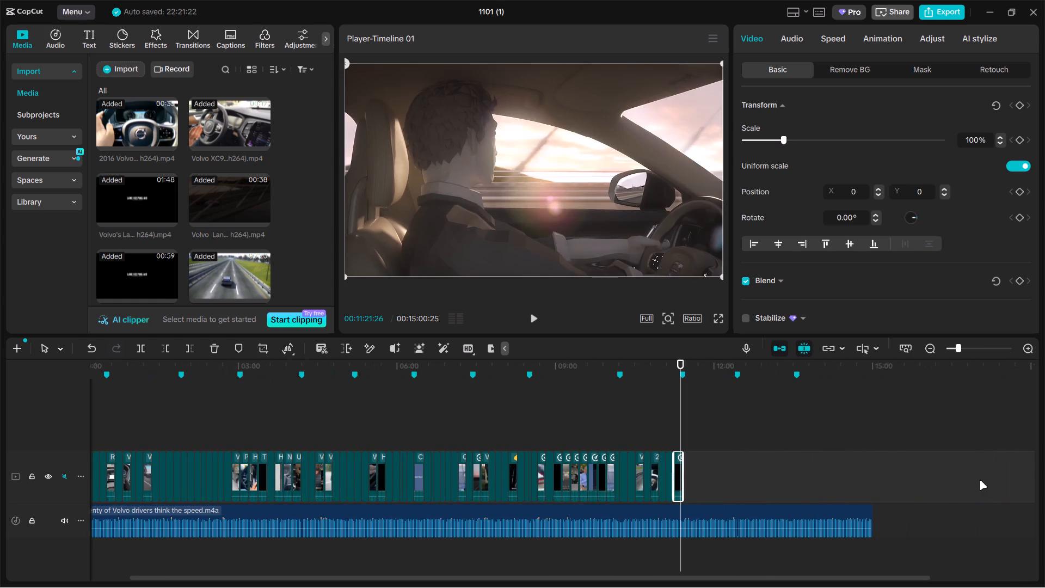
pyautogui.keyDown('ctrl'); pyautogui.scroll(-1, 979, 480); pyautogui.keyUp('ctrl')
pyautogui.keyDown('ctrl'); pyautogui.scroll(4, 934, 477); pyautogui.keyUp('ctrl')
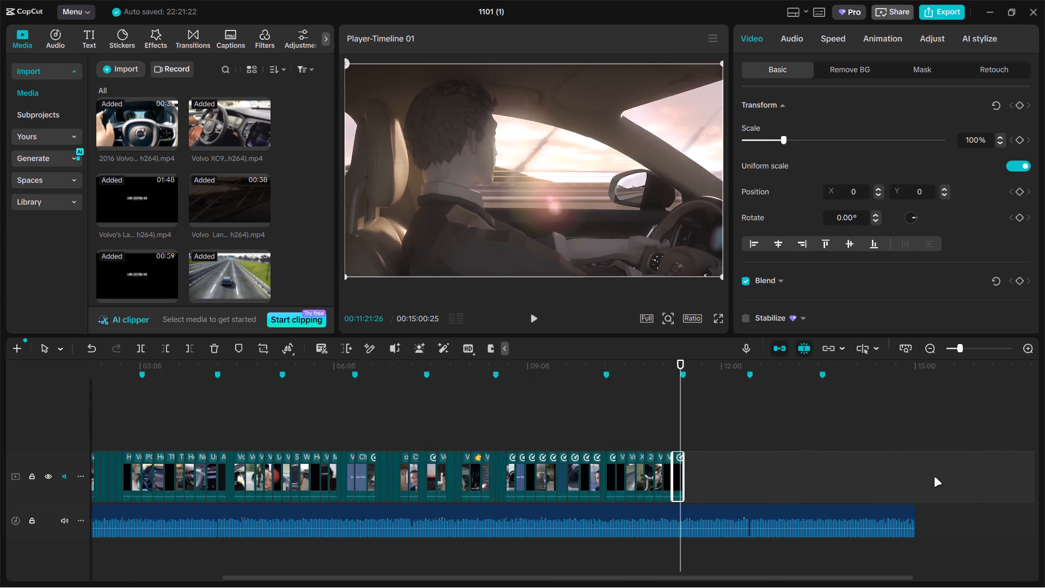
pyautogui.keyDown('ctrl'); pyautogui.scroll(18, 934, 477); pyautogui.keyUp('ctrl')
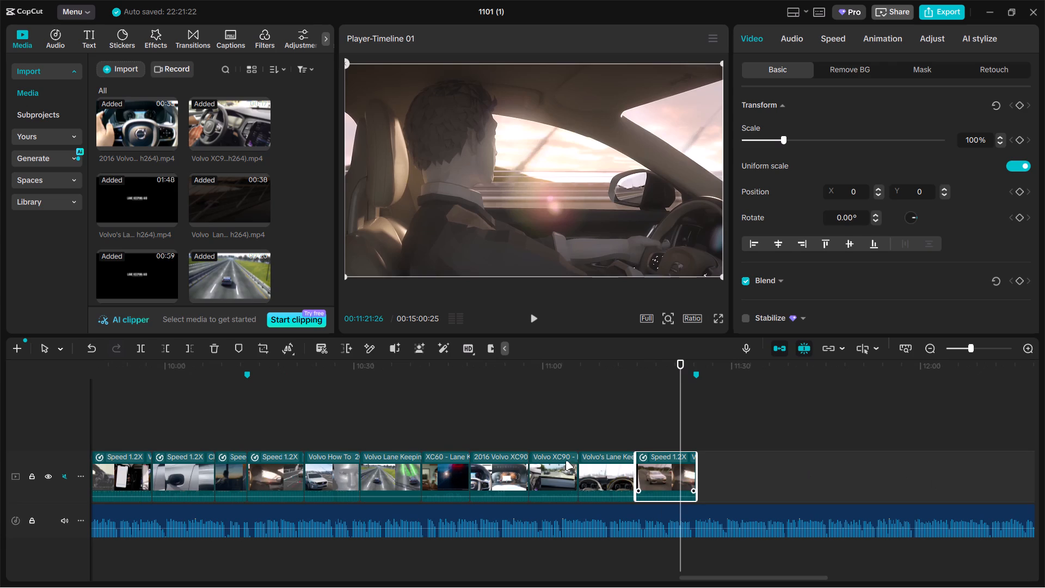
pyautogui.click(632, 434)
pyautogui.moveTo(632, 434); pyautogui.dragTo(643, 434)
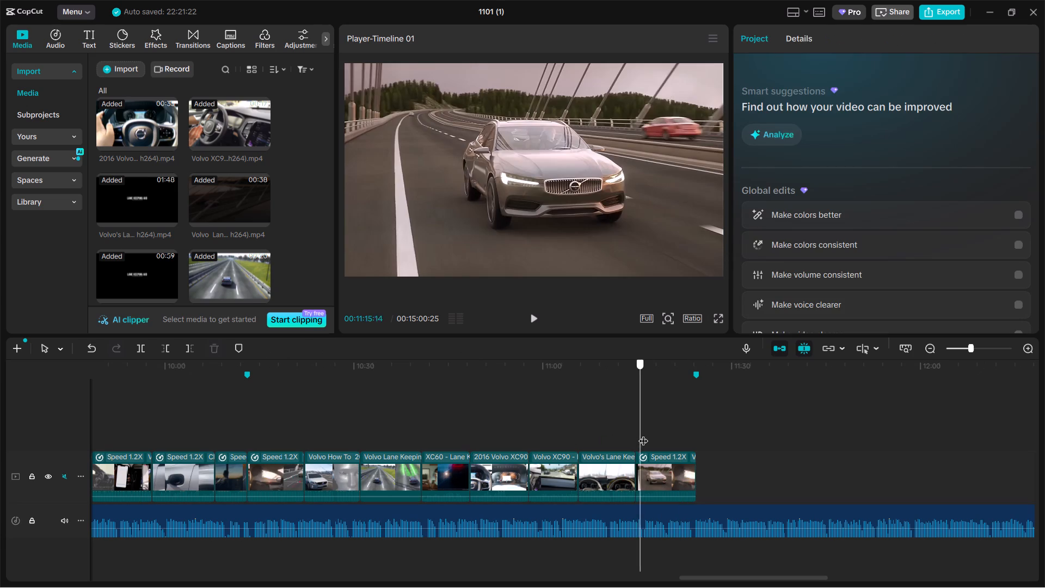
pyautogui.moveTo(643, 434); pyautogui.dragTo(640, 434)
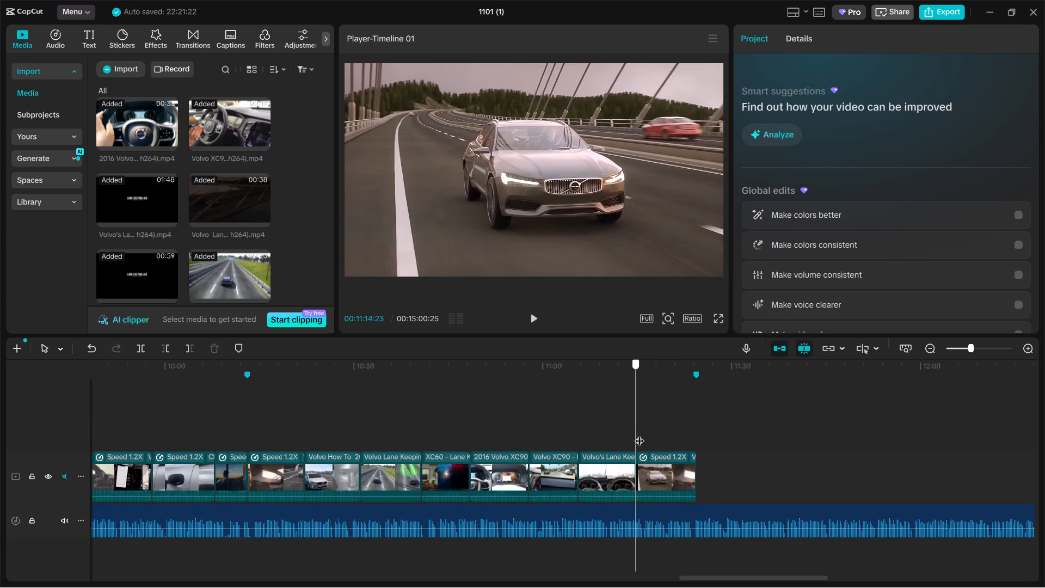
pyautogui.moveTo(640, 434); pyautogui.dragTo(696, 438)
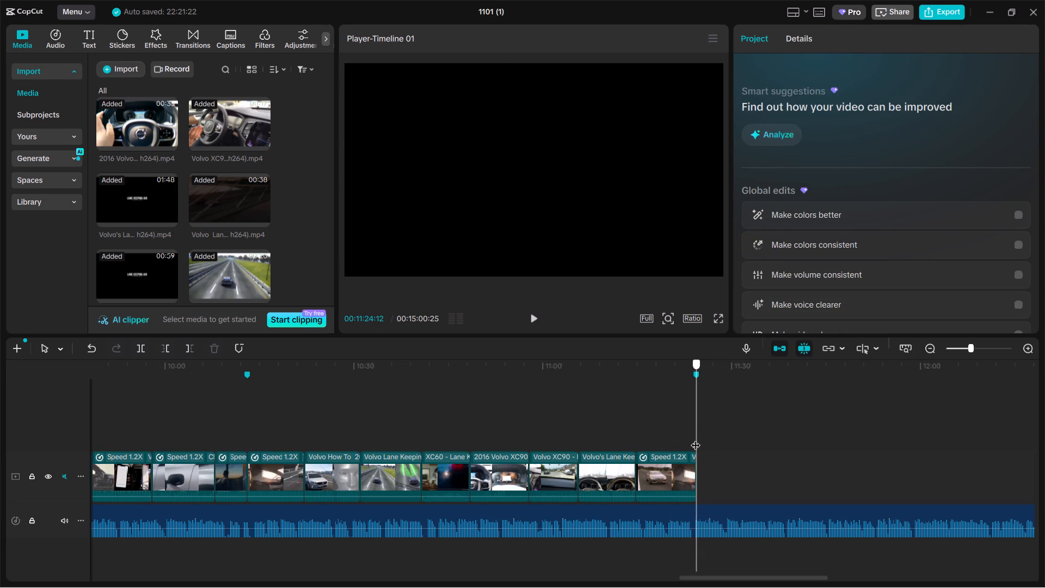
pyautogui.moveTo(696, 438); pyautogui.dragTo(688, 438)
pyautogui.press('space')
pyautogui.click(698, 446)
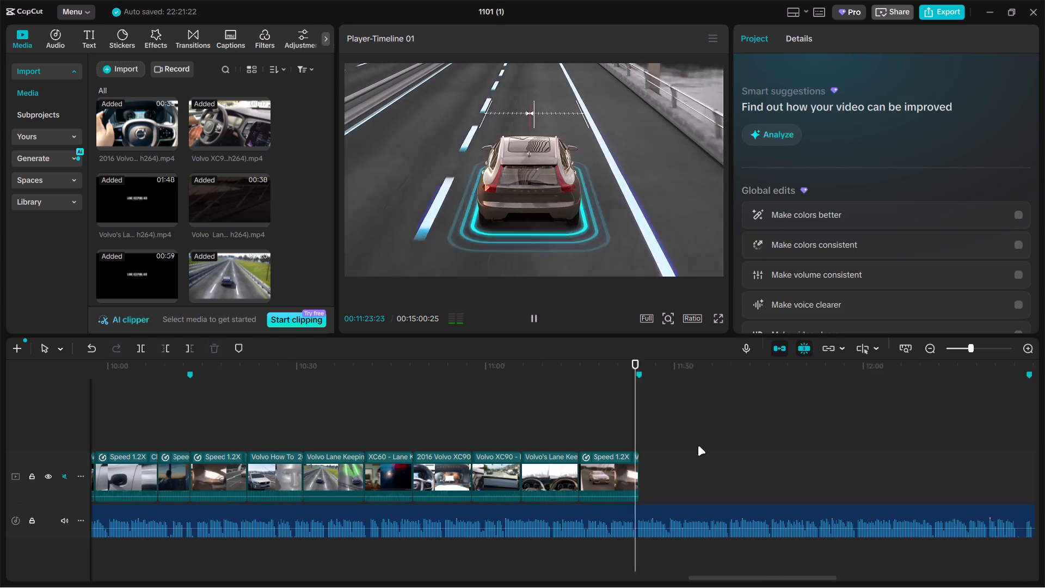
pyautogui.press('space')
# Import all videos from the 03 folder in EDIT and place them on the video track after the last clip at about 00:11:24.
pyautogui.click(125, 74)
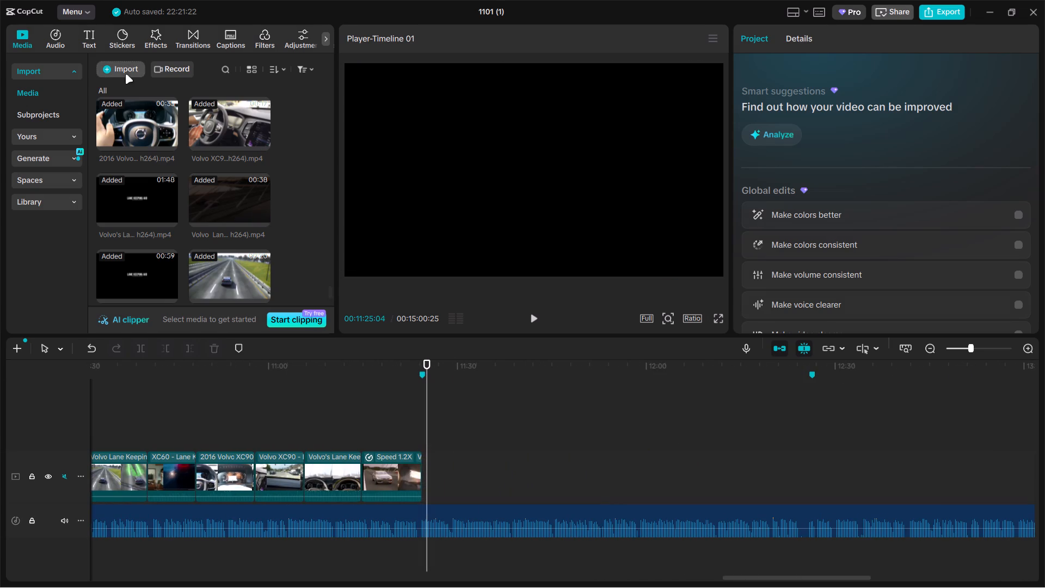
pyautogui.click(145, 91)
pyautogui.click(89, 32)
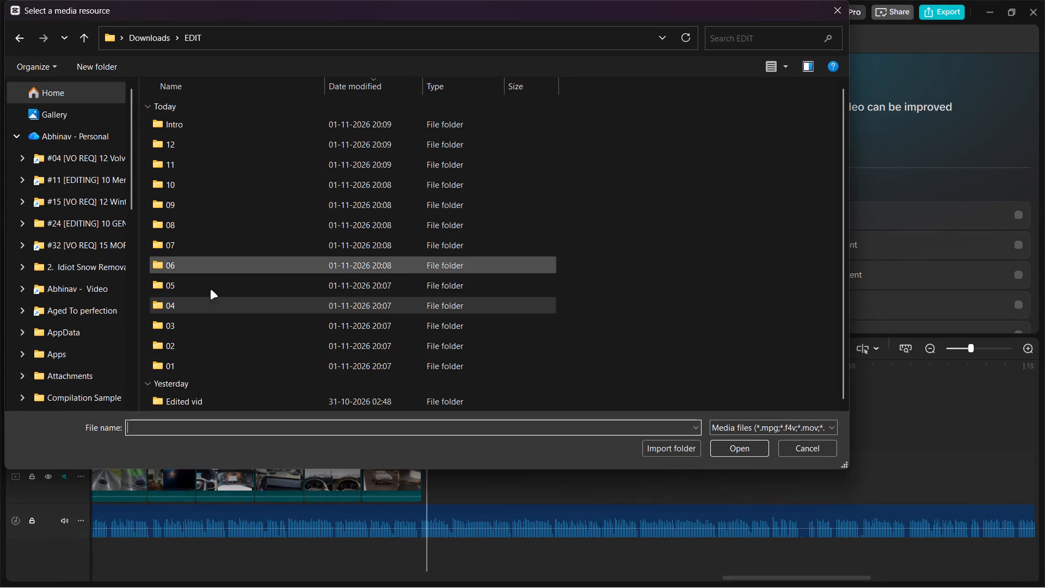
pyautogui.doubleClick(205, 330)
pyautogui.hotkey('ctrl', 'a')
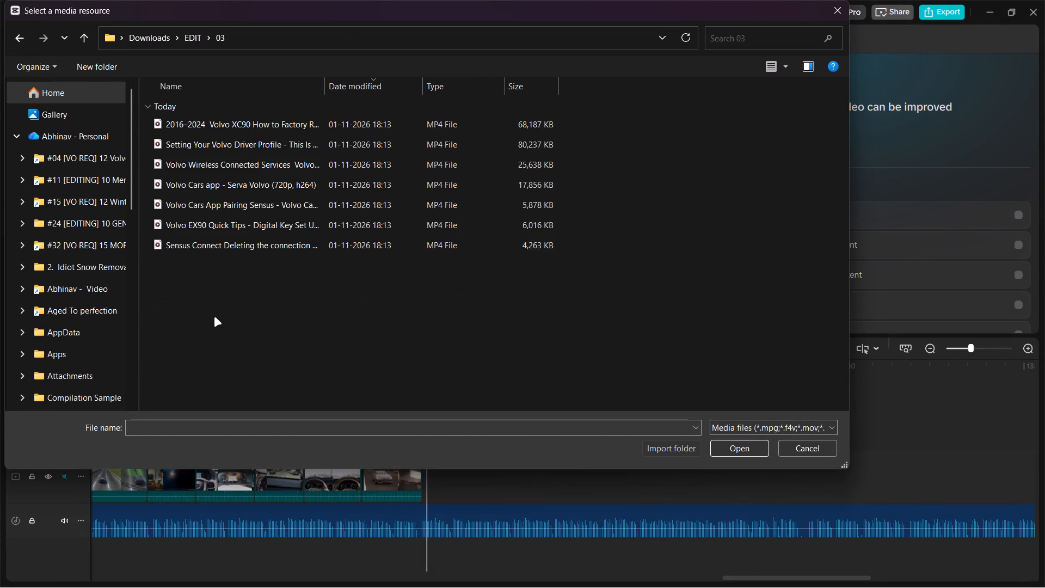
pyautogui.press('Return')
pyautogui.moveTo(152, 126); pyautogui.dragTo(493, 476)
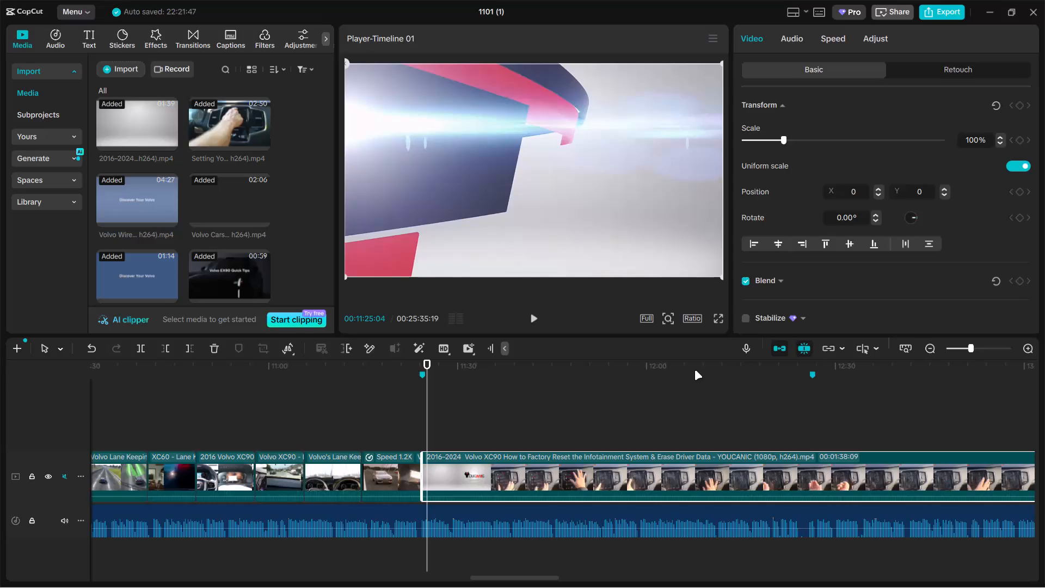
pyautogui.click(248, 439)
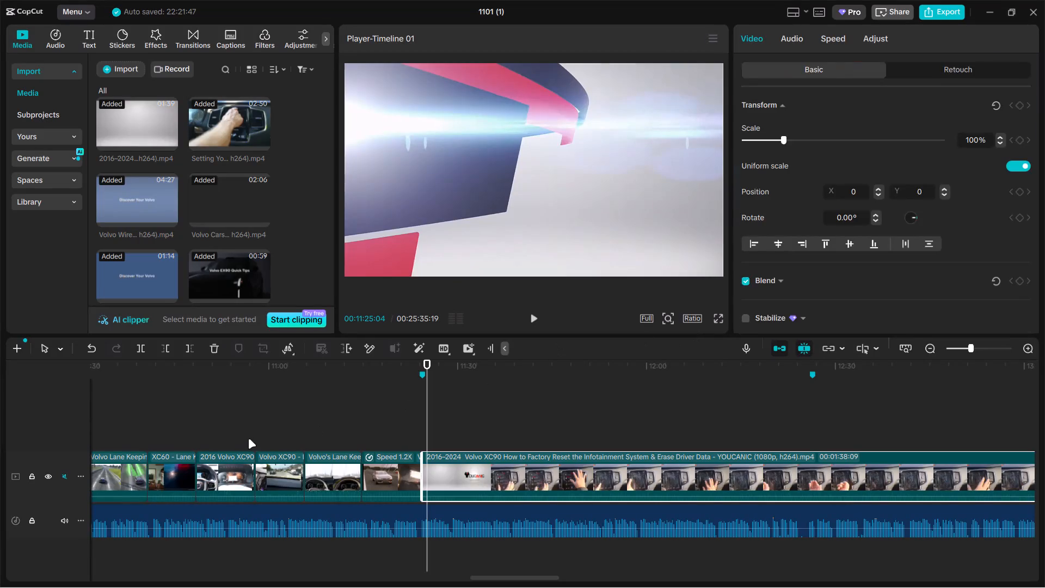
# Review the clip sequence across the whole timeline, checking frames from the opening section through the newly added folder 03 clips.
pyautogui.moveTo(239, 410); pyautogui.dragTo(388, 397)
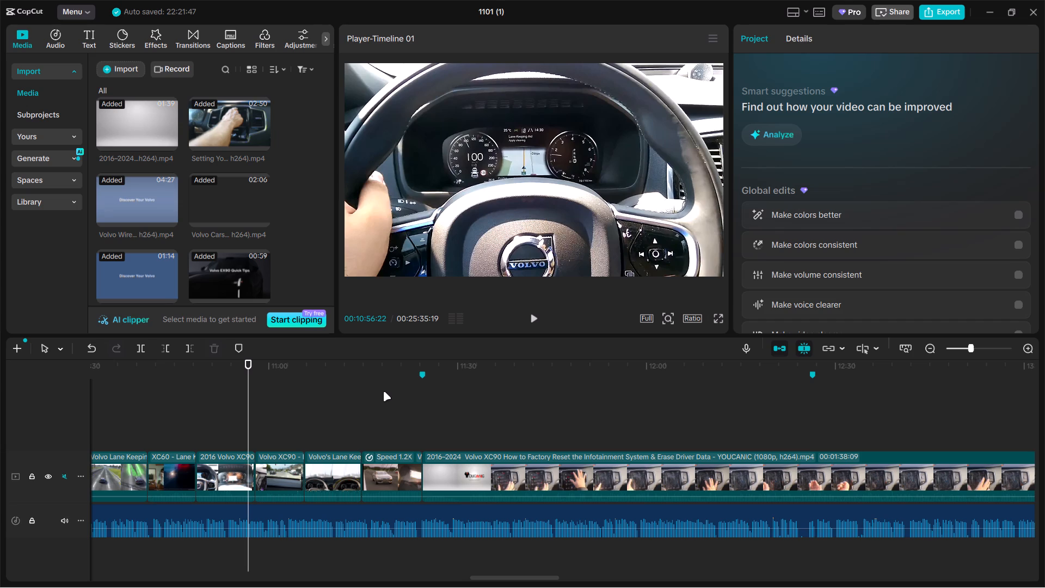
pyautogui.click(798, 409)
pyautogui.moveTo(610, 443); pyautogui.dragTo(585, 462)
pyautogui.moveTo(578, 460); pyautogui.dragTo(553, 444)
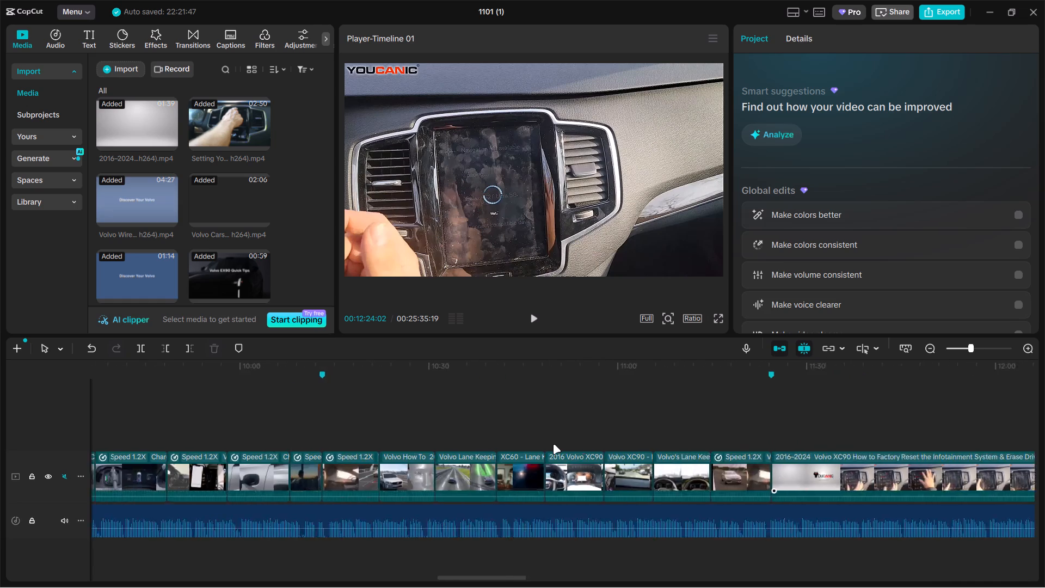
pyautogui.moveTo(553, 444); pyautogui.dragTo(538, 427)
pyautogui.click(528, 426)
pyautogui.click(528, 426)
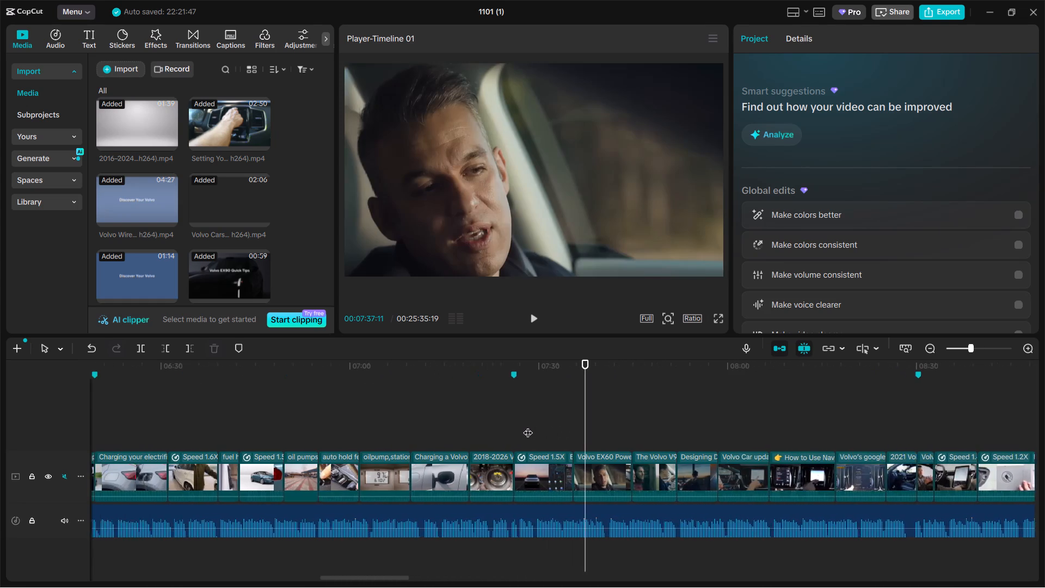
pyautogui.tripleClick(528, 426)
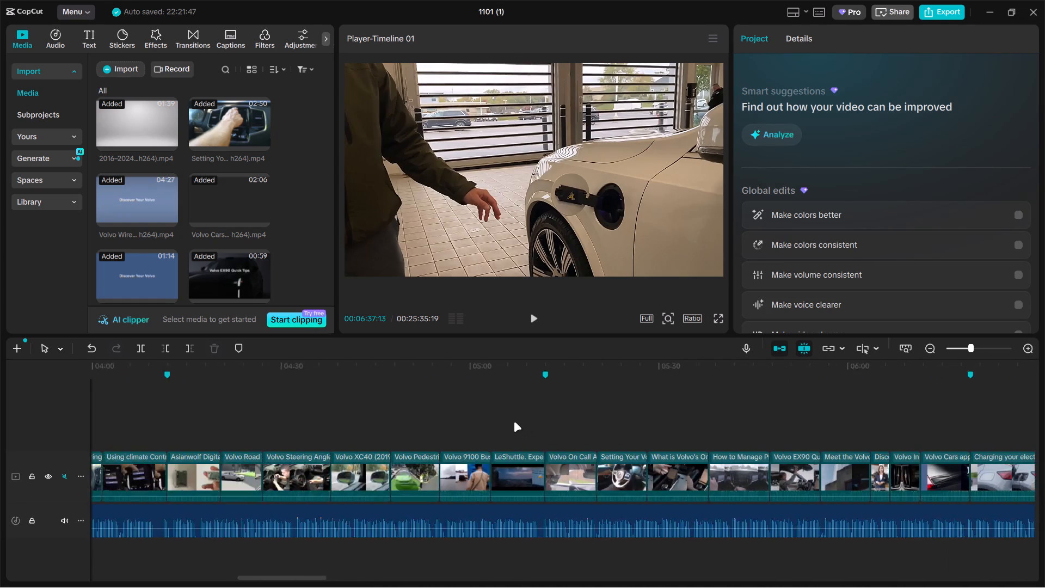
pyautogui.click(508, 424)
pyautogui.click(508, 424)
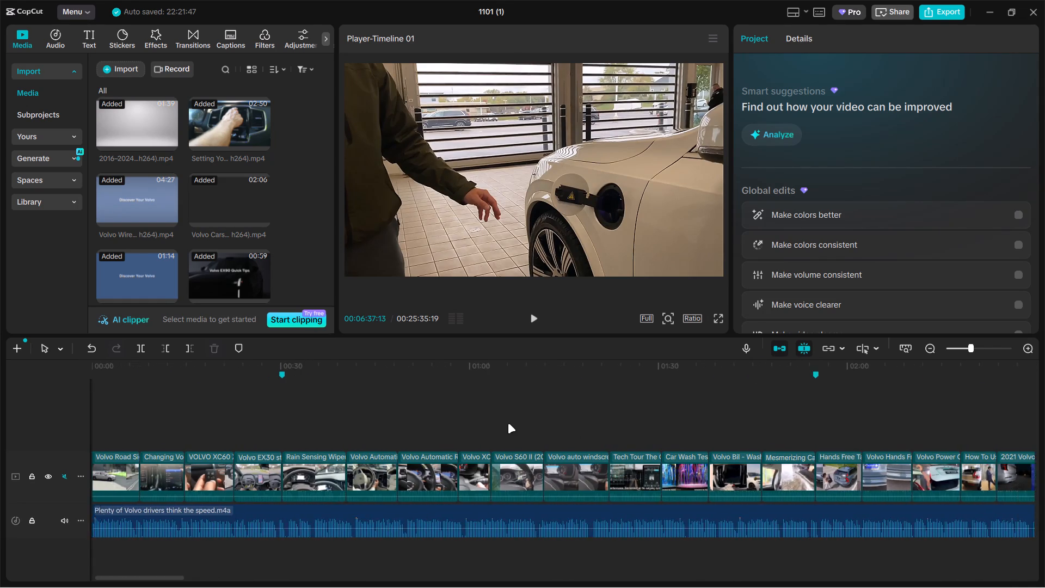
pyautogui.moveTo(509, 414); pyautogui.dragTo(522, 418)
pyautogui.click(522, 418)
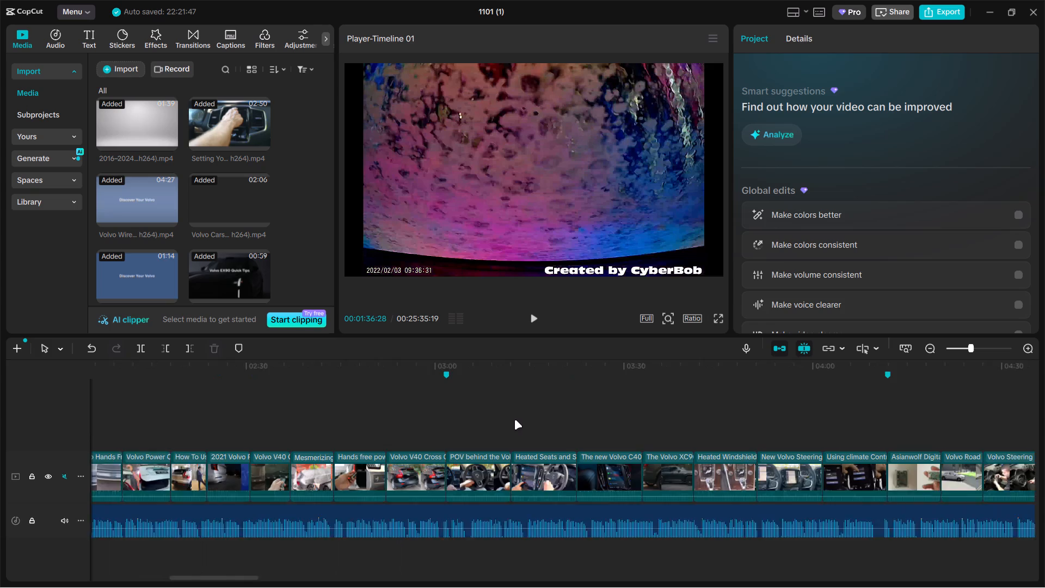
pyautogui.click(512, 419)
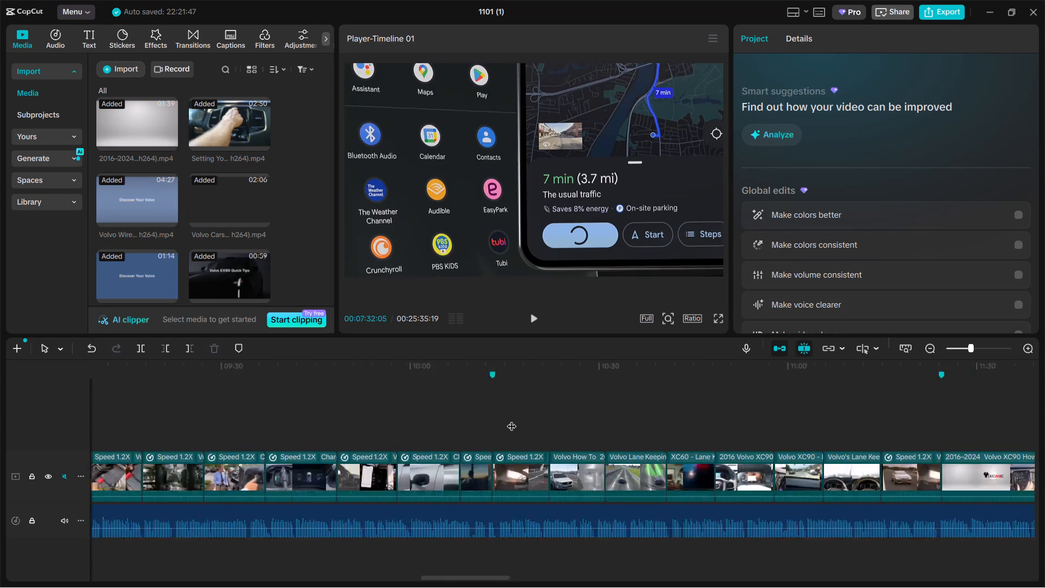
pyautogui.click(512, 419)
pyautogui.click(512, 419)
pyautogui.doubleClick(508, 417)
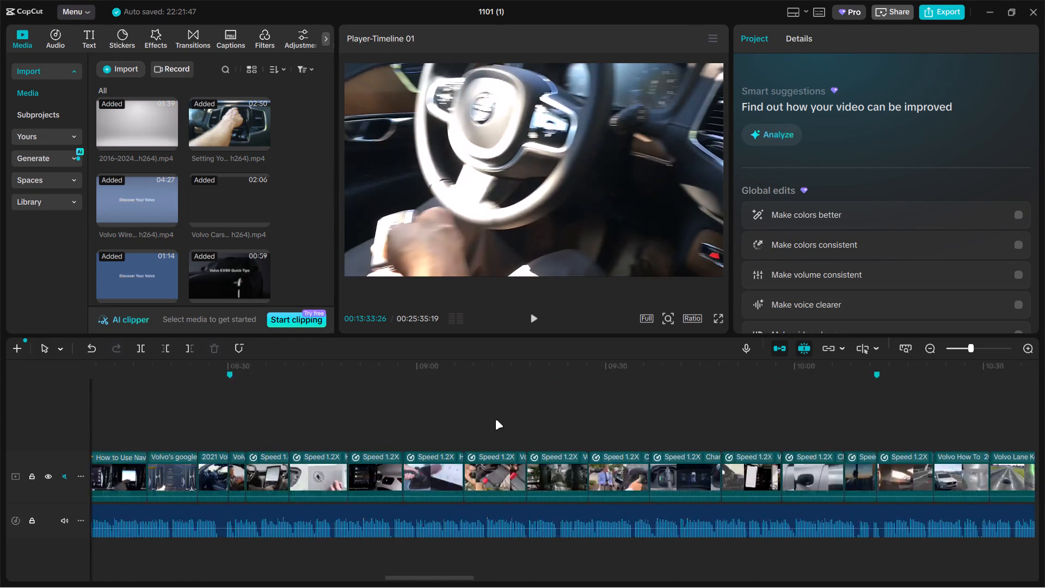
pyautogui.click(495, 420)
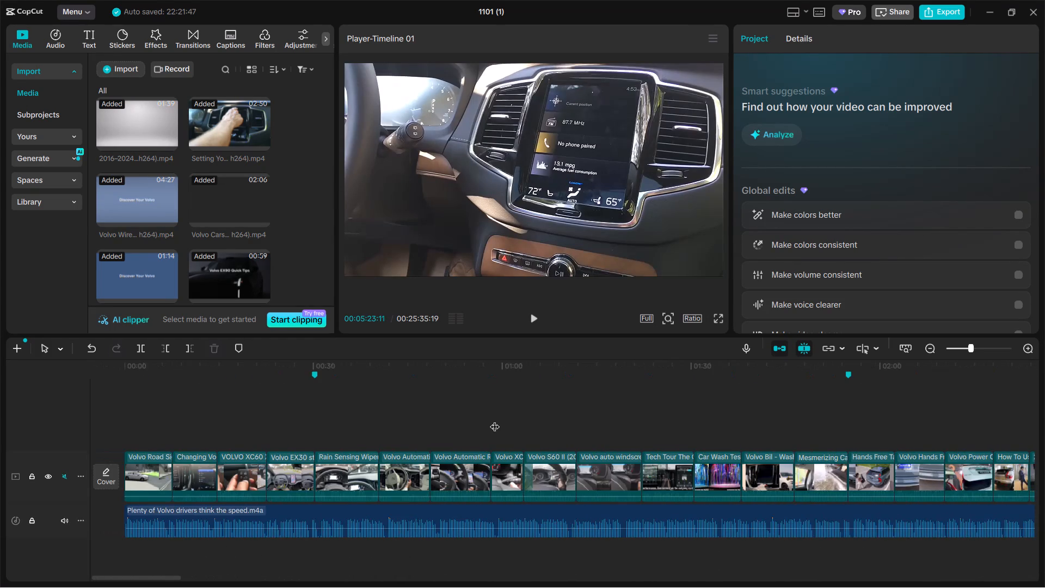
pyautogui.click(478, 421)
pyautogui.doubleClick(478, 421)
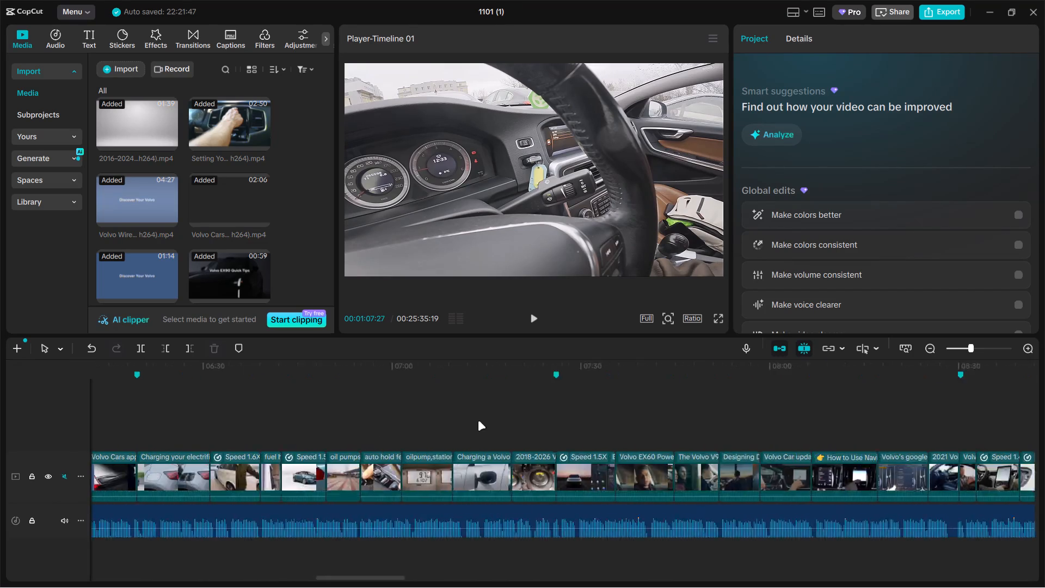
pyautogui.click(355, 417)
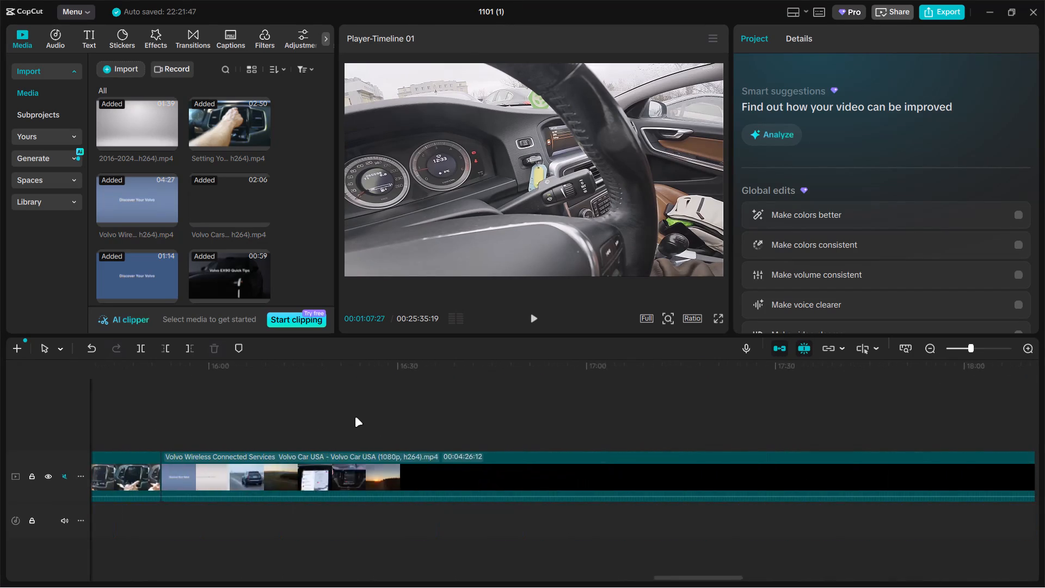
pyautogui.click(355, 417)
pyautogui.click(355, 417)
pyautogui.doubleClick(355, 417)
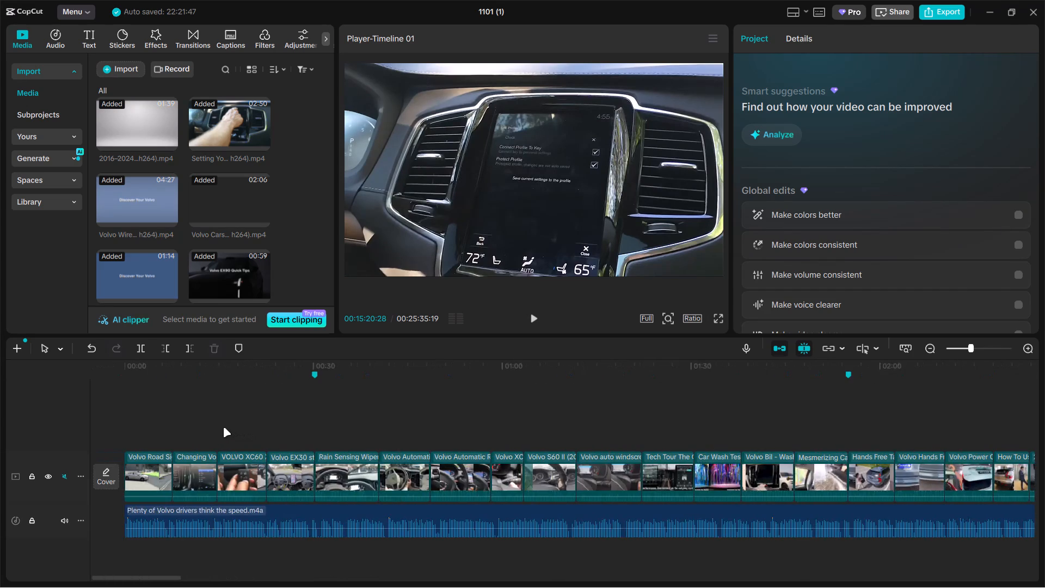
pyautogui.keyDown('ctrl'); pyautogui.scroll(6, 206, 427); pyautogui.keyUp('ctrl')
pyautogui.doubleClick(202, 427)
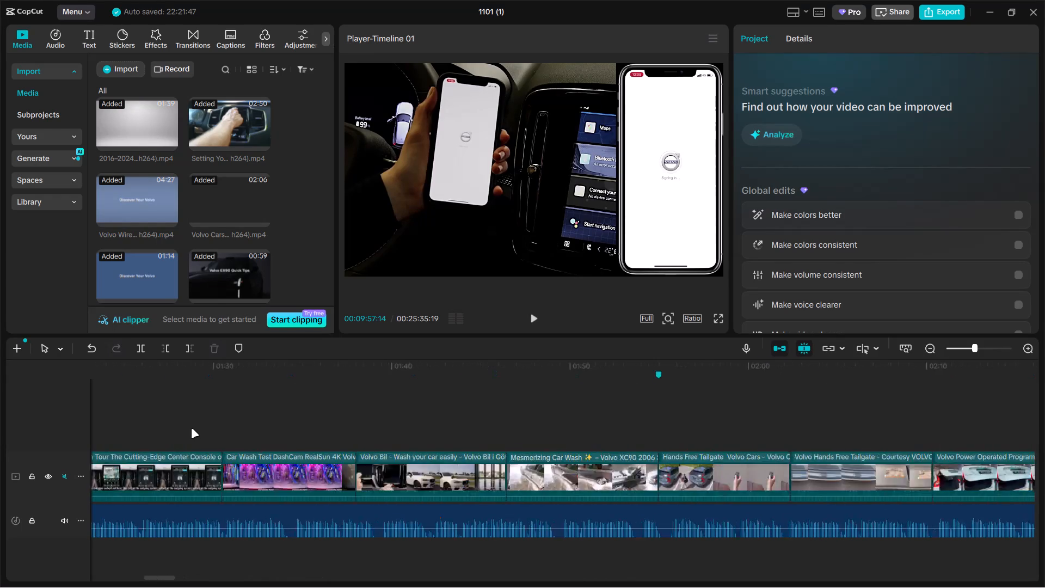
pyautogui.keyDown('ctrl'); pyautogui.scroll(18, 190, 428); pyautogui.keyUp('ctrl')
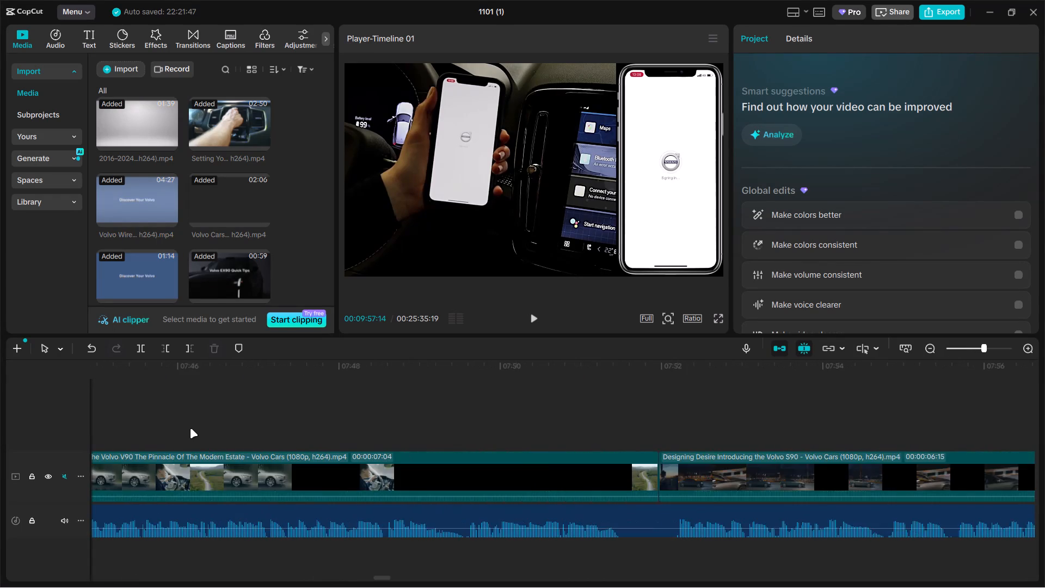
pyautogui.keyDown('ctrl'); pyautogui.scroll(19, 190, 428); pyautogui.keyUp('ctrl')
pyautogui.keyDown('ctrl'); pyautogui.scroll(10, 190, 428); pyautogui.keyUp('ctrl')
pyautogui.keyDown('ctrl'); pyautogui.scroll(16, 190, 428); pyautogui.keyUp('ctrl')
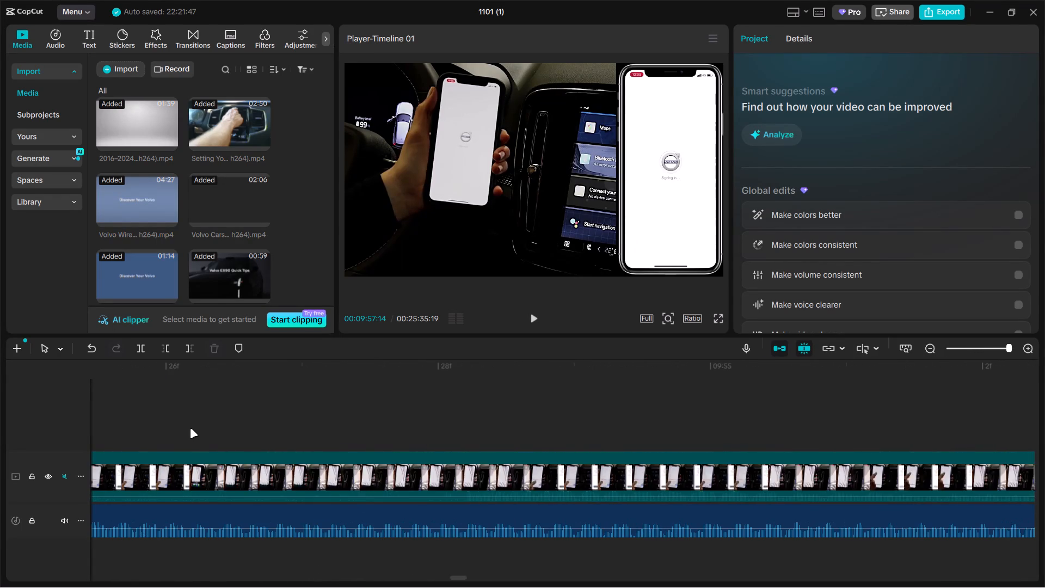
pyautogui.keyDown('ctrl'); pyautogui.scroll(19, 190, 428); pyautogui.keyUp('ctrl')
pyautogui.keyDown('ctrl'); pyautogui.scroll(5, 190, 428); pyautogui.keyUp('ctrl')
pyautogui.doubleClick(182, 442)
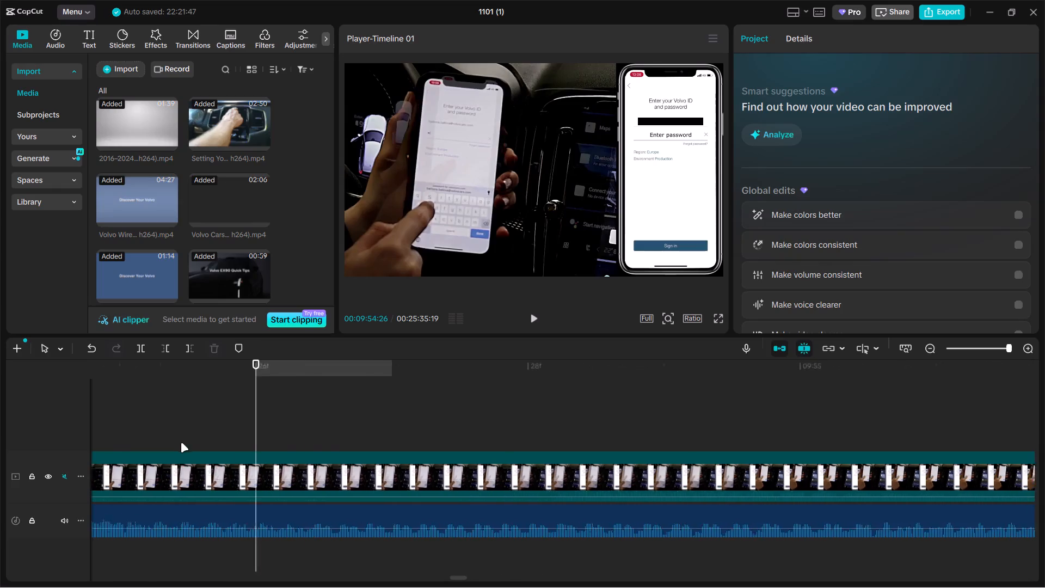
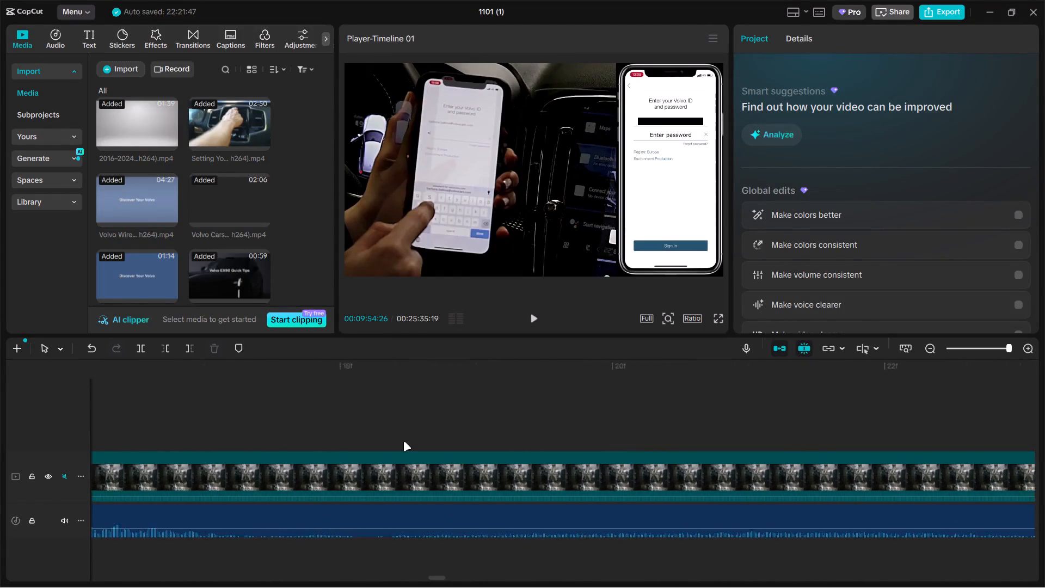
# Review the clip frames backwards from about 00:09:17 to 00:09:04, through the engine-bay battery footage to the centre touchscreen footage.
pyautogui.click(408, 428)
pyautogui.click(408, 428)
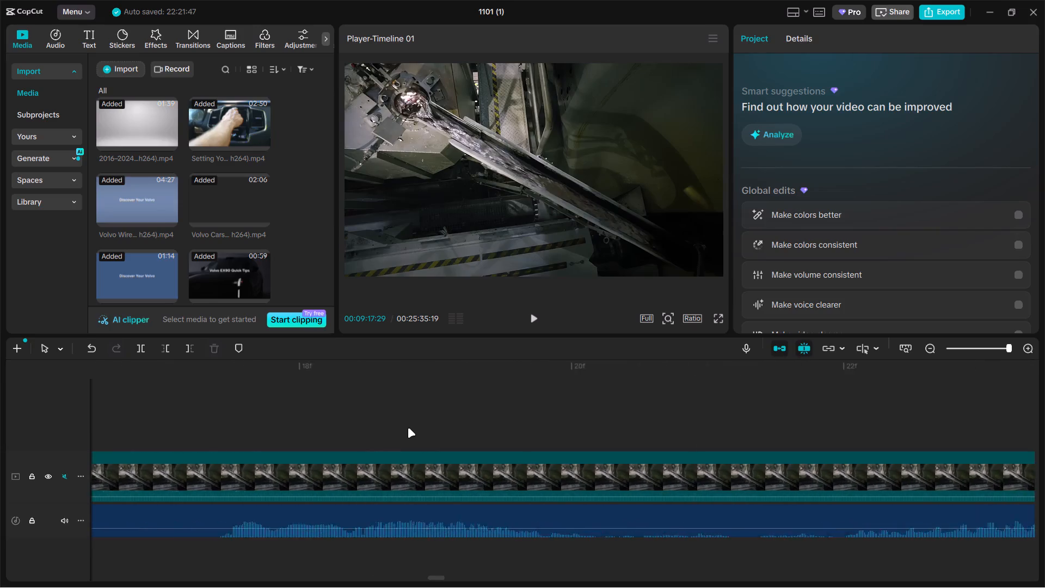
pyautogui.click(408, 428)
pyautogui.click(408, 428)
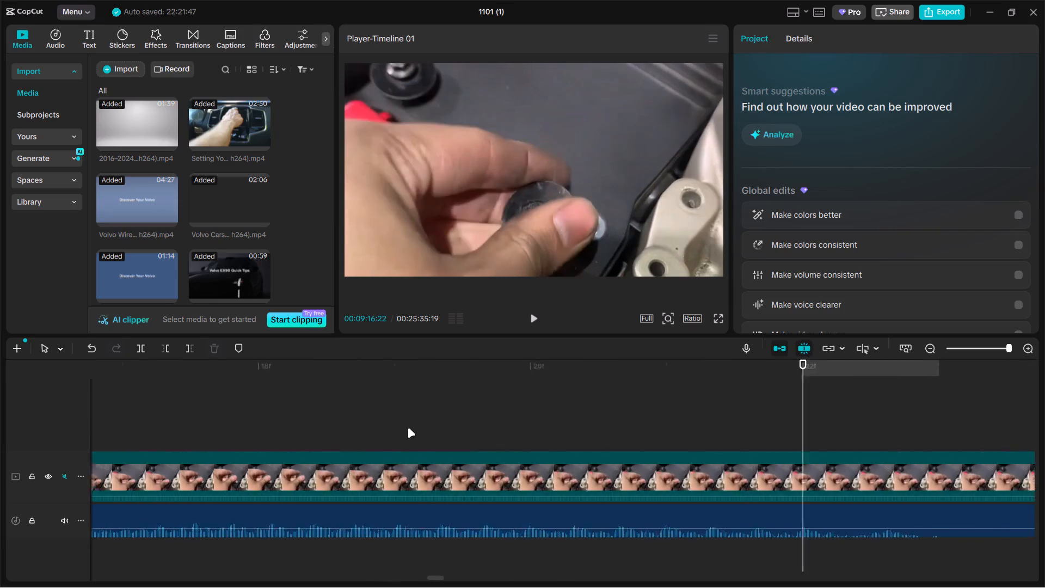
pyautogui.click(408, 428)
pyautogui.click(408, 428)
pyautogui.click(408, 428)
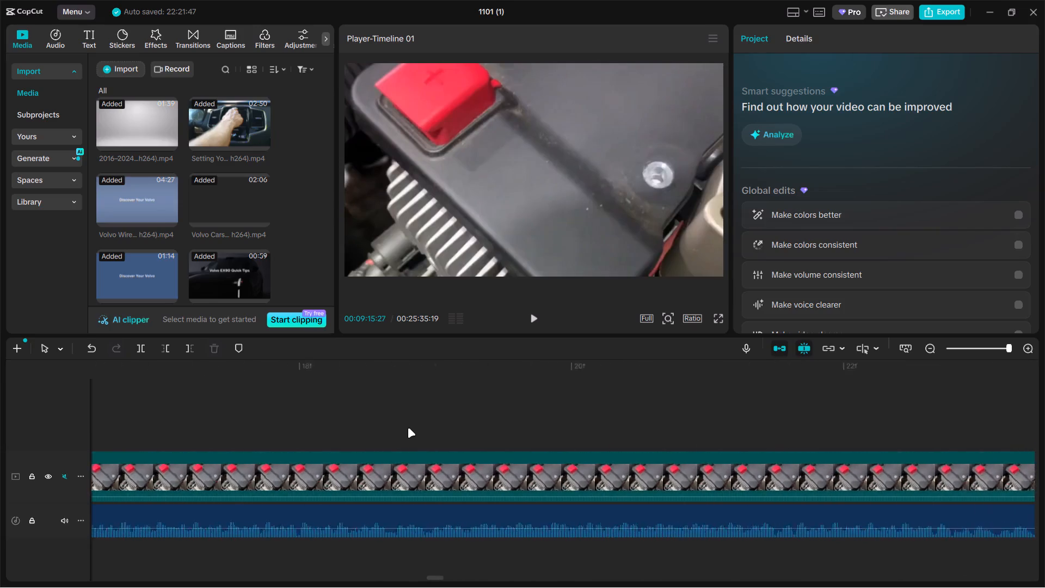
pyautogui.click(408, 428)
pyautogui.click(408, 428)
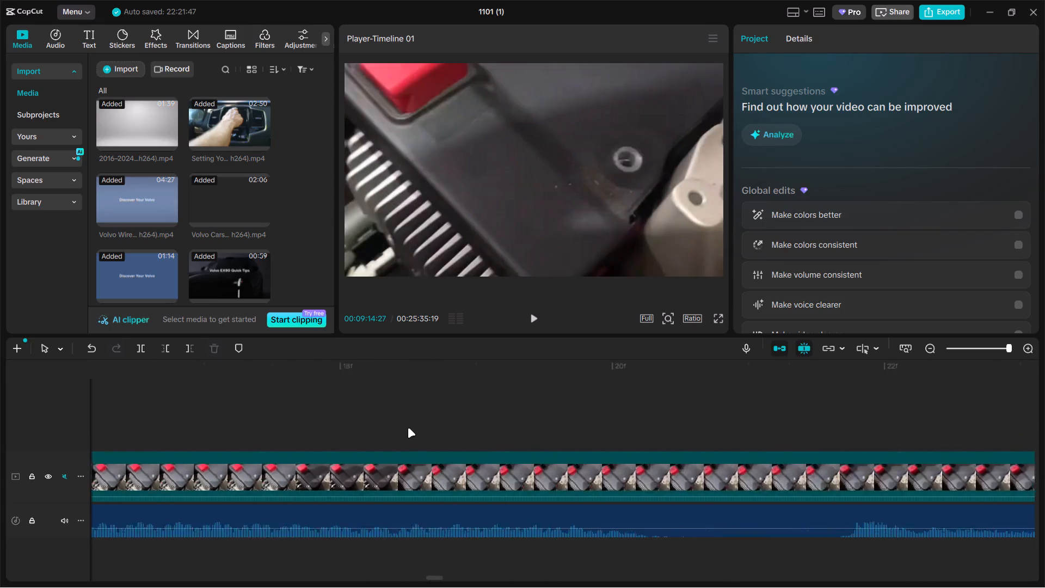
pyautogui.click(408, 428)
pyautogui.click(408, 428)
pyautogui.click(408, 428)
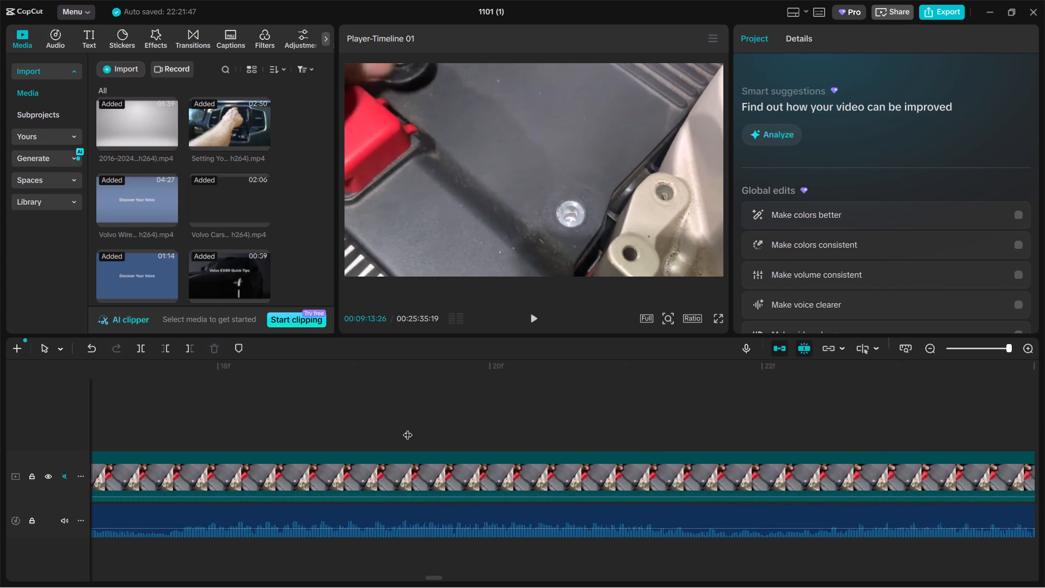
pyautogui.click(408, 428)
pyautogui.click(408, 428)
pyautogui.click(408, 428)
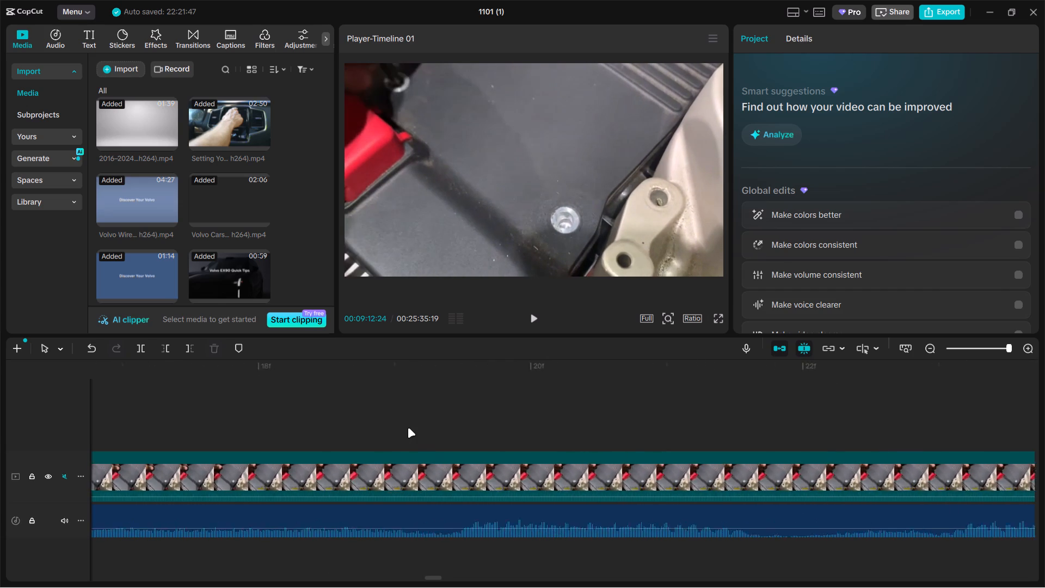
pyautogui.click(408, 428)
pyautogui.click(408, 428)
pyautogui.click(408, 428)
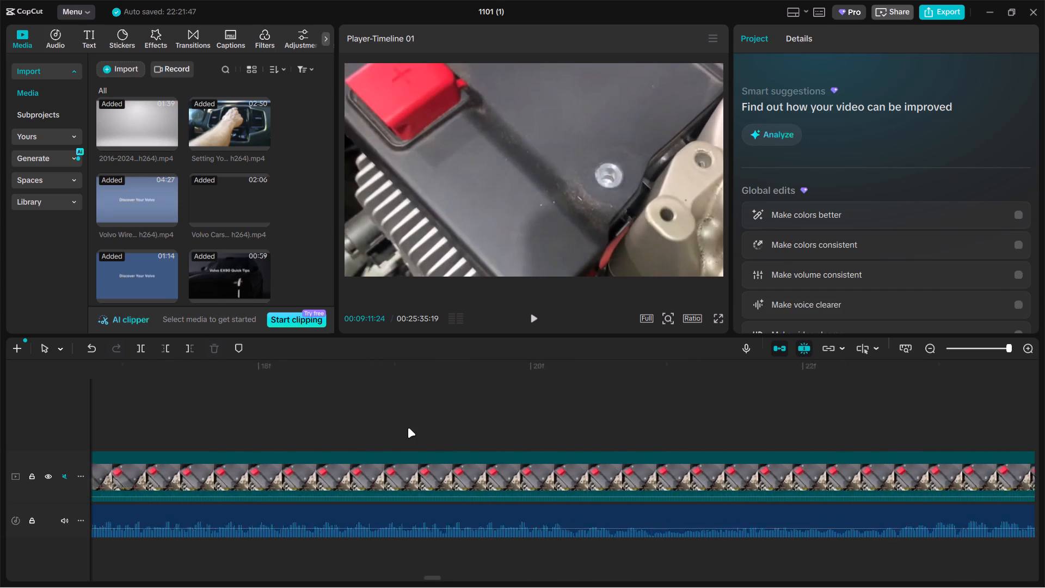
pyautogui.click(408, 428)
pyautogui.click(408, 428)
pyautogui.click(408, 428)
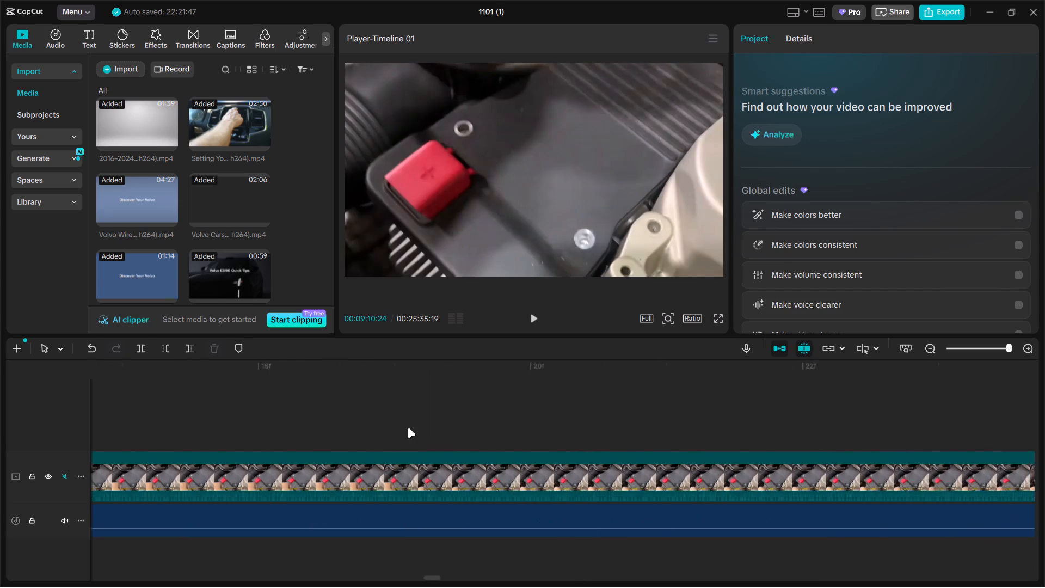
pyautogui.click(408, 428)
pyautogui.click(408, 428)
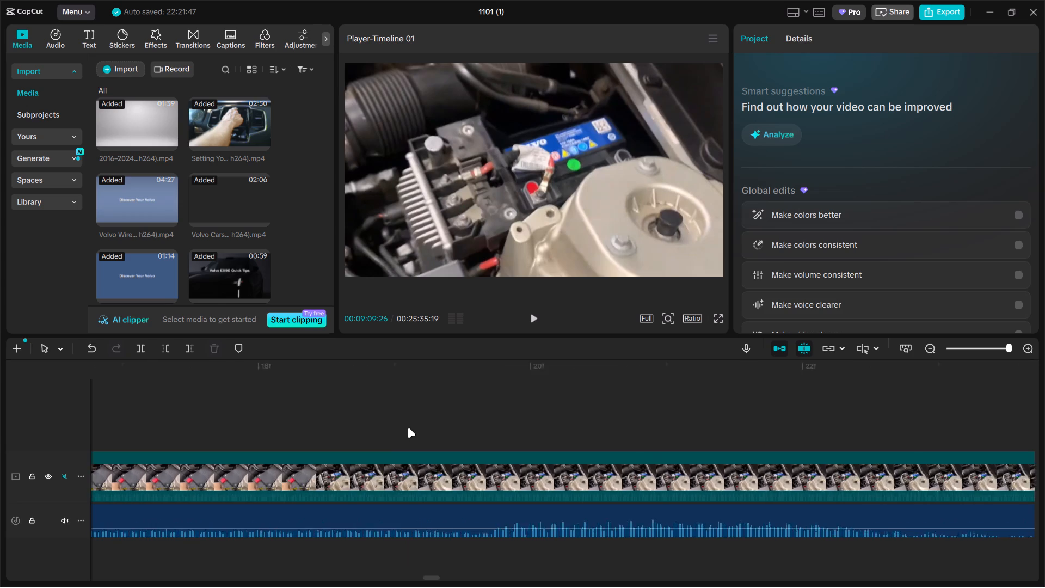
pyautogui.click(408, 428)
pyautogui.doubleClick(408, 428)
pyautogui.tripleClick(417, 413)
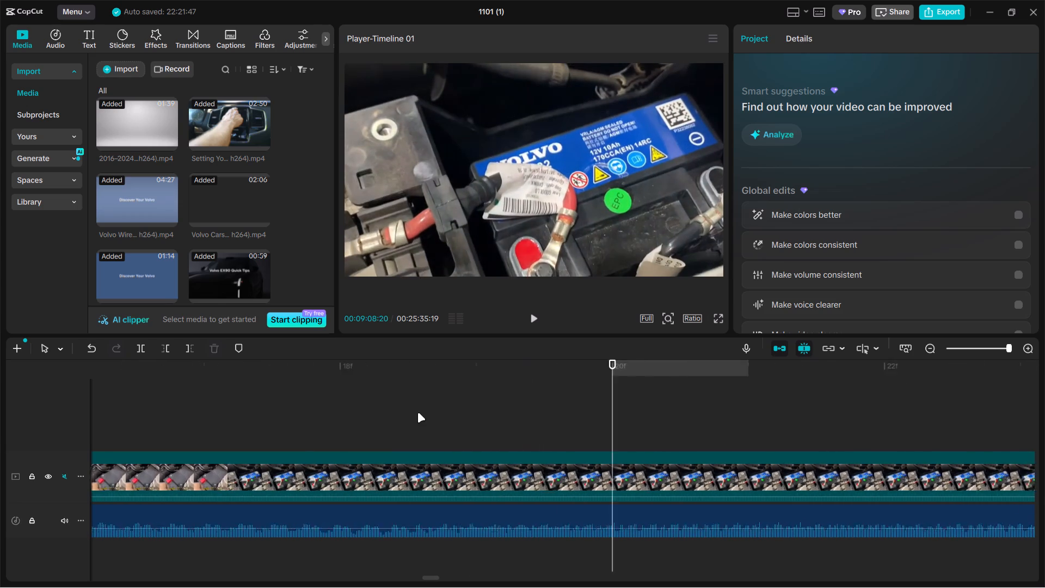
pyautogui.tripleClick(417, 413)
pyautogui.tripleClick(417, 413)
pyautogui.tripleClick(417, 413)
pyautogui.tripleClick(417, 413)
pyautogui.tripleClick(417, 413)
pyautogui.tripleClick(417, 413)
pyautogui.tripleClick(417, 413)
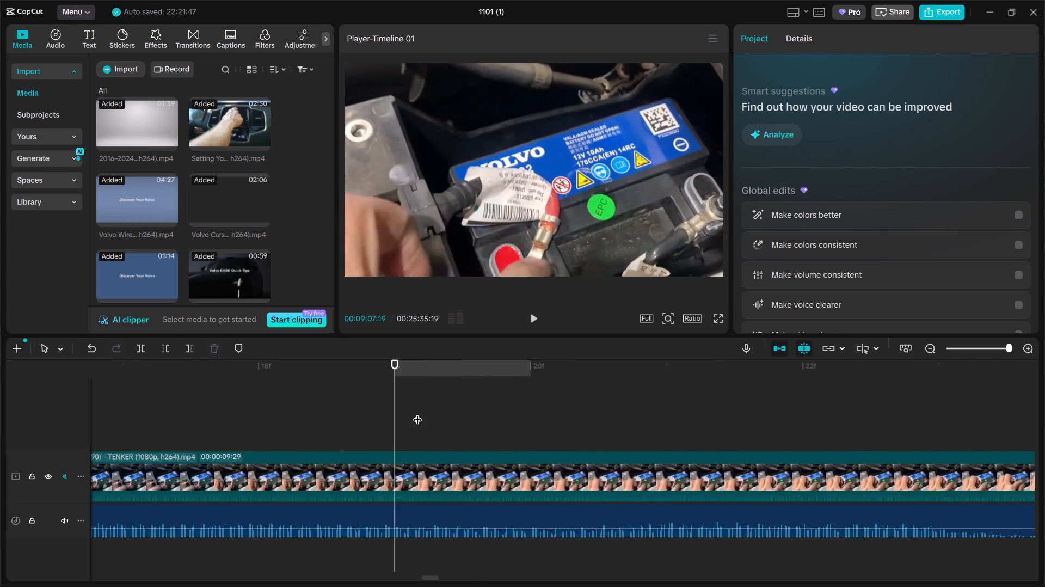
pyautogui.tripleClick(417, 413)
pyautogui.tripleClick(417, 413)
pyautogui.tripleClick(417, 413)
pyautogui.tripleClick(417, 413)
pyautogui.tripleClick(417, 413)
pyautogui.tripleClick(417, 413)
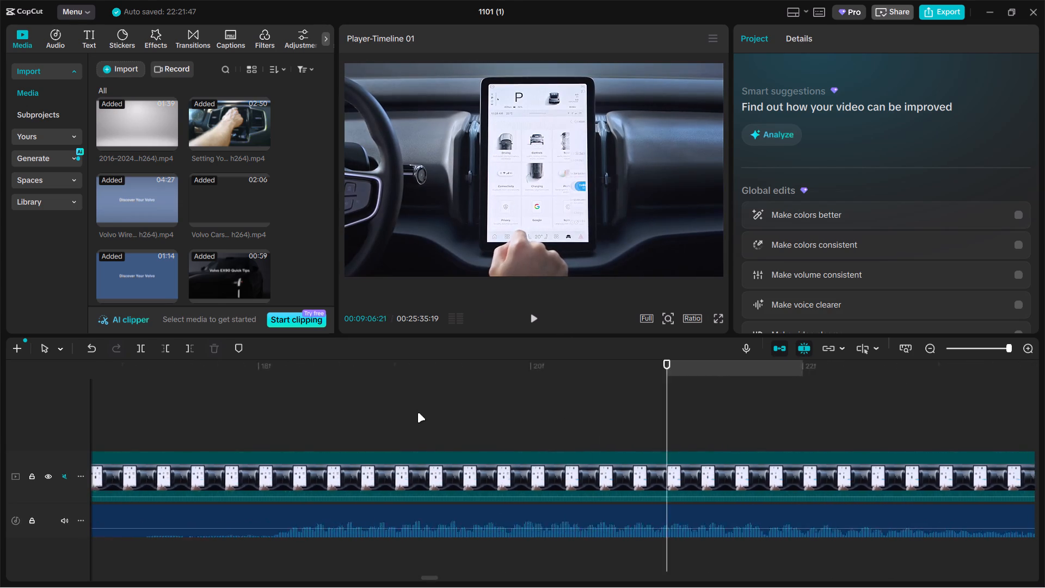
pyautogui.tripleClick(417, 413)
pyautogui.tripleClick(417, 413)
pyautogui.tripleClick(417, 413)
pyautogui.tripleClick(417, 413)
pyautogui.tripleClick(417, 413)
pyautogui.tripleClick(417, 413)
pyautogui.tripleClick(417, 413)
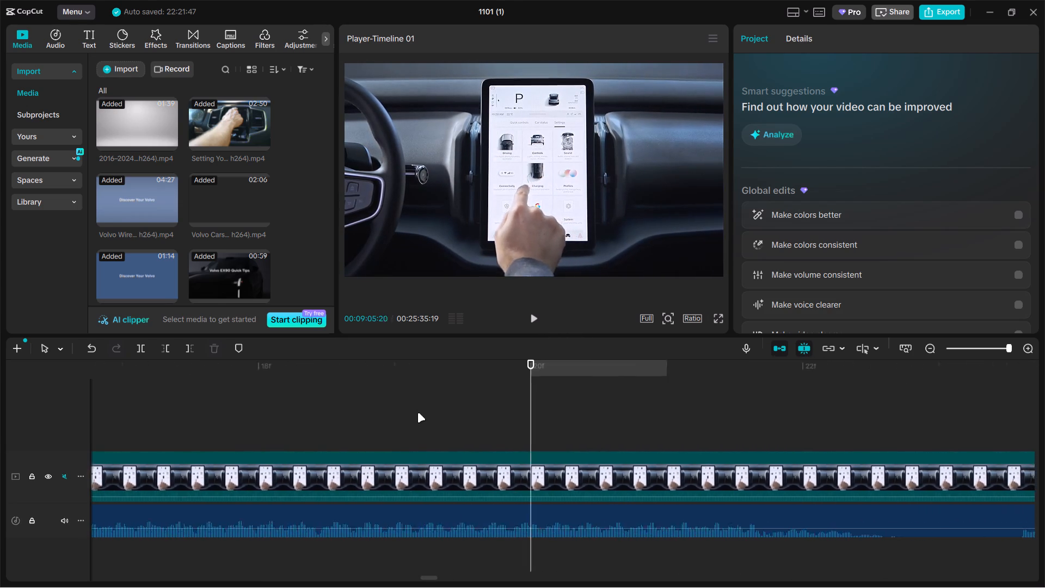
pyautogui.tripleClick(417, 413)
pyautogui.tripleClick(417, 413)
pyautogui.tripleClick(417, 413)
pyautogui.tripleClick(417, 413)
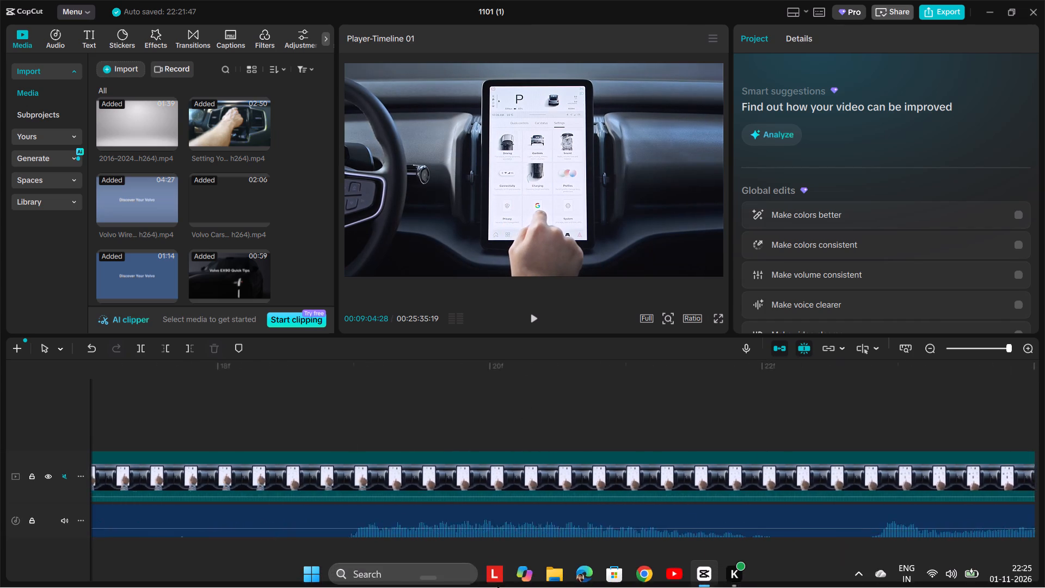
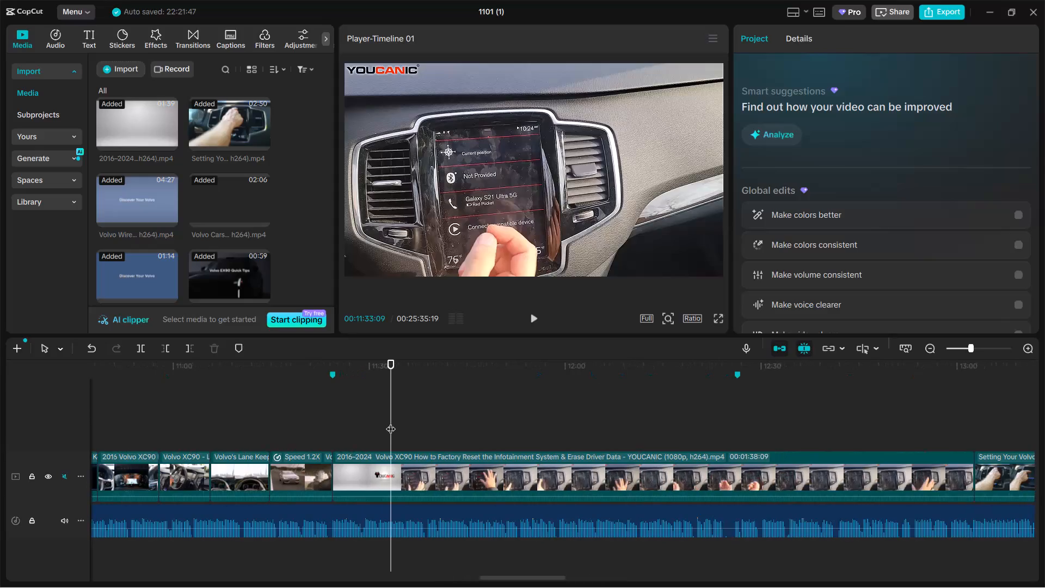
# Review the YOUCANIC infotainment factory reset clip from about 00:11:29 to 00:12:22 and the untrimmed clips following it.
pyautogui.moveTo(391, 422); pyautogui.dragTo(374, 423)
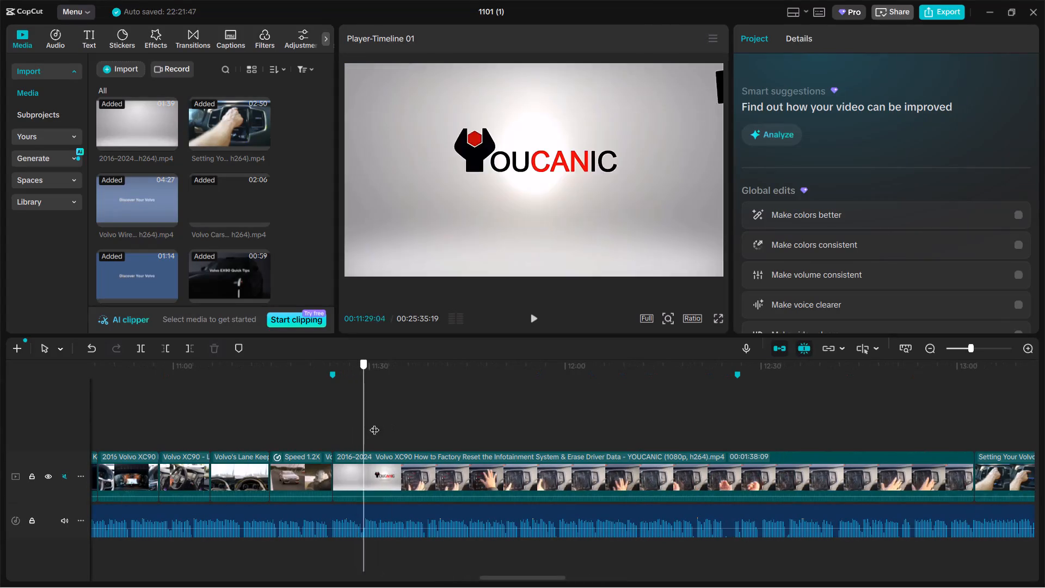
pyautogui.moveTo(374, 423); pyautogui.dragTo(616, 426)
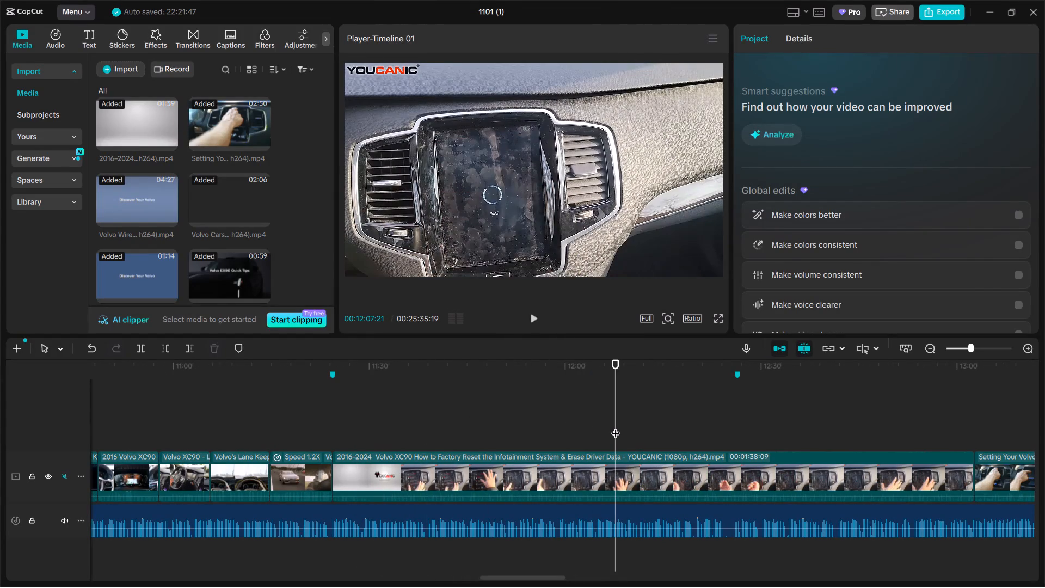
pyautogui.moveTo(616, 426); pyautogui.dragTo(713, 434)
pyautogui.keyDown('ctrl'); pyautogui.scroll(-4, 698, 444); pyautogui.keyUp('ctrl')
pyautogui.moveTo(694, 444); pyautogui.dragTo(684, 457)
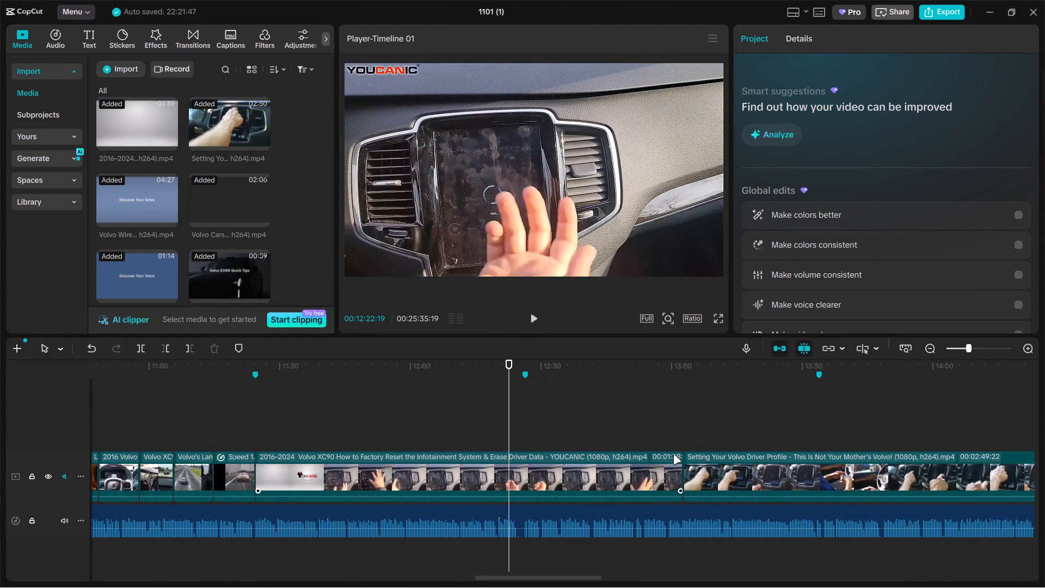
pyautogui.keyDown('ctrl'); pyautogui.scroll(-20, 672, 454); pyautogui.keyUp('ctrl')
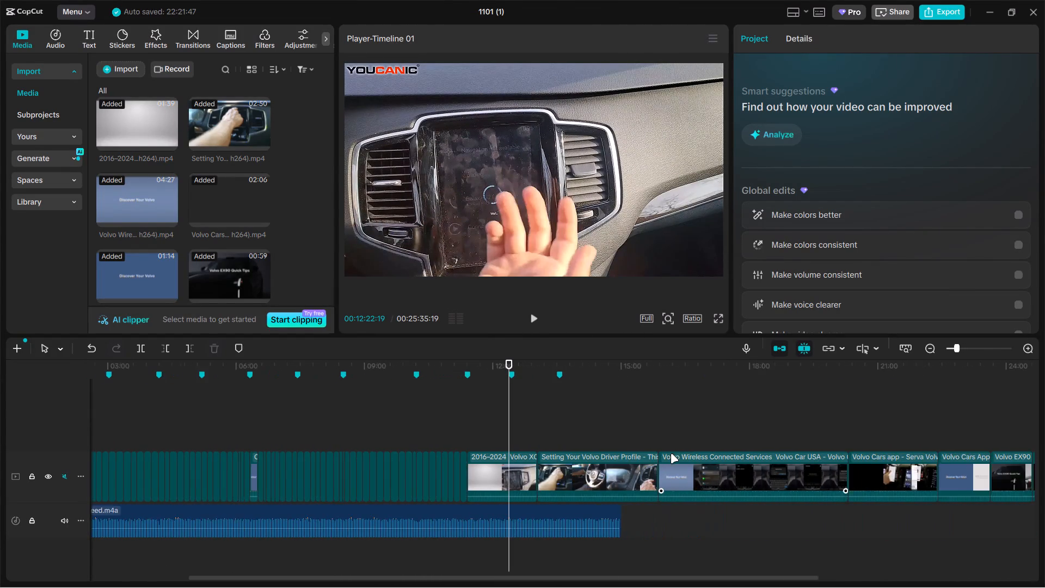
pyautogui.keyDown('ctrl'); pyautogui.scroll(-3, 671, 454); pyautogui.keyUp('ctrl')
pyautogui.keyDown('ctrl'); pyautogui.scroll(3, 671, 454); pyautogui.keyUp('ctrl')
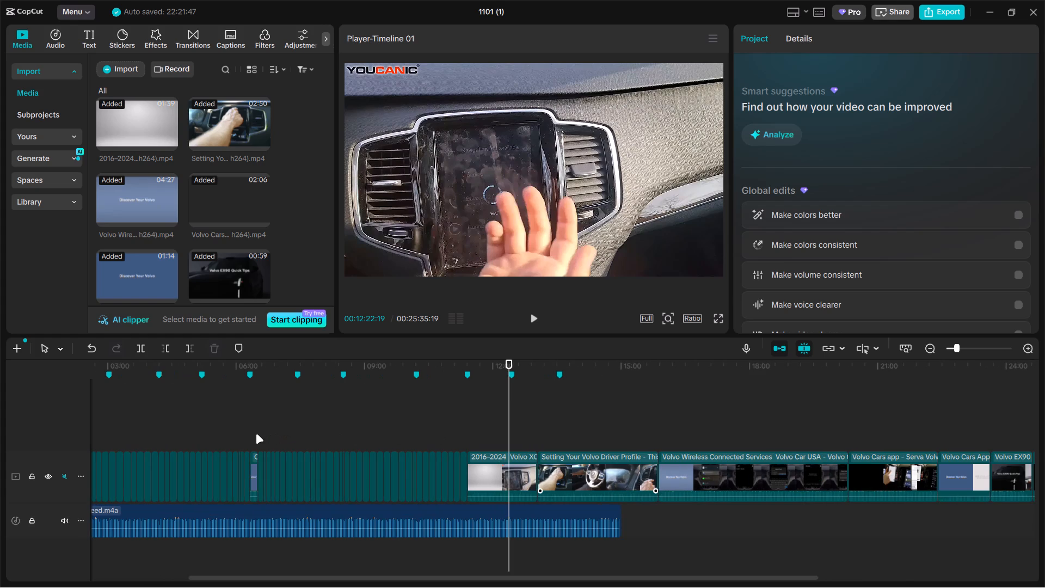
# Review the "Charging your electrified" clip from about 00:06:19 to 00:06:31 and select it.
pyautogui.click(253, 434)
pyautogui.keyDown('ctrl'); pyautogui.scroll(13, 255, 434); pyautogui.keyUp('ctrl')
pyautogui.keyDown('ctrl'); pyautogui.scroll(10, 254, 434); pyautogui.keyUp('ctrl')
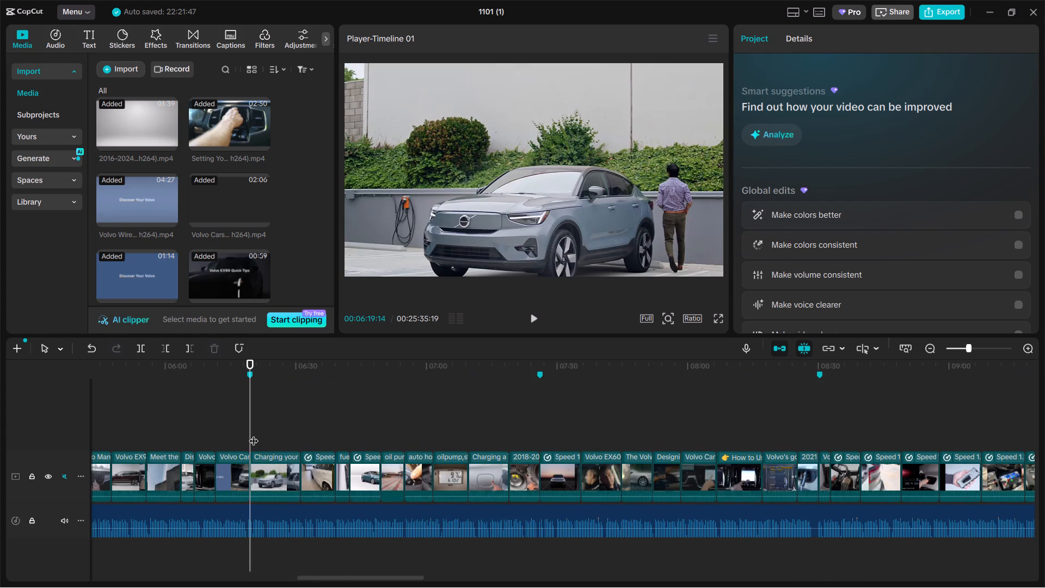
pyautogui.moveTo(246, 424); pyautogui.dragTo(262, 422)
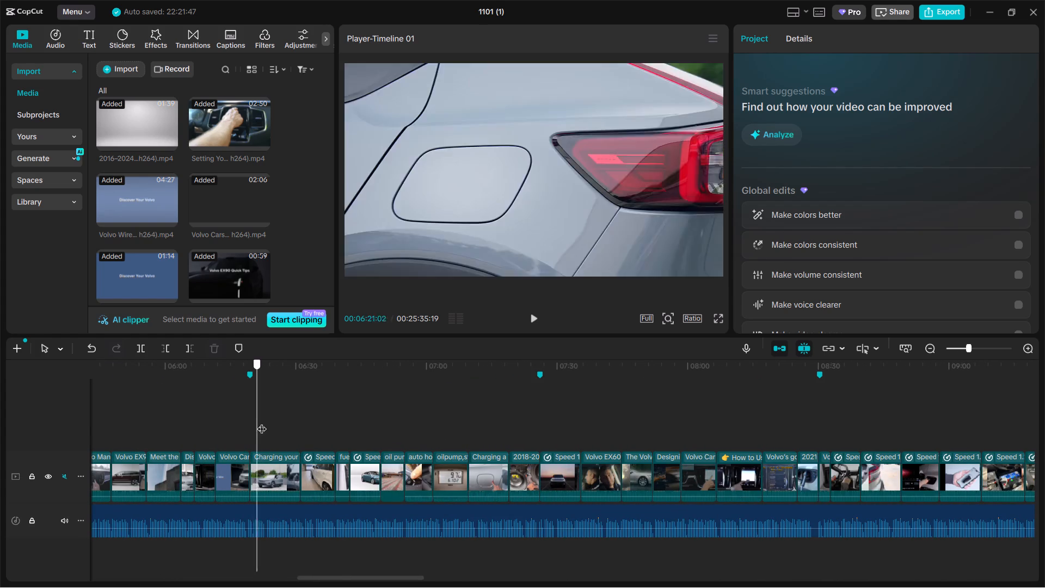
pyautogui.moveTo(262, 422); pyautogui.dragTo(304, 413)
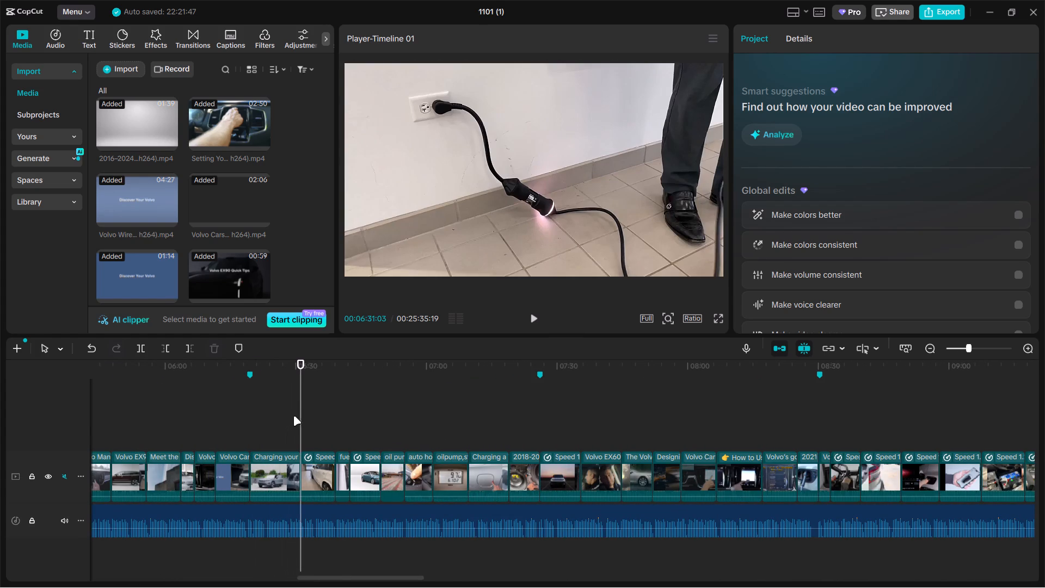
pyautogui.keyDown('ctrl'); pyautogui.scroll(4, 291, 417); pyautogui.keyUp('ctrl')
pyautogui.click(261, 465)
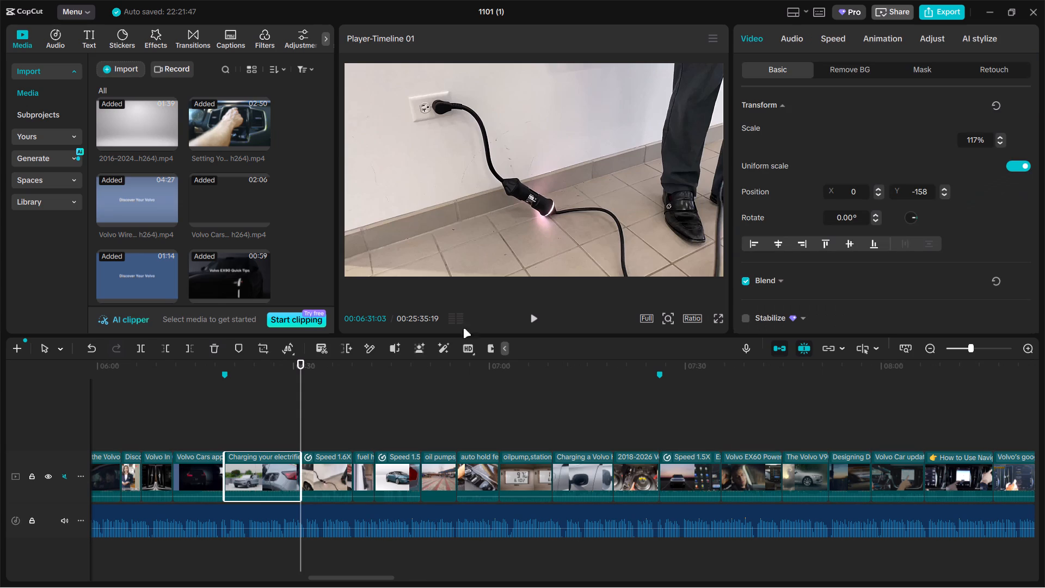
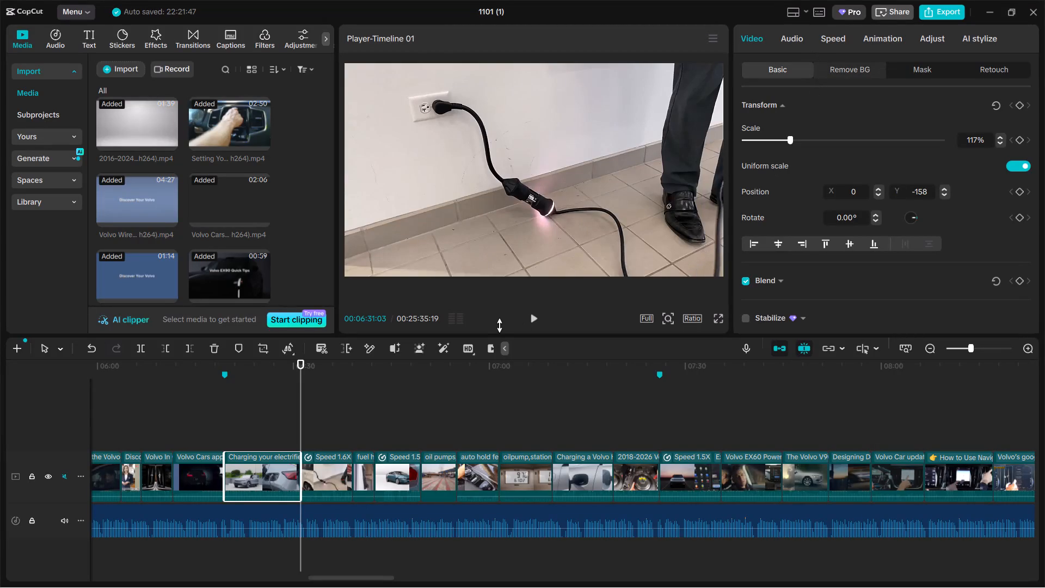
# Replay the voiceover at the start of the charging section around 00:06:19.
pyautogui.press('Return')
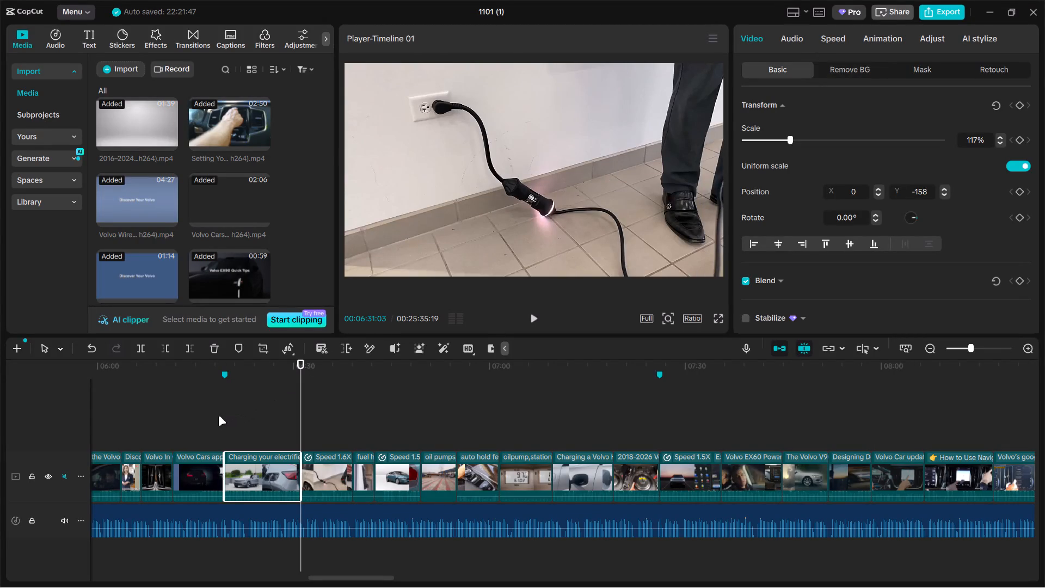
pyautogui.click(218, 416)
pyautogui.press('space')
pyautogui.keyDown('ctrl'); pyautogui.scroll(10, 291, 415); pyautogui.keyUp('ctrl')
pyautogui.press('space')
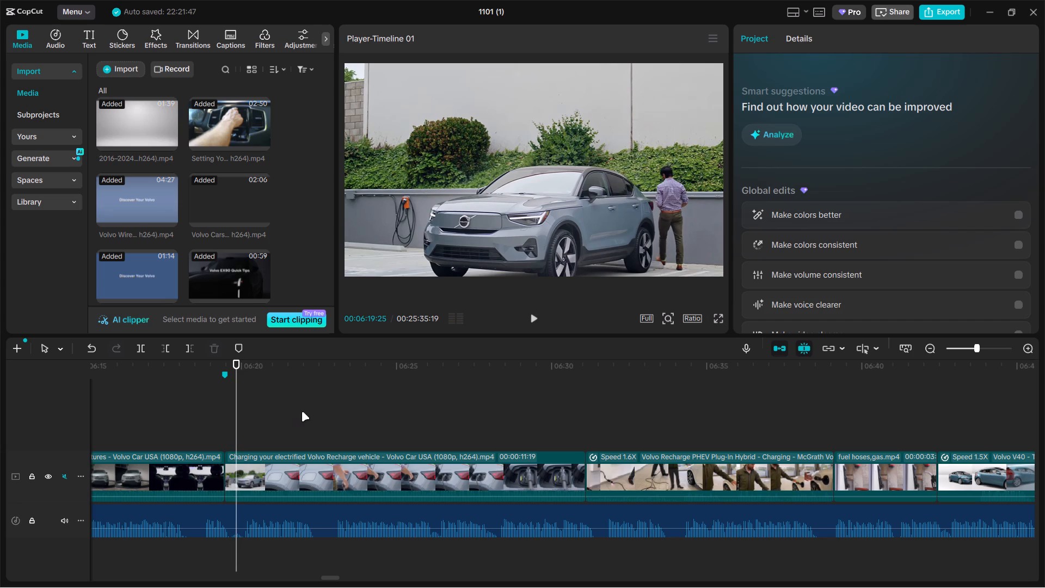
# Play the voiceover from about 00:11:19 to 00:11:25, up to the start of the YOUCANIC factory reset clip.
pyautogui.keyDown('ctrl'); pyautogui.scroll(-2, 321, 401); pyautogui.keyUp('ctrl')
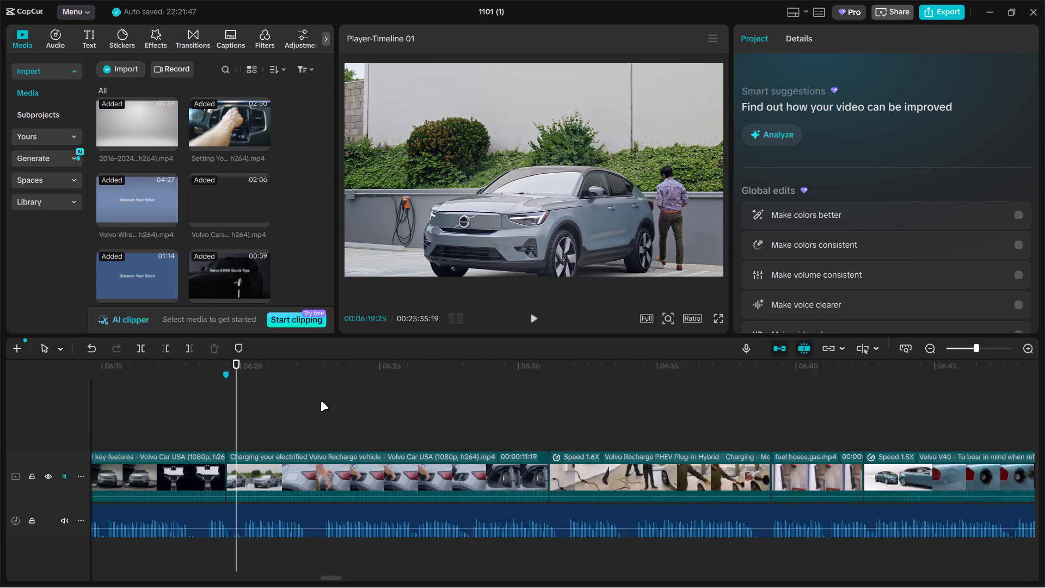
pyautogui.keyDown('ctrl'); pyautogui.scroll(-16, 321, 401); pyautogui.keyUp('ctrl')
pyautogui.keyDown('ctrl'); pyautogui.scroll(-4, 306, 457); pyautogui.keyUp('ctrl')
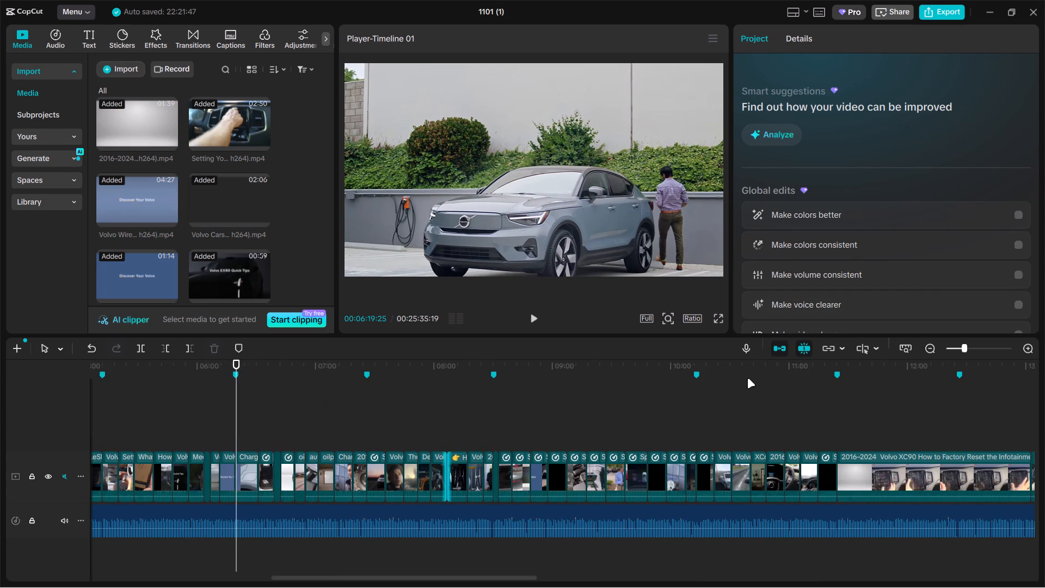
pyautogui.keyDown('ctrl'); pyautogui.scroll(-3, 753, 413); pyautogui.keyUp('ctrl')
pyautogui.click(687, 425)
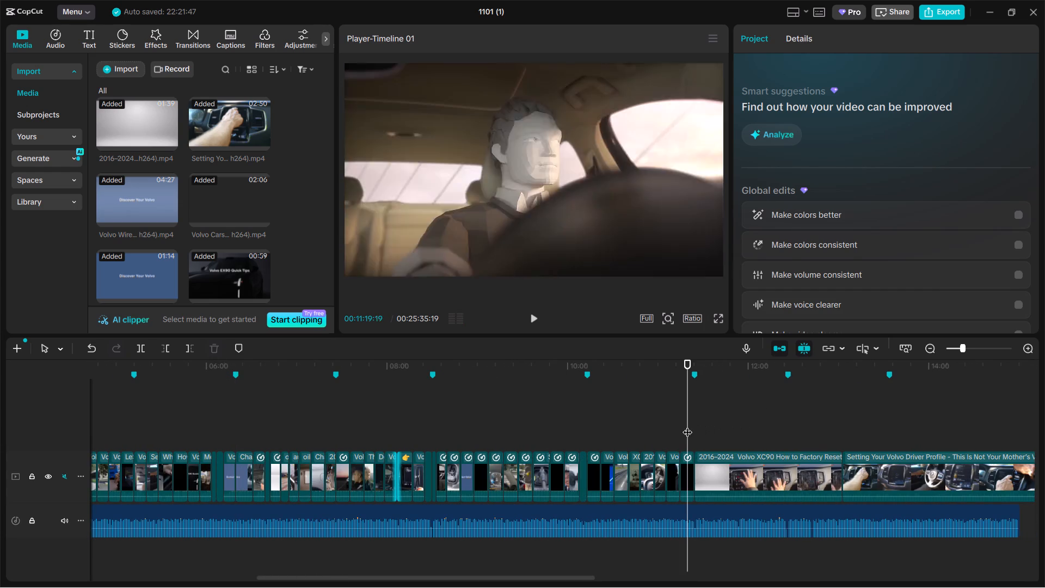
pyautogui.press('space')
pyautogui.keyDown('ctrl'); pyautogui.scroll(16, 710, 431); pyautogui.keyUp('ctrl')
pyautogui.moveTo(708, 429); pyautogui.dragTo(694, 433)
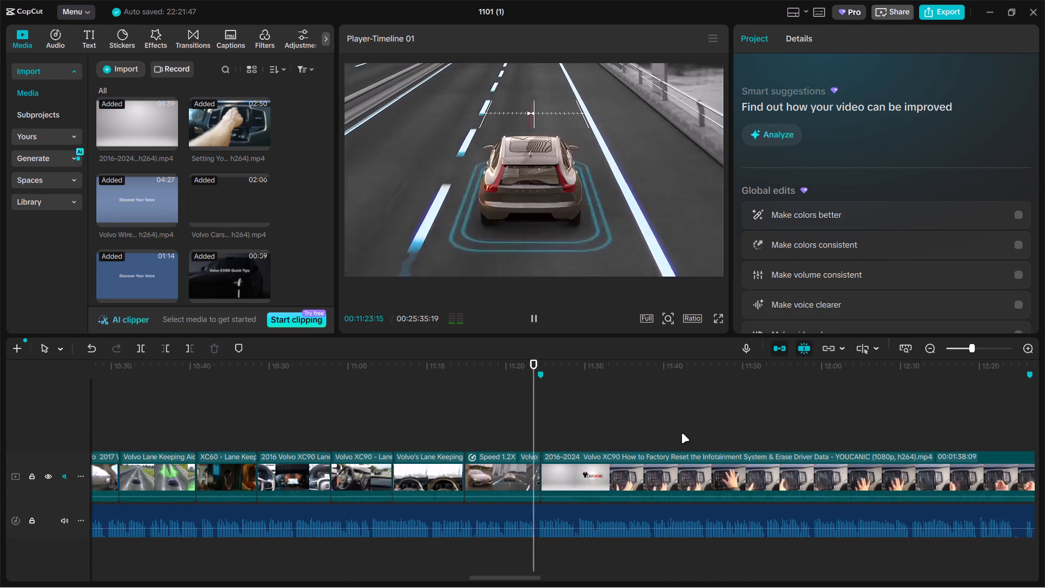
pyautogui.keyDown('ctrl'); pyautogui.scroll(-15, 681, 433); pyautogui.keyUp('ctrl')
pyautogui.press('space')
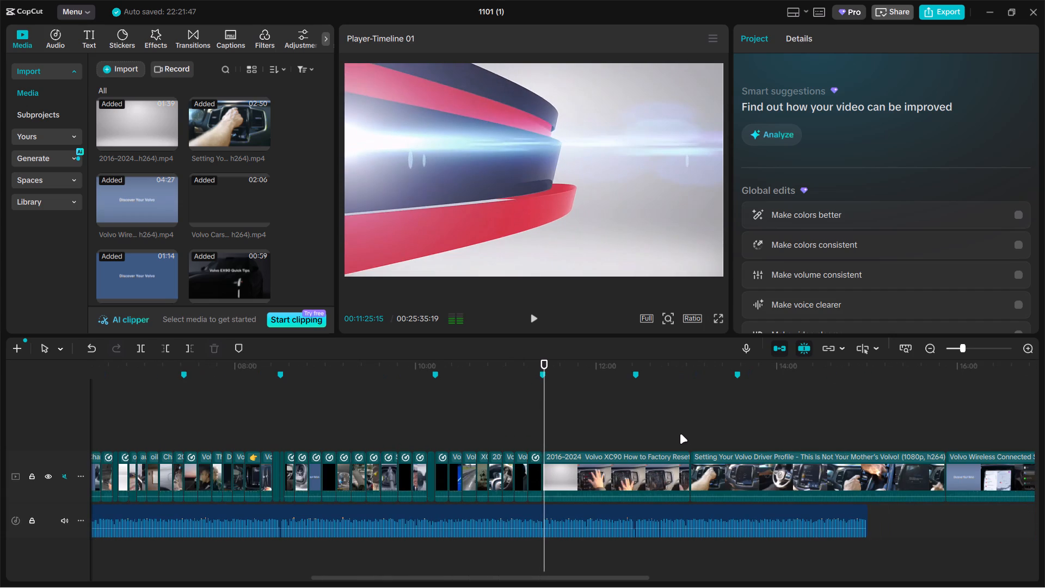
# Trim the end of the "Charging your electrified Volvo Recharge vehicle" clip back to about 00:06:28.
pyautogui.keyDown('ctrl'); pyautogui.scroll(-7, 680, 434); pyautogui.keyUp('ctrl')
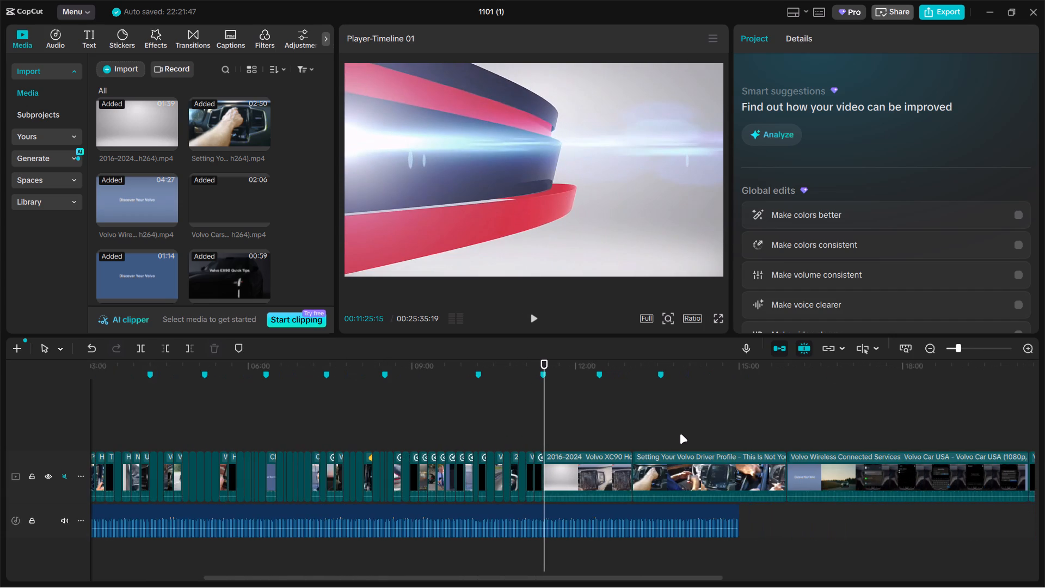
pyautogui.keyDown('ctrl'); pyautogui.scroll(-3, 680, 434); pyautogui.keyUp('ctrl')
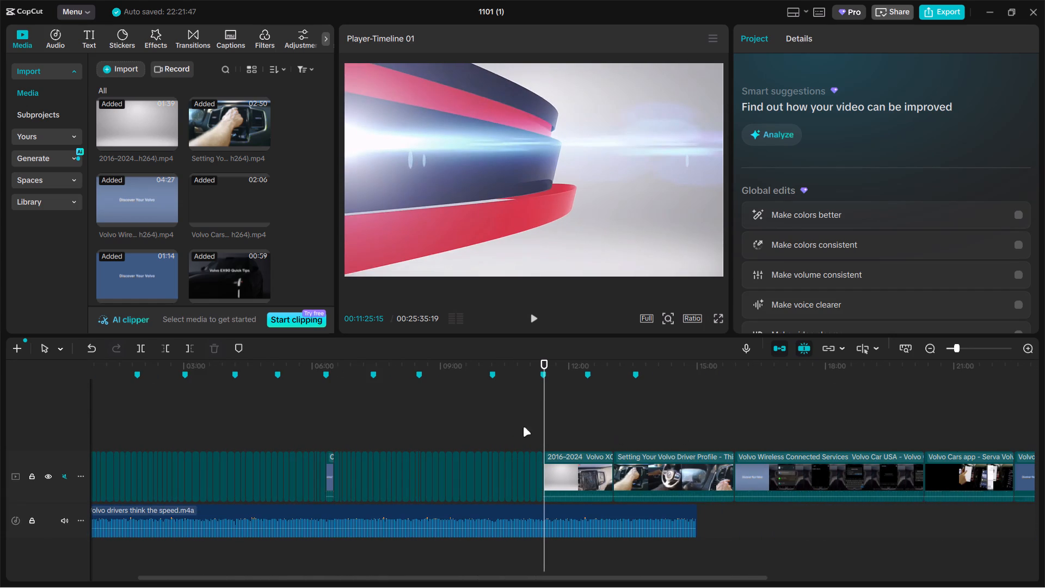
pyautogui.click(329, 429)
pyautogui.keyDown('ctrl'); pyautogui.scroll(13, 337, 427); pyautogui.keyUp('ctrl')
pyautogui.keyDown('ctrl'); pyautogui.scroll(9, 335, 425); pyautogui.keyUp('ctrl')
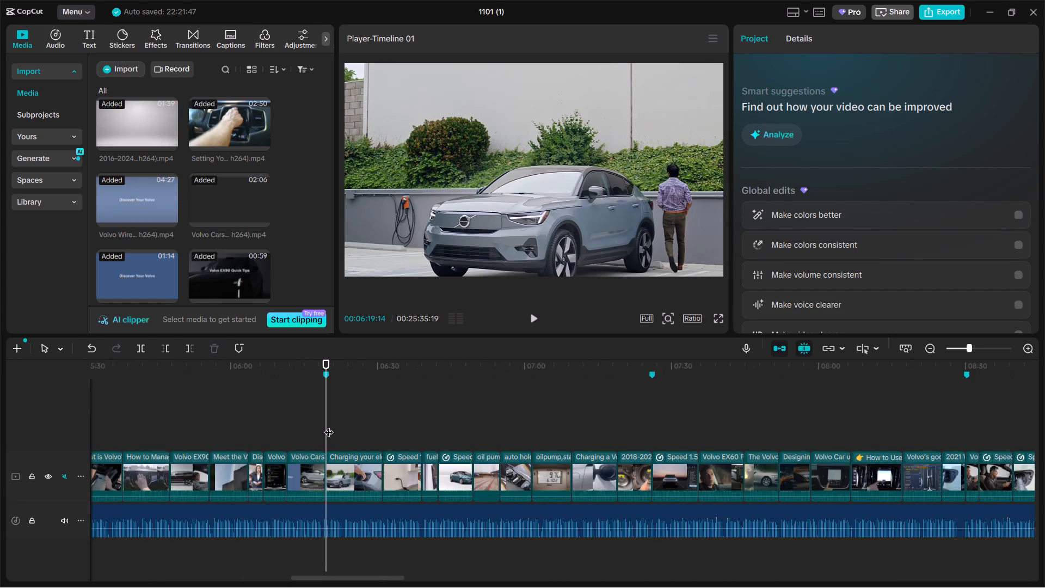
pyautogui.keyDown('ctrl'); pyautogui.scroll(5, 329, 425); pyautogui.keyUp('ctrl')
pyautogui.click(409, 481)
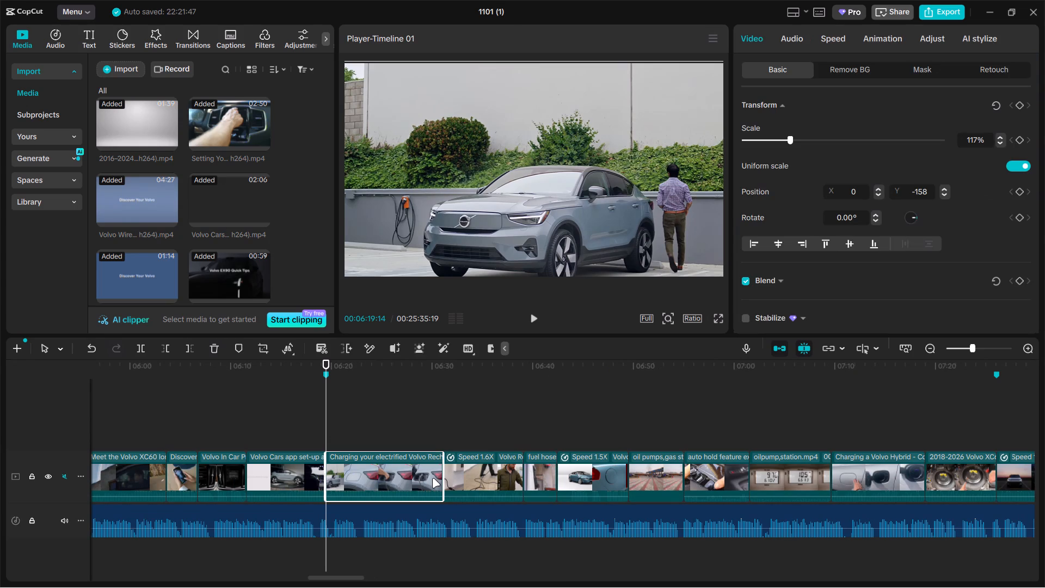
pyautogui.moveTo(443, 470); pyautogui.dragTo(417, 471)
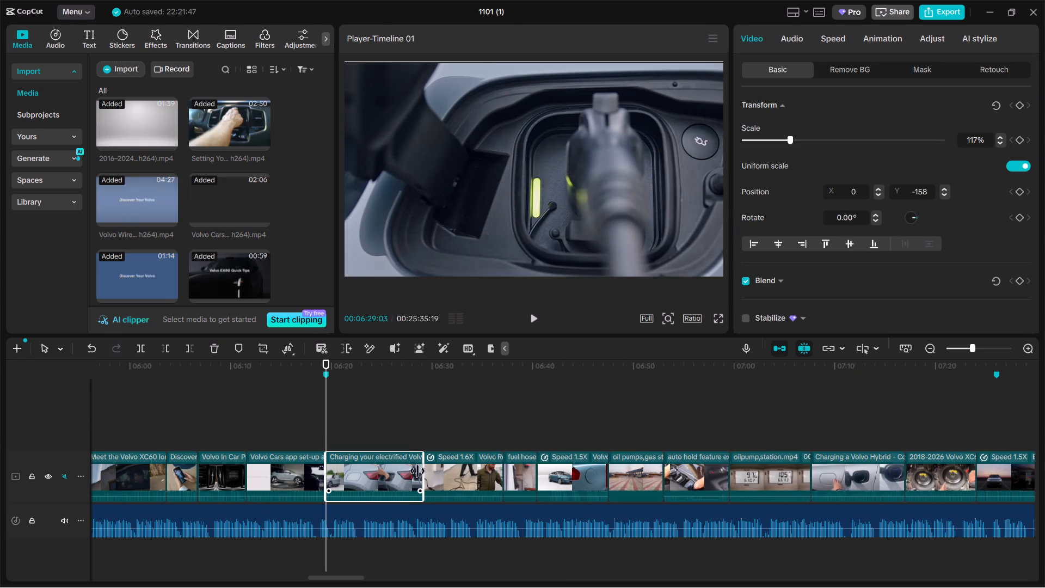
pyautogui.moveTo(417, 471); pyautogui.dragTo(411, 471)
# Extend the end of the "fuel hoses,gas" clip to about 00:06:41.
pyautogui.click(496, 431)
pyautogui.moveTo(496, 431); pyautogui.dragTo(514, 428)
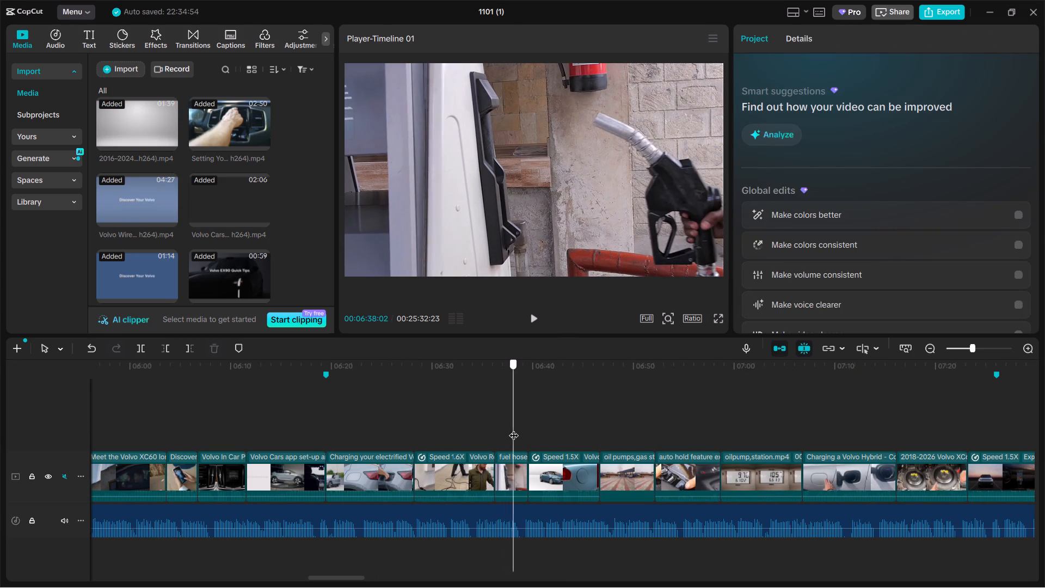
pyautogui.moveTo(514, 428); pyautogui.dragTo(514, 428)
pyautogui.click(514, 474)
pyautogui.moveTo(530, 465); pyautogui.dragTo(536, 463)
pyautogui.moveTo(570, 464); pyautogui.dragTo(597, 456)
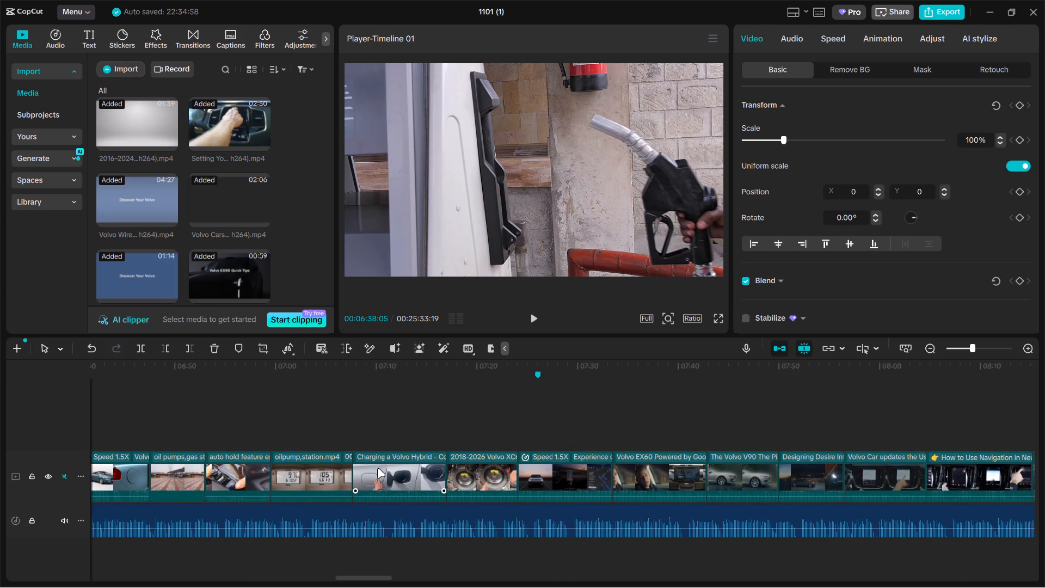
pyautogui.moveTo(367, 454); pyautogui.dragTo(363, 449)
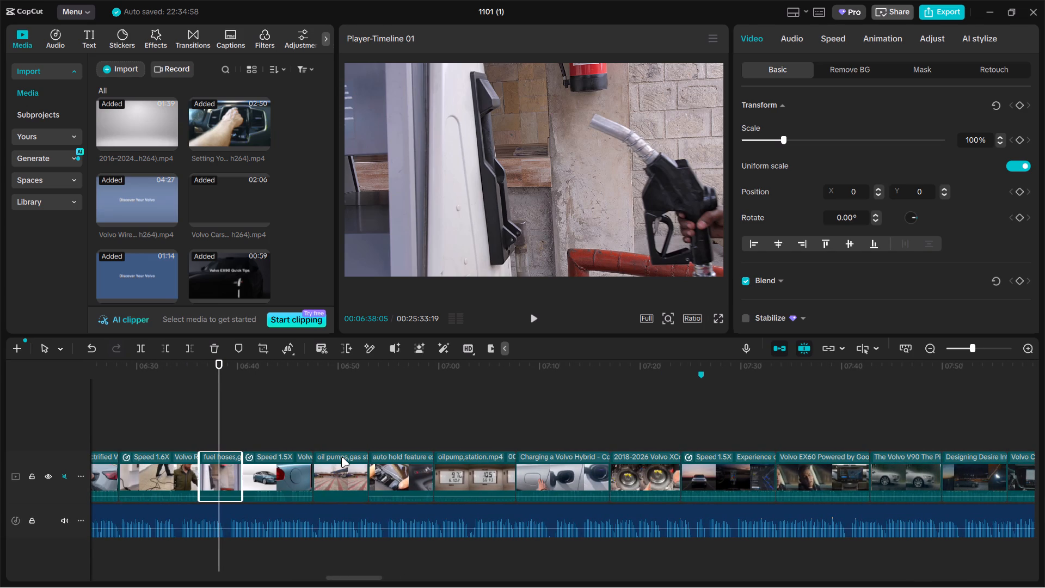
pyautogui.hotkey('ctrl', 'z')
pyautogui.hotkey('ctrl', 'z')
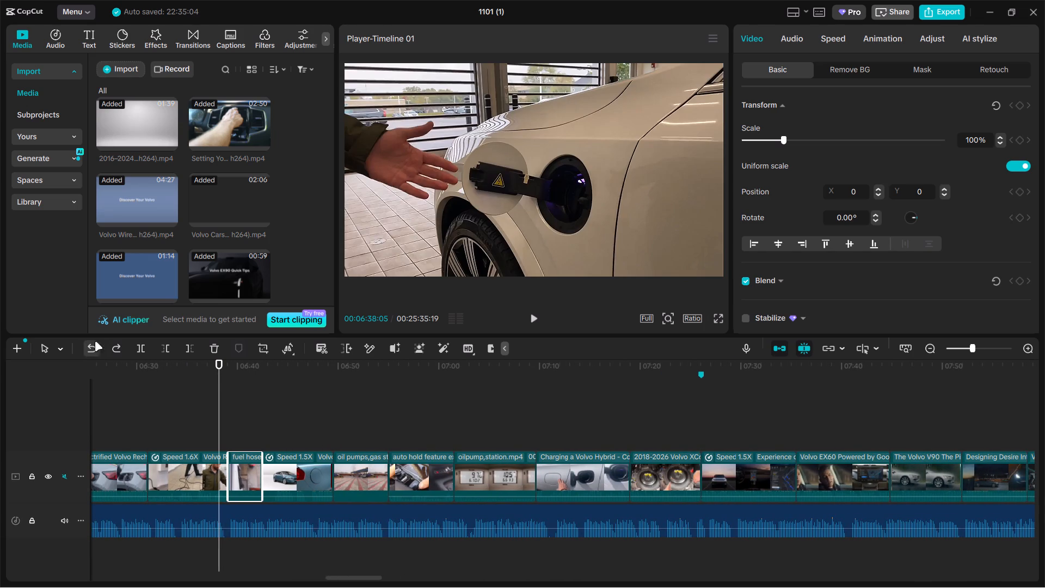
pyautogui.click(115, 346)
pyautogui.click(115, 346)
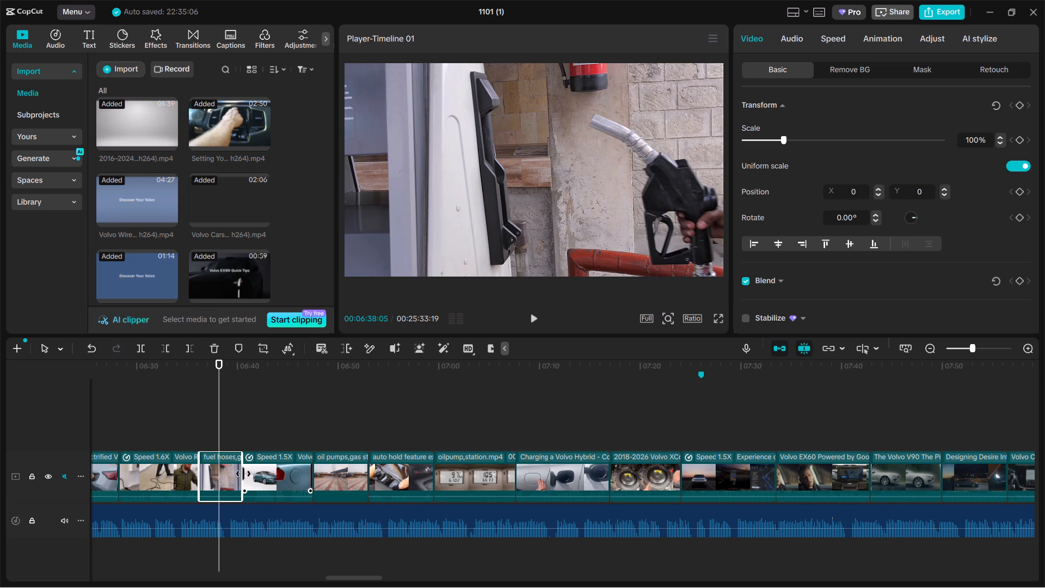
pyautogui.click(243, 474)
# Lengthen the ends of the sped-up Volvo V40, auto hold and oil pumps clips by about a second or less each.
pyautogui.click(271, 467)
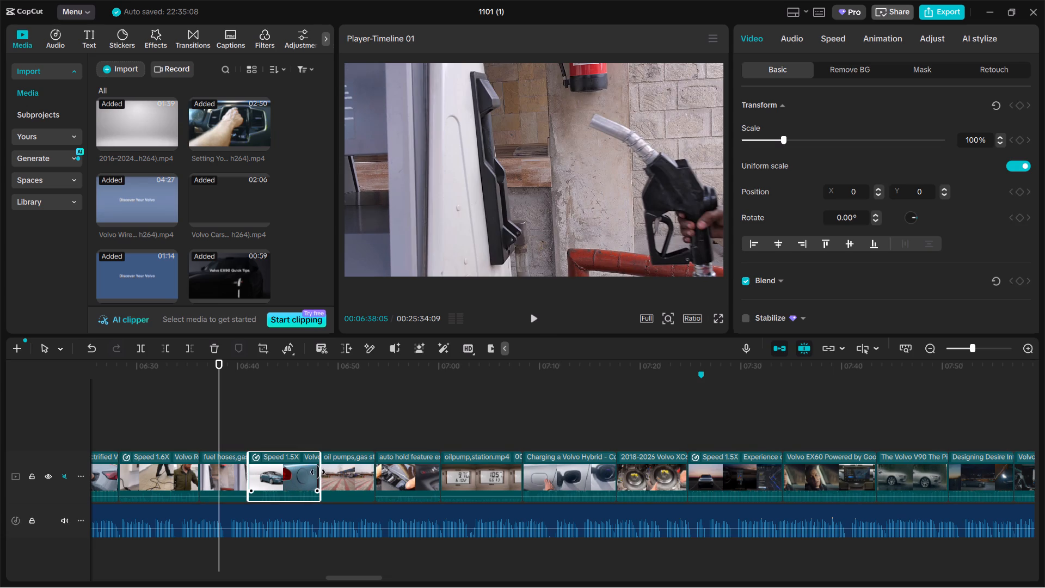
pyautogui.click(319, 472)
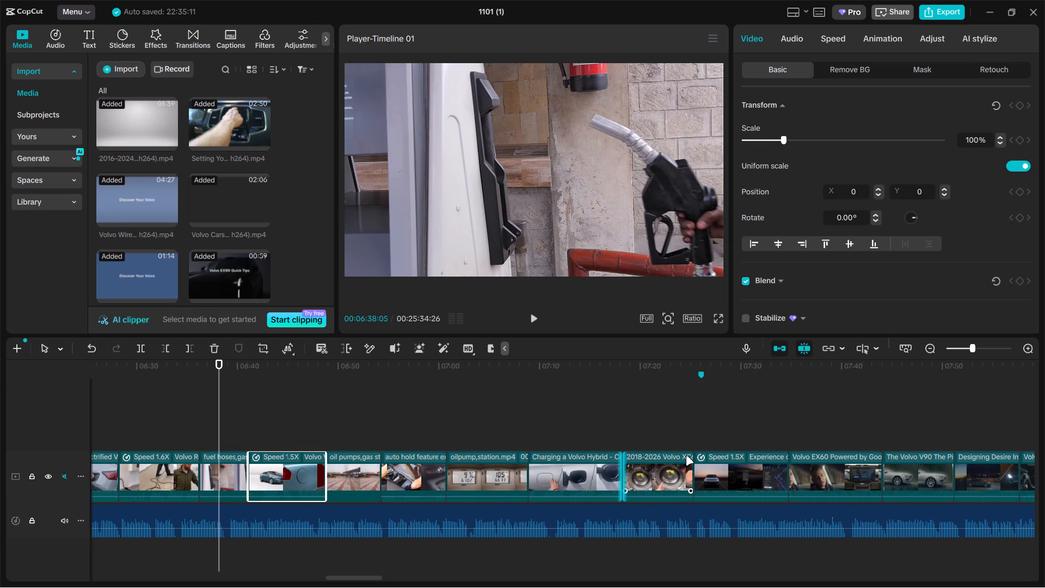
pyautogui.click(668, 469)
pyautogui.click(582, 486)
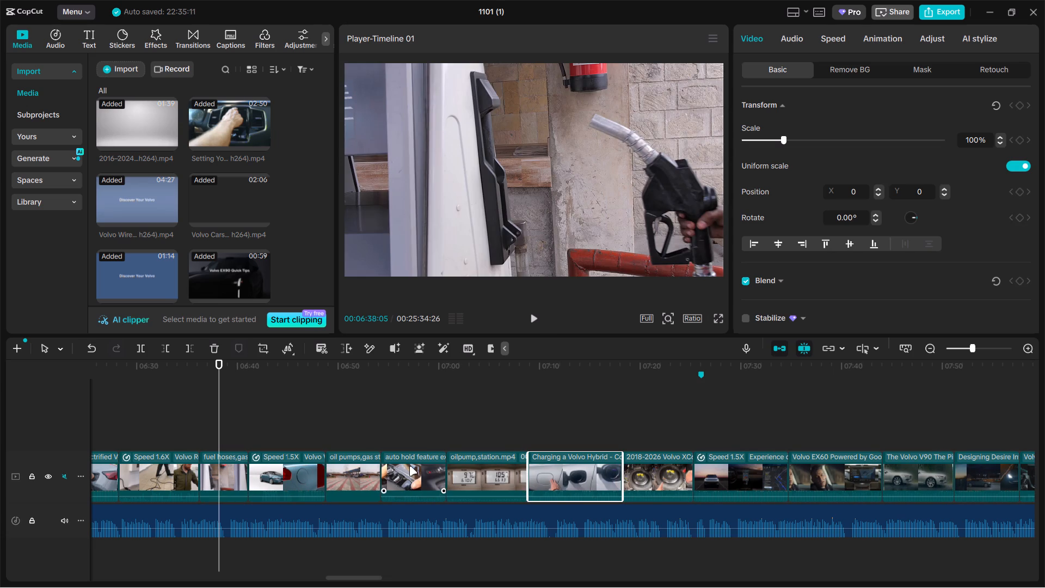
pyautogui.click(409, 466)
pyautogui.click(448, 472)
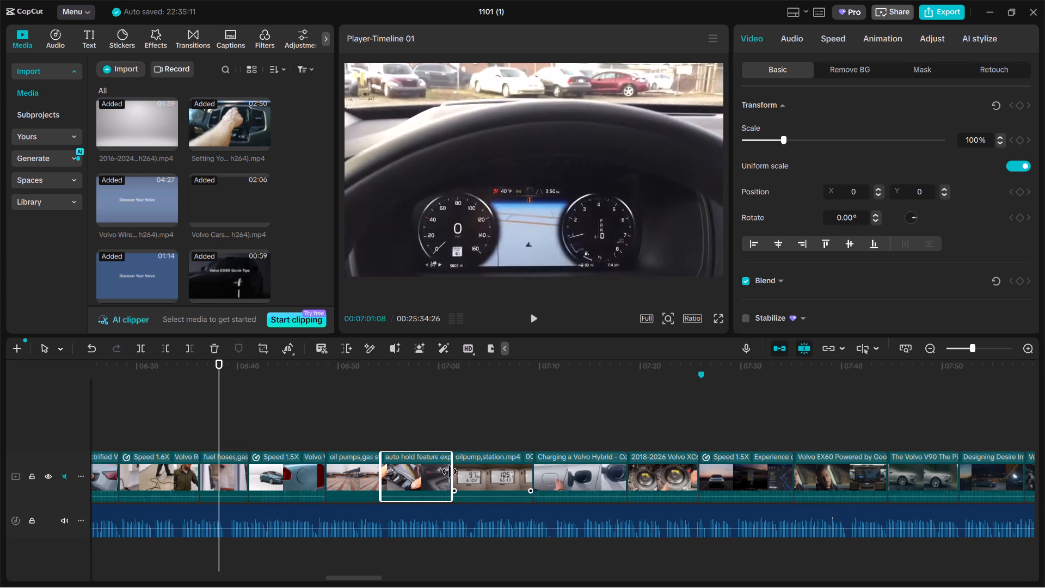
pyautogui.click(365, 446)
pyautogui.click(365, 473)
pyautogui.moveTo(383, 473); pyautogui.dragTo(388, 473)
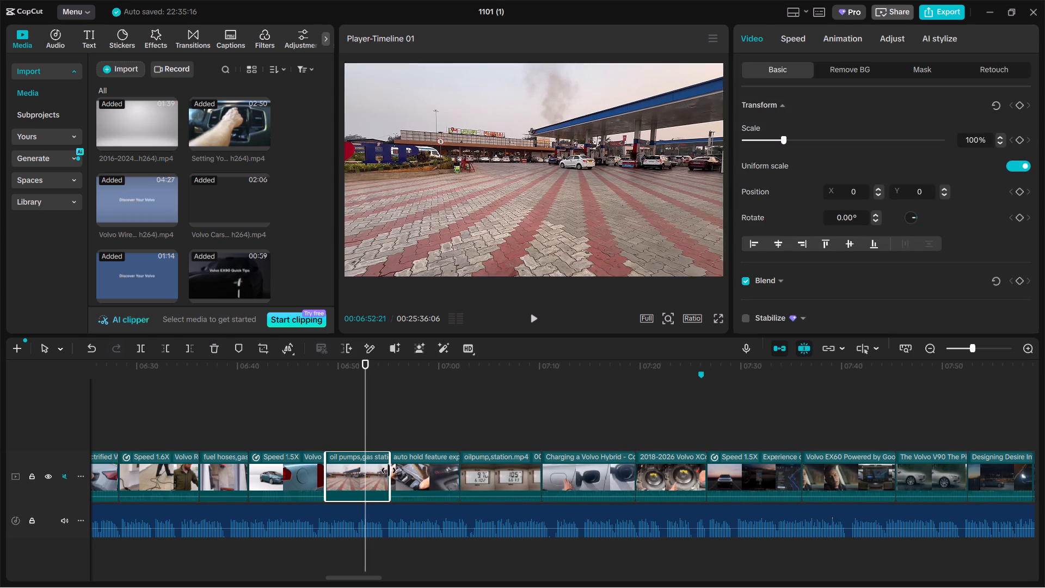
# Trim the end of the "2018-2026 Volvo XC" spare wheel clip back to the marker near 00:07:26.
pyautogui.click(668, 442)
pyautogui.click(681, 466)
pyautogui.moveTo(705, 463); pyautogui.dragTo(699, 463)
# Examine the Volvo Steering Angle Sensor clip from about 00:04:27 to 00:04:37.
pyautogui.keyDown('ctrl'); pyautogui.scroll(-20, 699, 459); pyautogui.keyUp('ctrl')
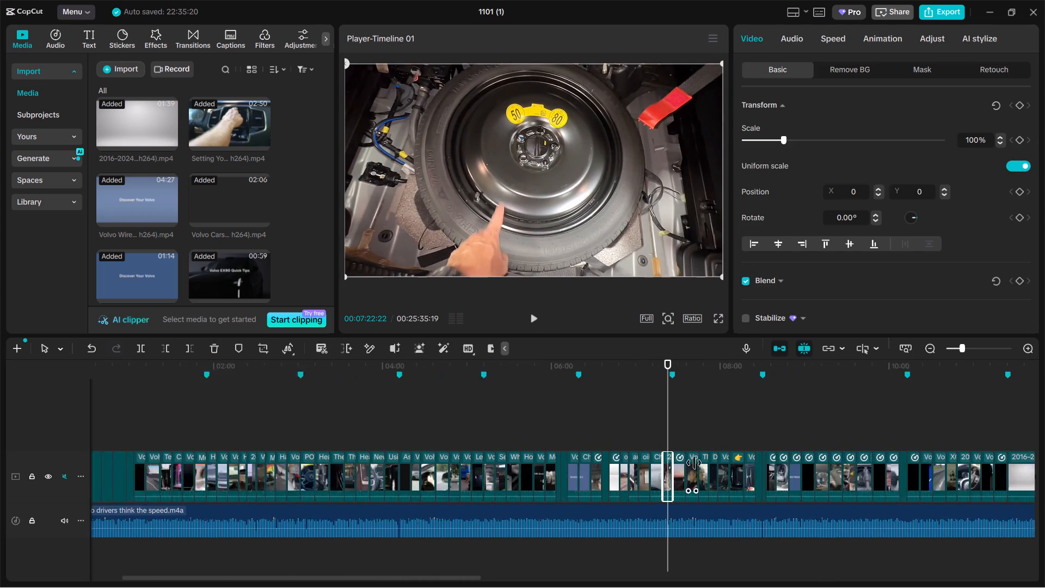
pyautogui.keyDown('ctrl'); pyautogui.scroll(-7, 694, 463); pyautogui.keyUp('ctrl')
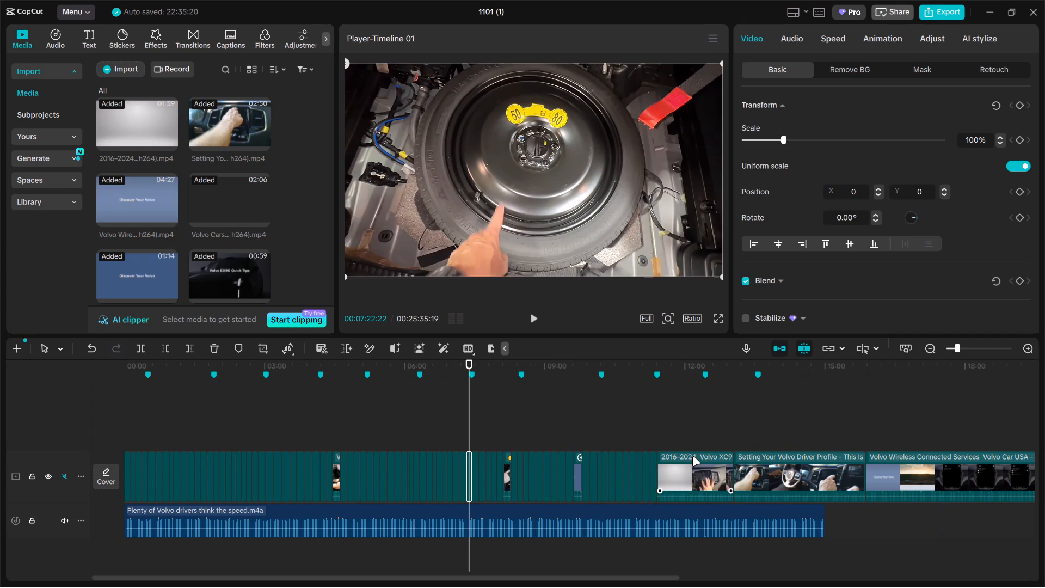
pyautogui.keyDown('ctrl'); pyautogui.click(334, 439); pyautogui.keyUp('ctrl')
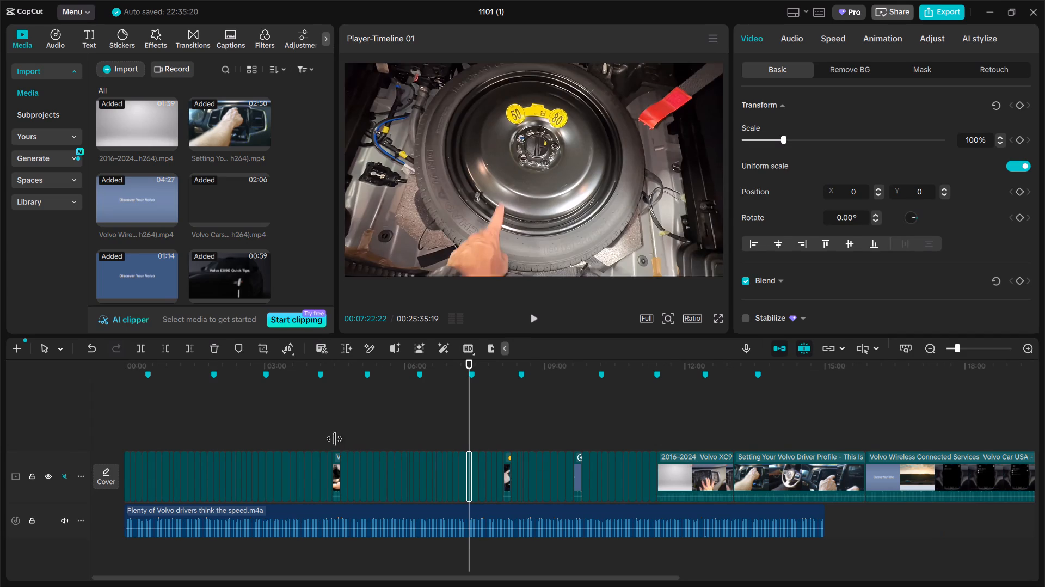
pyautogui.keyDown('ctrl'); pyautogui.scroll(5, 365, 440); pyautogui.keyUp('ctrl')
pyautogui.keyDown('ctrl'); pyautogui.scroll(20, 370, 433); pyautogui.keyUp('ctrl')
pyautogui.keyDown('ctrl'); pyautogui.scroll(1, 370, 433); pyautogui.keyUp('ctrl')
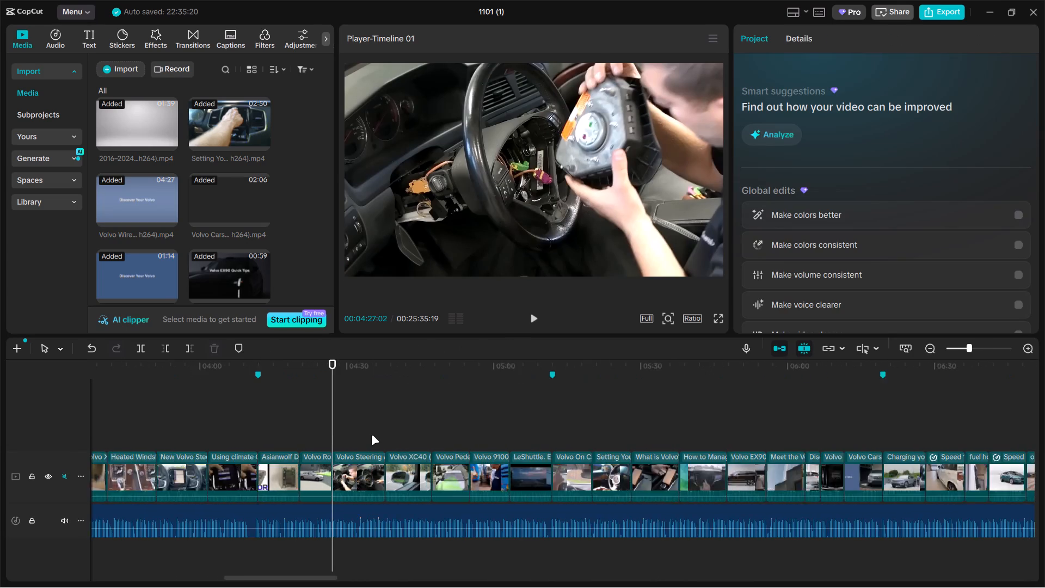
pyautogui.keyDown('ctrl'); pyautogui.scroll(1, 371, 435); pyautogui.keyUp('ctrl')
pyautogui.moveTo(335, 429); pyautogui.dragTo(349, 428)
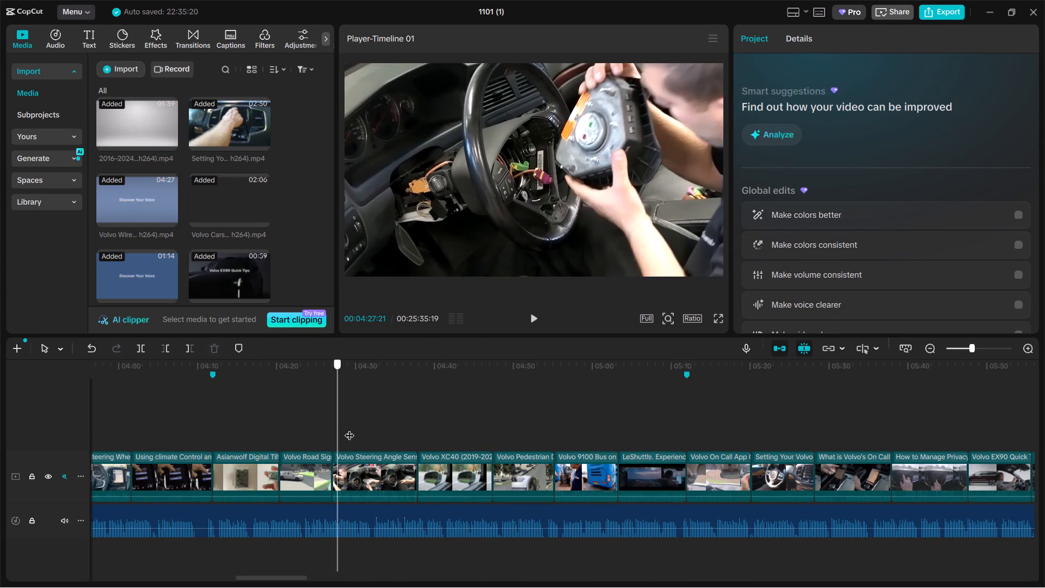
pyautogui.moveTo(349, 428); pyautogui.dragTo(412, 427)
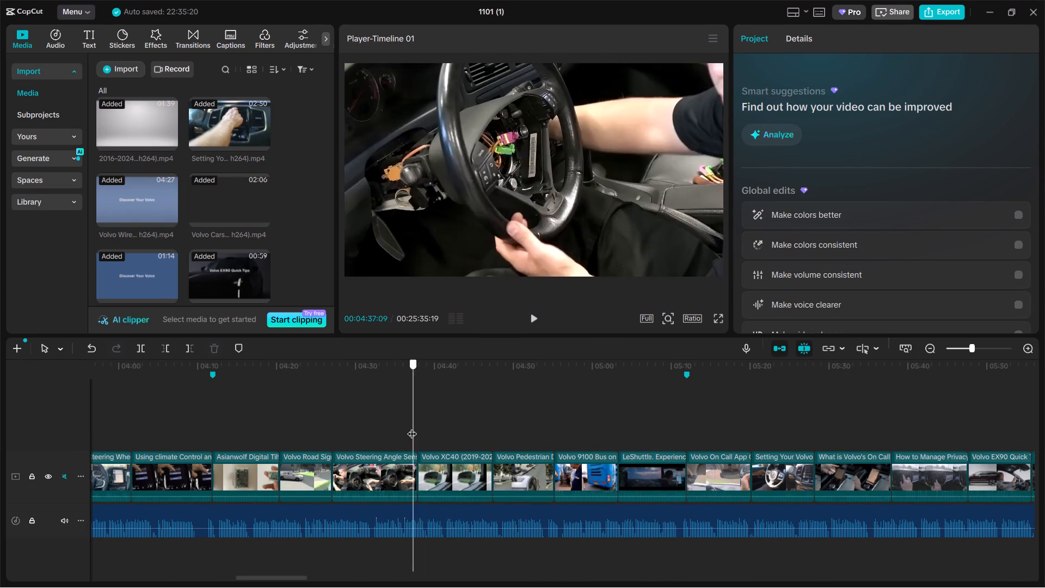
pyautogui.moveTo(412, 427); pyautogui.dragTo(411, 427)
# Replay the voiceover from about 00:11:23 across the marker into the start of the YOUCANIC factory reset clip.
pyautogui.keyDown('ctrl'); pyautogui.scroll(-10, 472, 432); pyautogui.keyUp('ctrl')
pyautogui.moveTo(475, 440); pyautogui.dragTo(569, 452)
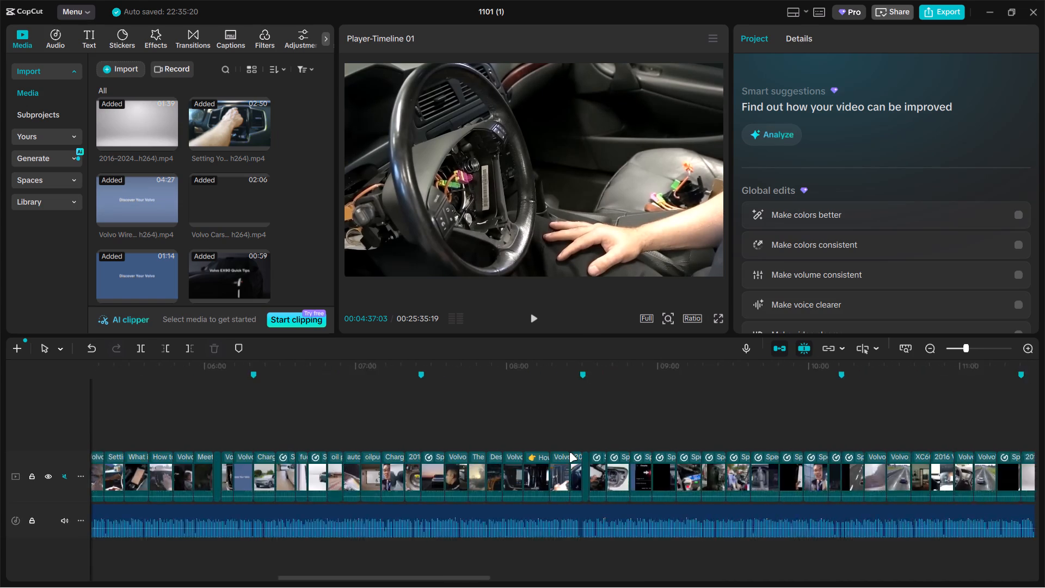
pyautogui.moveTo(569, 452); pyautogui.dragTo(569, 452)
pyautogui.click(479, 435)
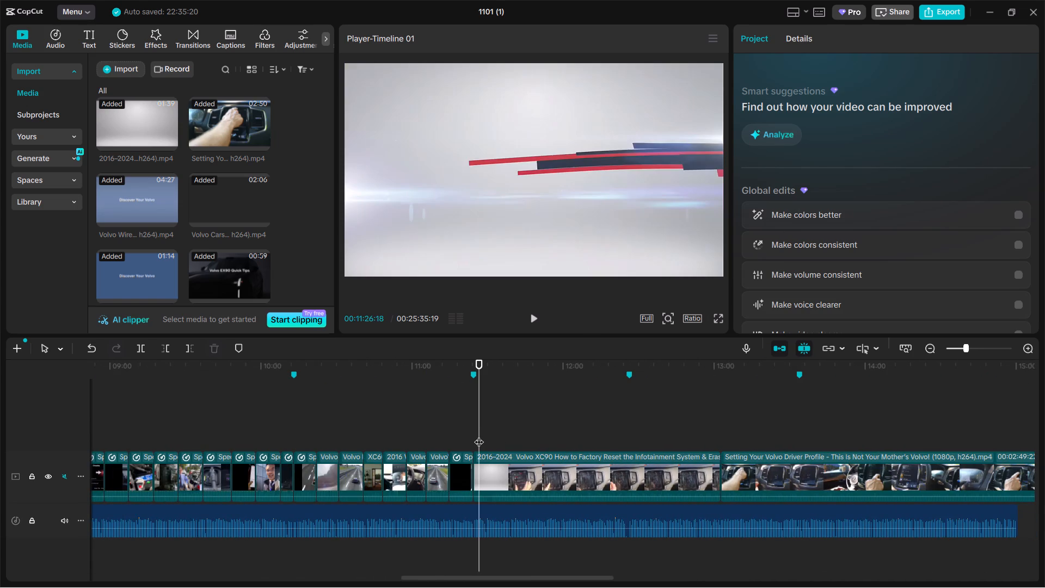
pyautogui.keyDown('ctrl'); pyautogui.scroll(8, 479, 435); pyautogui.keyUp('ctrl')
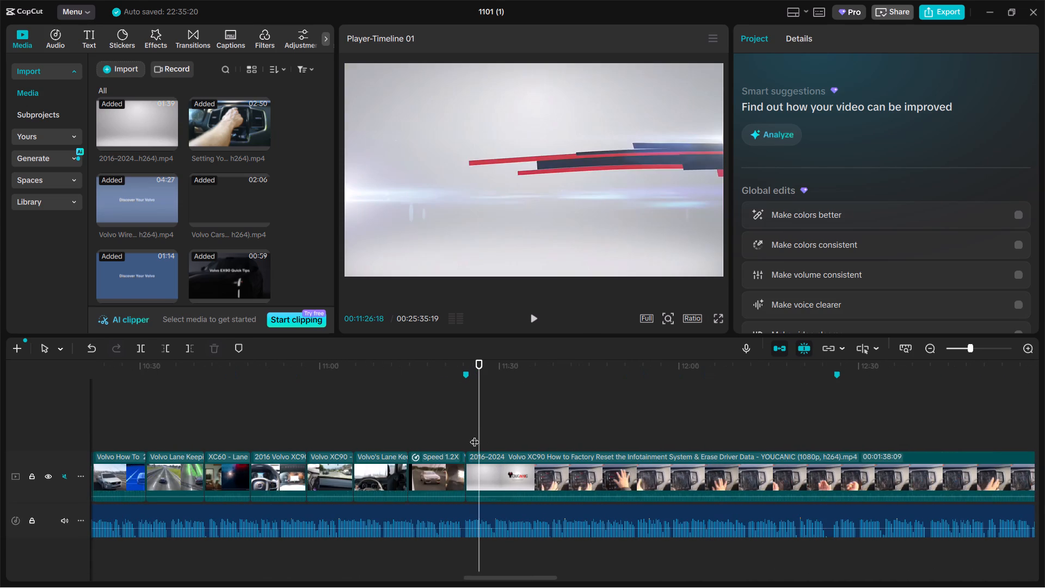
pyautogui.click(463, 430)
pyautogui.press('space')
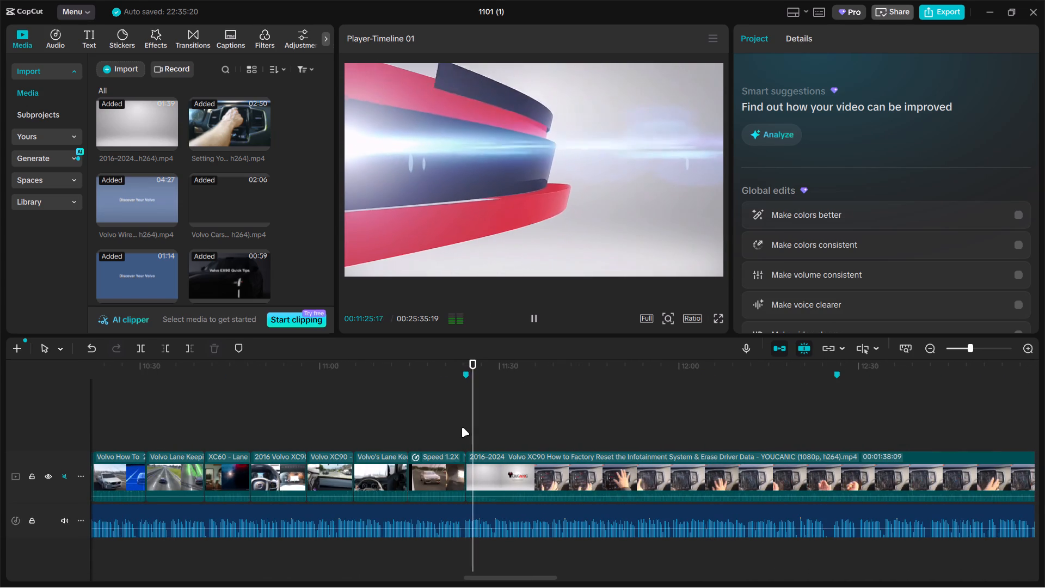
pyautogui.press('space')
pyautogui.press('Return')
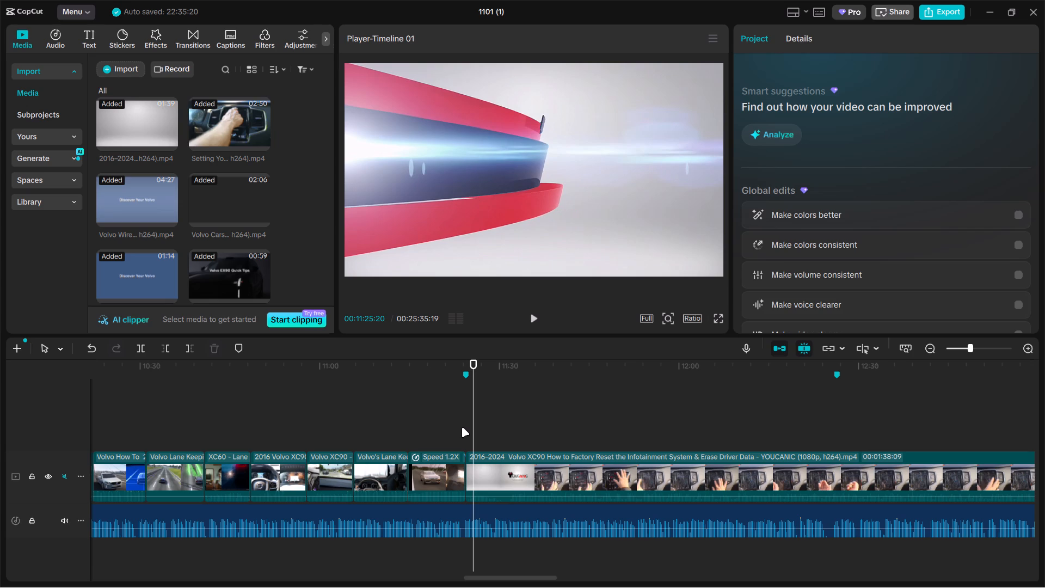
pyautogui.click(454, 427)
pyautogui.press('space')
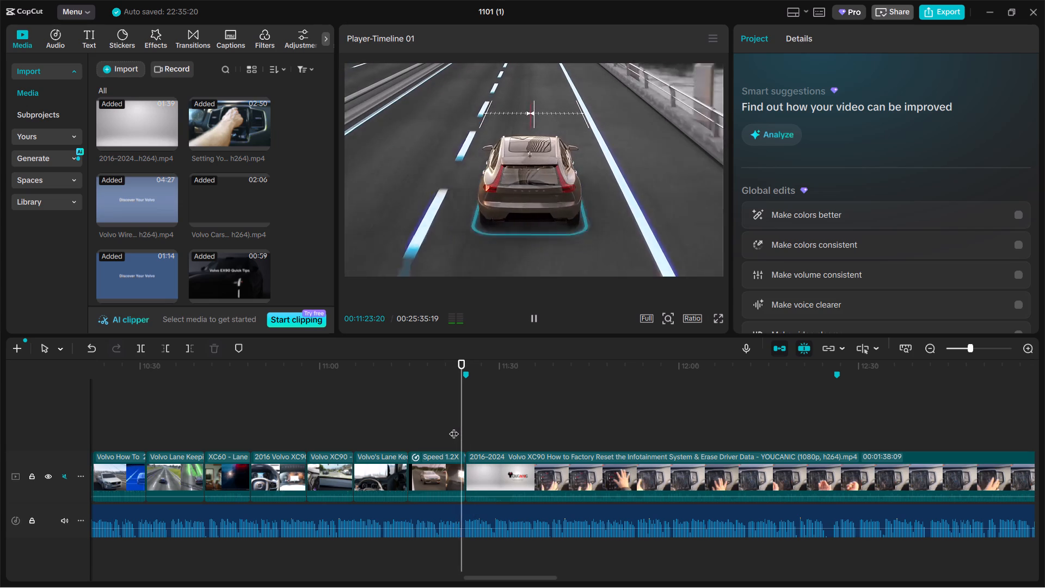
pyautogui.press('space')
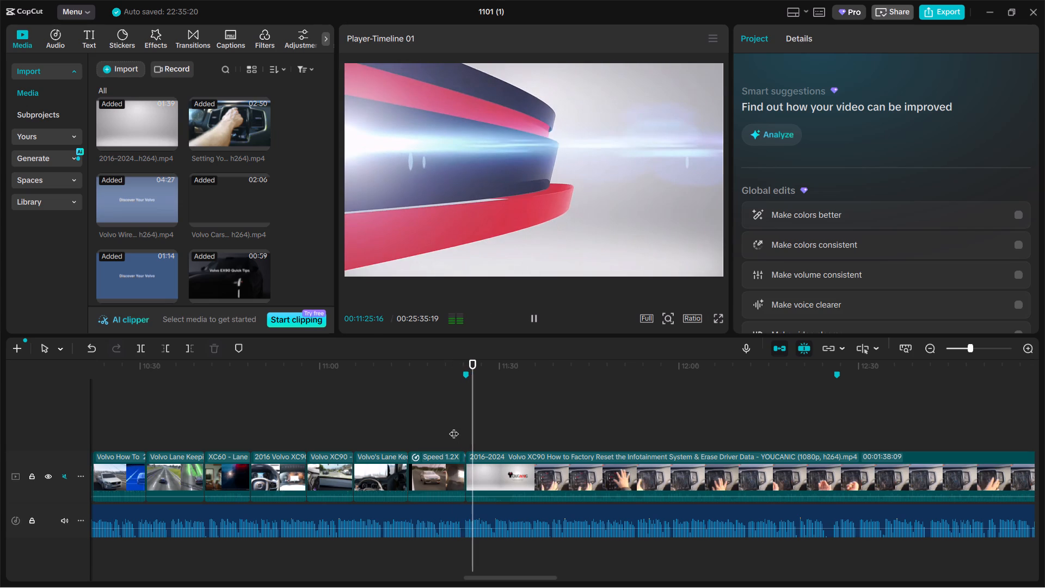
# Replay the voiceover across the marker near 00:11:24 into the opening of the YOUCANIC factory reset clip.
pyautogui.click(453, 425)
pyautogui.keyDown('ctrl'); pyautogui.scroll(1, 465, 420); pyautogui.keyUp('ctrl')
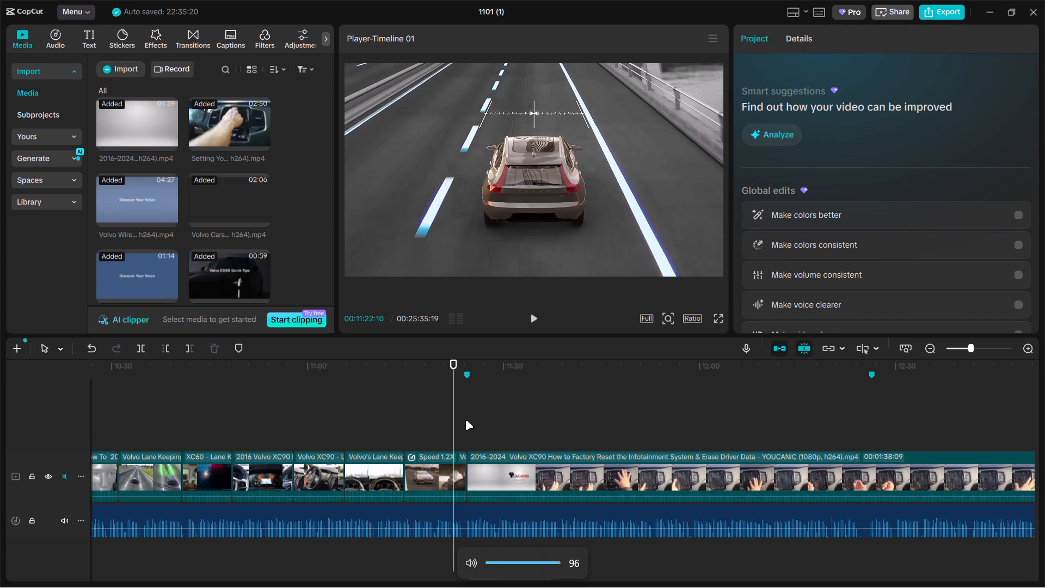
pyautogui.press('space')
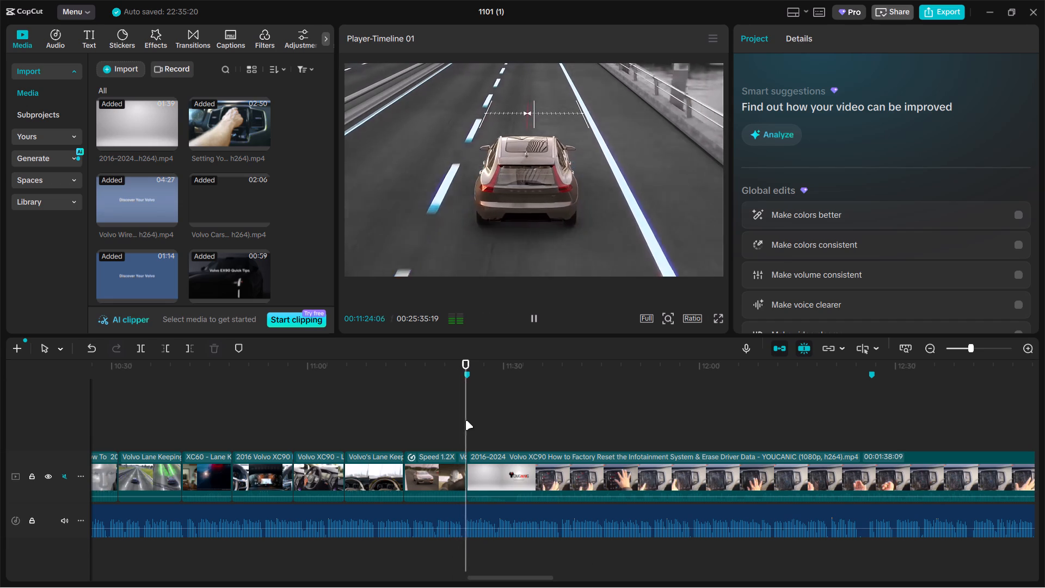
pyautogui.press('space')
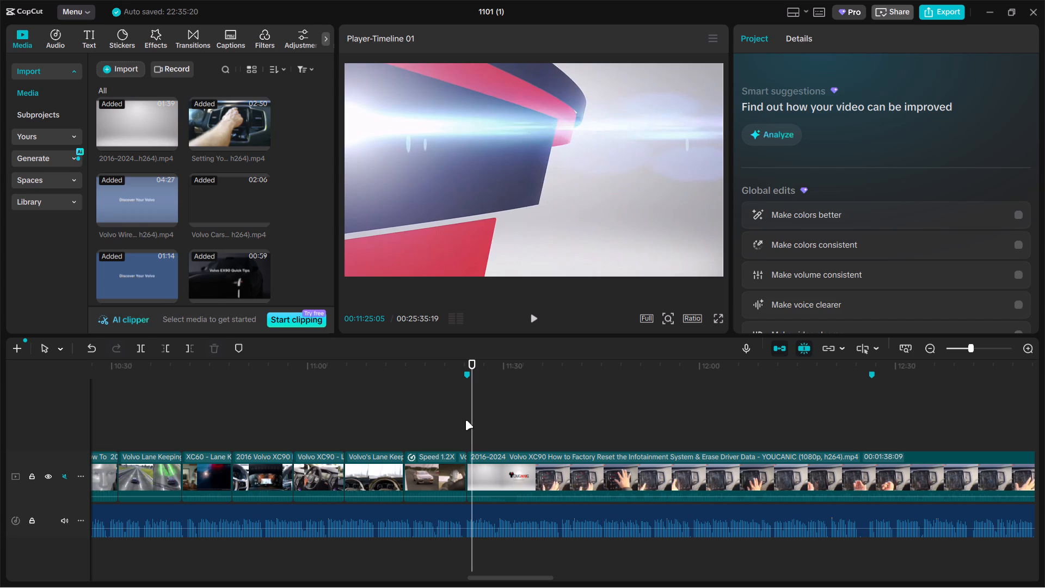
pyautogui.press('Return')
pyautogui.press('space')
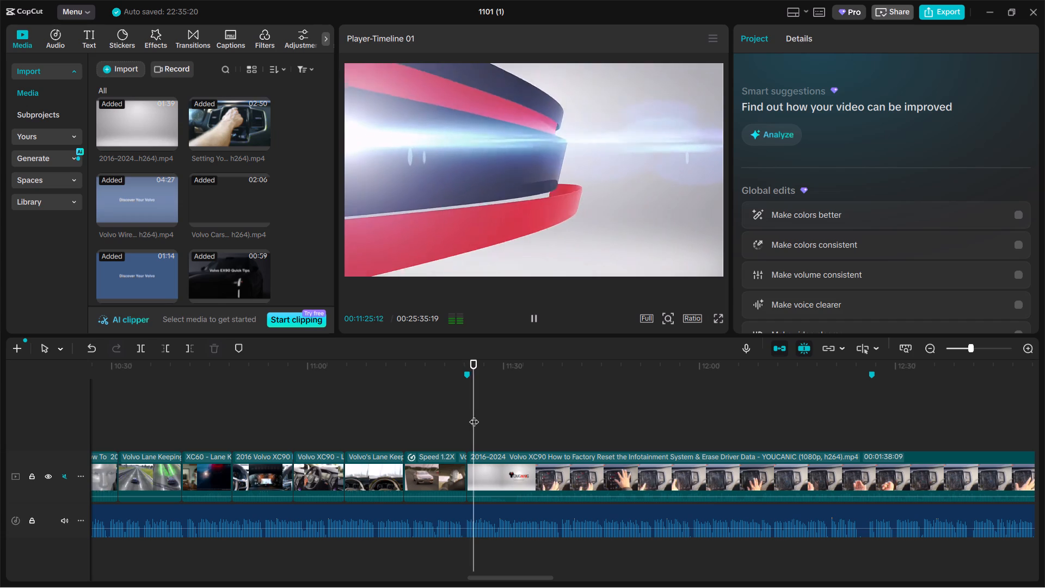
pyautogui.press('space')
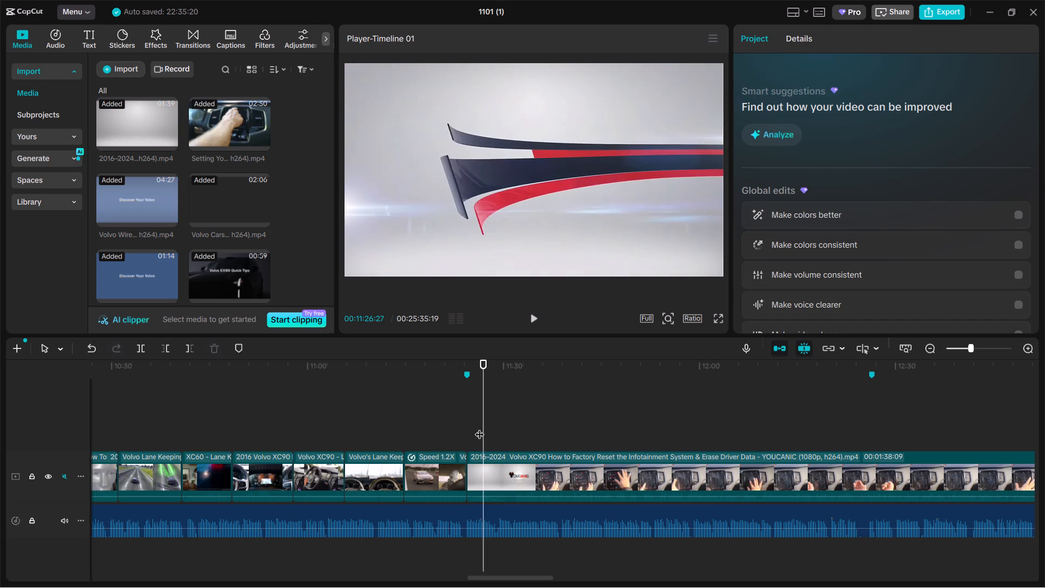
pyautogui.click(480, 427)
pyautogui.moveTo(478, 426); pyautogui.dragTo(474, 437)
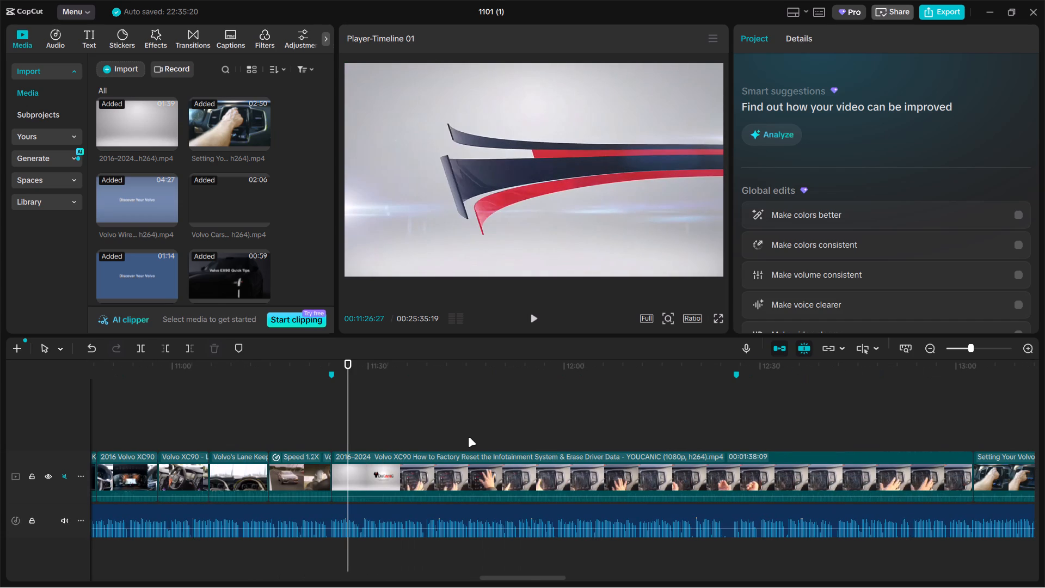
# Split the YOUCANIC factory reset clip at 00:12:46:02 and delete the part before the split.
pyautogui.click(504, 441)
pyautogui.moveTo(504, 441); pyautogui.dragTo(849, 426)
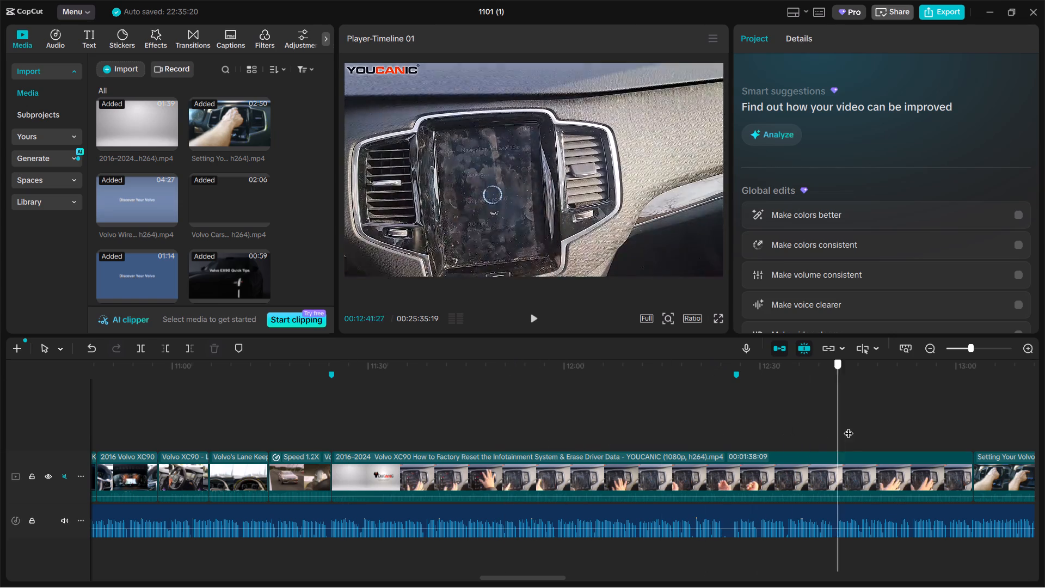
pyautogui.moveTo(849, 426); pyautogui.dragTo(865, 402)
pyautogui.click(847, 475)
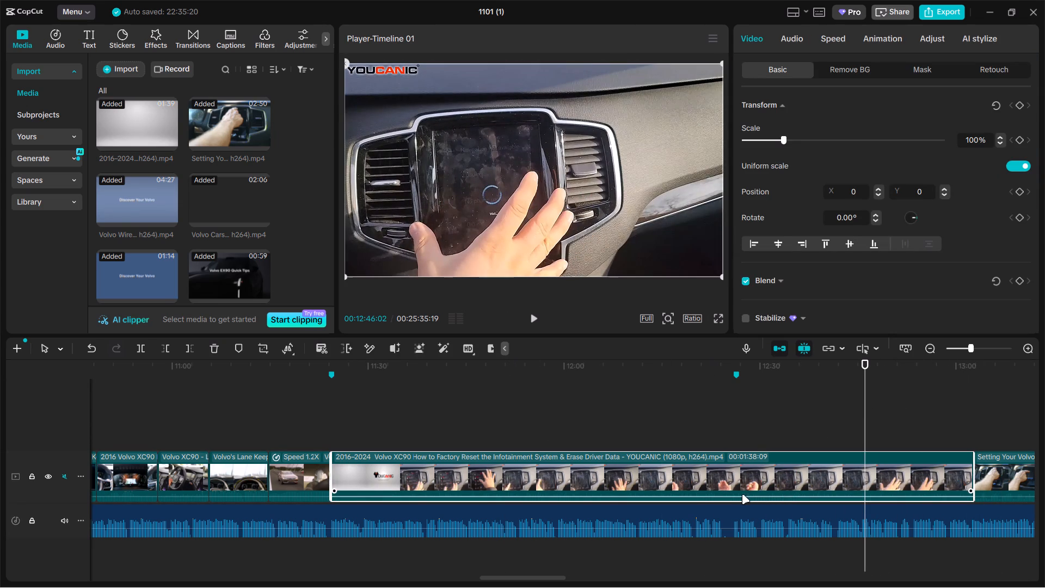
pyautogui.hotkey('ctrl', 'b')
pyautogui.click(701, 491)
pyautogui.press('BackSpace')
# Split the remaining YOUCANIC factory reset clip at 00:11:34:09 and delete the part after the split.
pyautogui.click(388, 430)
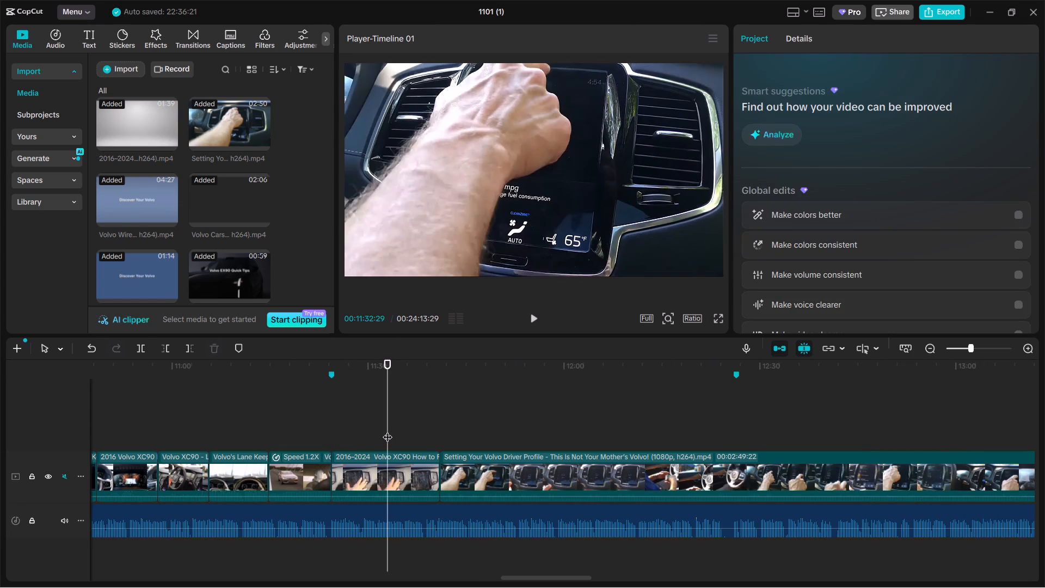
pyautogui.moveTo(388, 430); pyautogui.dragTo(396, 430)
pyautogui.click(395, 468)
pyautogui.hotkey('ctrl', 'b')
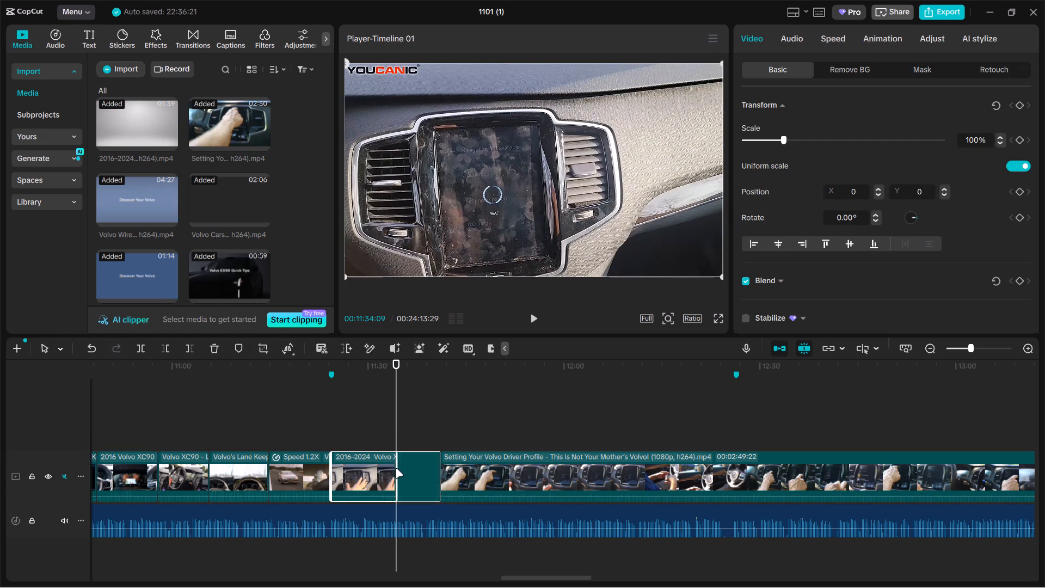
pyautogui.press('BackSpace')
# Scale up the shortened YOUCANIC factory reset clip slightly in the frame.
pyautogui.click(365, 430)
pyautogui.moveTo(365, 430); pyautogui.dragTo(365, 420)
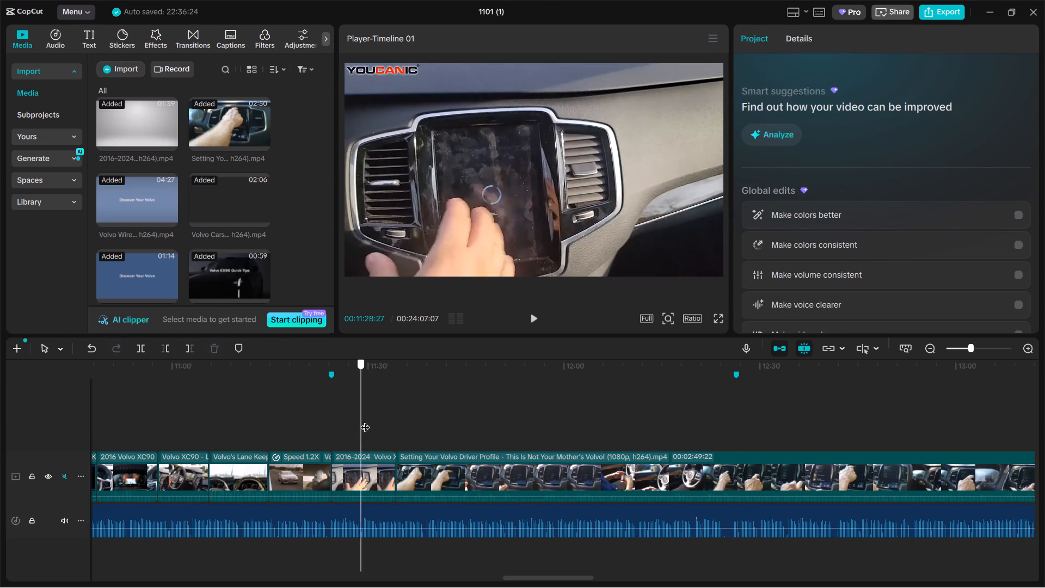
pyautogui.moveTo(365, 420); pyautogui.dragTo(375, 401)
pyautogui.click(467, 248)
pyautogui.moveTo(788, 138); pyautogui.dragTo(793, 136)
# Split the "Setting Your Volvo Driver Profile" clip at 00:12:35:14 and delete the part before the split.
pyautogui.click(466, 418)
pyautogui.moveTo(468, 419); pyautogui.dragTo(696, 406)
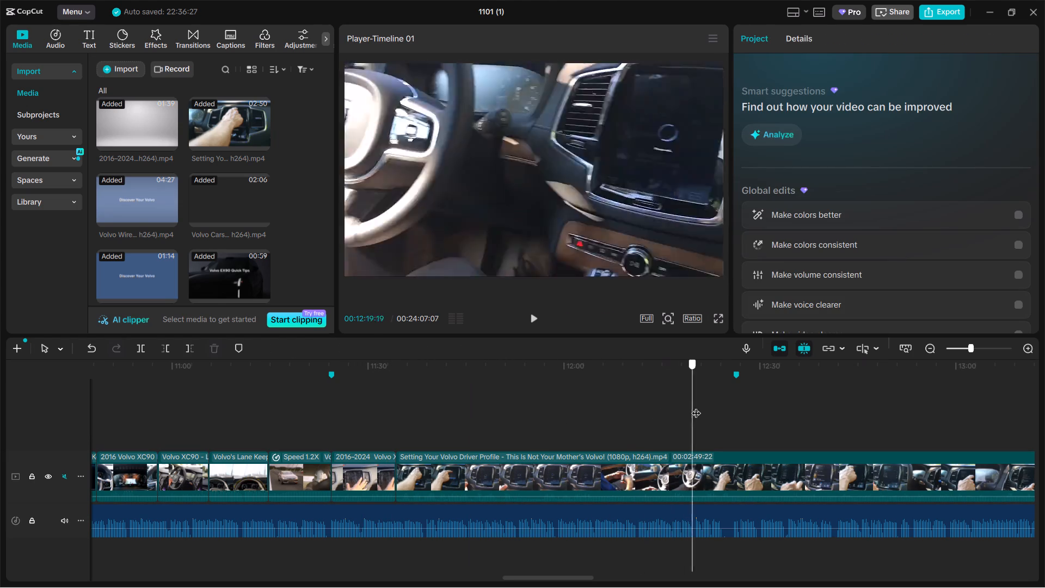
pyautogui.moveTo(696, 406); pyautogui.dragTo(810, 394)
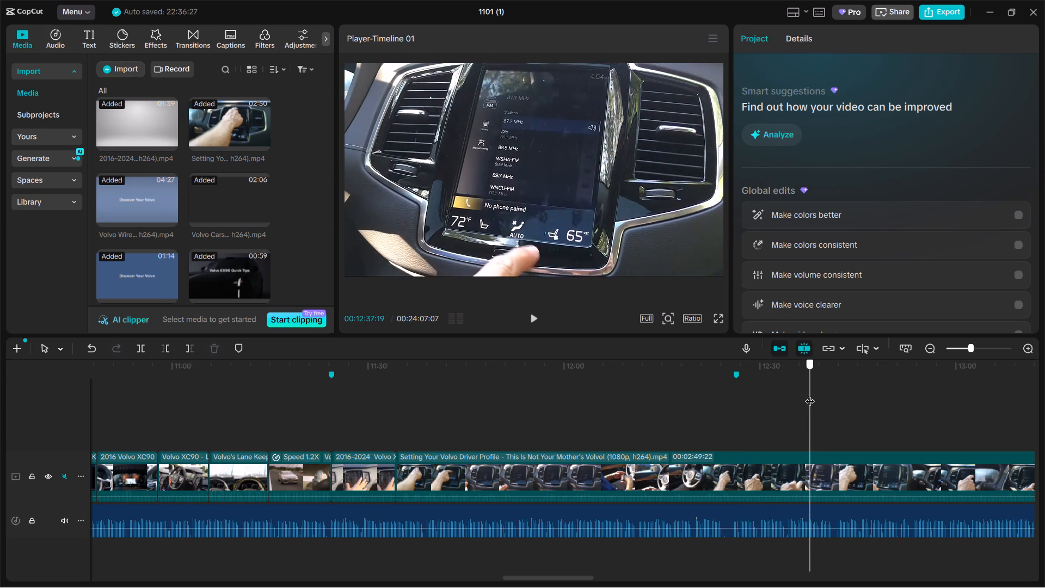
pyautogui.moveTo(810, 394); pyautogui.dragTo(796, 396)
pyautogui.click(793, 470)
pyautogui.hotkey('ctrl', 'b')
pyautogui.click(698, 494)
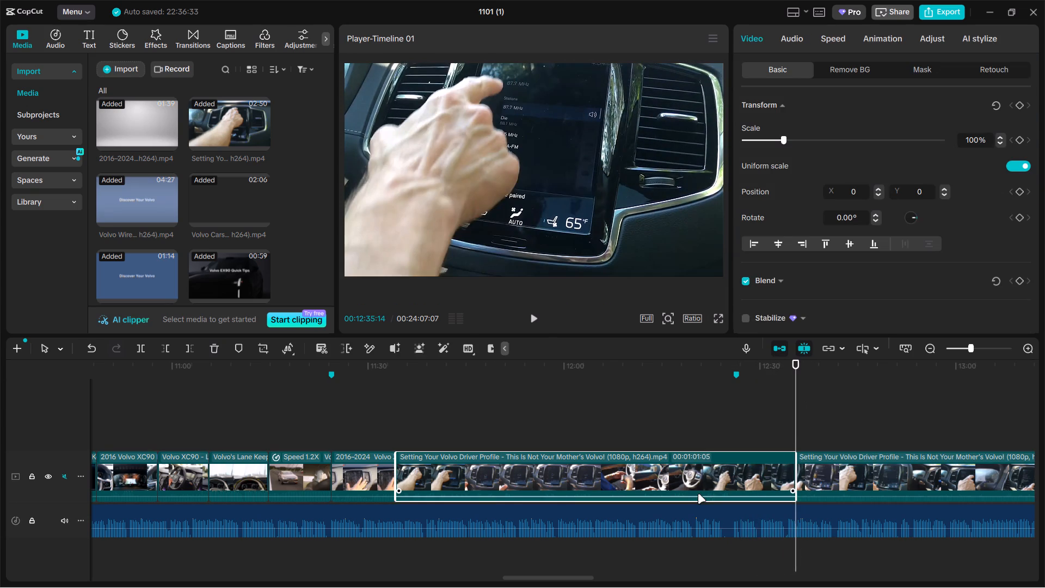
pyautogui.press('BackSpace')
# Split the remaining driver profile clip at 00:11:43:29 and delete the part after the split.
pyautogui.doubleClick(455, 436)
pyautogui.click(494, 489)
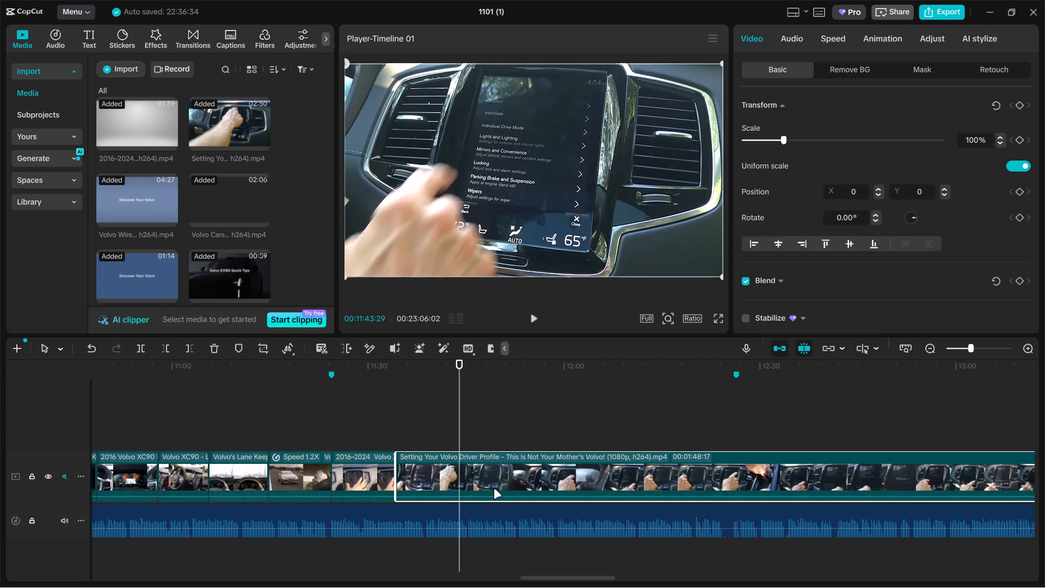
pyautogui.hotkey('ctrl', 'b')
pyautogui.press('BackSpace')
# Split the "Volvo Wireless Connected Services" clip at 00:11:55:11, where the XC90 drives on the road, and delete the part before it.
pyautogui.click(512, 479)
pyautogui.moveTo(525, 471); pyautogui.dragTo(561, 479)
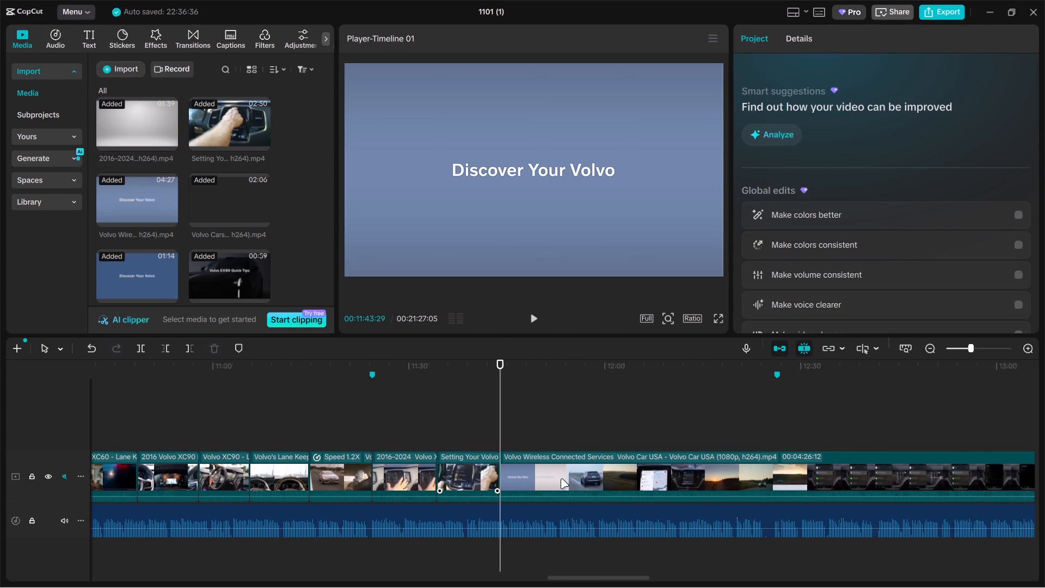
pyautogui.moveTo(561, 479); pyautogui.dragTo(465, 455)
pyautogui.click(415, 443)
pyautogui.moveTo(415, 443); pyautogui.dragTo(488, 439)
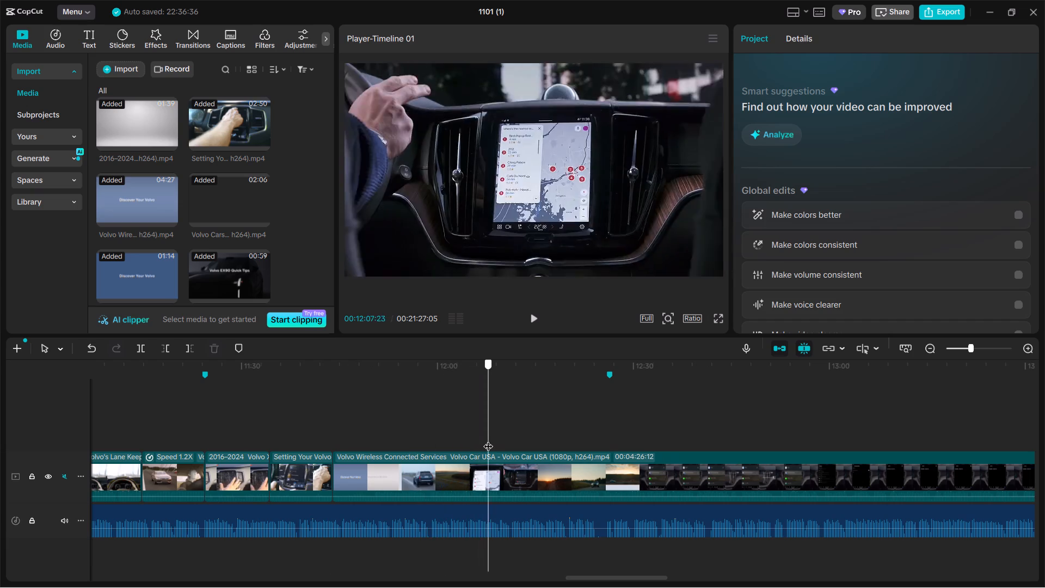
pyautogui.moveTo(488, 439); pyautogui.dragTo(407, 438)
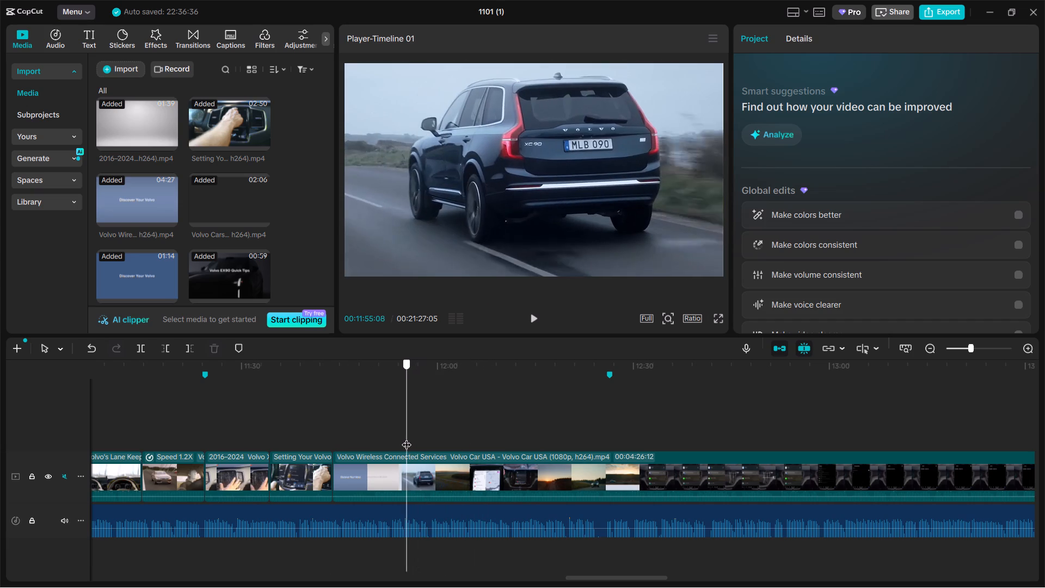
pyautogui.moveTo(407, 438); pyautogui.dragTo(407, 438)
pyautogui.click(418, 482)
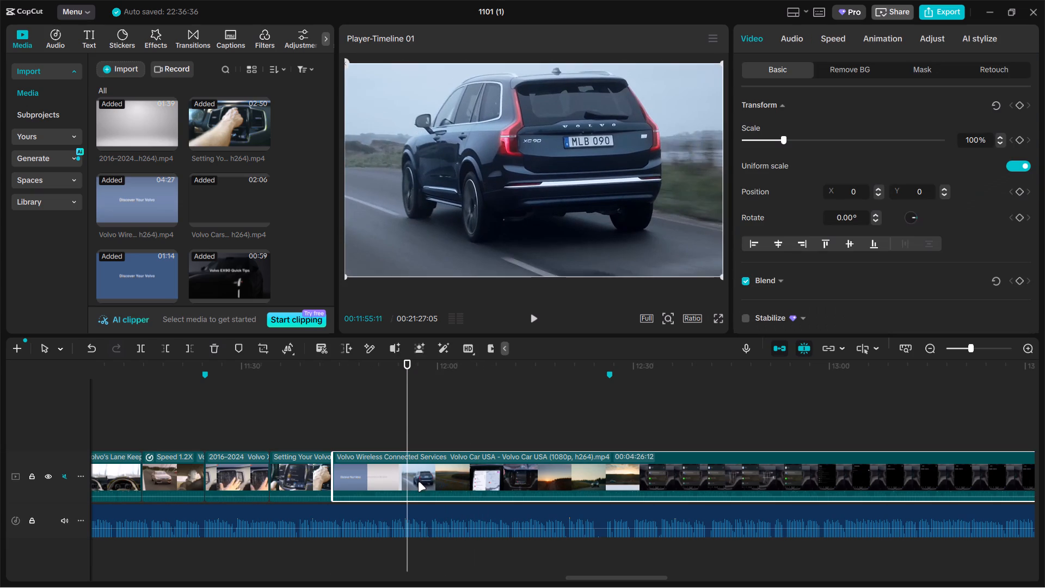
pyautogui.hotkey('ctrl', 'b')
pyautogui.click(405, 480)
pyautogui.click(378, 474)
pyautogui.press('BackSpace')
# Split the remaining Wireless Connected Services clip at 00:11:53:18 and delete the part after the split.
pyautogui.click(383, 431)
pyautogui.moveTo(383, 431); pyautogui.dragTo(396, 431)
pyautogui.click(404, 468)
pyautogui.hotkey('ctrl', 'b')
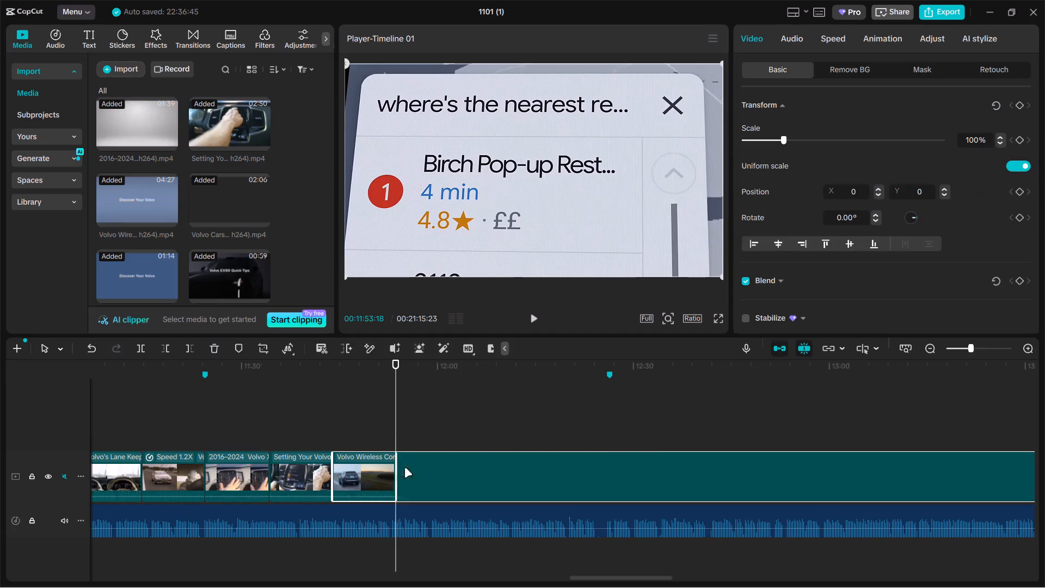
pyautogui.press('BackSpace')
# Examine the "Volvo Cars app - Serva Volvo" clip for usable phone pairing footage.
pyautogui.click(401, 432)
pyautogui.moveTo(401, 432); pyautogui.dragTo(616, 429)
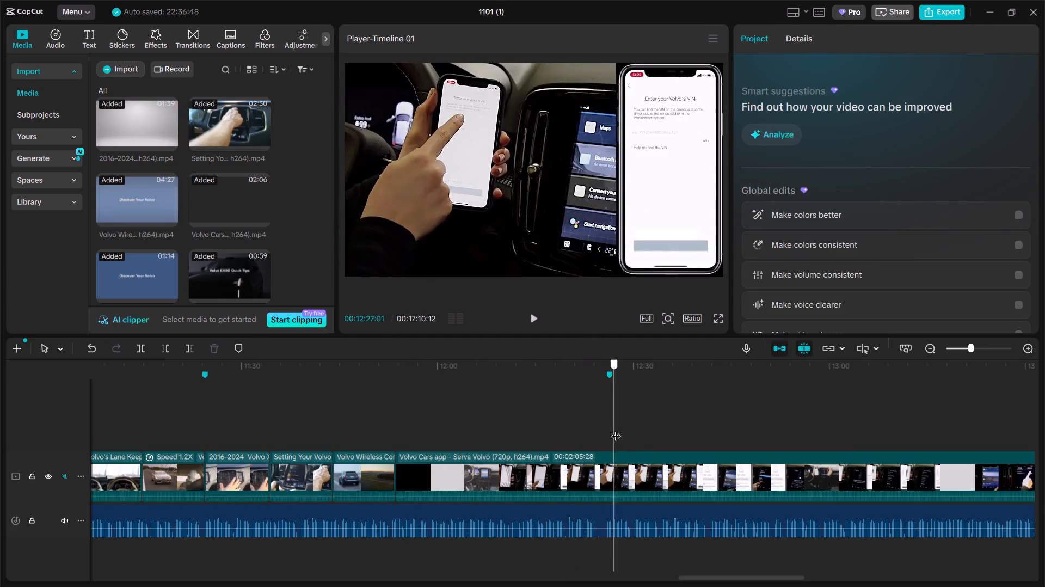
pyautogui.moveTo(616, 429); pyautogui.dragTo(835, 420)
pyautogui.keyDown('ctrl'); pyautogui.scroll(-4, 685, 442); pyautogui.keyUp('ctrl')
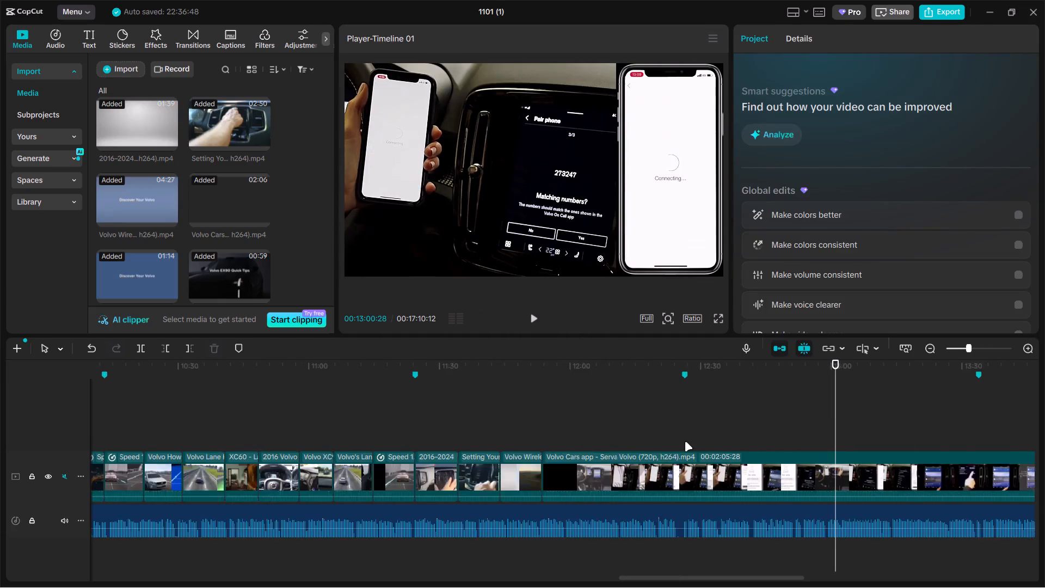
pyautogui.keyDown('ctrl'); pyautogui.scroll(-4, 685, 442); pyautogui.keyUp('ctrl')
pyautogui.click(683, 443)
pyautogui.doubleClick(683, 443)
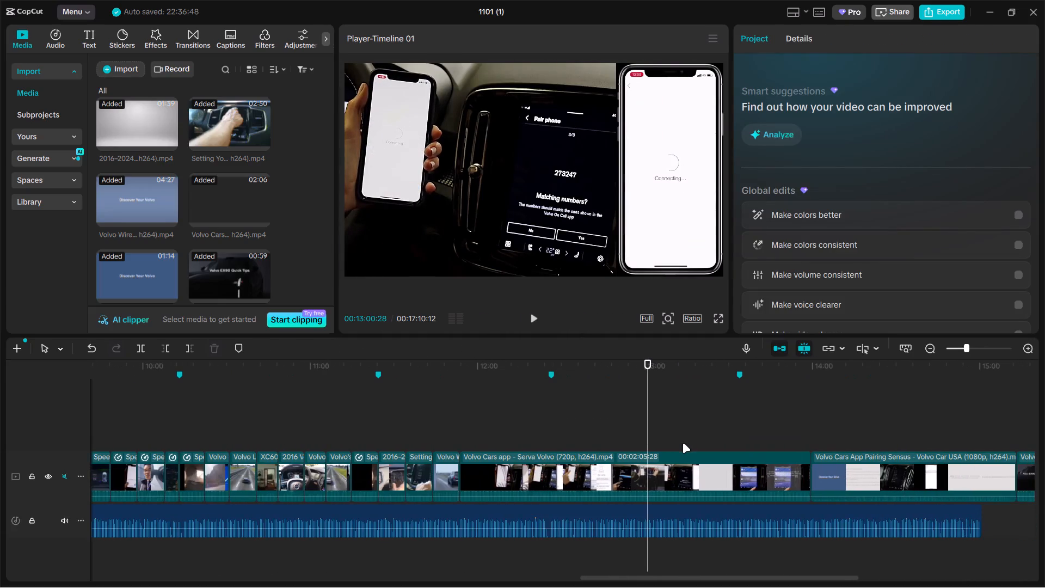
pyautogui.click(491, 426)
pyautogui.moveTo(491, 426); pyautogui.dragTo(498, 430)
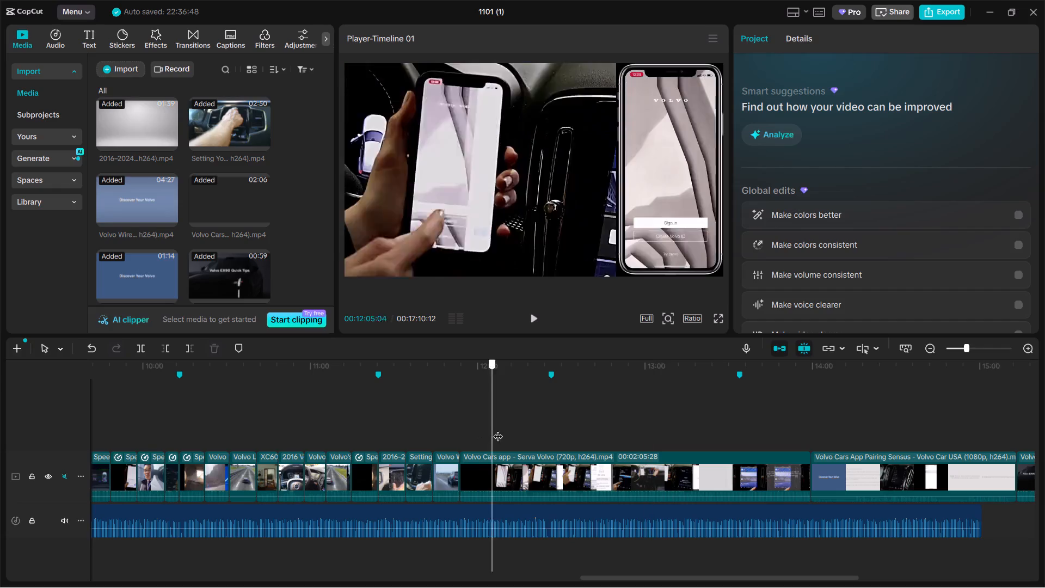
pyautogui.moveTo(498, 430); pyautogui.dragTo(607, 435)
pyautogui.keyDown('ctrl'); pyautogui.scroll(3, 601, 439); pyautogui.keyUp('ctrl')
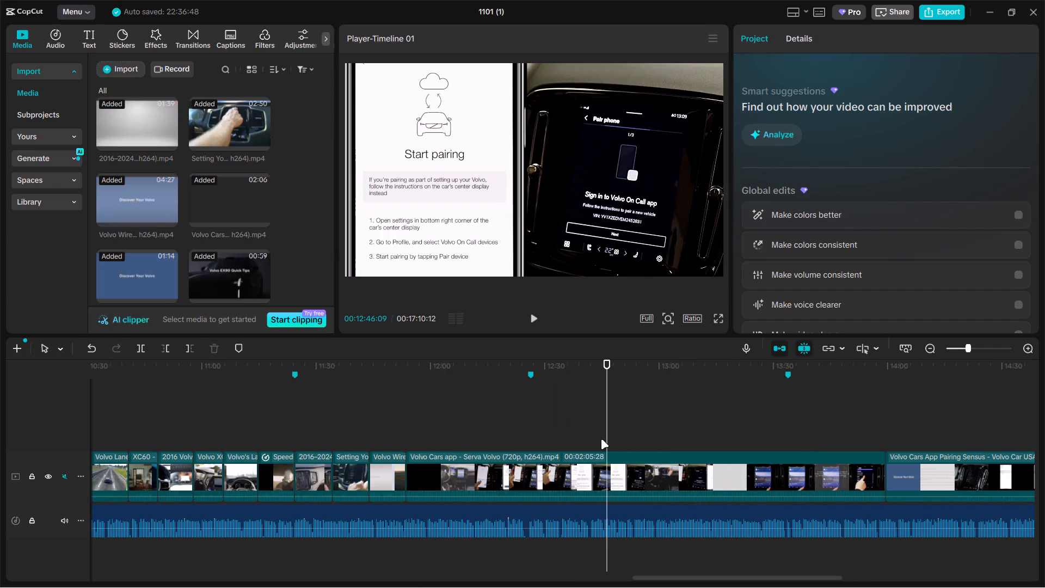
# Trim the start of the "Volvo Cars app - Serva Volvo" clip to 00:12:02:18, where the phone is held beside the display.
pyautogui.click(440, 437)
pyautogui.moveTo(439, 437); pyautogui.dragTo(437, 432)
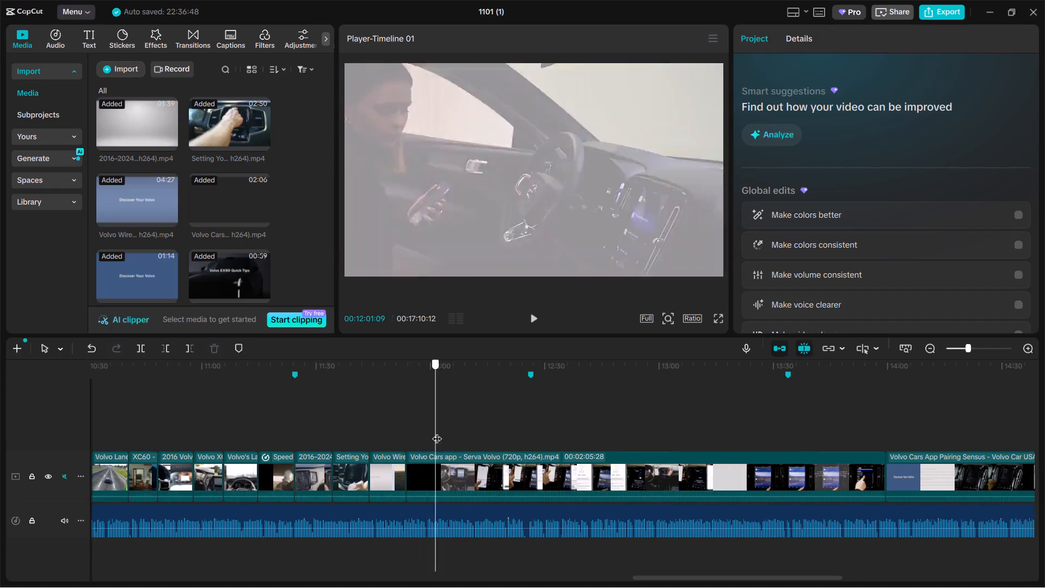
pyautogui.moveTo(437, 432); pyautogui.dragTo(440, 431)
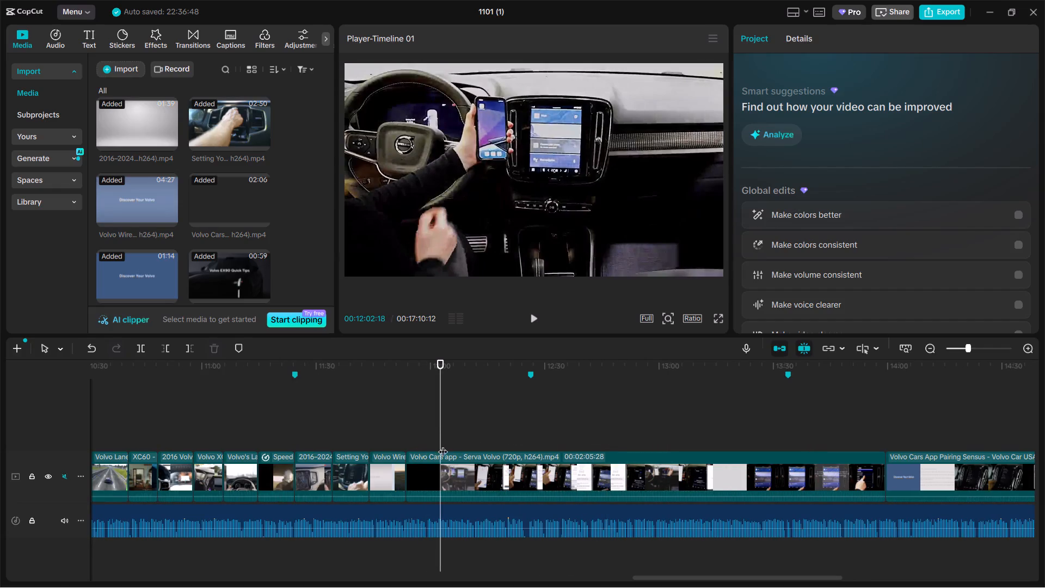
pyautogui.keyDown('ctrl'); pyautogui.click(442, 465); pyautogui.keyUp('ctrl')
pyautogui.moveTo(408, 467); pyautogui.dragTo(429, 467)
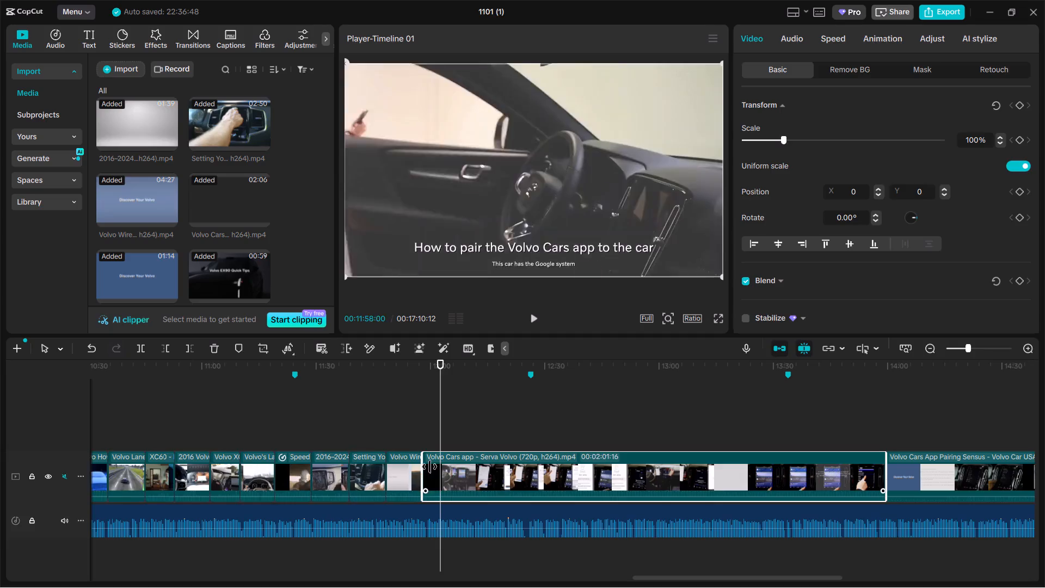
pyautogui.moveTo(429, 467); pyautogui.dragTo(439, 466)
# Split the "Volvo Cars app - Serva Volvo" clip at 00:12:03:25 and delete the part after the split.
pyautogui.click(413, 428)
pyautogui.moveTo(413, 428); pyautogui.dragTo(427, 428)
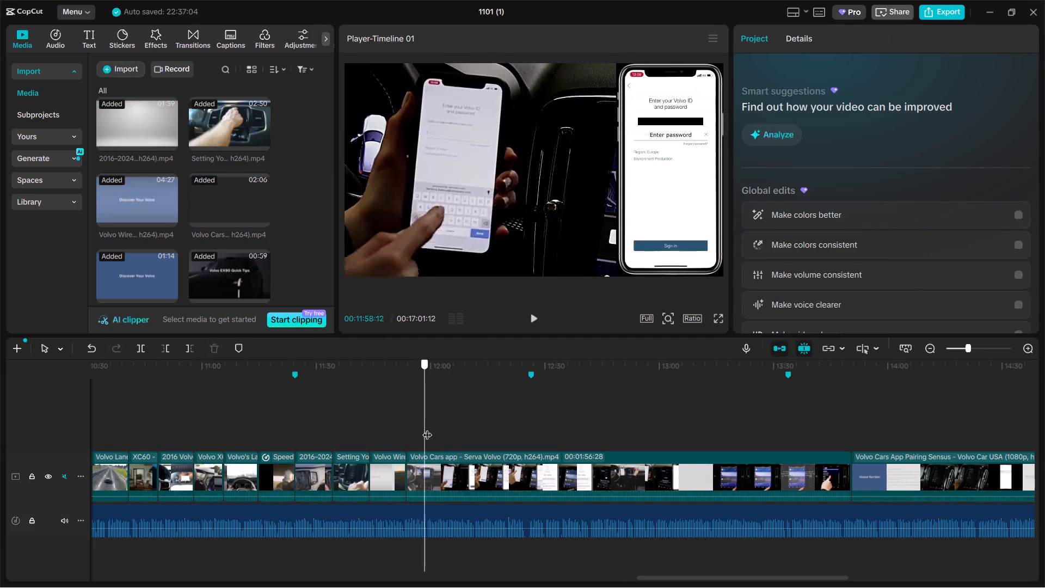
pyautogui.moveTo(427, 428); pyautogui.dragTo(445, 428)
pyautogui.click(448, 458)
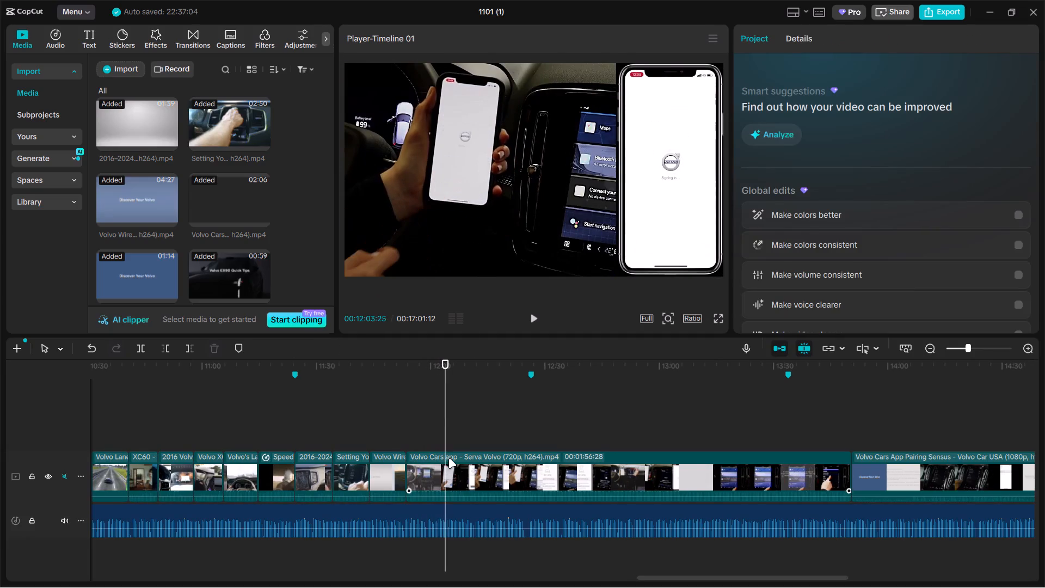
pyautogui.hotkey('ctrl', 'b')
pyautogui.hotkey('ctrl', 'b')
pyautogui.press('BackSpace')
# Select the shortened "Volvo Cars app - Serva Volvo" clip at 00:11:58:16.
pyautogui.click(425, 436)
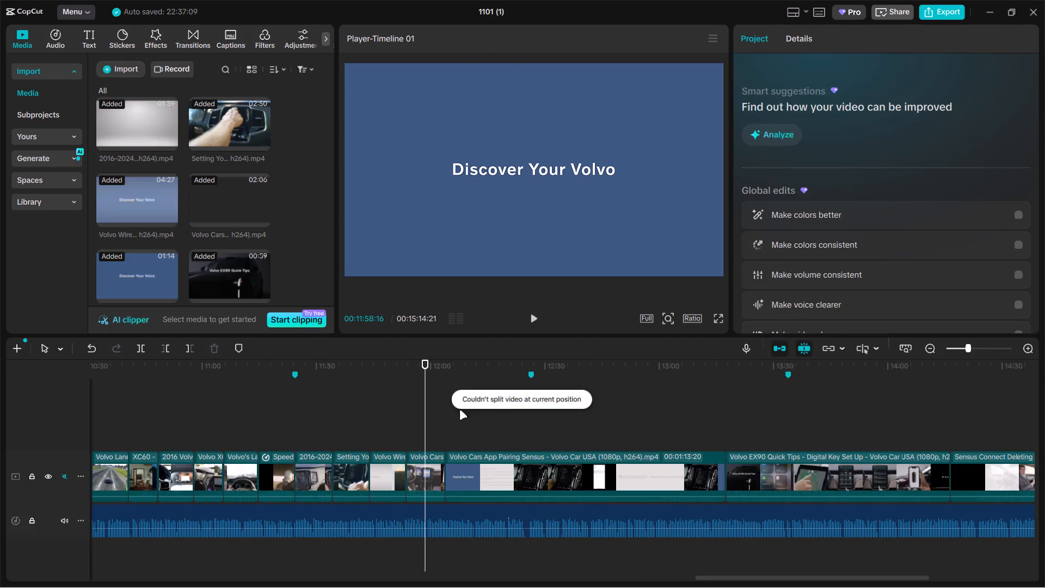
pyautogui.click(543, 209)
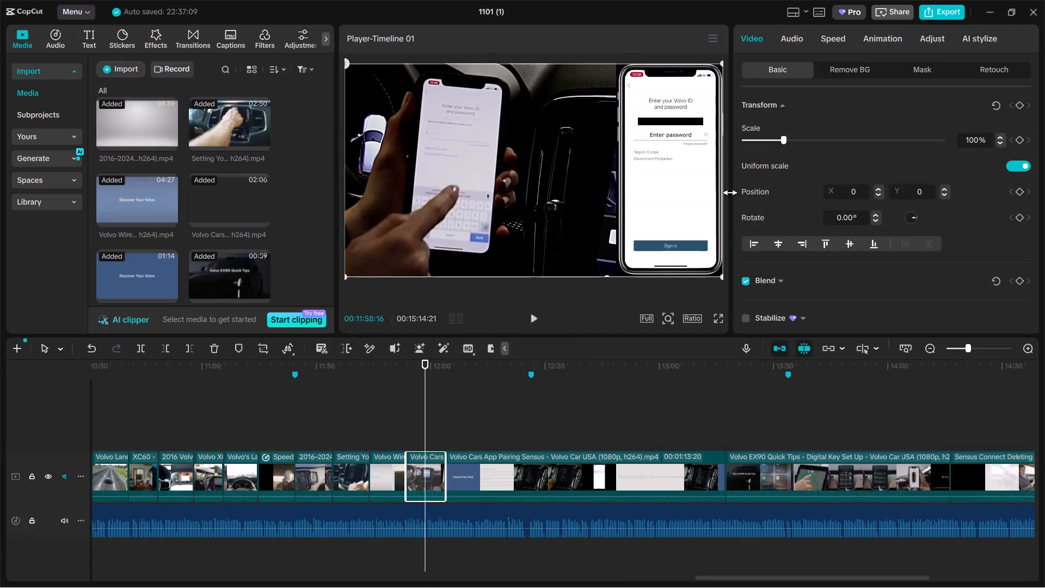
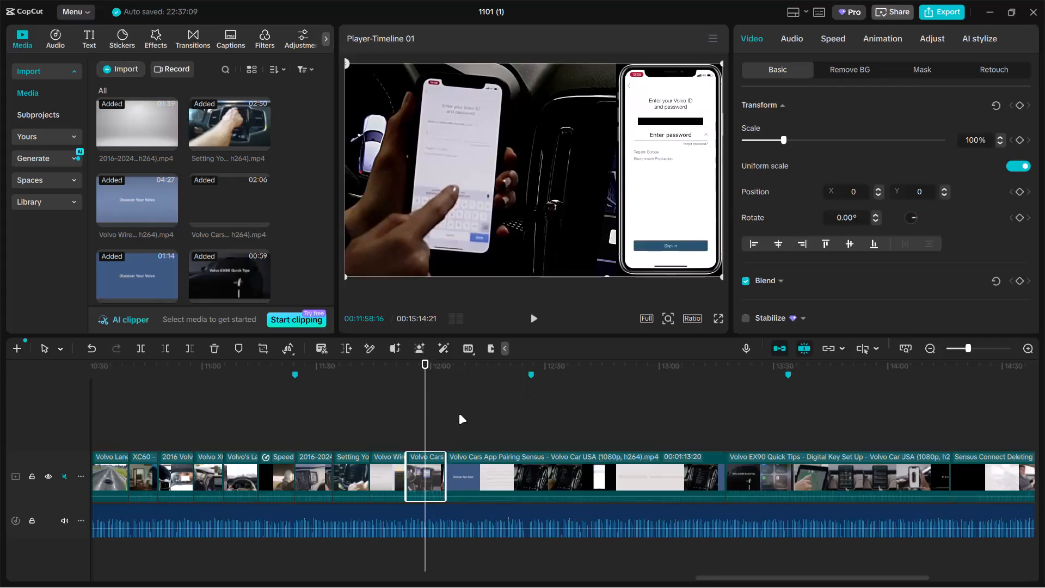
# Split the "Volvo Cars App Pairing Sensus" clip at 00:12:18:29 and delete the part before the split.
pyautogui.click(459, 414)
pyautogui.moveTo(459, 414); pyautogui.dragTo(565, 411)
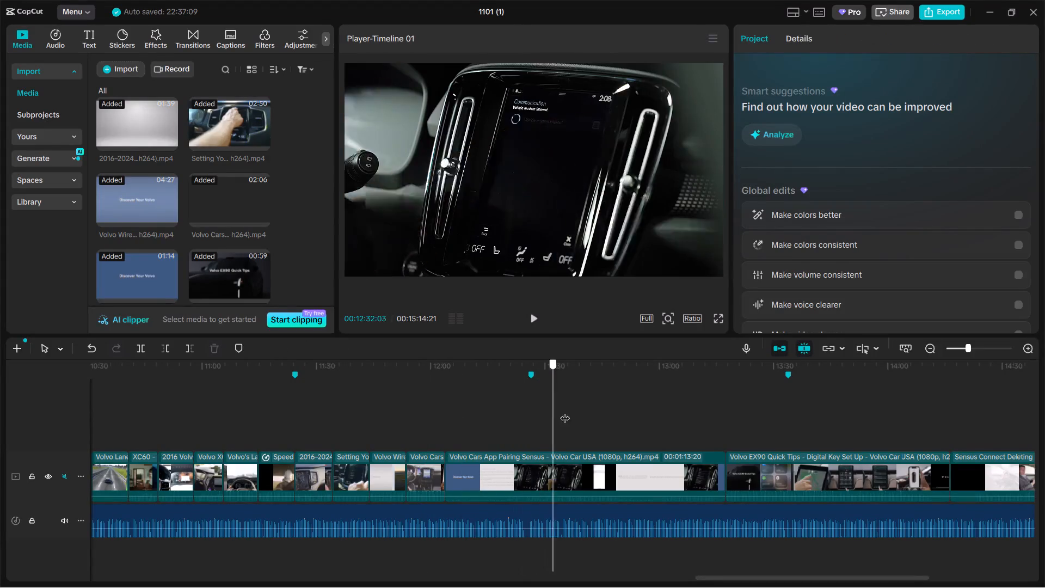
pyautogui.moveTo(565, 411); pyautogui.dragTo(494, 405)
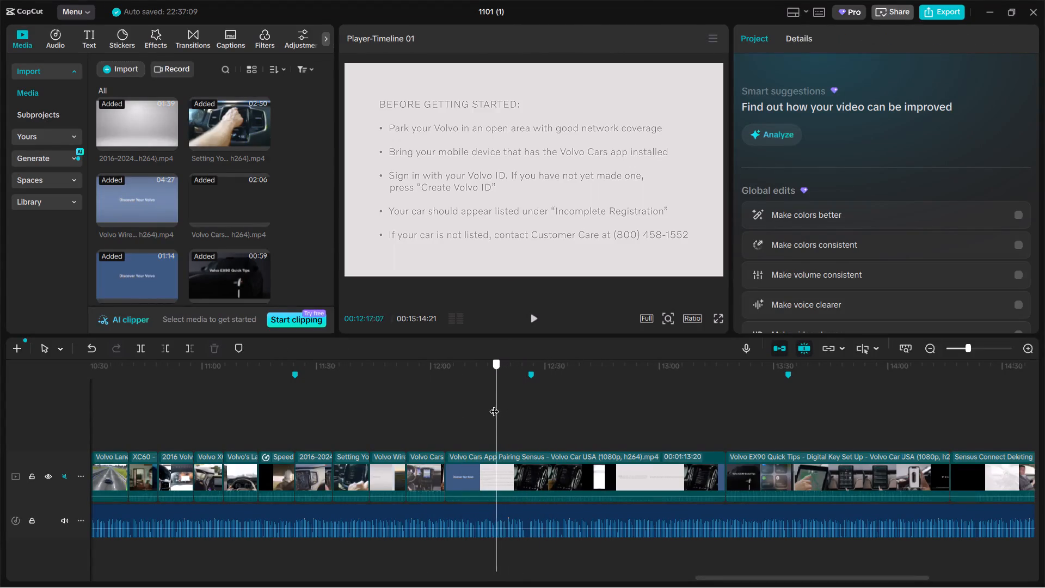
pyautogui.moveTo(494, 405); pyautogui.dragTo(503, 402)
pyautogui.click(516, 461)
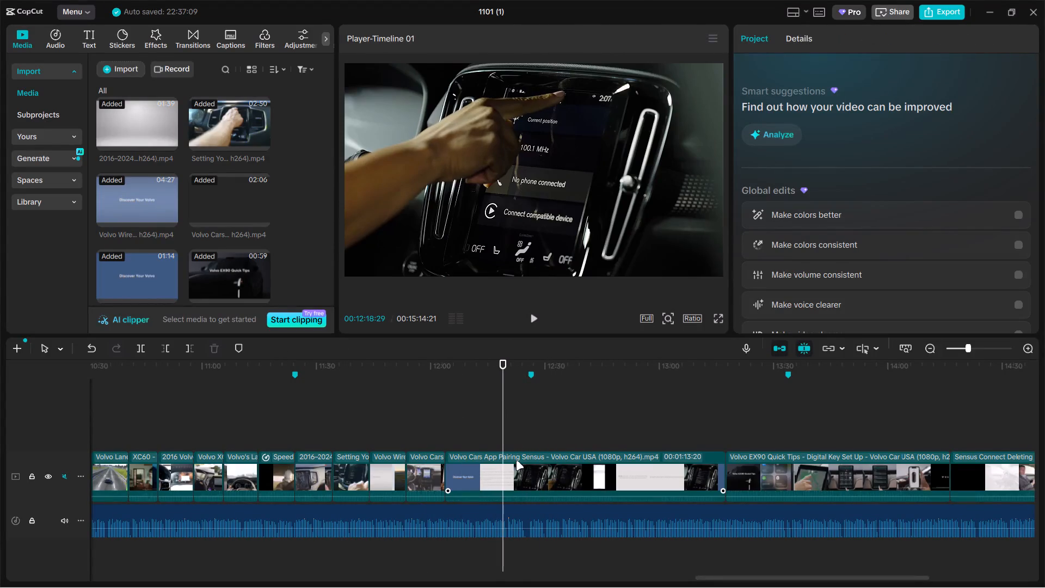
pyautogui.hotkey('ctrl', 'b')
pyautogui.click(485, 461)
pyautogui.press('BackSpace')
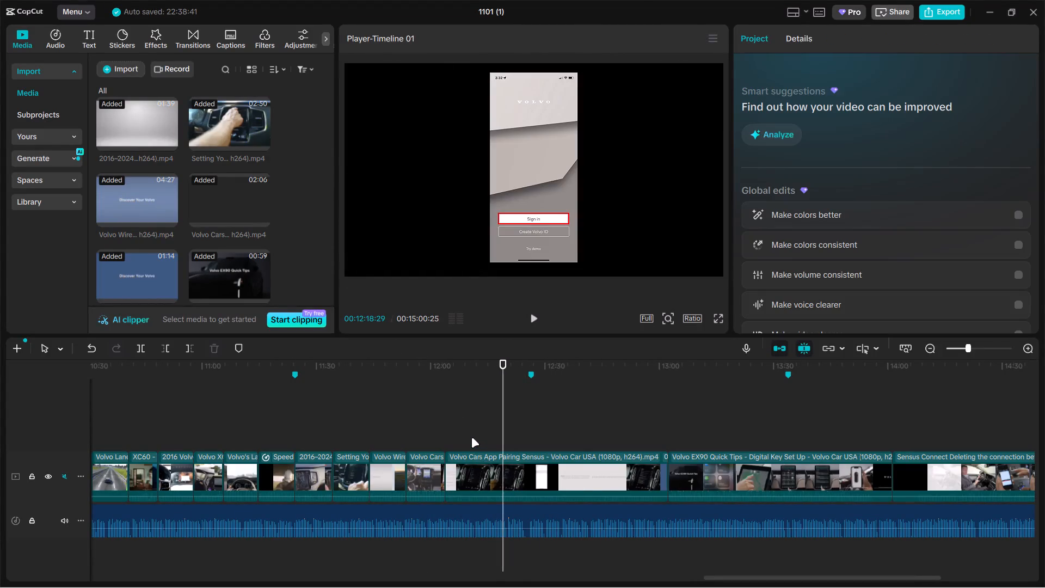
# Split the "Volvo Cars App Pairing Sensus" clip at 00:12:14:25 and delete the part after the split.
pyautogui.click(477, 438)
pyautogui.moveTo(477, 438); pyautogui.dragTo(487, 437)
pyautogui.click(498, 465)
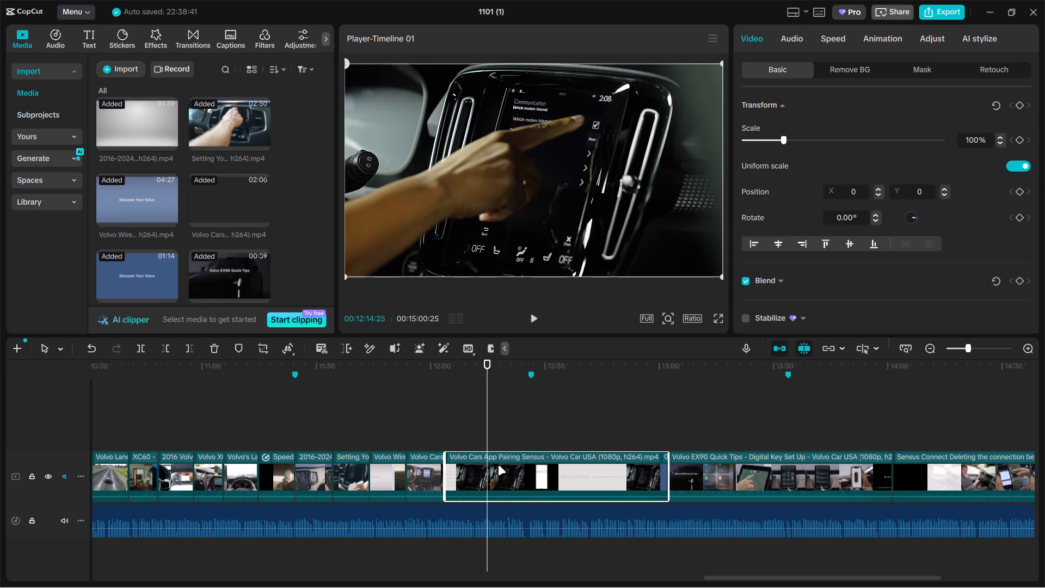
pyautogui.hotkey('ctrl', 'b')
pyautogui.press('BackSpace')
# Split the "Volvo EX90 Quick Tips - Digital Key Set Up" clip at 00:12:30:20 and delete the part before the split.
pyautogui.moveTo(489, 431); pyautogui.dragTo(542, 430)
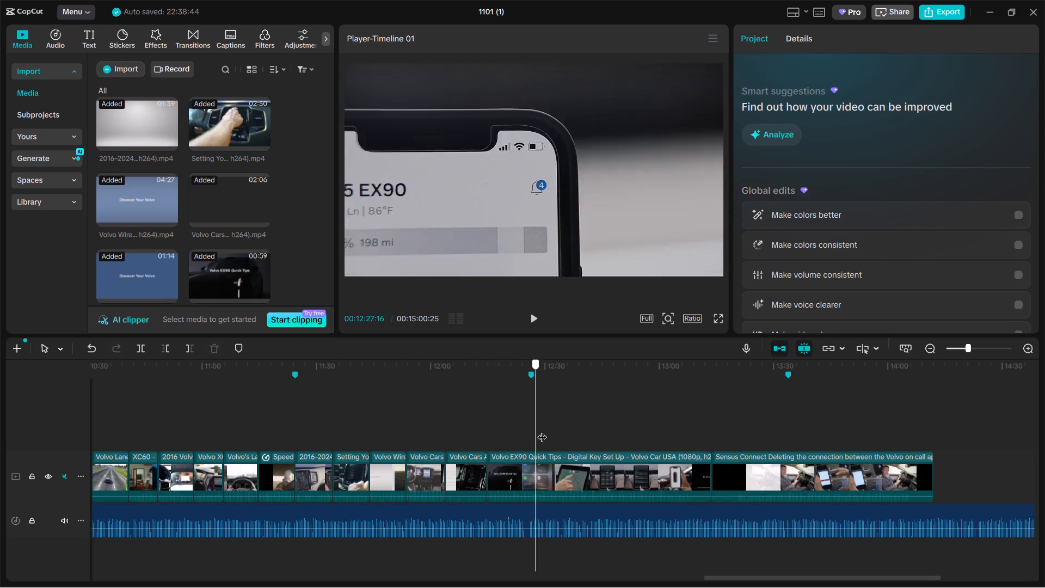
pyautogui.moveTo(542, 430); pyautogui.dragTo(548, 428)
pyautogui.click(552, 467)
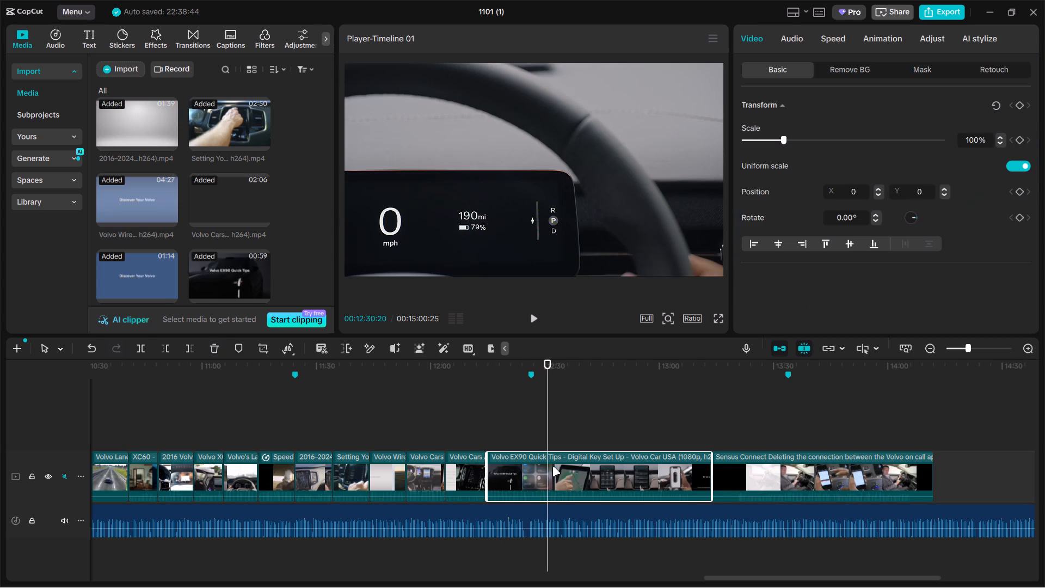
pyautogui.hotkey('ctrl', 'b')
pyautogui.click(522, 469)
pyautogui.press('BackSpace')
# Split the "Volvo EX90 Quick Tips - Digital Key Set Up" clip at 00:12:24:12 and delete the part after the split.
pyautogui.click(487, 439)
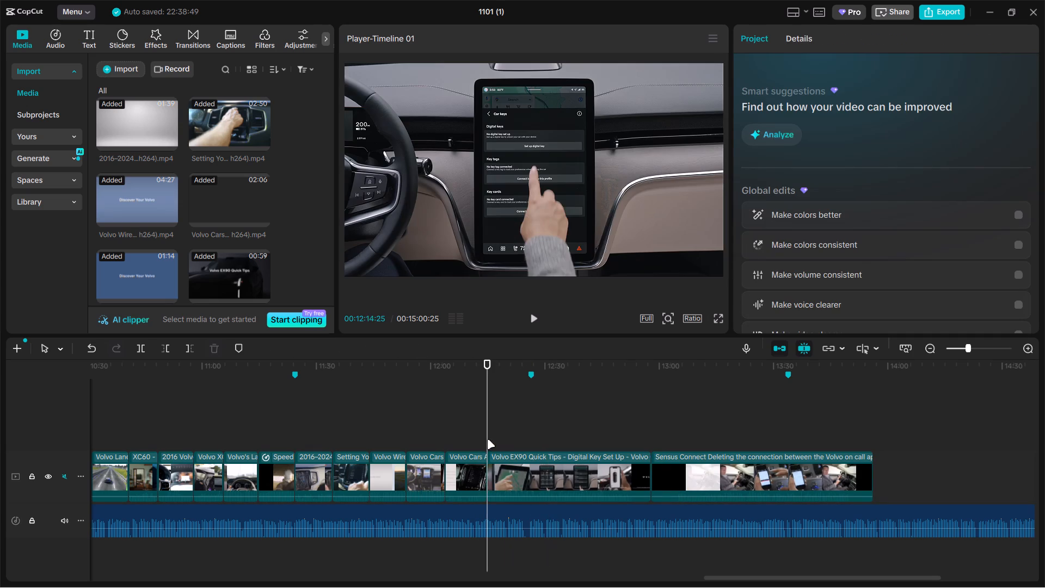
pyautogui.moveTo(487, 439); pyautogui.dragTo(524, 438)
pyautogui.click(526, 464)
pyautogui.hotkey('ctrl', 'b')
pyautogui.press('BackSpace')
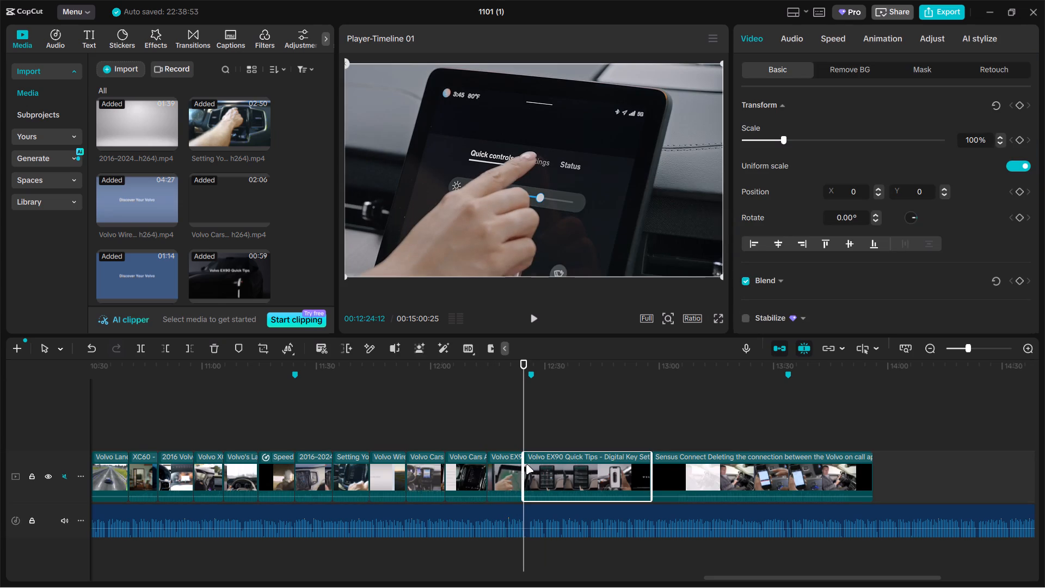
# Split the "Sensus Connect Deleting the connection" clip at 00:12:43:12, where the phone shows Volvo On Call, and delete the part before it.
pyautogui.moveTo(524, 446); pyautogui.dragTo(605, 438)
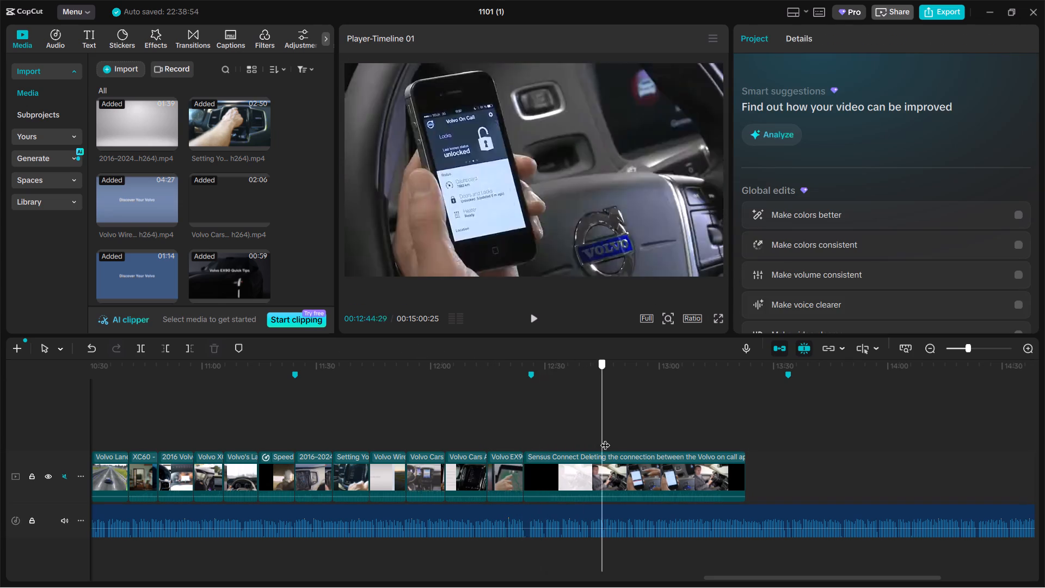
pyautogui.moveTo(605, 438); pyautogui.dragTo(596, 434)
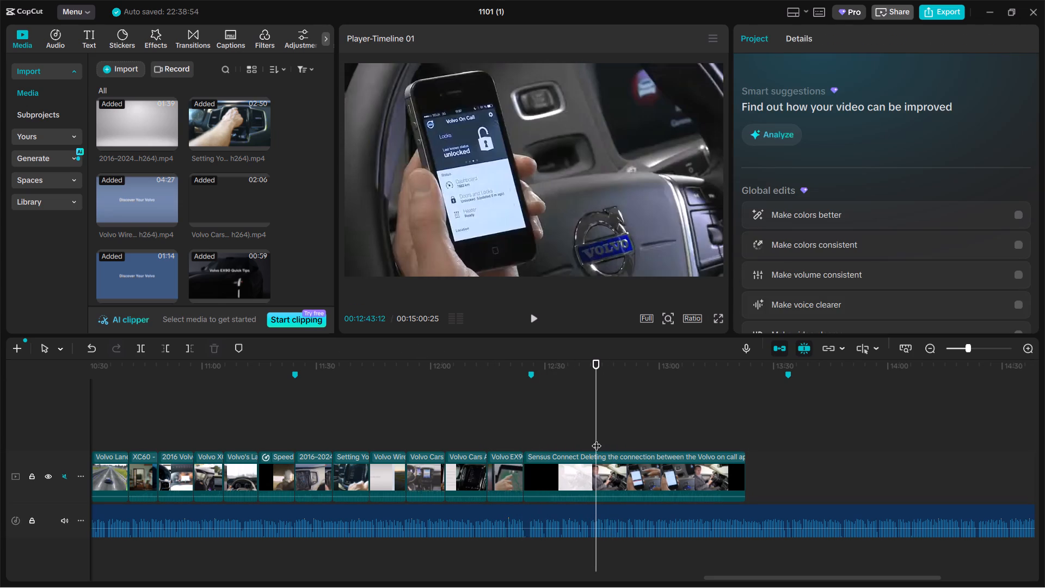
pyautogui.click(600, 463)
pyautogui.hotkey('ctrl', 'b')
pyautogui.click(580, 462)
pyautogui.press('BackSpace')
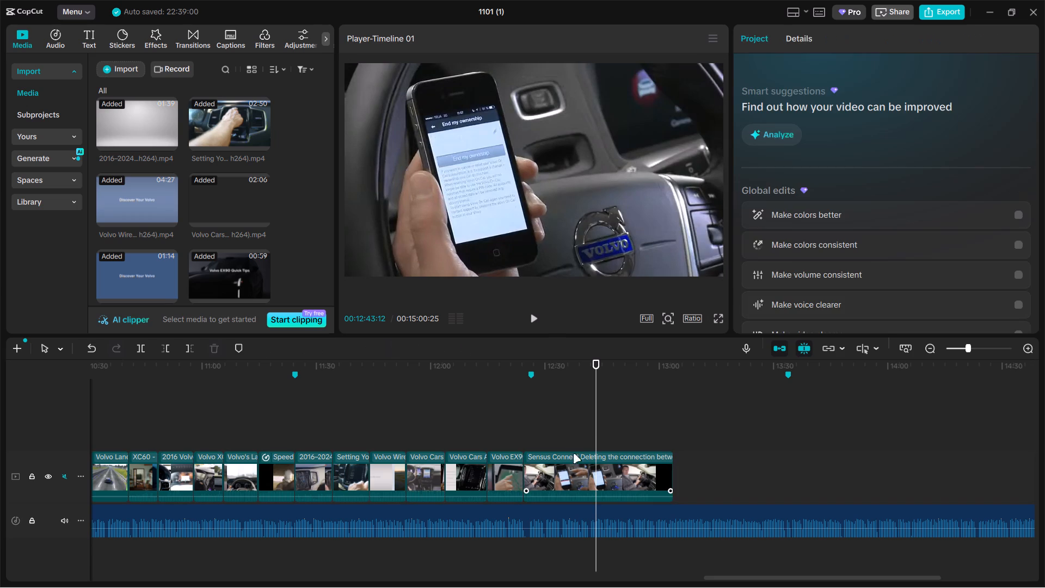
# Split the "Sensus Connect Deleting the connection" clip at 00:12:35:03 and delete the part after the split.
pyautogui.click(527, 436)
pyautogui.moveTo(527, 436); pyautogui.dragTo(565, 435)
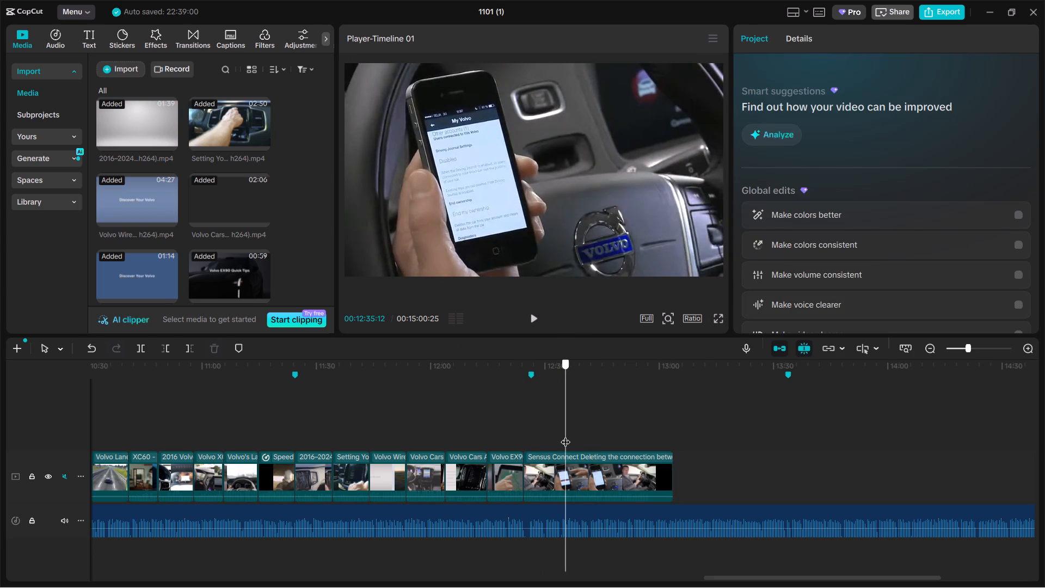
pyautogui.moveTo(565, 435); pyautogui.dragTo(564, 435)
pyautogui.click(565, 463)
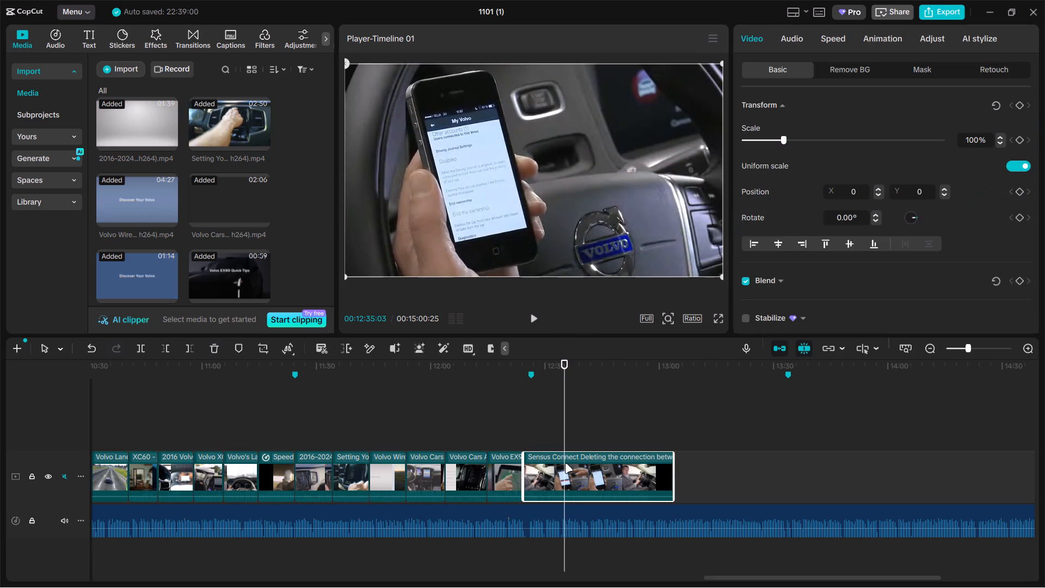
pyautogui.hotkey('ctrl', 'b')
pyautogui.press('BackSpace')
# Set the speed of the last seven clips, from the 00:11:24 marker onward, to 1.10x.
pyautogui.moveTo(310, 436); pyautogui.dragTo(593, 455)
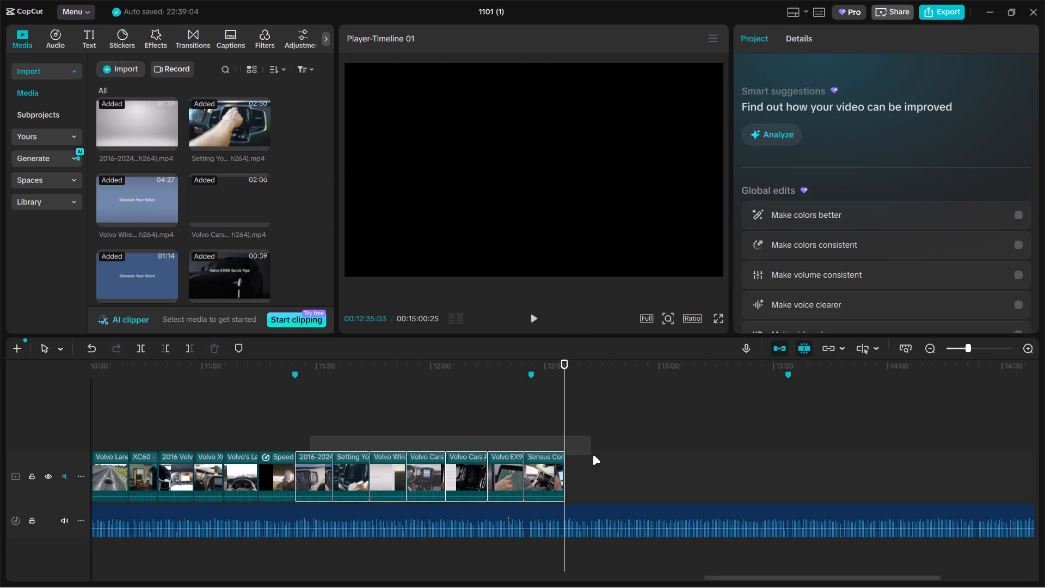
pyautogui.moveTo(593, 455); pyautogui.dragTo(594, 456)
pyautogui.click(829, 46)
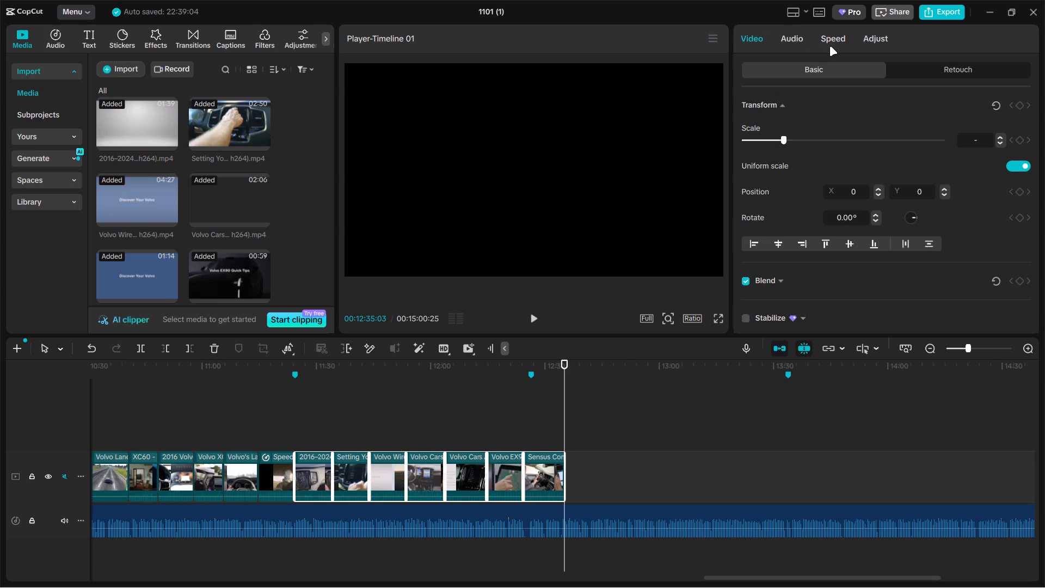
pyautogui.click(1021, 121)
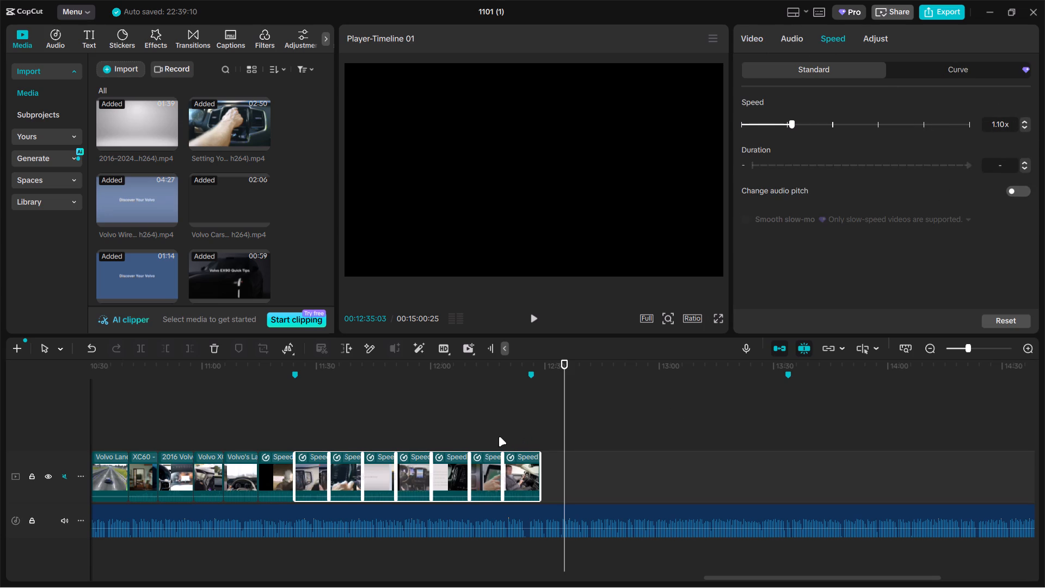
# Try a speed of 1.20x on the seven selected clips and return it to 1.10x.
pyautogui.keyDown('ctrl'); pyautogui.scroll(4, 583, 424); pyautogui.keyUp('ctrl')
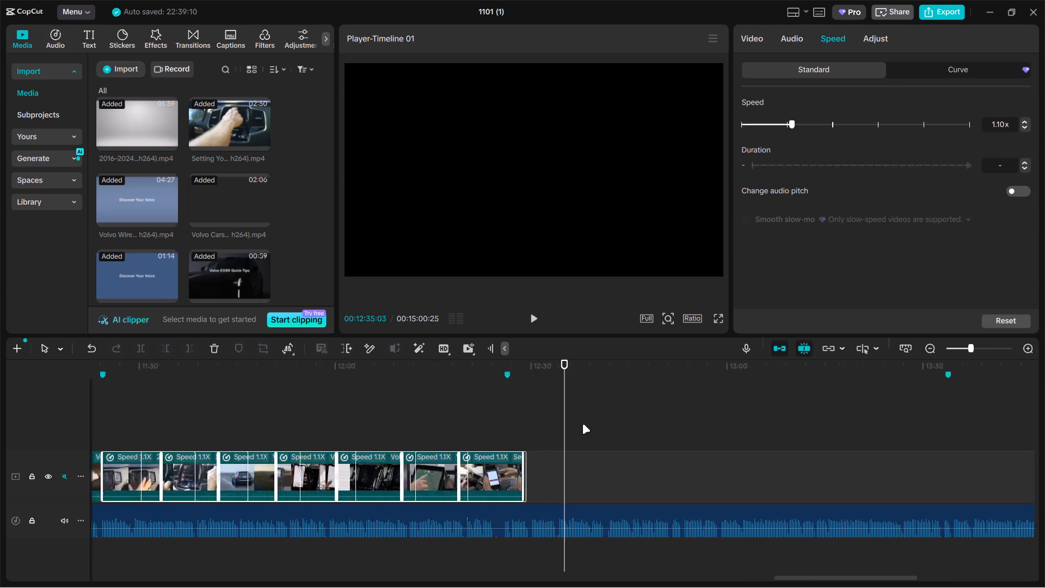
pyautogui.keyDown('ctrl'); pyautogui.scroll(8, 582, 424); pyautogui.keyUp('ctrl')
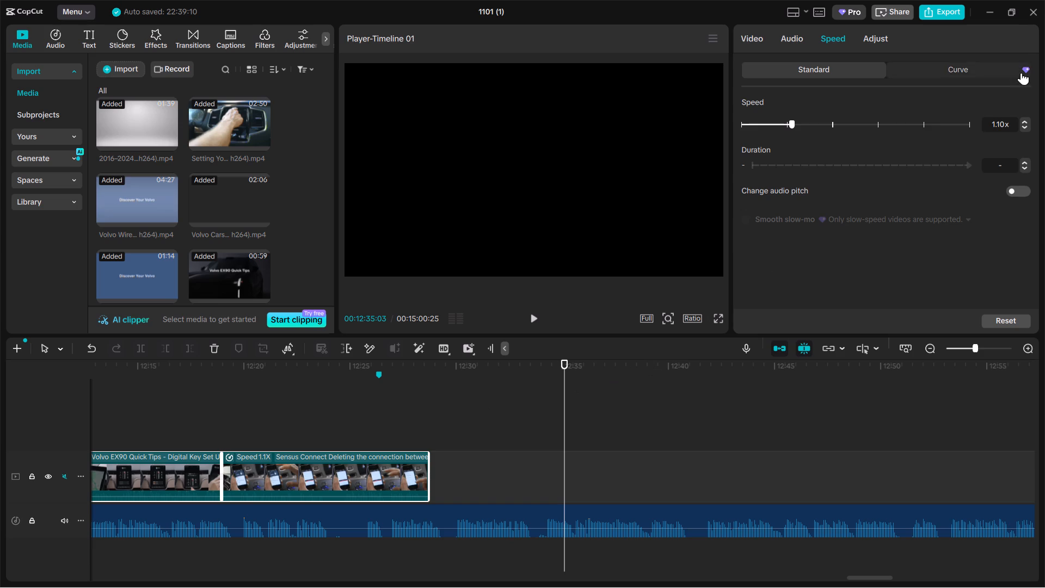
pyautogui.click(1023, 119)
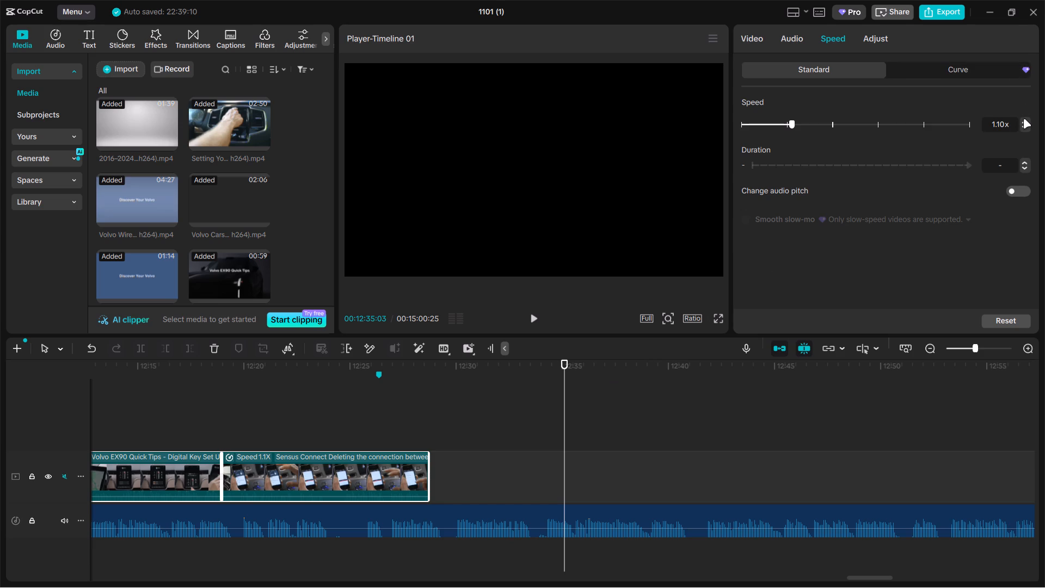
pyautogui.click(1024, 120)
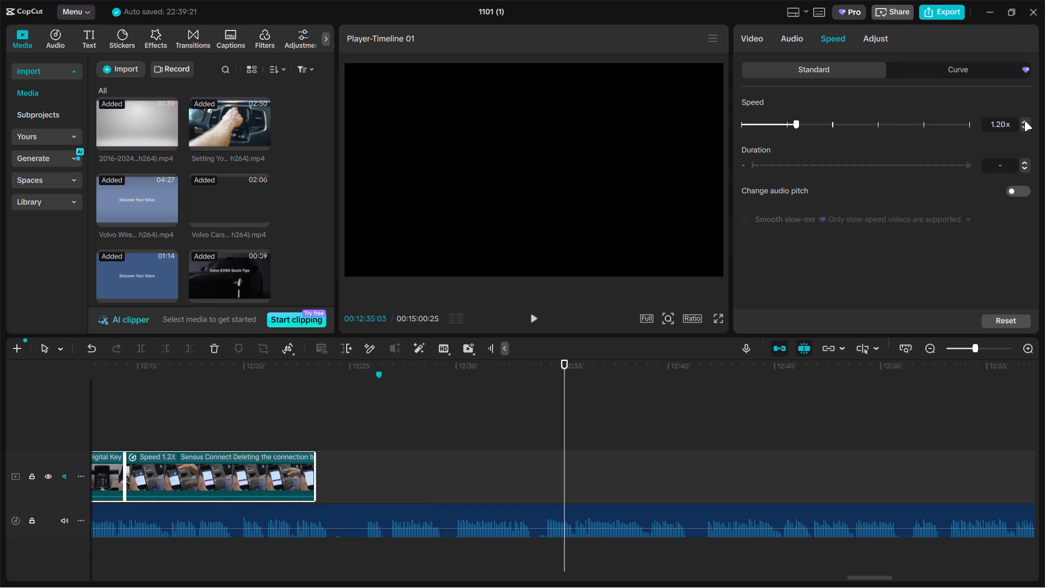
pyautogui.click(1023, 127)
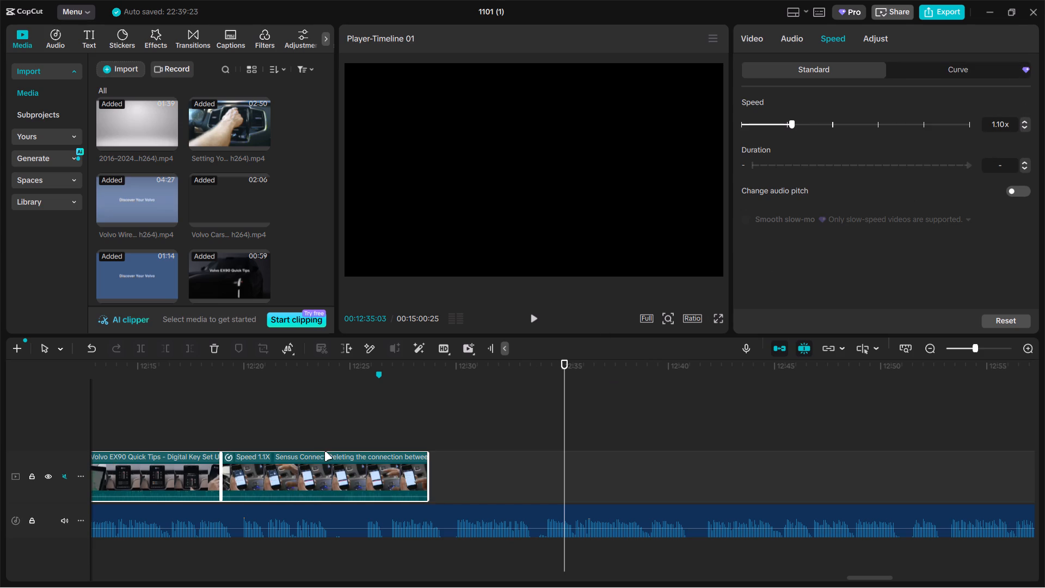
# Select the last seven clips from the 00:11:24 marker onward and shorten their ends together by about nine frames each.
pyautogui.moveTo(568, 382); pyautogui.dragTo(302, 385)
pyautogui.keyDown('ctrl'); pyautogui.scroll(8, 317, 389); pyautogui.keyUp('ctrl')
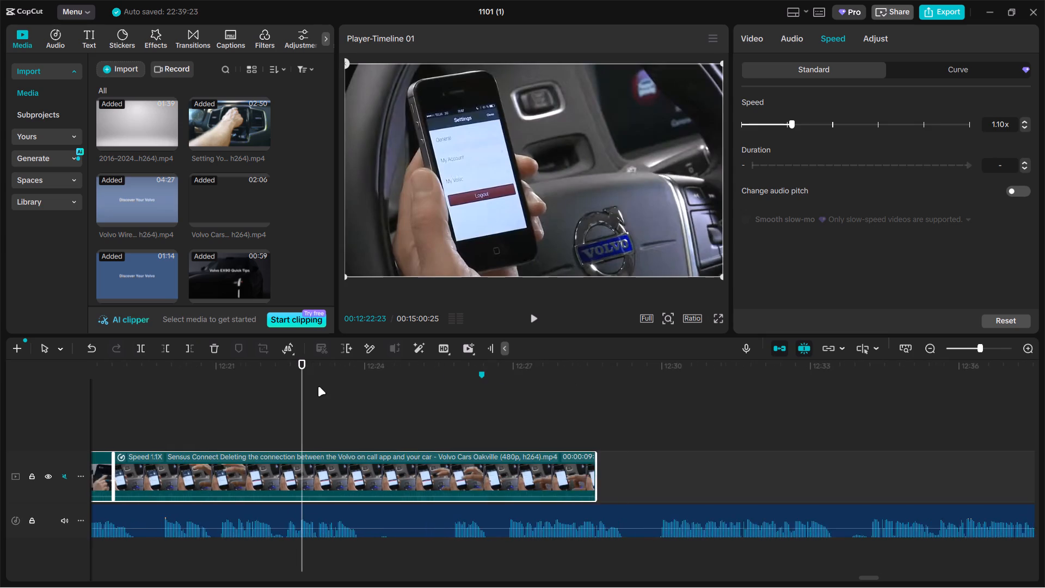
pyautogui.keyDown('ctrl'); pyautogui.scroll(4, 318, 387); pyautogui.keyUp('ctrl')
pyautogui.moveTo(699, 459); pyautogui.dragTo(687, 459)
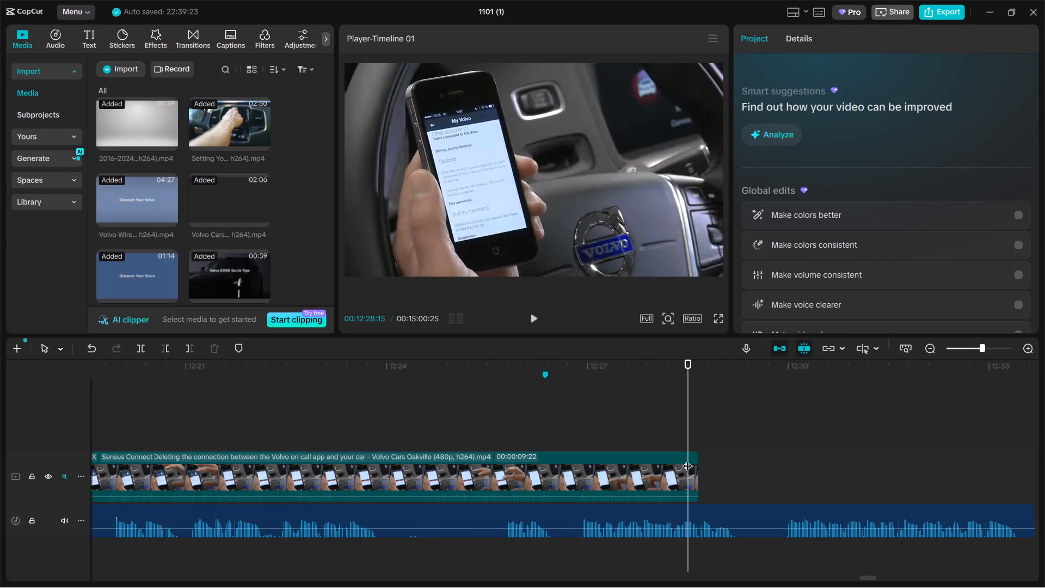
pyautogui.keyDown('ctrl'); pyautogui.scroll(-20, 687, 459); pyautogui.keyUp('ctrl')
pyautogui.keyDown('ctrl'); pyautogui.scroll(-7, 687, 459); pyautogui.keyUp('ctrl')
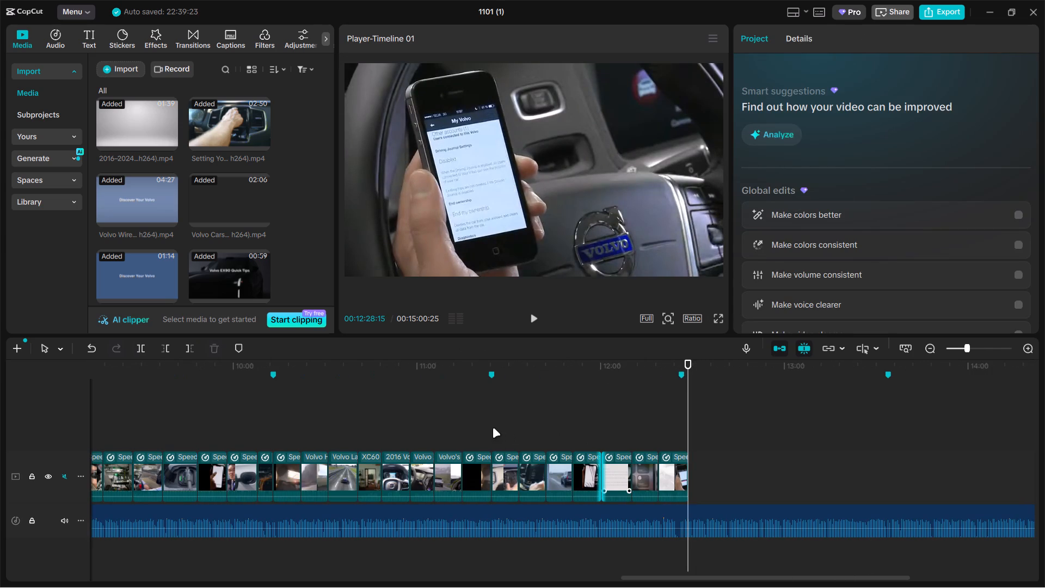
pyautogui.moveTo(504, 432); pyautogui.dragTo(713, 463)
pyautogui.keyDown('ctrl'); pyautogui.scroll(19, 715, 458); pyautogui.keyUp('ctrl')
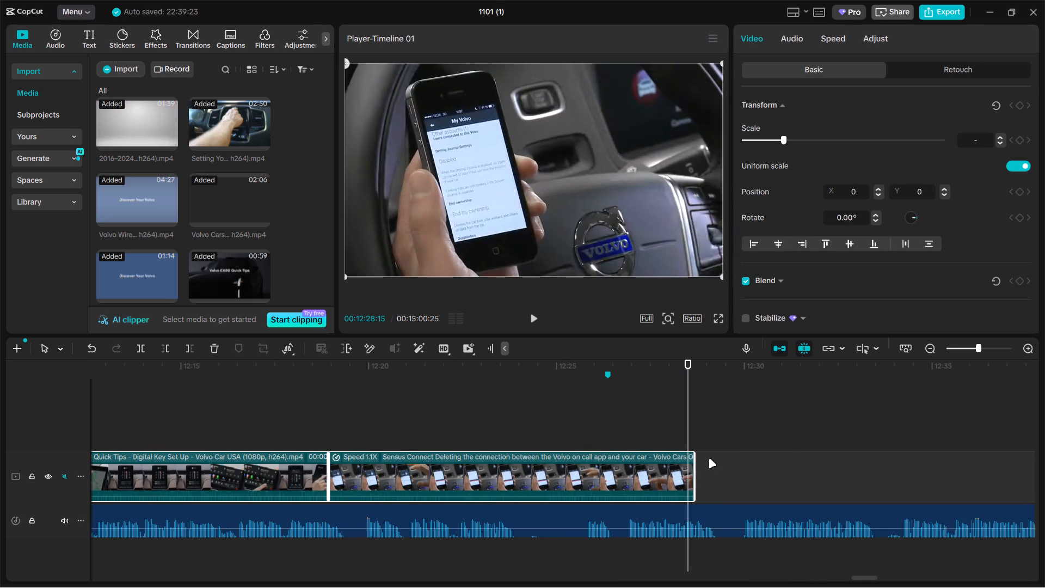
pyautogui.moveTo(696, 464); pyautogui.dragTo(681, 467)
# Trim the end of the "Sensus Connect Deleting the connection" clip to the marker at 00:12:26:01.
pyautogui.keyDown('ctrl'); pyautogui.scroll(7, 682, 464); pyautogui.keyUp('ctrl')
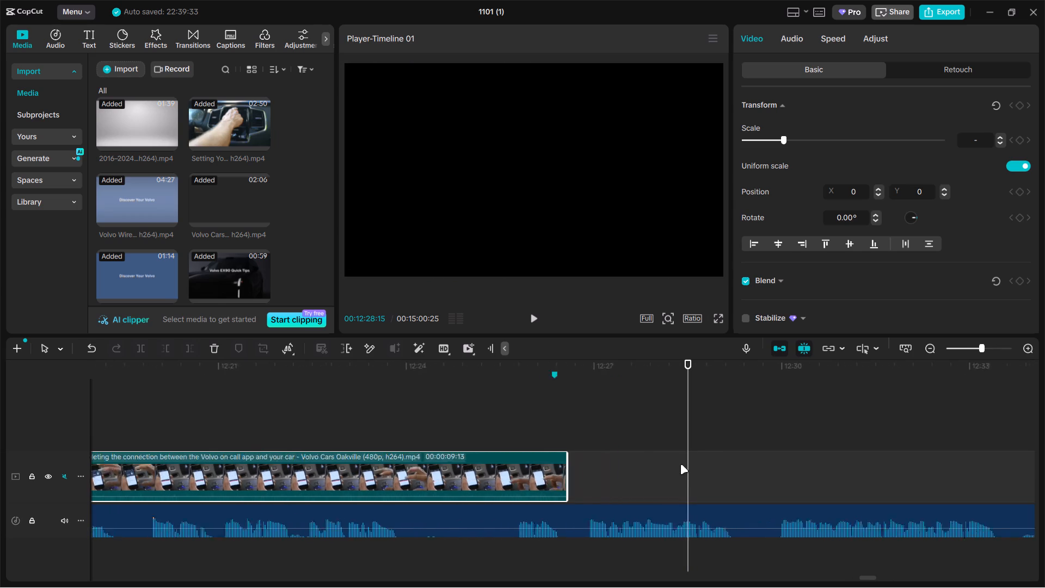
pyautogui.keyDown('ctrl'); pyautogui.scroll(3, 680, 464); pyautogui.keyUp('ctrl')
pyautogui.click(482, 429)
pyautogui.click(515, 471)
pyautogui.moveTo(525, 470); pyautogui.dragTo(511, 468)
# Review the section between the markers at 00:11:24 and 00:12:26 and play its ending against the voiceover.
pyautogui.keyDown('ctrl'); pyautogui.scroll(-20, 512, 465); pyautogui.keyUp('ctrl')
pyautogui.keyDown('ctrl'); pyautogui.scroll(-11, 512, 465); pyautogui.keyUp('ctrl')
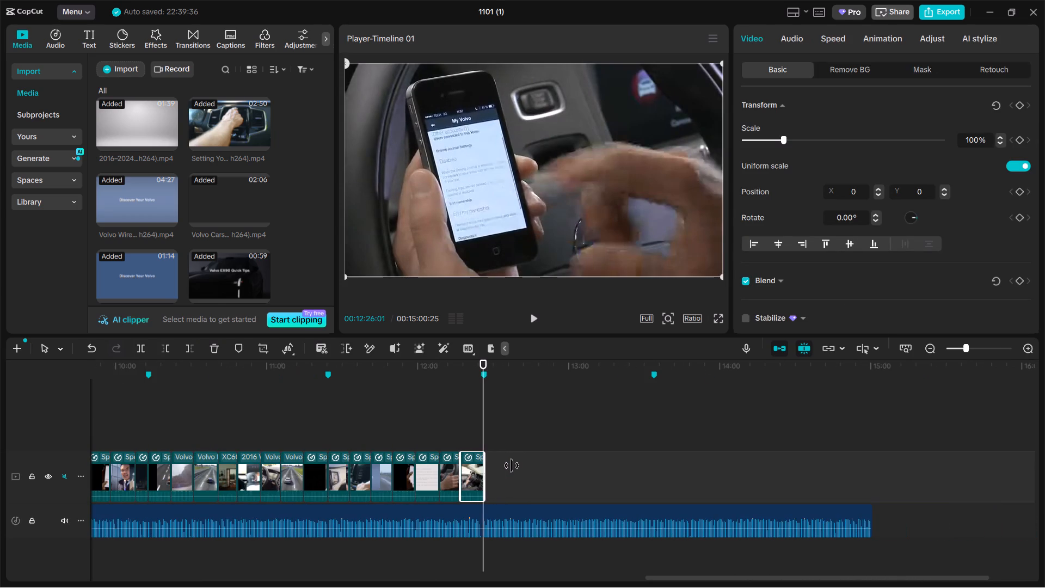
pyautogui.click(330, 432)
pyautogui.moveTo(330, 432); pyautogui.dragTo(331, 432)
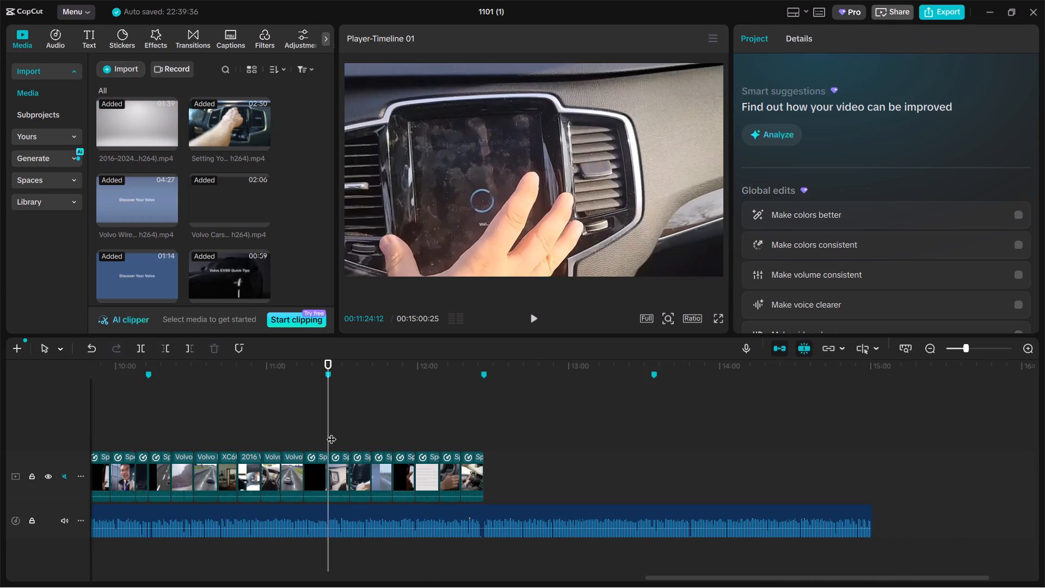
pyautogui.moveTo(331, 432); pyautogui.dragTo(415, 432)
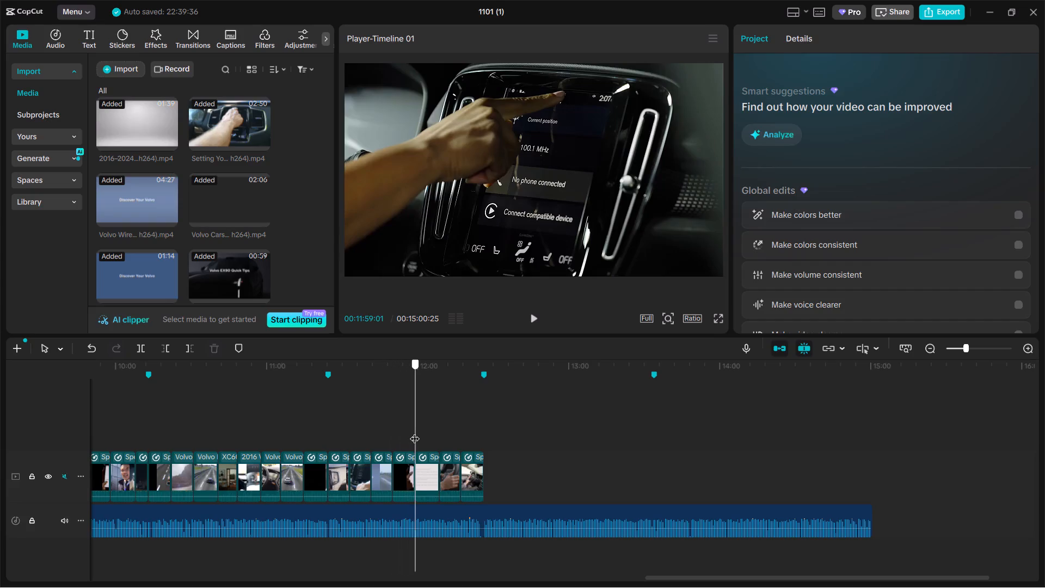
pyautogui.moveTo(415, 432); pyautogui.dragTo(455, 428)
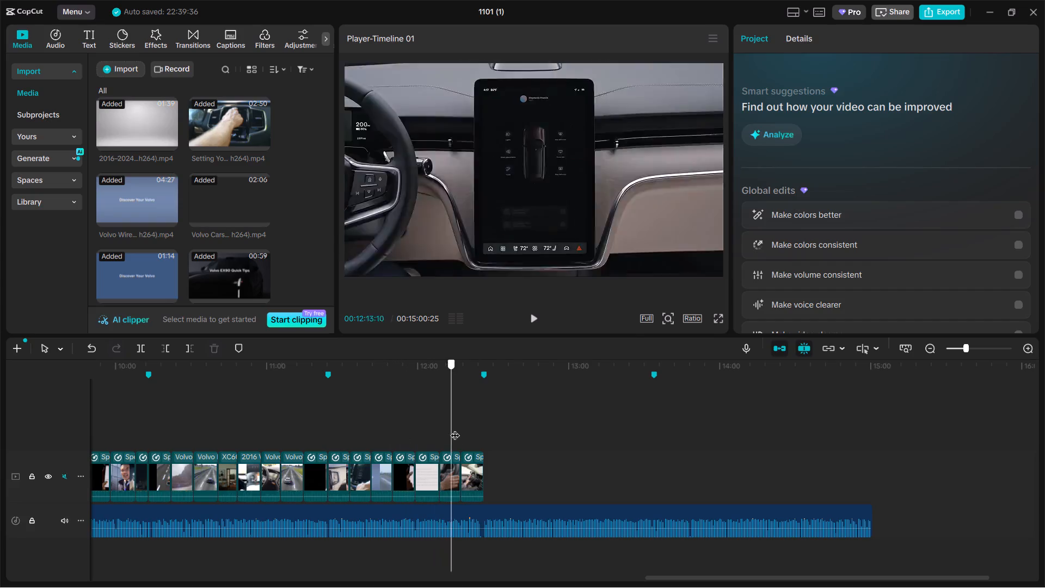
pyautogui.moveTo(455, 428); pyautogui.dragTo(476, 425)
pyautogui.press('space')
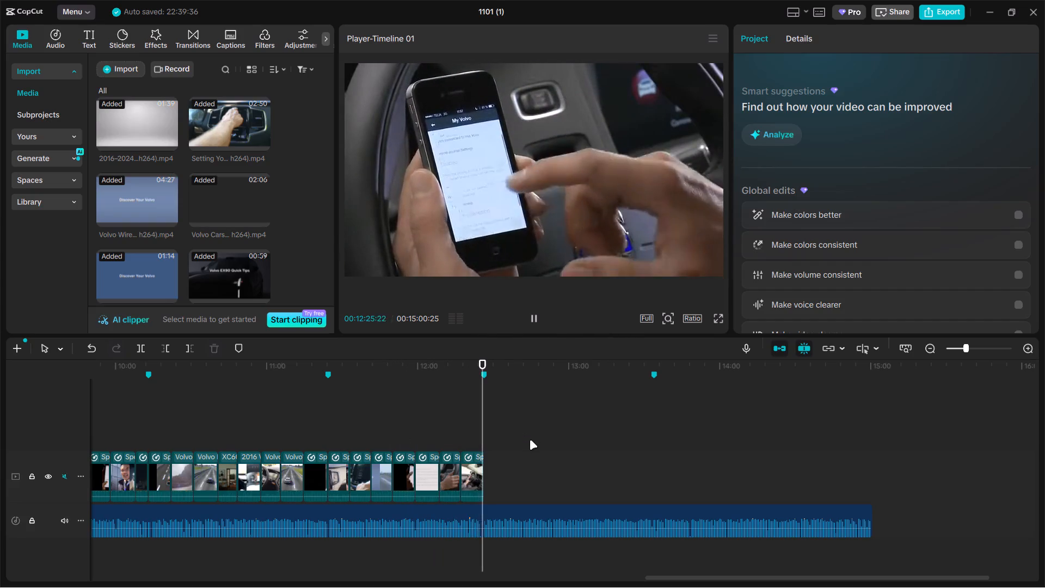
pyautogui.press('space')
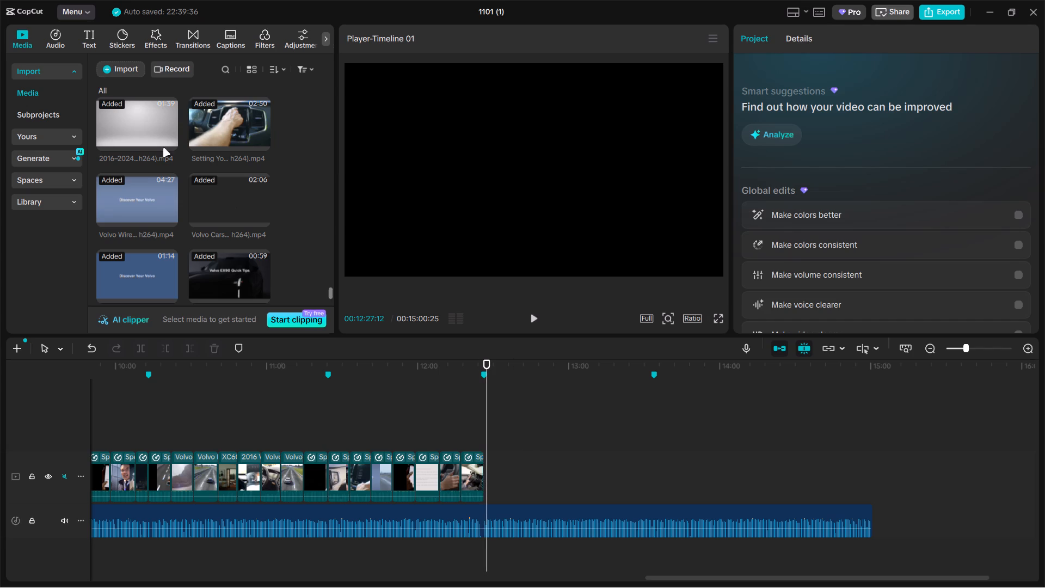
# Import all the media files from subfolder 02 of the EDIT folder.
pyautogui.click(117, 68)
pyautogui.click(137, 86)
pyautogui.click(143, 92)
pyautogui.click(79, 41)
pyautogui.doubleClick(226, 348)
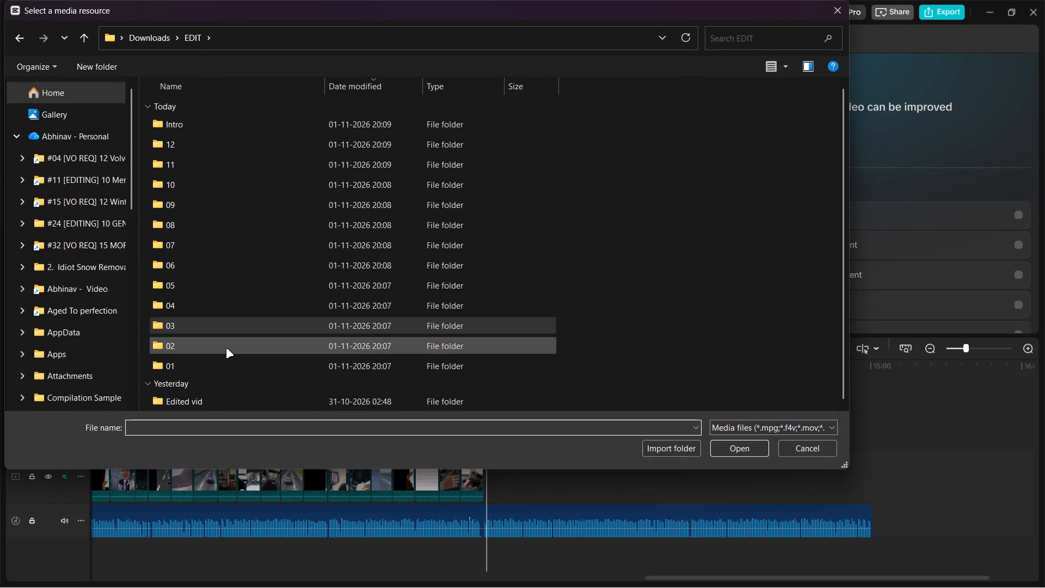
pyautogui.hotkey('ctrl', 'a')
pyautogui.press('Return')
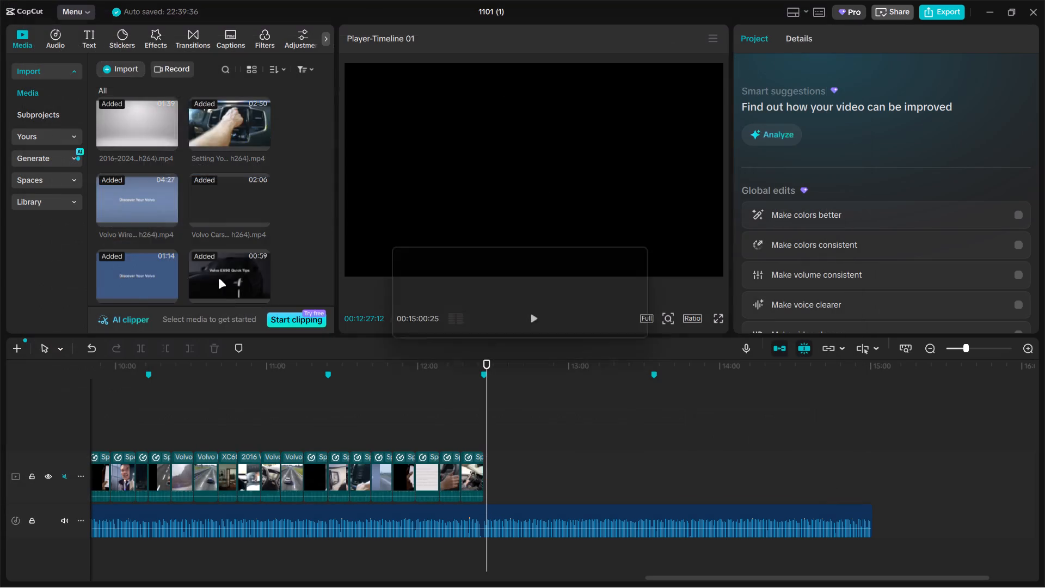
# Add the newly imported clips to the main video track directly after the "Sensus Connect Deleting the connection" clip.
pyautogui.moveTo(204, 128); pyautogui.dragTo(568, 463)
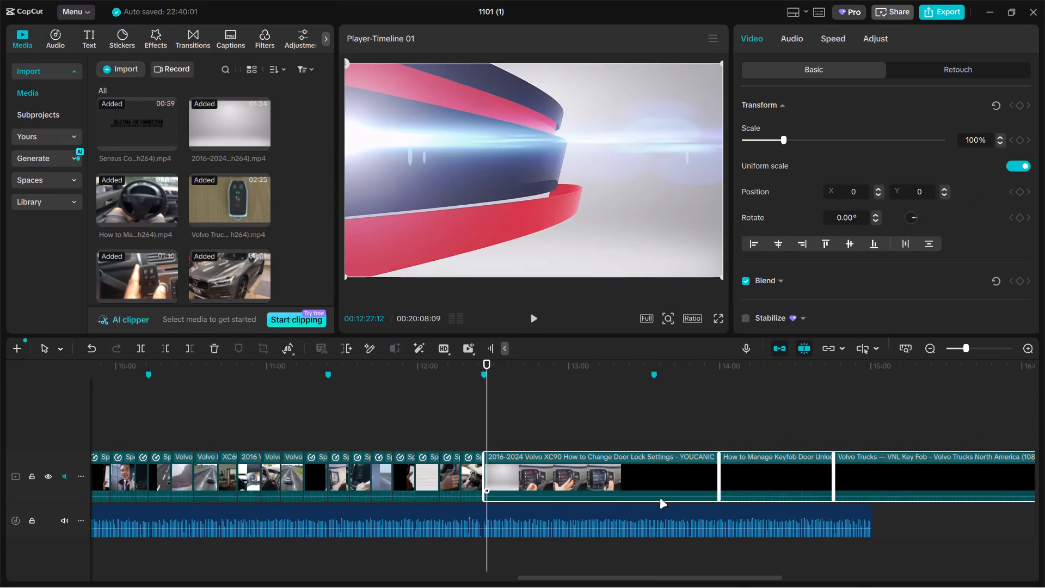
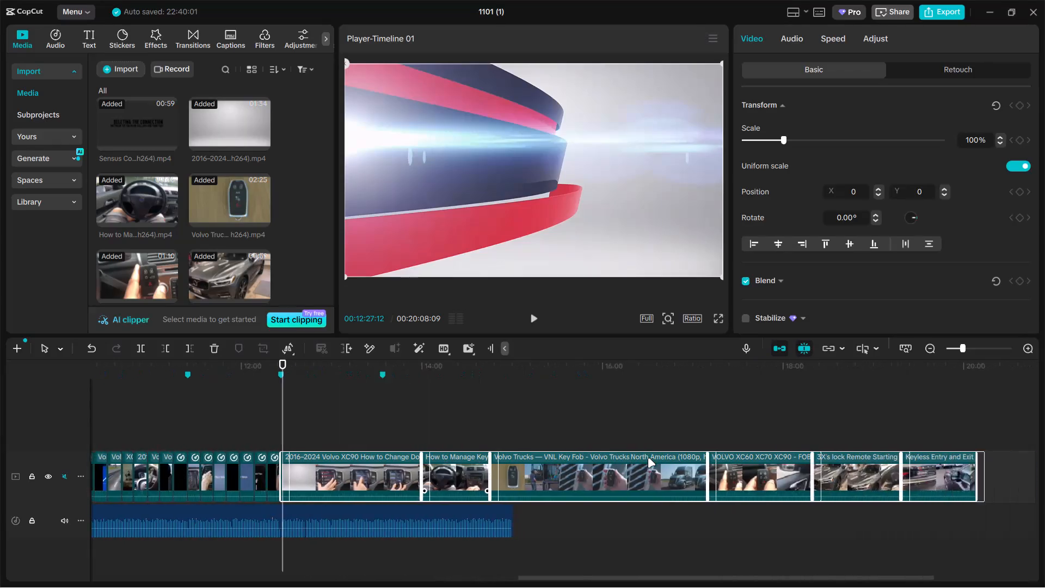
# Move the VOLVO XC60 XC70 XC90 fob key, 3X's lock and Keyless Entry clips ahead of the 2016–2024 Volvo XC90 clip, starting at the 00:12:26 marker.
pyautogui.click(591, 436)
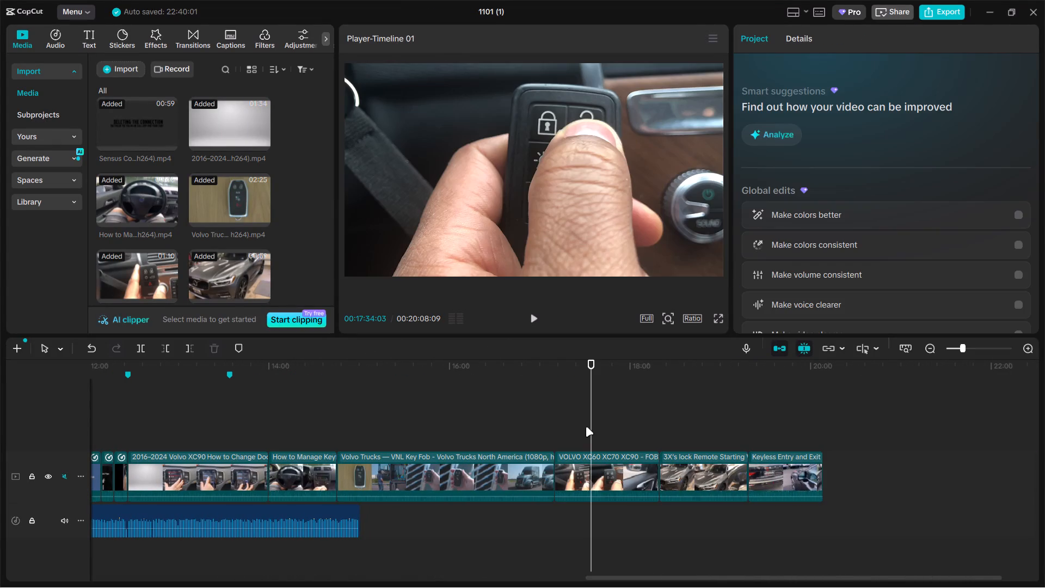
pyautogui.moveTo(585, 425); pyautogui.dragTo(892, 508)
pyautogui.moveTo(618, 470); pyautogui.dragTo(180, 480)
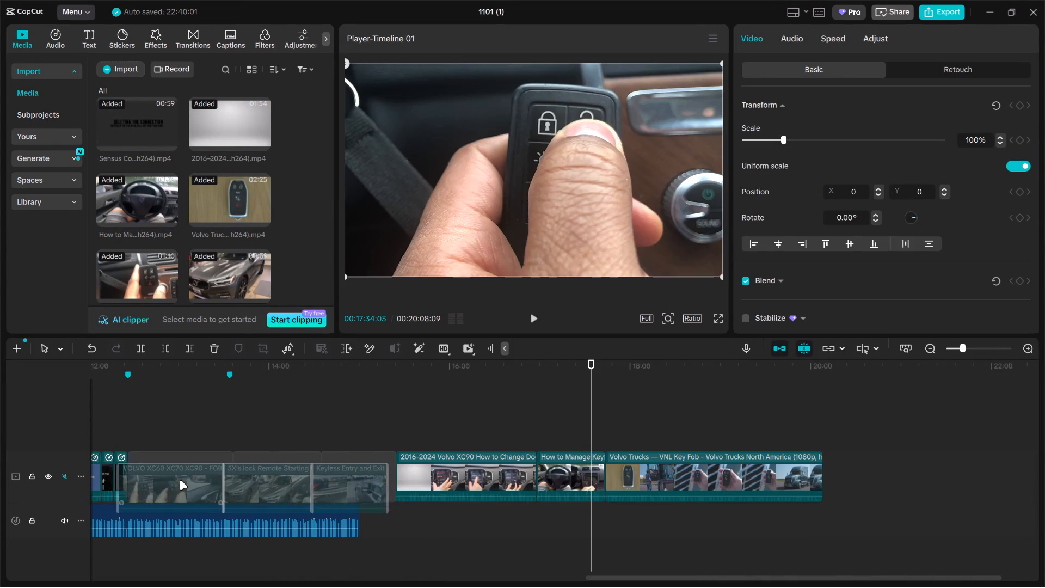
pyautogui.moveTo(180, 480); pyautogui.dragTo(177, 479)
# Skim through all six reordered door lock and key fob clips to look for usable footage.
pyautogui.click(134, 435)
pyautogui.moveTo(134, 435); pyautogui.dragTo(165, 433)
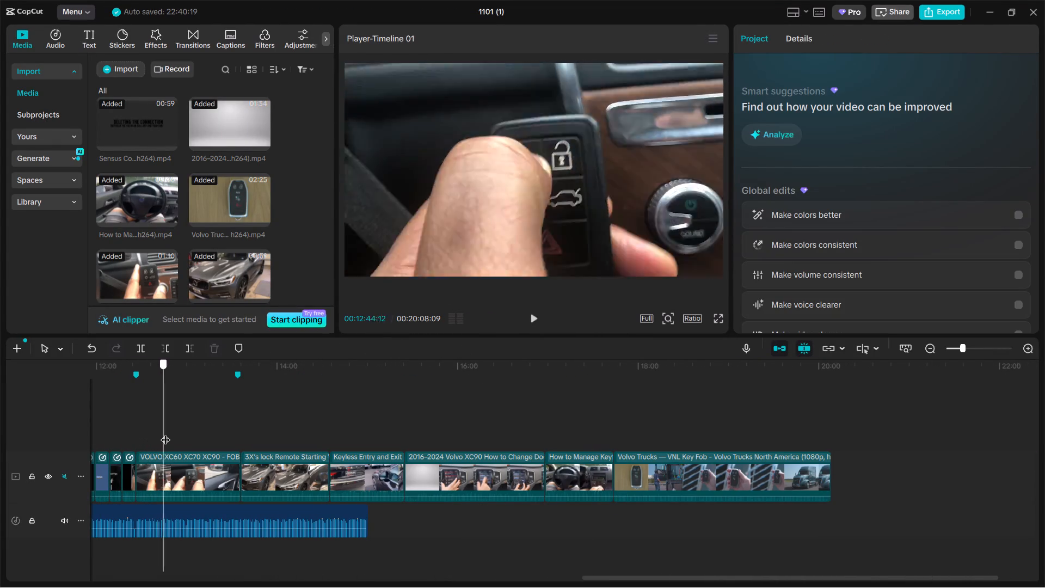
pyautogui.moveTo(165, 433); pyautogui.dragTo(331, 432)
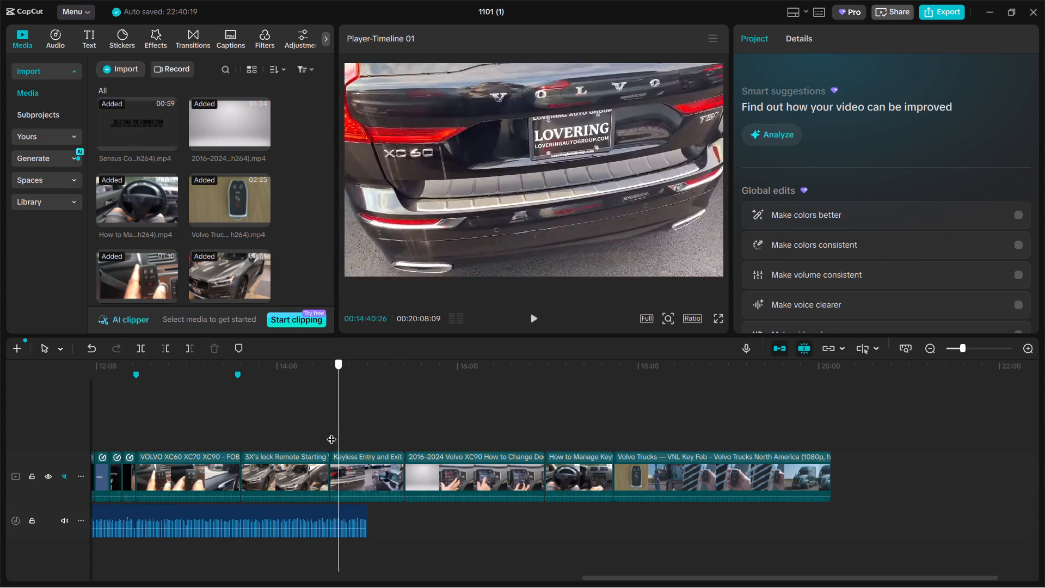
pyautogui.moveTo(331, 432); pyautogui.dragTo(295, 428)
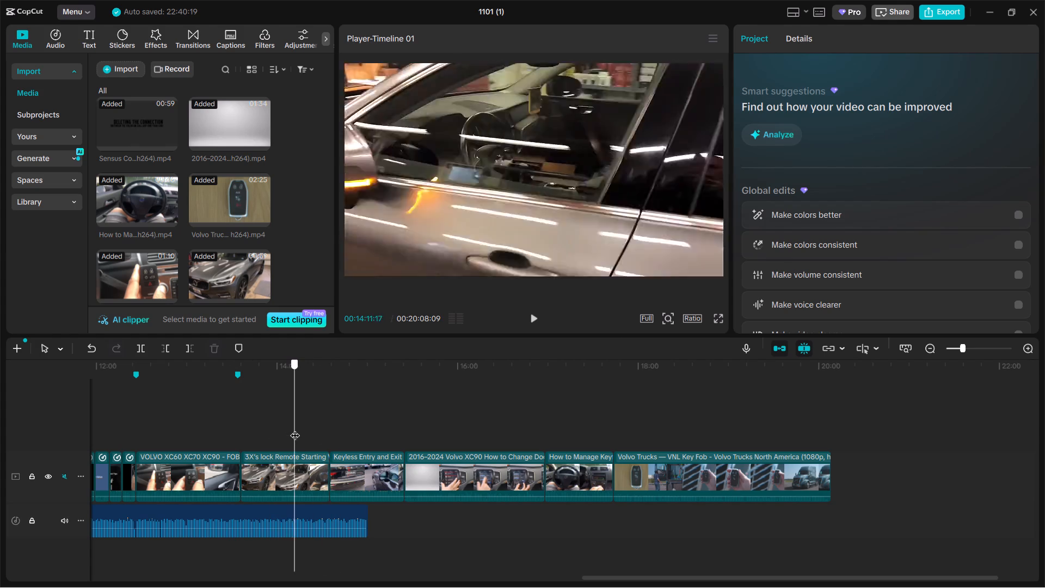
pyautogui.moveTo(295, 428); pyautogui.dragTo(360, 425)
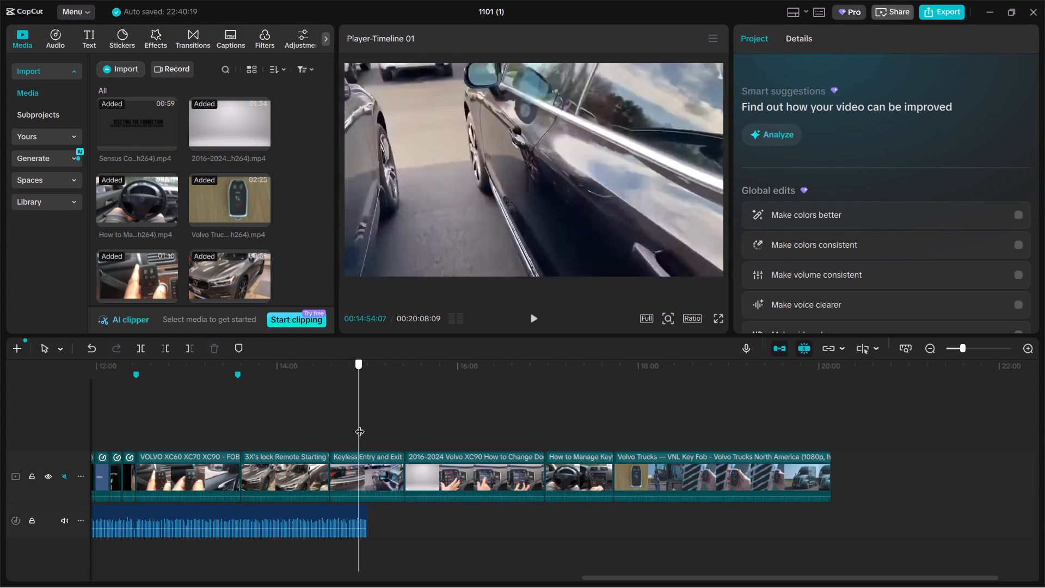
pyautogui.moveTo(360, 425); pyautogui.dragTo(465, 421)
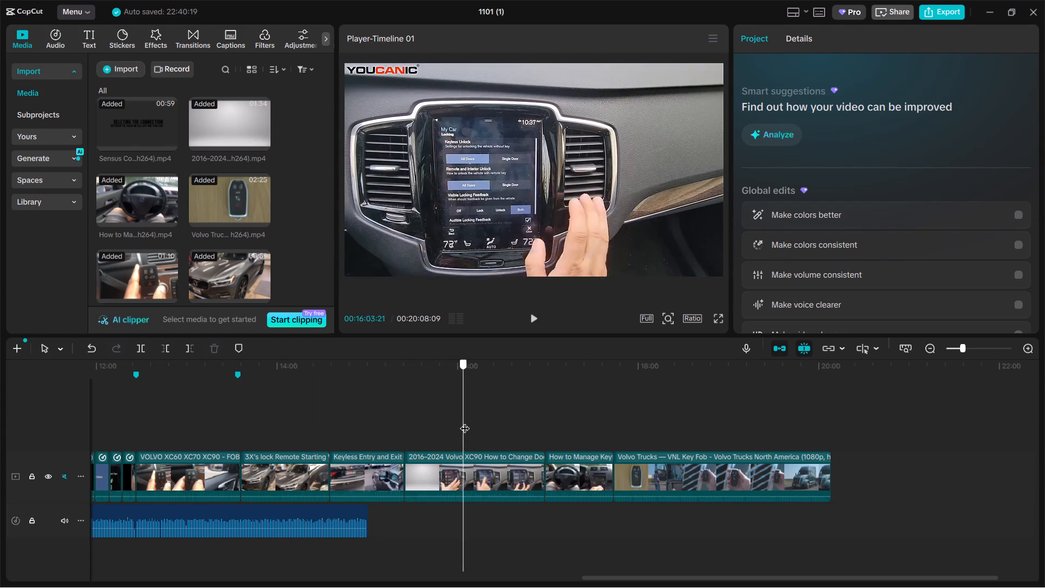
pyautogui.moveTo(465, 421); pyautogui.dragTo(558, 416)
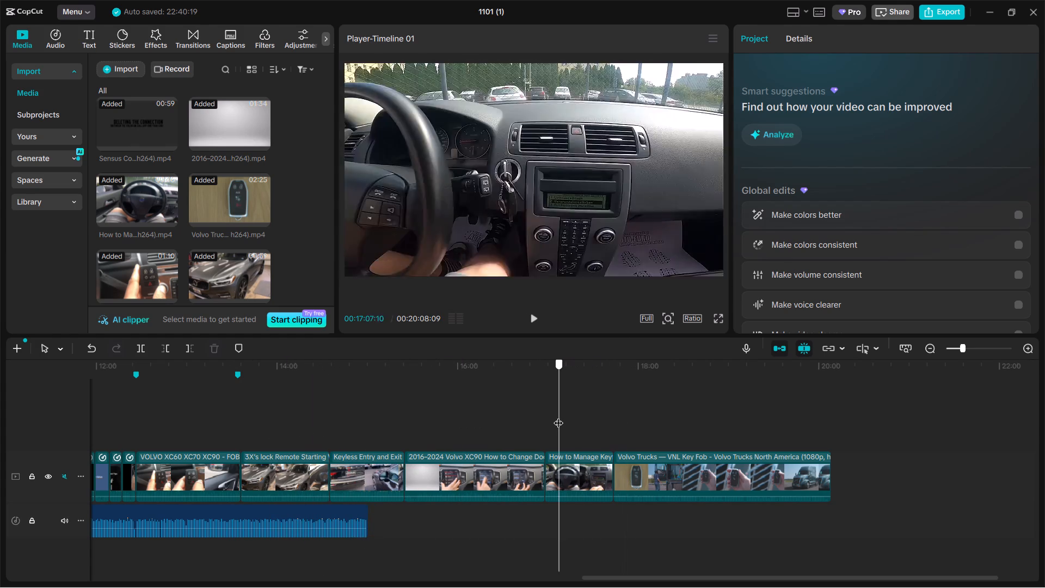
pyautogui.moveTo(558, 416); pyautogui.dragTo(722, 420)
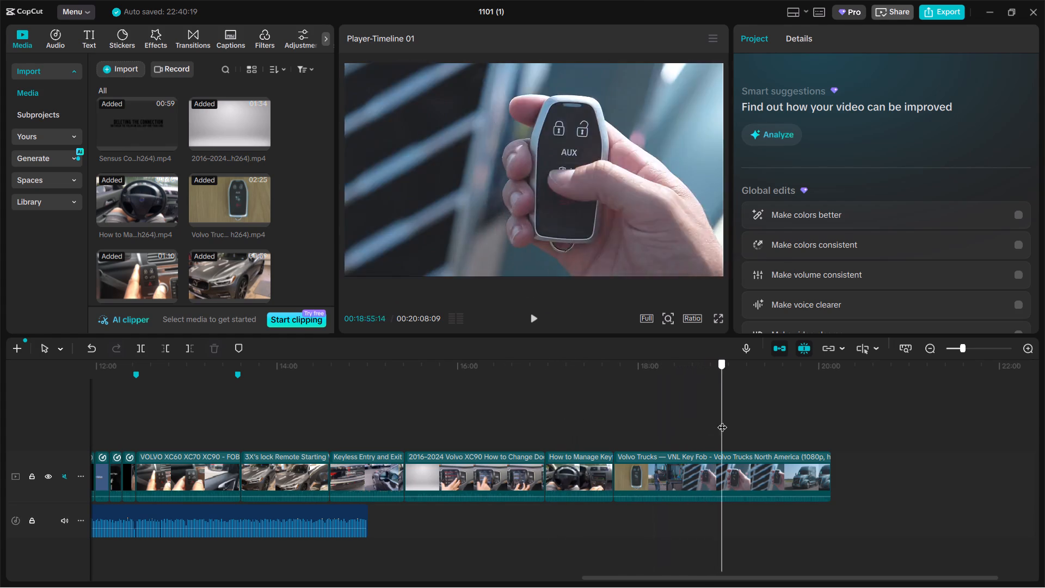
pyautogui.moveTo(722, 420); pyautogui.dragTo(173, 426)
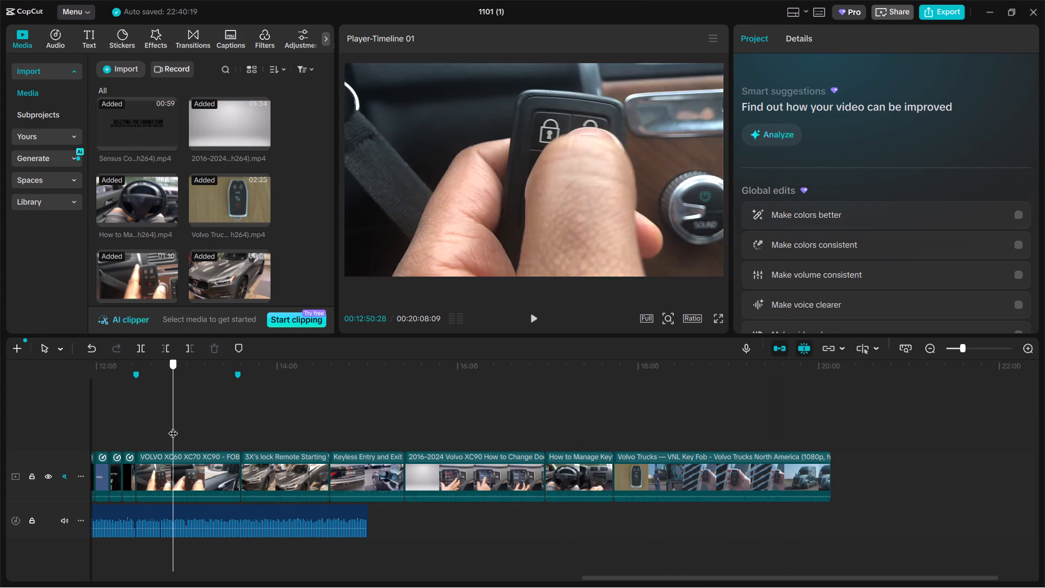
# Split the VOLVO XC60 XC70 XC90 fob key clip at 00:12:55:09 and delete the part before the cut.
pyautogui.moveTo(173, 426); pyautogui.dragTo(141, 431)
pyautogui.keyDown('ctrl'); pyautogui.scroll(9, 143, 430); pyautogui.keyUp('ctrl')
pyautogui.moveTo(142, 430); pyautogui.dragTo(187, 420)
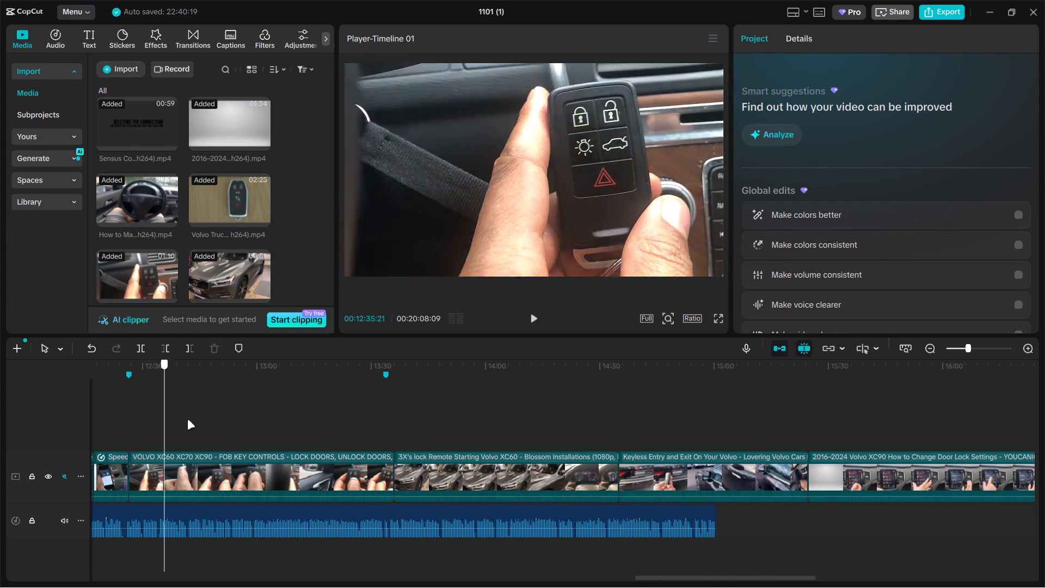
pyautogui.moveTo(187, 420); pyautogui.dragTo(248, 415)
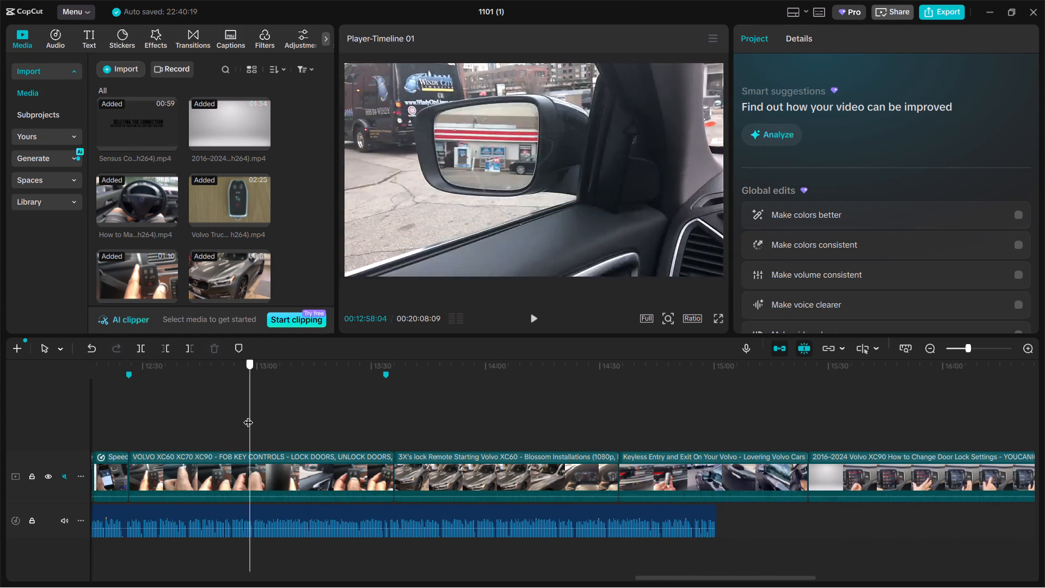
pyautogui.moveTo(248, 415); pyautogui.dragTo(239, 415)
pyautogui.click(254, 457)
pyautogui.hotkey('ctrl', 'b')
pyautogui.click(212, 460)
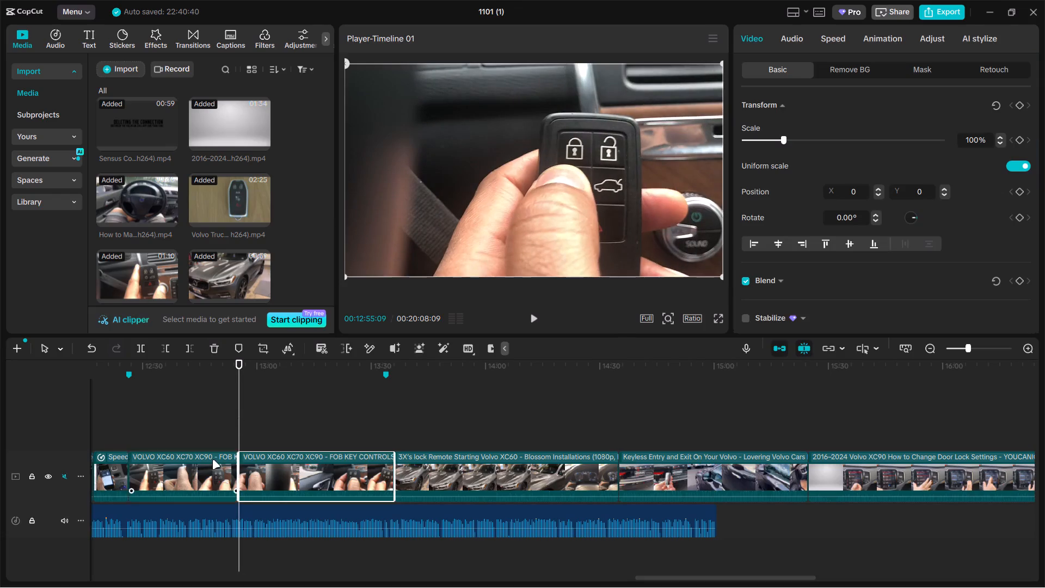
pyautogui.press('BackSpace')
# Split the remaining VOLVO XC60 XC70 XC90 fob key clip at 00:12:40:11 and delete the part after the cut.
pyautogui.click(186, 430)
pyautogui.moveTo(186, 429); pyautogui.dragTo(241, 416)
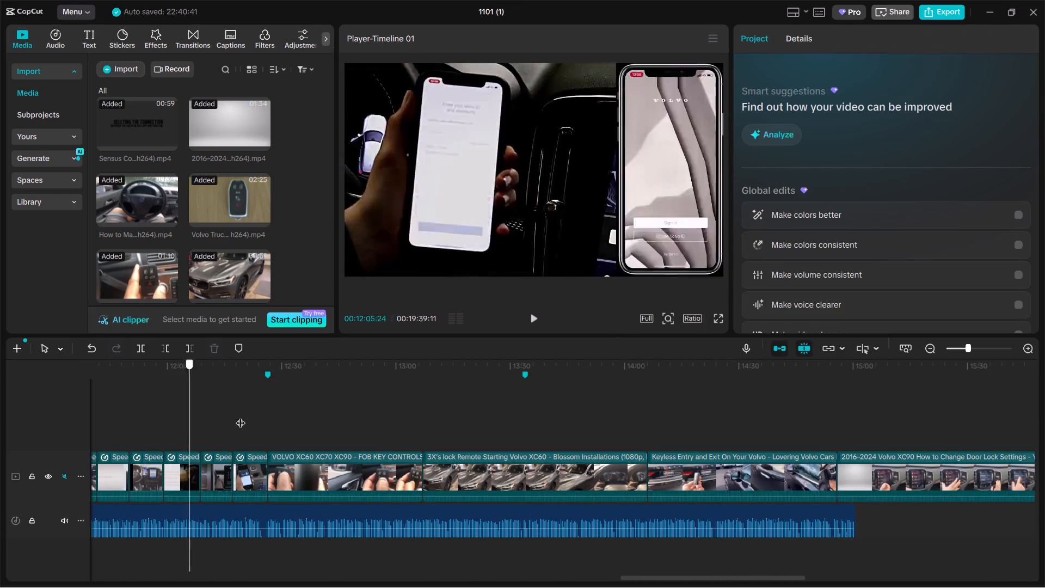
pyautogui.moveTo(241, 416); pyautogui.dragTo(321, 417)
pyautogui.click(328, 456)
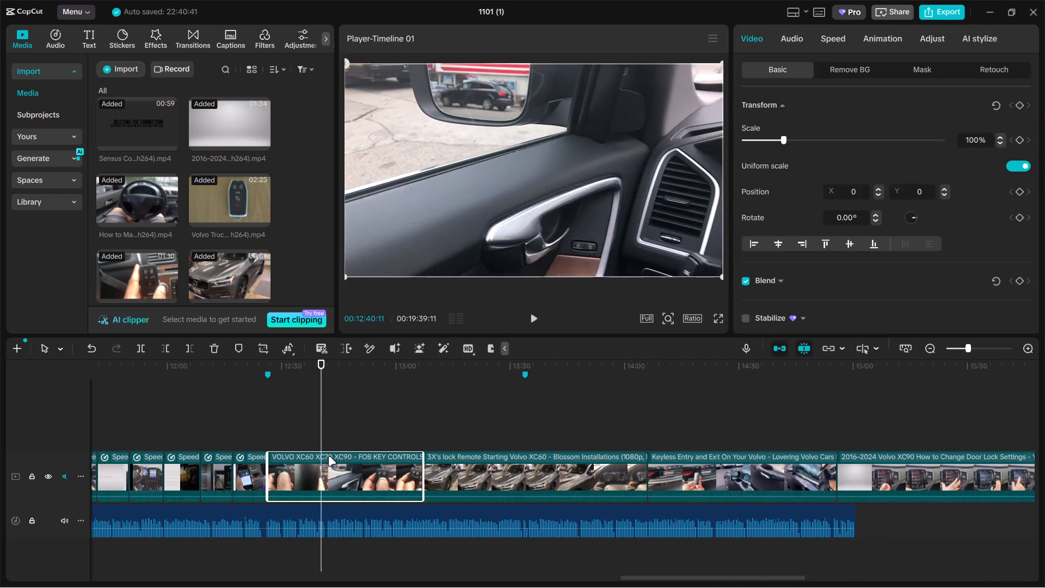
pyautogui.hotkey('ctrl', 'b')
pyautogui.press('BackSpace')
# Split the 3X's lock Remote Starting clip at 00:13:06:24 and delete the part before the cut.
pyautogui.moveTo(314, 433); pyautogui.dragTo(375, 425)
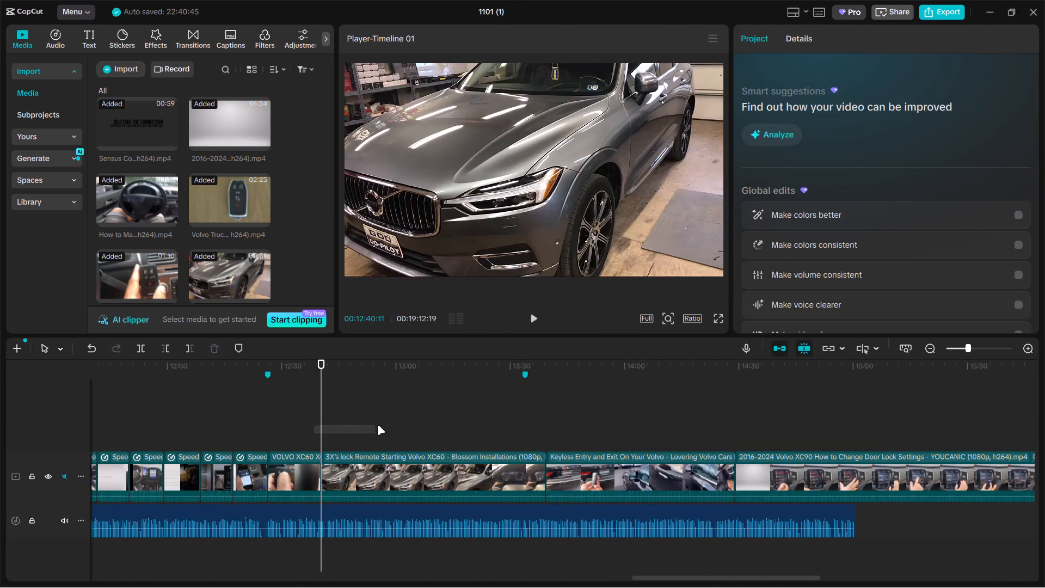
pyautogui.moveTo(324, 415); pyautogui.dragTo(406, 415)
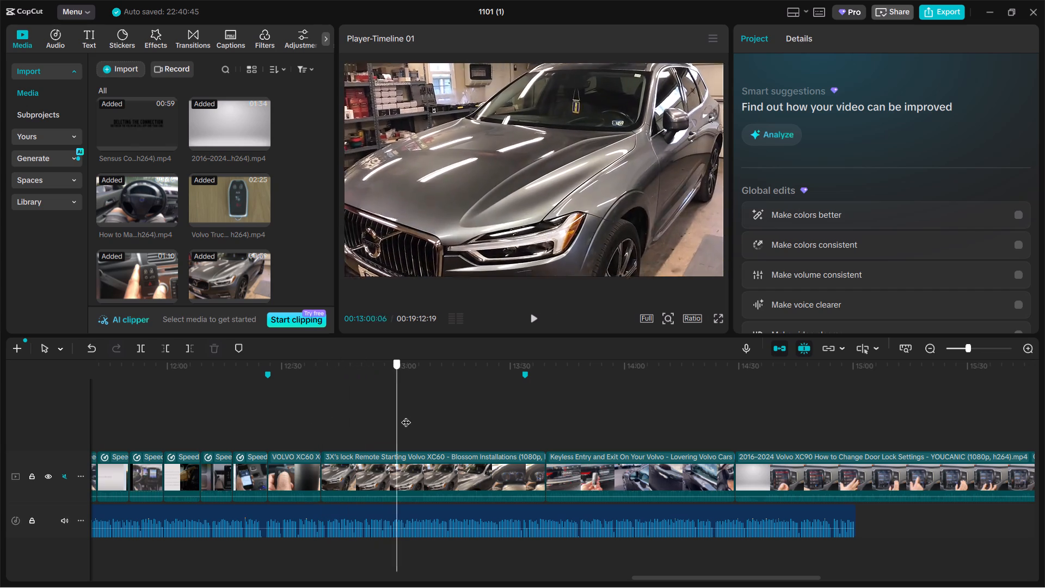
pyautogui.moveTo(406, 415); pyautogui.dragTo(422, 413)
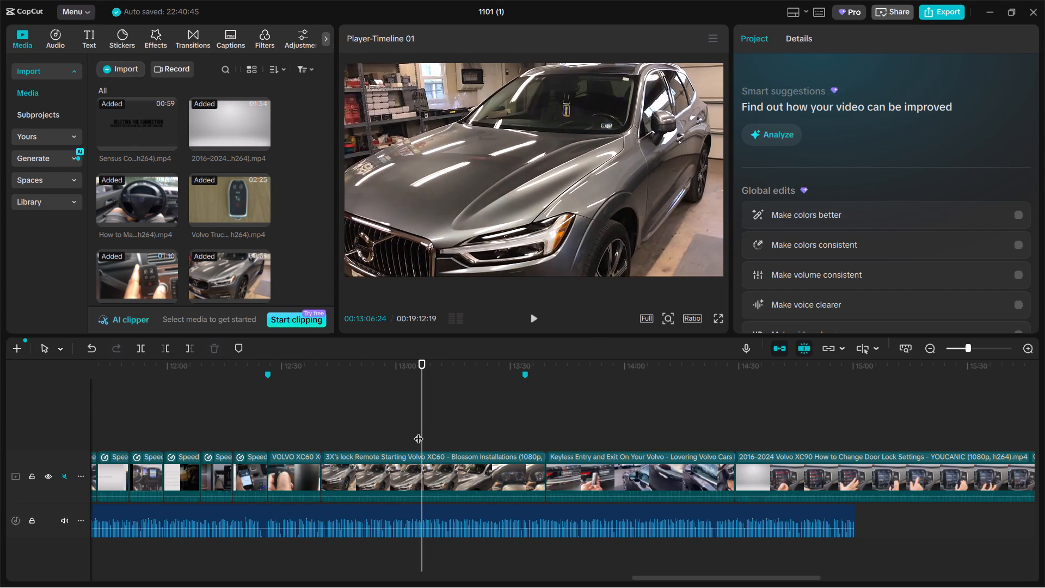
pyautogui.click(414, 471)
pyautogui.hotkey('ctrl', 'b')
pyautogui.click(379, 473)
pyautogui.press('BackSpace')
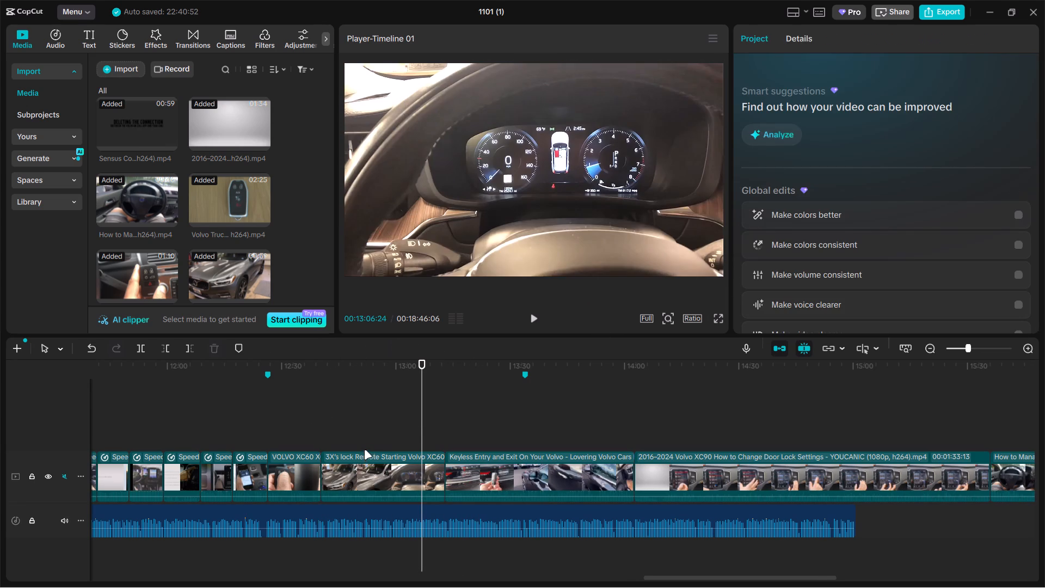
# Split the remaining 3X's lock Remote Starting clip at 00:12:52:28 and delete the part after the cut.
pyautogui.doubleClick(369, 443)
pyautogui.click(383, 465)
pyautogui.hotkey('ctrl', 'b')
pyautogui.press('BackSpace')
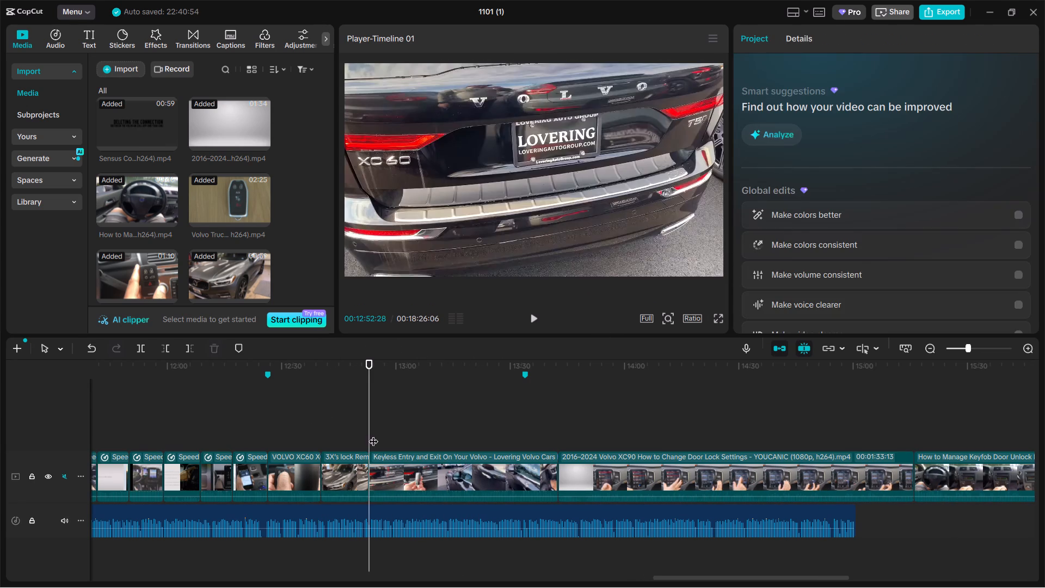
# Split the Keyless Entry and Exit clip at 00:13:08:06 and delete the part before the cut.
pyautogui.moveTo(373, 433); pyautogui.dragTo(458, 421)
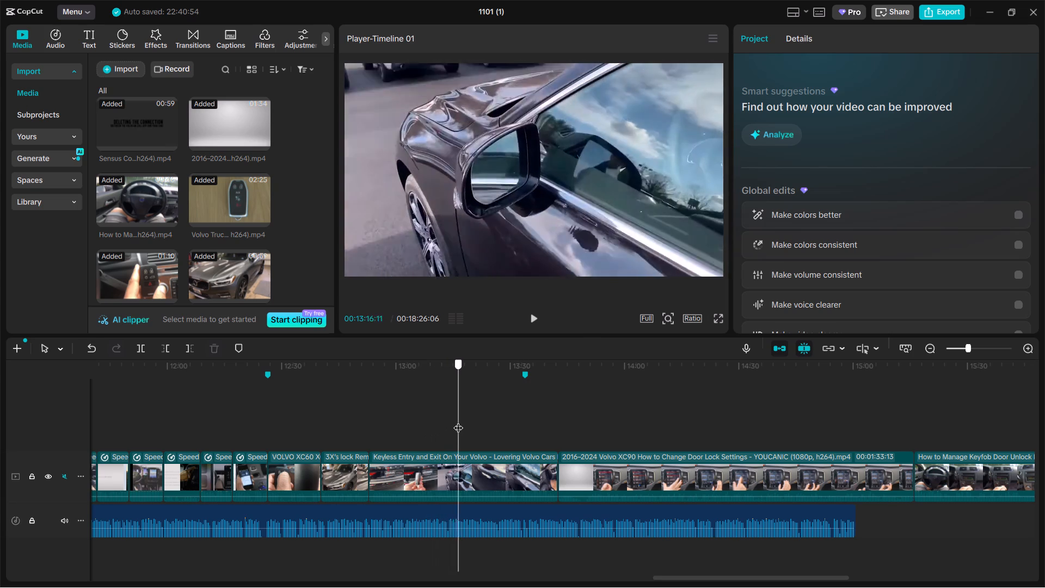
pyautogui.moveTo(458, 421); pyautogui.dragTo(427, 423)
pyautogui.click(434, 475)
pyautogui.hotkey('ctrl', 'b')
pyautogui.click(399, 476)
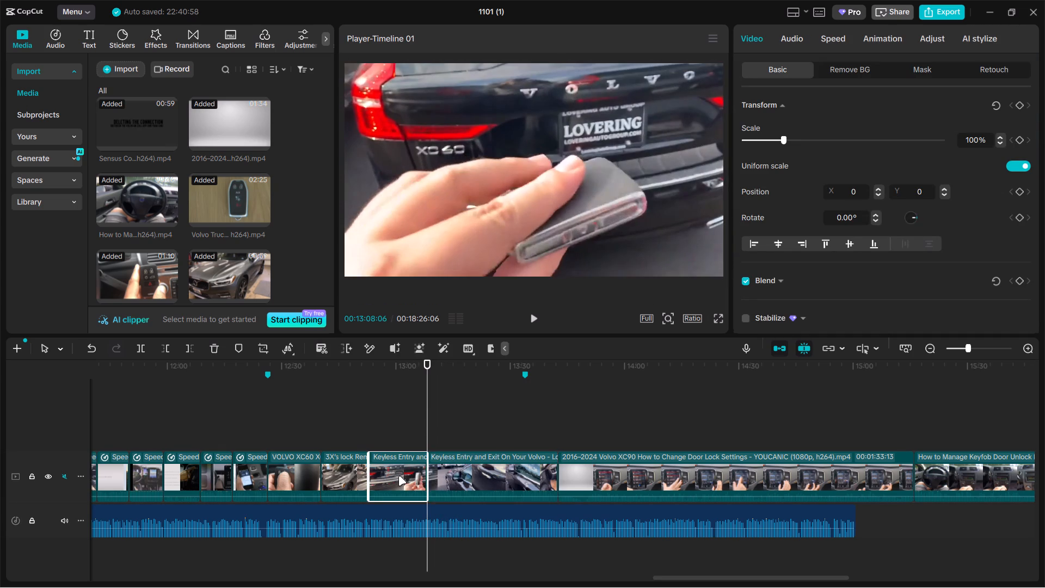
pyautogui.press('BackSpace')
# Split the remaining Keyless Entry and Exit clip at 00:13:06:28 on the timeline and delete the part after the cut.
pyautogui.click(368, 440)
pyautogui.moveTo(368, 440); pyautogui.dragTo(390, 439)
pyautogui.moveTo(389, 434); pyautogui.dragTo(404, 434)
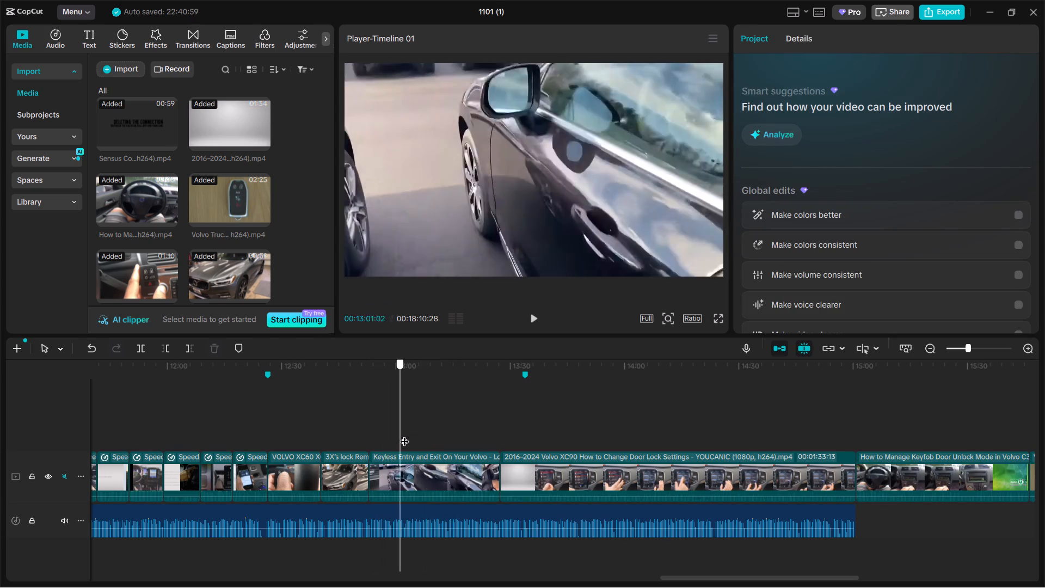
pyautogui.moveTo(404, 434); pyautogui.dragTo(422, 434)
pyautogui.click(422, 468)
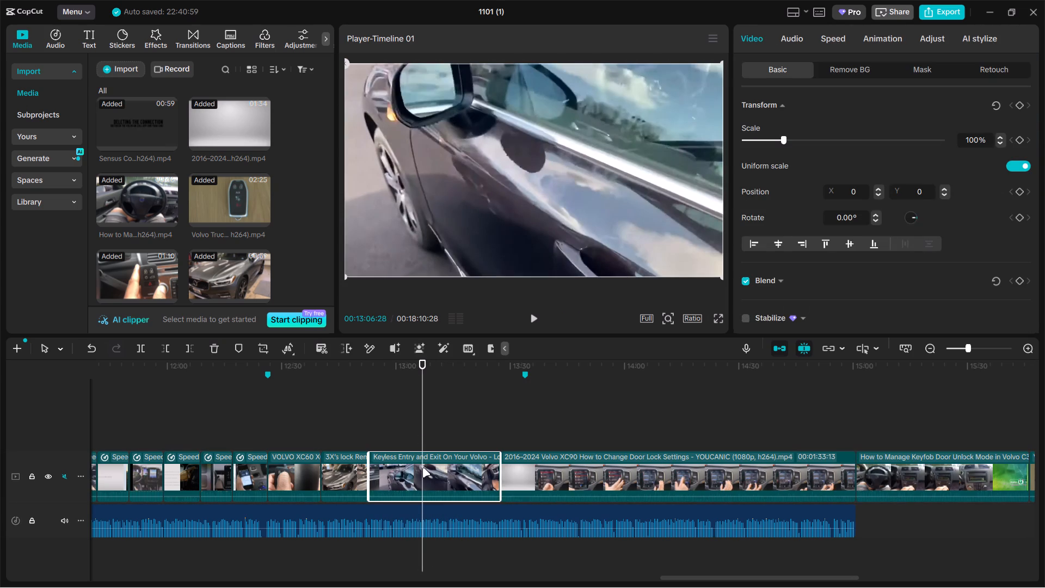
pyautogui.hotkey('ctrl', 'b')
pyautogui.press('BackSpace')
# Split the 2016–2024 Volvo XC90 door lock settings clip at 00:13:49:15 and delete the part before the cut.
pyautogui.moveTo(422, 440); pyautogui.dragTo(502, 436)
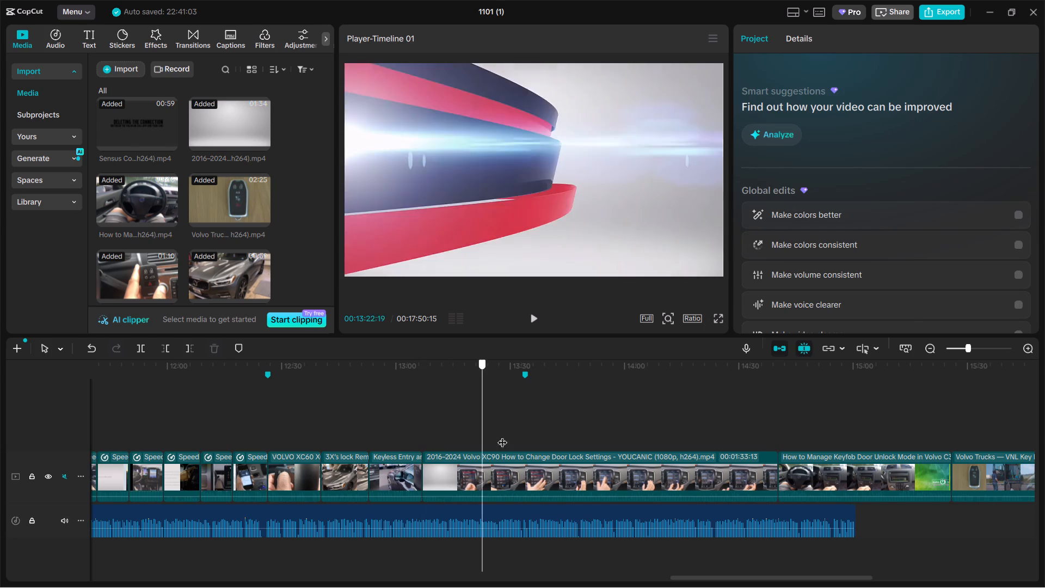
pyautogui.moveTo(502, 436); pyautogui.dragTo(585, 435)
pyautogui.click(581, 476)
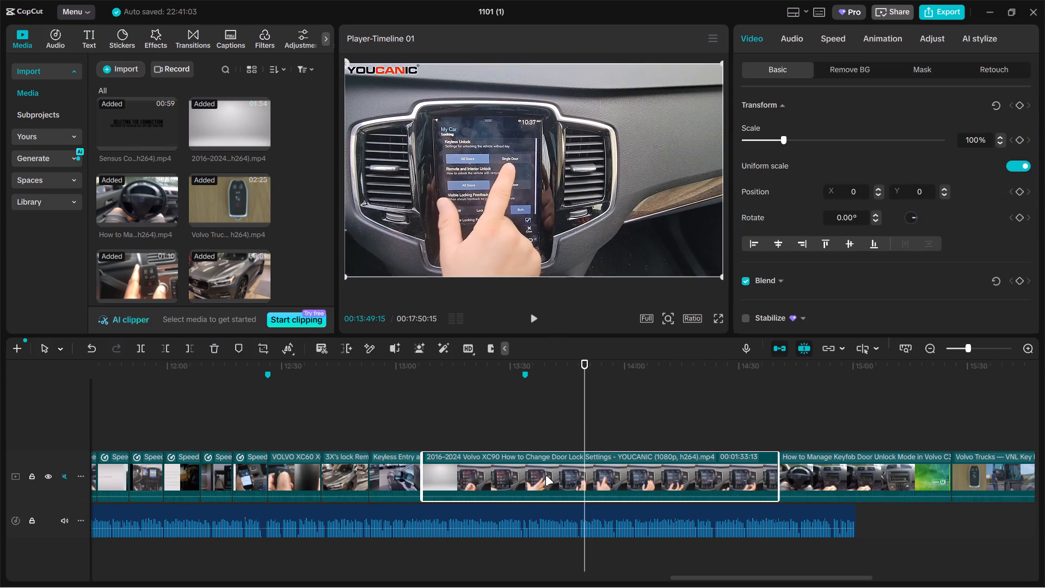
pyautogui.hotkey('ctrl', 'b')
pyautogui.click(535, 475)
pyautogui.press('BackSpace')
# Split the remaining 2016–2024 Volvo XC90 door lock settings clip at about 00:13:19 and delete the part after the cut.
pyautogui.click(453, 439)
pyautogui.moveTo(453, 439); pyautogui.dragTo(470, 441)
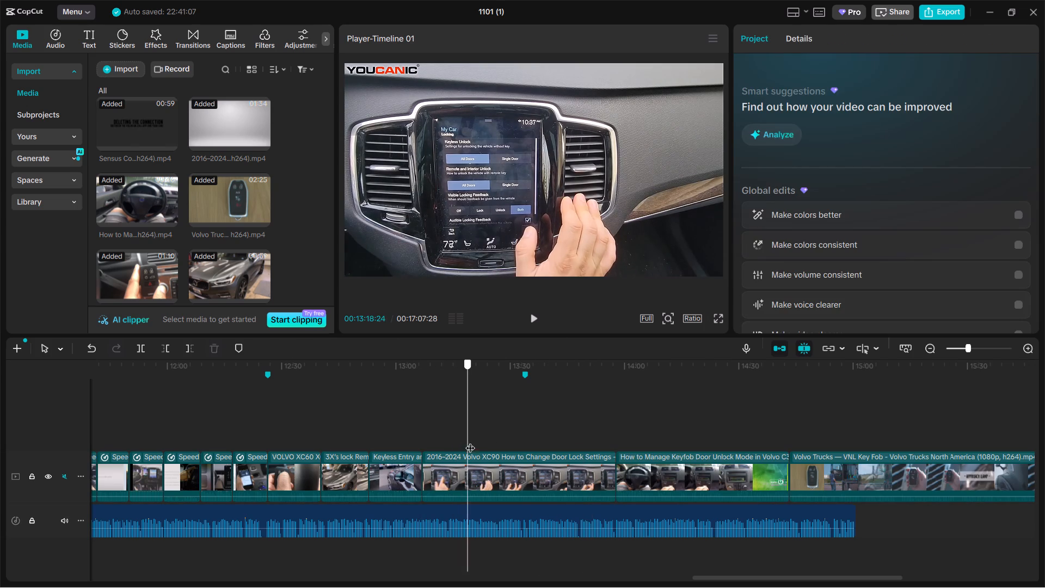
pyautogui.moveTo(470, 441); pyautogui.dragTo(469, 439)
pyautogui.click(485, 478)
pyautogui.hotkey('ctrl', 'b')
pyautogui.press('BackSpace')
# Split the How to Manage Keyfob Door Unlock Mode clip at 00:13:33:26 and delete the part before the cut.
pyautogui.moveTo(471, 437); pyautogui.dragTo(485, 437)
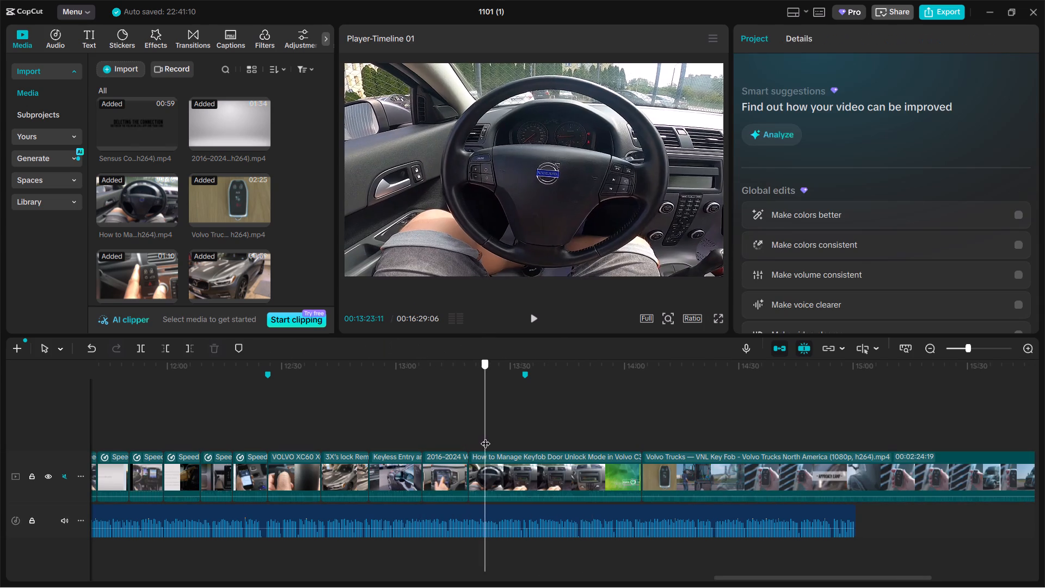
pyautogui.moveTo(485, 437); pyautogui.dragTo(523, 429)
pyautogui.click(515, 467)
pyautogui.hotkey('ctrl', 'b')
pyautogui.click(485, 467)
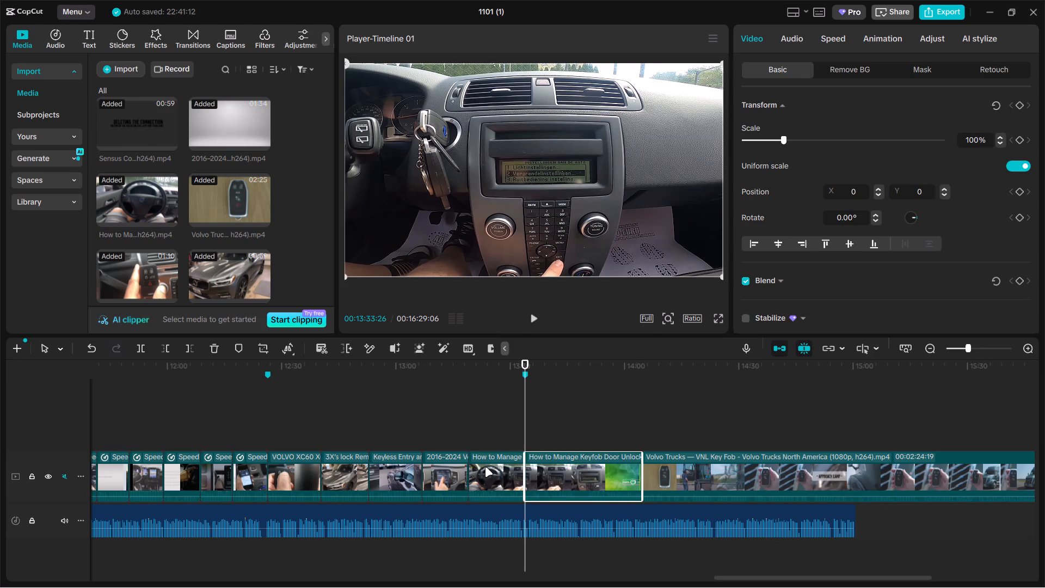
pyautogui.press('BackSpace')
# Split the remaining How to Manage Keyfob Door Unlock Mode clip at 00:13:32:11 and delete the part after the cut.
pyautogui.click(472, 434)
pyautogui.moveTo(472, 434); pyautogui.dragTo(519, 430)
pyautogui.keyDown('ctrl'); pyautogui.click(517, 470); pyautogui.keyUp('ctrl')
pyautogui.hotkey('ctrl', 'b')
pyautogui.press('BackSpace')
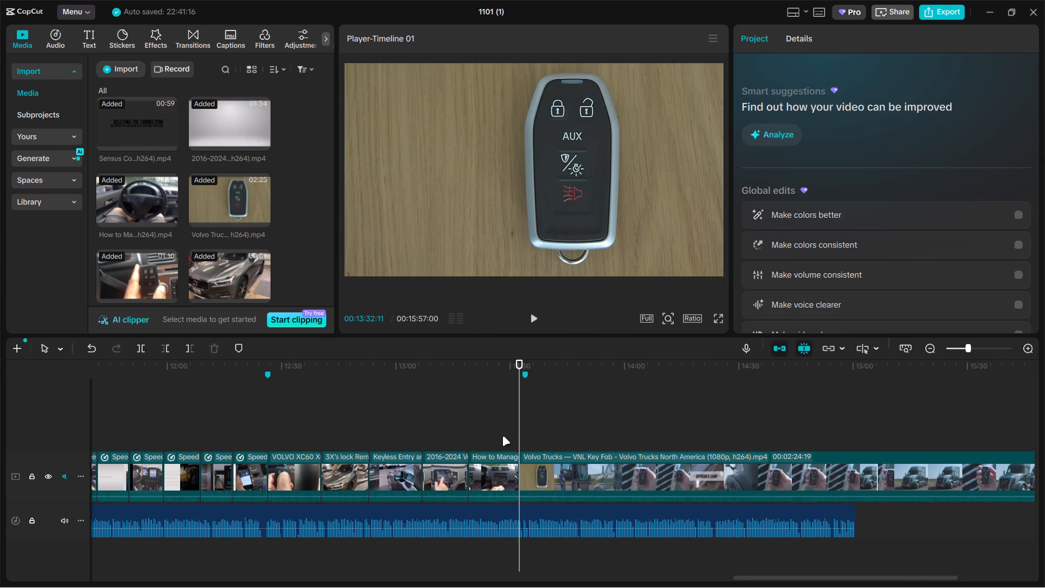
# Split the Volvo Trucks VNL Key Fob clip at 00:14:24:15 and delete the part before the cut.
pyautogui.moveTo(517, 431); pyautogui.dragTo(642, 426)
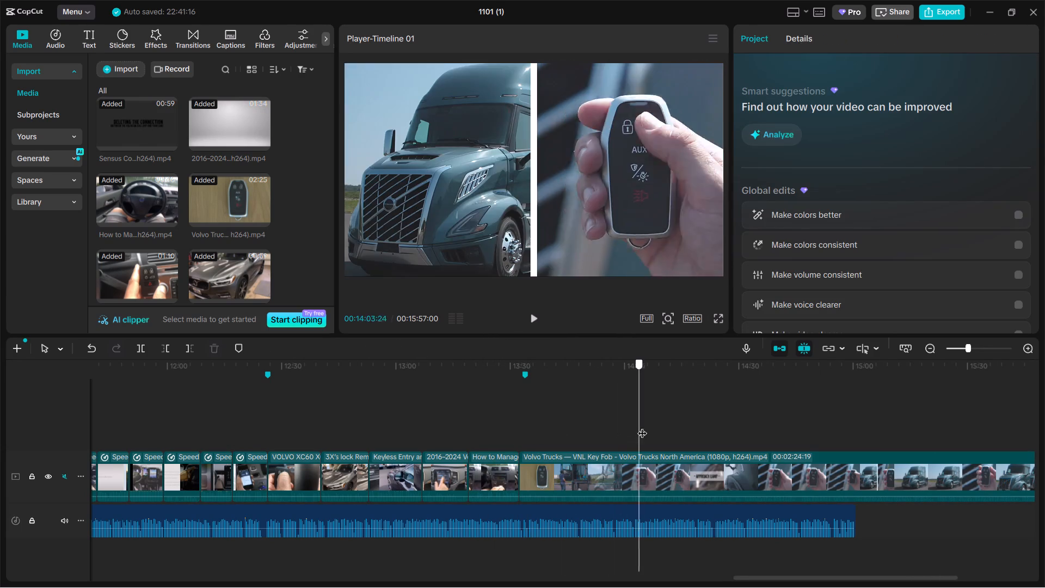
pyautogui.moveTo(642, 426); pyautogui.dragTo(753, 409)
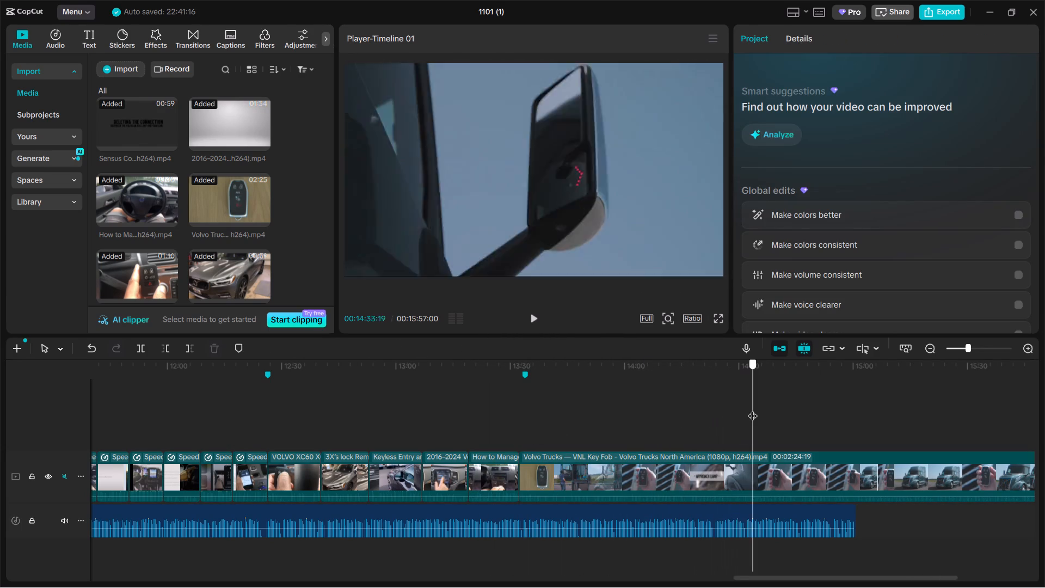
pyautogui.moveTo(753, 409); pyautogui.dragTo(718, 407)
pyautogui.click(718, 411)
pyautogui.click(720, 462)
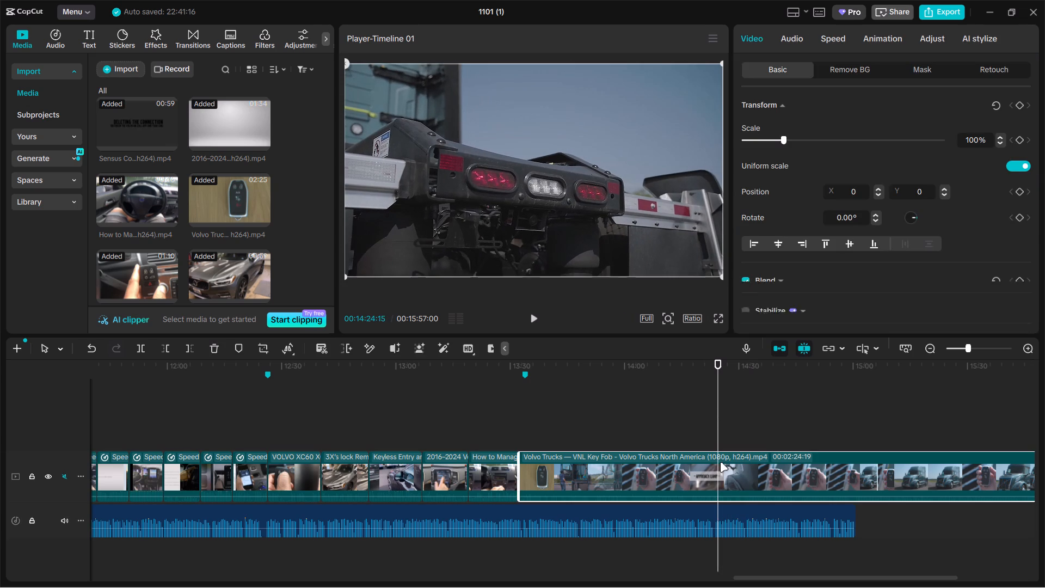
pyautogui.hotkey('ctrl', 'b')
pyautogui.click(672, 470)
pyautogui.press('BackSpace')
# Split the remaining Volvo Trucks VNL Key Fob clip at 00:13:43:28 and delete the part after the cut.
pyautogui.click(551, 442)
pyautogui.moveTo(551, 442); pyautogui.dragTo(560, 439)
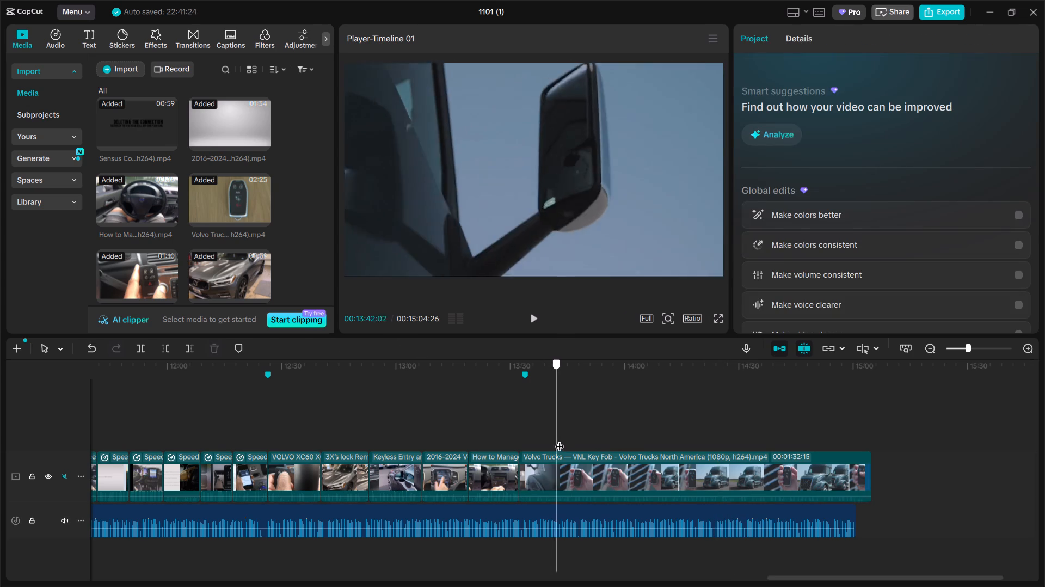
pyautogui.moveTo(560, 439); pyautogui.dragTo(563, 439)
pyautogui.click(578, 467)
pyautogui.hotkey('ctrl', 'b')
pyautogui.press('BackSpace')
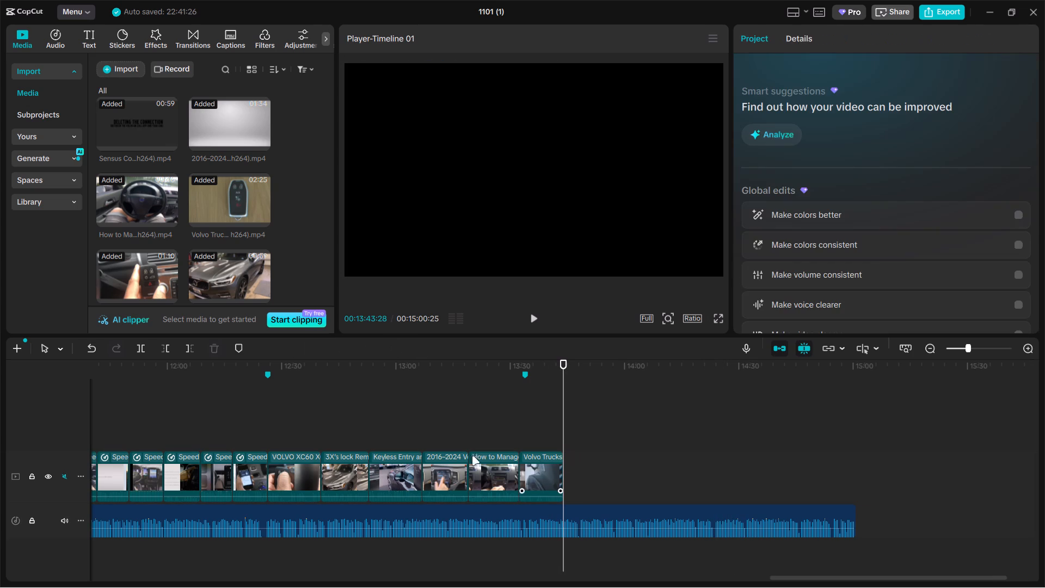
# Set the speed of all six clips from the 00:12:26 marker, VOLVO XC60 through Volvo Trucks, to 1.10x.
pyautogui.moveTo(296, 422); pyautogui.dragTo(665, 447)
pyautogui.moveTo(294, 428); pyautogui.dragTo(592, 480)
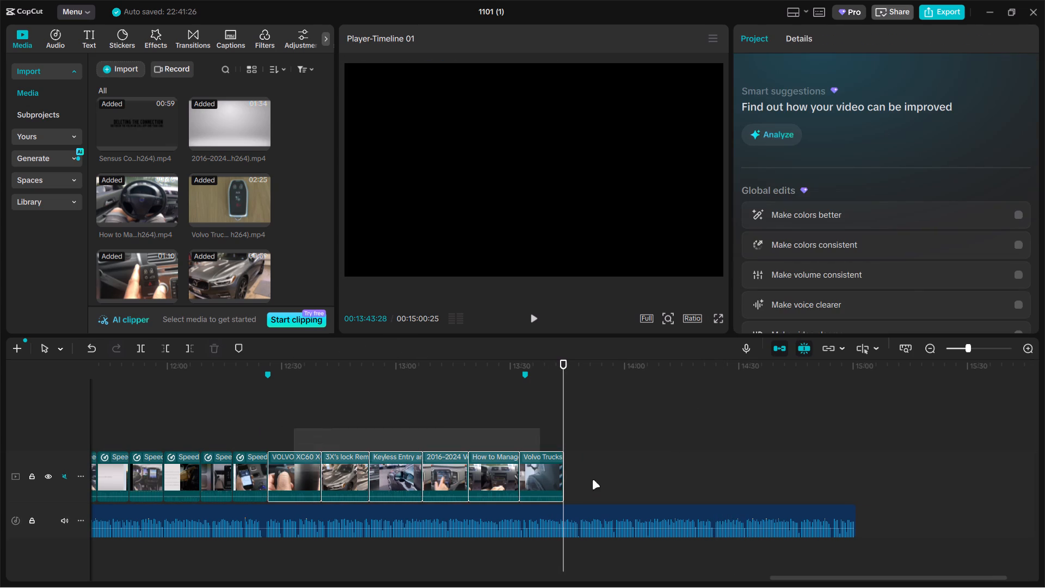
pyautogui.moveTo(592, 480); pyautogui.dragTo(610, 479)
pyautogui.click(835, 34)
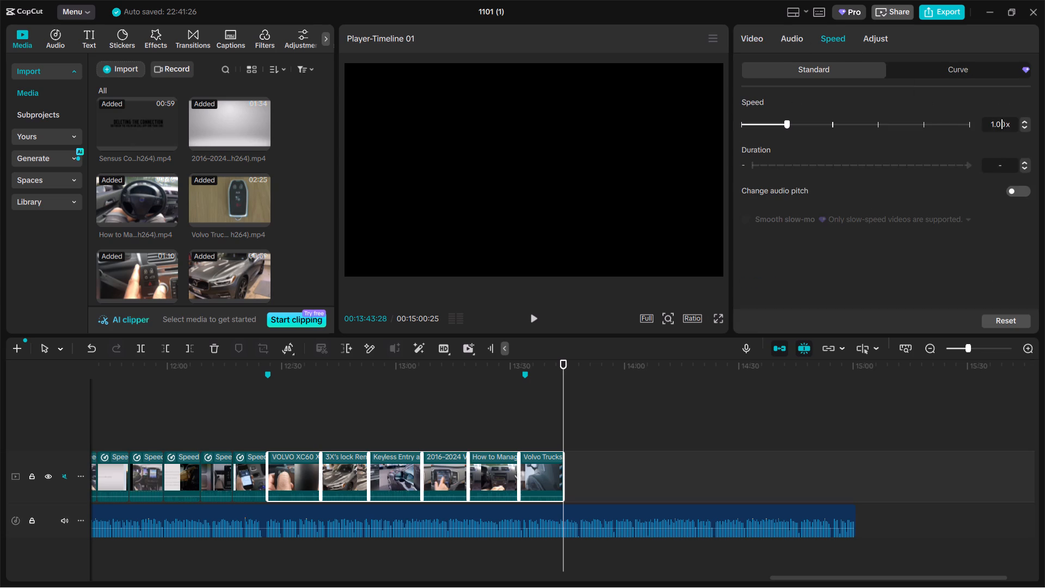
pyautogui.click(1023, 121)
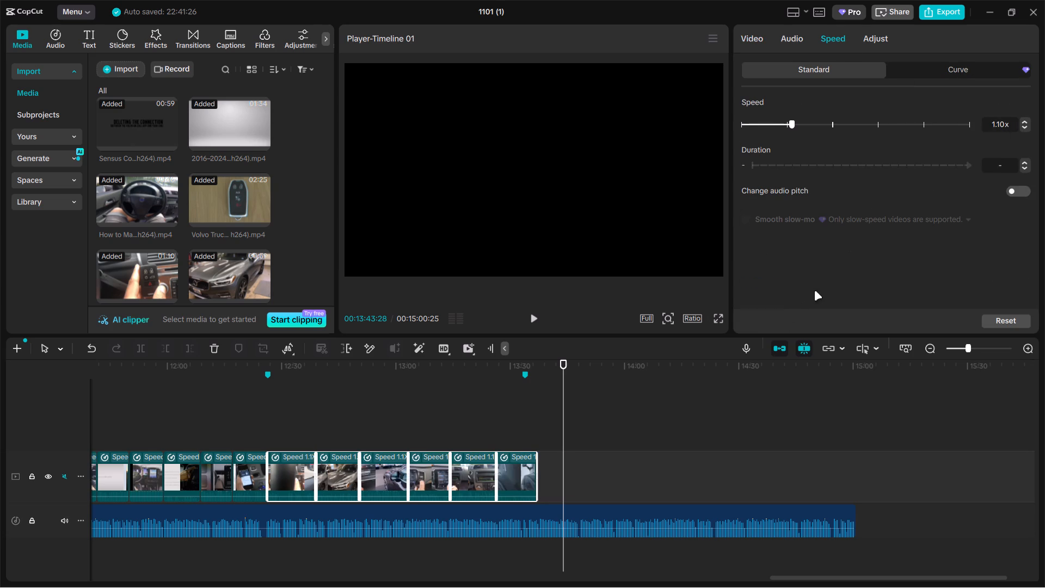
# Trim the end of the Volvo Trucks VNL Key Fob clip back to the marker near 00:13:34 and play across the cut.
pyautogui.keyDown('ctrl'); pyautogui.scroll(12, 574, 430); pyautogui.keyUp('ctrl')
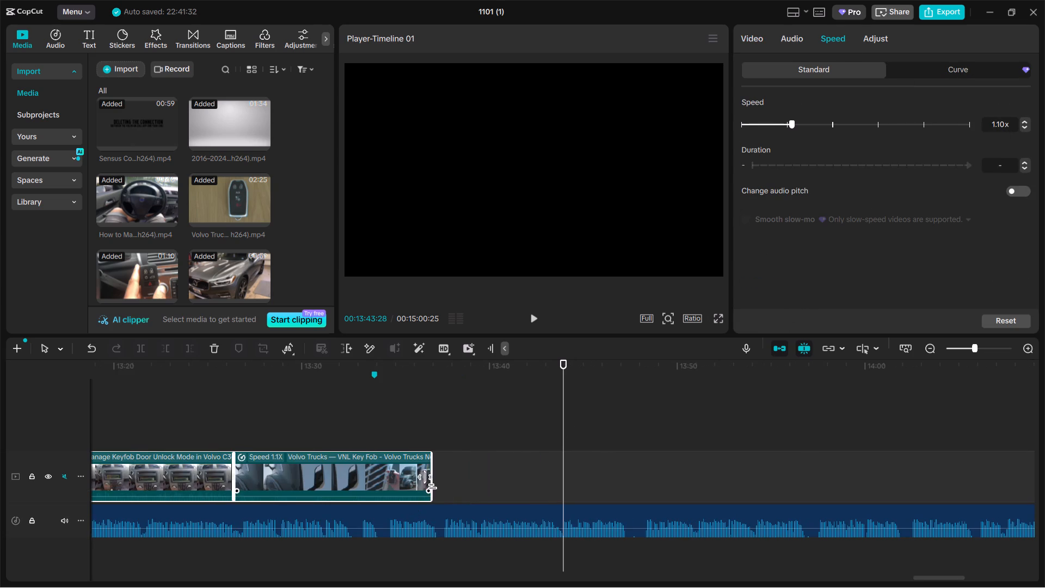
pyautogui.moveTo(432, 474); pyautogui.dragTo(416, 474)
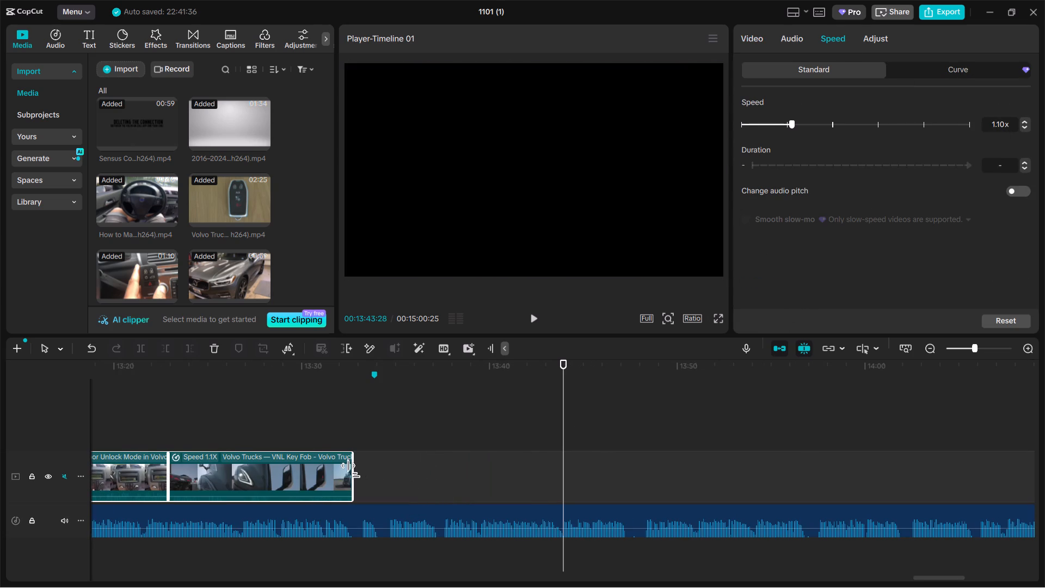
pyautogui.click(353, 470)
pyautogui.click(367, 439)
pyautogui.click(373, 462)
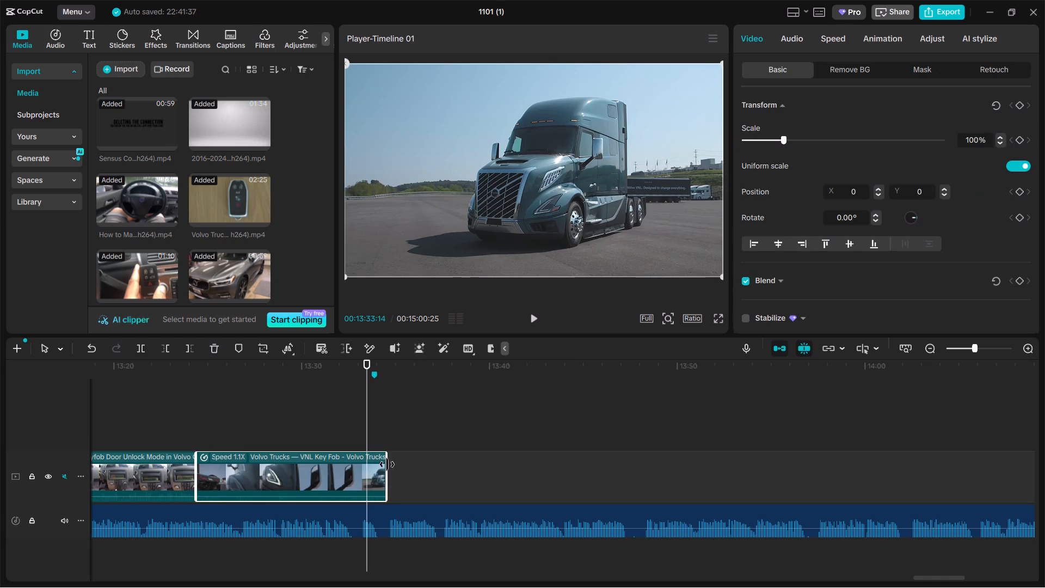
pyautogui.moveTo(384, 464); pyautogui.dragTo(370, 464)
pyautogui.press('space')
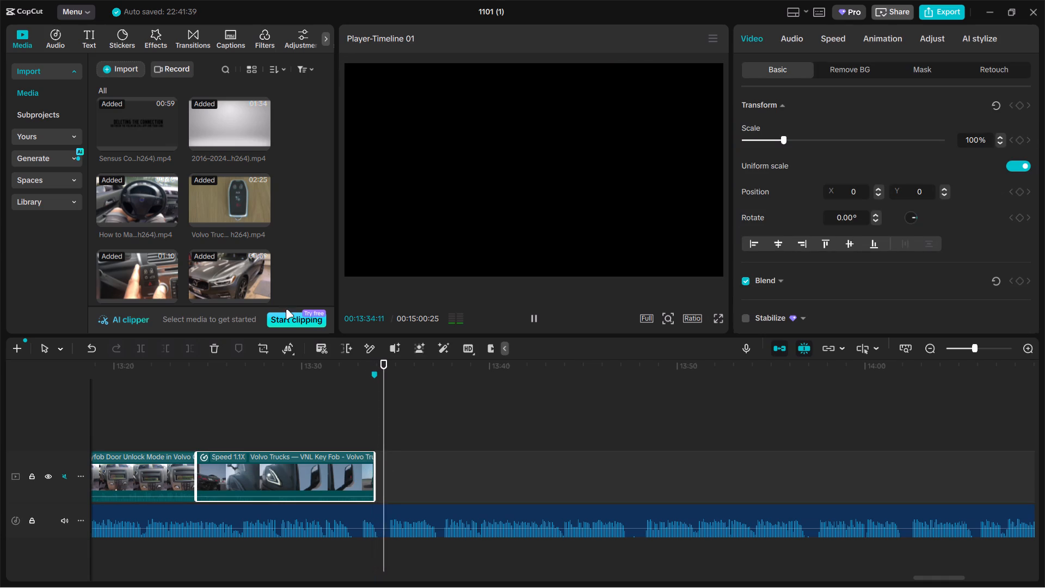
pyautogui.press('space')
# Import all videos from the Downloads > EDIT > 01 folder and place them after the Volvo Trucks VNL Key Fob clip.
pyautogui.click(113, 71)
pyautogui.click(146, 105)
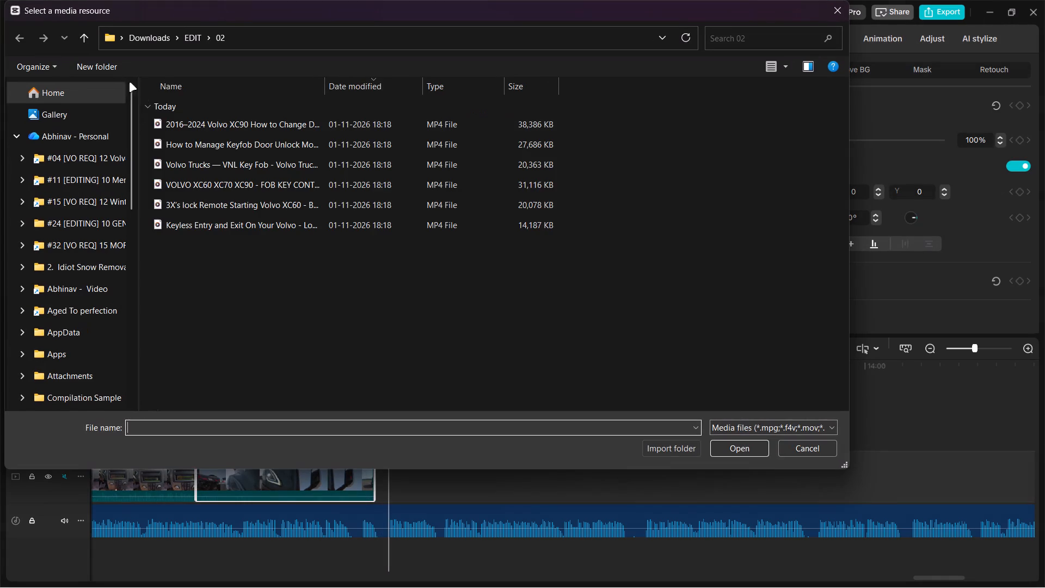
pyautogui.click(85, 41)
pyautogui.doubleClick(213, 366)
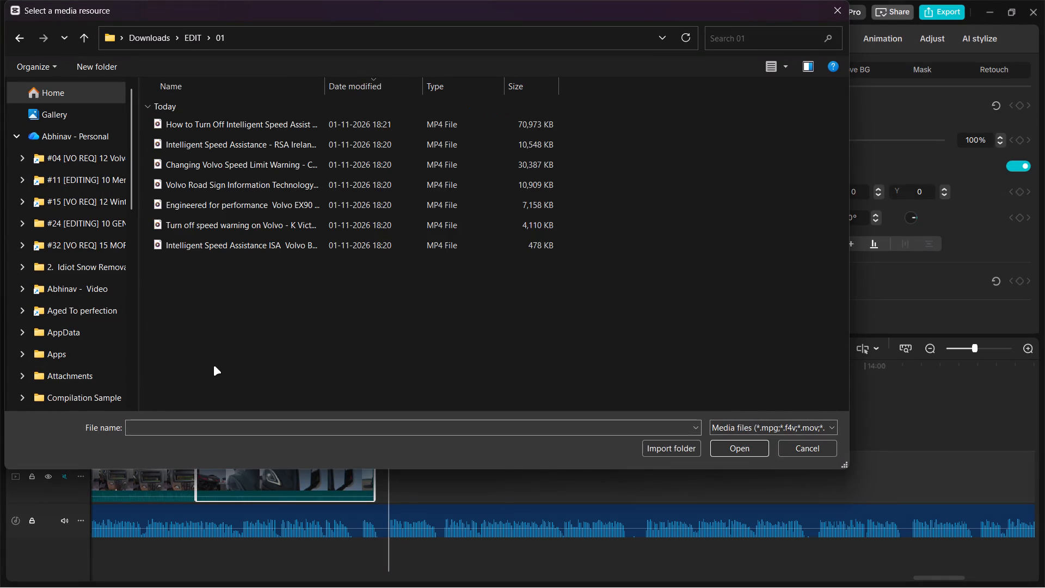
pyautogui.hotkey('ctrl', 'a')
pyautogui.press('Return')
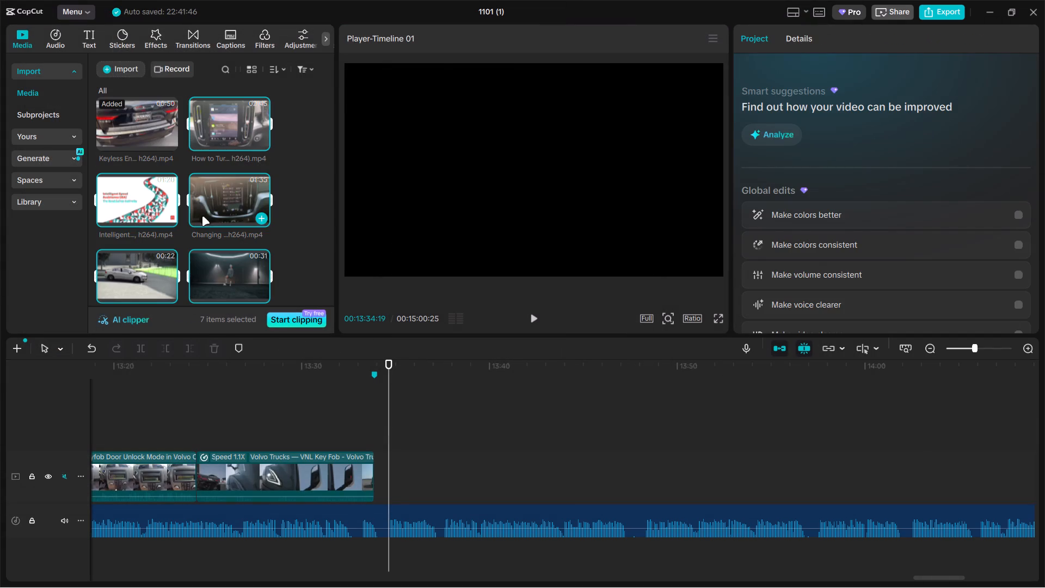
pyautogui.moveTo(206, 127); pyautogui.dragTo(443, 469)
# Split the Intelligent Speed Assistance - RSA Ireland clip at 00:17:03:24 and delete the part before the cut.
pyautogui.keyDown('ctrl'); pyautogui.scroll(-8, 443, 451); pyautogui.keyUp('ctrl')
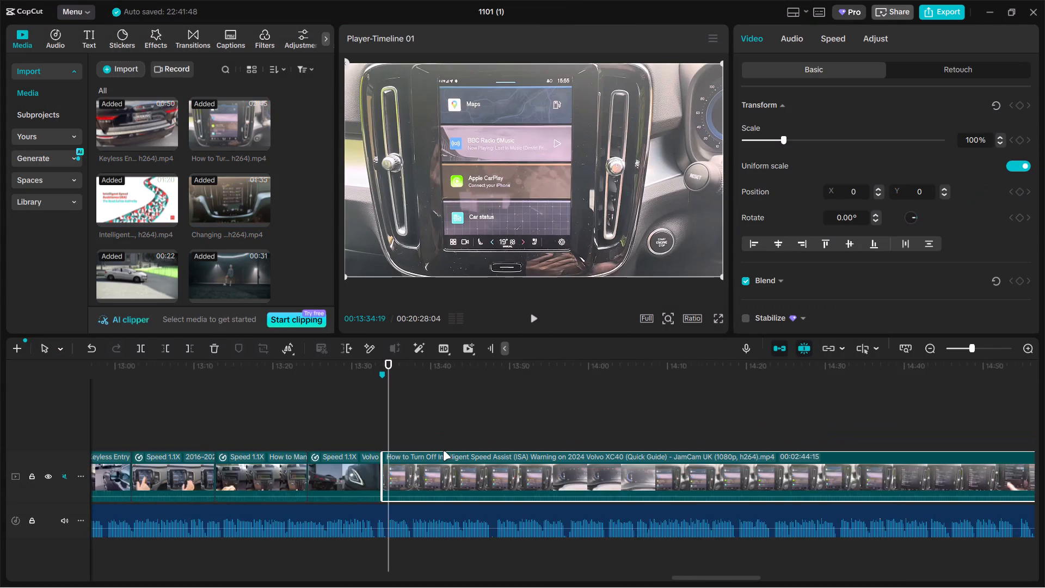
pyautogui.keyDown('ctrl'); pyautogui.scroll(-7, 443, 451); pyautogui.keyUp('ctrl')
pyautogui.keyDown('ctrl'); pyautogui.click(439, 436); pyautogui.keyUp('ctrl')
pyautogui.keyDown('ctrl'); pyautogui.click(439, 436); pyautogui.keyUp('ctrl')
pyautogui.click(419, 430)
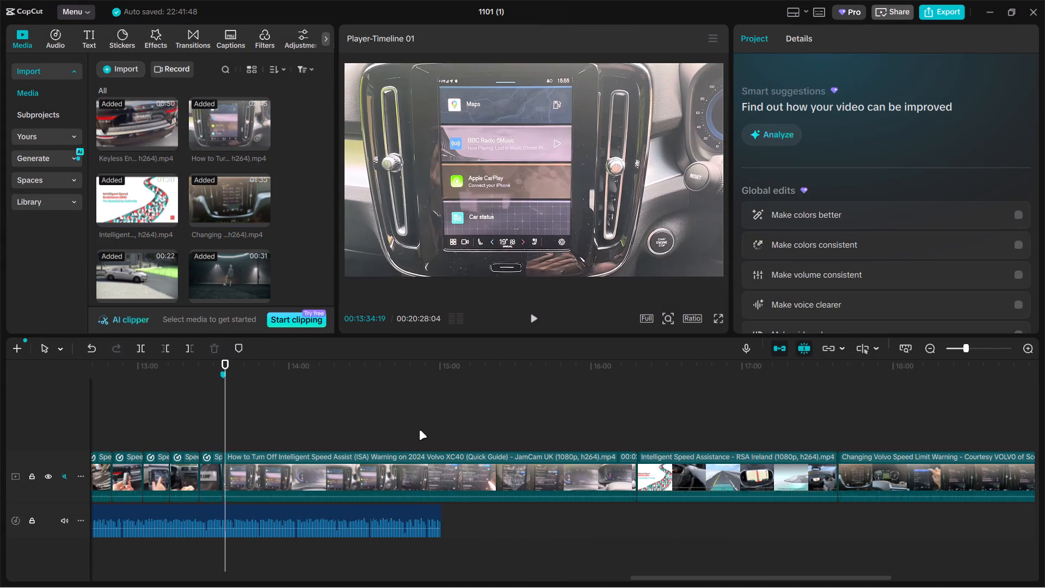
pyautogui.moveTo(419, 430); pyautogui.dragTo(539, 434)
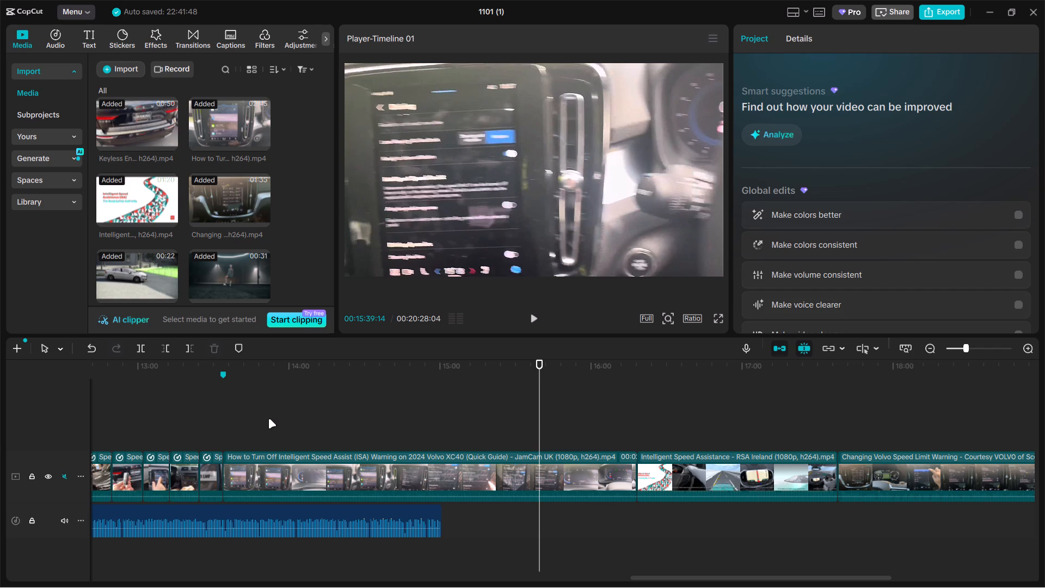
pyautogui.click(398, 410)
pyautogui.moveTo(398, 410); pyautogui.dragTo(476, 417)
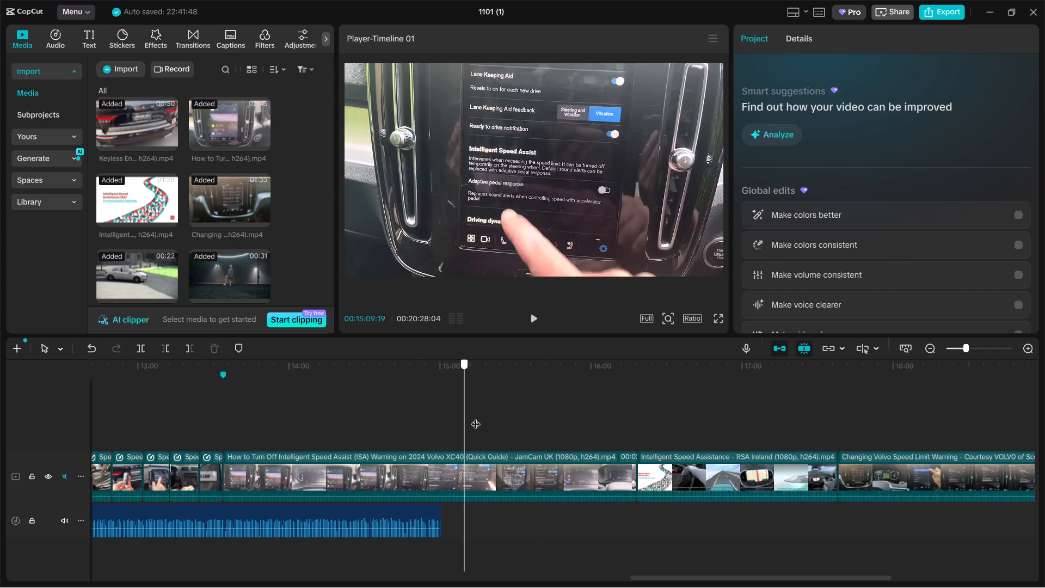
pyautogui.moveTo(476, 417); pyautogui.dragTo(713, 435)
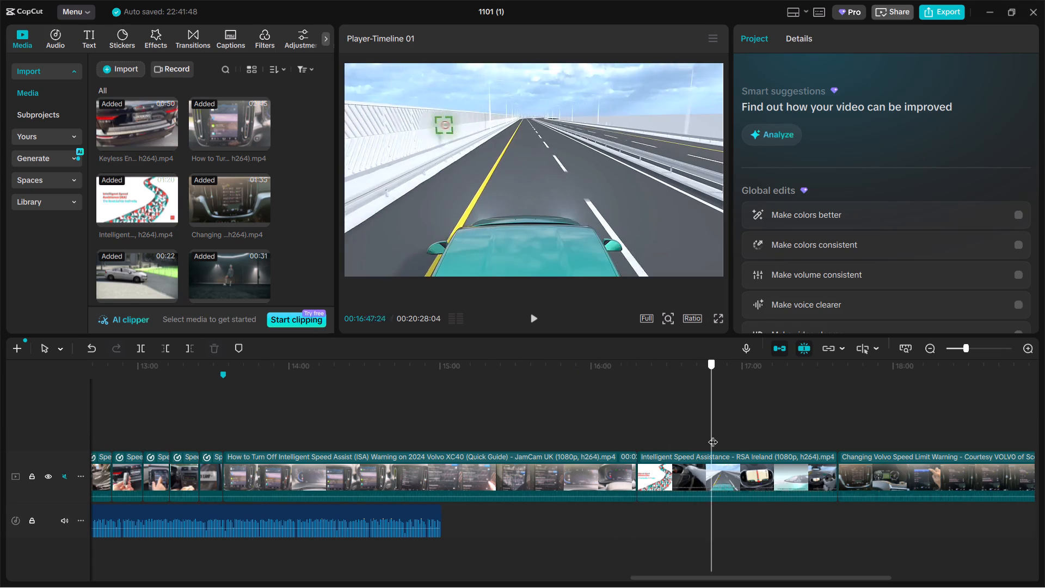
pyautogui.moveTo(713, 435); pyautogui.dragTo(788, 424)
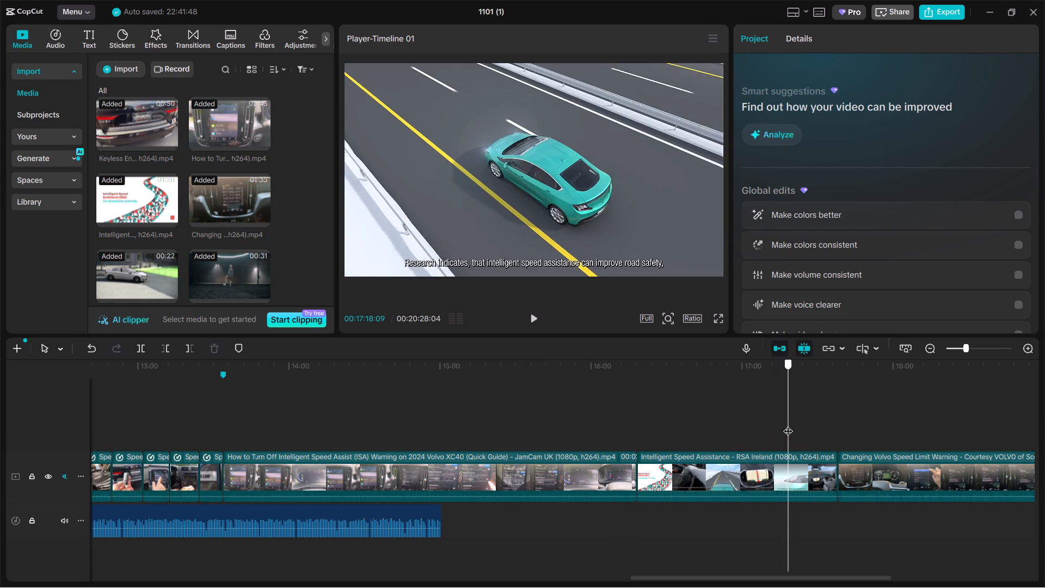
pyautogui.moveTo(788, 424); pyautogui.dragTo(754, 419)
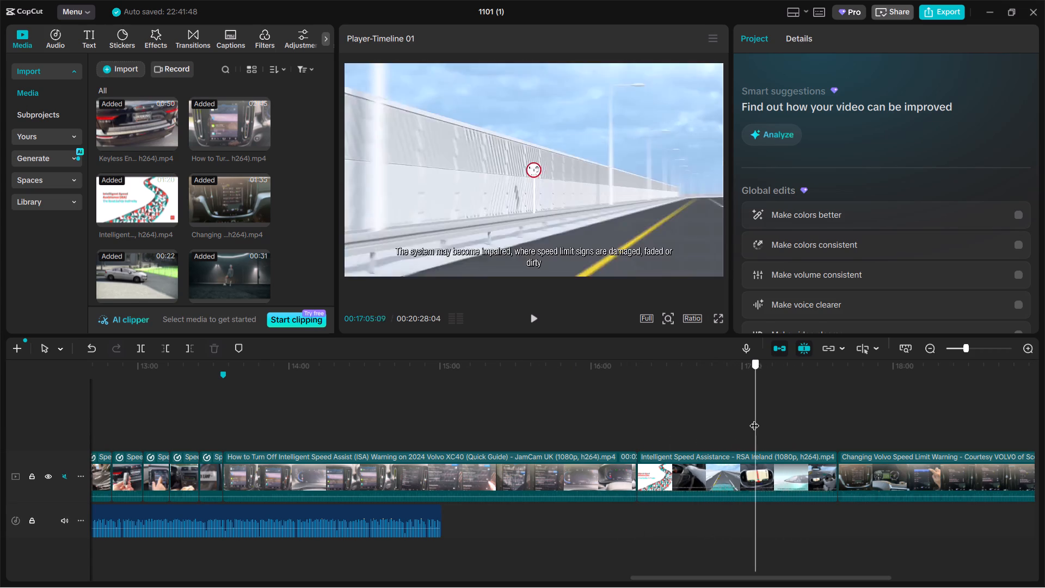
pyautogui.moveTo(754, 419); pyautogui.dragTo(752, 419)
pyautogui.click(759, 467)
pyautogui.hotkey('ctrl', 'b')
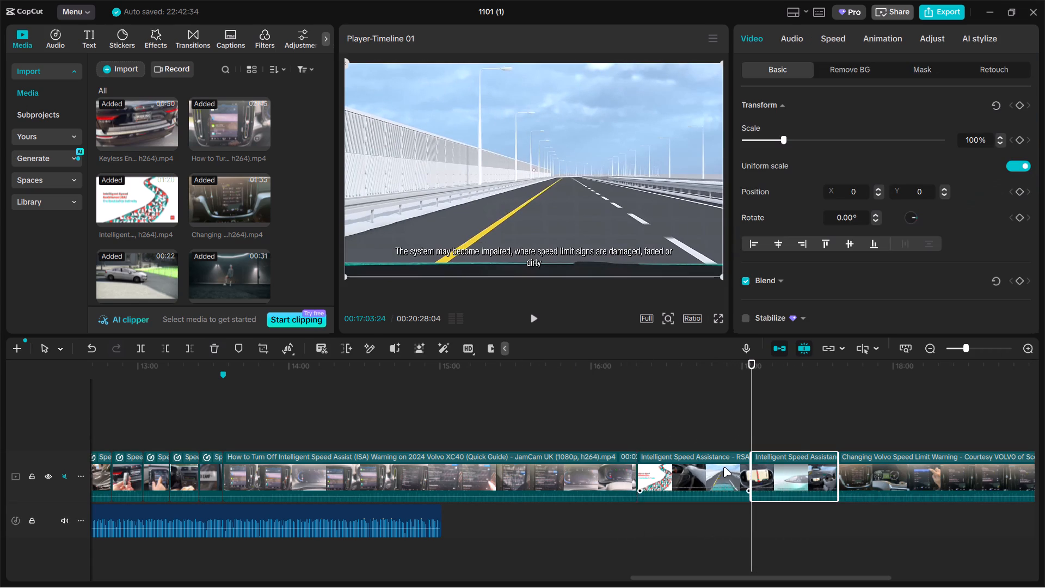
pyautogui.click(723, 467)
pyautogui.press('BackSpace')
# Move the remaining Intelligent Speed Assistance - RSA Ireland clip ahead of the How to Turn Off Intelligent Speed Assist clip.
pyautogui.moveTo(667, 473); pyautogui.dragTo(339, 483)
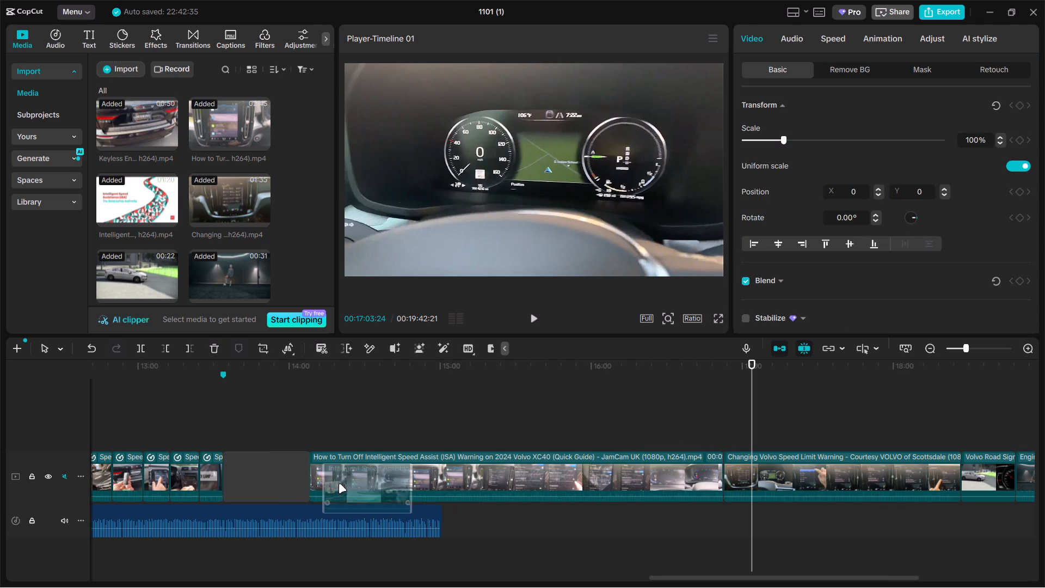
pyautogui.moveTo(339, 483); pyautogui.dragTo(332, 481)
# Split the Intelligent Speed Assistance - RSA Ireland clip at 00:13:46:10 and delete the part after the cut.
pyautogui.click(219, 437)
pyautogui.moveTo(219, 437); pyautogui.dragTo(246, 434)
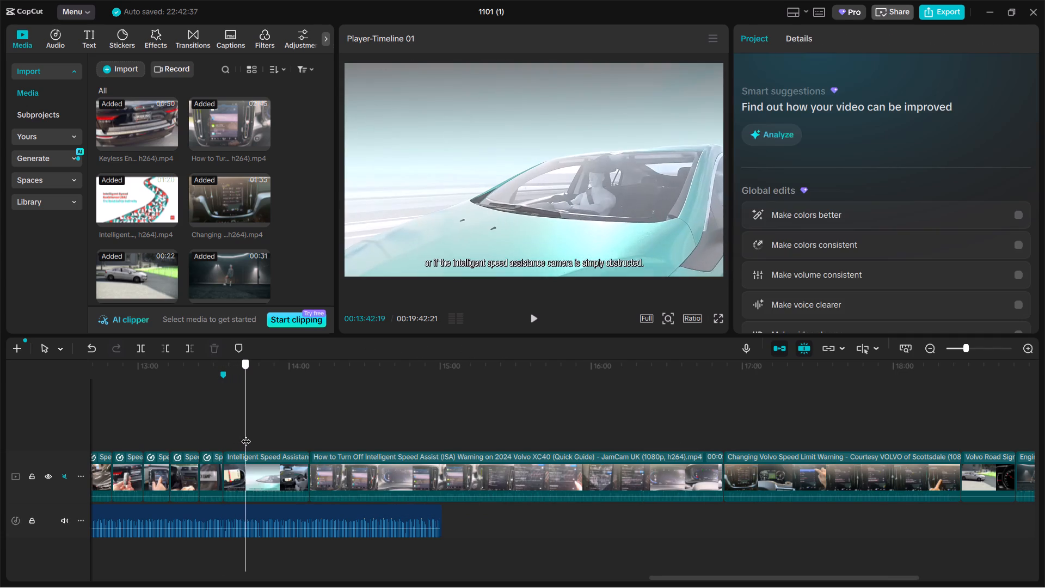
pyautogui.moveTo(246, 434); pyautogui.dragTo(255, 434)
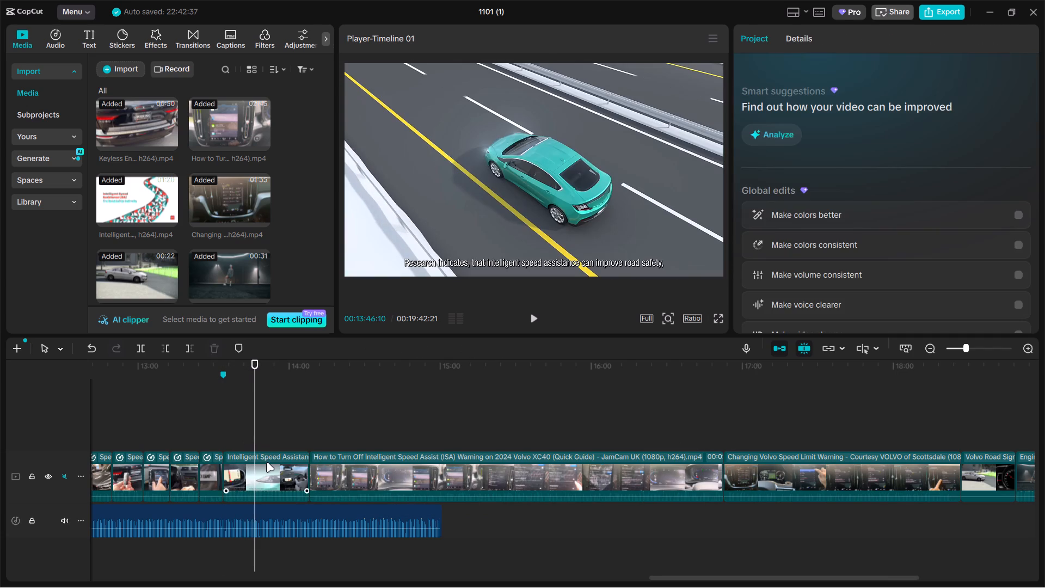
pyautogui.click(266, 462)
pyautogui.hotkey('ctrl', 'b')
pyautogui.press('BackSpace')
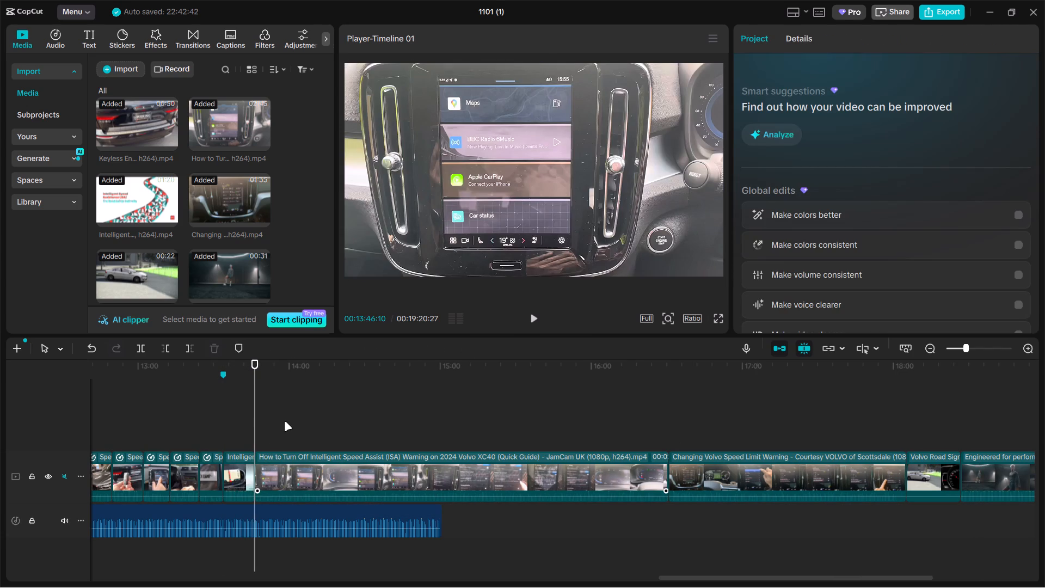
# Split the How to Turn Off Intelligent Speed Assist clip at 00:14:52:02 and delete the part before the cut.
pyautogui.click(286, 409)
pyautogui.moveTo(286, 413); pyautogui.dragTo(537, 415)
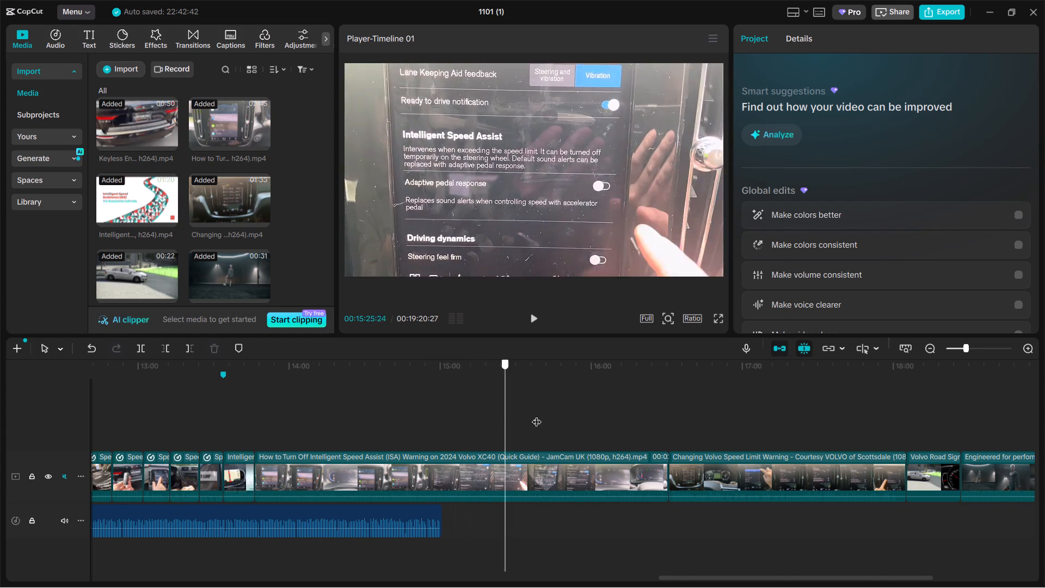
pyautogui.moveTo(537, 415); pyautogui.dragTo(420, 423)
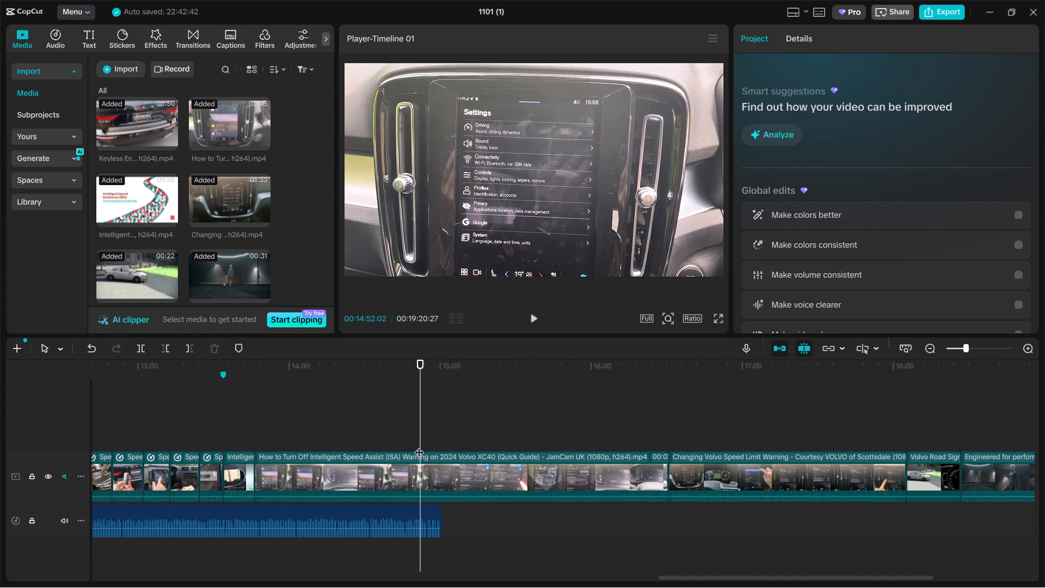
pyautogui.click(419, 462)
pyautogui.hotkey('ctrl', 'b')
pyautogui.click(380, 468)
pyautogui.press('BackSpace')
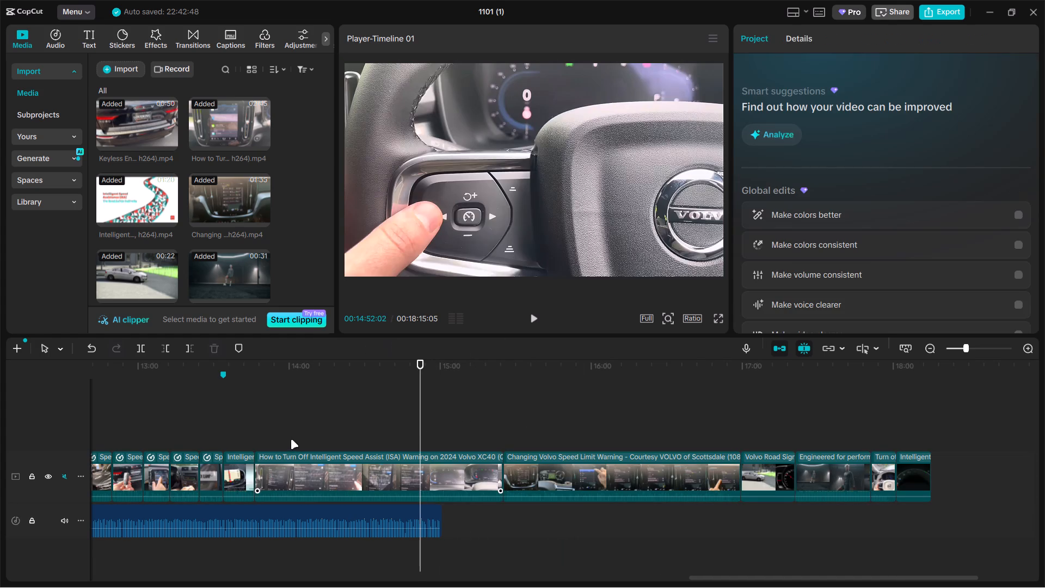
# Split the remaining How to Turn Off Intelligent Speed Assist clip at 00:13:59:22 and delete the part after the cut.
pyautogui.doubleClick(291, 439)
pyautogui.click(305, 466)
pyautogui.hotkey('ctrl', 'b')
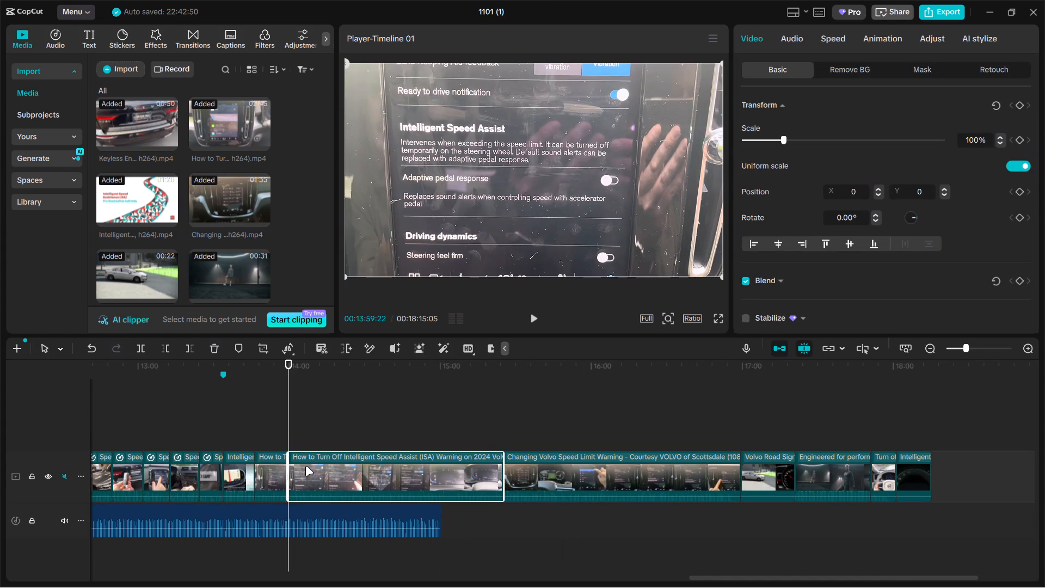
pyautogui.press('BackSpace')
# Split the Changing Volvo Speed Limit Warning clip at 00:14:42:02 and delete the part before the cut.
pyautogui.moveTo(336, 424); pyautogui.dragTo(388, 423)
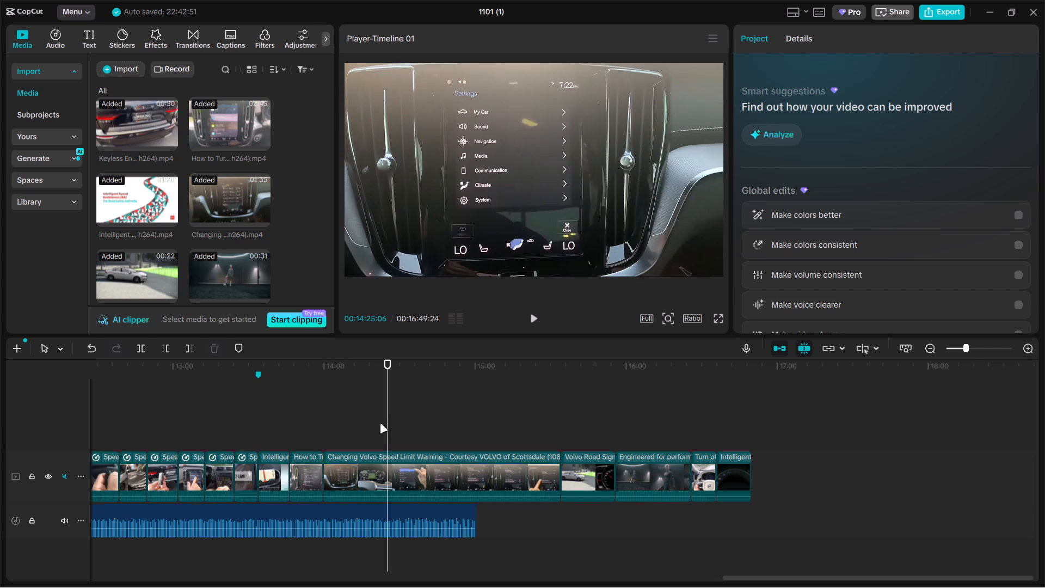
pyautogui.click(393, 424)
pyautogui.moveTo(392, 426); pyautogui.dragTo(466, 426)
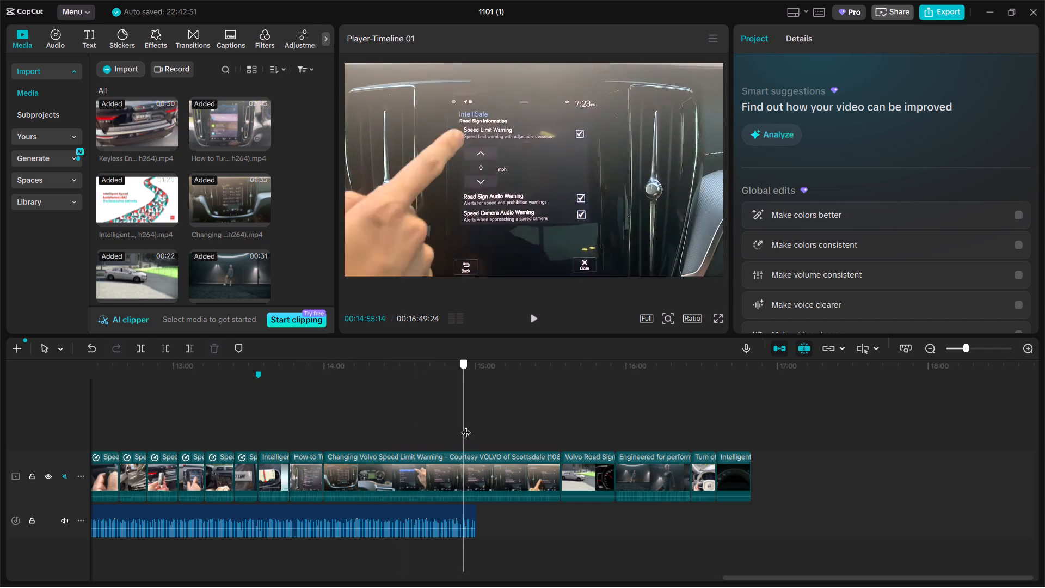
pyautogui.moveTo(466, 426); pyautogui.dragTo(430, 426)
pyautogui.click(431, 476)
pyautogui.hotkey('ctrl', 'b')
pyautogui.click(414, 476)
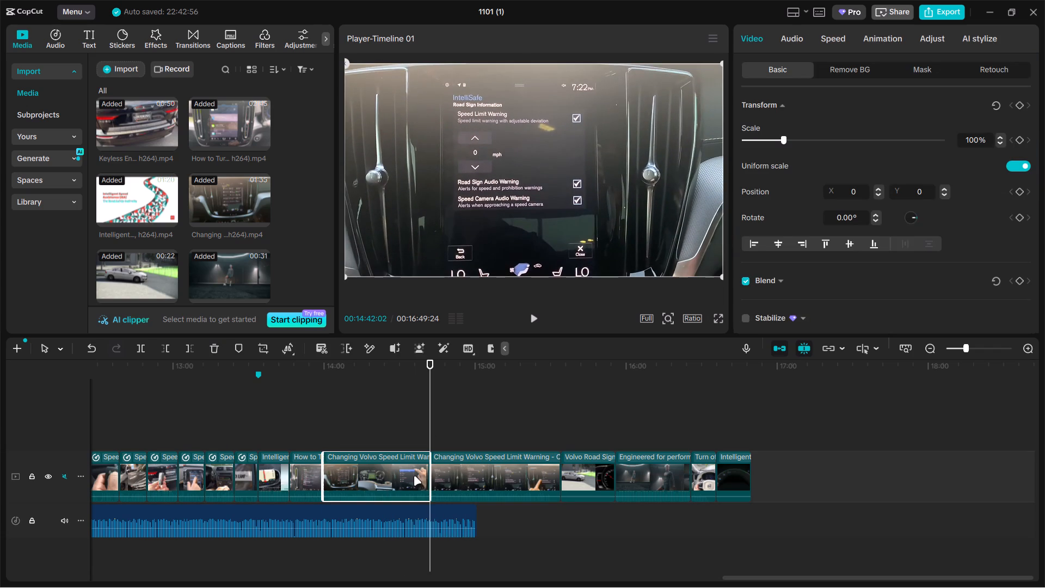
pyautogui.press('BackSpace')
# Split the remaining Changing Volvo Speed Limit Warning clip at 00:14:12:08 and delete the part after the cut.
pyautogui.click(451, 436)
pyautogui.moveTo(451, 436); pyautogui.dragTo(466, 434)
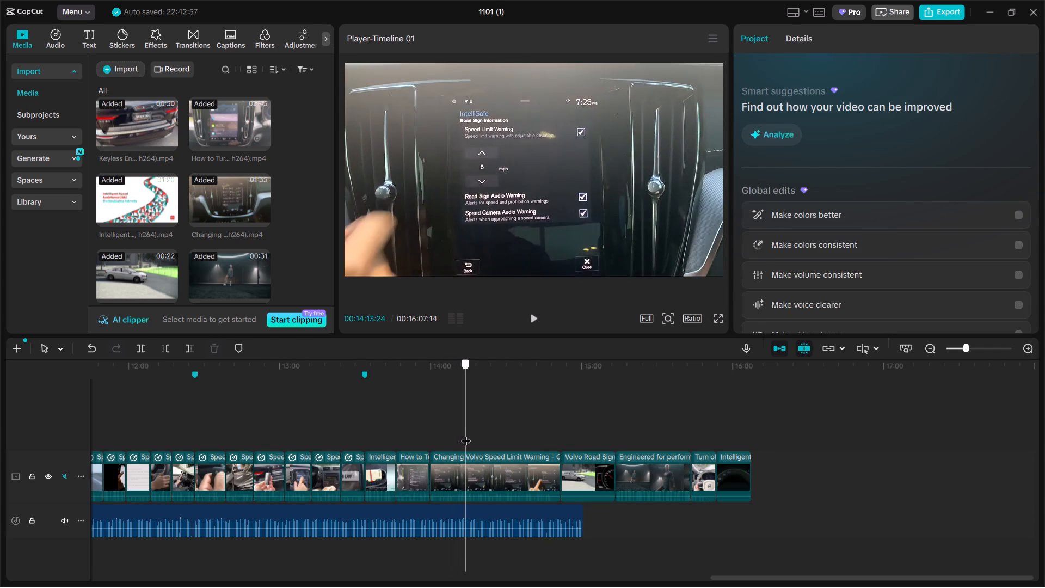
pyautogui.moveTo(466, 434); pyautogui.dragTo(462, 438)
pyautogui.click(486, 474)
pyautogui.hotkey('ctrl', 'b')
pyautogui.press('BackSpace')
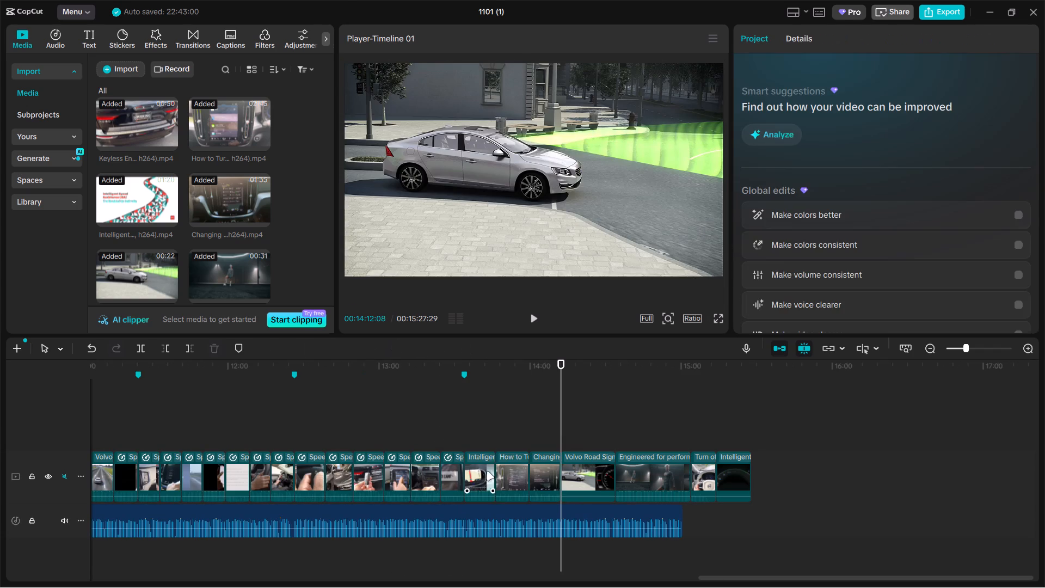
# Move the Volvo Road Sign Information Technology clip ahead of the Changing Volvo Speed Limit Warning clip.
pyautogui.keyDown('ctrl'); pyautogui.scroll(8, 588, 443); pyautogui.keyUp('ctrl')
pyautogui.moveTo(579, 431); pyautogui.dragTo(680, 433)
pyautogui.moveTo(662, 469); pyautogui.dragTo(592, 469)
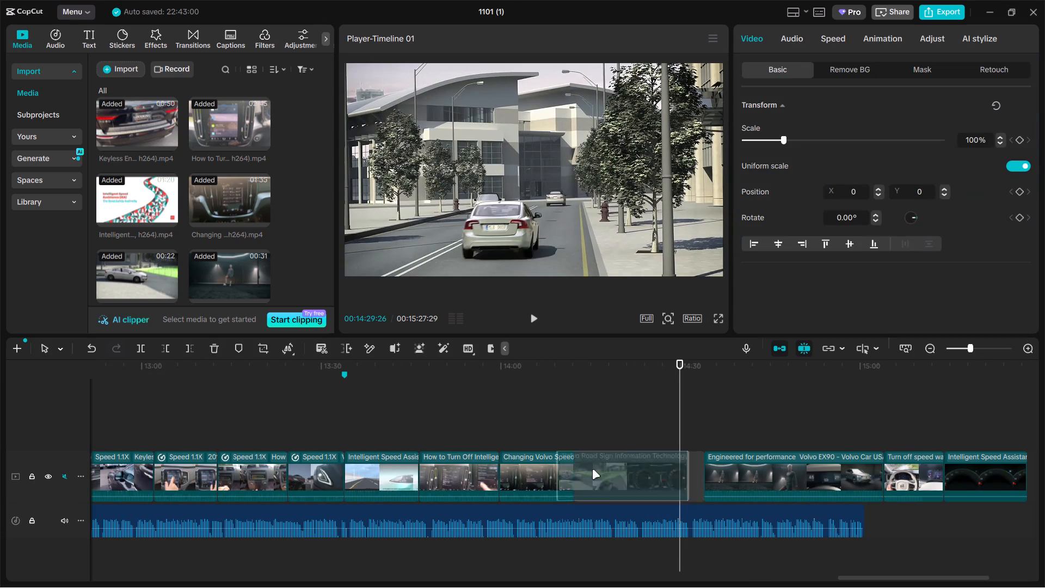
pyautogui.moveTo(592, 469); pyautogui.dragTo(533, 473)
pyautogui.click(576, 424)
pyautogui.click(591, 470)
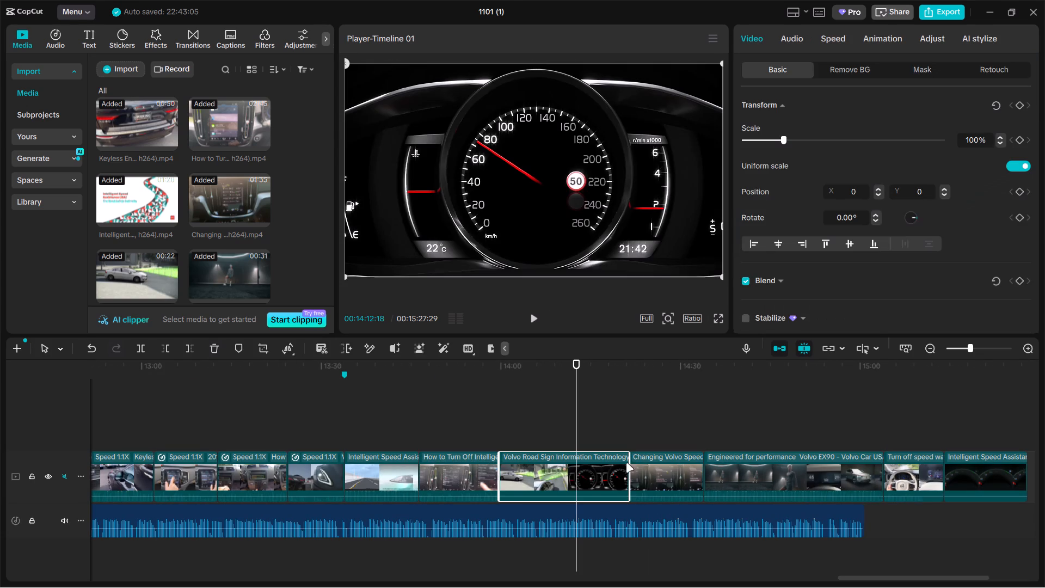
# Split the Engineered for performance clip at 00:14:51:13 and delete the part before the cut.
pyautogui.click(663, 433)
pyautogui.moveTo(663, 433); pyautogui.dragTo(799, 434)
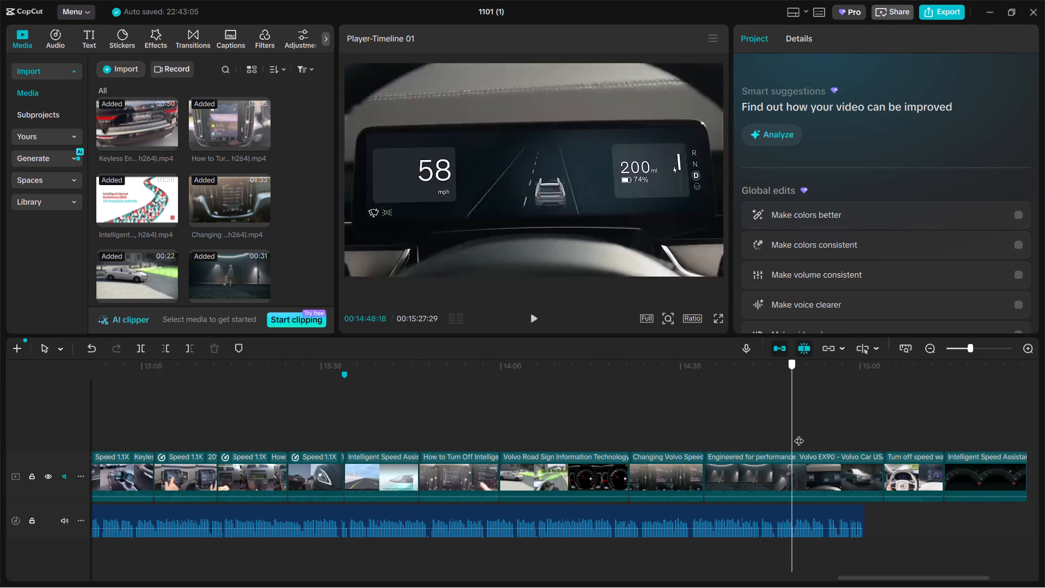
pyautogui.moveTo(799, 434); pyautogui.dragTo(759, 433)
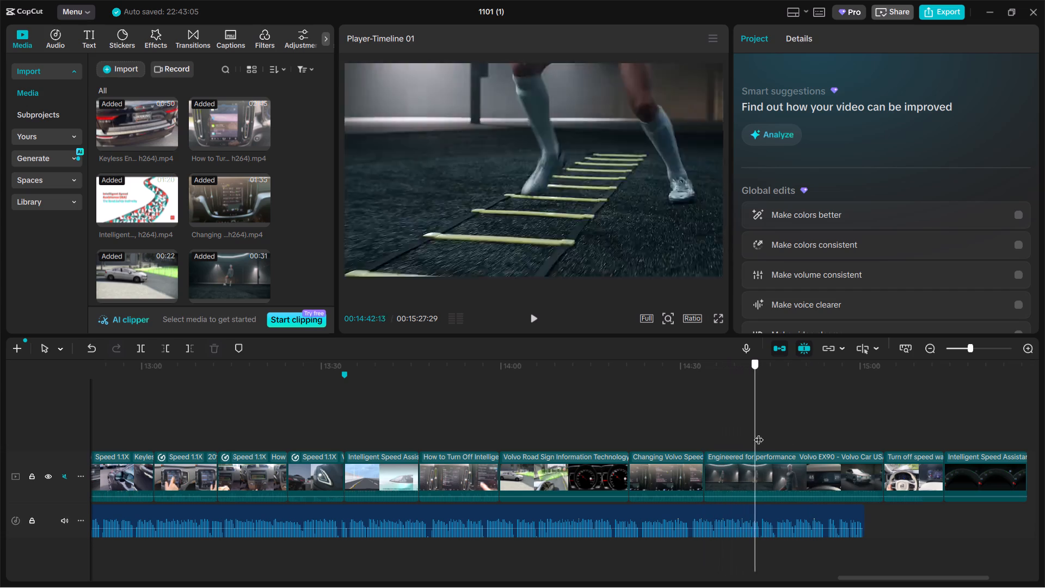
pyautogui.moveTo(759, 433); pyautogui.dragTo(793, 434)
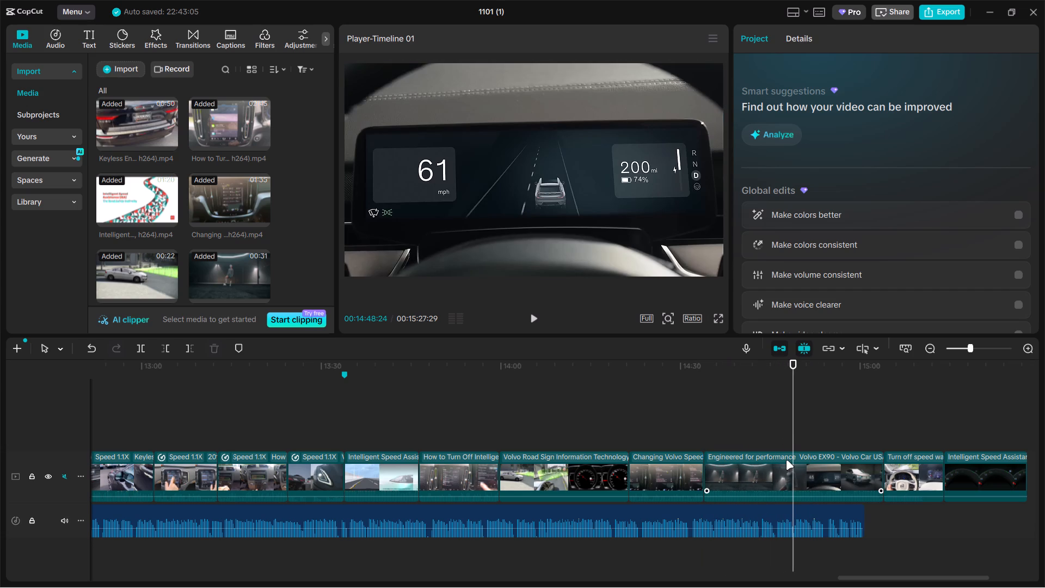
pyautogui.moveTo(794, 426); pyautogui.dragTo(803, 425)
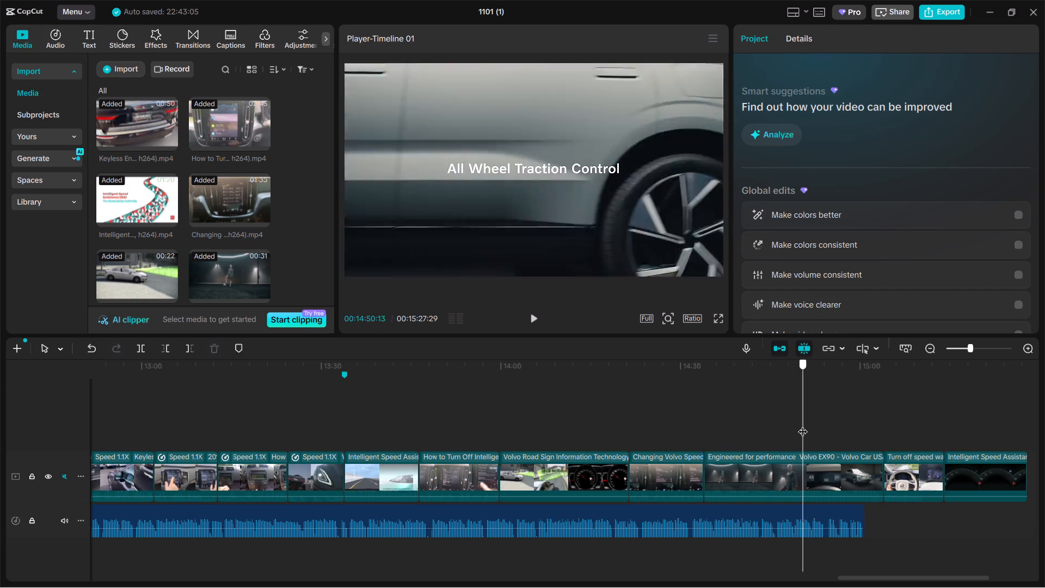
pyautogui.moveTo(803, 425); pyautogui.dragTo(810, 423)
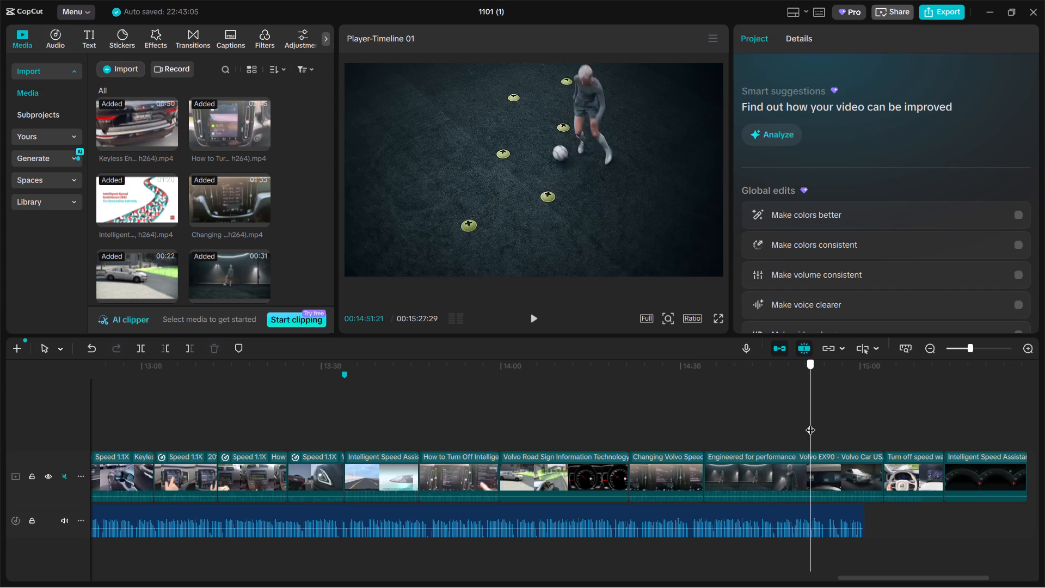
pyautogui.moveTo(810, 423); pyautogui.dragTo(809, 425)
pyautogui.click(801, 471)
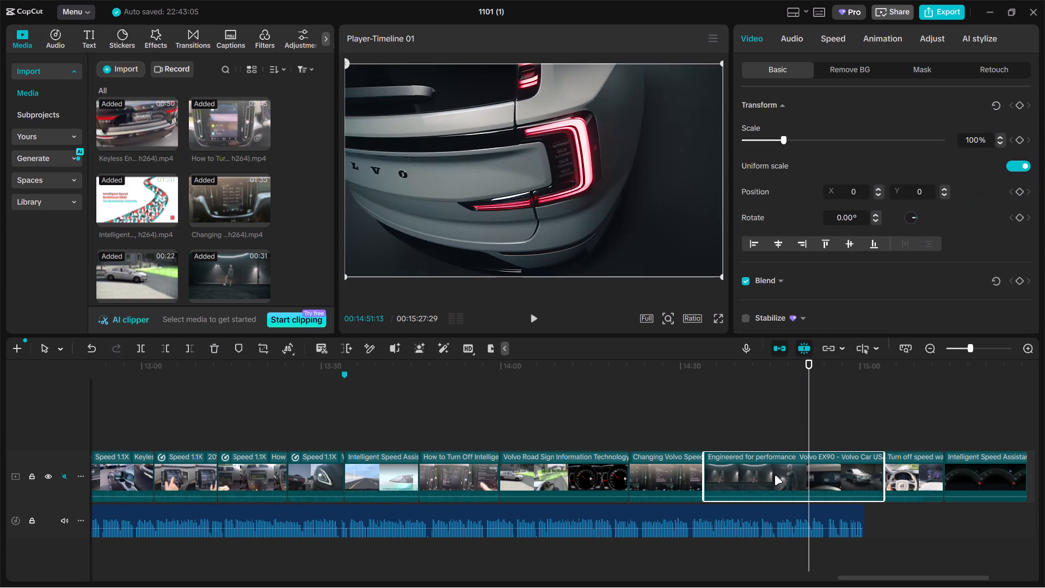
pyautogui.hotkey('ctrl', 'b')
pyautogui.click(783, 467)
pyautogui.press('BackSpace')
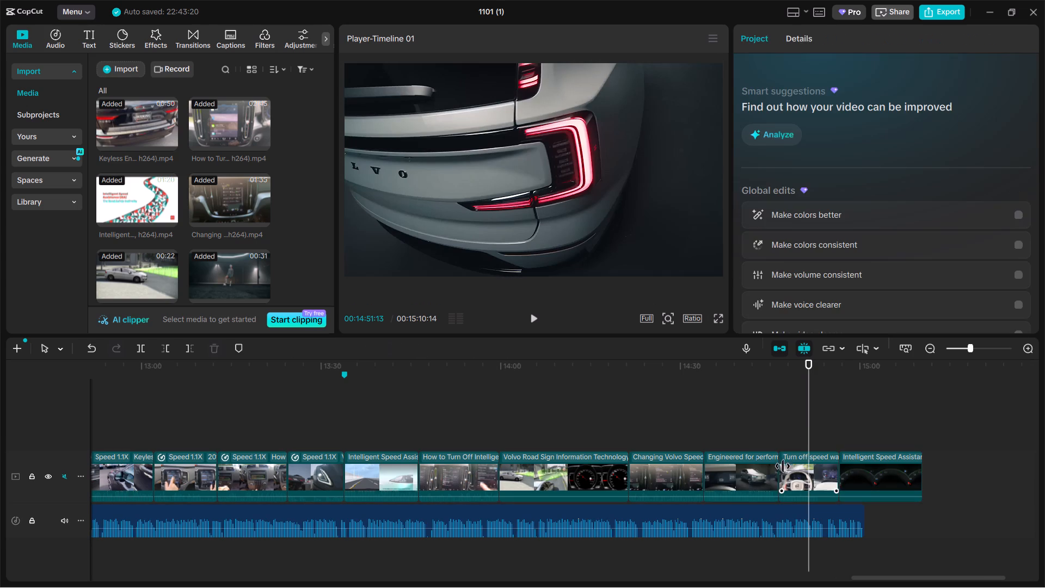
# Split the remaining Engineered for performance clip at 00:14:41:08 and delete the part after the cut.
pyautogui.click(731, 440)
pyautogui.moveTo(731, 440); pyautogui.dragTo(752, 434)
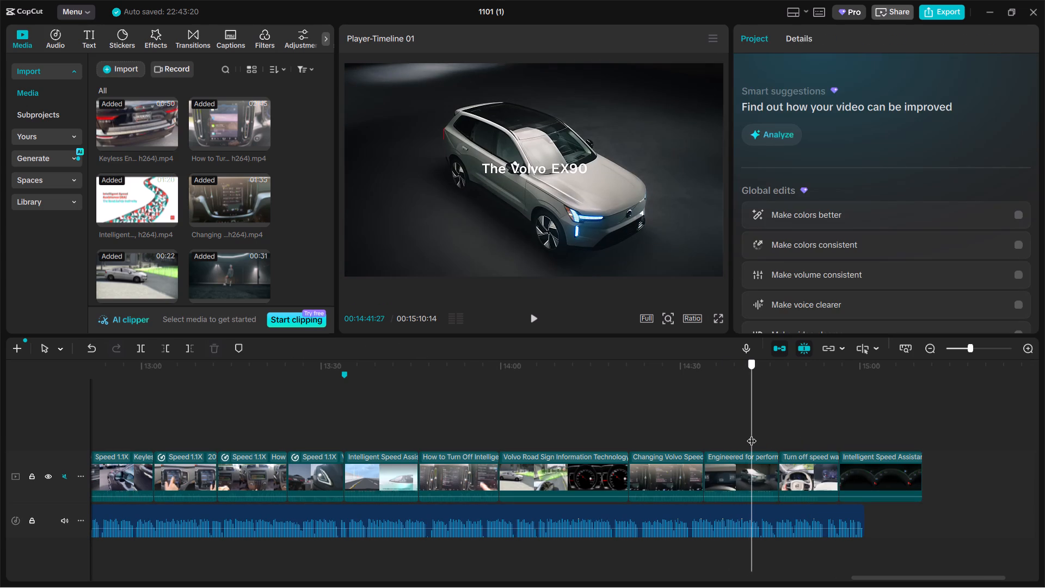
pyautogui.moveTo(752, 434); pyautogui.dragTo(748, 437)
pyautogui.click(751, 476)
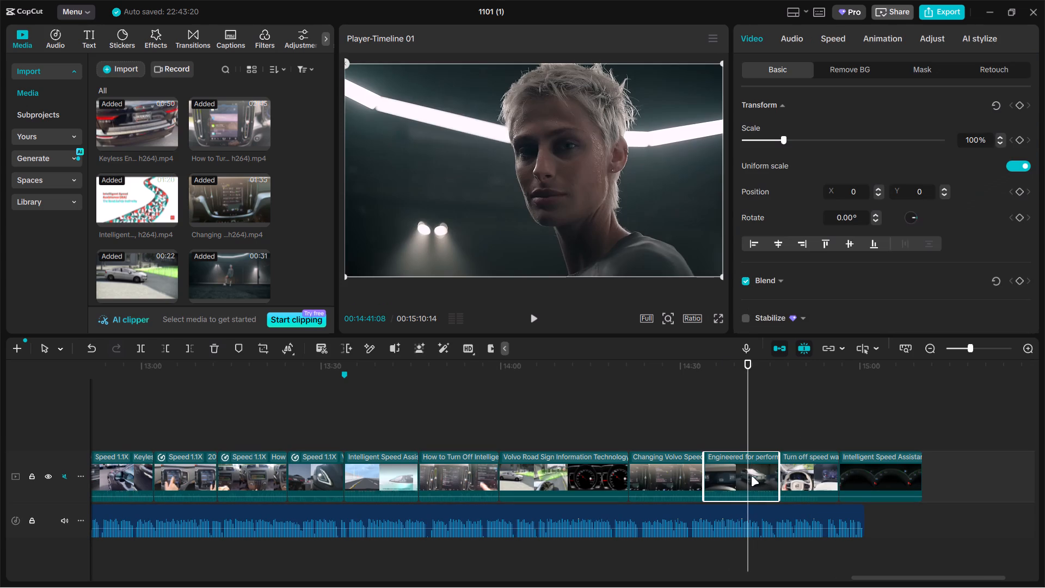
pyautogui.hotkey('ctrl', 'b')
pyautogui.press('BackSpace')
# Move the last Intelligent Speed Assistance clip, showing the dark speedometer, ahead of the How to Turn Off Intelligent Speed Assist clip.
pyautogui.moveTo(750, 431); pyautogui.dragTo(770, 430)
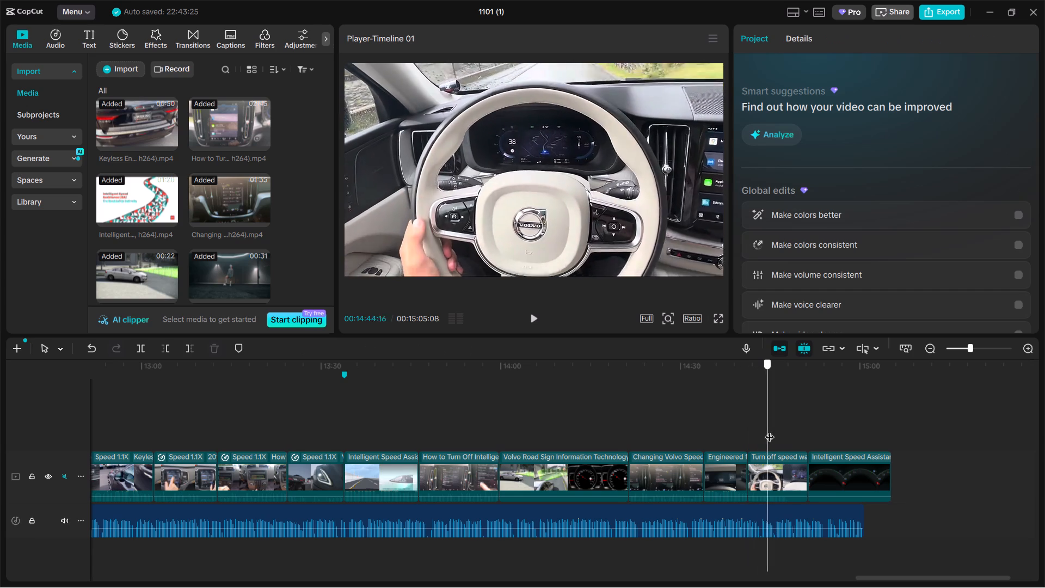
pyautogui.moveTo(770, 430); pyautogui.dragTo(802, 426)
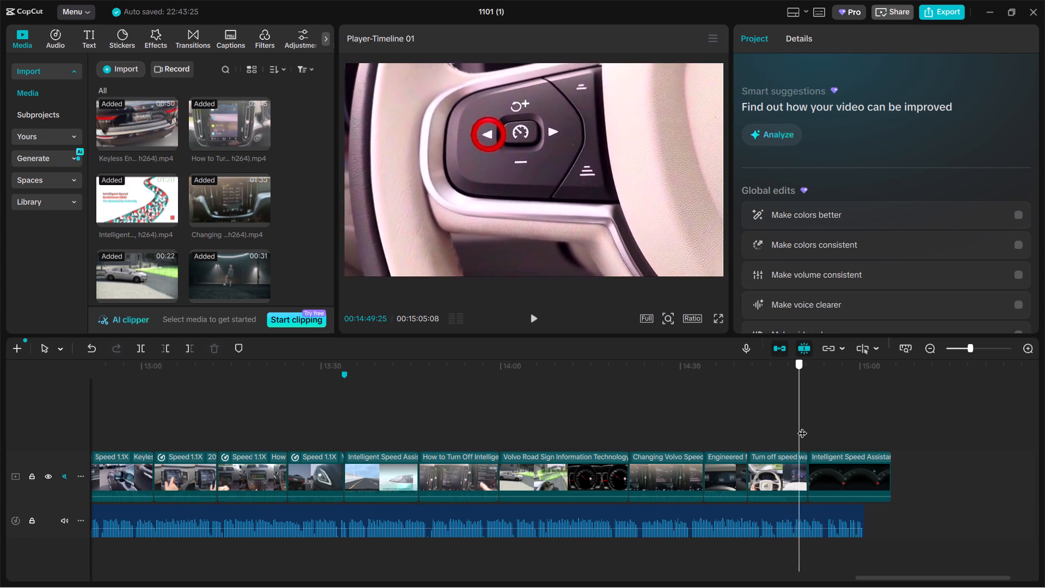
pyautogui.moveTo(802, 426); pyautogui.dragTo(874, 428)
pyautogui.click(874, 485)
pyautogui.moveTo(860, 477); pyautogui.dragTo(561, 485)
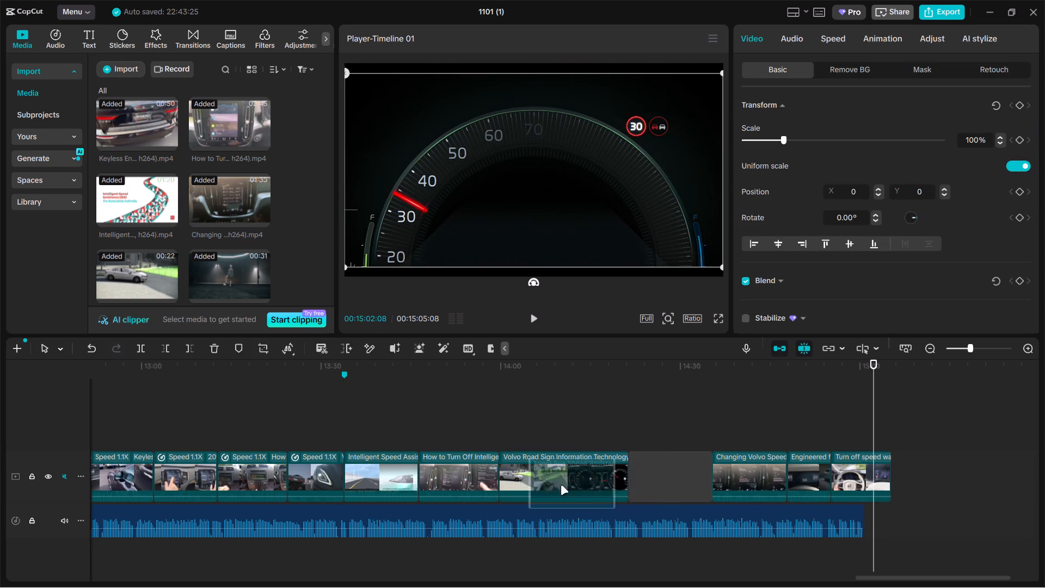
pyautogui.moveTo(561, 485); pyautogui.dragTo(433, 484)
# Move the How to Turn Off Intelligent Speed Assist clip behind the Volvo Road Sign Information Technology clip.
pyautogui.moveTo(520, 470); pyautogui.dragTo(623, 471)
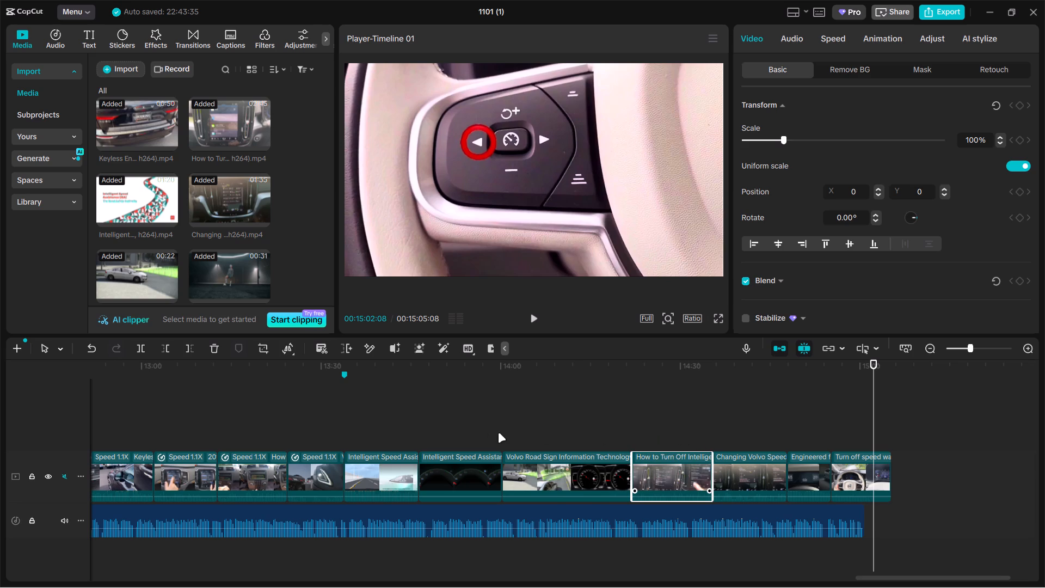
# Set the speed of all seven clips in the final section after the 00:13:34 marker to 1.10x.
pyautogui.moveTo(385, 427); pyautogui.dragTo(965, 483)
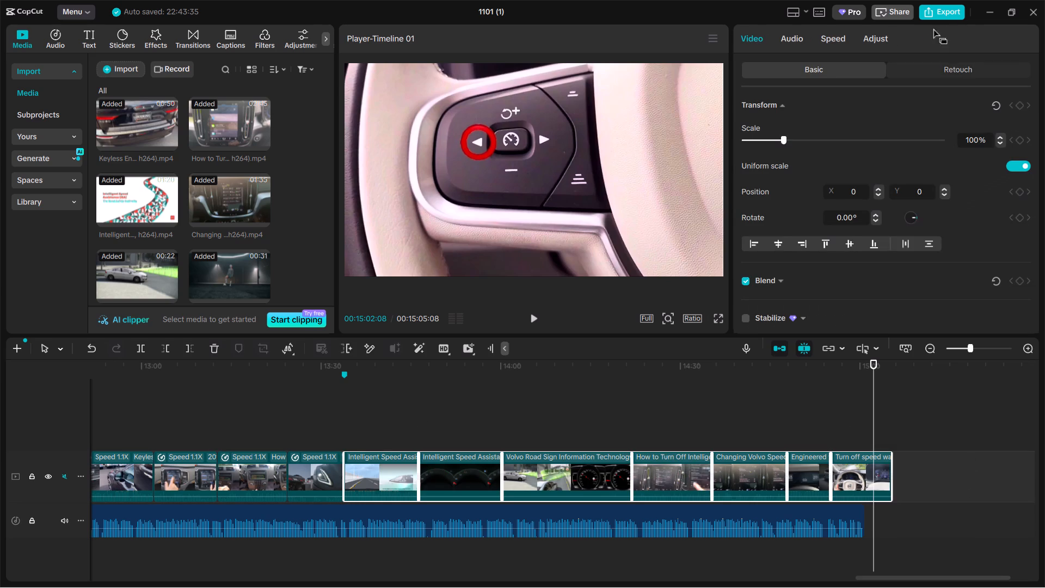
pyautogui.click(801, 34)
pyautogui.click(827, 37)
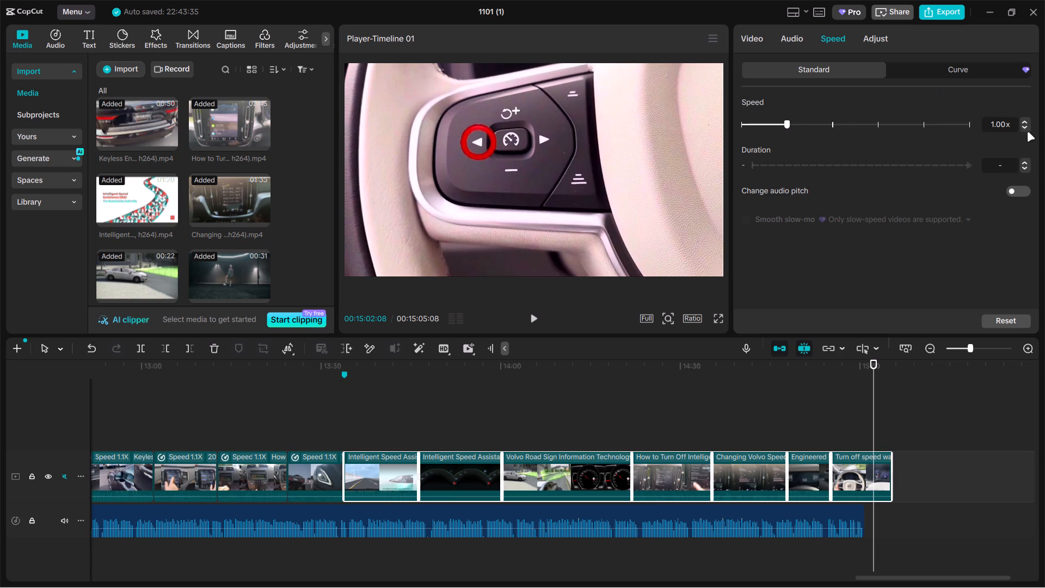
pyautogui.click(1022, 119)
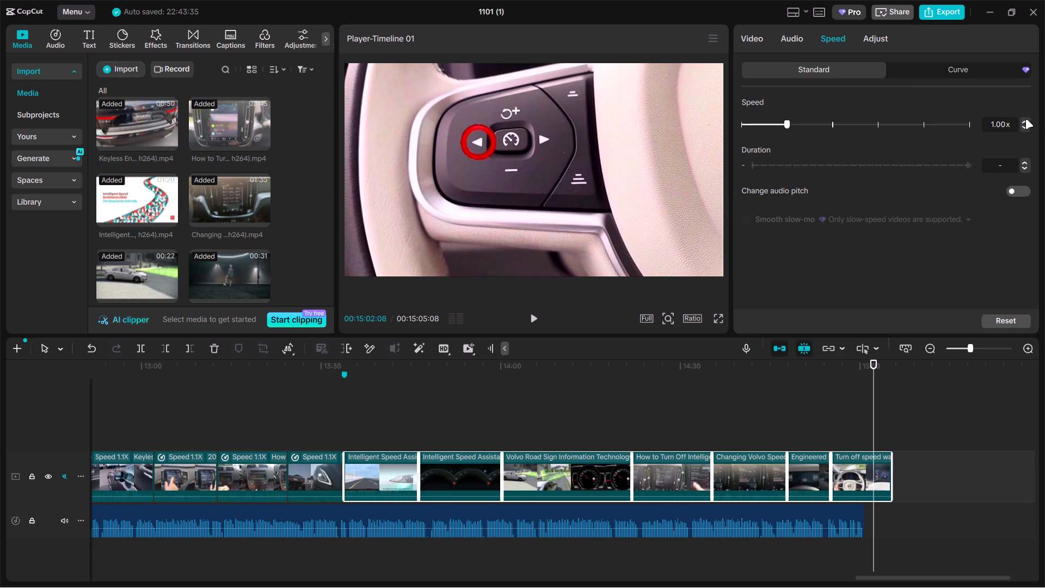
pyautogui.click(1025, 120)
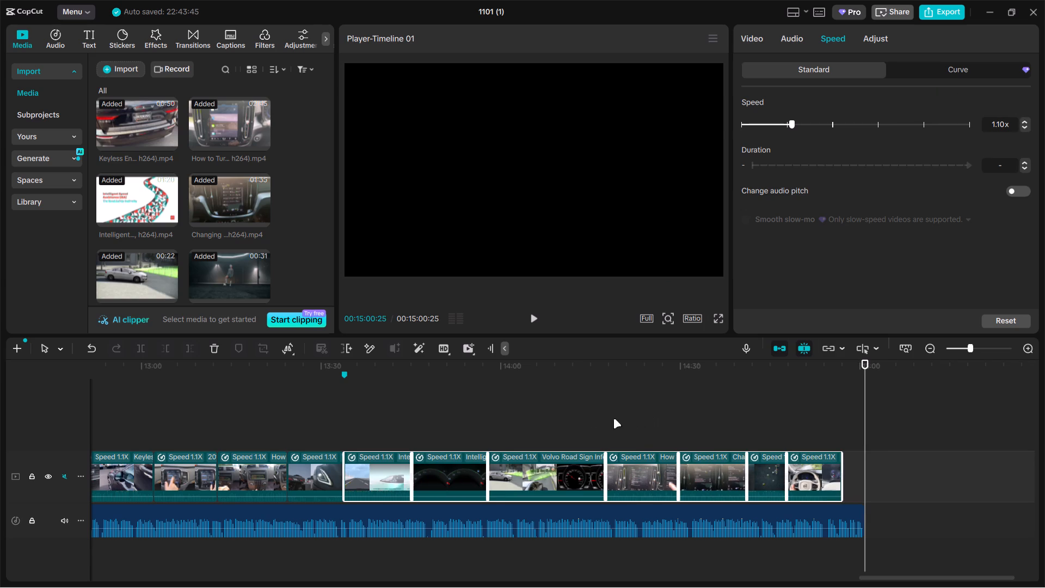
# Review the sped-up speedometer and road sign clips between about 00:13:50 and 00:14:10.
pyautogui.click(538, 436)
pyautogui.moveTo(538, 436); pyautogui.dragTo(547, 434)
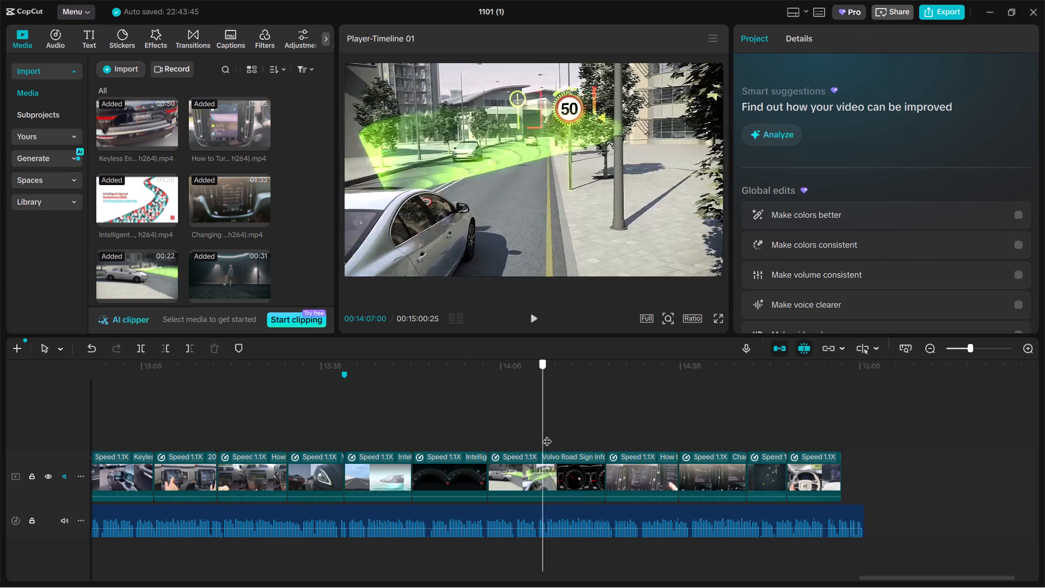
pyautogui.moveTo(547, 434); pyautogui.dragTo(548, 434)
pyautogui.moveTo(548, 434); pyautogui.dragTo(487, 438)
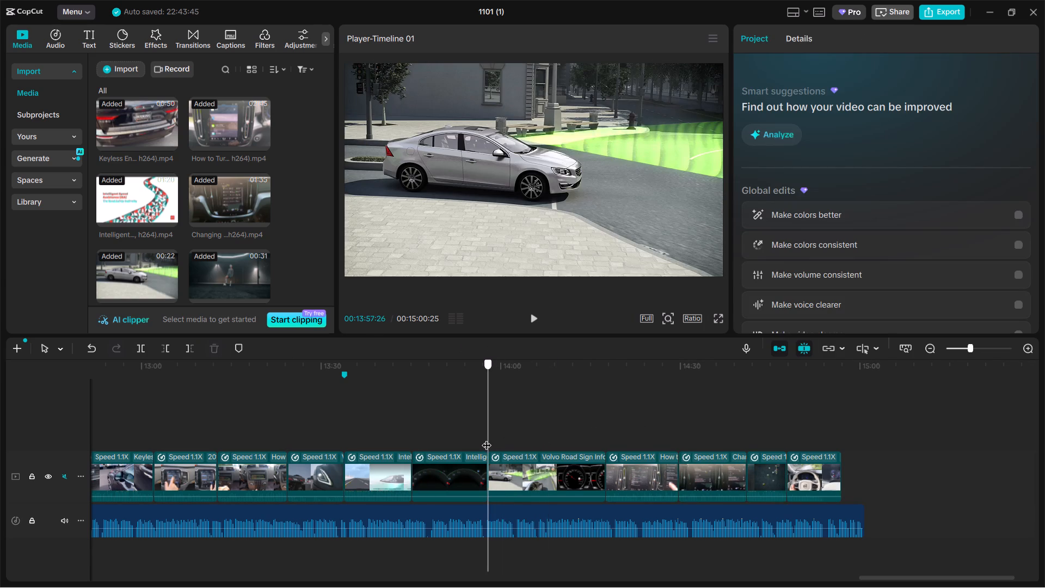
pyautogui.moveTo(487, 438); pyautogui.dragTo(559, 437)
pyautogui.click(576, 468)
pyautogui.click(429, 435)
pyautogui.moveTo(429, 435); pyautogui.dragTo(460, 430)
# Copy the Volvo pedestrian detection clip at about 00:04:50 and paste it at 00:15:00:25, the end of the timeline.
pyautogui.keyDown('ctrl'); pyautogui.scroll(-20, 460, 430); pyautogui.keyUp('ctrl')
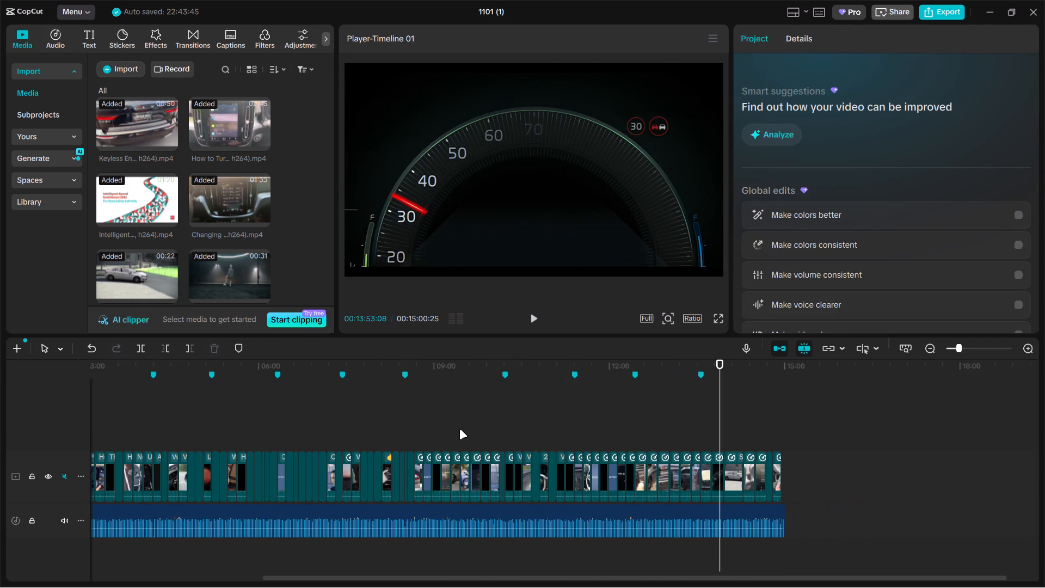
pyautogui.click(400, 430)
pyautogui.moveTo(397, 430); pyautogui.dragTo(321, 429)
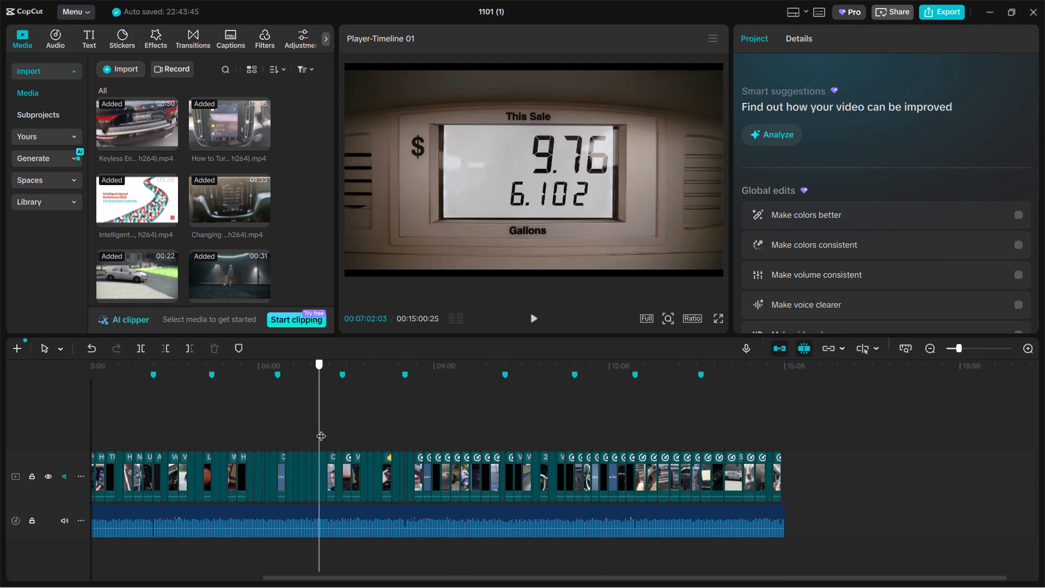
pyautogui.moveTo(321, 429); pyautogui.dragTo(162, 421)
pyautogui.keyDown('ctrl'); pyautogui.scroll(10, 163, 419); pyautogui.keyUp('ctrl')
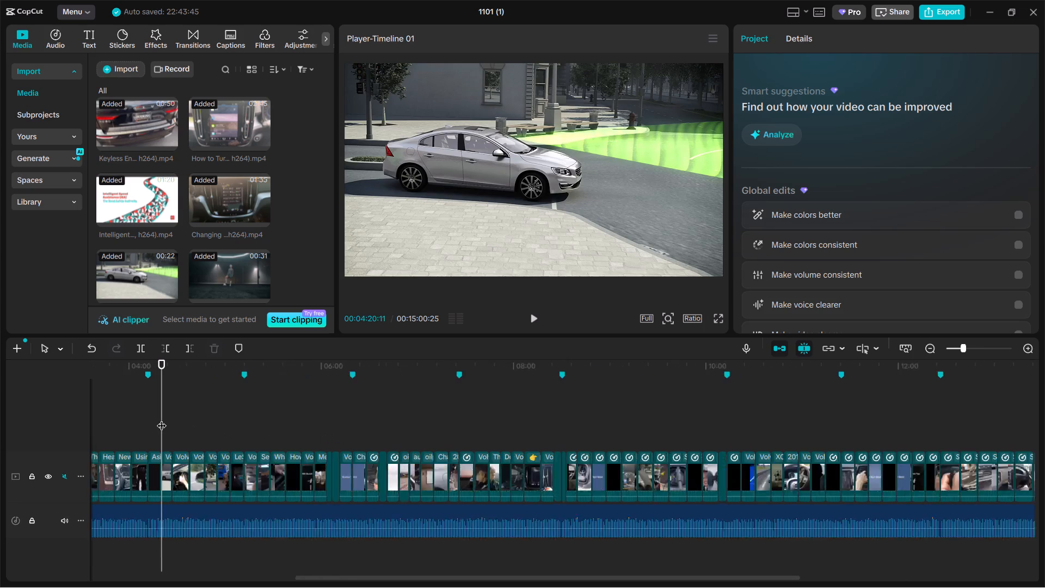
pyautogui.keyDown('ctrl'); pyautogui.scroll(7, 162, 419); pyautogui.keyUp('ctrl')
pyautogui.moveTo(162, 419); pyautogui.dragTo(220, 416)
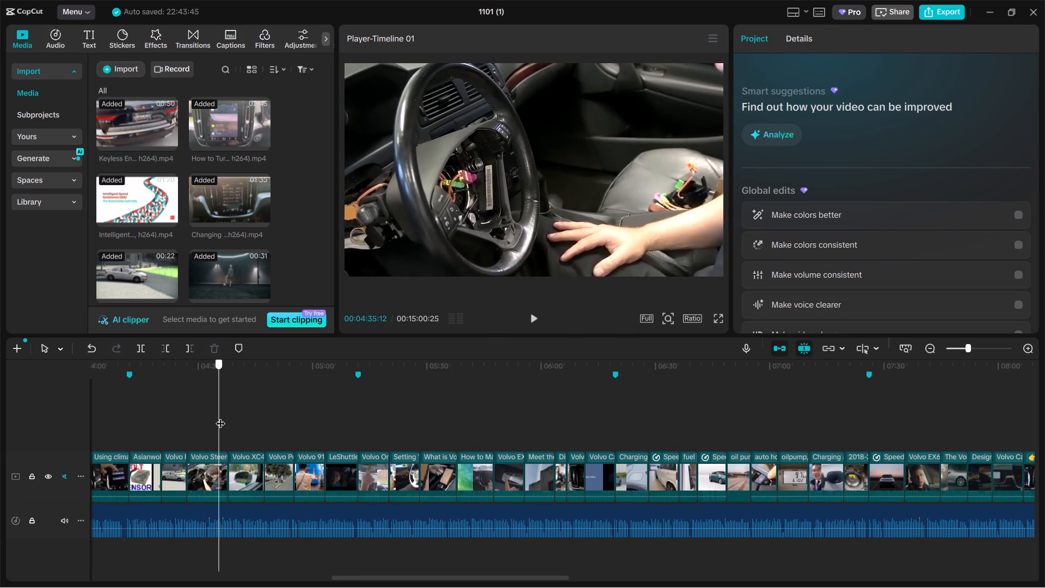
pyautogui.moveTo(220, 416); pyautogui.dragTo(312, 415)
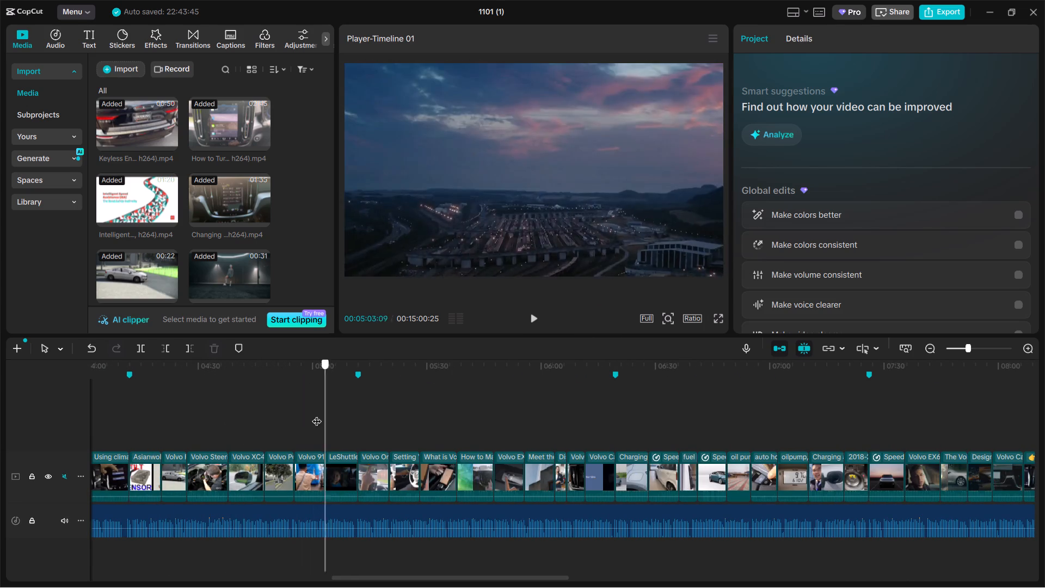
pyautogui.moveTo(312, 415); pyautogui.dragTo(278, 418)
pyautogui.click(276, 473)
pyautogui.hotkey('ctrl', 'c')
pyautogui.keyDown('ctrl'); pyautogui.scroll(-9, 287, 464); pyautogui.keyUp('ctrl')
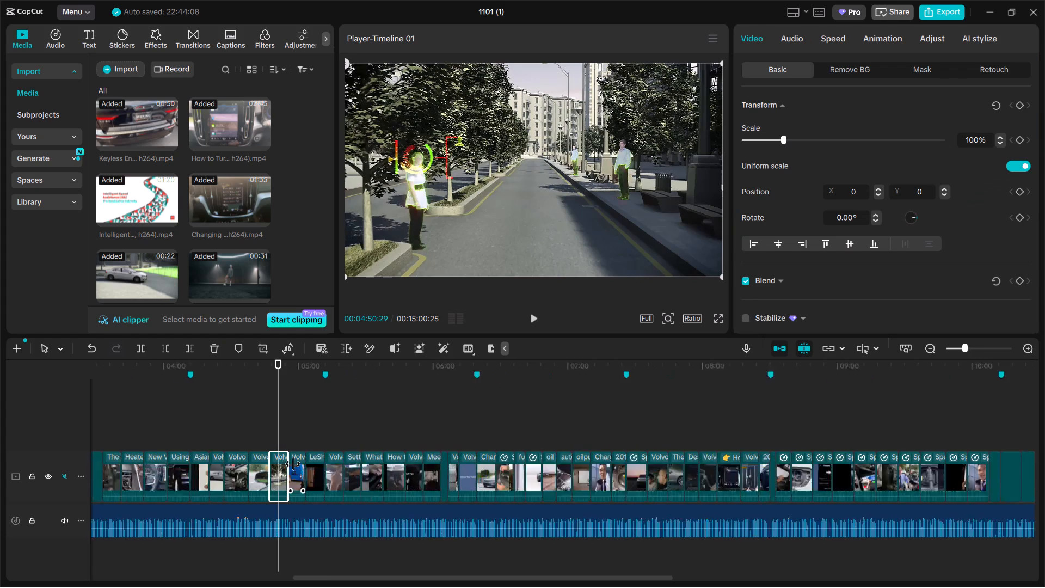
pyautogui.keyDown('ctrl'); pyautogui.scroll(-7, 293, 464); pyautogui.keyUp('ctrl')
pyautogui.keyDown('ctrl'); pyautogui.scroll(-5, 712, 395); pyautogui.keyUp('ctrl')
pyautogui.click(869, 431)
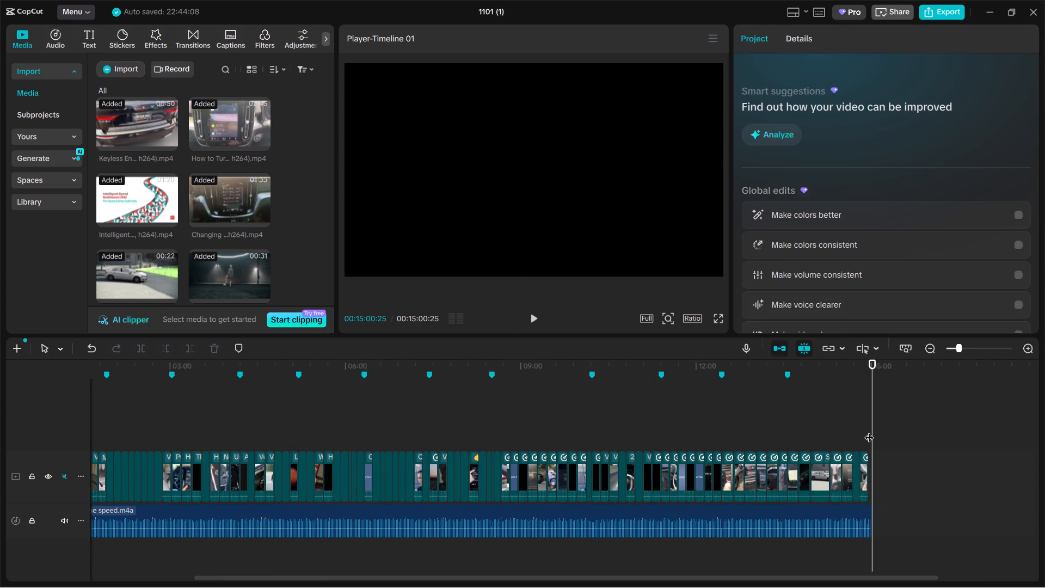
pyautogui.hotkey('ctrl', 'v')
# Scale up the subtitled Volvo Bil clip at about 00:01:41 beyond 127% to push its burned-in subtitles towards the frame edge.
pyautogui.click(112, 427)
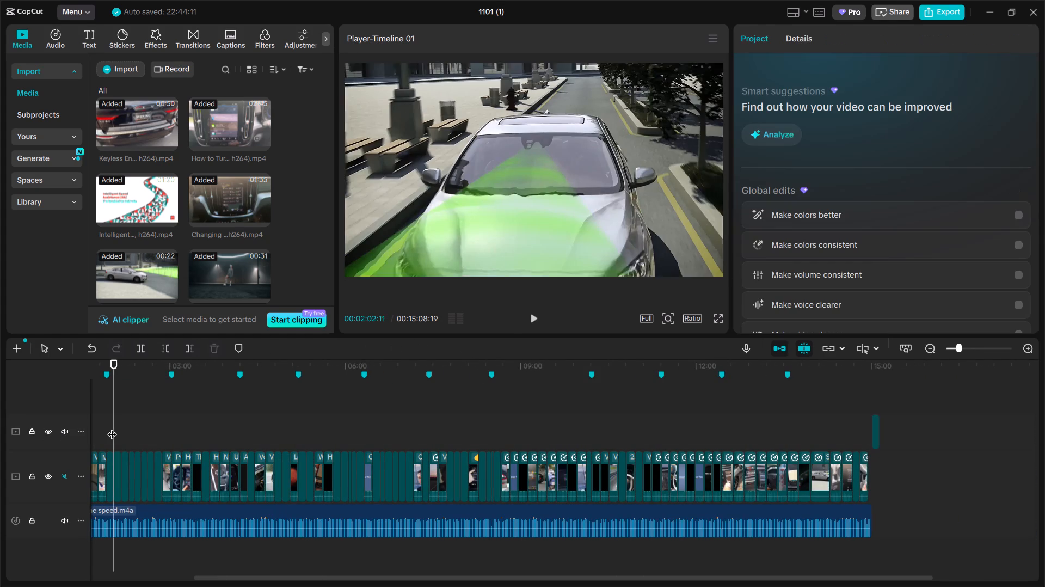
pyautogui.moveTo(112, 427); pyautogui.dragTo(223, 415)
pyautogui.keyDown('ctrl'); pyautogui.scroll(10, 228, 412); pyautogui.keyUp('ctrl')
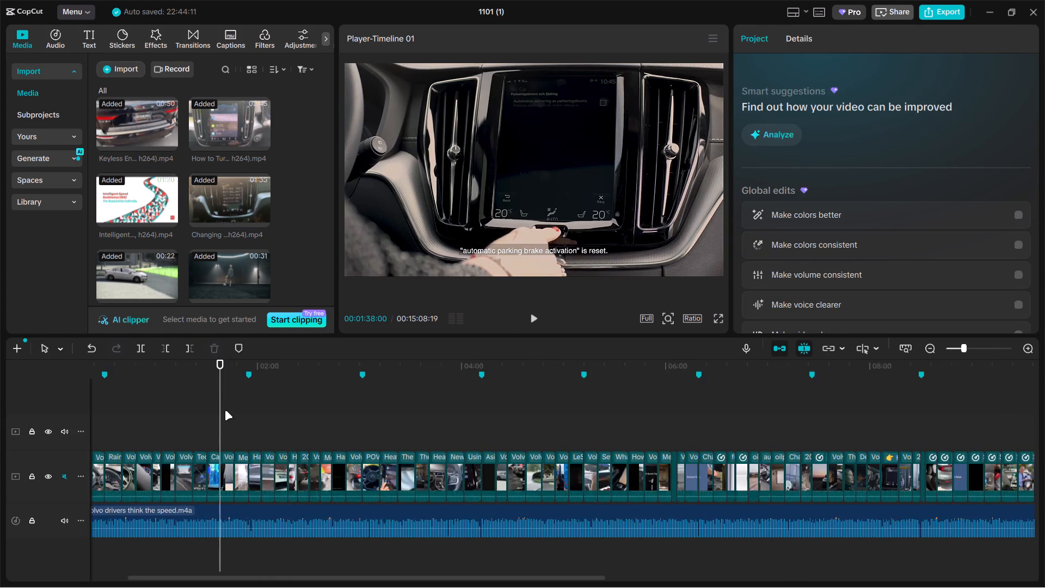
pyautogui.keyDown('ctrl'); pyautogui.scroll(5, 225, 411); pyautogui.keyUp('ctrl')
pyautogui.moveTo(222, 405); pyautogui.dragTo(235, 407)
pyautogui.click(586, 98)
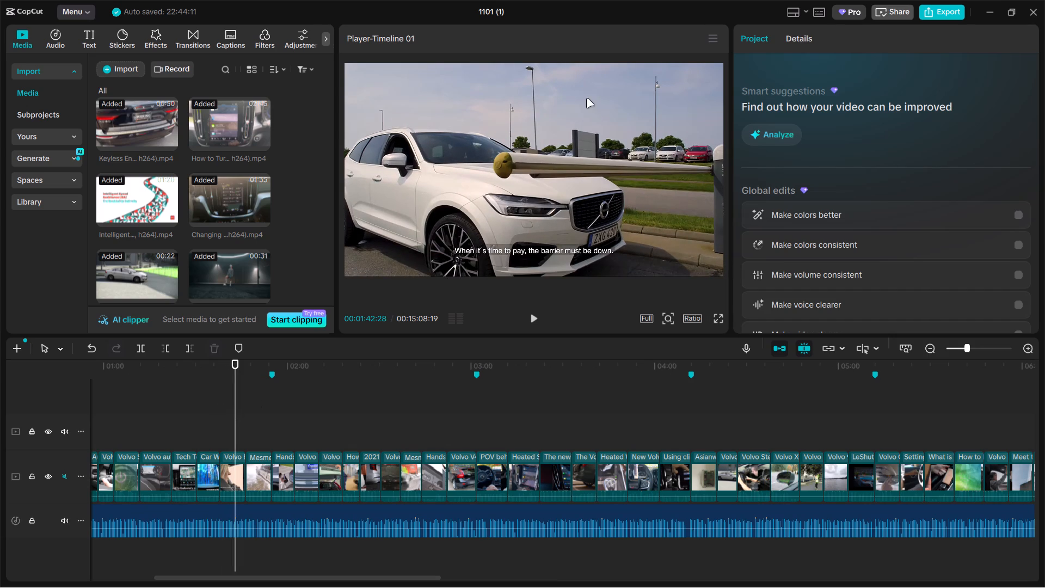
pyautogui.keyDown('ctrl'); pyautogui.scroll(4, 247, 417); pyautogui.keyUp('ctrl')
pyautogui.moveTo(233, 422); pyautogui.dragTo(218, 425)
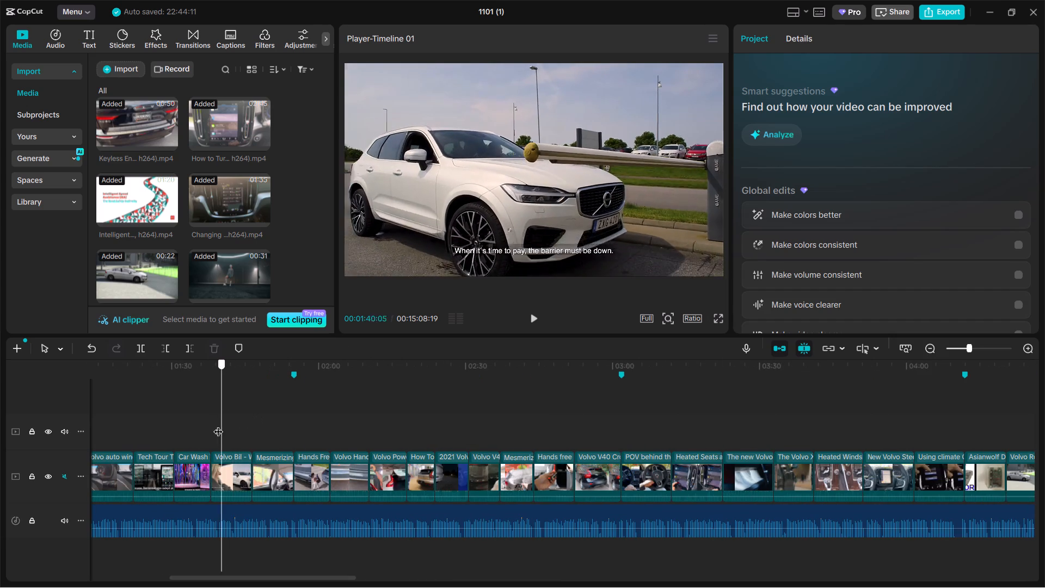
pyautogui.moveTo(218, 425); pyautogui.dragTo(247, 420)
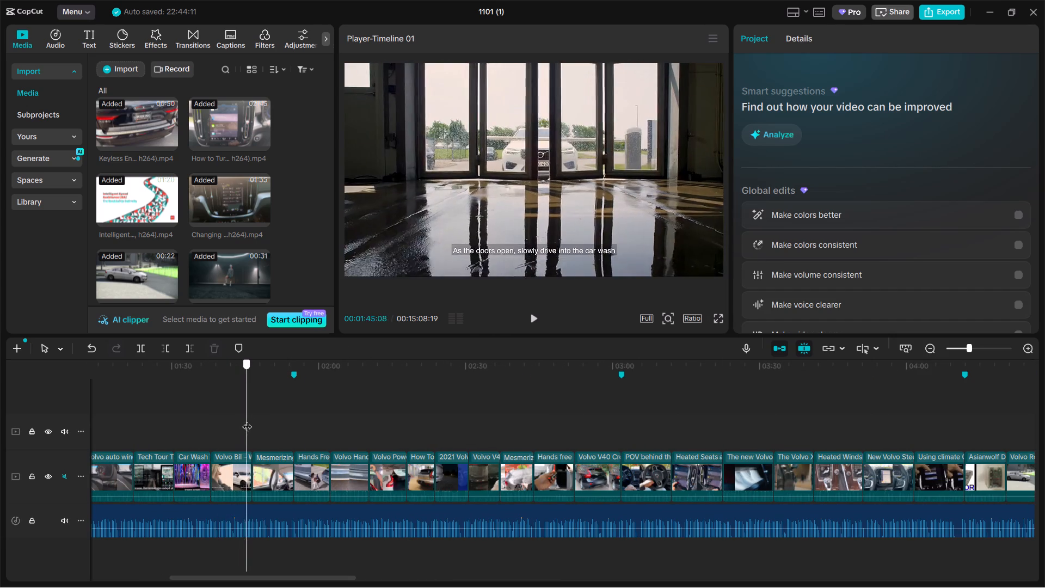
pyautogui.moveTo(247, 420); pyautogui.dragTo(239, 424)
pyautogui.click(228, 463)
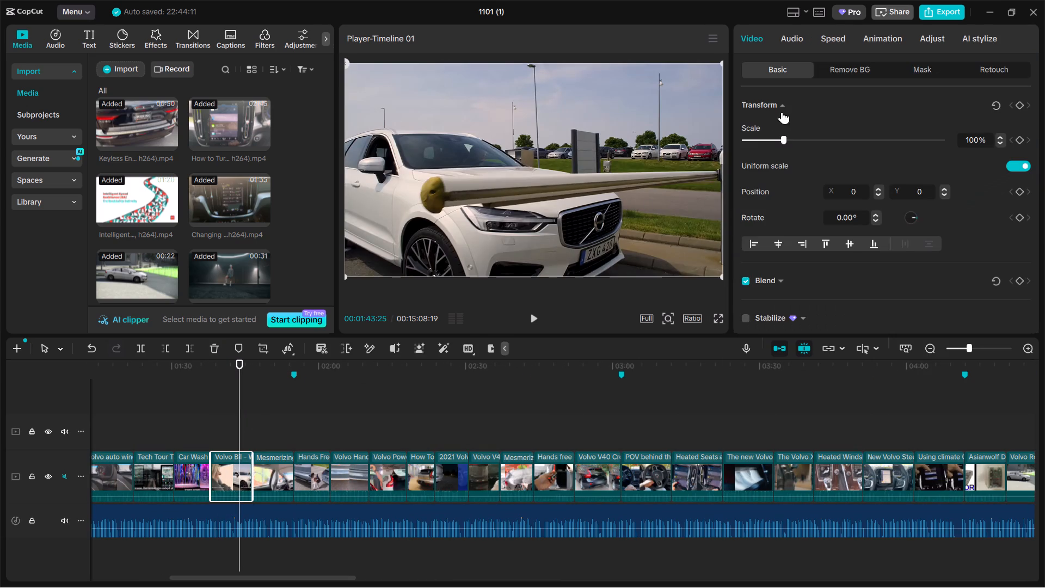
pyautogui.moveTo(784, 140); pyautogui.dragTo(792, 138)
pyautogui.moveTo(241, 409); pyautogui.dragTo(237, 410)
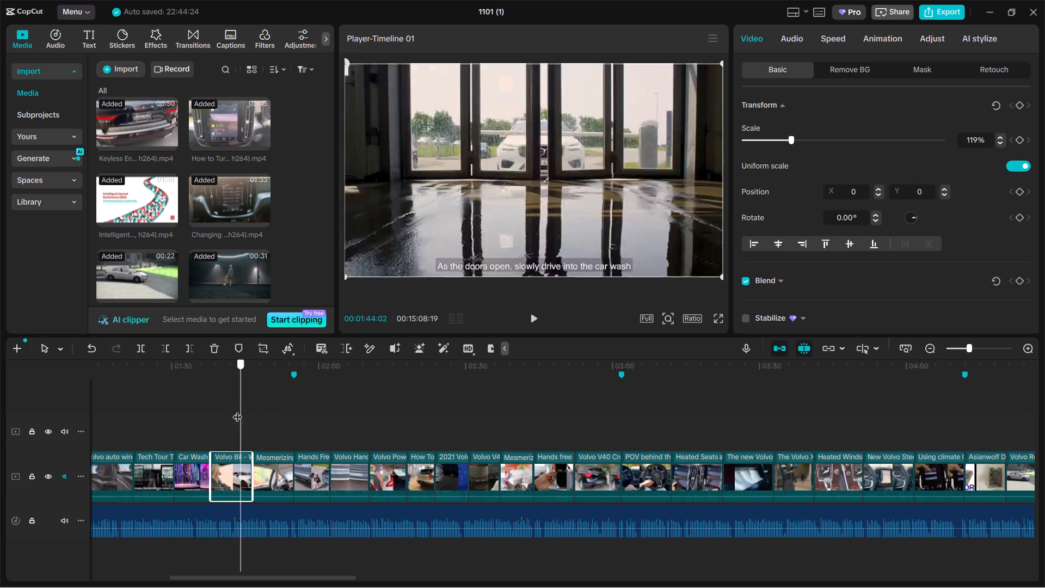
pyautogui.moveTo(237, 410); pyautogui.dragTo(226, 410)
pyautogui.moveTo(783, 145); pyautogui.dragTo(796, 144)
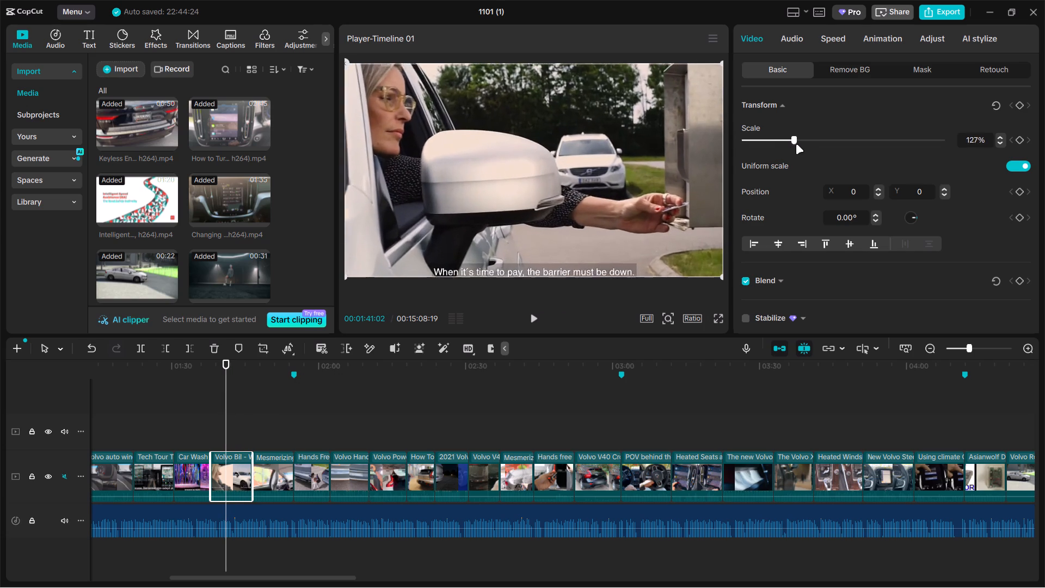
pyautogui.moveTo(796, 144); pyautogui.dragTo(802, 144)
# Copy The Volvo XC90 clip at about 00:03:35 and paste it at 00:15:08:19, after the pasted pedestrian detection clip.
pyautogui.click(279, 408)
pyautogui.moveTo(279, 409); pyautogui.dragTo(308, 404)
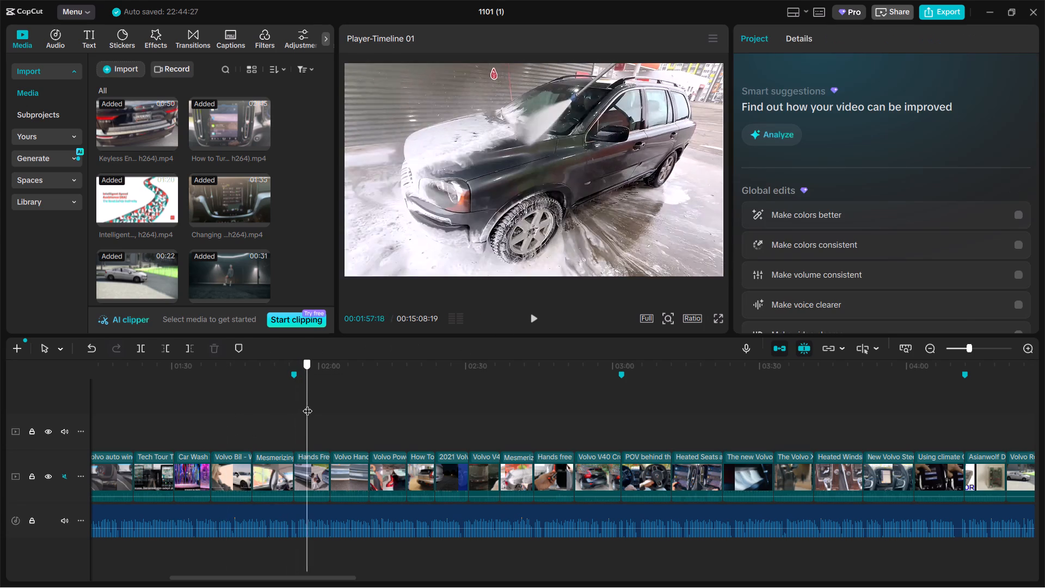
pyautogui.moveTo(308, 404); pyautogui.dragTo(512, 381)
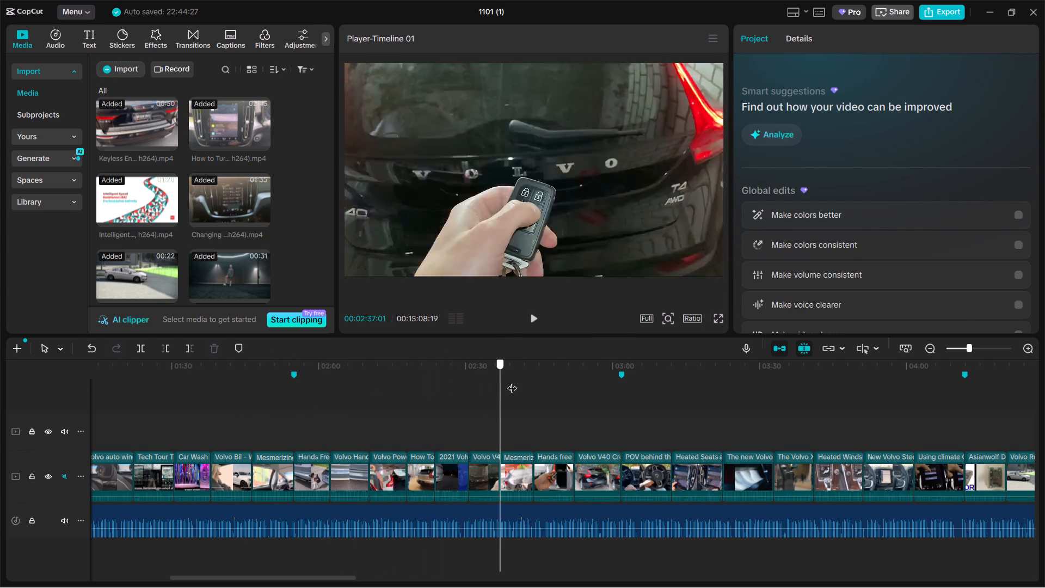
pyautogui.moveTo(512, 381); pyautogui.dragTo(804, 356)
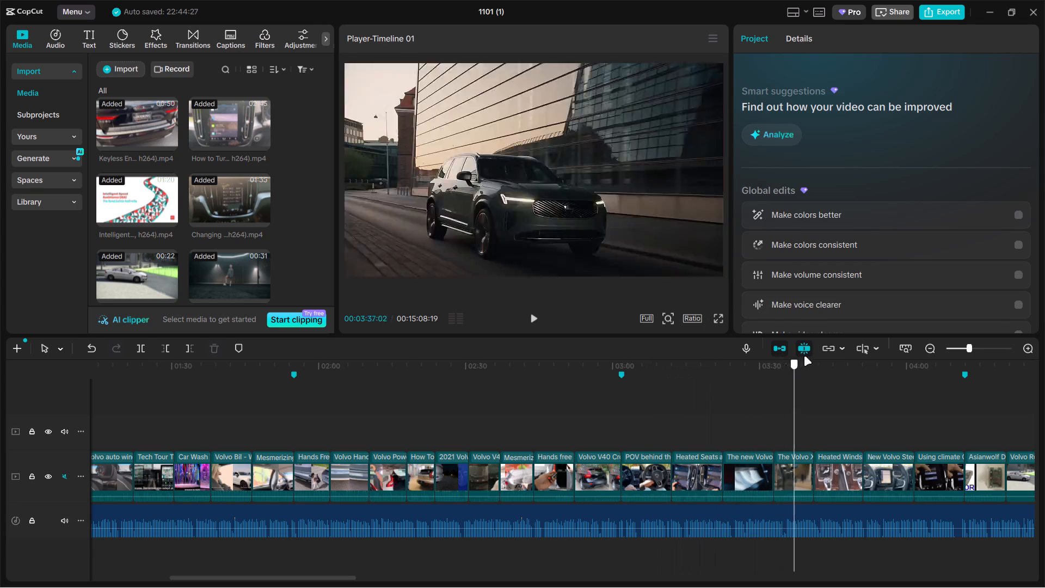
pyautogui.moveTo(804, 356); pyautogui.dragTo(784, 353)
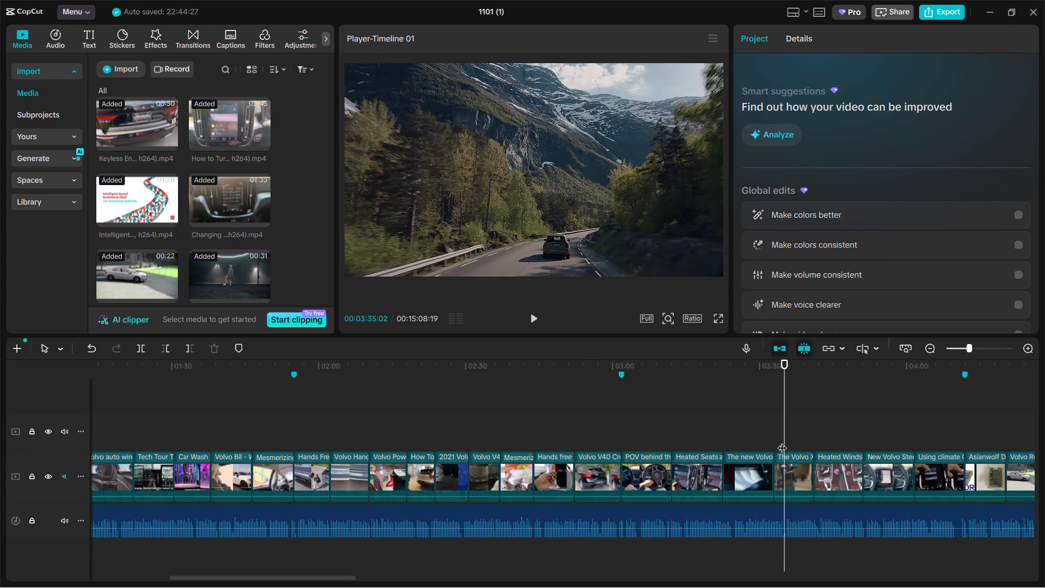
pyautogui.click(784, 467)
pyautogui.hotkey('ctrl', 'c')
pyautogui.keyDown('ctrl'); pyautogui.scroll(-13, 784, 456); pyautogui.keyUp('ctrl')
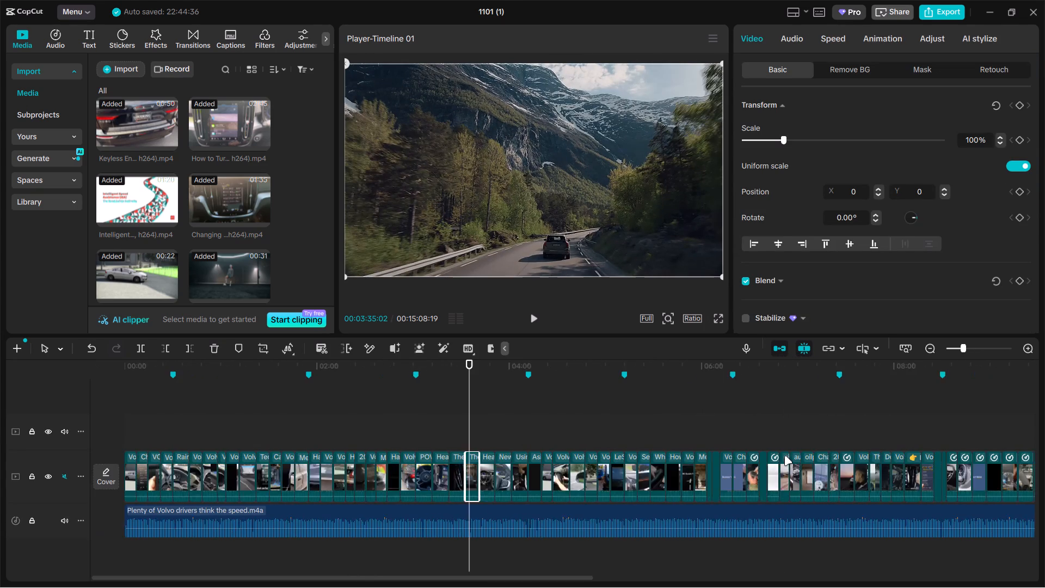
pyautogui.keyDown('ctrl'); pyautogui.scroll(-16, 784, 456); pyautogui.keyUp('ctrl')
pyautogui.keyDown('ctrl'); pyautogui.click(847, 414); pyautogui.keyUp('ctrl')
pyautogui.hotkey('ctrl', 'v')
# Move the pasted pedestrian detection and XC90 clips together down onto the main video track, directly after its last clip.
pyautogui.keyDown('ctrl'); pyautogui.scroll(5, 847, 414); pyautogui.keyUp('ctrl')
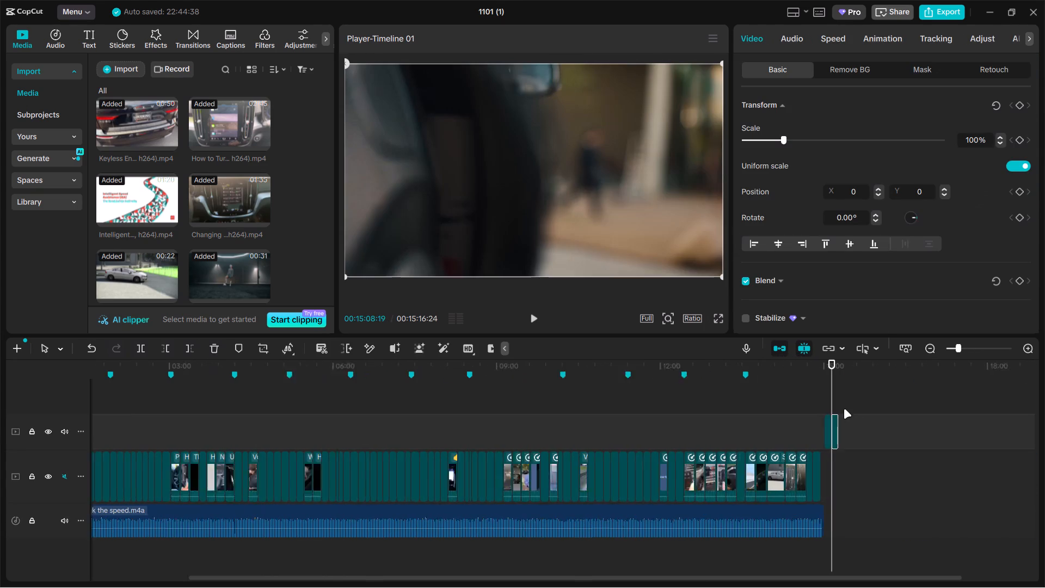
pyautogui.keyDown('ctrl'); pyautogui.scroll(20, 844, 409); pyautogui.keyUp('ctrl')
pyautogui.moveTo(786, 433); pyautogui.dragTo(936, 431)
pyautogui.moveTo(816, 428); pyautogui.dragTo(803, 481)
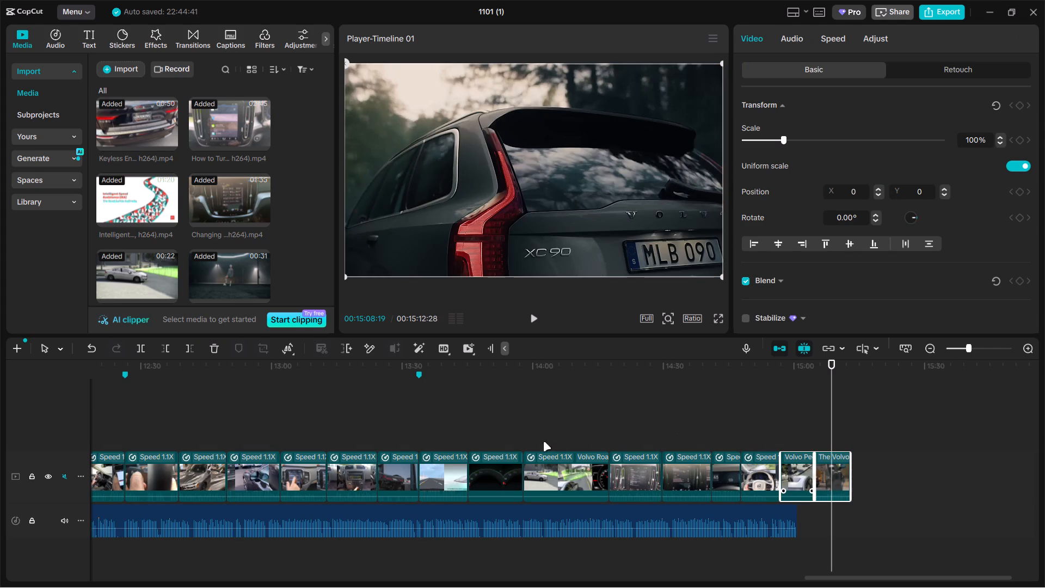
# Trim the end of the Volvo Road Sign Information clip back to 00:14:10:05, cutting off its speedometer part.
pyautogui.click(577, 430)
pyautogui.click(580, 470)
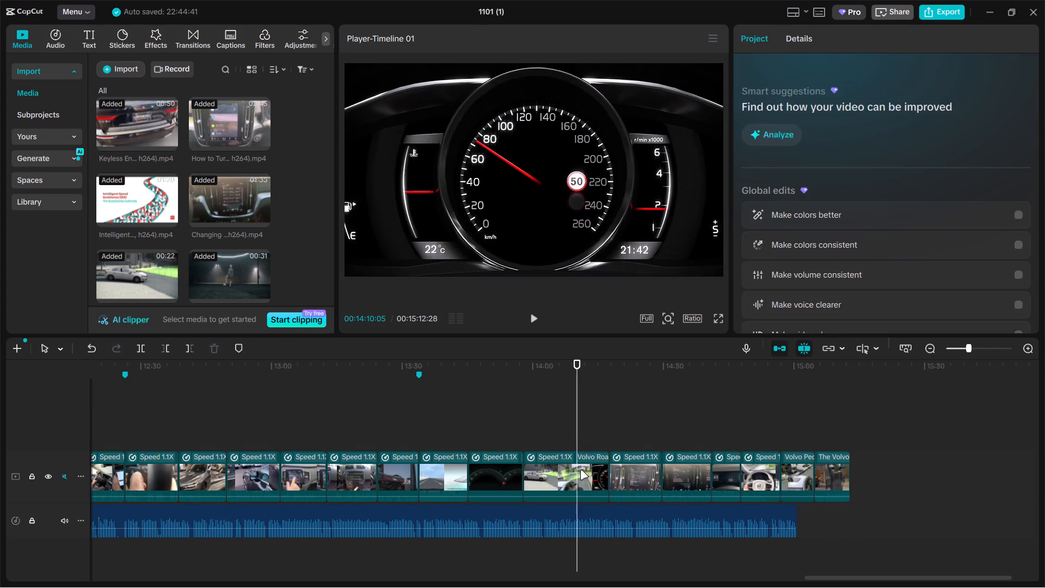
pyautogui.moveTo(607, 466); pyautogui.dragTo(577, 466)
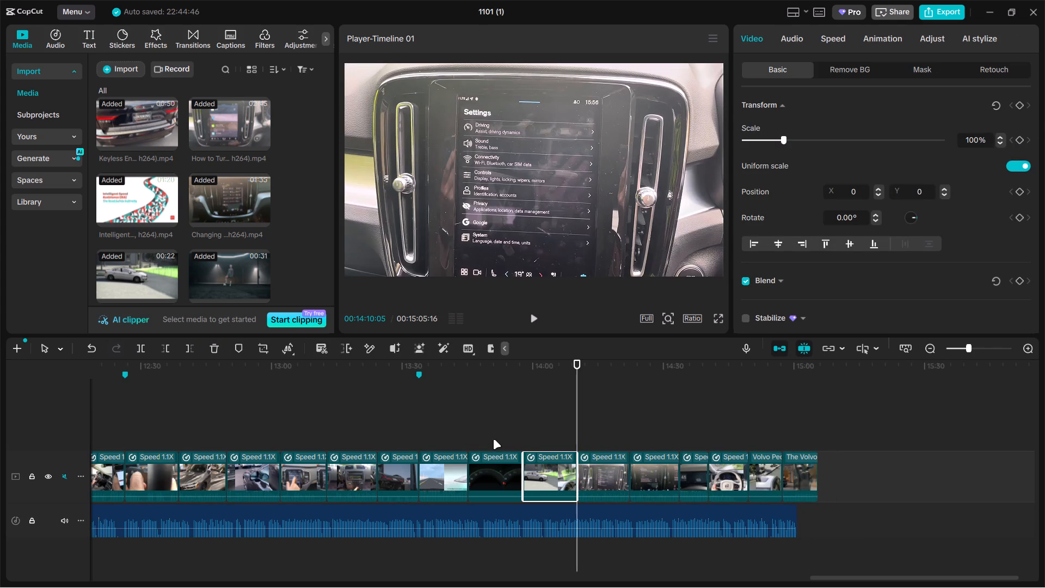
# Set the speed of the first five clips after the 00:13:34 marker to 1.2x.
pyautogui.moveTo(444, 433); pyautogui.dragTo(809, 471)
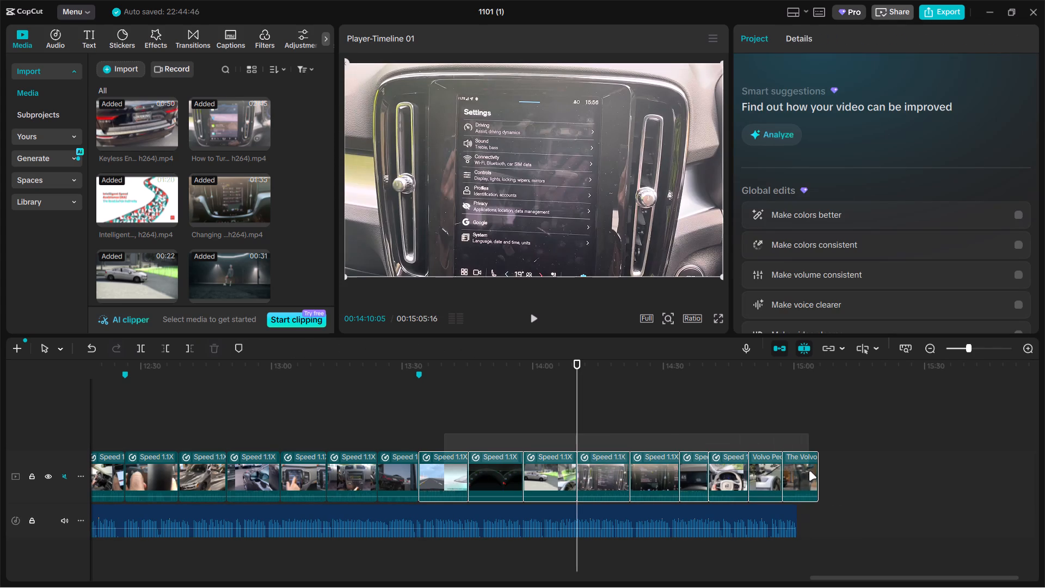
pyautogui.moveTo(809, 471); pyautogui.dragTo(646, 477)
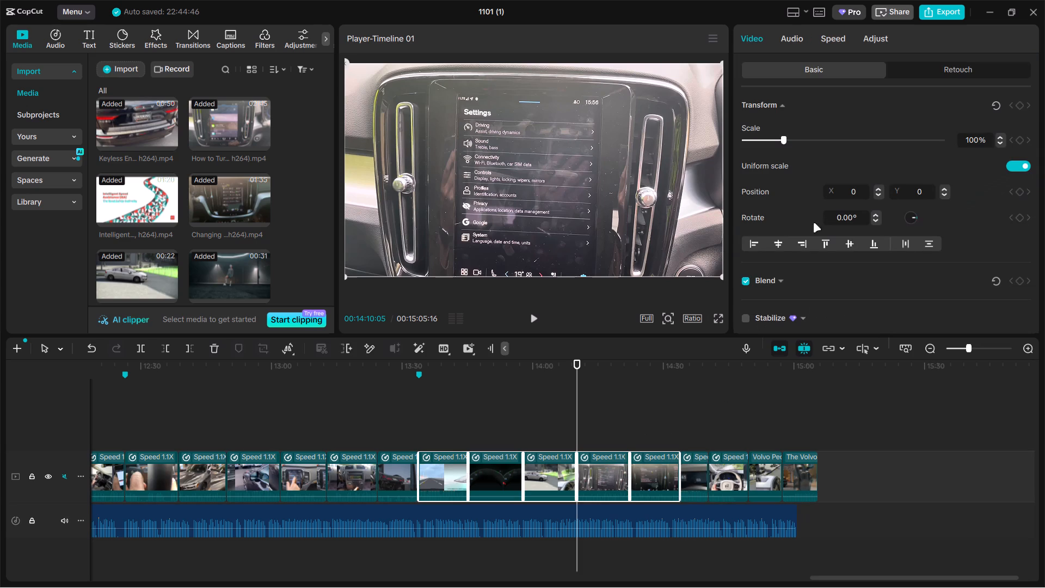
pyautogui.click(833, 36)
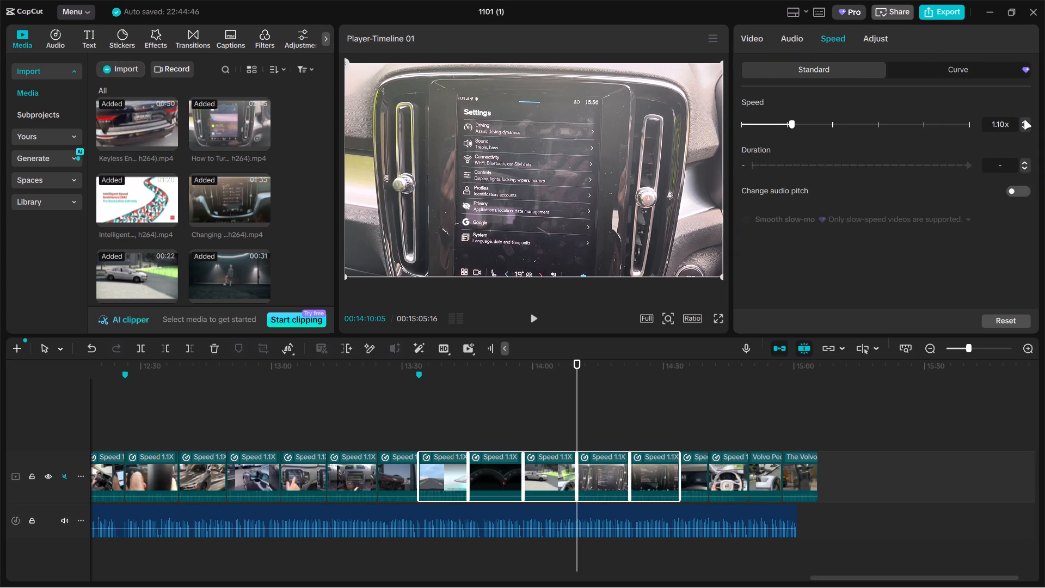
pyautogui.click(1024, 120)
pyautogui.click(790, 428)
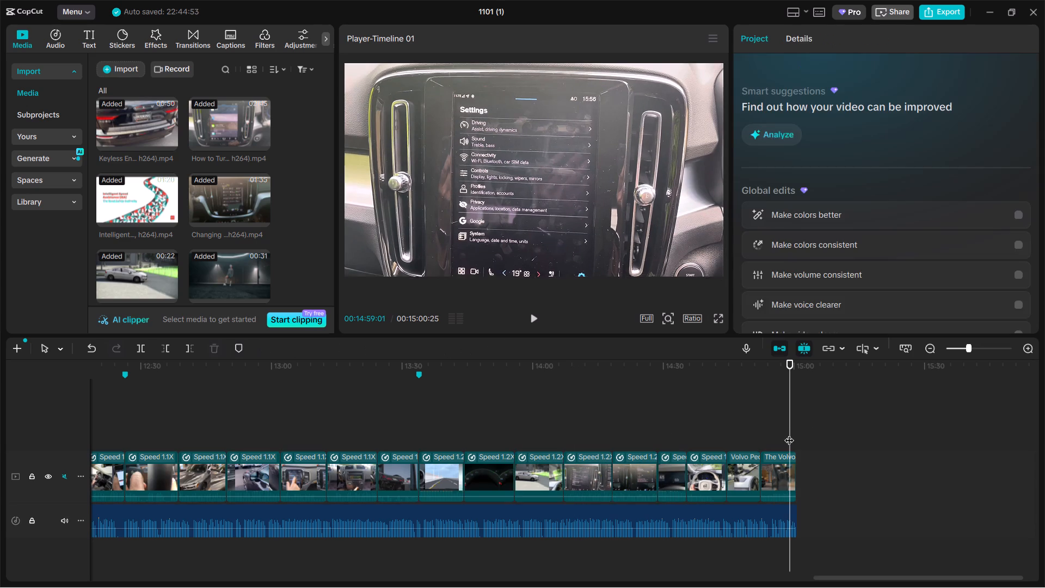
pyautogui.click(780, 468)
pyautogui.click(798, 472)
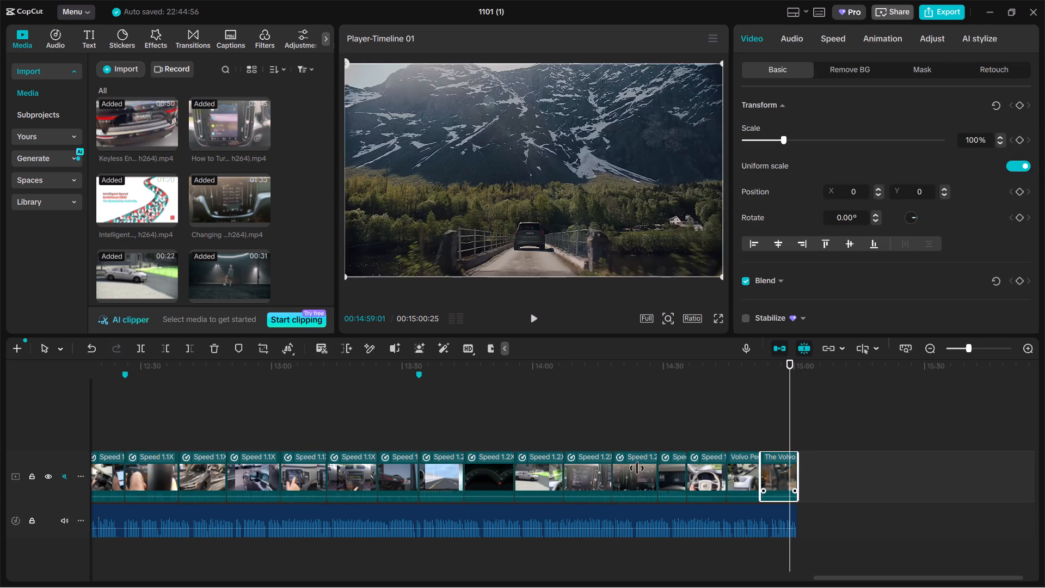
# Trim the ends of the two Intelligent Speed Assistance clips and the Volvo Road Sign clip together by about half a second each.
pyautogui.click(435, 435)
pyautogui.moveTo(435, 435); pyautogui.dragTo(420, 436)
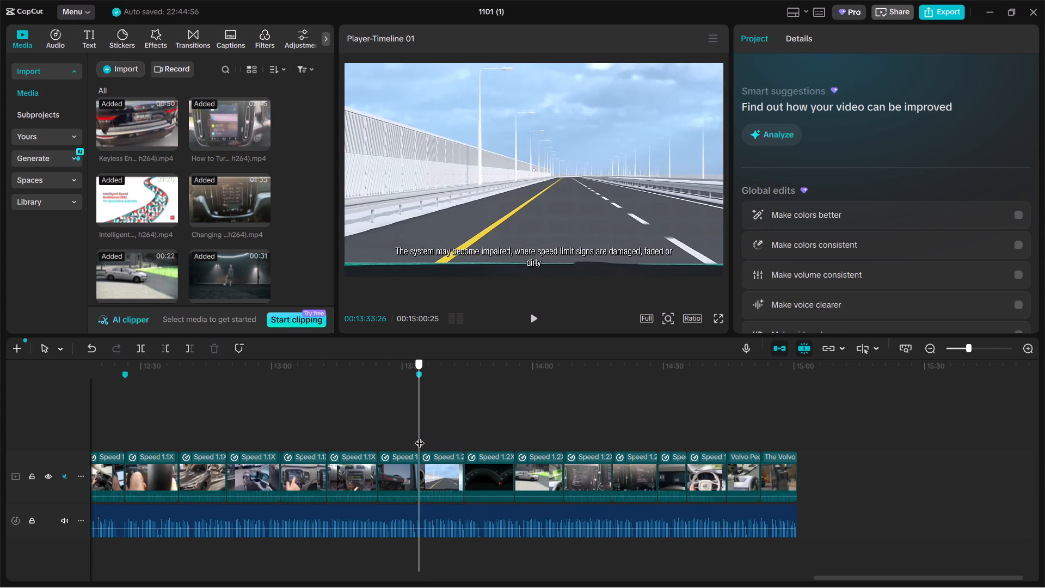
pyautogui.moveTo(420, 436); pyautogui.dragTo(474, 432)
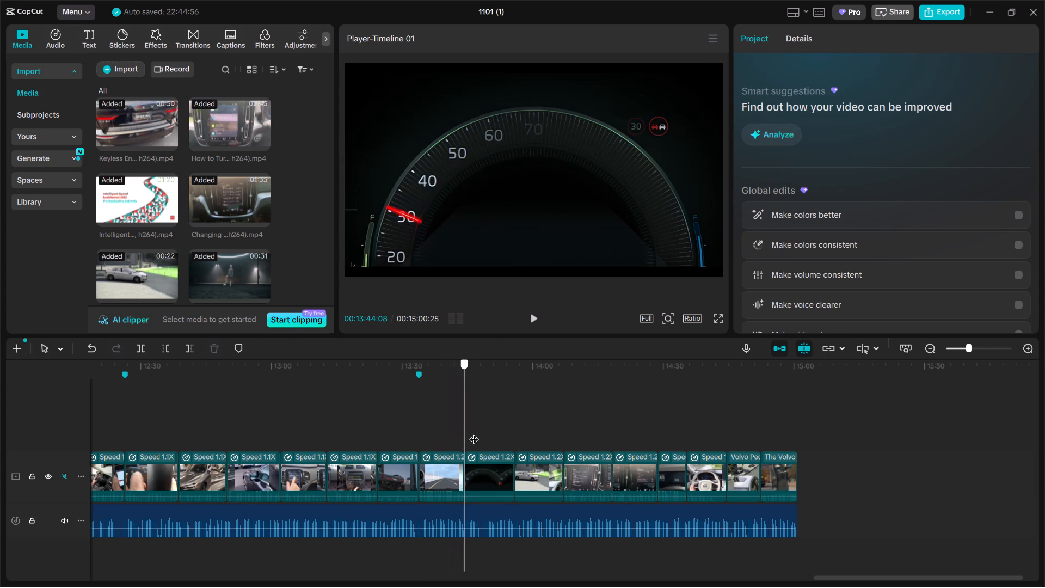
pyautogui.moveTo(474, 432); pyautogui.dragTo(490, 432)
pyautogui.keyDown('ctrl'); pyautogui.scroll(3, 482, 442); pyautogui.keyUp('ctrl')
pyautogui.moveTo(447, 437); pyautogui.dragTo(468, 449)
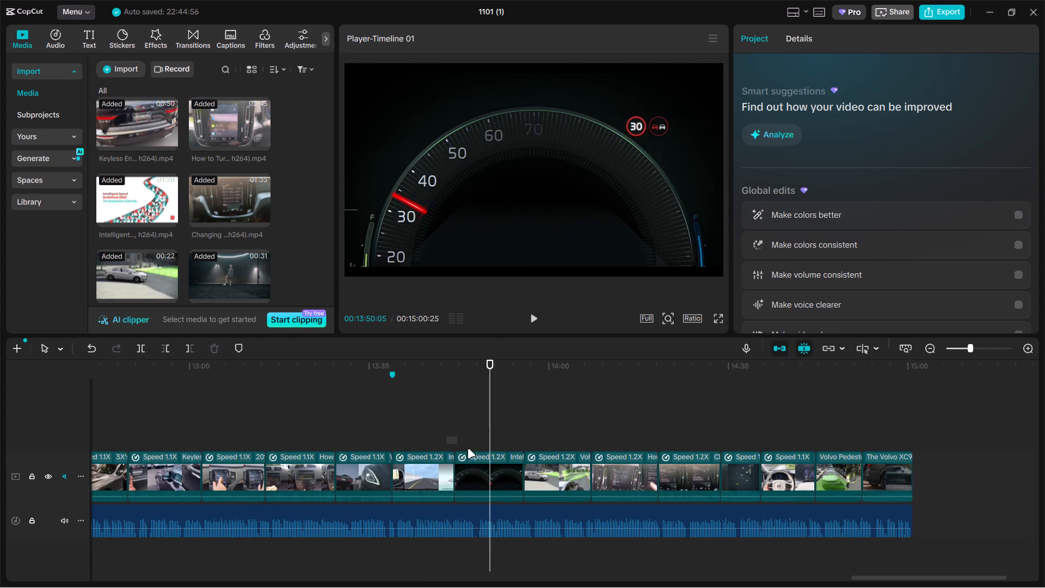
pyautogui.moveTo(468, 449); pyautogui.dragTo(495, 466)
pyautogui.keyDown('ctrl'); pyautogui.scroll(9, 522, 464); pyautogui.keyUp('ctrl')
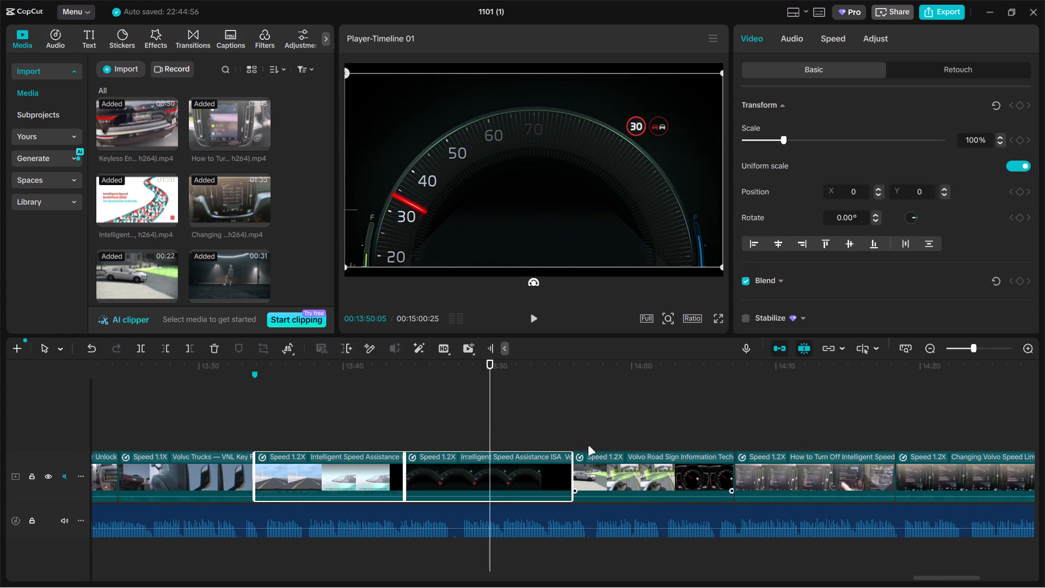
pyautogui.keyDown('ctrl'); pyautogui.click(630, 464); pyautogui.keyUp('ctrl')
pyautogui.moveTo(735, 468); pyautogui.dragTo(724, 468)
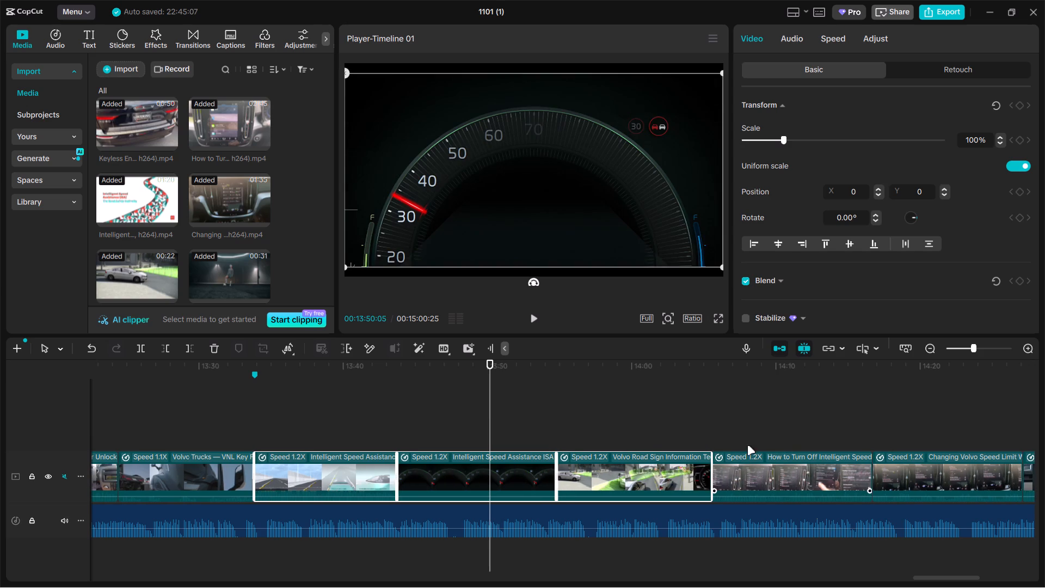
# Add the How to Turn Off Intelligent Speed and Changing Volvo Speed Limit clips to the three-clip selection for trimming.
pyautogui.keyDown('ctrl'); pyautogui.scroll(-8, 718, 473); pyautogui.keyUp('ctrl')
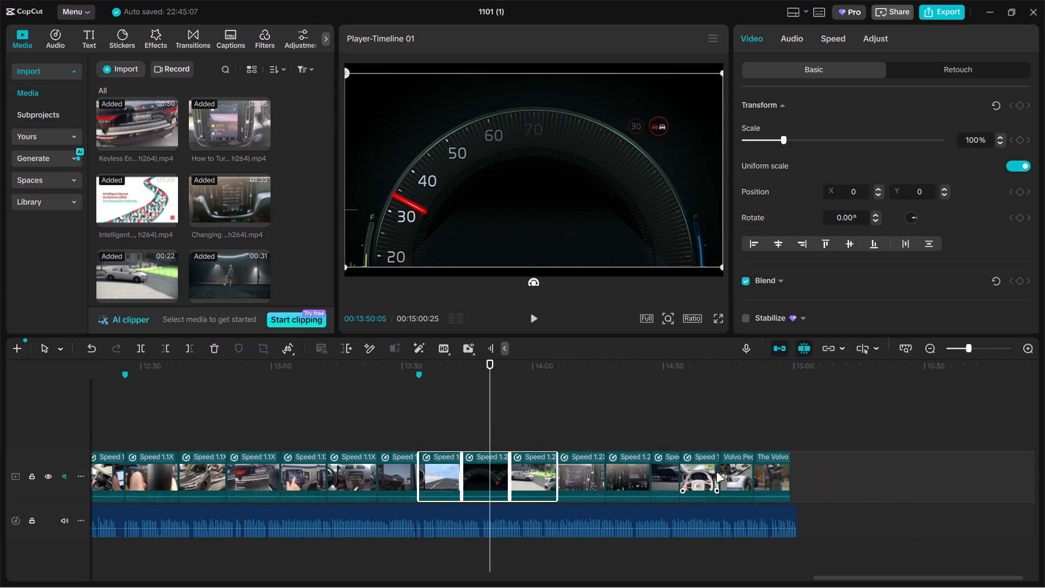
pyautogui.keyDown('ctrl'); pyautogui.click(587, 473); pyautogui.keyUp('ctrl')
pyautogui.keyDown('ctrl'); pyautogui.click(618, 471); pyautogui.keyUp('ctrl')
pyautogui.keyDown('ctrl'); pyautogui.scroll(8, 655, 470); pyautogui.keyUp('ctrl')
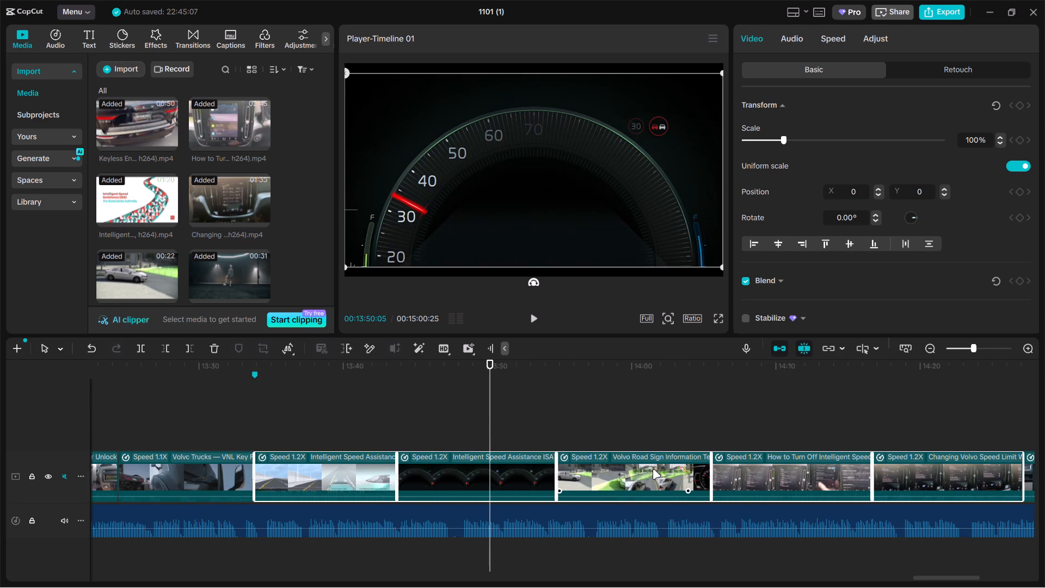
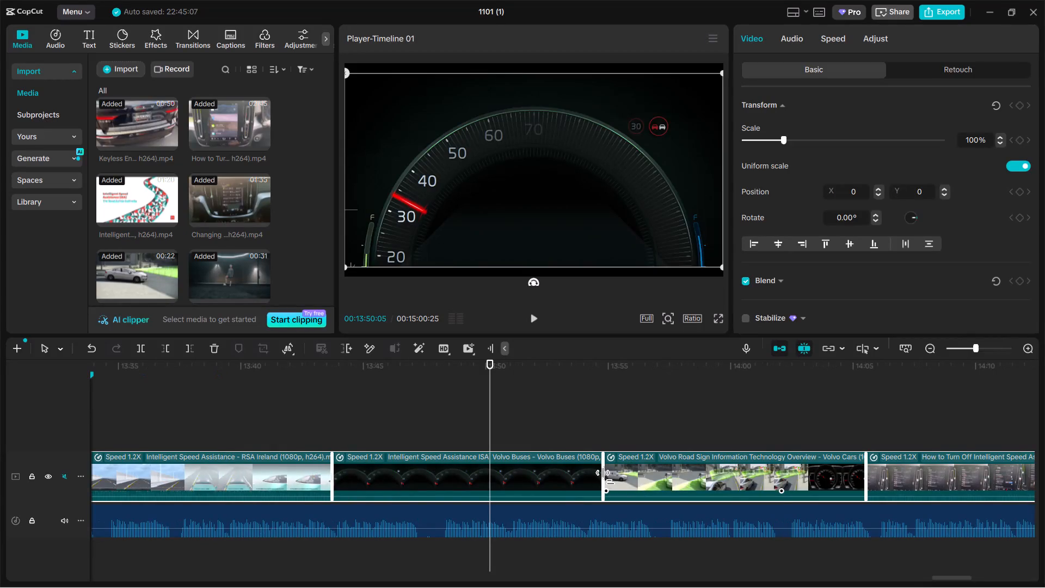
# Trim the ends of the five selected clips after the 00:13:34 marker together by about 0.4 seconds each.
pyautogui.moveTo(607, 477); pyautogui.dragTo(597, 477)
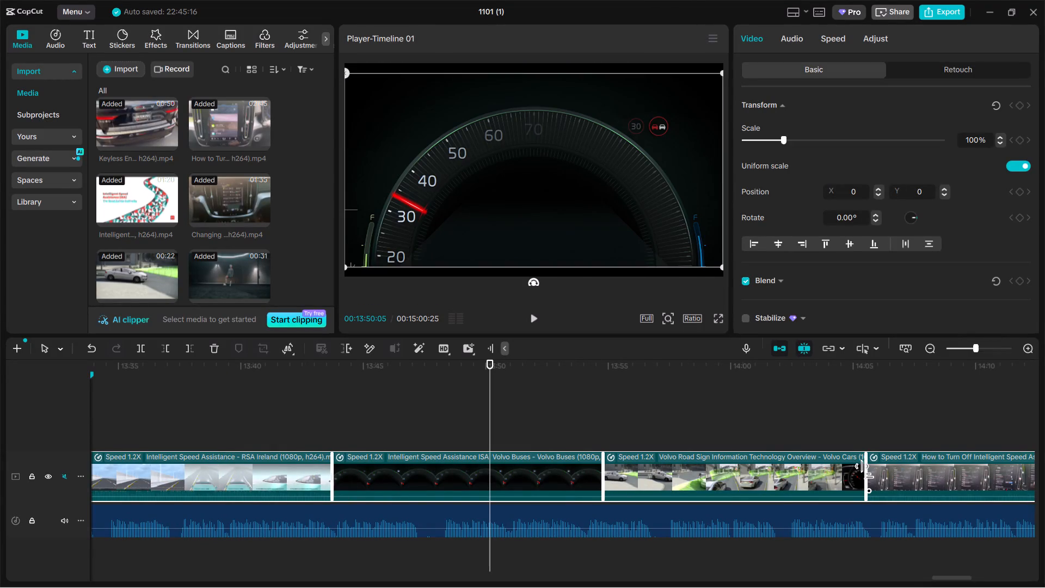
pyautogui.moveTo(867, 471); pyautogui.dragTo(855, 471)
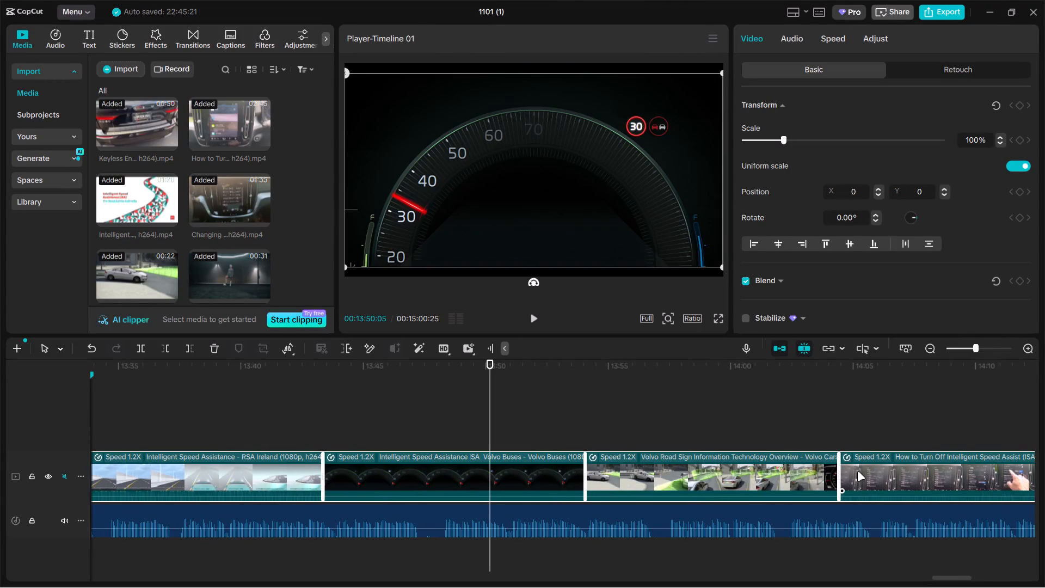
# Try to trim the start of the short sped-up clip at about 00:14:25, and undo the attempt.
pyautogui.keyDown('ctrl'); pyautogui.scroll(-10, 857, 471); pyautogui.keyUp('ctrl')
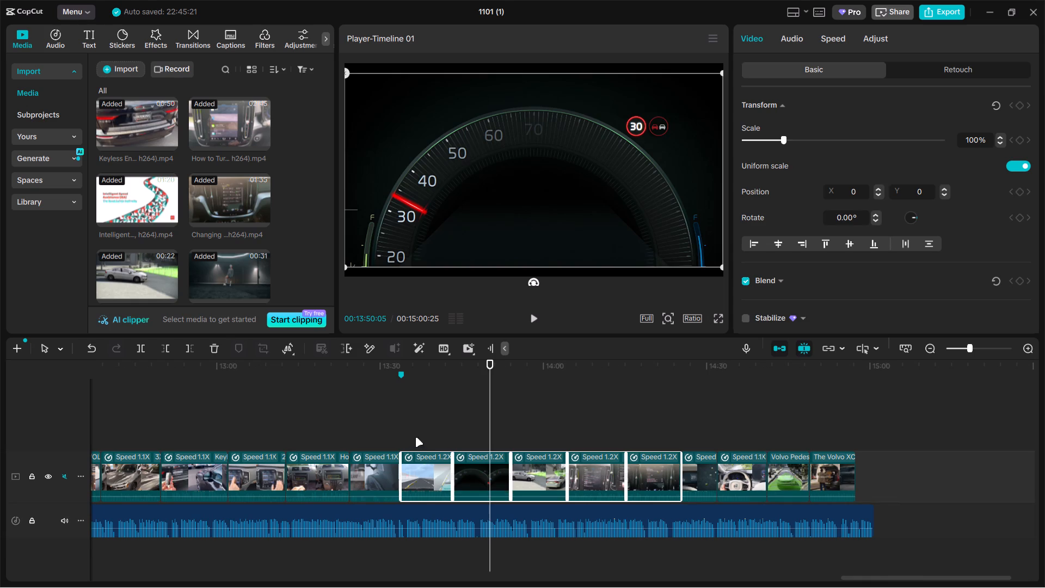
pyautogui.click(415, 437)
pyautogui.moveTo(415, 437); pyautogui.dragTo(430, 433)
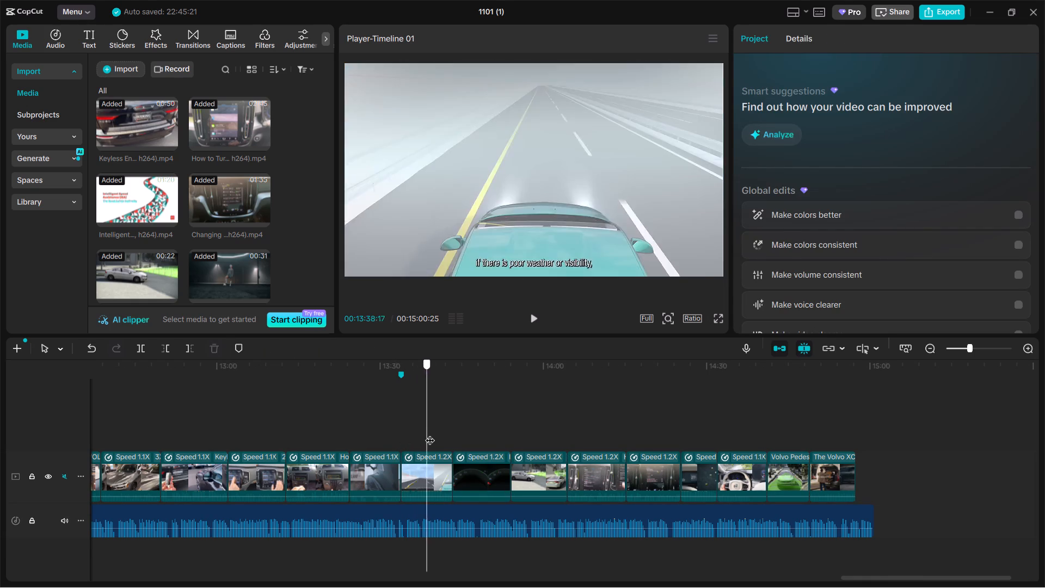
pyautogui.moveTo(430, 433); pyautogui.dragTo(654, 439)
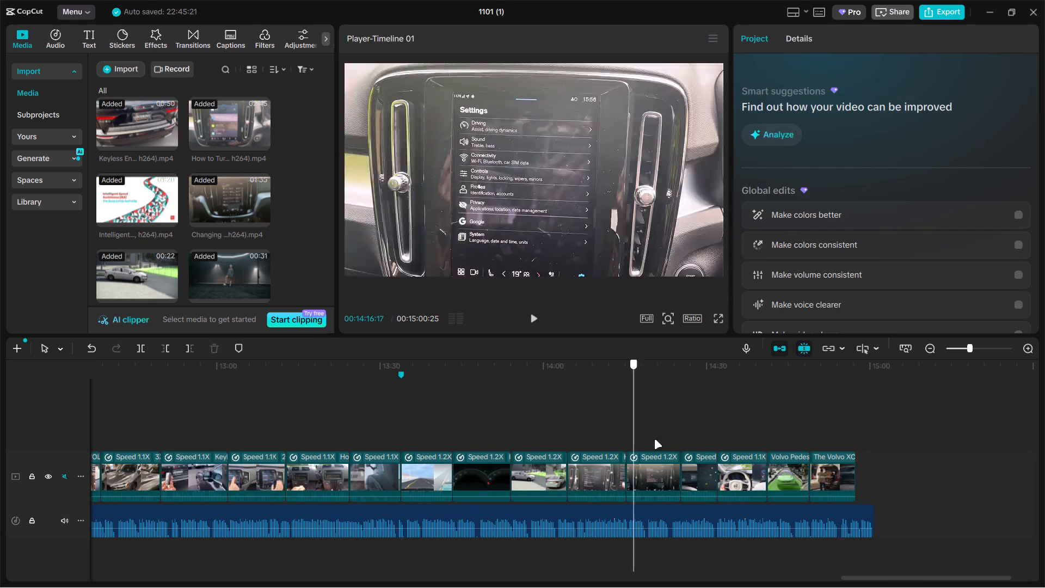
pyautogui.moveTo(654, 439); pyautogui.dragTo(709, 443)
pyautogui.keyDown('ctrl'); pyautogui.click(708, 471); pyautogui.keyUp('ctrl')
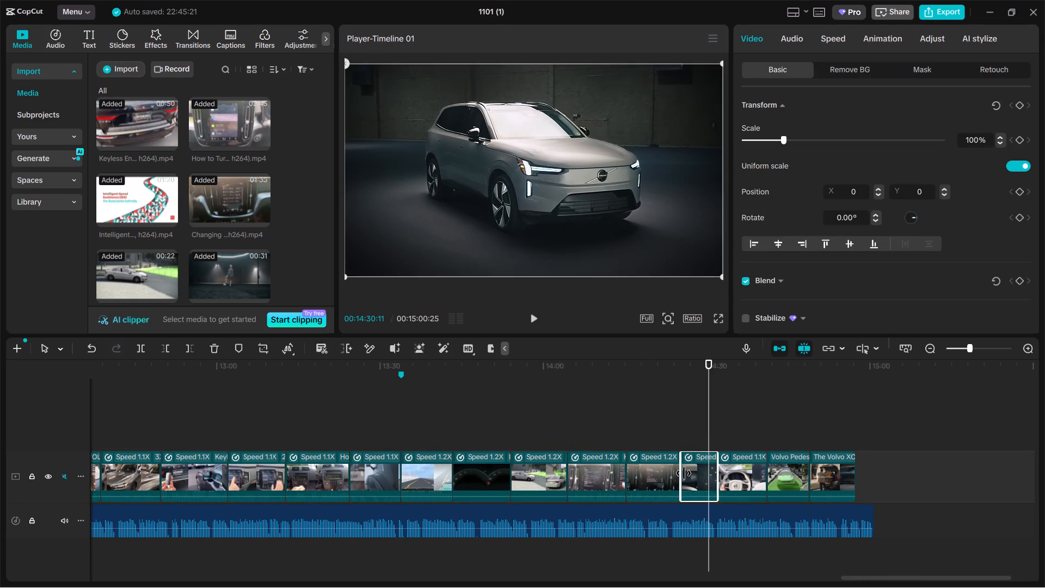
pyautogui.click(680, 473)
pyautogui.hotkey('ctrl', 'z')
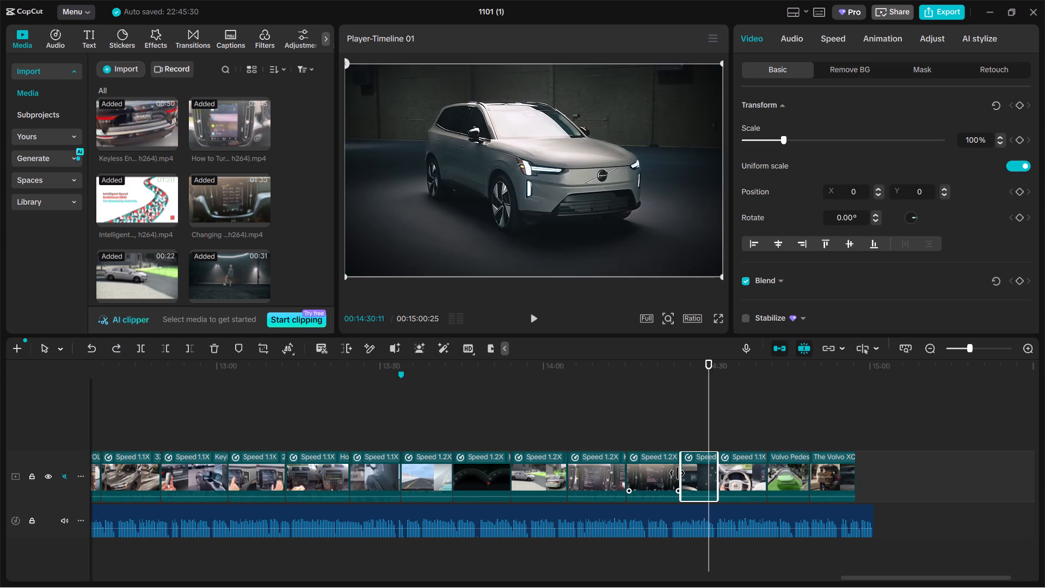
# Find the earlier Volvo Cars clip with the grey car on a turntable, around 00:06:15, and copy it.
pyautogui.click(810, 436)
pyautogui.moveTo(811, 436); pyautogui.dragTo(849, 440)
pyautogui.keyDown('ctrl'); pyautogui.scroll(-14, 834, 440); pyautogui.keyUp('ctrl')
pyautogui.click(261, 425)
pyautogui.moveTo(261, 425); pyautogui.dragTo(263, 424)
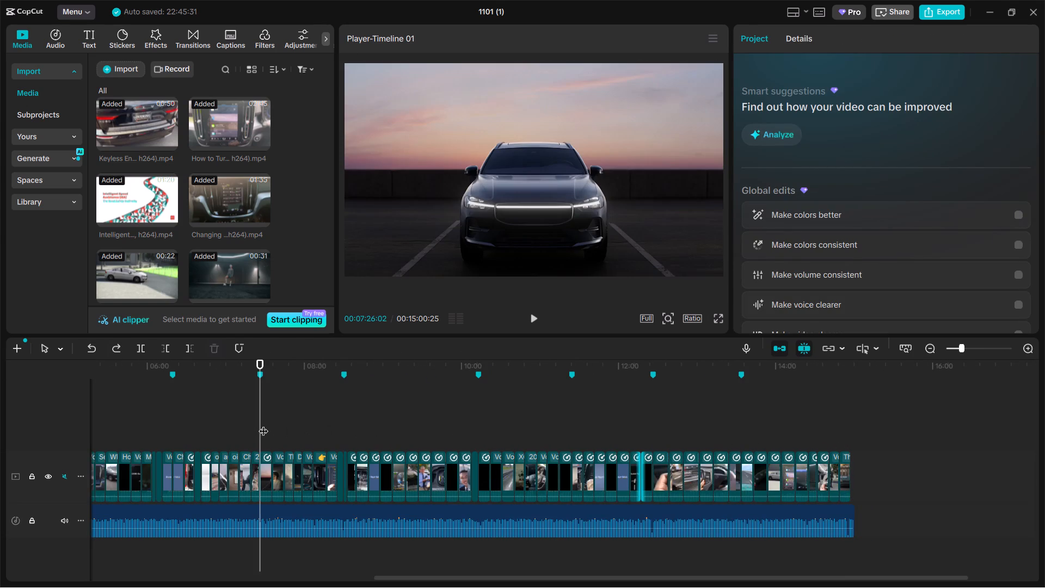
pyautogui.moveTo(263, 424); pyautogui.dragTo(247, 425)
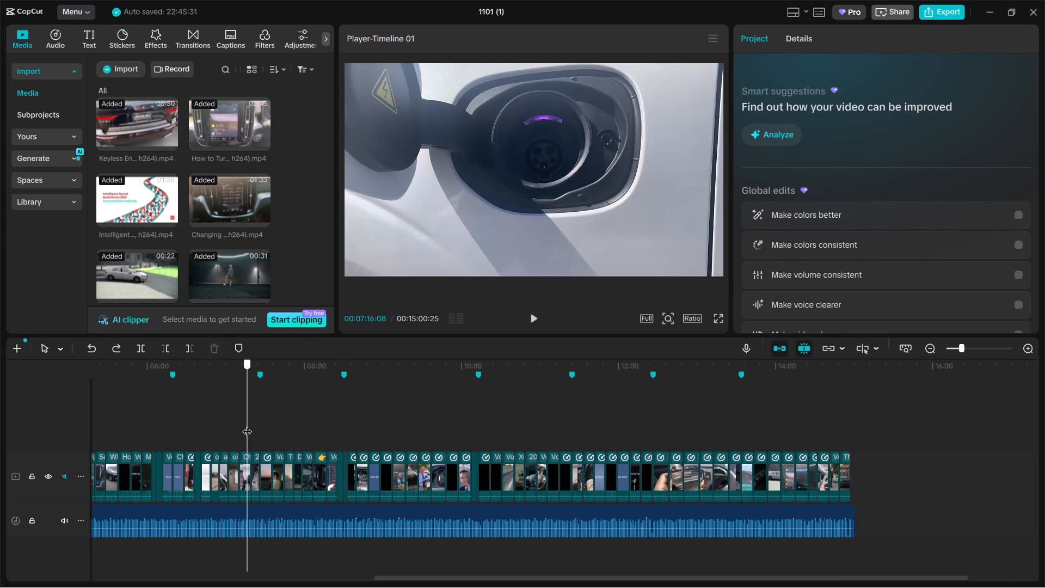
pyautogui.moveTo(247, 425); pyautogui.dragTo(181, 426)
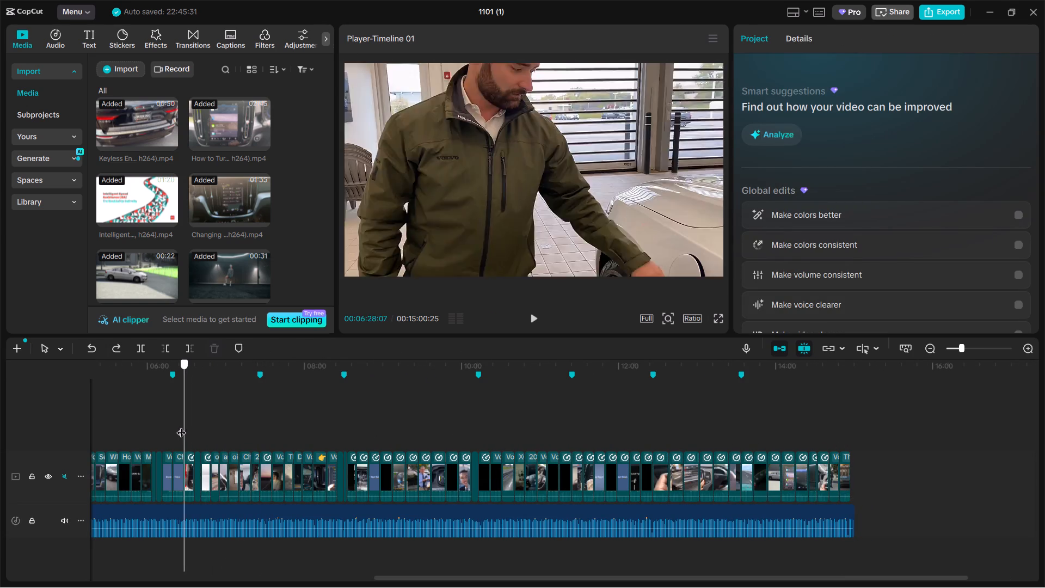
pyautogui.moveTo(181, 426); pyautogui.dragTo(162, 426)
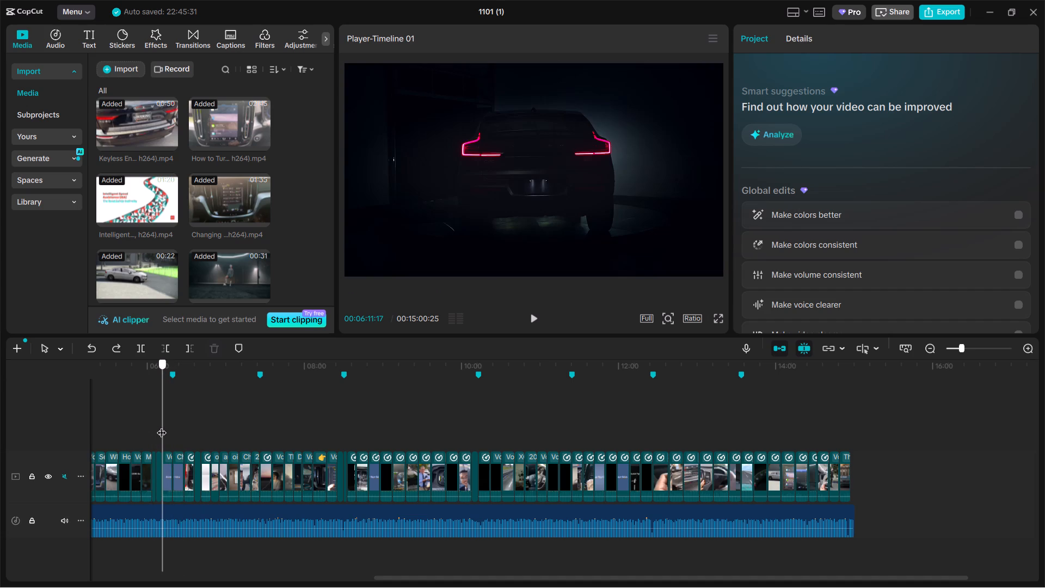
pyautogui.moveTo(162, 426); pyautogui.dragTo(162, 426)
pyautogui.keyDown('ctrl'); pyautogui.scroll(17, 162, 426); pyautogui.keyUp('ctrl')
pyautogui.moveTo(166, 427); pyautogui.dragTo(171, 427)
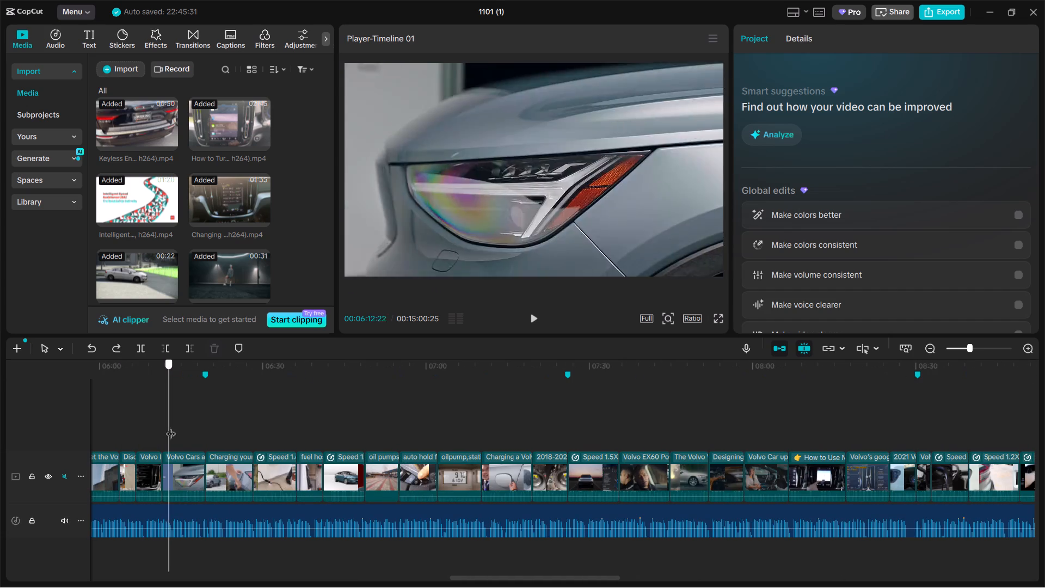
pyautogui.moveTo(171, 427); pyautogui.dragTo(183, 425)
pyautogui.click(179, 463)
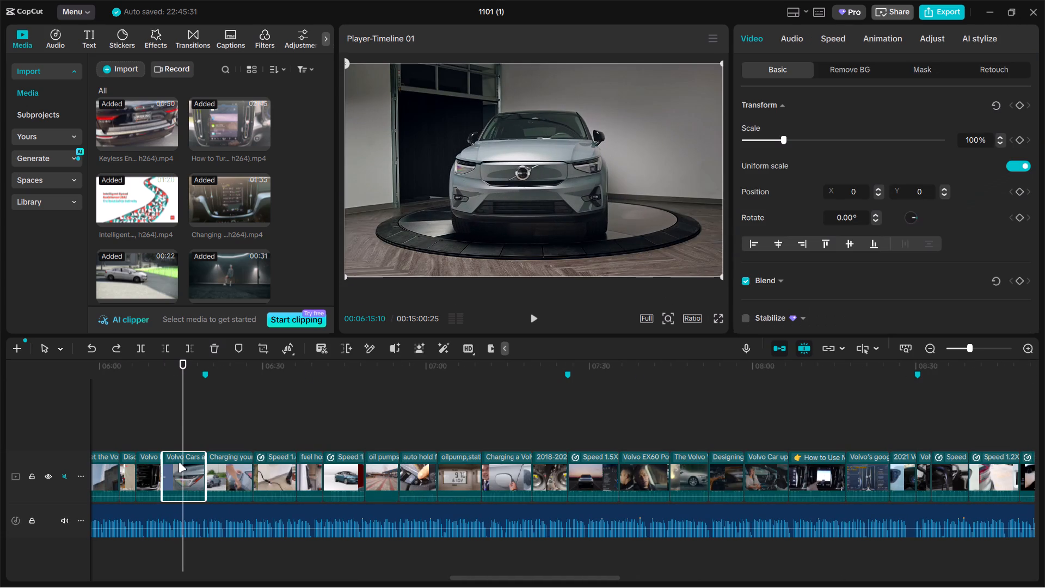
pyautogui.hotkey('ctrl', 'c')
# Paste the copied Volvo Cars clip at the end of the video and place it directly after the last clip on the main track.
pyautogui.keyDown('ctrl'); pyautogui.scroll(-20, 399, 441); pyautogui.keyUp('ctrl')
pyautogui.keyDown('ctrl'); pyautogui.scroll(-1, 399, 441); pyautogui.keyUp('ctrl')
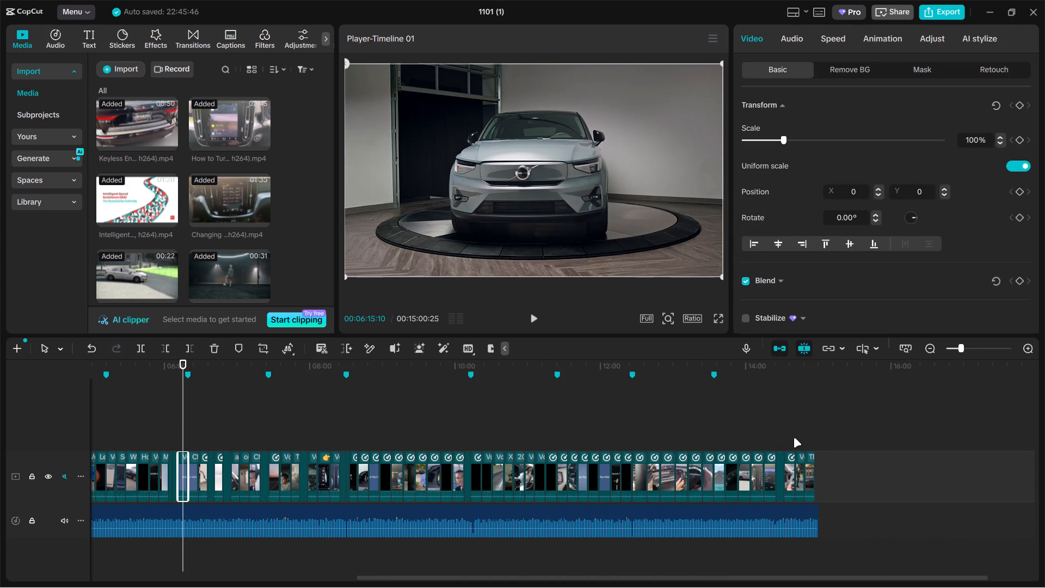
pyautogui.keyDown('ctrl'); pyautogui.click(815, 434); pyautogui.keyUp('ctrl')
pyautogui.hotkey('ctrl', 'v')
pyautogui.keyDown('ctrl'); pyautogui.scroll(7, 835, 443); pyautogui.keyUp('ctrl')
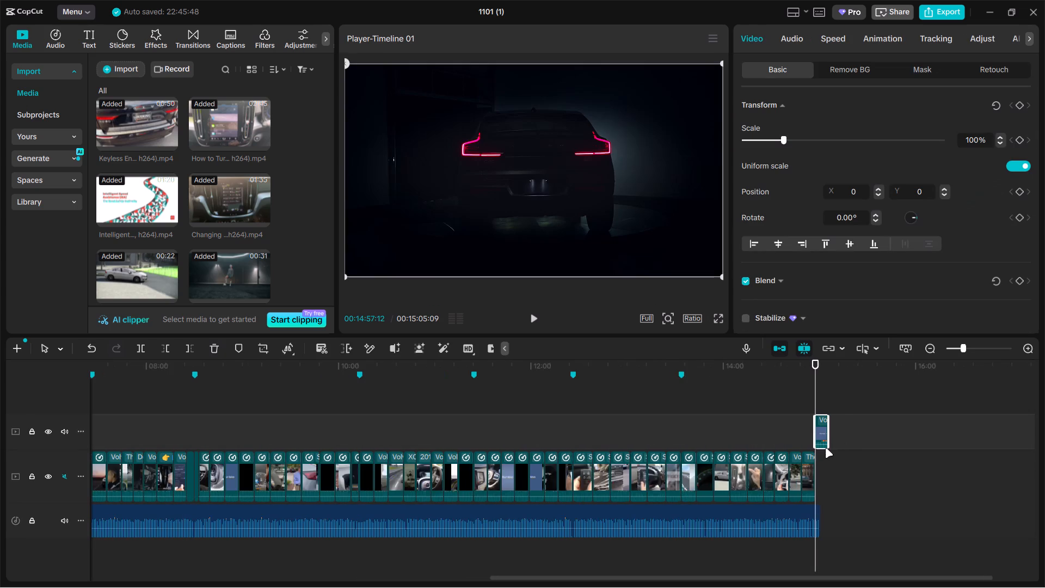
pyautogui.keyDown('ctrl'); pyautogui.scroll(9, 825, 448); pyautogui.keyUp('ctrl')
pyautogui.moveTo(838, 427); pyautogui.dragTo(827, 473)
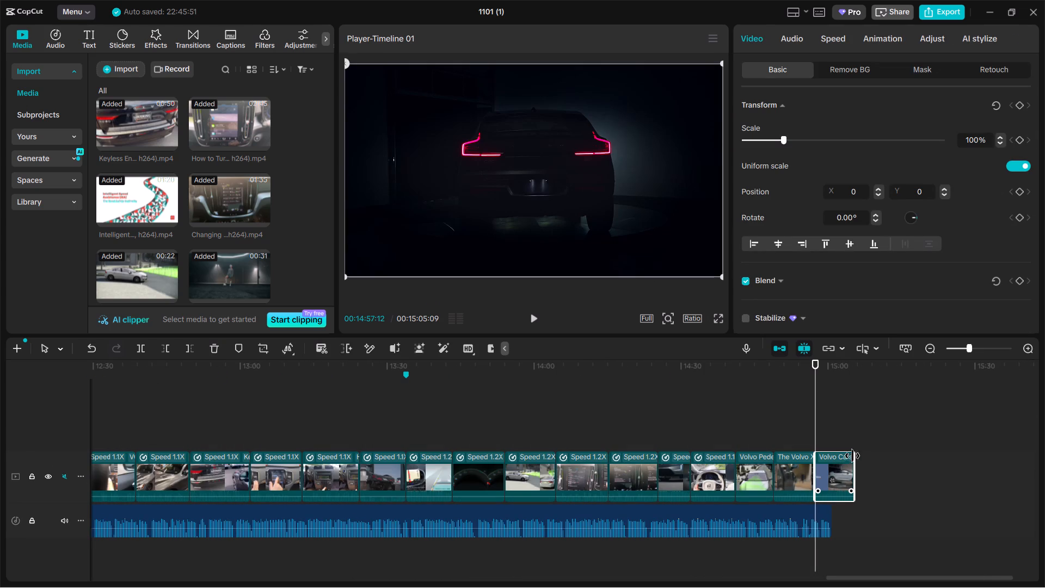
# Trim the end of the pasted Volvo Cars clip back to 00:15:04:00.
pyautogui.moveTo(813, 425); pyautogui.dragTo(827, 425)
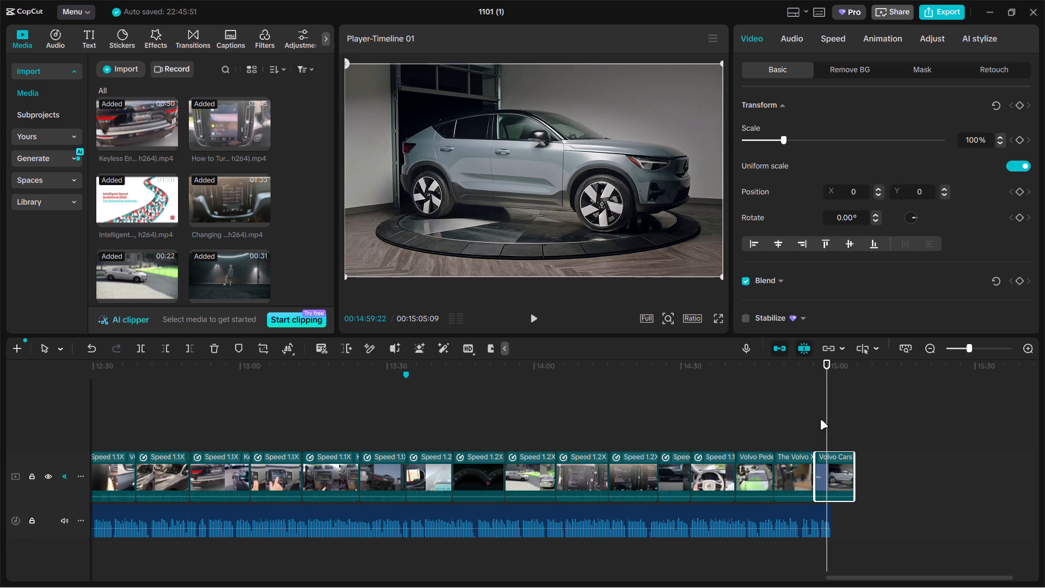
pyautogui.moveTo(855, 464); pyautogui.dragTo(850, 464)
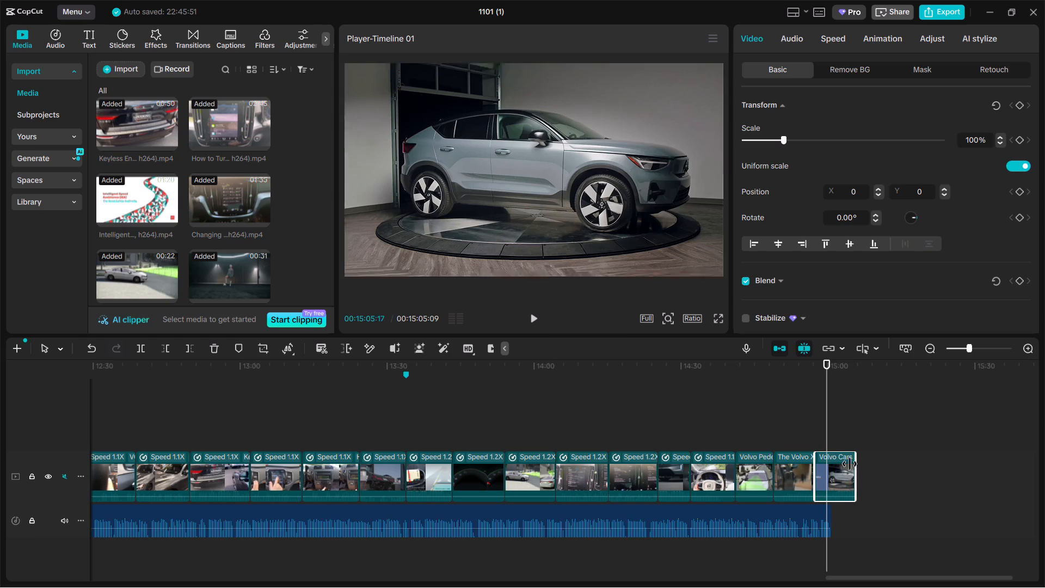
pyautogui.moveTo(850, 464); pyautogui.dragTo(845, 463)
# Set the speed of the first five clips after the 00:13:34 marker to 1.3x.
pyautogui.moveTo(459, 430); pyautogui.dragTo(629, 463)
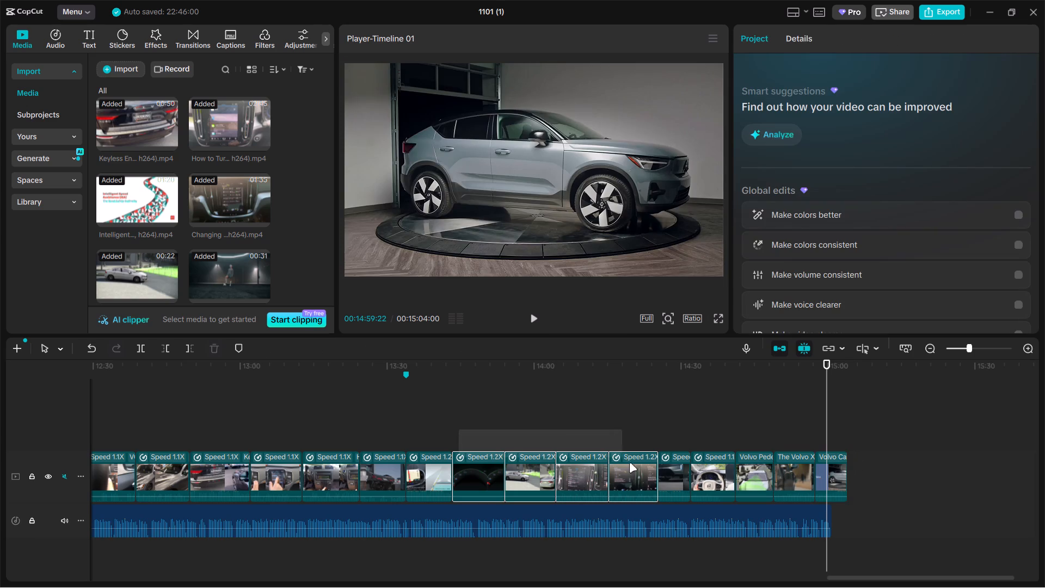
pyautogui.moveTo(629, 463); pyautogui.dragTo(631, 471)
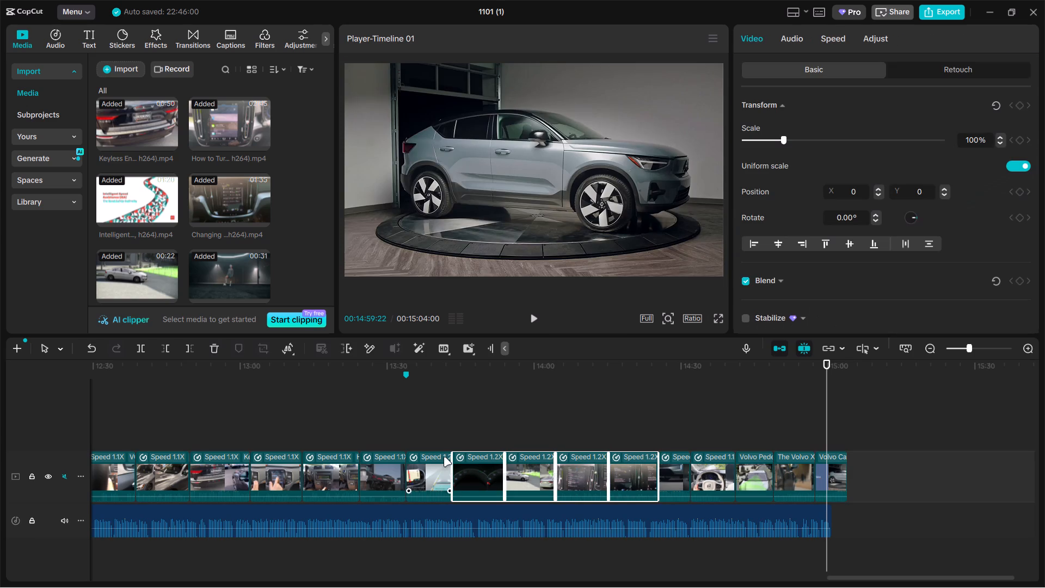
pyautogui.keyDown('ctrl'); pyautogui.click(434, 459); pyautogui.keyUp('ctrl')
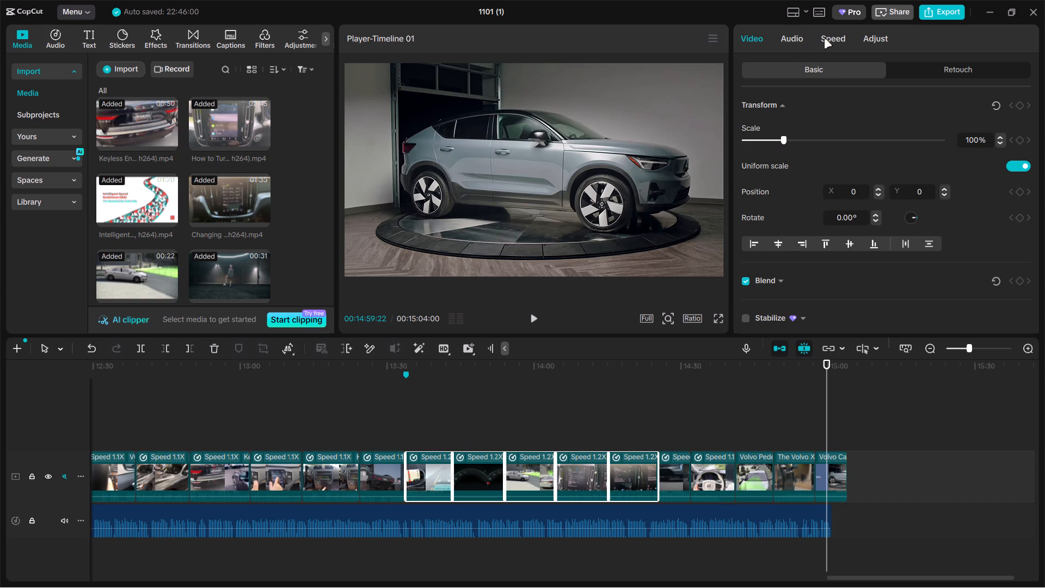
pyautogui.click(827, 40)
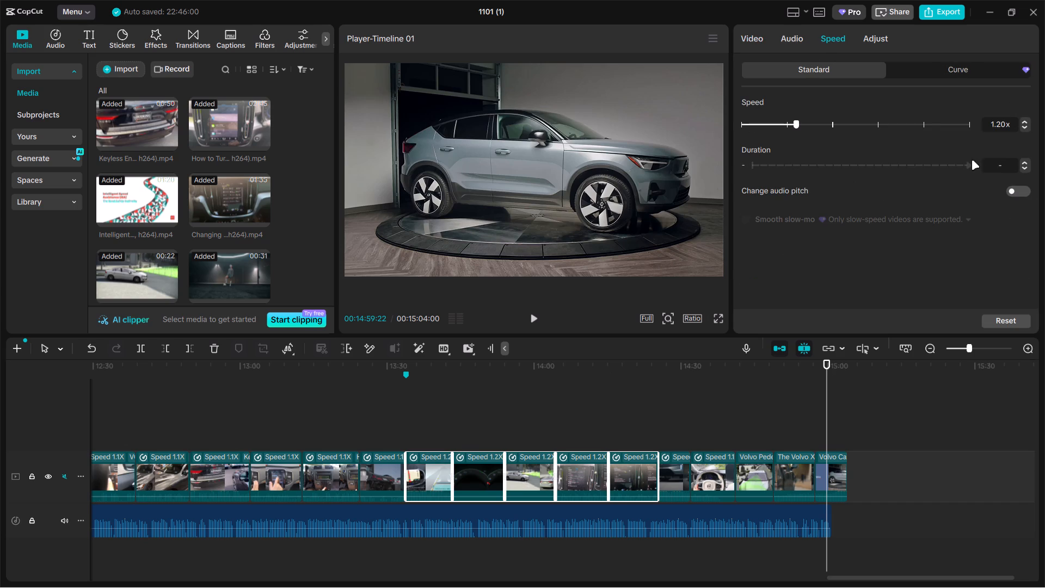
pyautogui.click(1024, 120)
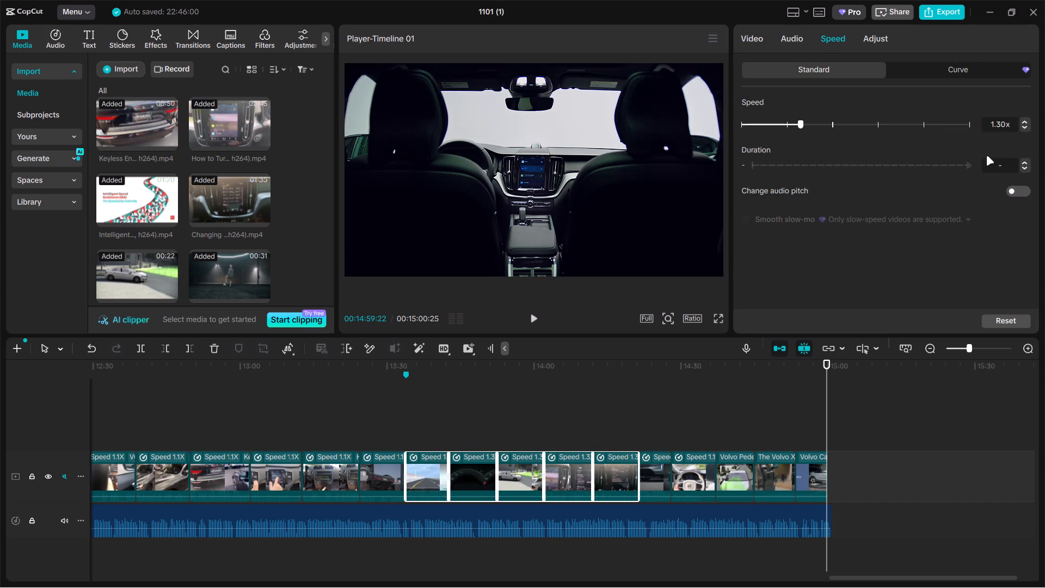
# Play from the 00:13:34 marker and slightly scale up the Intelligent Speed Assistance - RSA Ireland clip there.
pyautogui.click(404, 430)
pyautogui.press('space')
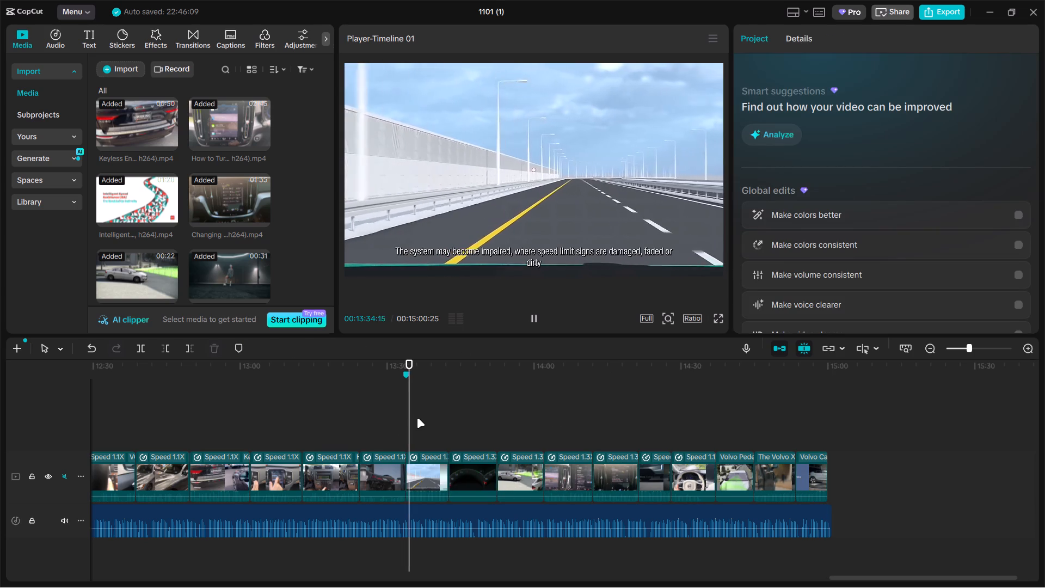
pyautogui.click(428, 460)
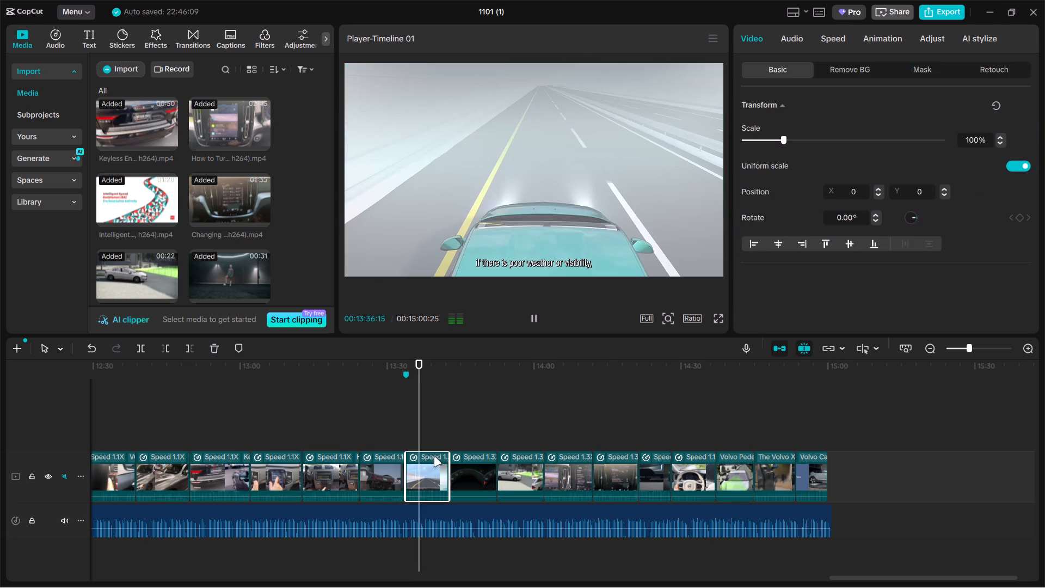
pyautogui.moveTo(790, 136); pyautogui.dragTo(795, 136)
# Extend the end of the last Volvo Cars clip to match the end of the voiceover at 00:15:00:25.
pyautogui.click(822, 433)
pyautogui.click(821, 469)
pyautogui.click(830, 470)
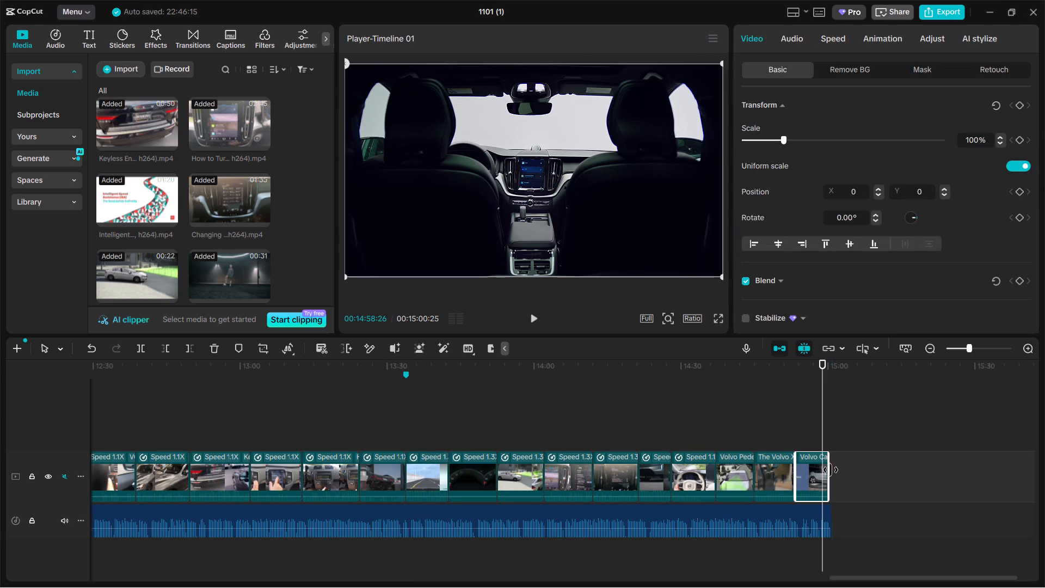
# Review the final section's clips up to the end of the voiceover and return the playhead to the start of the timeline.
pyautogui.click(798, 439)
pyautogui.moveTo(798, 439); pyautogui.dragTo(797, 439)
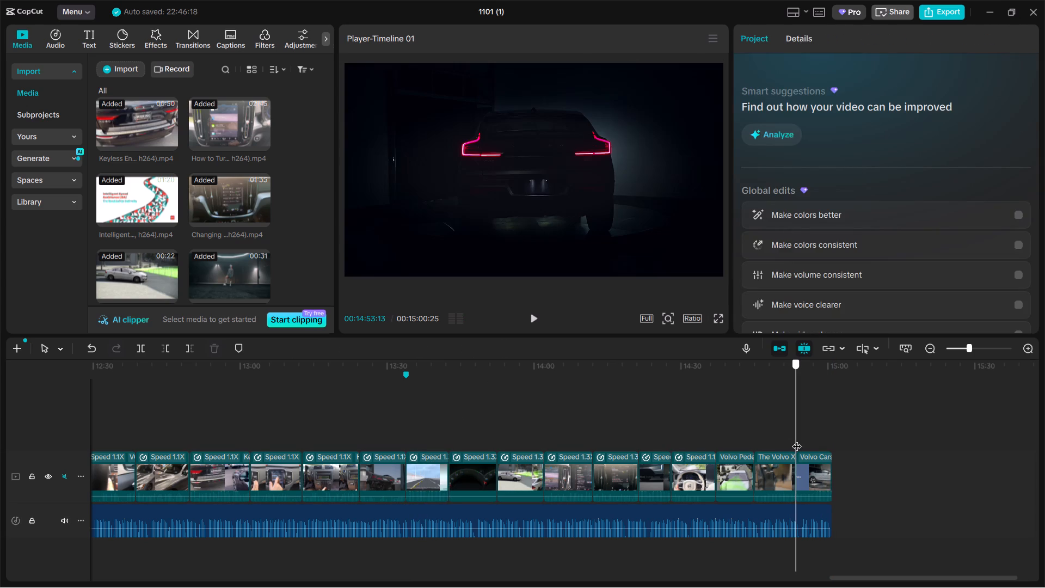
pyautogui.moveTo(797, 439); pyautogui.dragTo(838, 432)
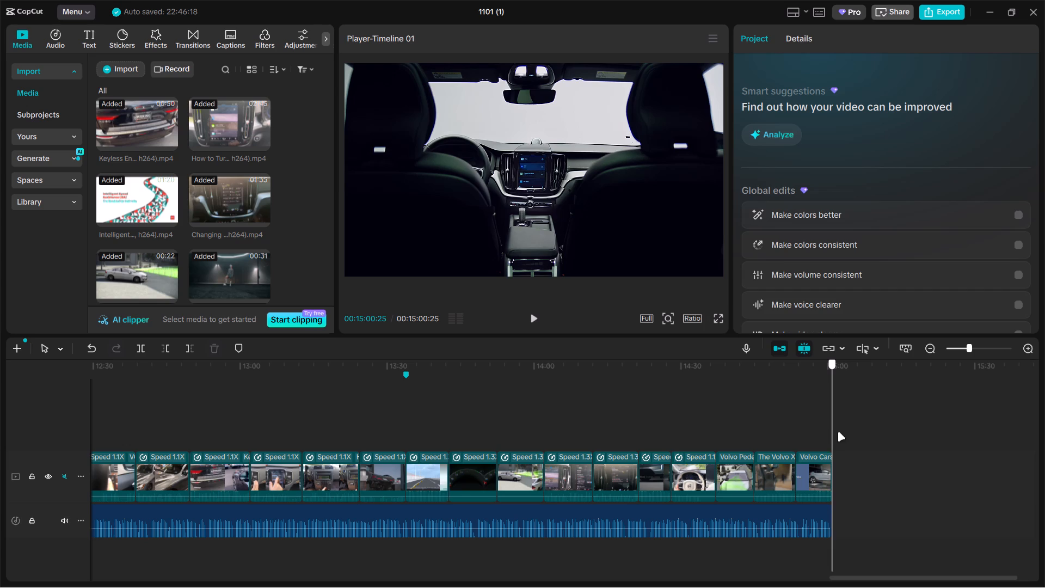
pyautogui.moveTo(838, 432); pyautogui.dragTo(548, 439)
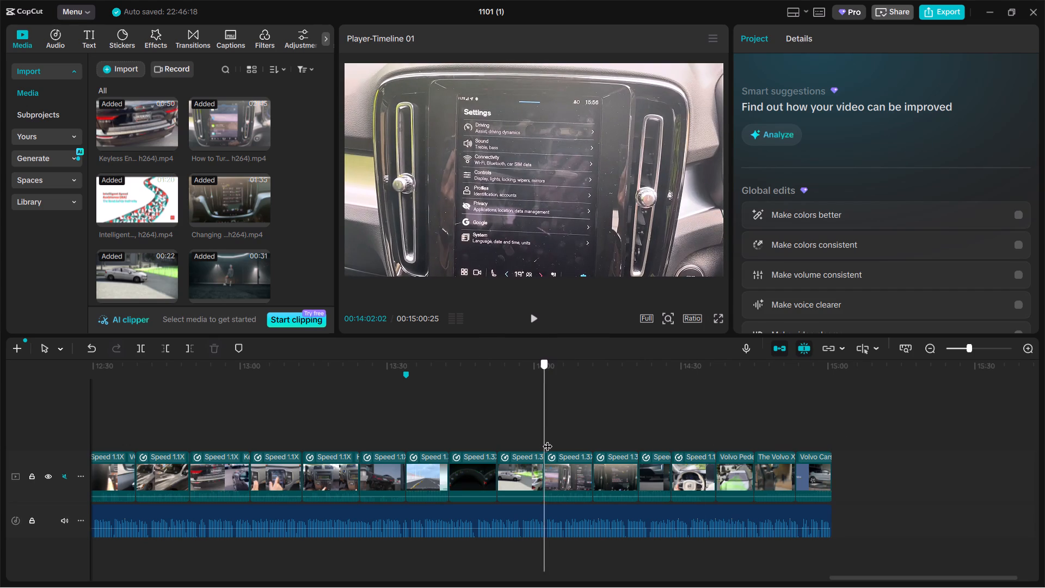
pyautogui.moveTo(548, 439); pyautogui.dragTo(591, 437)
pyautogui.keyDown('ctrl'); pyautogui.scroll(-2, 657, 438); pyautogui.keyUp('ctrl')
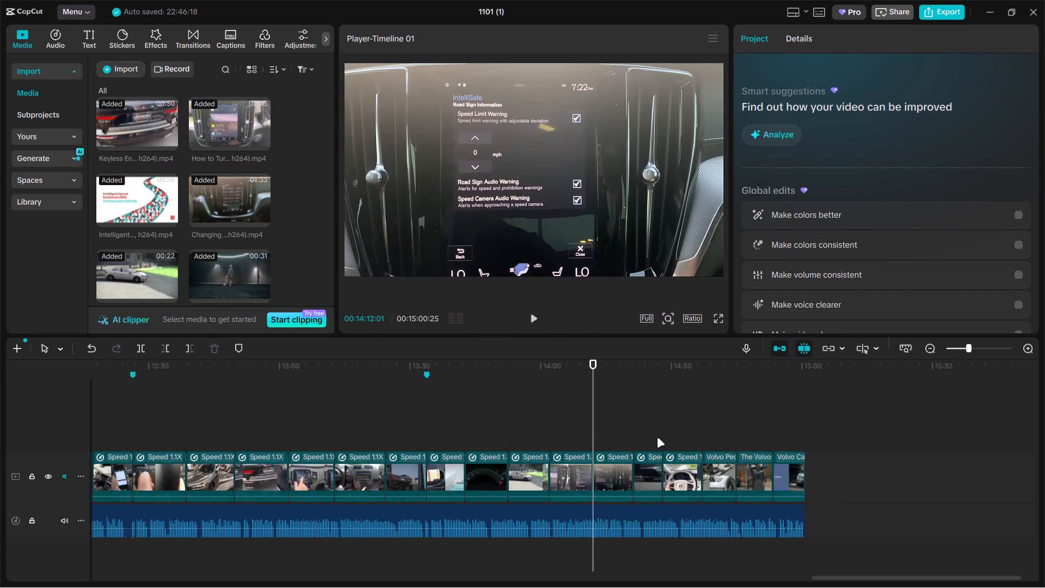
pyautogui.keyDown('ctrl'); pyautogui.scroll(-20, 657, 438); pyautogui.keyUp('ctrl')
pyautogui.keyDown('ctrl'); pyautogui.scroll(-5, 657, 438); pyautogui.keyUp('ctrl')
pyautogui.click(275, 419)
pyautogui.moveTo(265, 423); pyautogui.dragTo(172, 443)
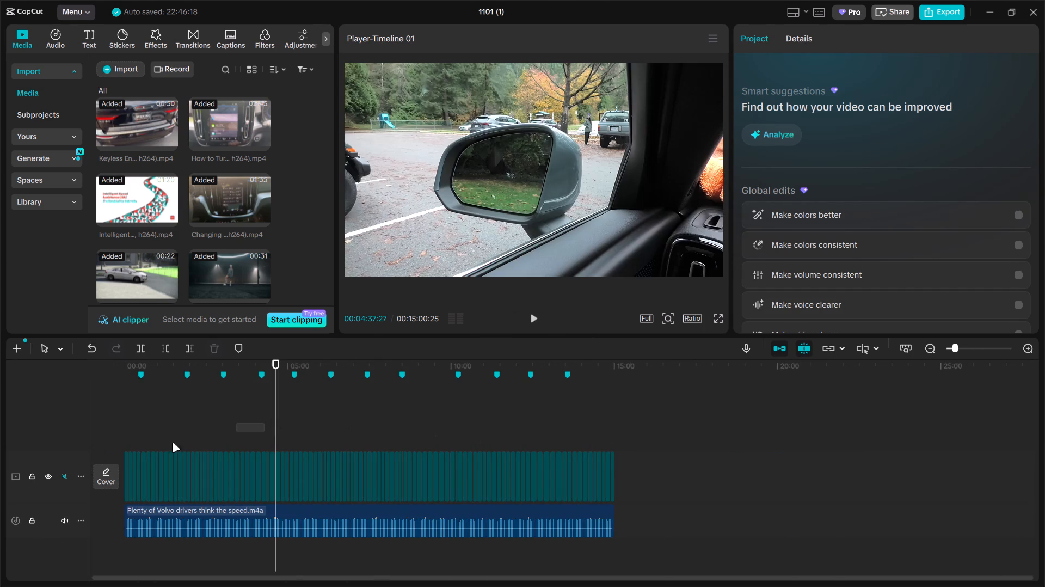
pyautogui.moveTo(172, 443); pyautogui.dragTo(73, 445)
pyautogui.click(143, 421)
pyautogui.moveTo(143, 421); pyautogui.dragTo(104, 424)
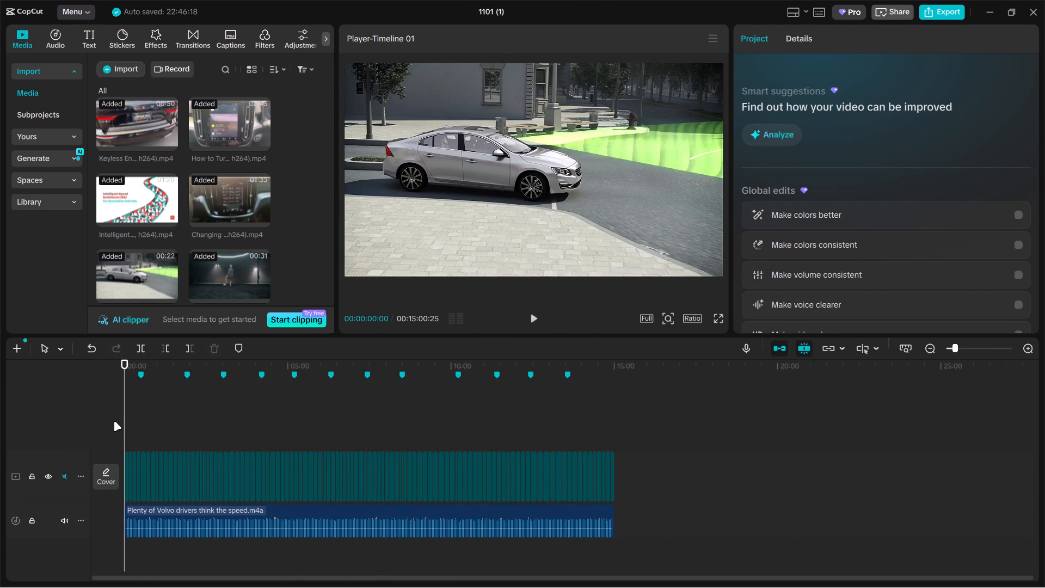
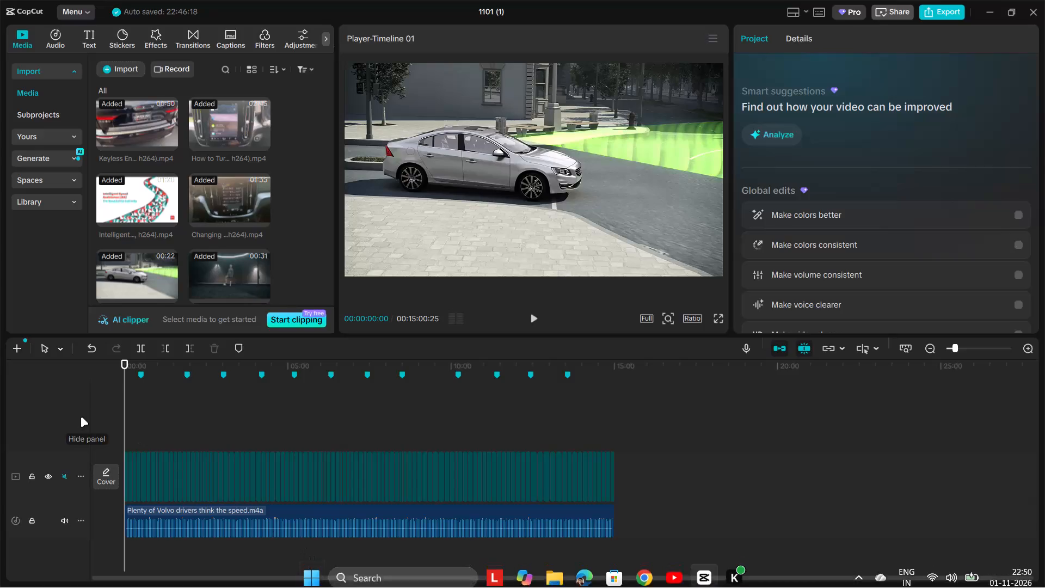
# Check the clips from the start of the timeline and scale the Car Wash clip at 00:01:36 up to 116%.
pyautogui.keyDown('ctrl'); pyautogui.scroll(19, 131, 425); pyautogui.keyUp('ctrl')
pyautogui.keyDown('ctrl'); pyautogui.scroll(14, 214, 414); pyautogui.keyUp('ctrl')
pyautogui.moveTo(127, 416); pyautogui.dragTo(150, 418)
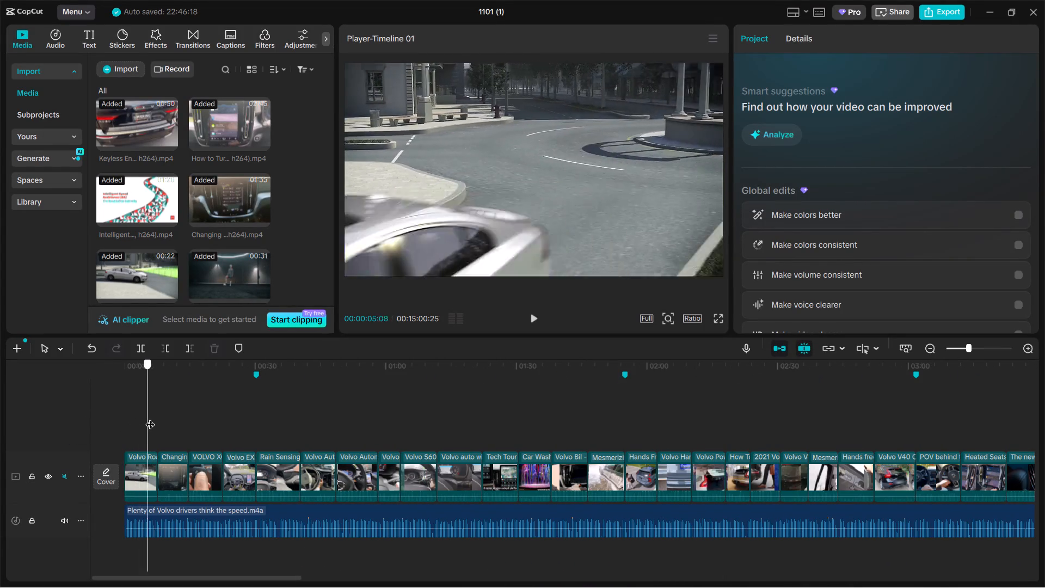
pyautogui.moveTo(150, 418); pyautogui.dragTo(281, 413)
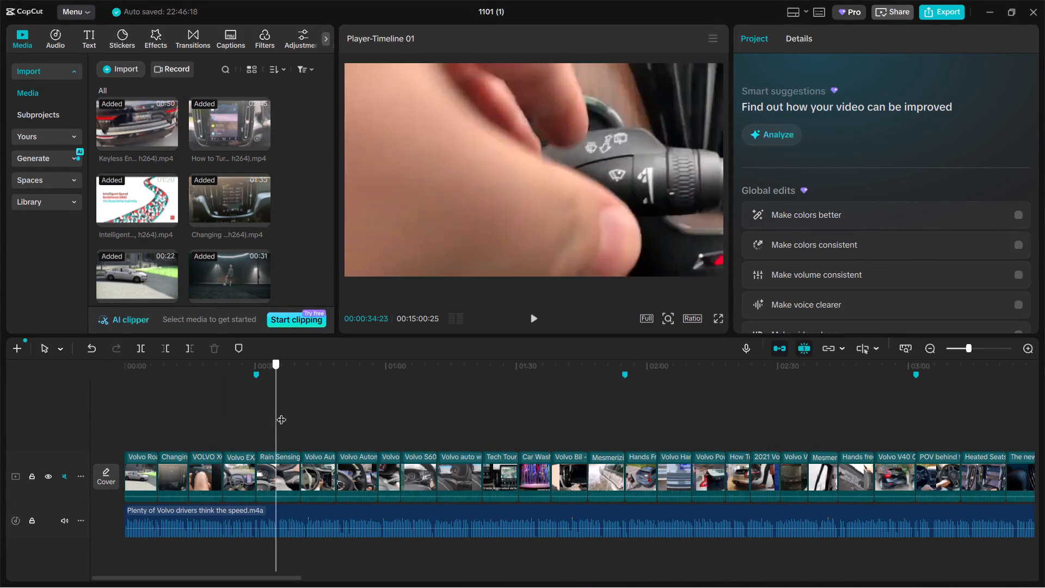
pyautogui.moveTo(281, 413); pyautogui.dragTo(457, 401)
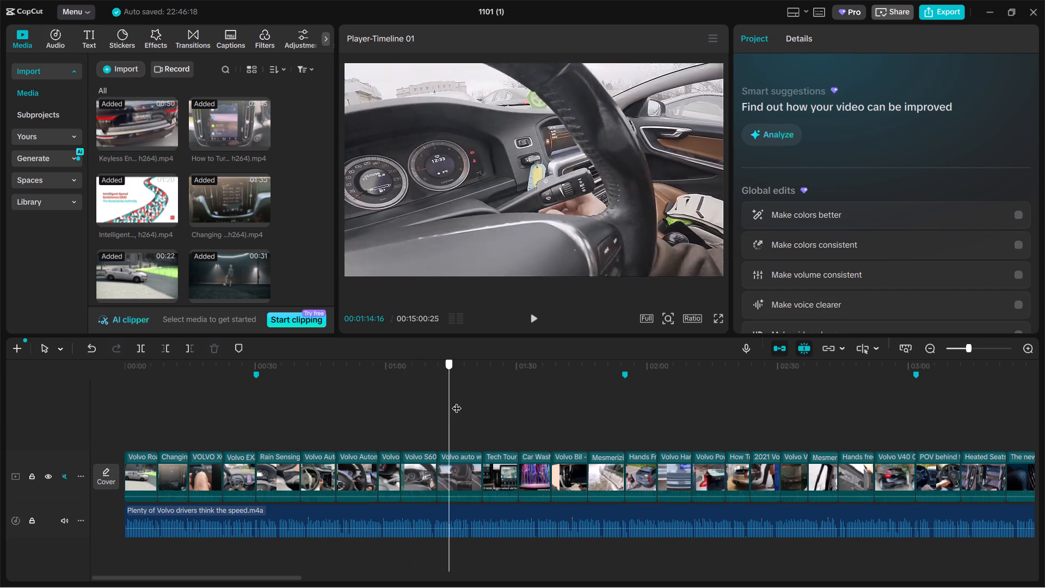
pyautogui.moveTo(457, 401); pyautogui.dragTo(543, 399)
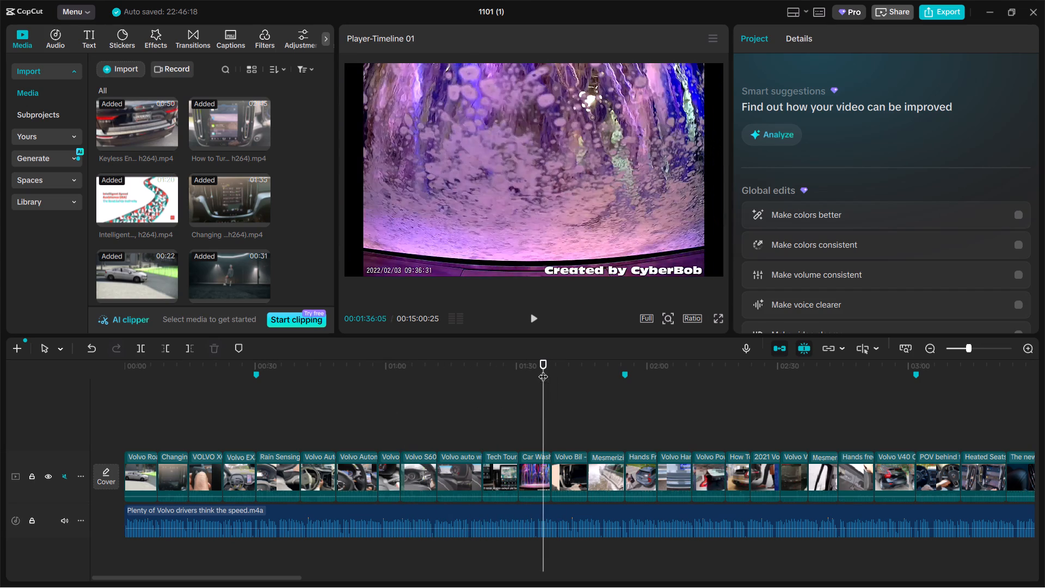
pyautogui.click(579, 194)
pyautogui.click(542, 479)
pyautogui.moveTo(784, 137); pyautogui.dragTo(785, 137)
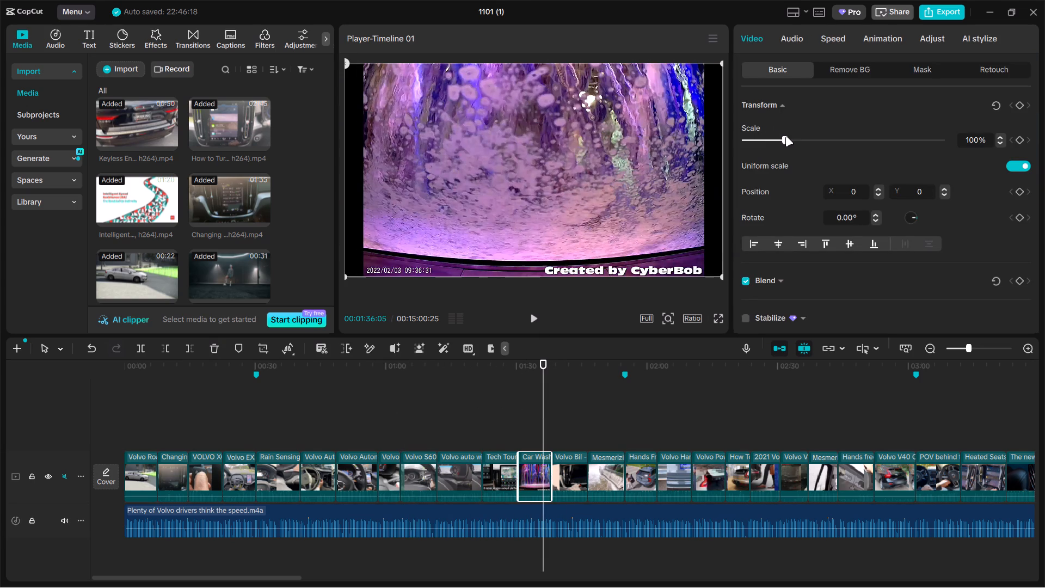
pyautogui.moveTo(785, 137); pyautogui.dragTo(790, 136)
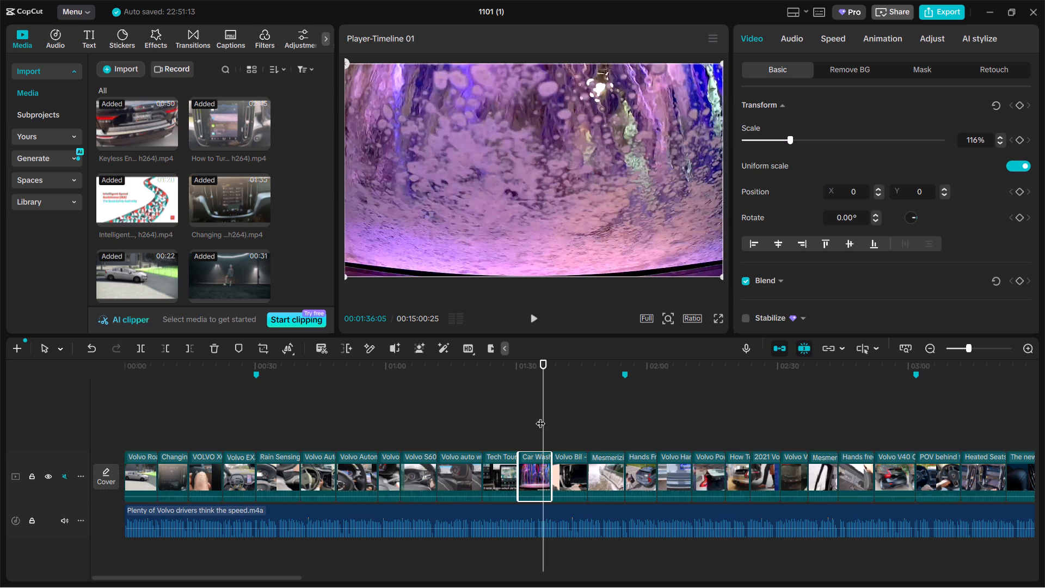
# Examine the framing of the clips from the Car Wash clip through about 00:05:49.
pyautogui.moveTo(539, 416); pyautogui.dragTo(686, 408)
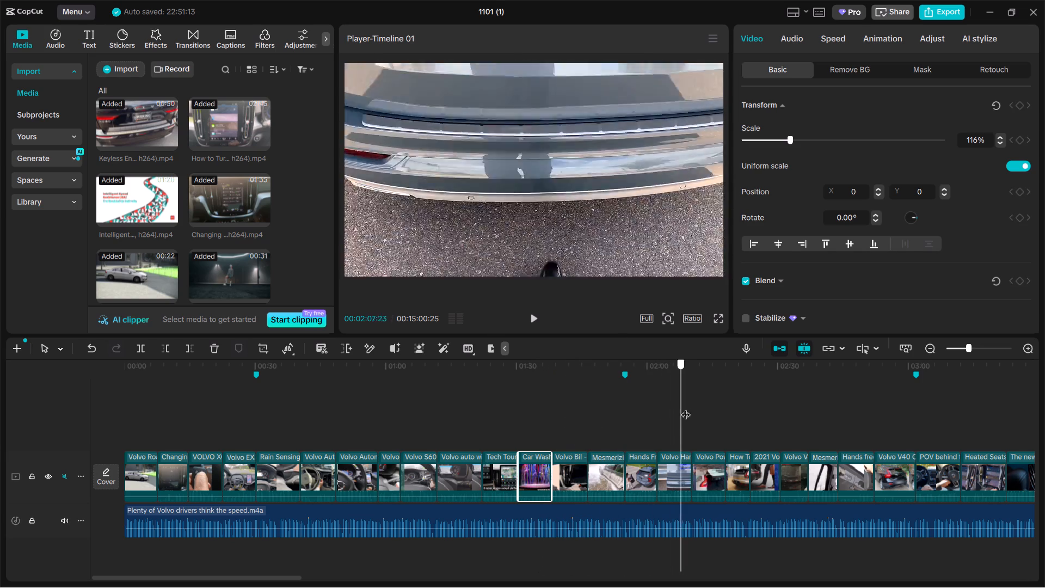
pyautogui.moveTo(686, 408); pyautogui.dragTo(867, 390)
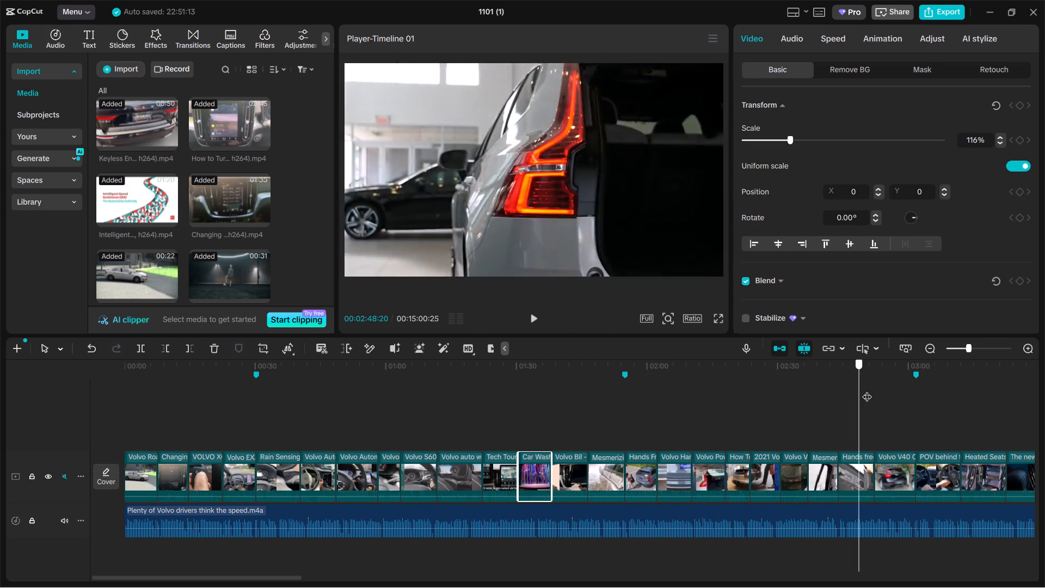
pyautogui.moveTo(867, 390); pyautogui.dragTo(919, 390)
pyautogui.moveTo(790, 460); pyautogui.dragTo(613, 464)
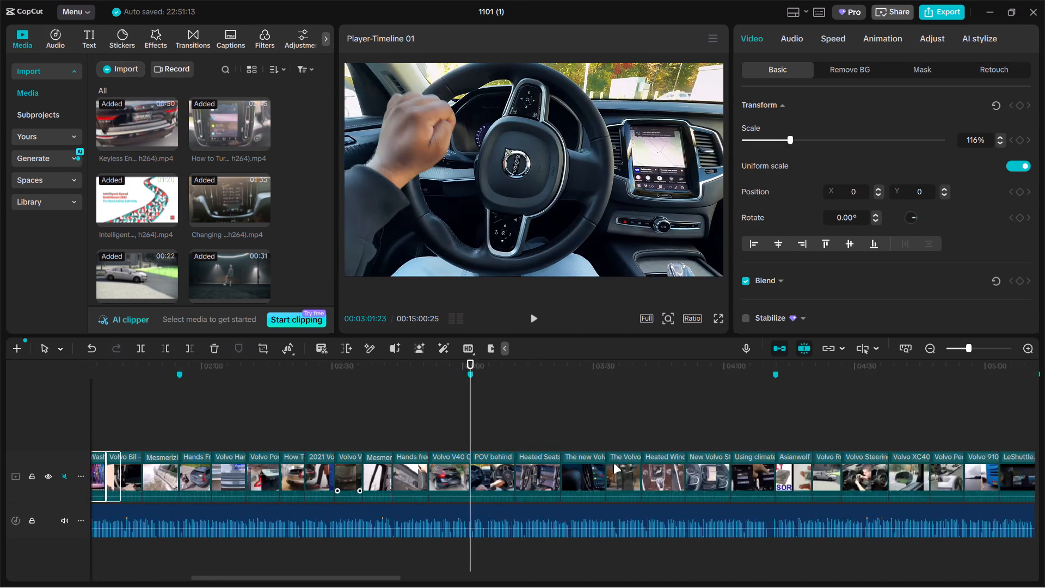
pyautogui.moveTo(613, 464); pyautogui.dragTo(429, 432)
pyautogui.moveTo(175, 432); pyautogui.dragTo(266, 412)
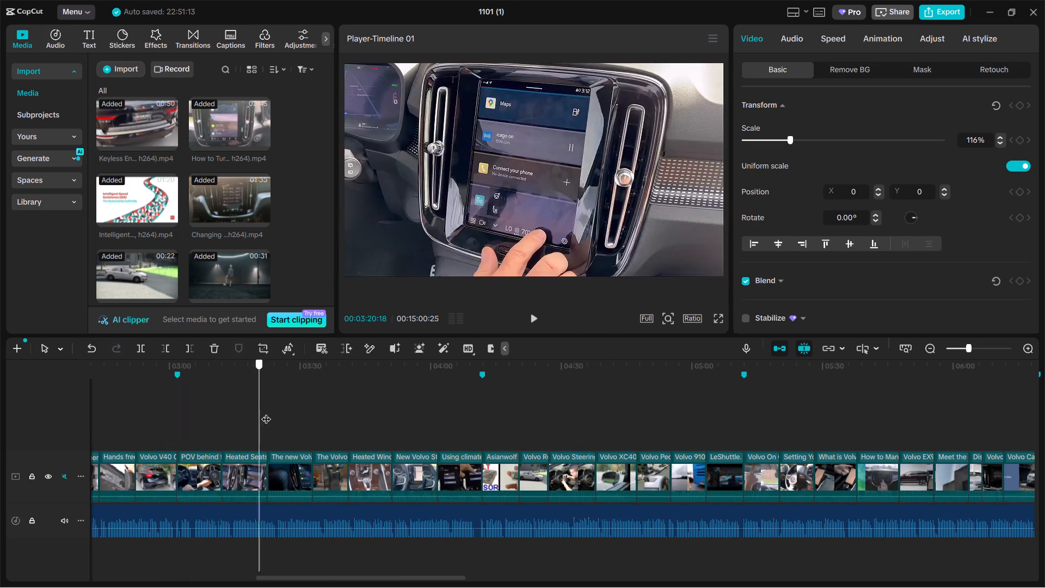
pyautogui.moveTo(266, 412); pyautogui.dragTo(479, 383)
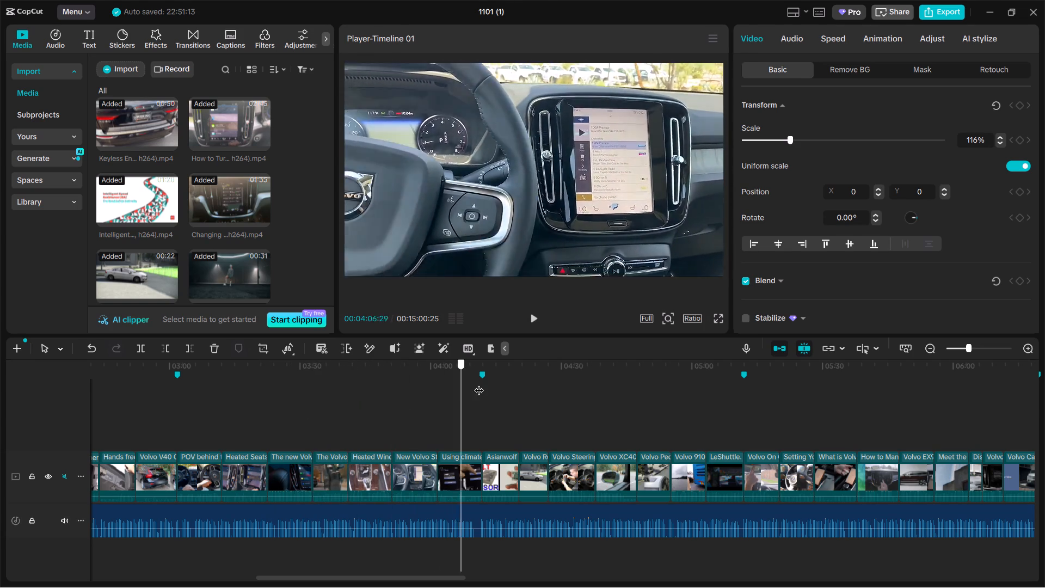
pyautogui.moveTo(479, 383); pyautogui.dragTo(686, 359)
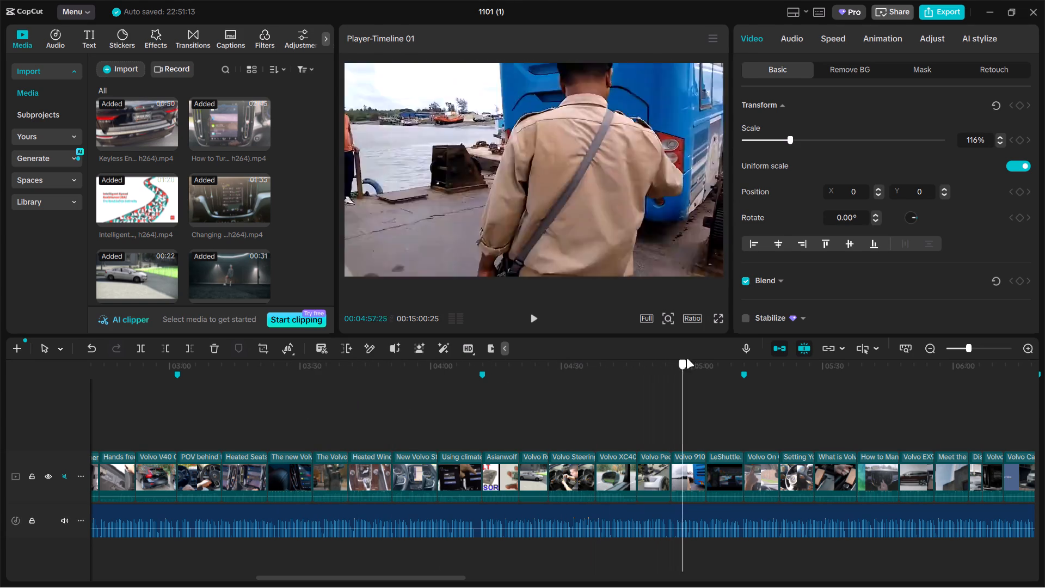
pyautogui.moveTo(686, 359); pyautogui.dragTo(831, 341)
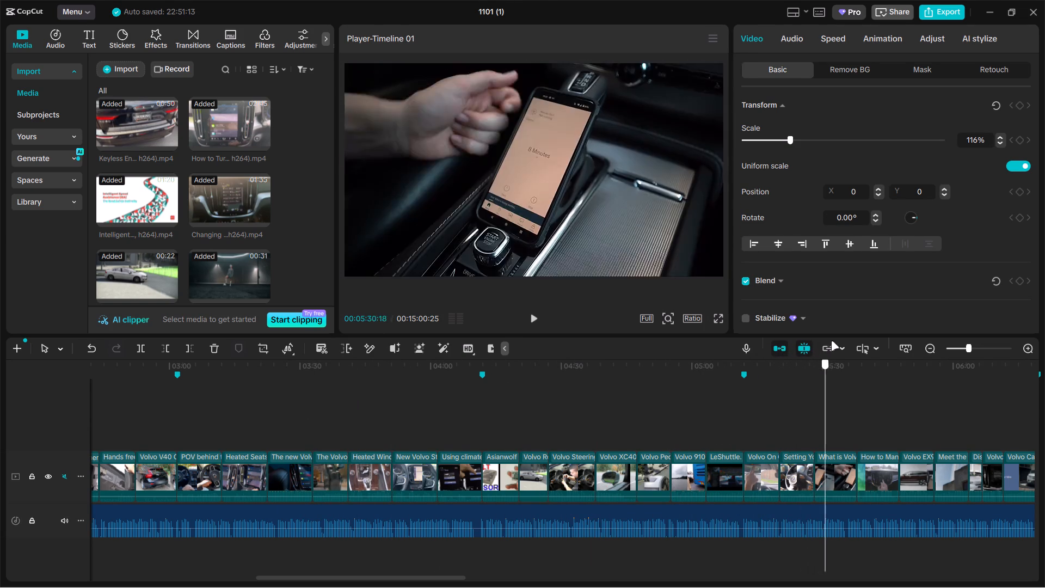
pyautogui.moveTo(831, 341); pyautogui.dragTo(908, 335)
# Examine the framing of the clips from about 00:05:49 through 00:08:56.
pyautogui.moveTo(784, 412); pyautogui.dragTo(716, 439)
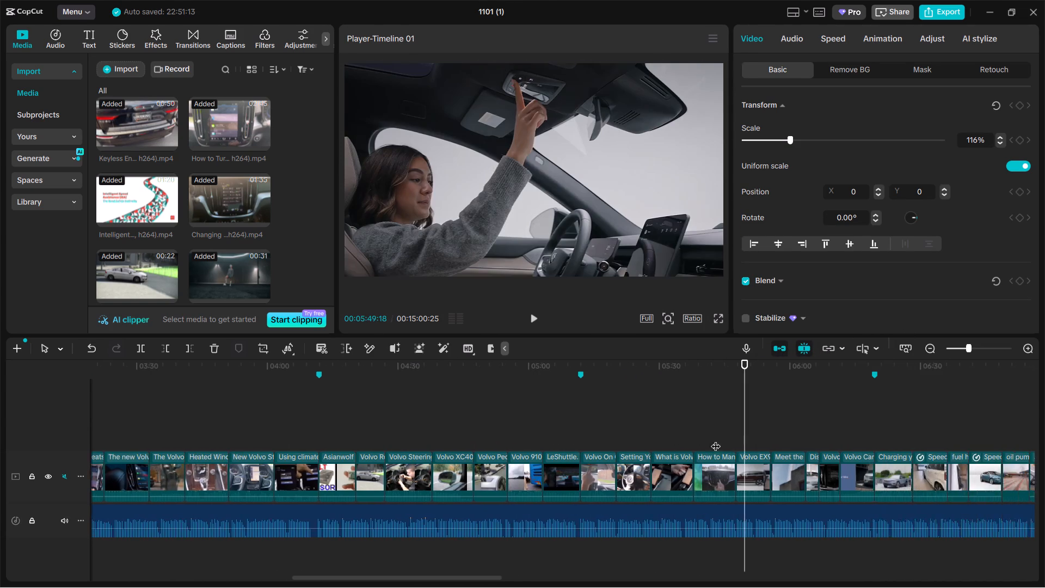
pyautogui.moveTo(716, 439); pyautogui.dragTo(543, 412)
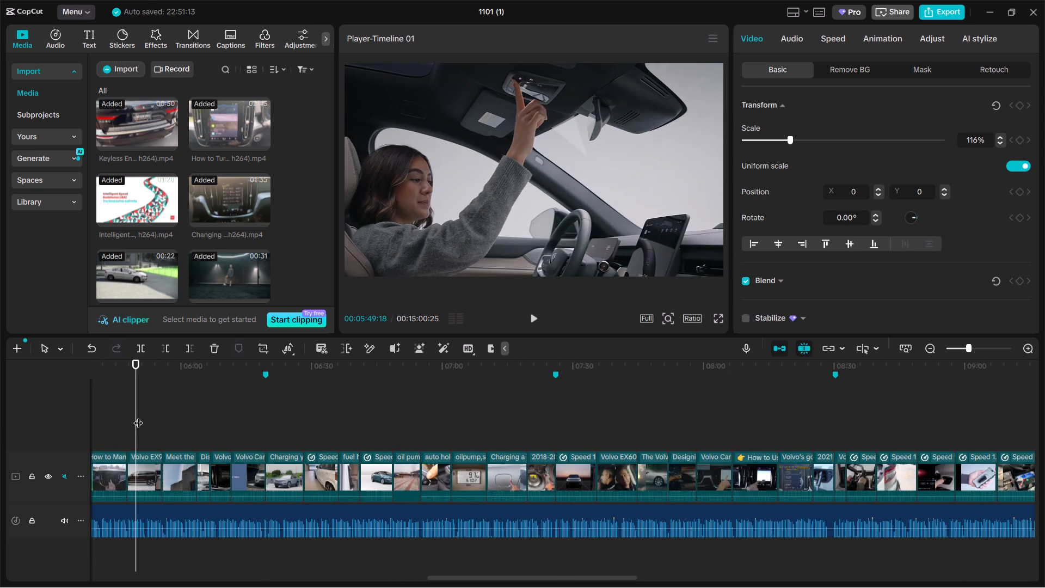
pyautogui.moveTo(138, 416); pyautogui.dragTo(327, 396)
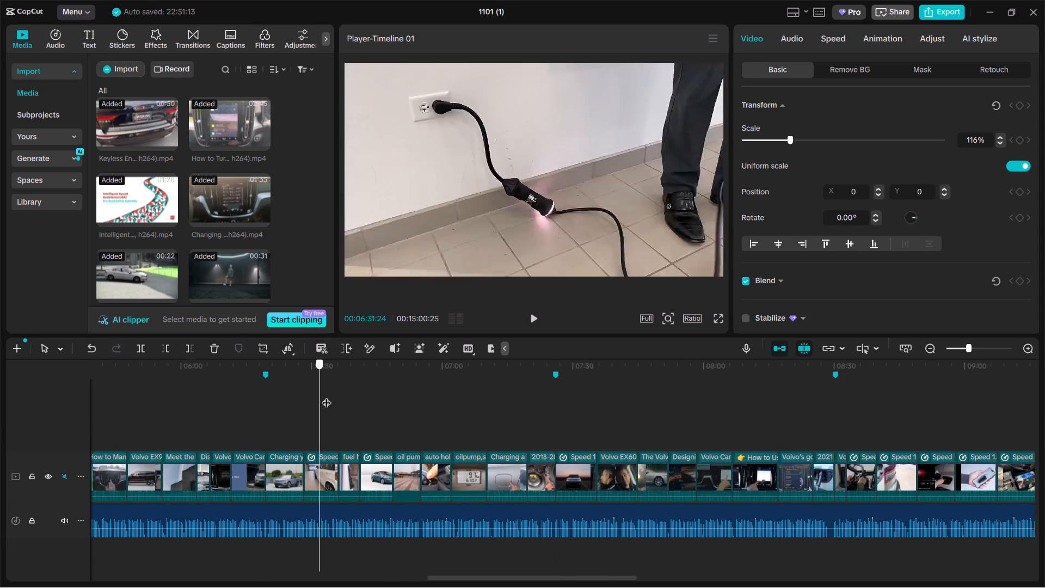
pyautogui.moveTo(327, 396); pyautogui.dragTo(550, 385)
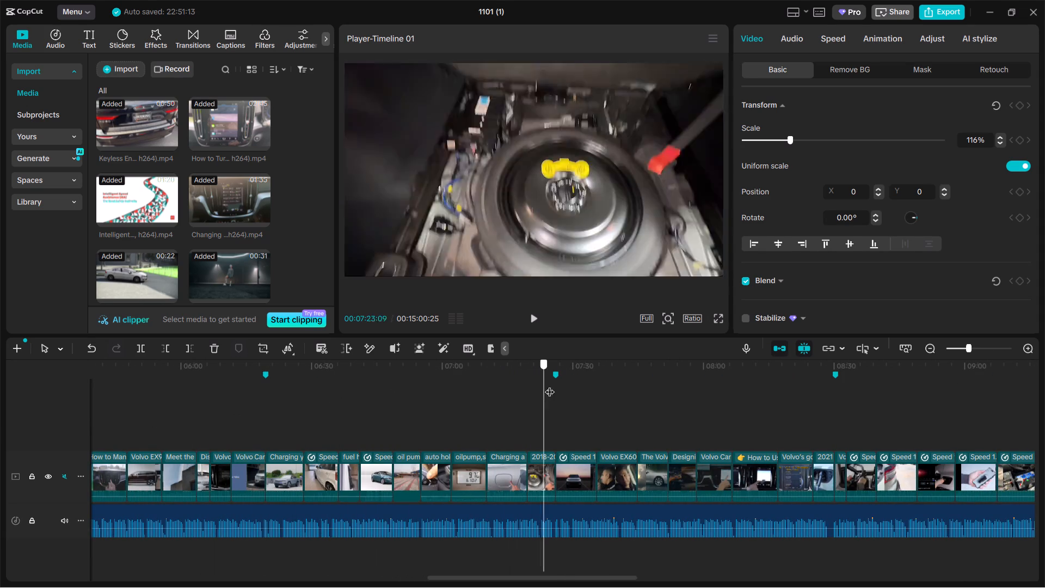
pyautogui.moveTo(550, 385); pyautogui.dragTo(739, 380)
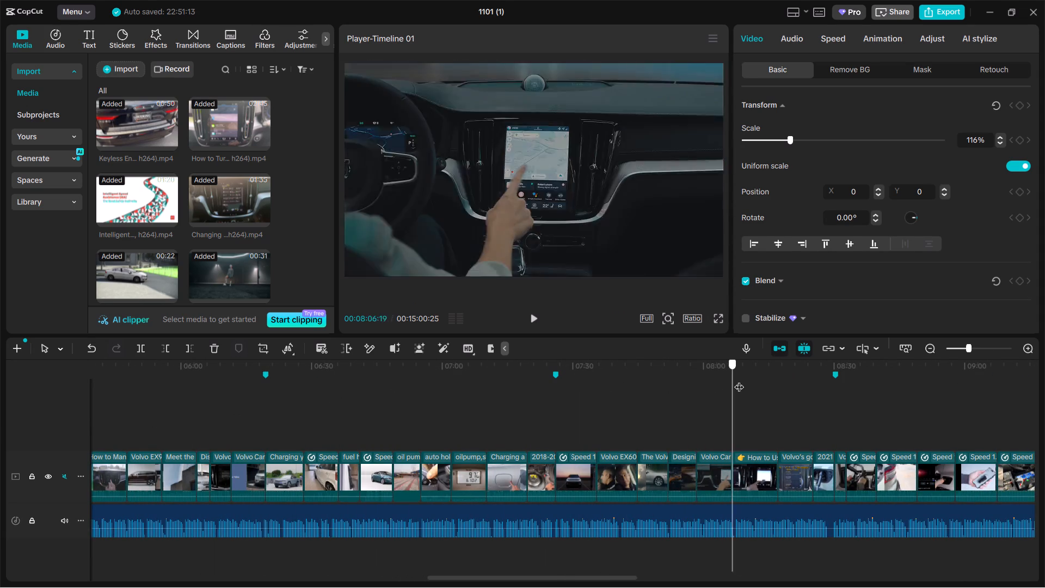
pyautogui.moveTo(739, 380); pyautogui.dragTo(905, 383)
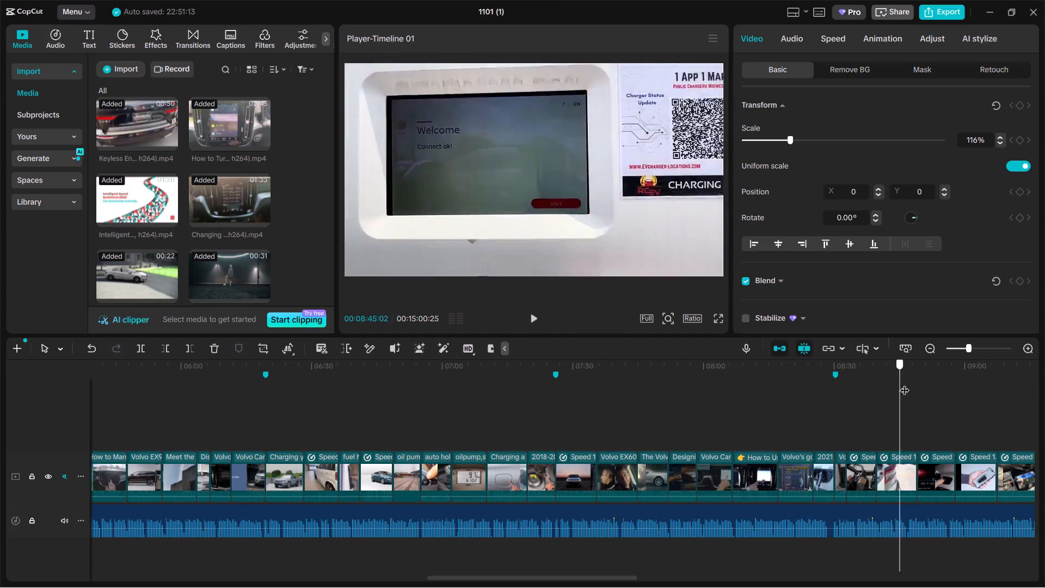
pyautogui.moveTo(905, 383); pyautogui.dragTo(949, 382)
# Examine the framing of the clips from about 00:08:56 through 00:11:48.
pyautogui.moveTo(779, 482); pyautogui.dragTo(752, 499)
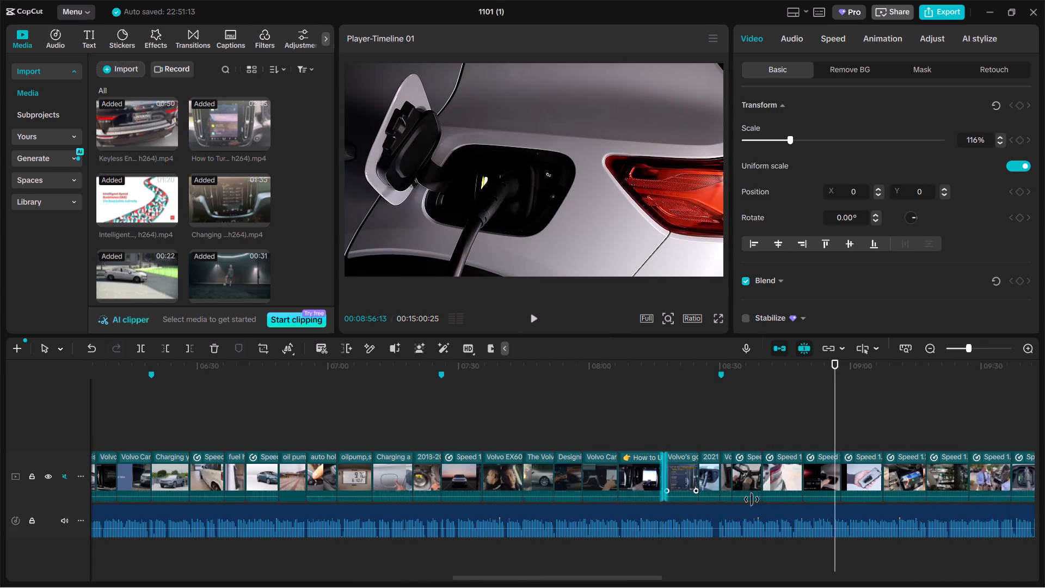
pyautogui.moveTo(752, 499); pyautogui.dragTo(600, 468)
pyautogui.moveTo(193, 414); pyautogui.dragTo(205, 414)
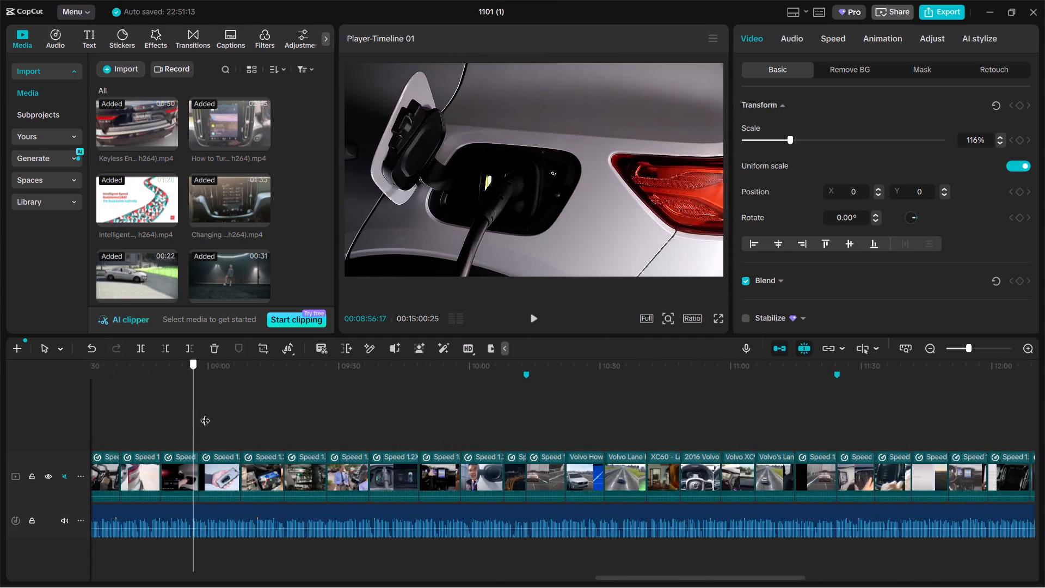
pyautogui.moveTo(205, 414); pyautogui.dragTo(468, 407)
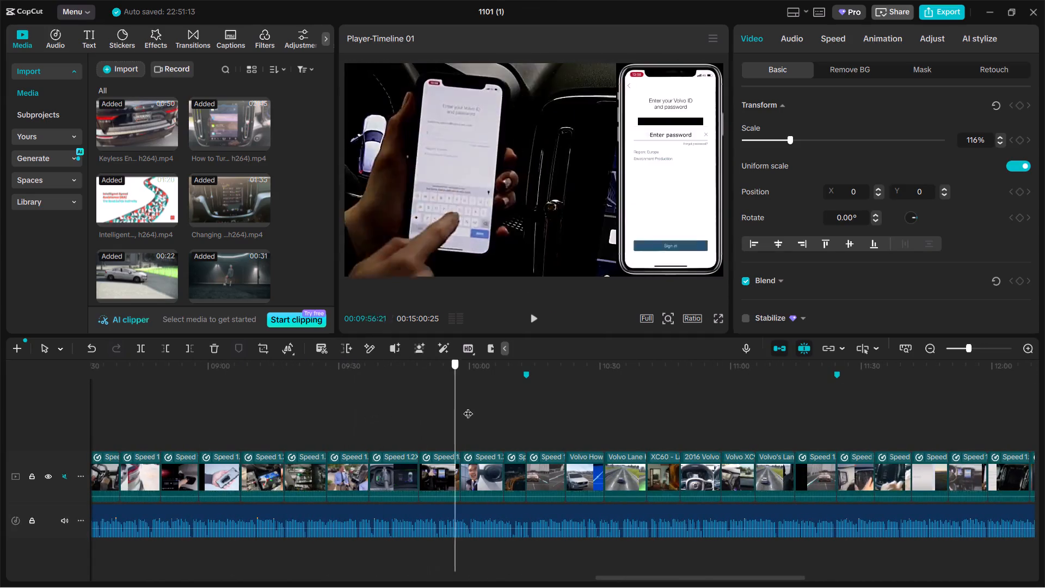
pyautogui.moveTo(468, 407); pyautogui.dragTo(624, 387)
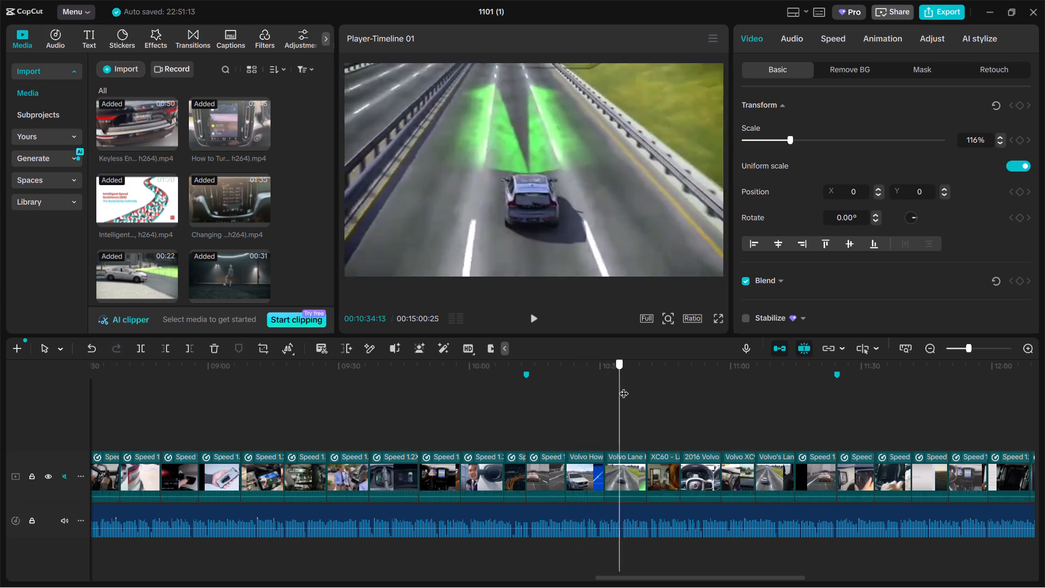
pyautogui.moveTo(624, 387); pyautogui.dragTo(760, 377)
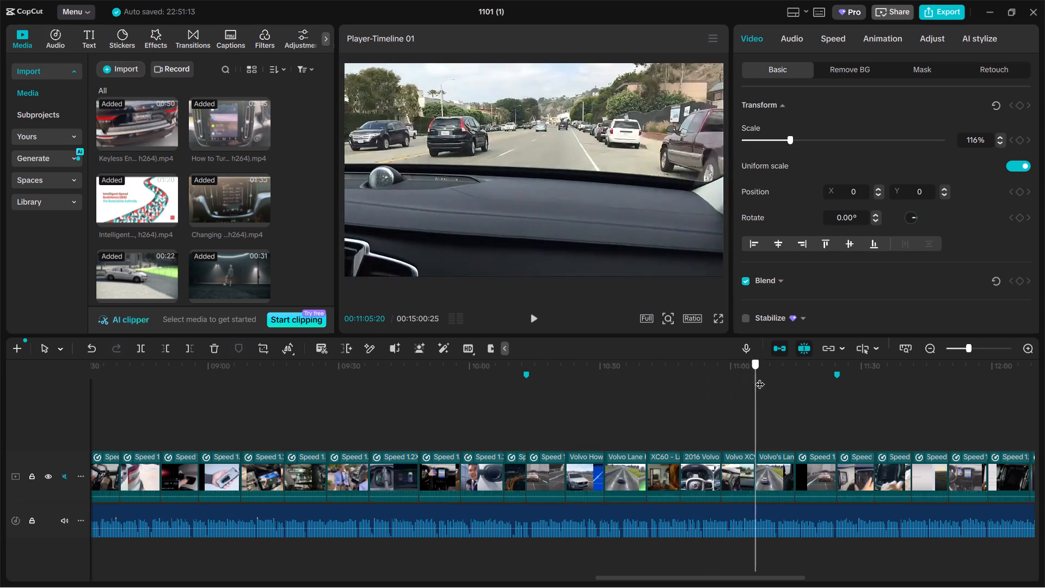
pyautogui.moveTo(760, 377); pyautogui.dragTo(866, 375)
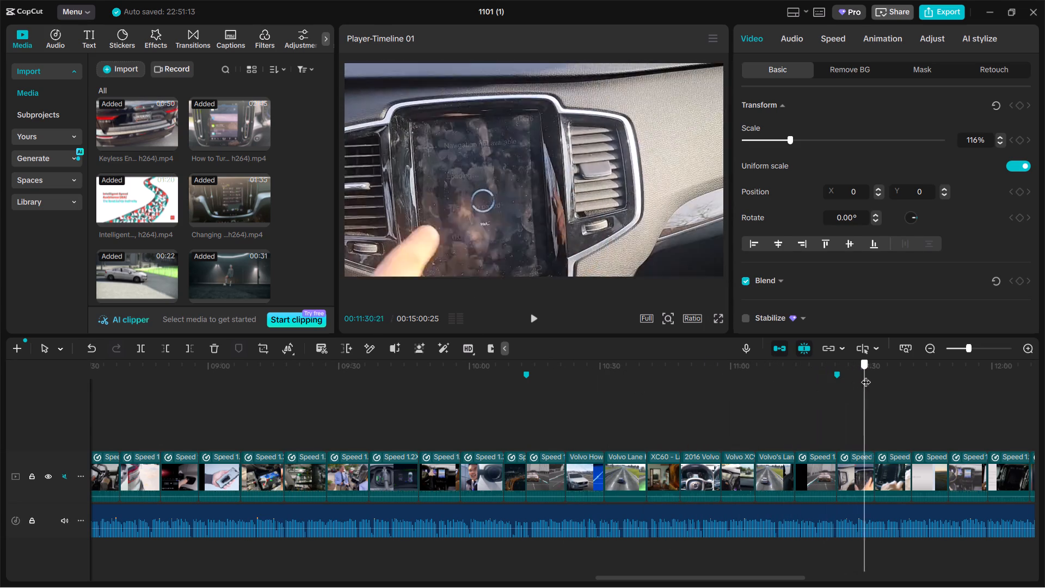
pyautogui.moveTo(866, 375); pyautogui.dragTo(942, 371)
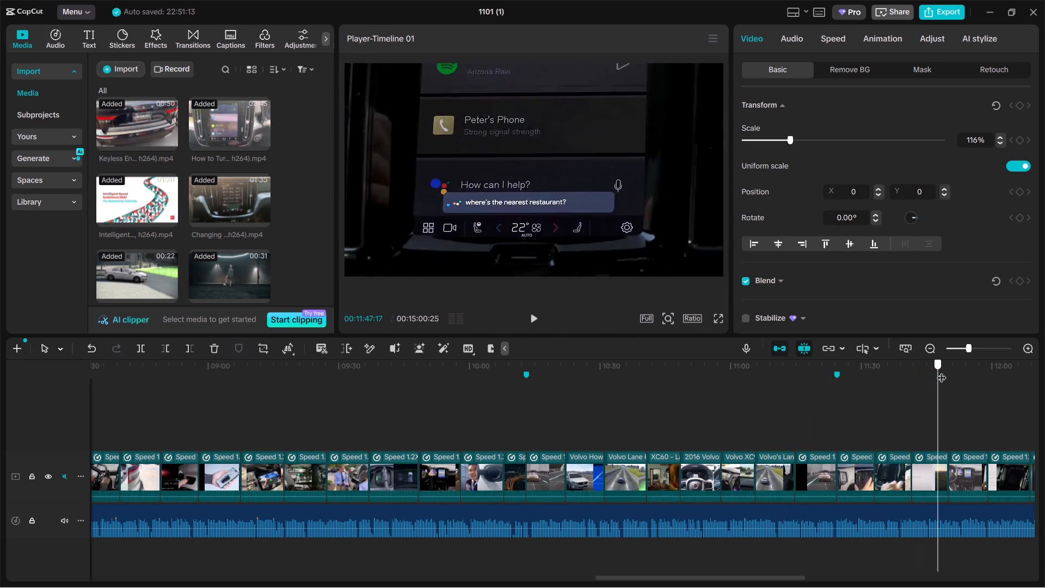
pyautogui.moveTo(942, 371); pyautogui.dragTo(942, 370)
# Check the clips from 00:11:48 onward and scale the 1.1x clip with the YOUCANIC logo at 00:13:07 up to 116%.
pyautogui.moveTo(731, 472); pyautogui.dragTo(643, 499)
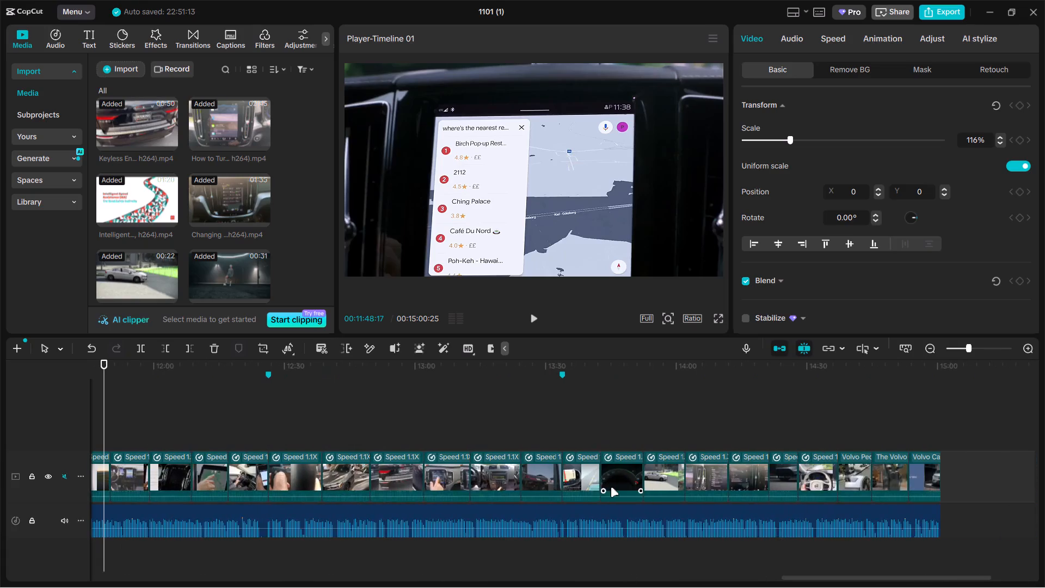
pyautogui.moveTo(343, 430); pyautogui.dragTo(337, 427)
pyautogui.moveTo(147, 413); pyautogui.dragTo(176, 410)
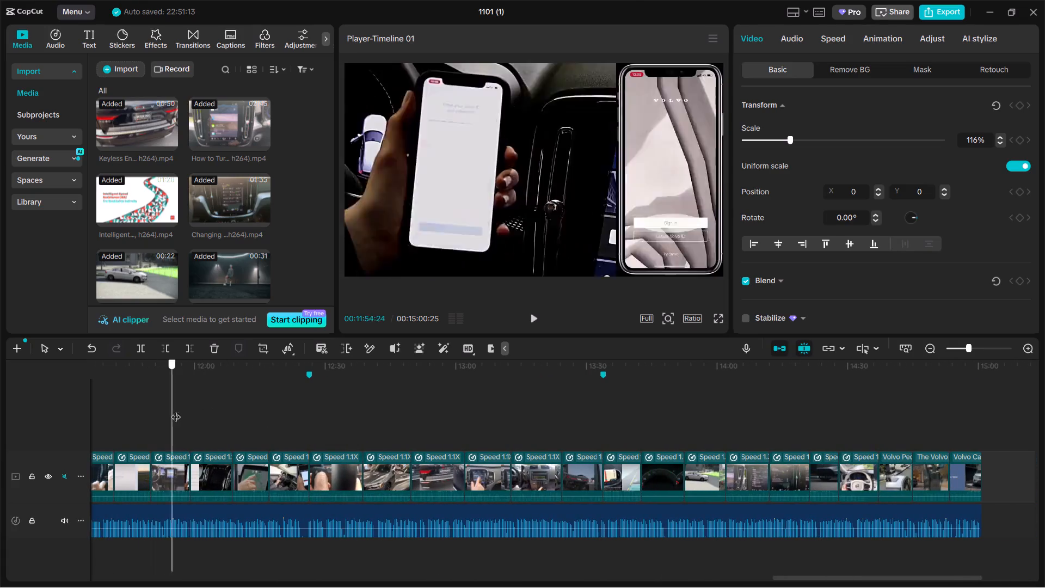
pyautogui.moveTo(176, 410); pyautogui.dragTo(380, 388)
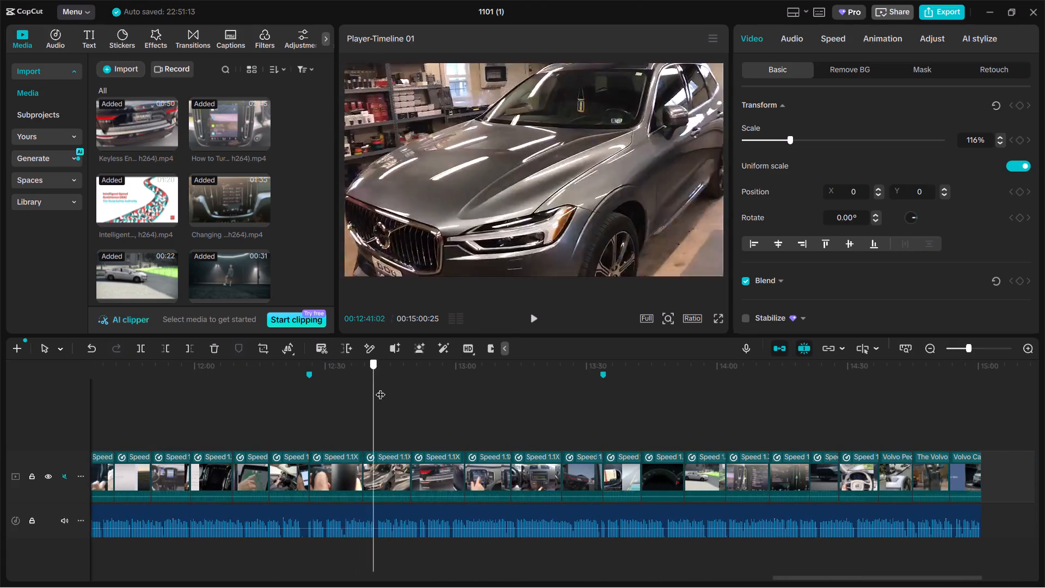
pyautogui.moveTo(380, 388); pyautogui.dragTo(490, 378)
pyautogui.click(481, 469)
pyautogui.moveTo(785, 139); pyautogui.dragTo(788, 139)
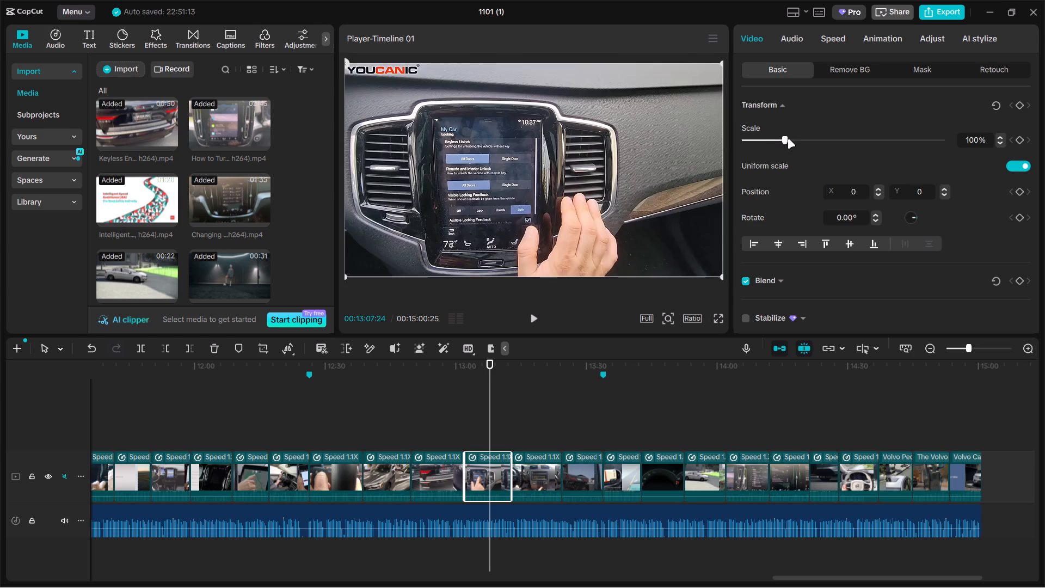
pyautogui.moveTo(788, 139); pyautogui.dragTo(791, 138)
# Examine the framing of the remaining clips from about 00:13:07 through the last Volvo Cars clip at 00:14:55.
pyautogui.moveTo(489, 409); pyautogui.dragTo(522, 408)
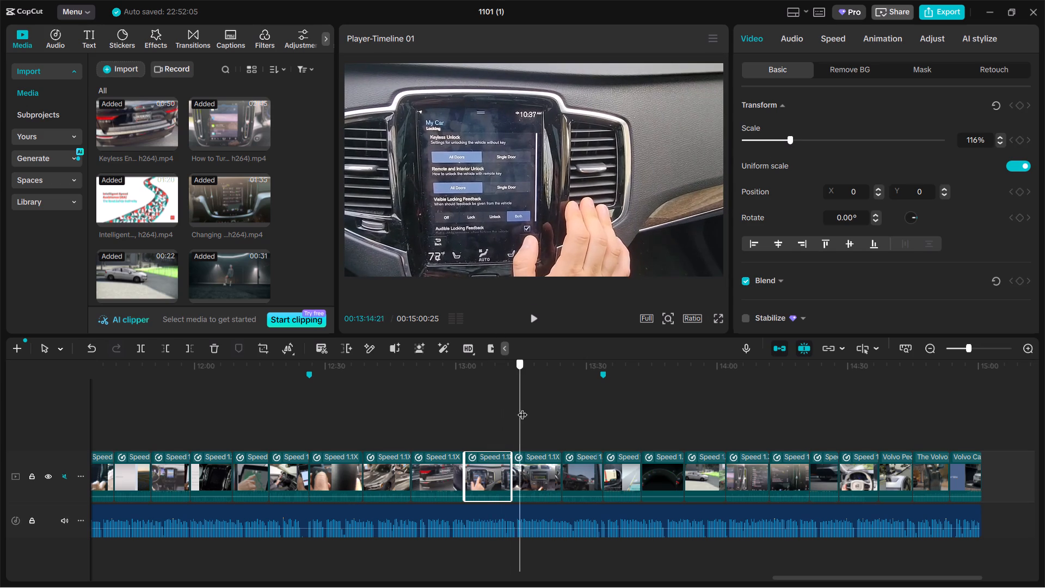
pyautogui.moveTo(522, 408); pyautogui.dragTo(682, 375)
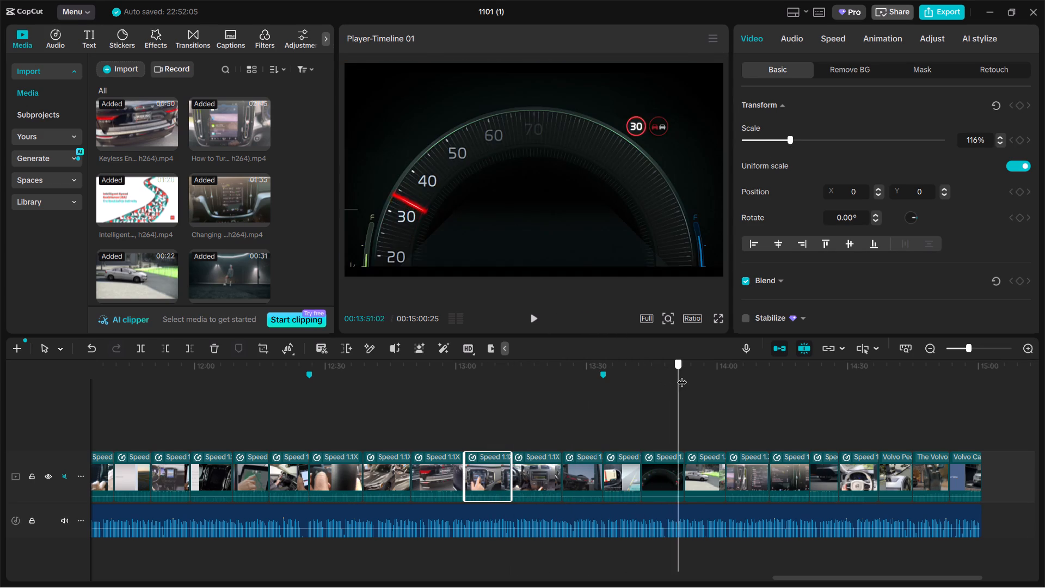
pyautogui.moveTo(682, 375); pyautogui.dragTo(834, 354)
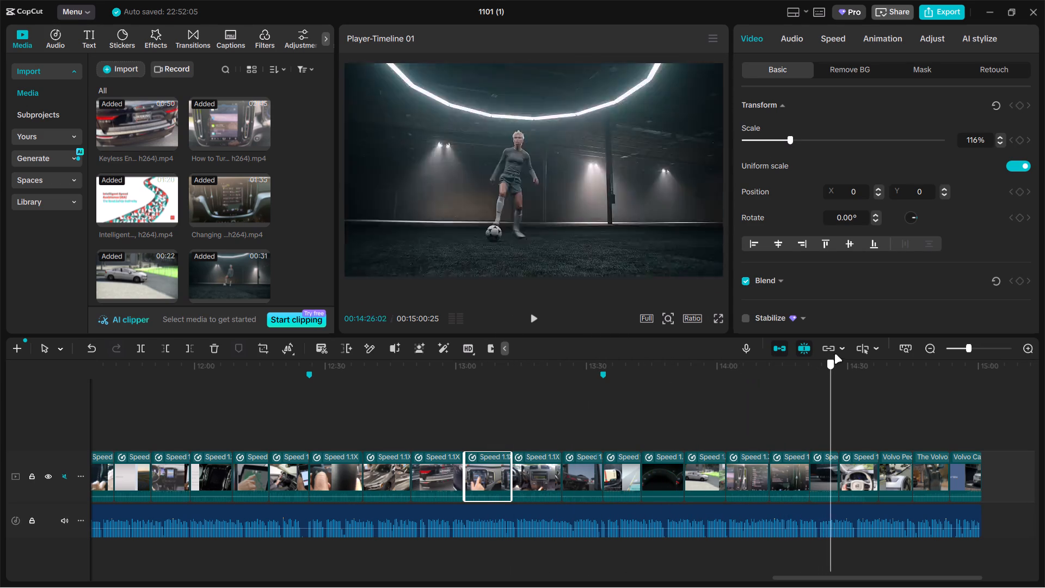
pyautogui.moveTo(834, 354); pyautogui.dragTo(963, 340)
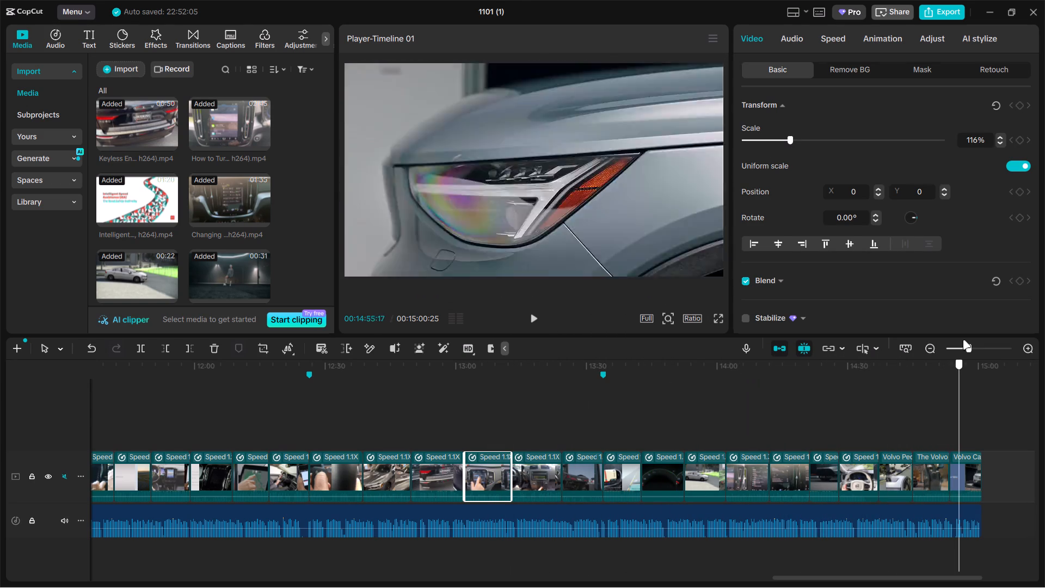
# Check the last Volvo Cars clip through the end of the timeline at 00:15:00:25.
pyautogui.moveTo(963, 340); pyautogui.dragTo(1010, 335)
# Rename the project as Compilation 10.
pyautogui.click(506, 10)
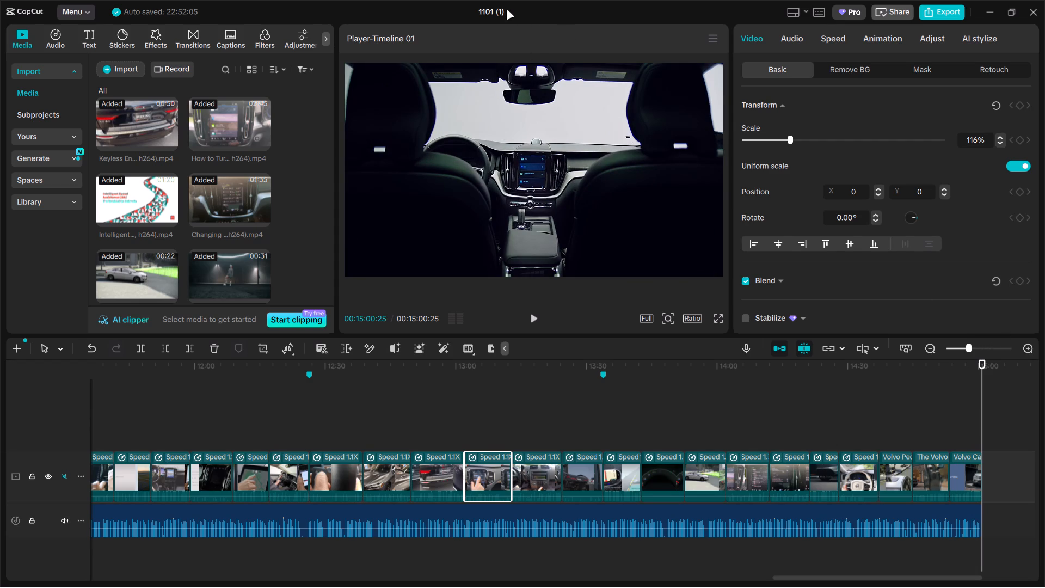
pyautogui.click(492, 11)
pyautogui.write('ompilatiobn')
pyautogui.press('space')
pyautogui.press('BackSpace')
pyautogui.press('BackSpace')
pyautogui.press('n')
pyautogui.press('BackSpace')
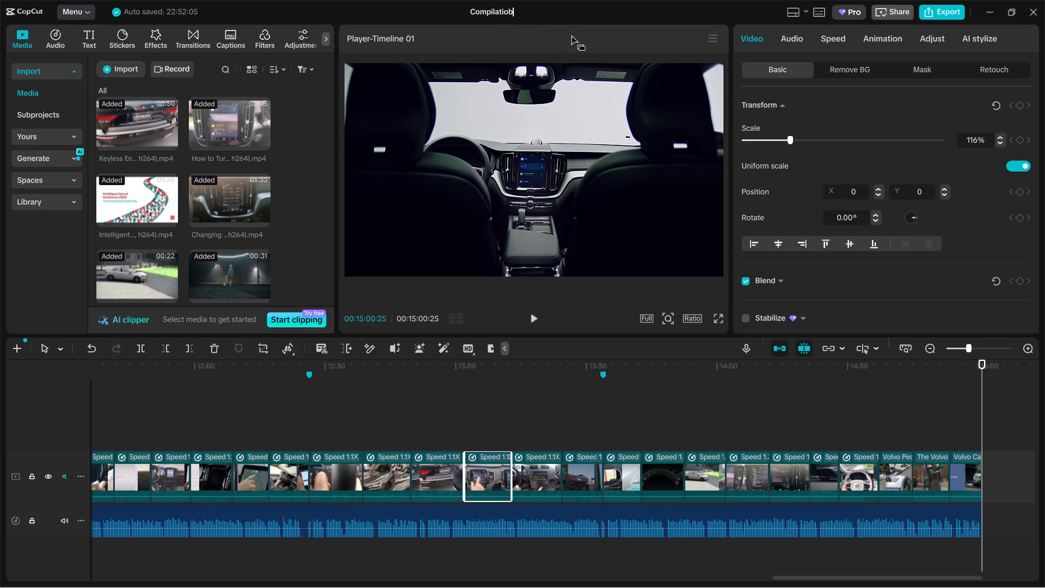
pyautogui.press('BackSpace')
pyautogui.press('n')
pyautogui.press('space')
pyautogui.write('10')
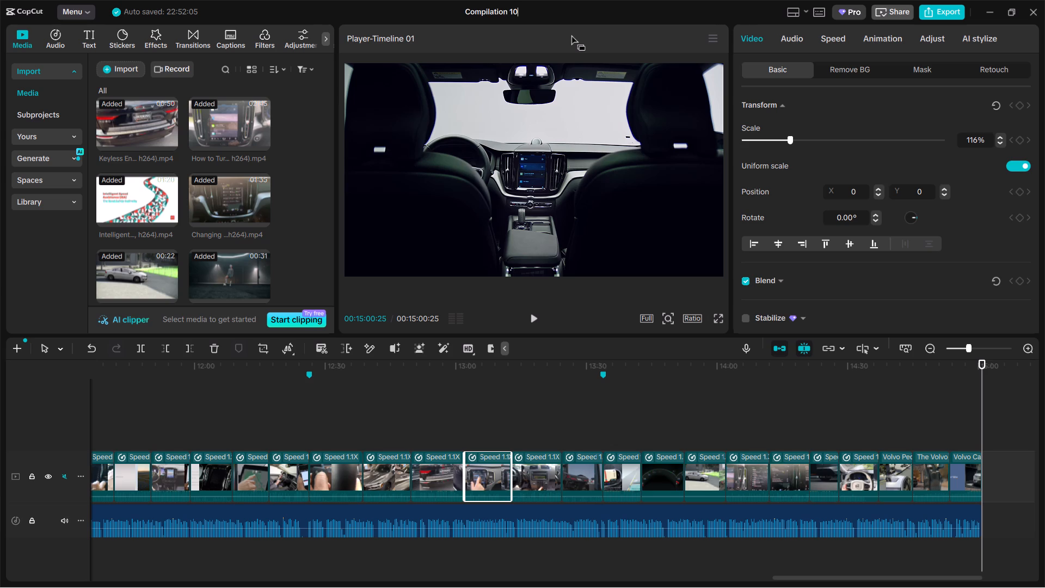
pyautogui.press('Return')
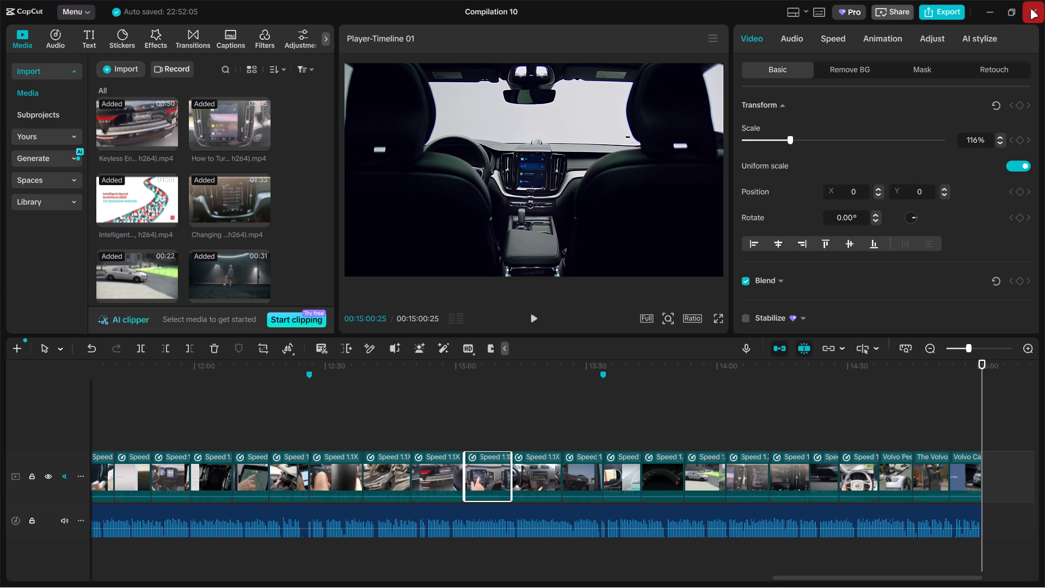